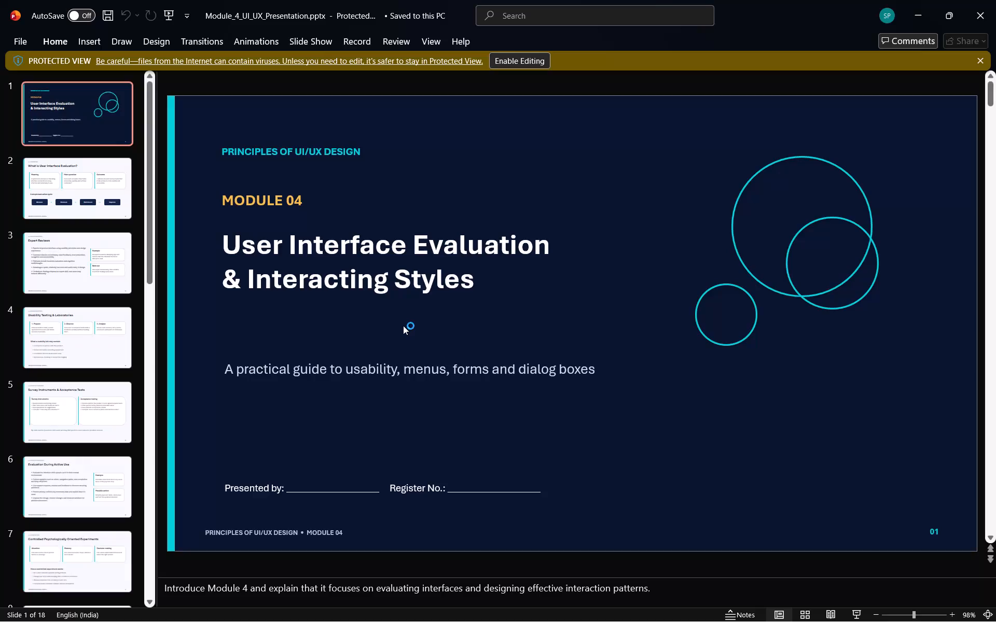
Enable editing for the Module 4 UI/UX presentation opened in Protected View.
{"action": "left_click", "coordinate": [526, 61]}
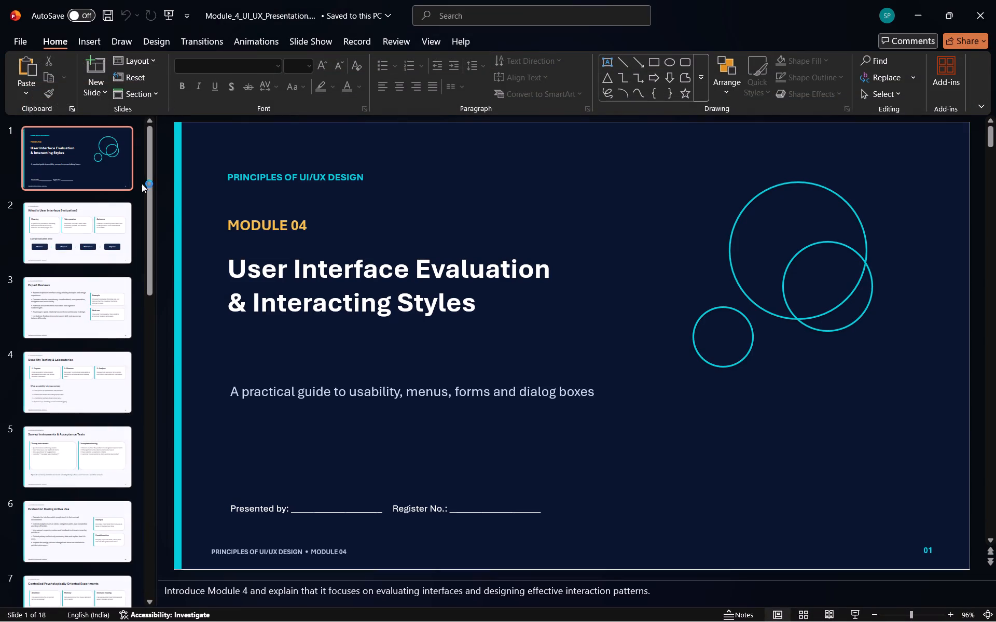
Open slide 2, "What is User Interface Evaluation?", in the Module 4 presentation.
{"action": "left_click", "coordinate": [96, 244]}
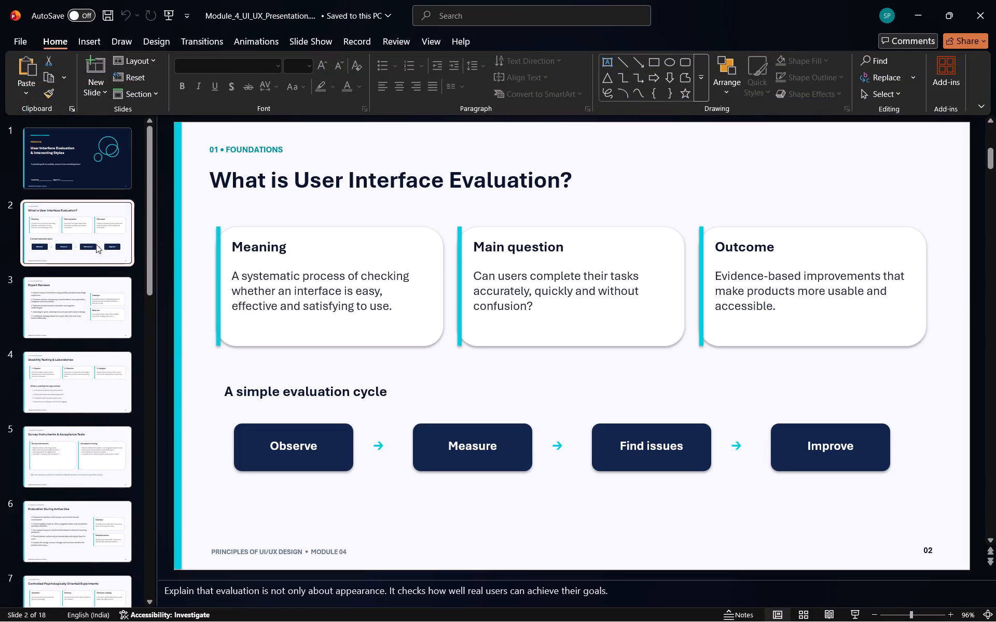
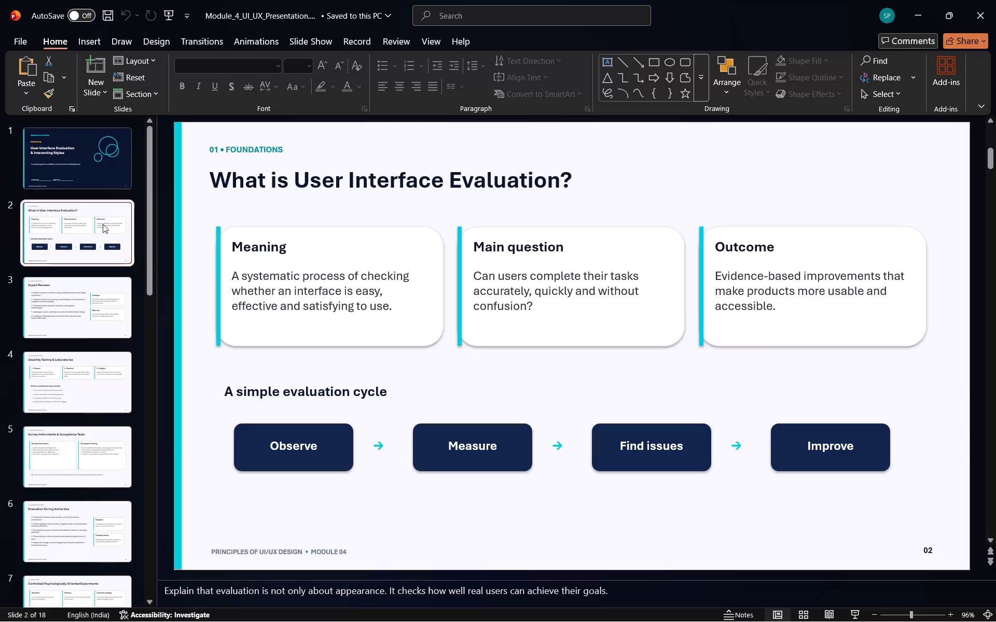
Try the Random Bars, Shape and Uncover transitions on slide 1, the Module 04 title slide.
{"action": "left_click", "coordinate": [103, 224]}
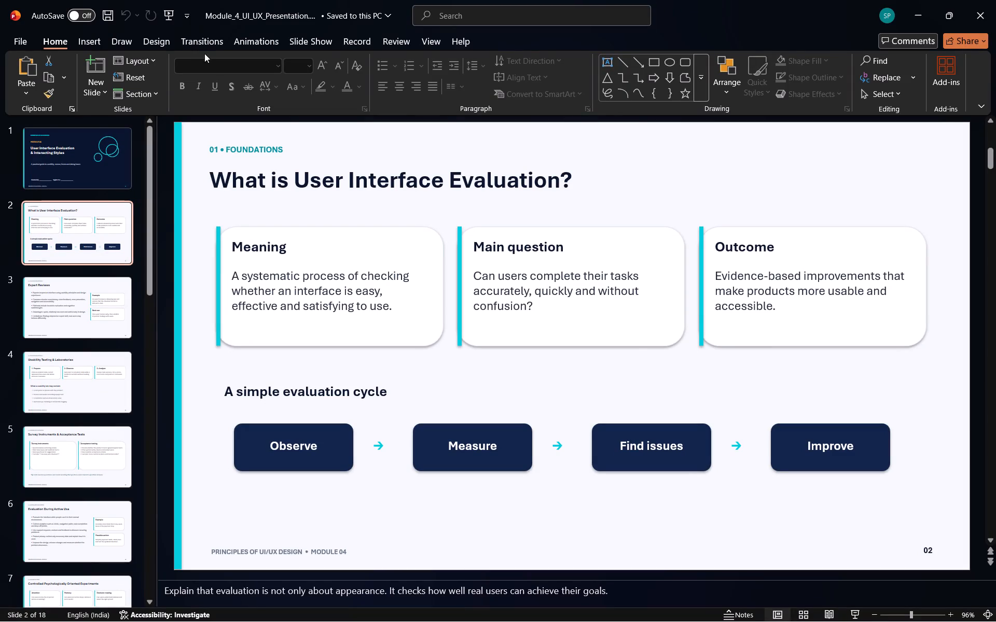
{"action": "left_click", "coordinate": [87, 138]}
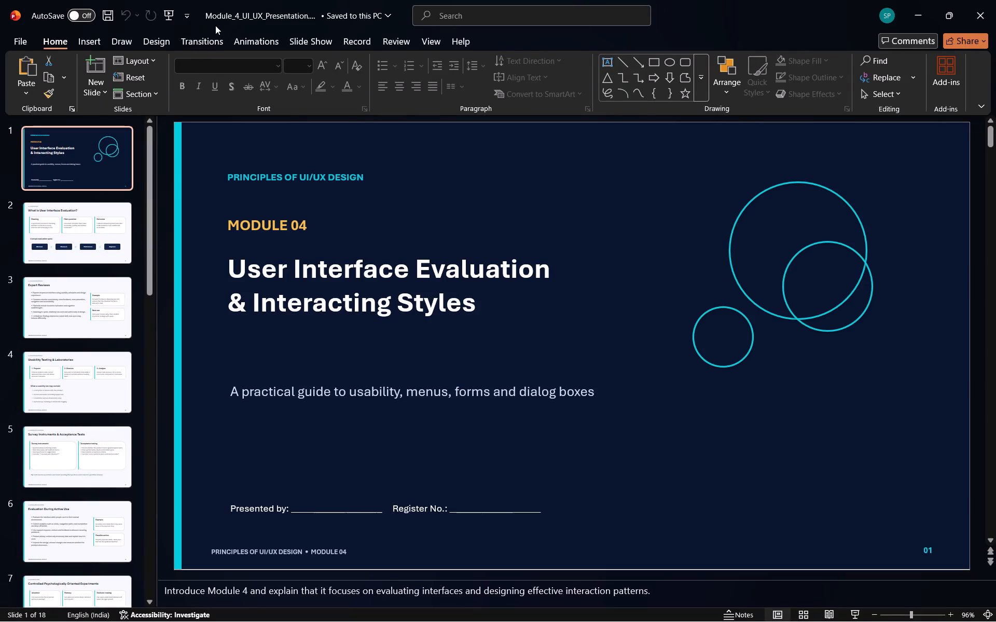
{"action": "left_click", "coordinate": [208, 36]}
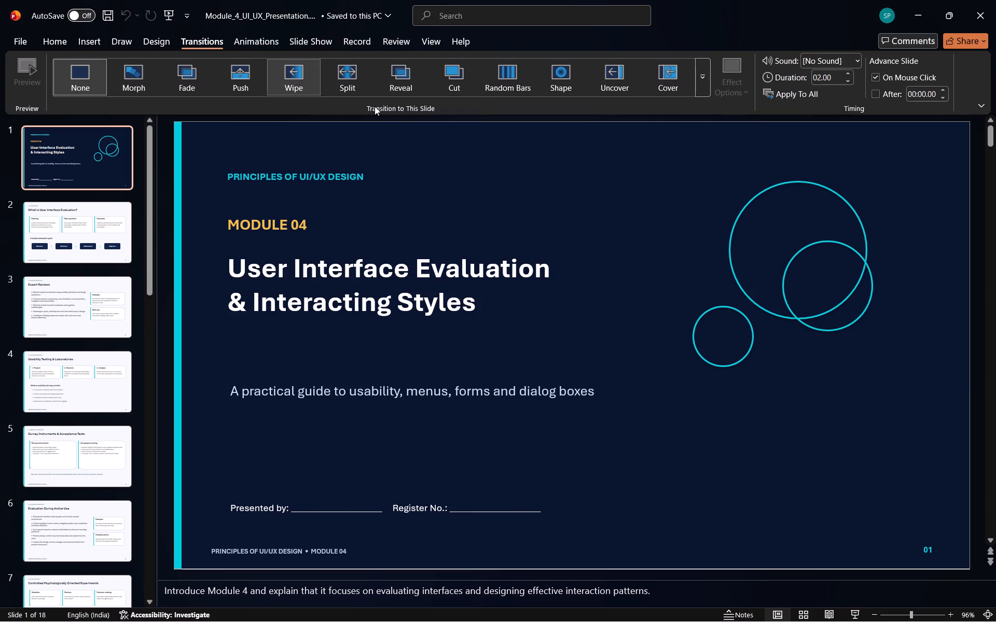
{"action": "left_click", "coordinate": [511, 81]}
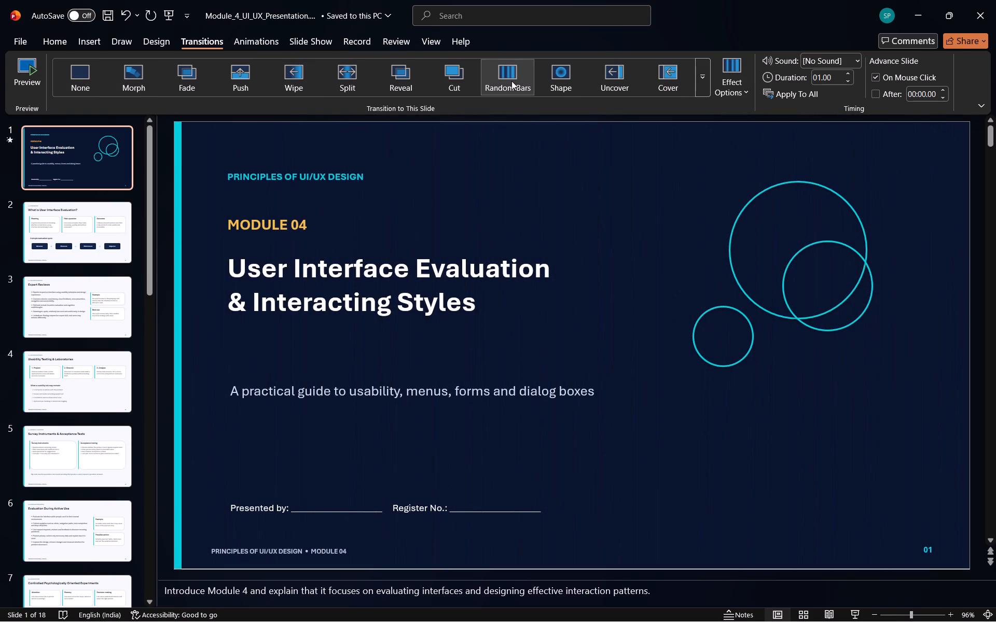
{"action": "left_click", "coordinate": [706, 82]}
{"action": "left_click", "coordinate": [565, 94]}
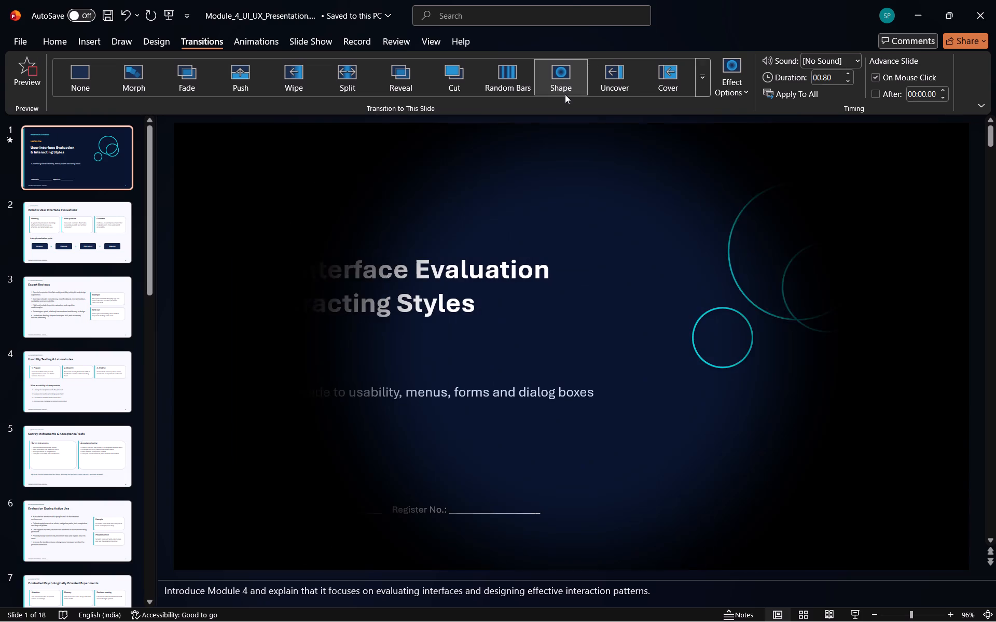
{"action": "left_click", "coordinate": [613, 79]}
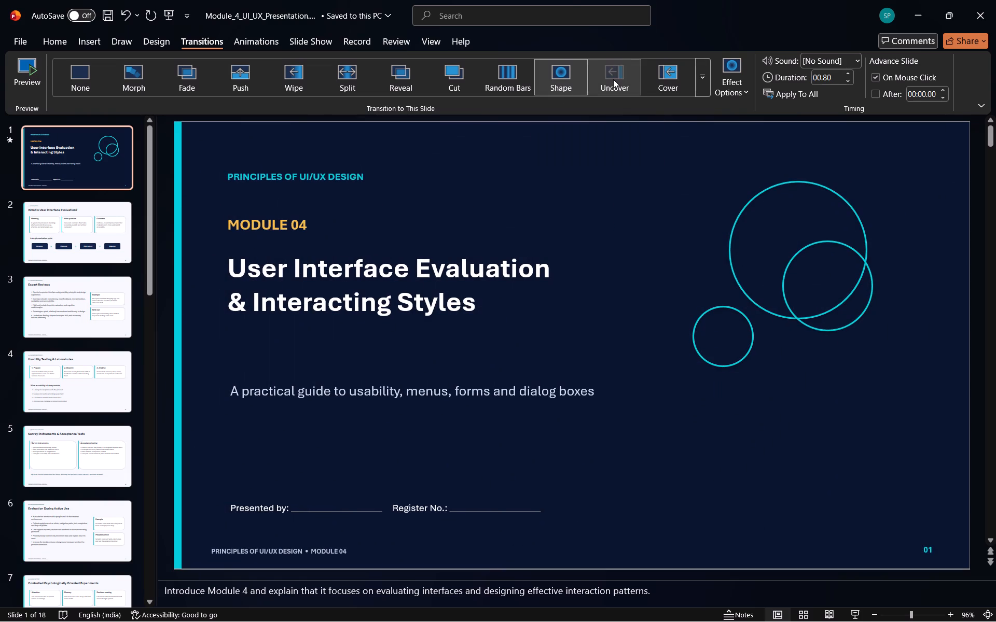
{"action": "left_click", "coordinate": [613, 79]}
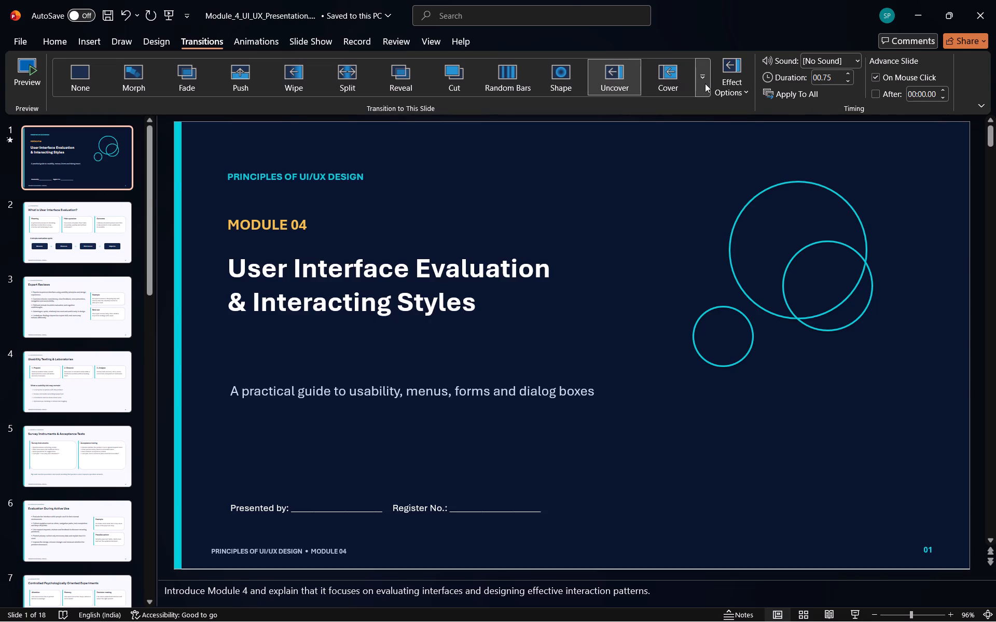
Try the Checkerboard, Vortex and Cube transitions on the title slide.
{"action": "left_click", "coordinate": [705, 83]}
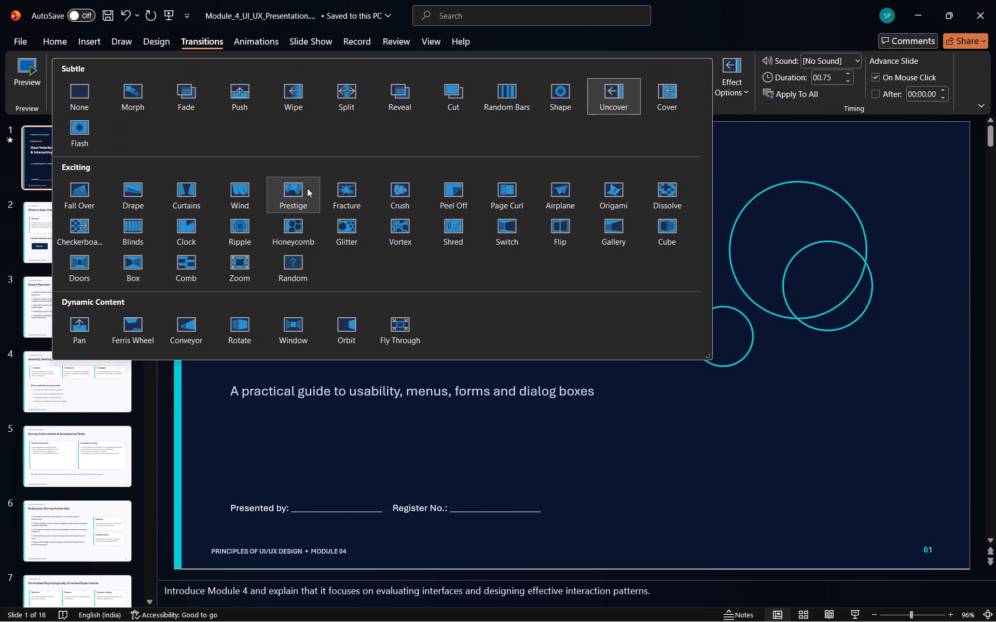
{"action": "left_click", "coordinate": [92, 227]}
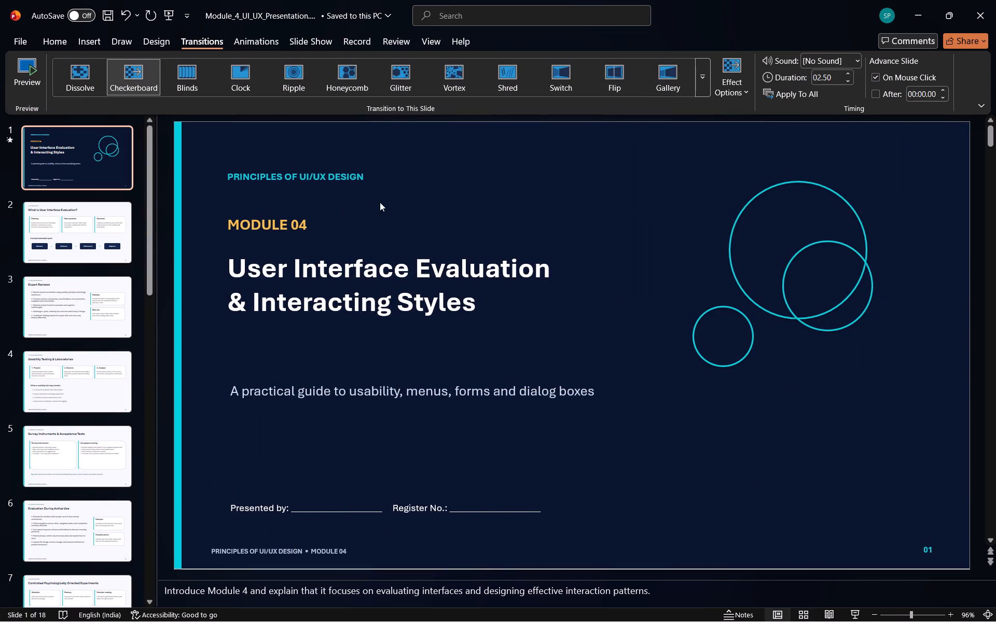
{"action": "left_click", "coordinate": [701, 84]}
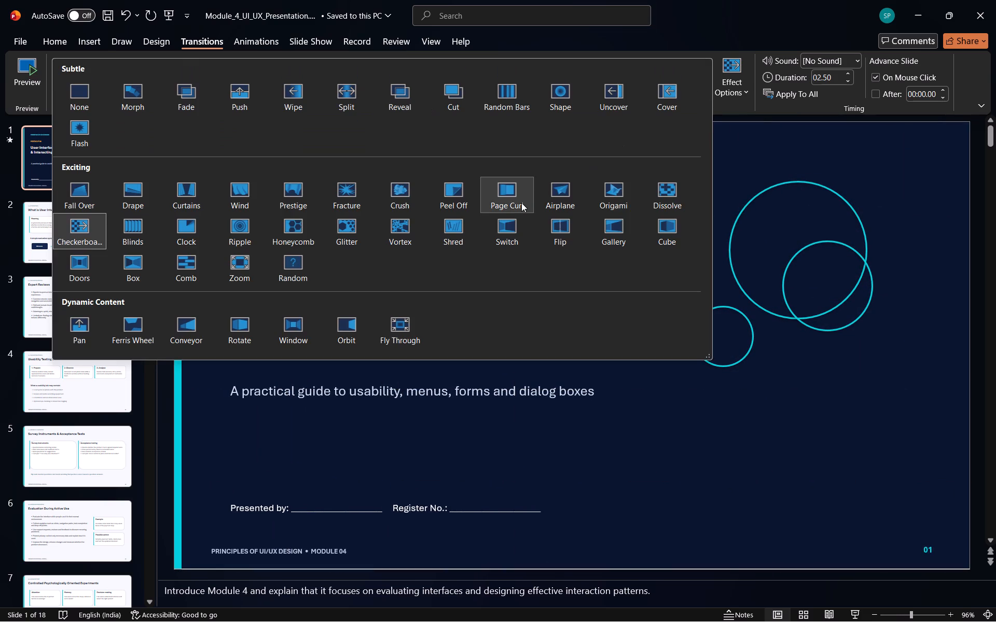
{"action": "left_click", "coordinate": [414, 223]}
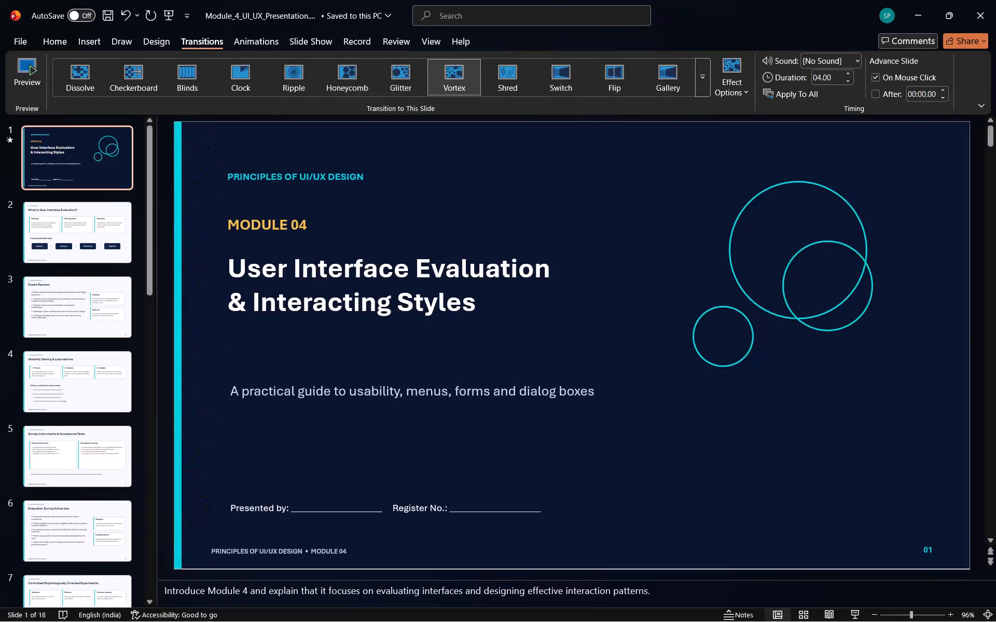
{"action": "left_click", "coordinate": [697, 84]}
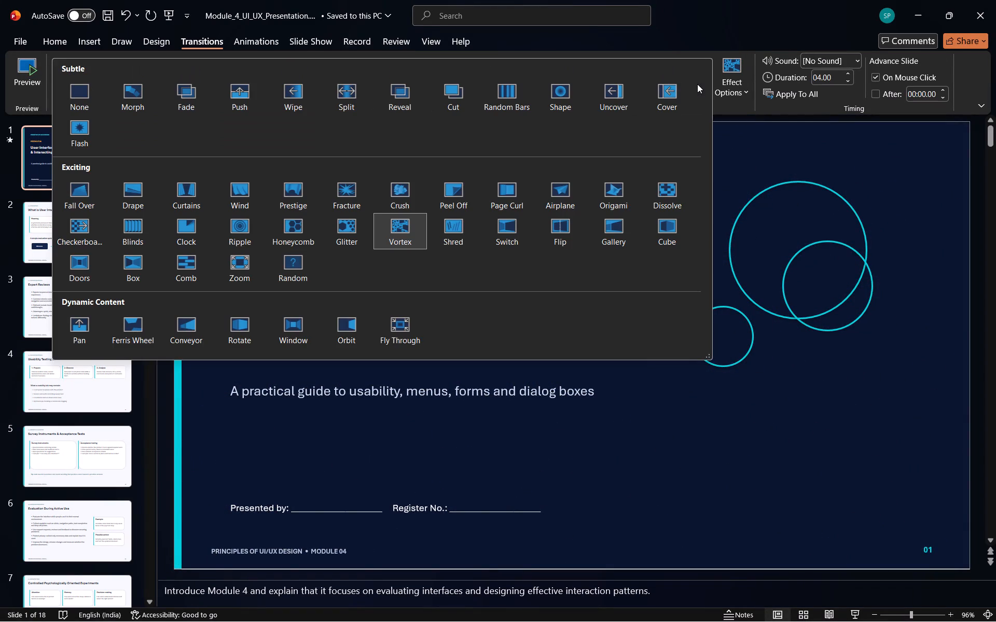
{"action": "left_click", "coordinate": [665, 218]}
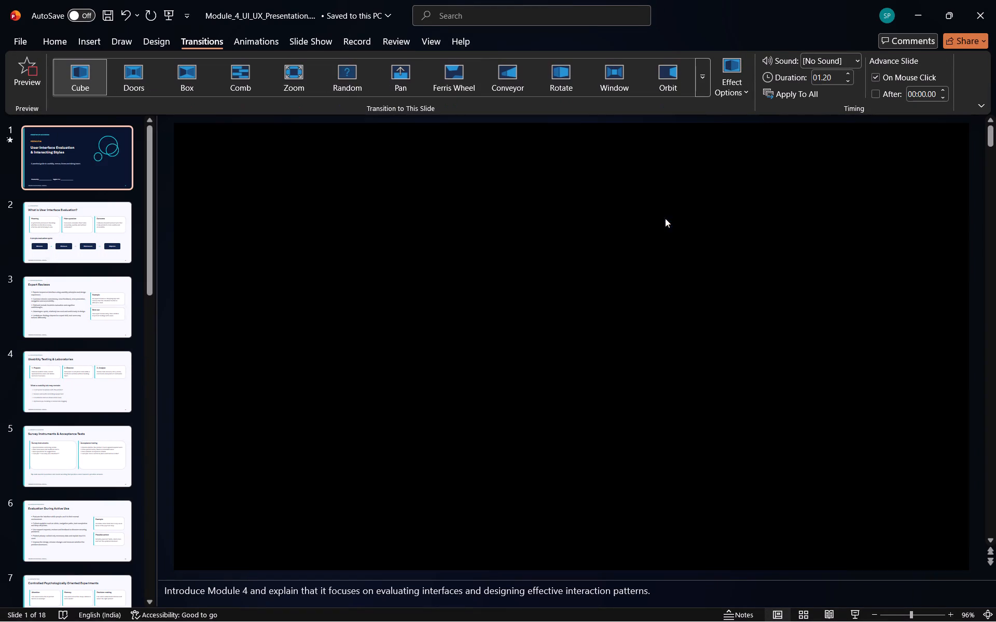
Apply the Flash transition to the title slide.
{"action": "left_click", "coordinate": [703, 81]}
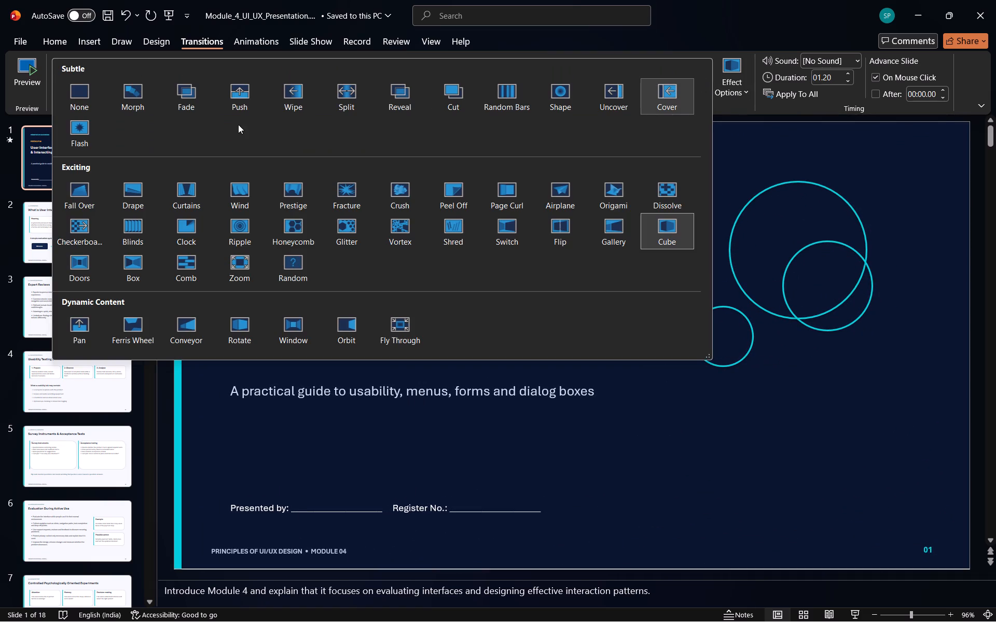
{"action": "left_click", "coordinate": [75, 120]}
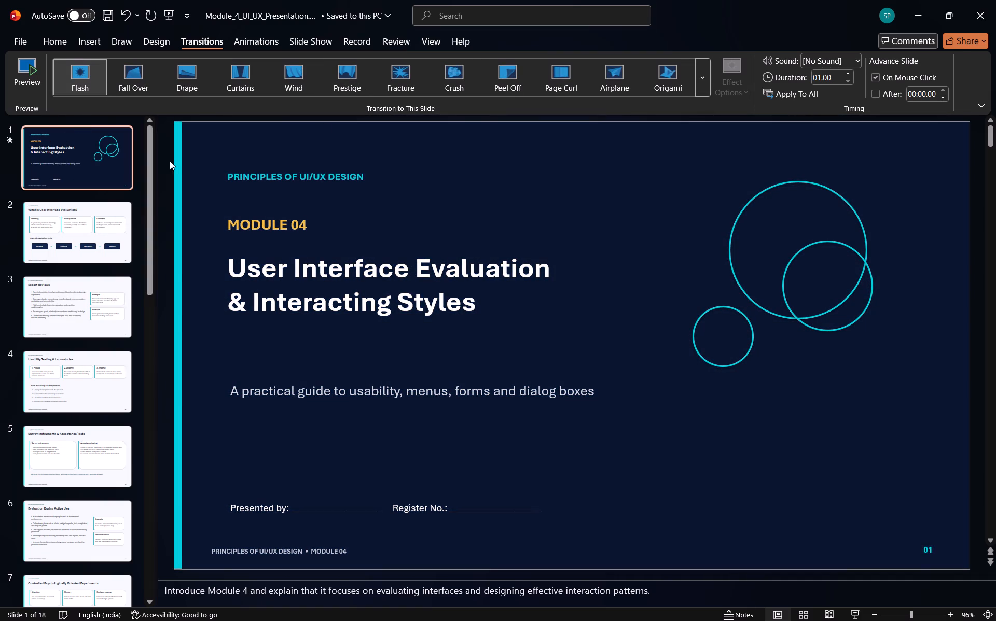
Apply the Window transition to slide 2, slide 3 "Expert Reviews" and slide 4 "Usability Testing & Laboratories".
{"action": "left_click", "coordinate": [109, 221]}
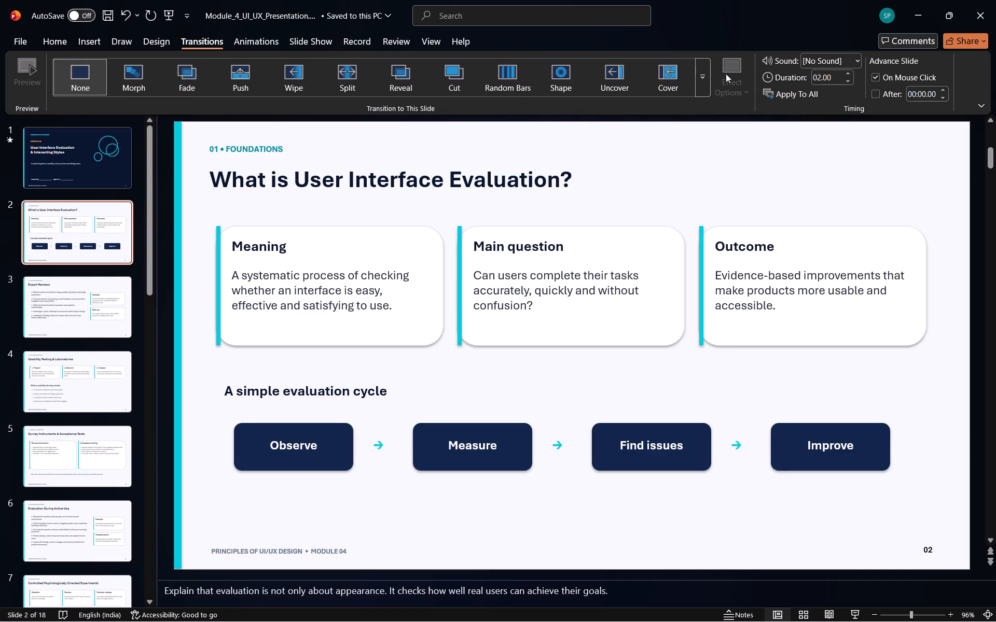
{"action": "left_click", "coordinate": [703, 74]}
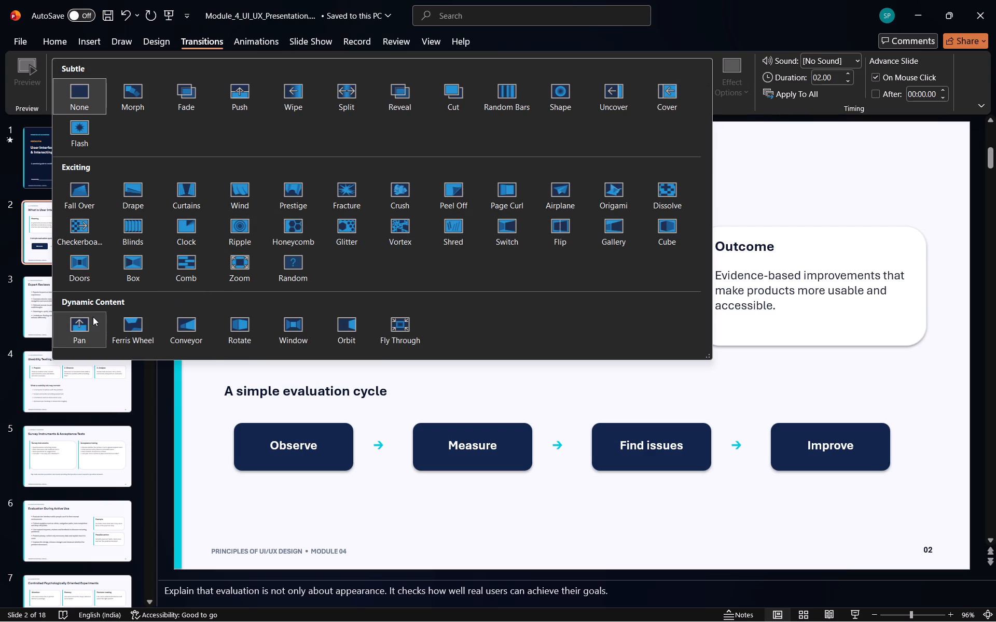
{"action": "left_click", "coordinate": [299, 317]}
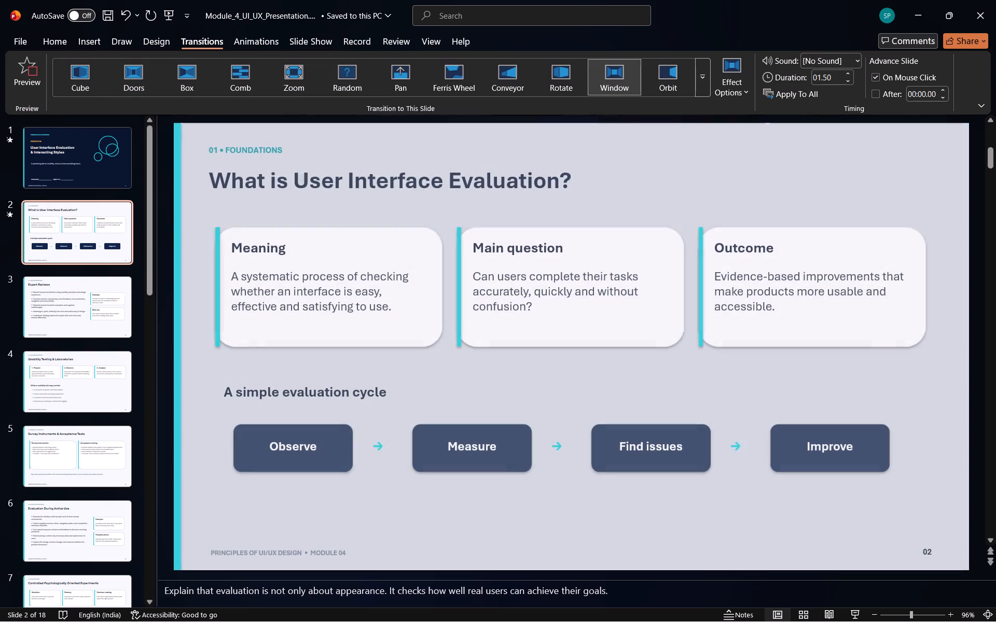
{"action": "left_click", "coordinate": [299, 317]}
{"action": "left_click", "coordinate": [210, 361]}
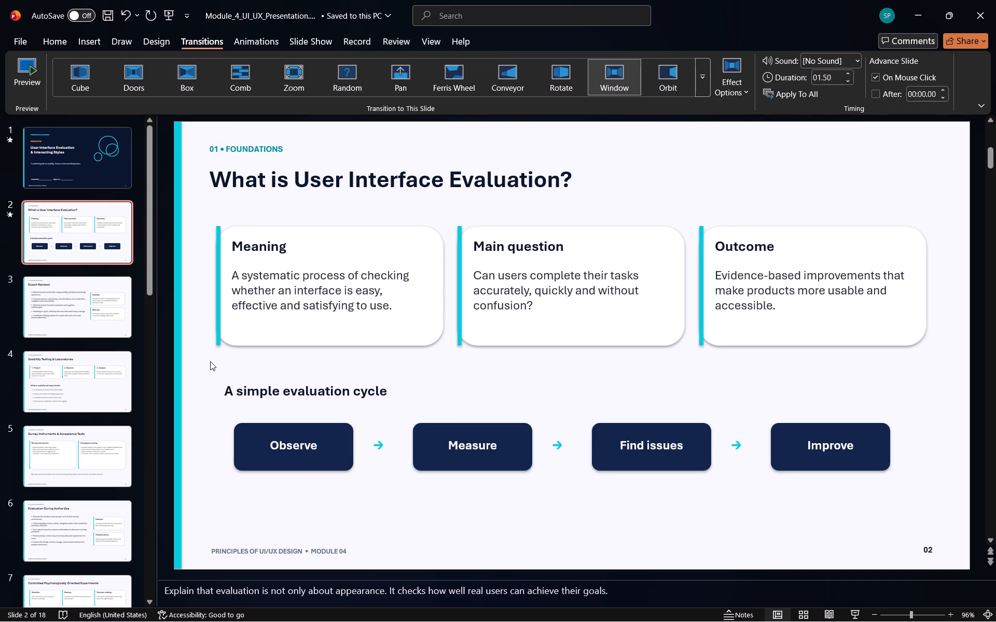
{"action": "left_click", "coordinate": [104, 324]}
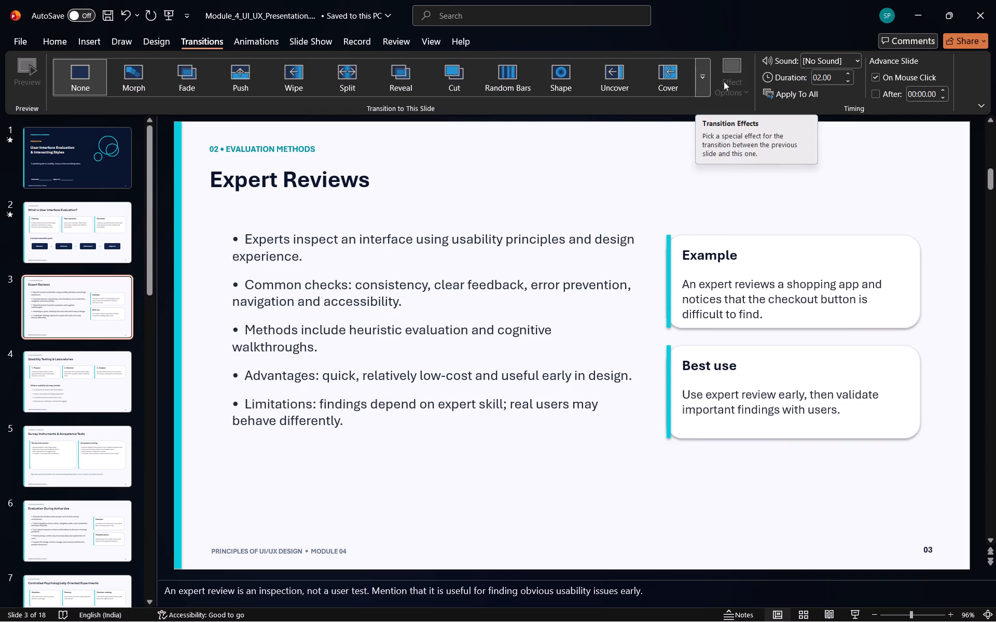
{"action": "left_click", "coordinate": [703, 81]}
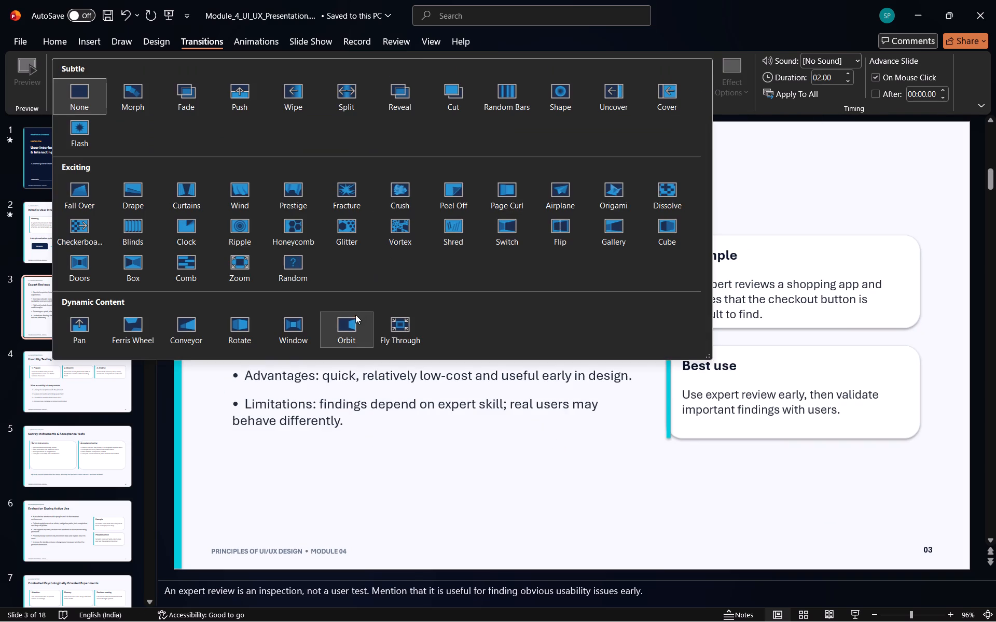
{"action": "left_click", "coordinate": [304, 325]}
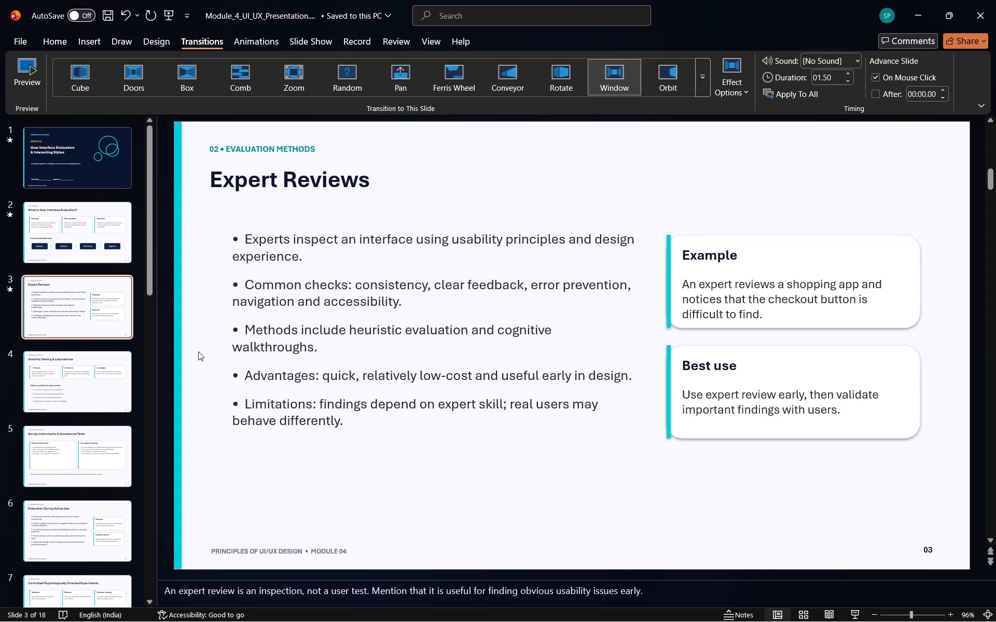
{"action": "left_click", "coordinate": [96, 384]}
{"action": "left_click", "coordinate": [703, 85]}
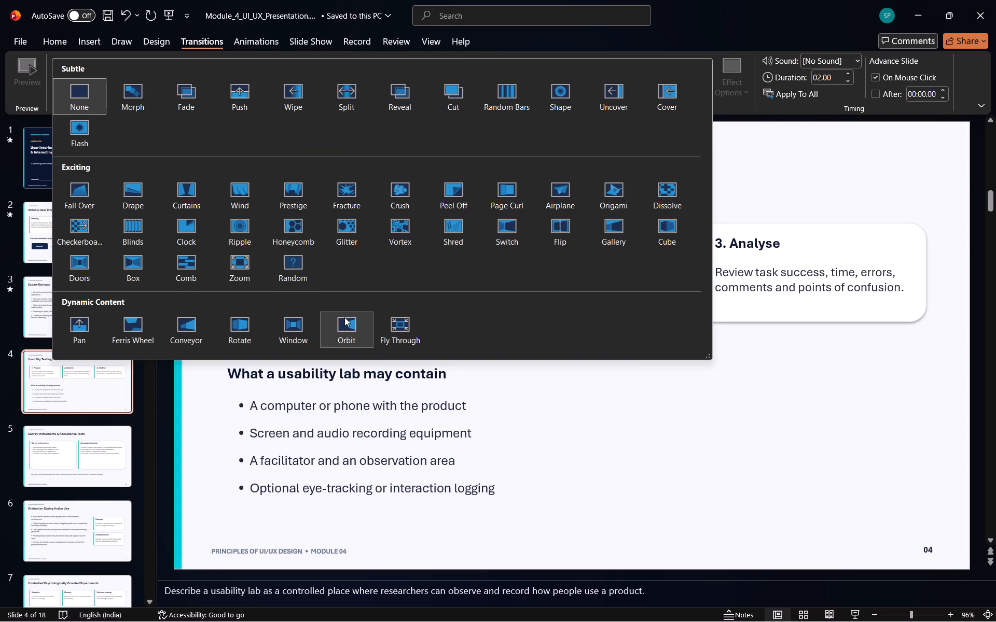
{"action": "left_click", "coordinate": [301, 325]}
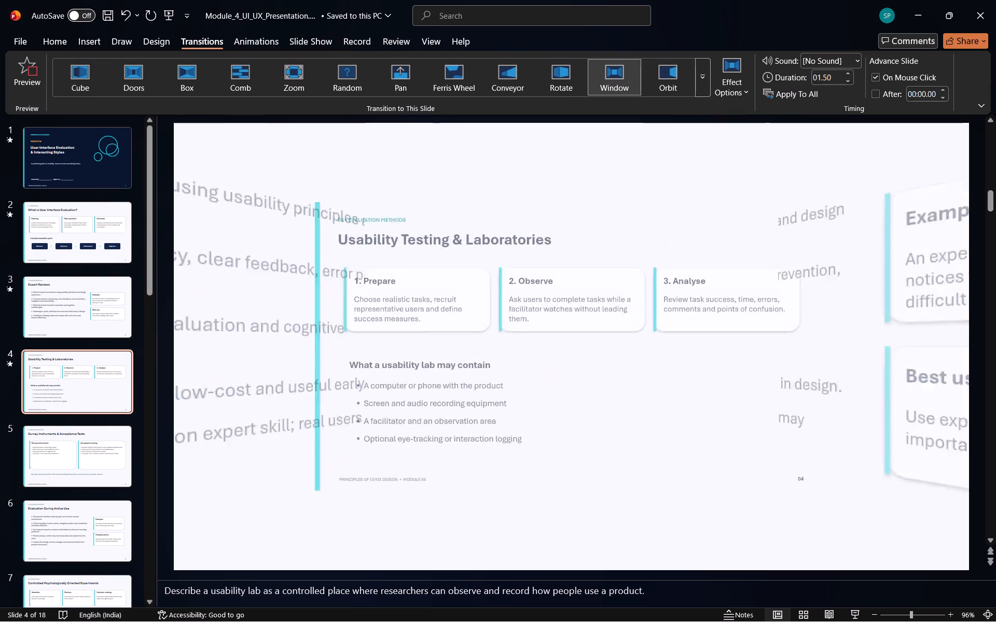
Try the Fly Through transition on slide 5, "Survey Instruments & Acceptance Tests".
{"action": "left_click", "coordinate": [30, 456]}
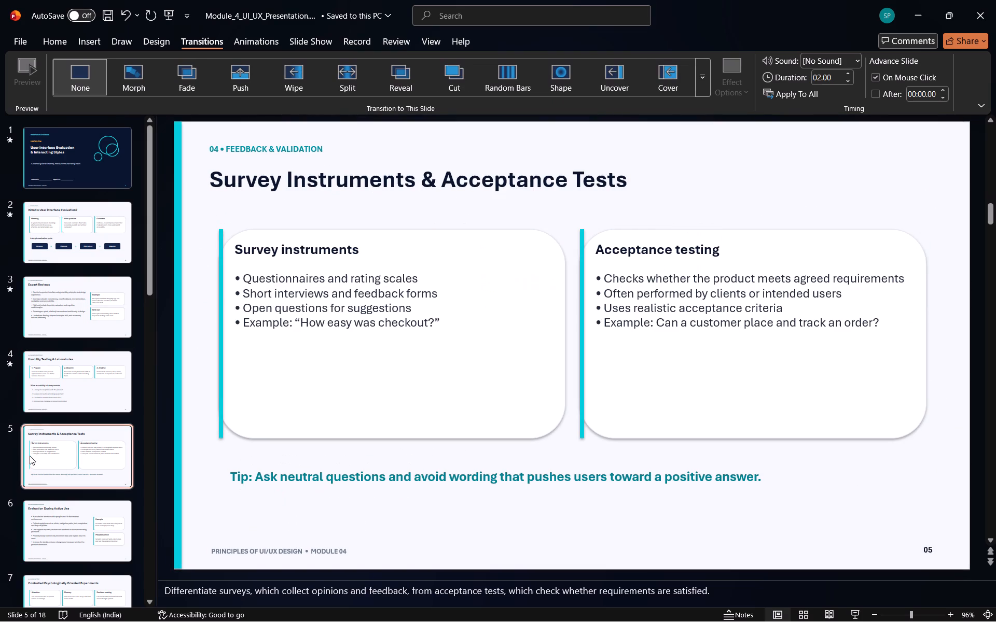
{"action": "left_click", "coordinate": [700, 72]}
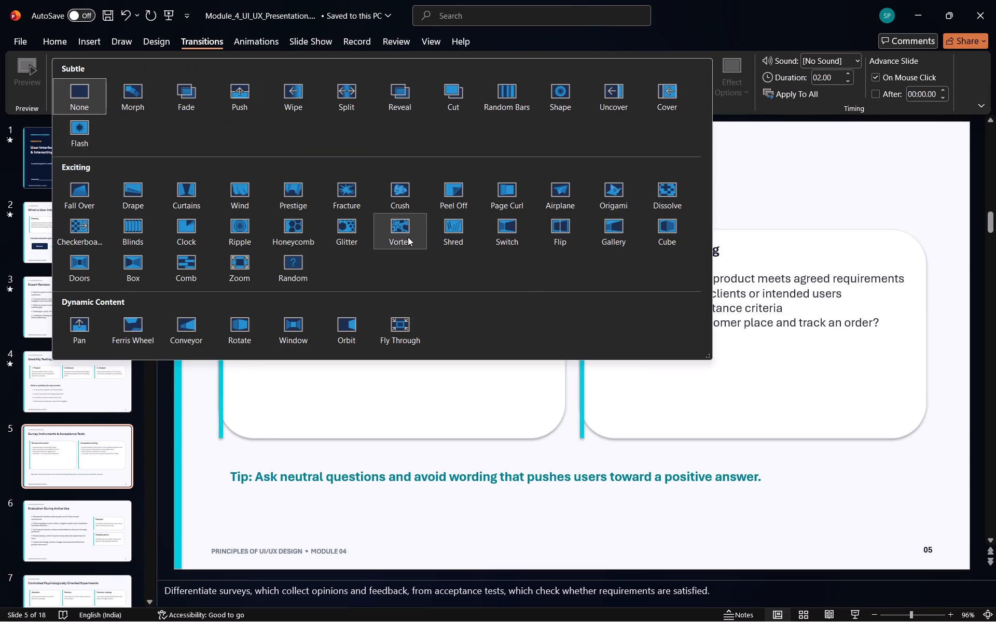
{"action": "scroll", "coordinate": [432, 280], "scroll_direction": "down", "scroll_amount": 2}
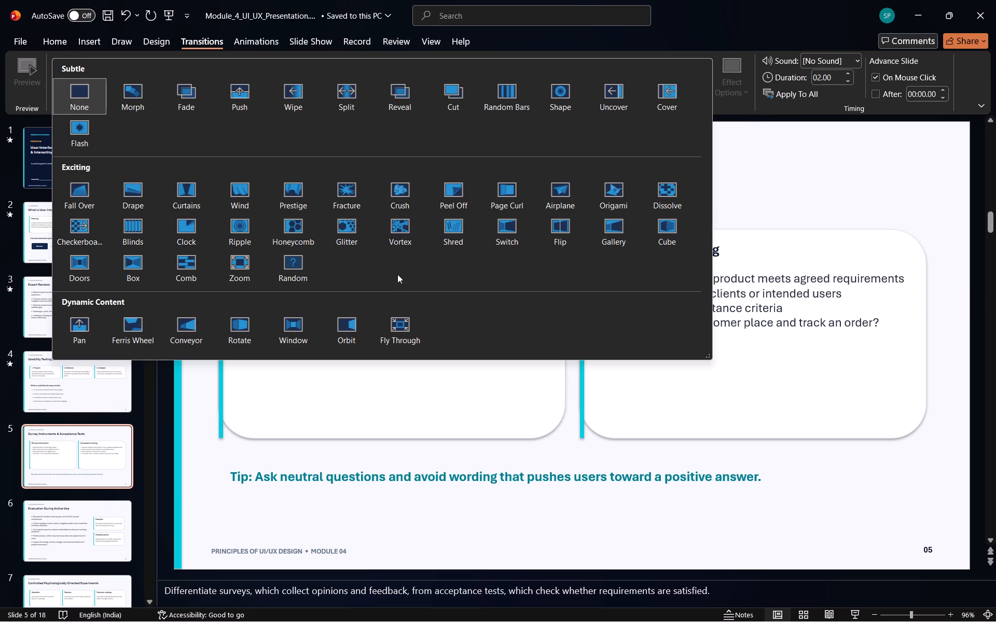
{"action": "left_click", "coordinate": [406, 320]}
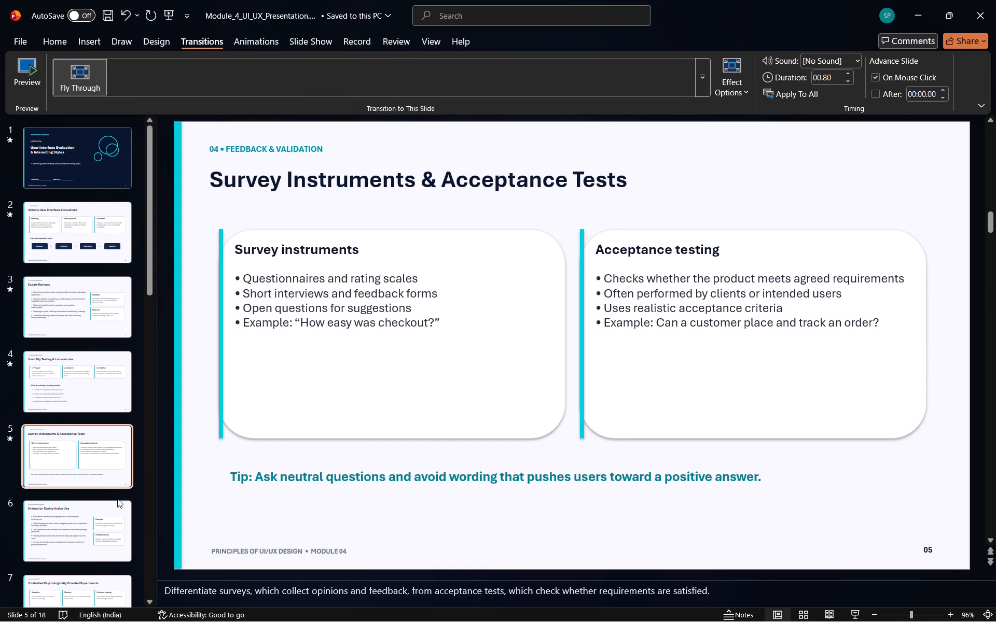
Apply the Window transition to slide 5 with its effect direction set to Horizontal.
{"action": "left_click", "coordinate": [88, 512]}
{"action": "left_click", "coordinate": [94, 474]}
{"action": "left_click", "coordinate": [698, 80]}
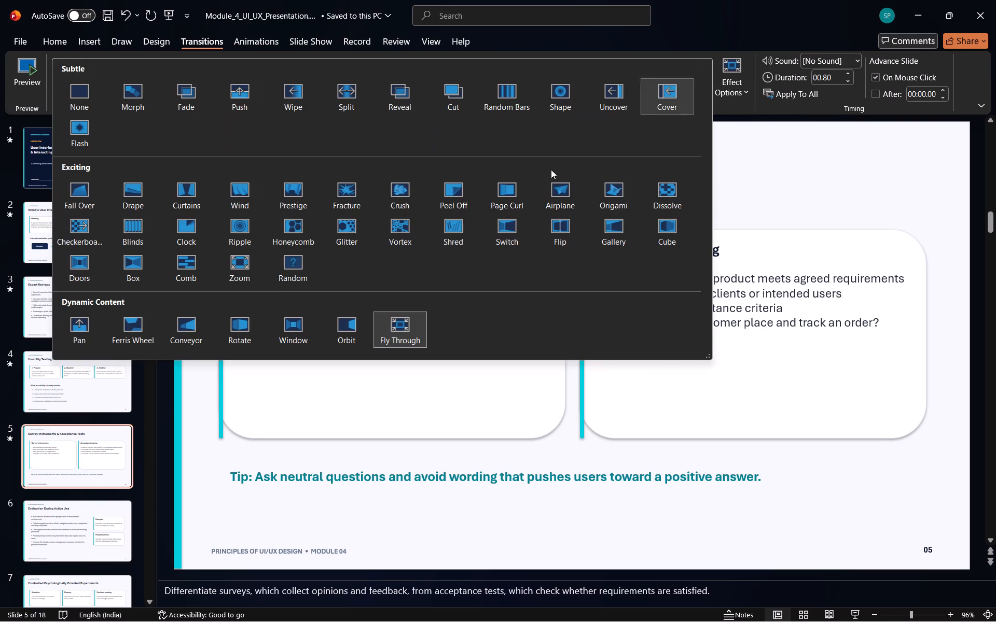
{"action": "left_click", "coordinate": [306, 324]}
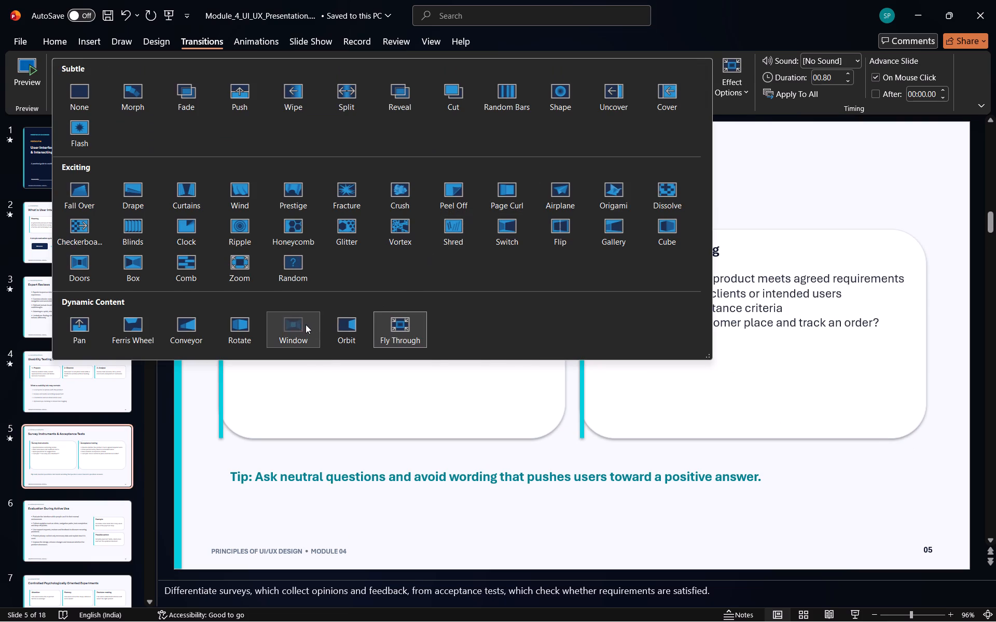
{"action": "left_click", "coordinate": [733, 83]}
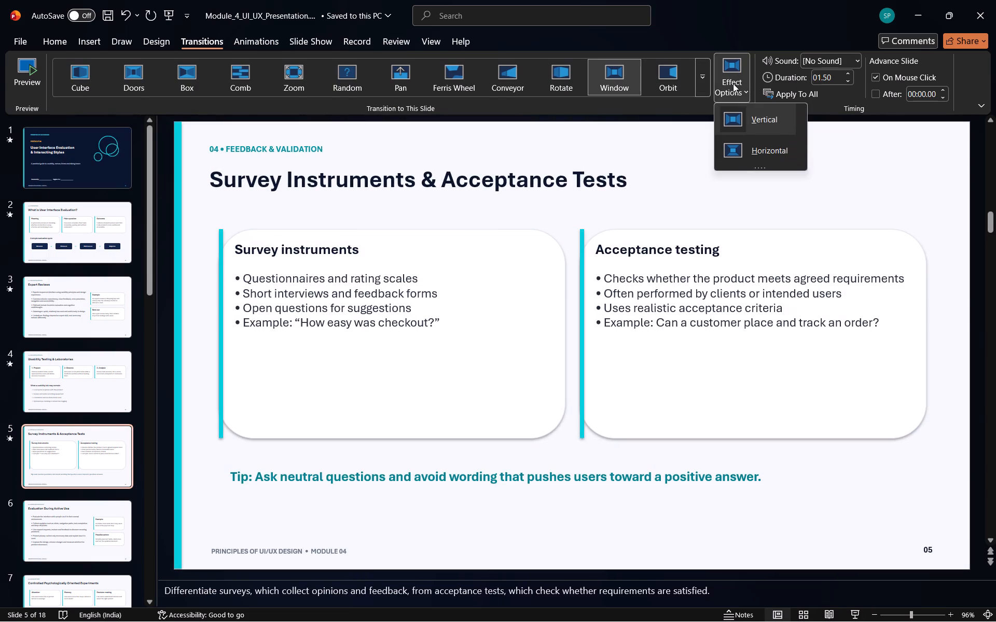
{"action": "left_click", "coordinate": [765, 153]}
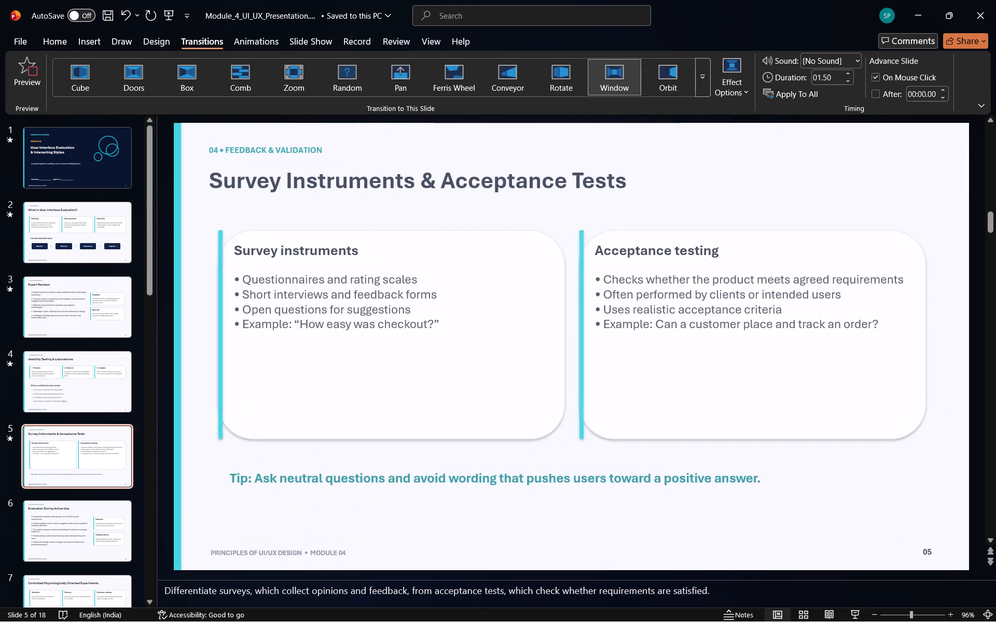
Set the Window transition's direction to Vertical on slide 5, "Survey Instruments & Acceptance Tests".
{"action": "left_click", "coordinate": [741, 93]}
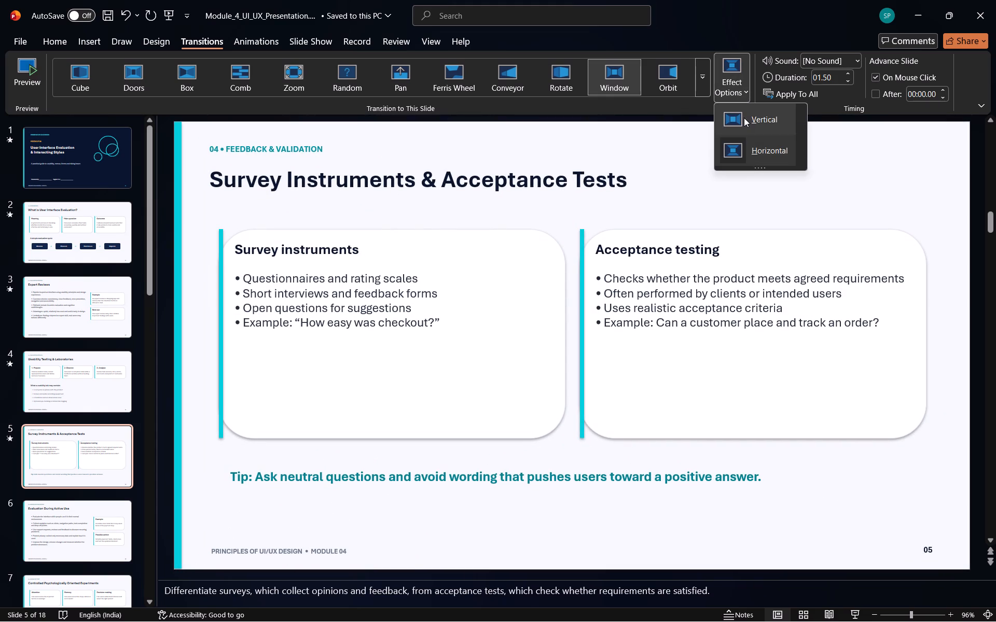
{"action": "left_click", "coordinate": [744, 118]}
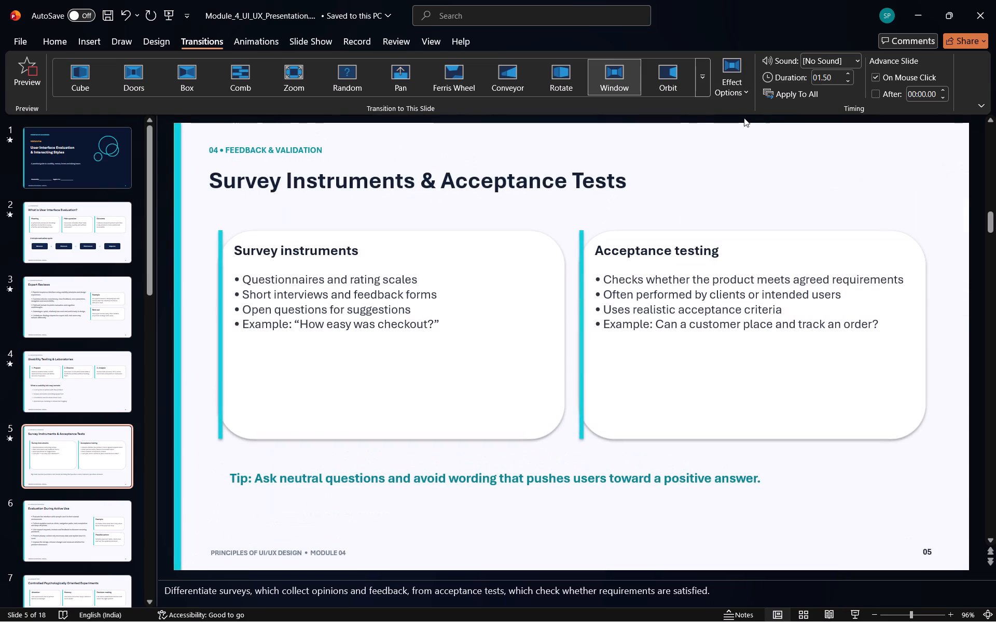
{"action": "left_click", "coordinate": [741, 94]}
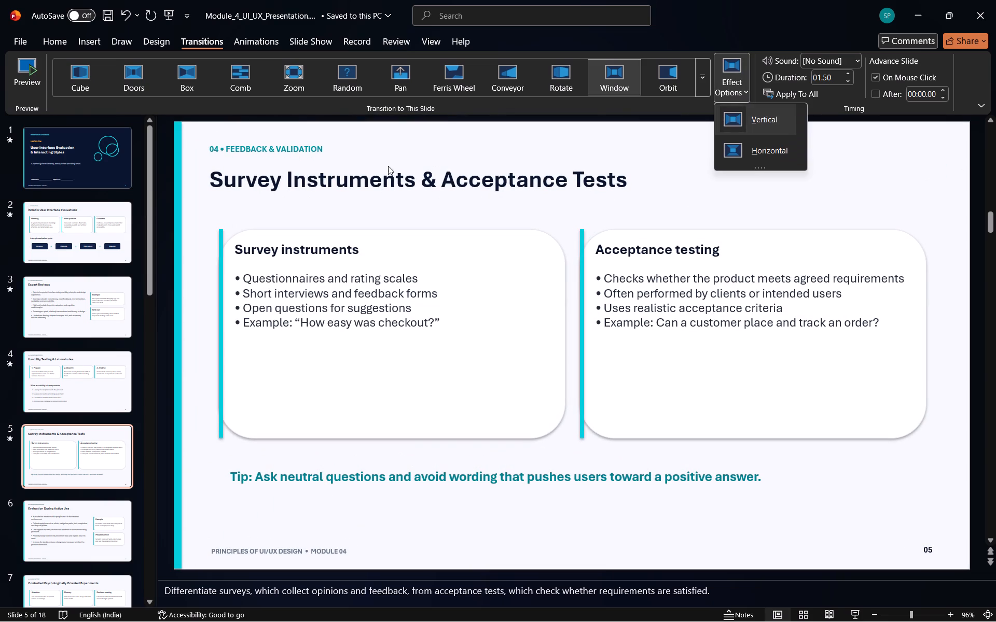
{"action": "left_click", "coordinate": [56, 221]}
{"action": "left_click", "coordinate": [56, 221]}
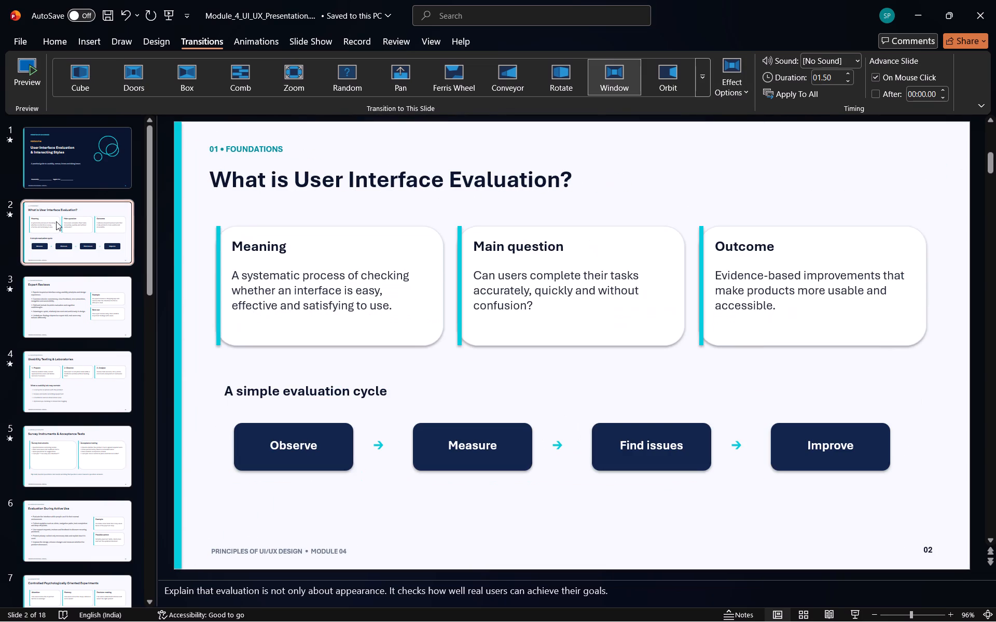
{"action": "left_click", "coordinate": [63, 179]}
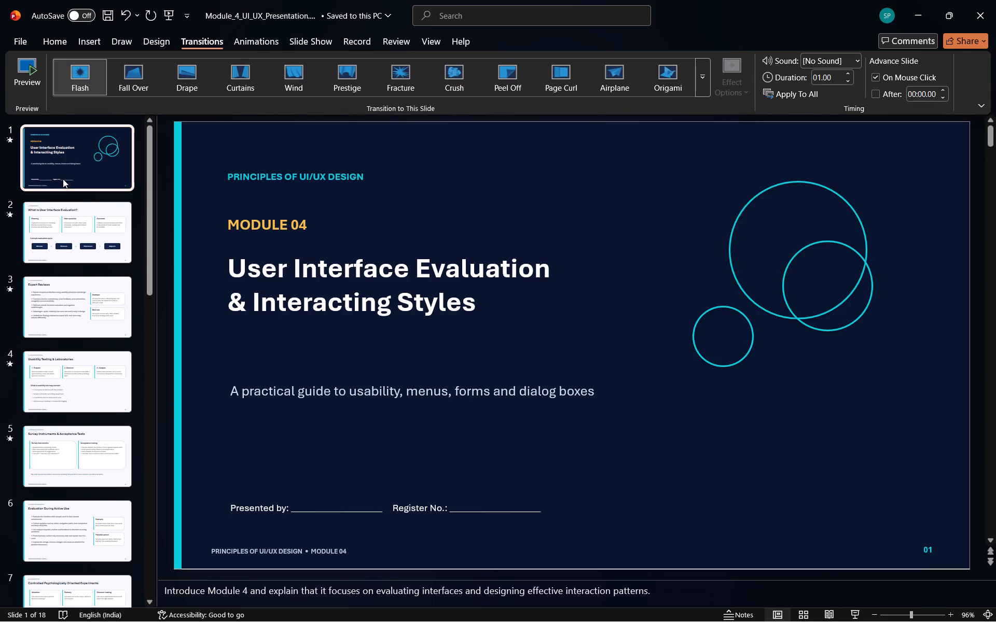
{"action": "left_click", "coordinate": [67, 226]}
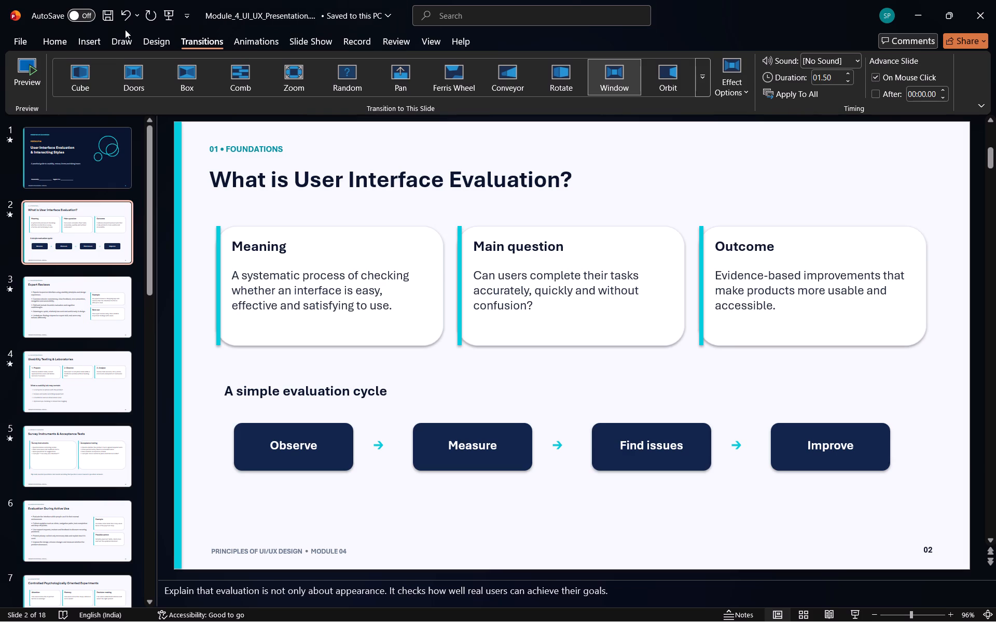
Play the slide show from the beginning through slide 6 to check the transitions, and return to editing.
{"action": "left_click", "coordinate": [160, 17]}
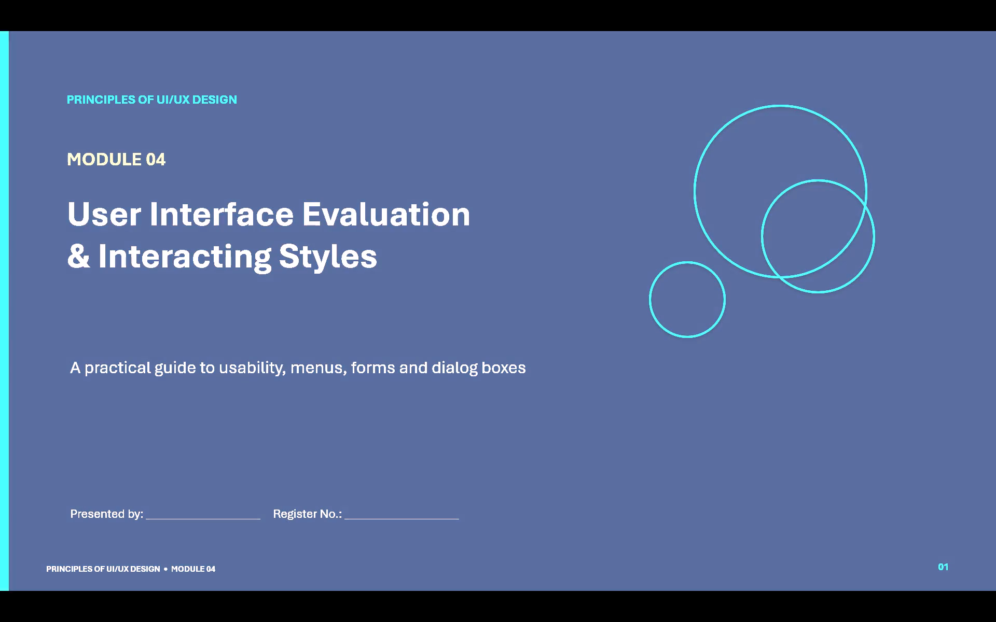
{"action": "key", "text": "Right"}
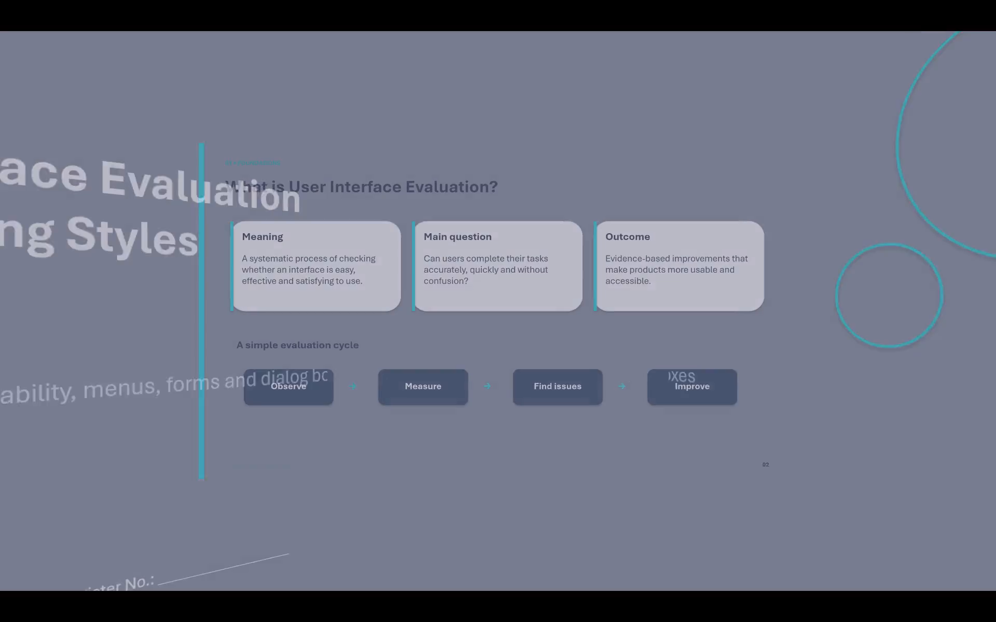
{"action": "key", "text": "Right"}
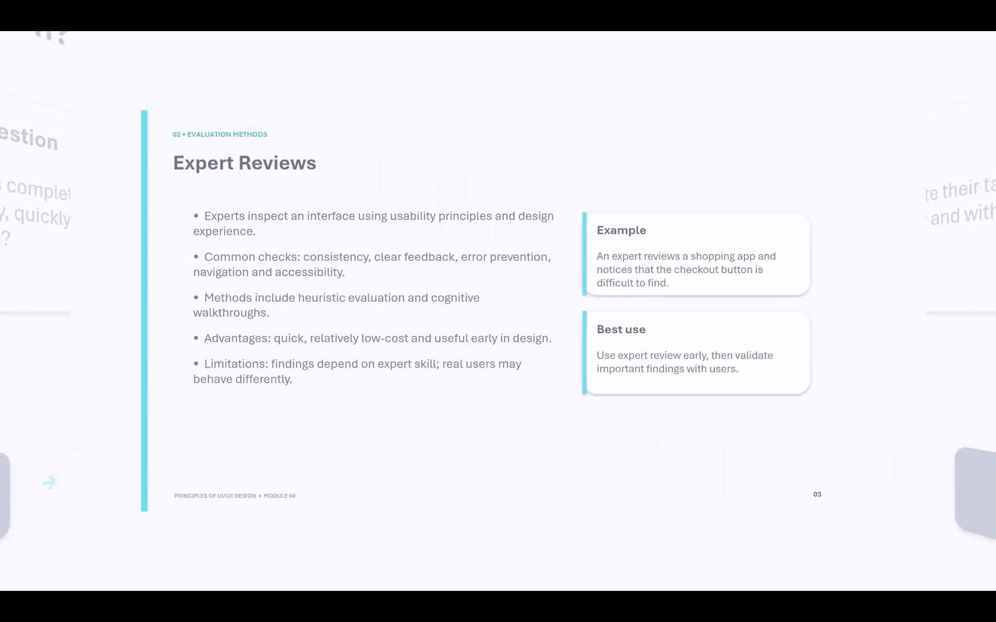
{"action": "key", "text": "Right"}
{"action": "key", "text": "Right"}
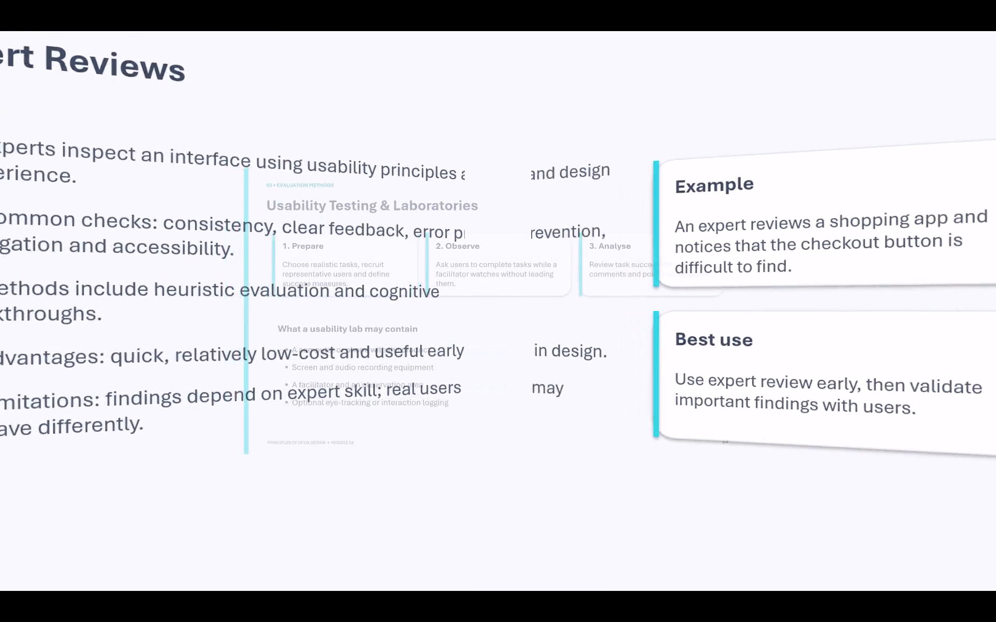
{"action": "key", "text": "Right"}
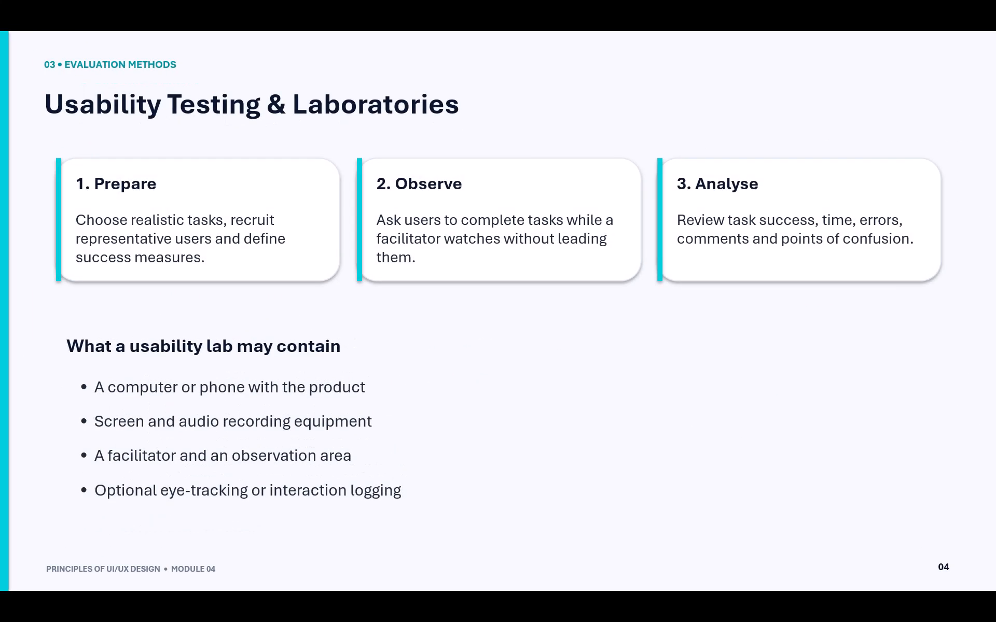
{"action": "key", "text": "Right"}
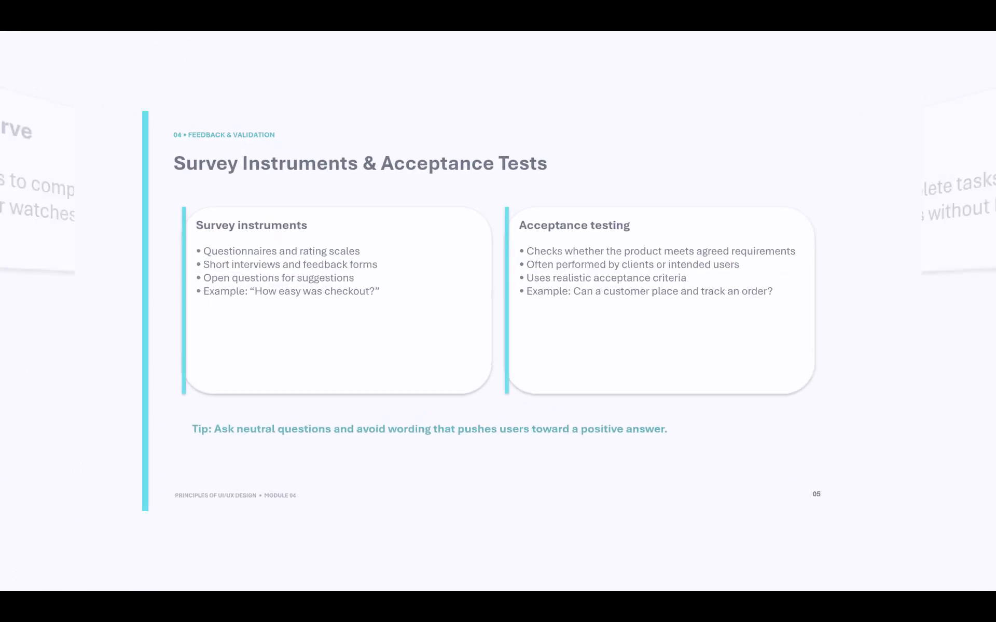
{"action": "key", "text": "Right"}
{"action": "key", "text": "Right"}
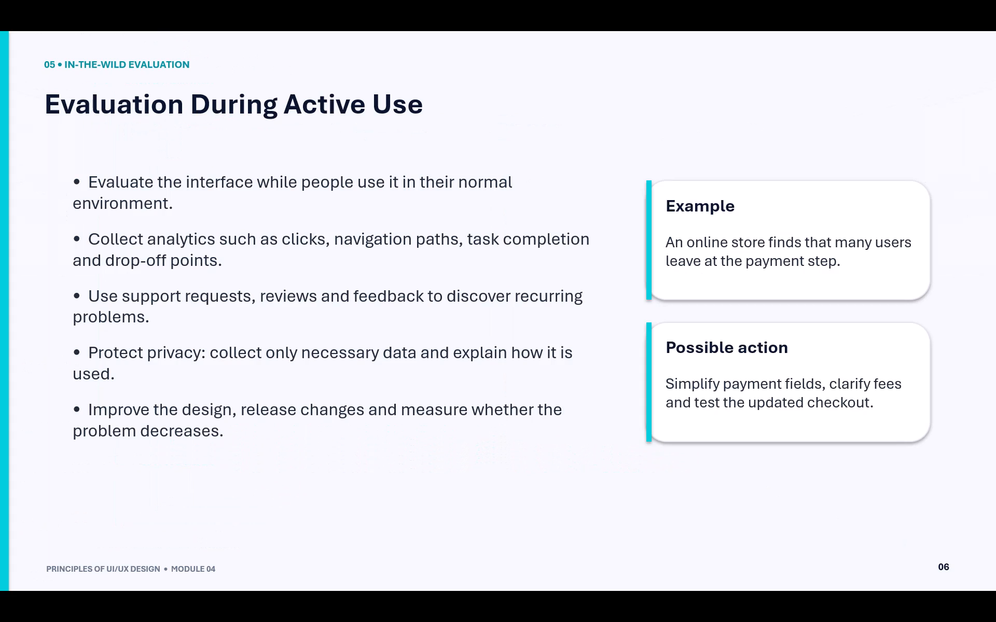
{"action": "key", "text": "Escape"}
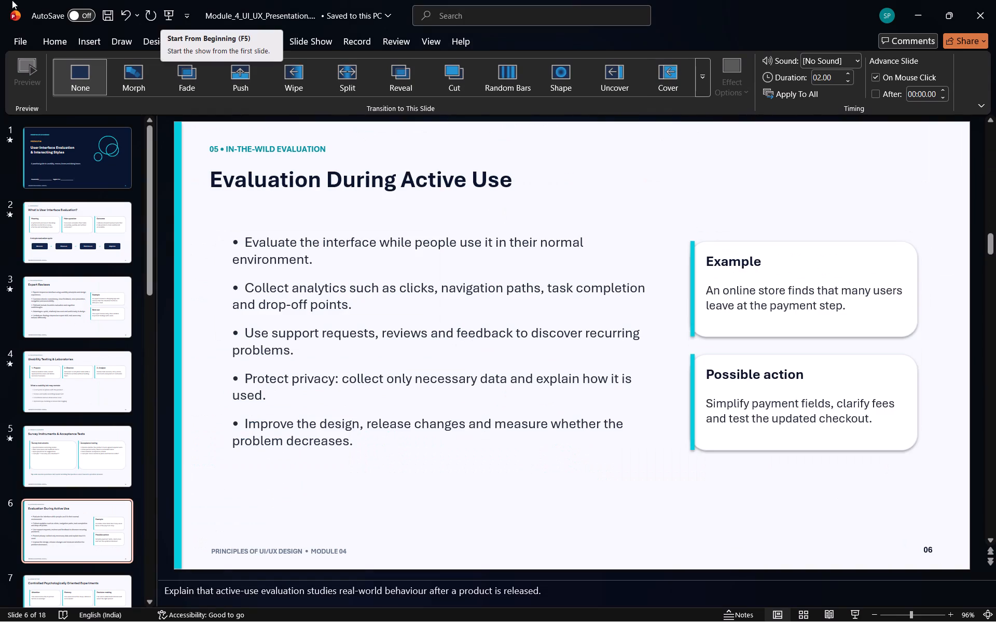
Set the Window transition's direction to Horizontal on slide 3 "Expert Reviews" and slide 5 "Survey Instruments & Acceptance Tests".
{"action": "left_click", "coordinate": [93, 174]}
{"action": "left_click", "coordinate": [90, 227]}
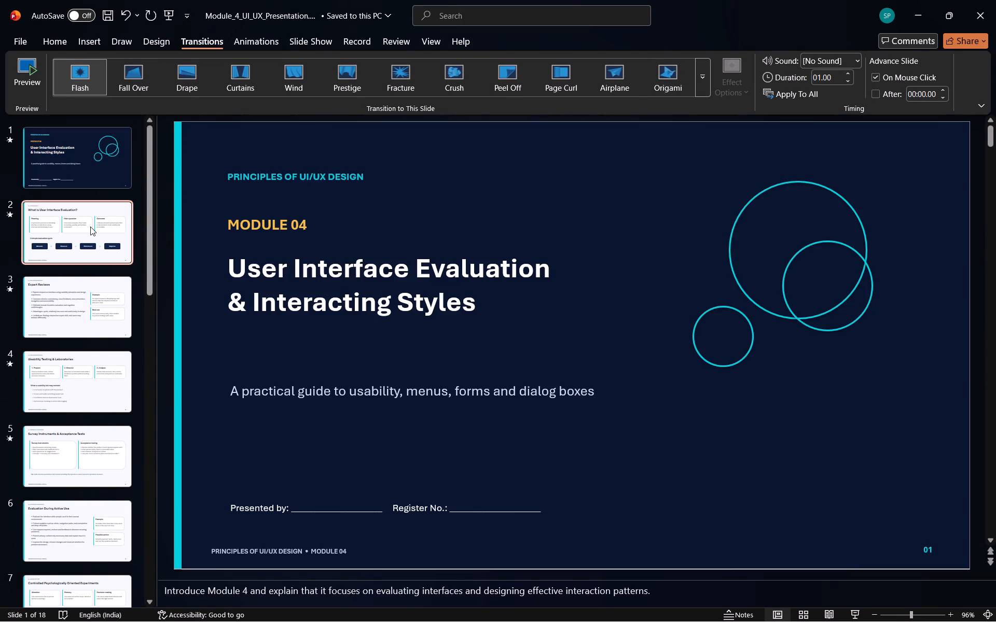
{"action": "left_click", "coordinate": [80, 318]}
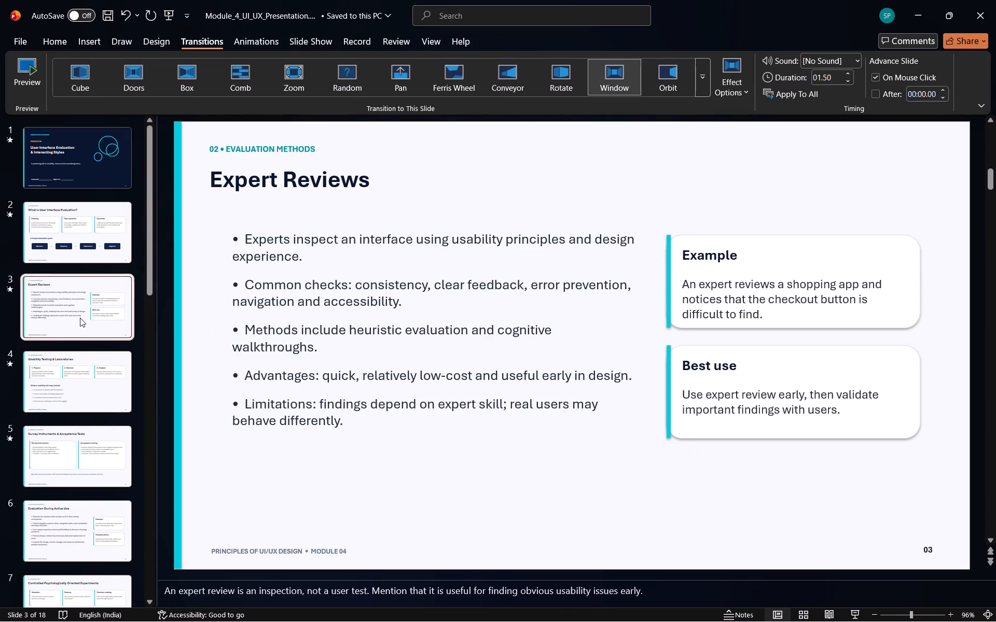
{"action": "left_click", "coordinate": [743, 86]}
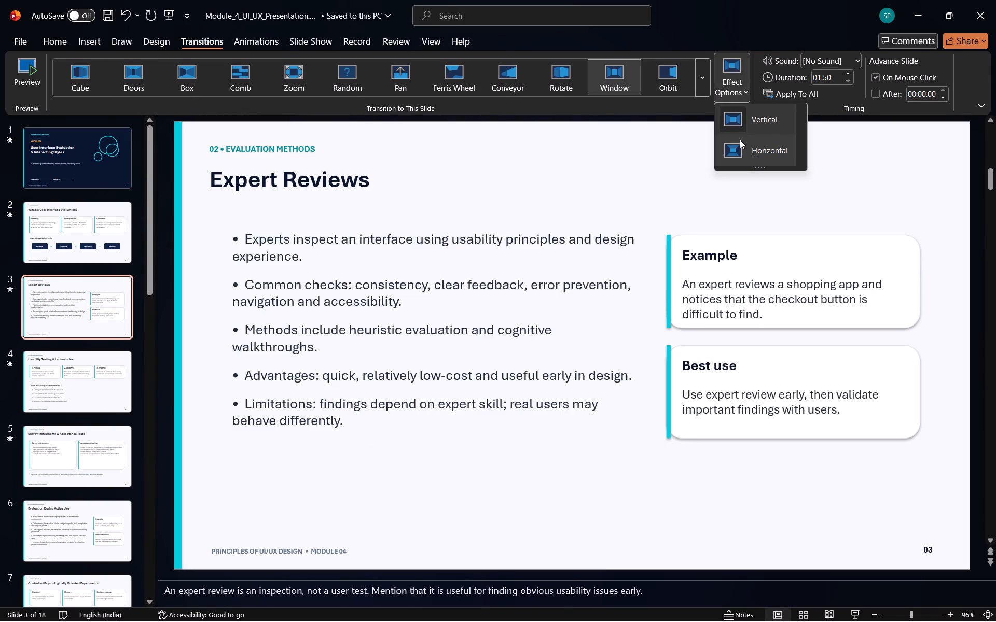
{"action": "left_click", "coordinate": [740, 140]}
{"action": "left_click", "coordinate": [132, 375]}
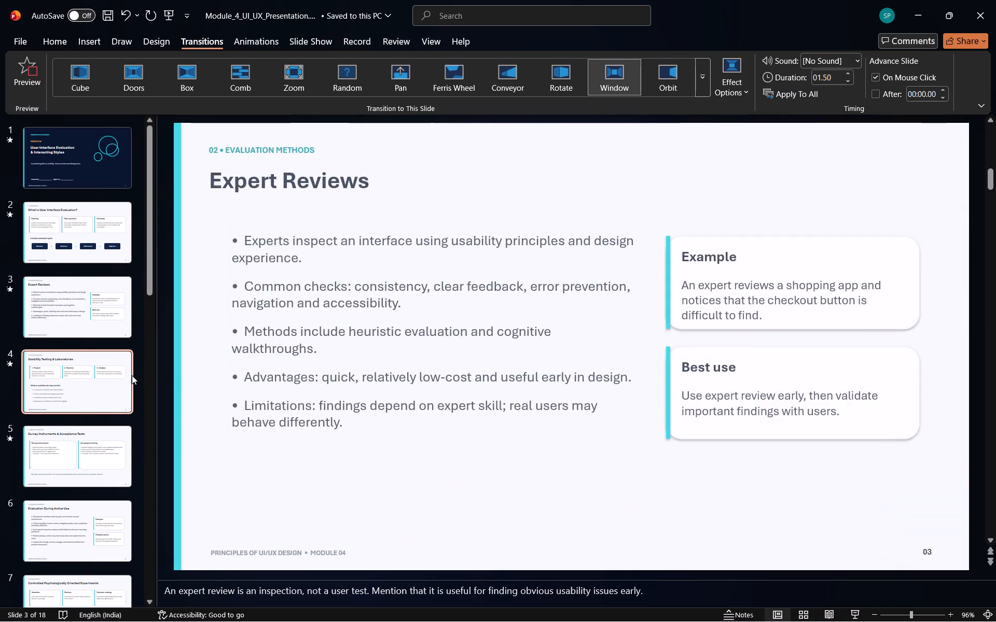
{"action": "left_click", "coordinate": [106, 463]}
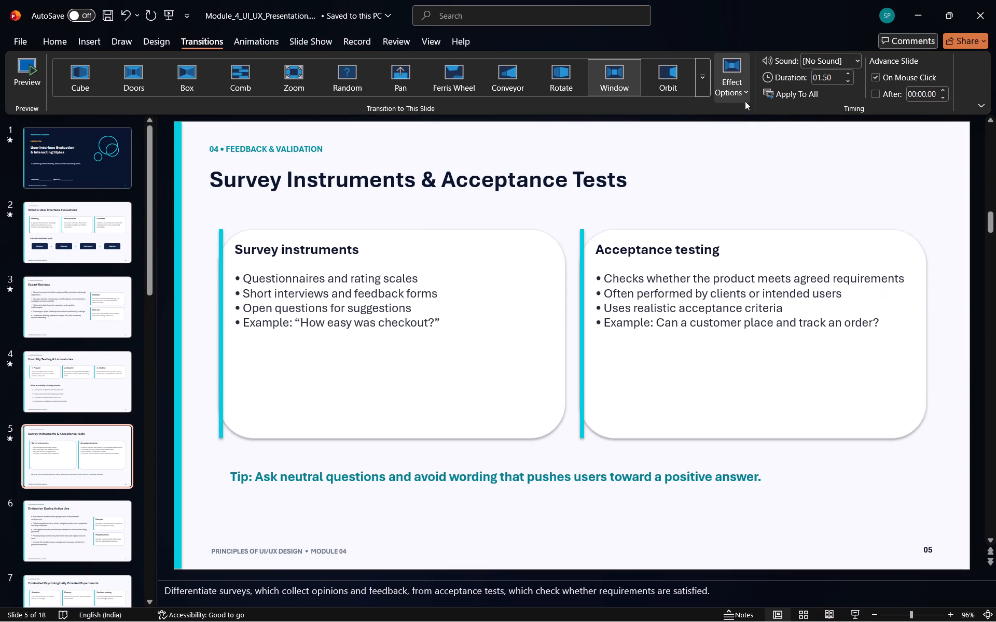
{"action": "left_click", "coordinate": [744, 100]}
{"action": "left_click", "coordinate": [751, 147]}
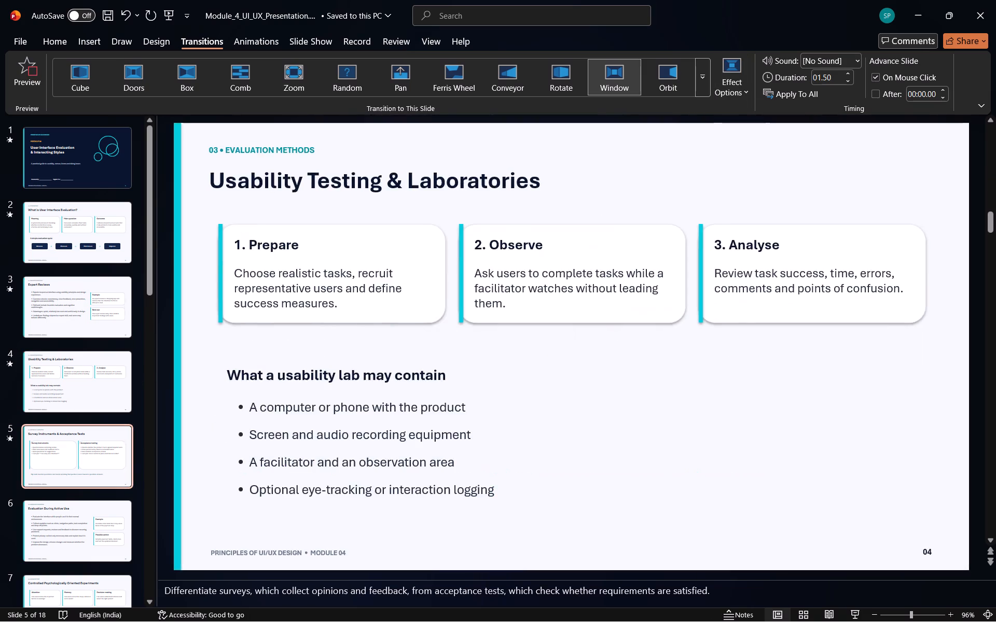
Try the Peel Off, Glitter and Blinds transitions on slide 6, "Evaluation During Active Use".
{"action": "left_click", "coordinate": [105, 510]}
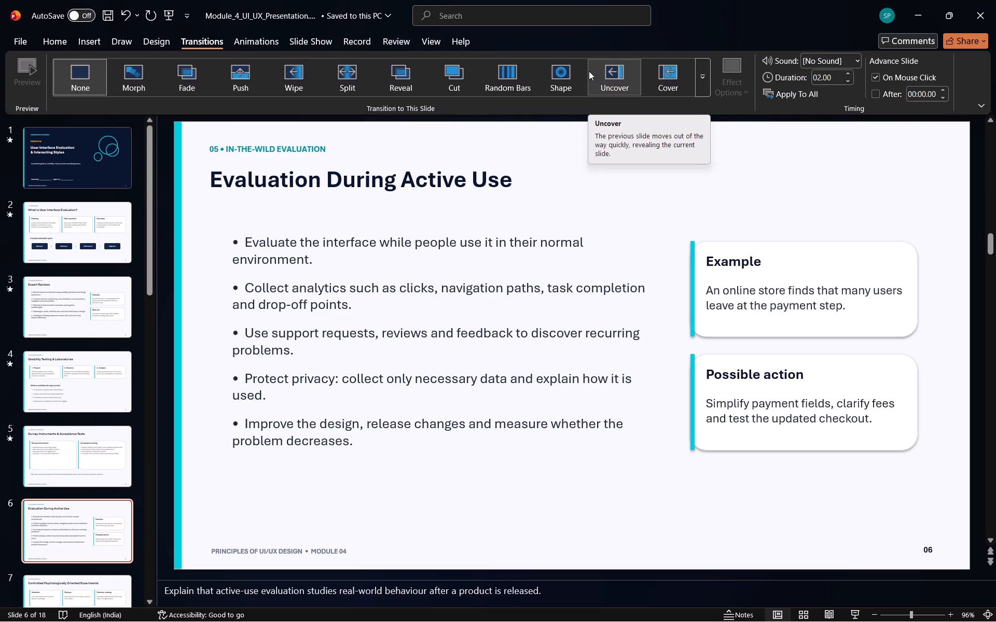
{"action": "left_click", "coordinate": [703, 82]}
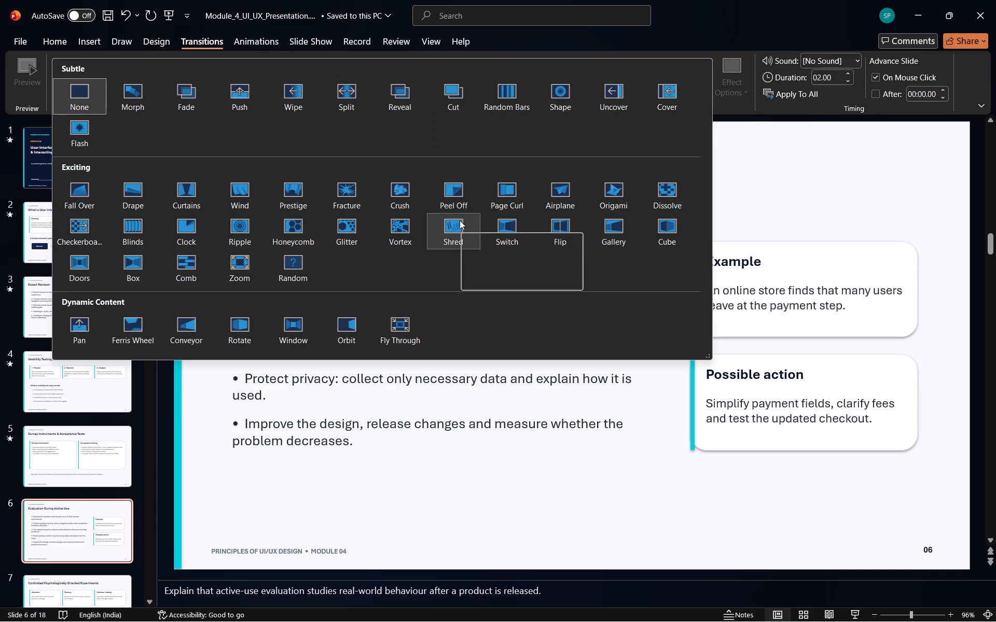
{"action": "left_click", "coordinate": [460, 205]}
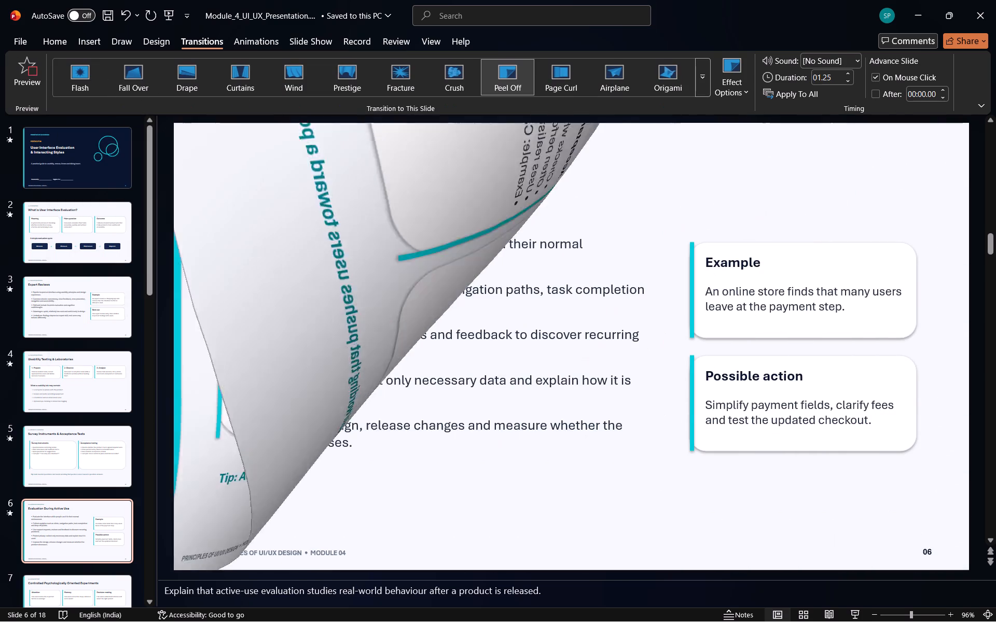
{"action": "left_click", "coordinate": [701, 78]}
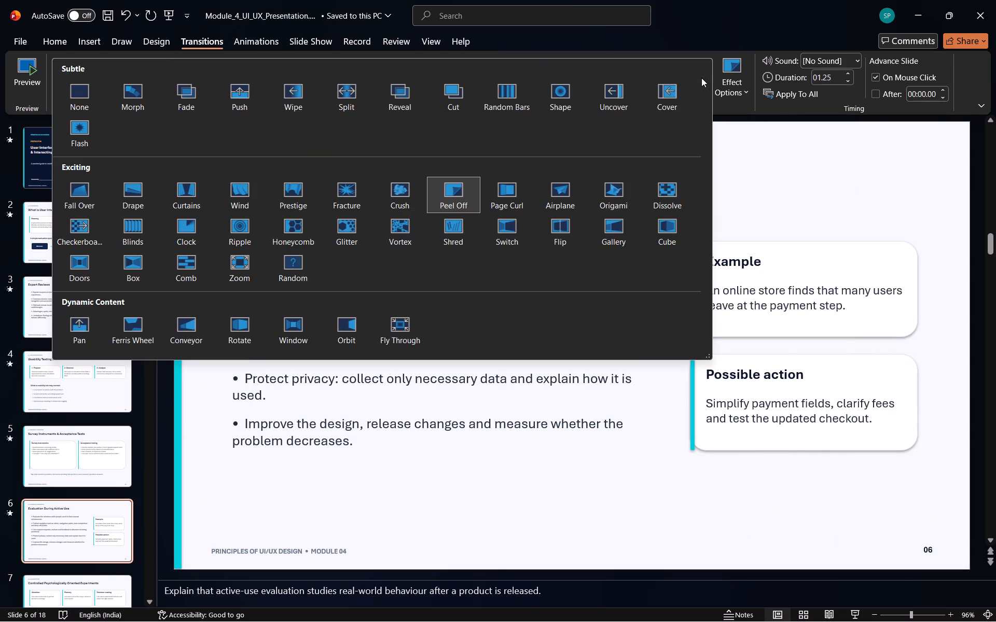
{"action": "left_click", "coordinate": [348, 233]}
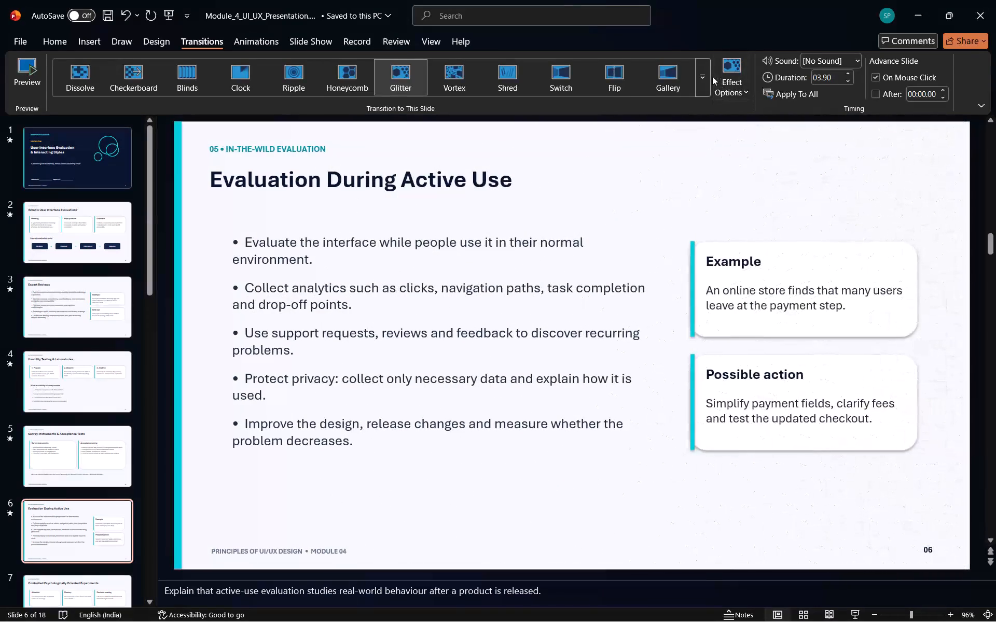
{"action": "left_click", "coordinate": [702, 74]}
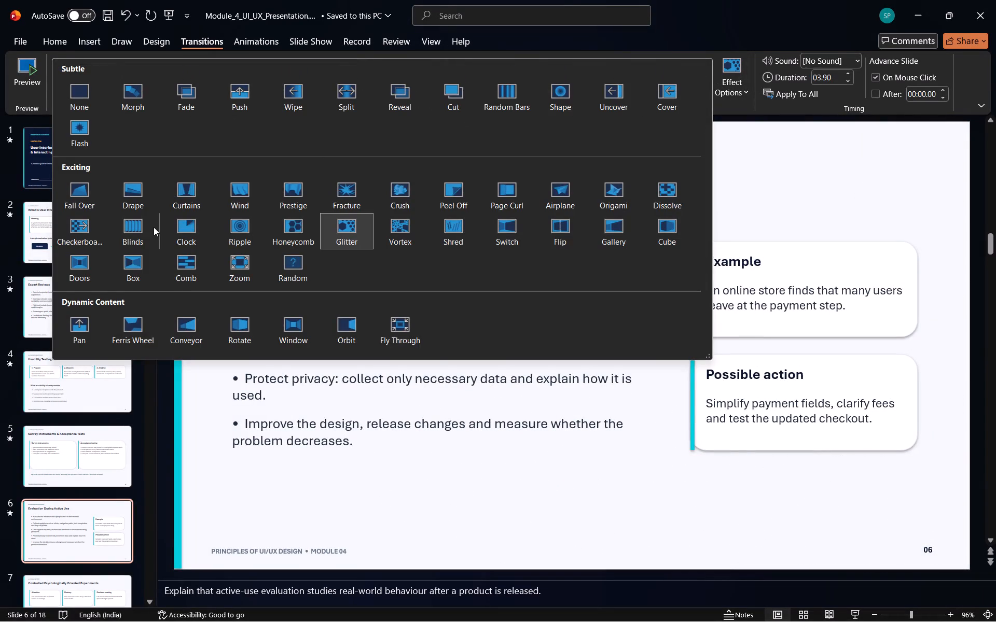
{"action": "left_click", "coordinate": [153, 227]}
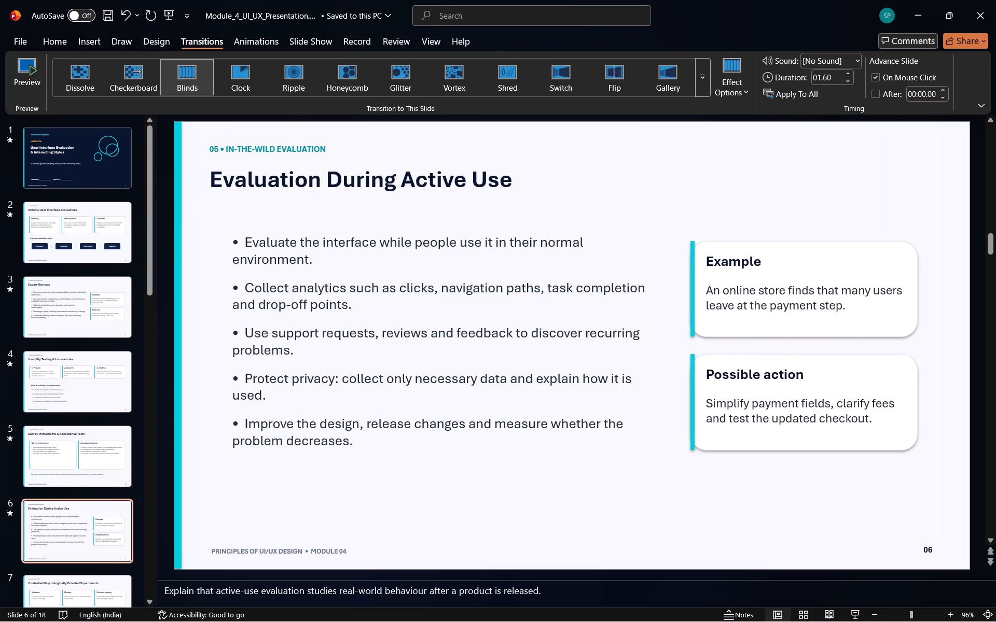
Apply the Window transition to slide 6, "Evaluation During Active Use".
{"action": "left_click", "coordinate": [704, 87]}
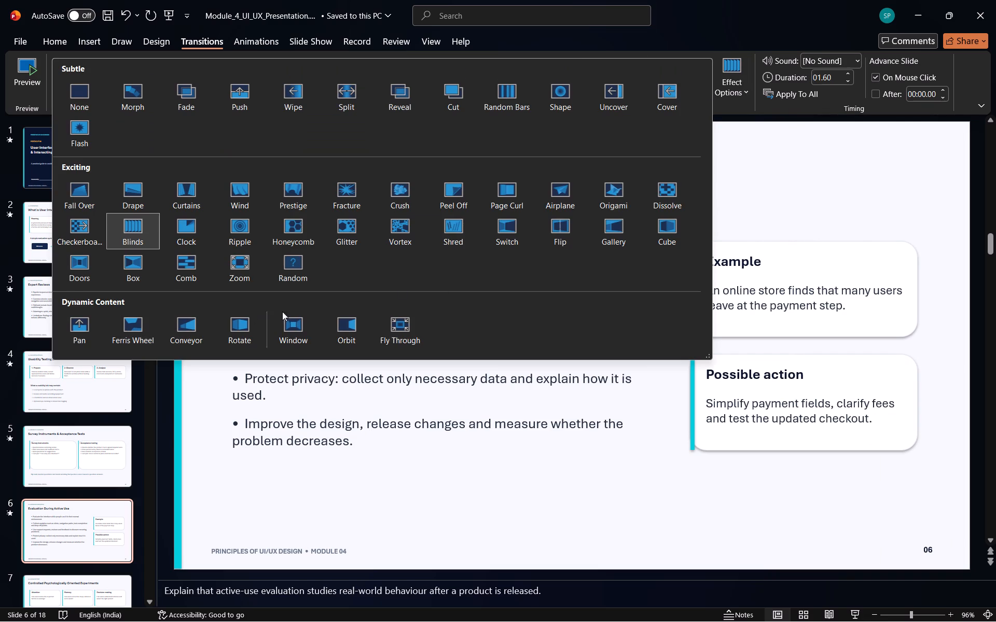
{"action": "left_click", "coordinate": [284, 328]}
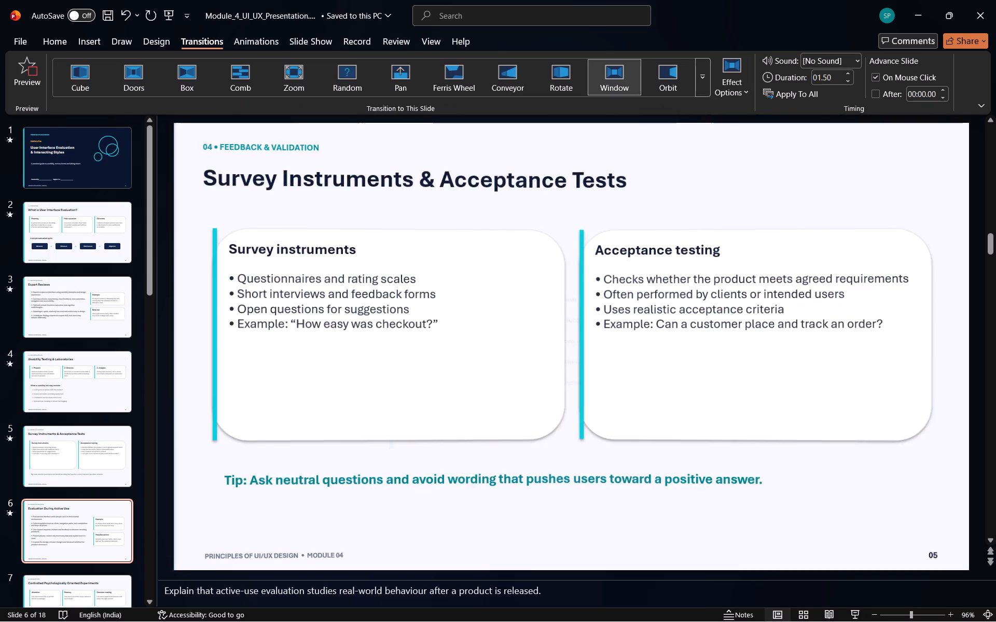
Play the slide show from the beginning through slide 7 to check the transitions, and return to editing.
{"action": "left_click", "coordinate": [171, 17]}
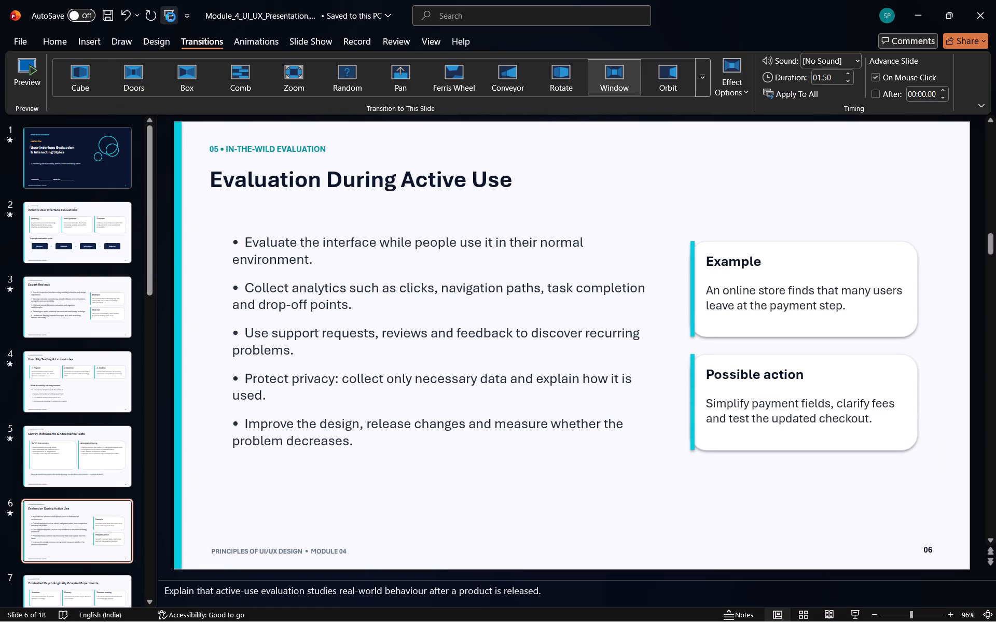
{"action": "key", "text": "Right"}
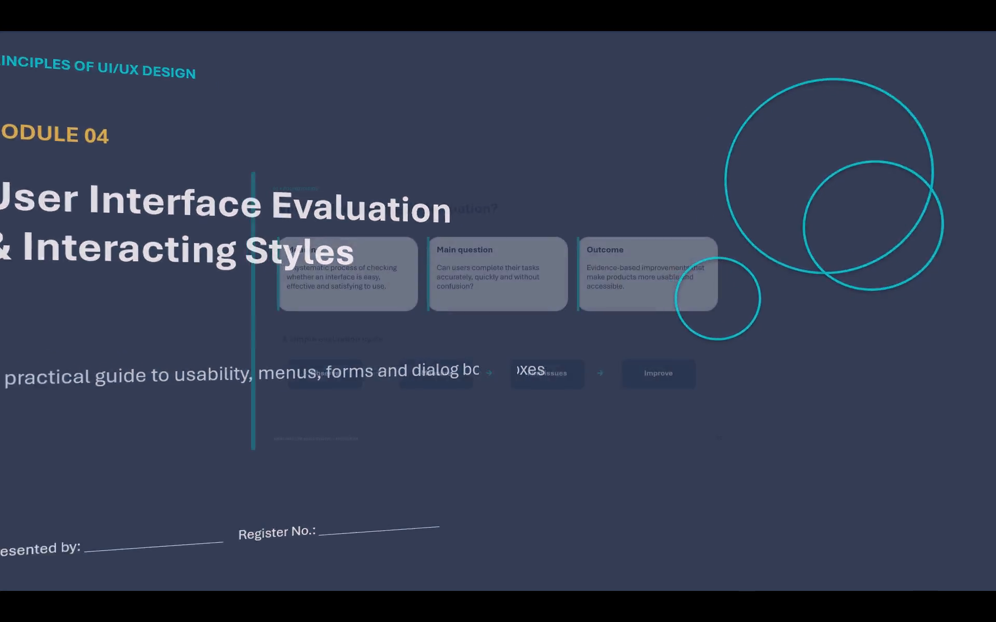
{"action": "key", "text": "Right"}
{"action": "key", "text": "Right"}
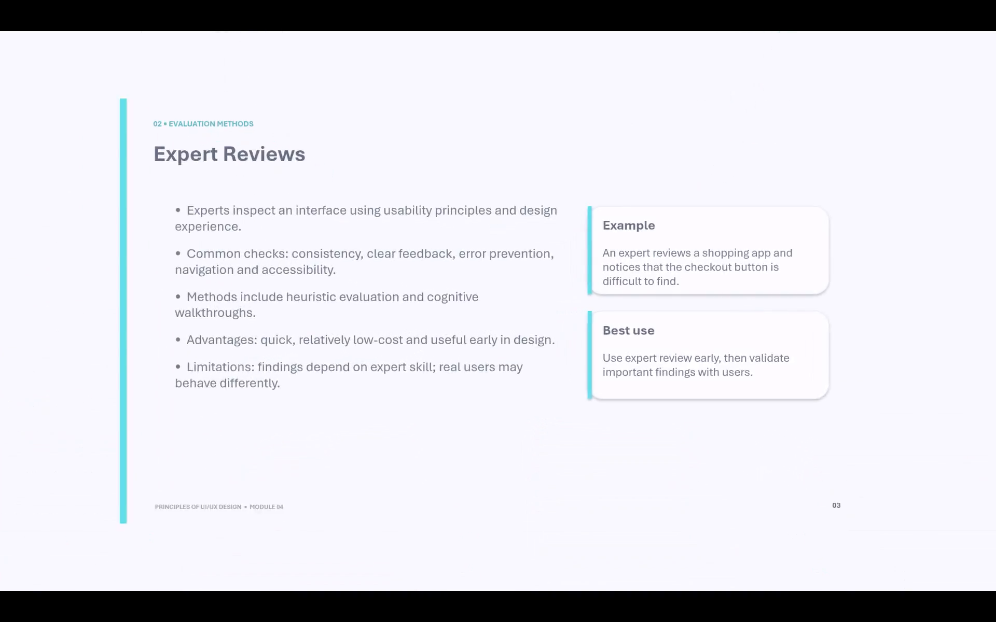
{"action": "key", "text": "Right"}
{"action": "key", "text": "Right"}
{"action": "key", "text": "Right"}
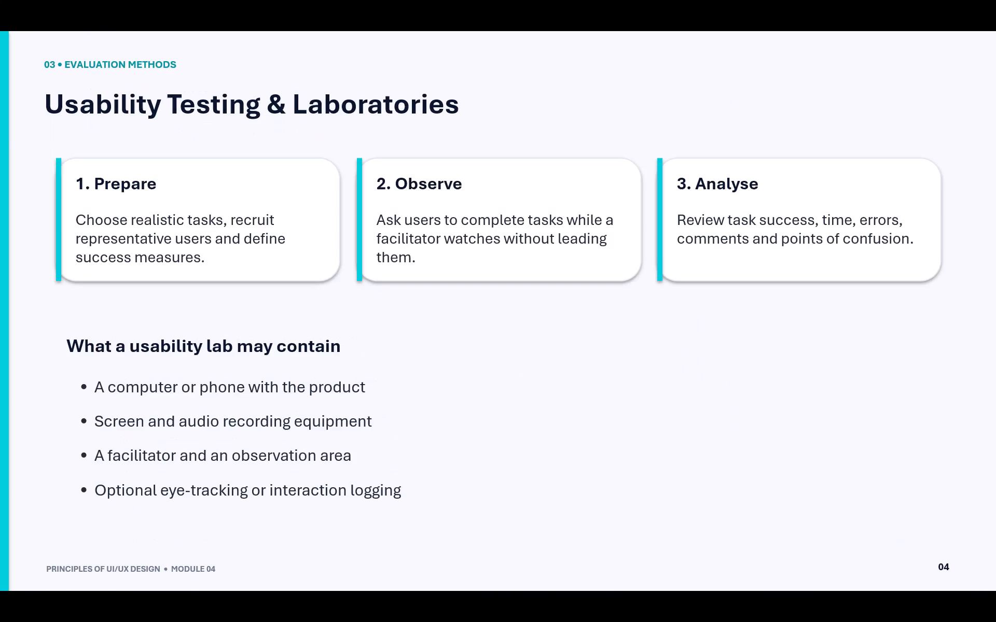
{"action": "key", "text": "Right"}
{"action": "key", "text": "Right"}
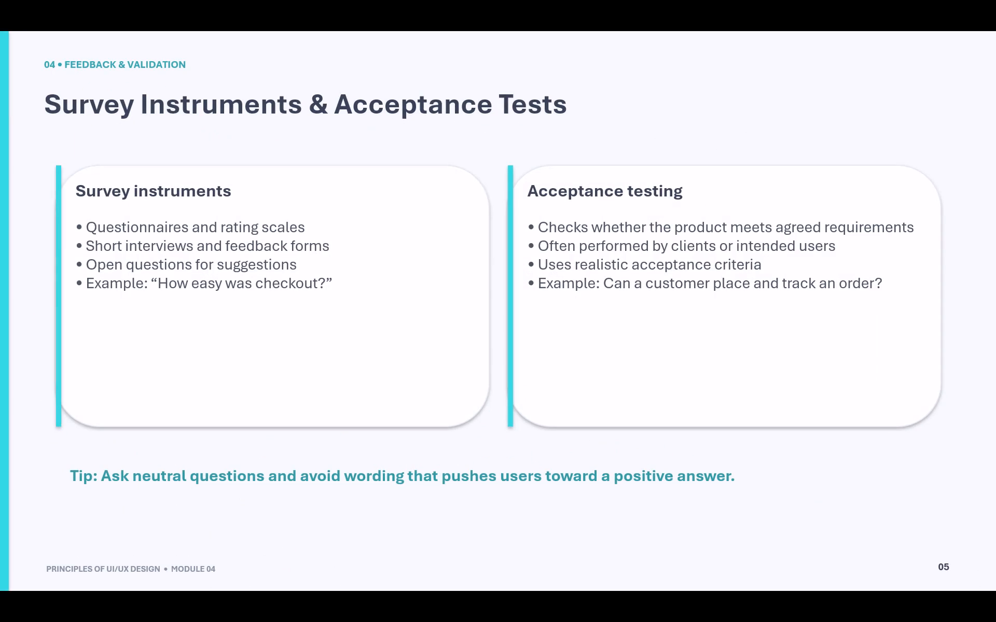
{"action": "key", "text": "Right"}
{"action": "key", "text": "Right"}
{"action": "key", "text": "Right"}
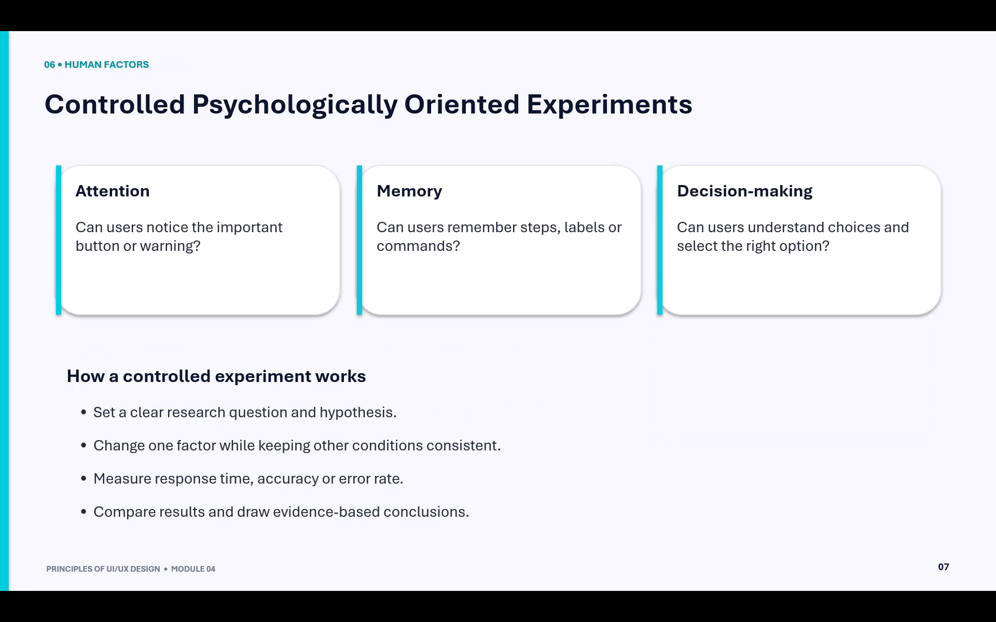
{"action": "key", "text": "Escape"}
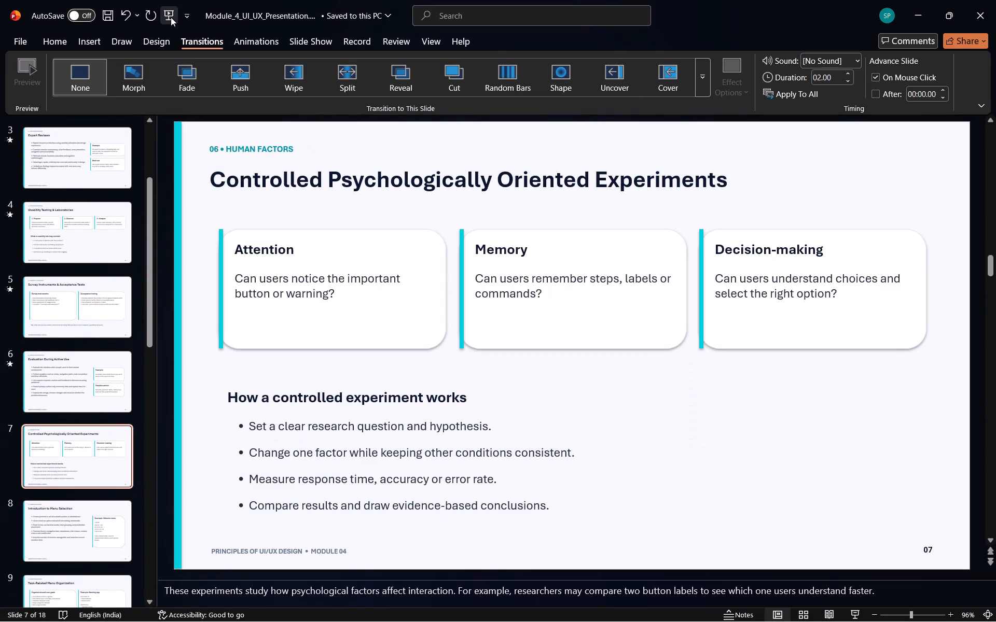
Apply the Split transition to slides 7 and 8, setting slide 8 "Introduction to Menu Selection" to Horizontal Out.
{"action": "left_click", "coordinate": [85, 411]}
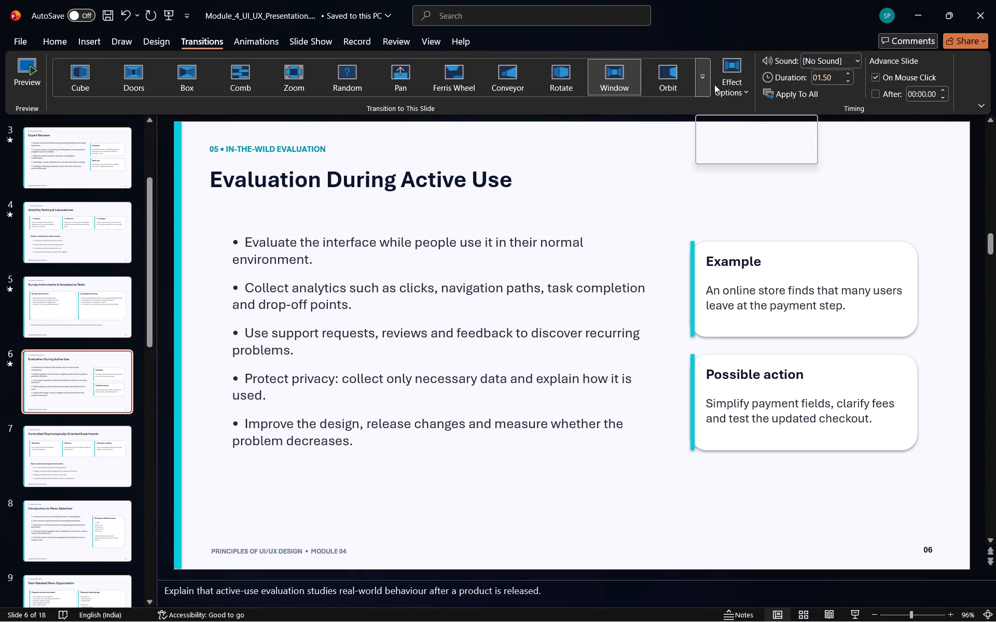
{"action": "left_click", "coordinate": [72, 437]}
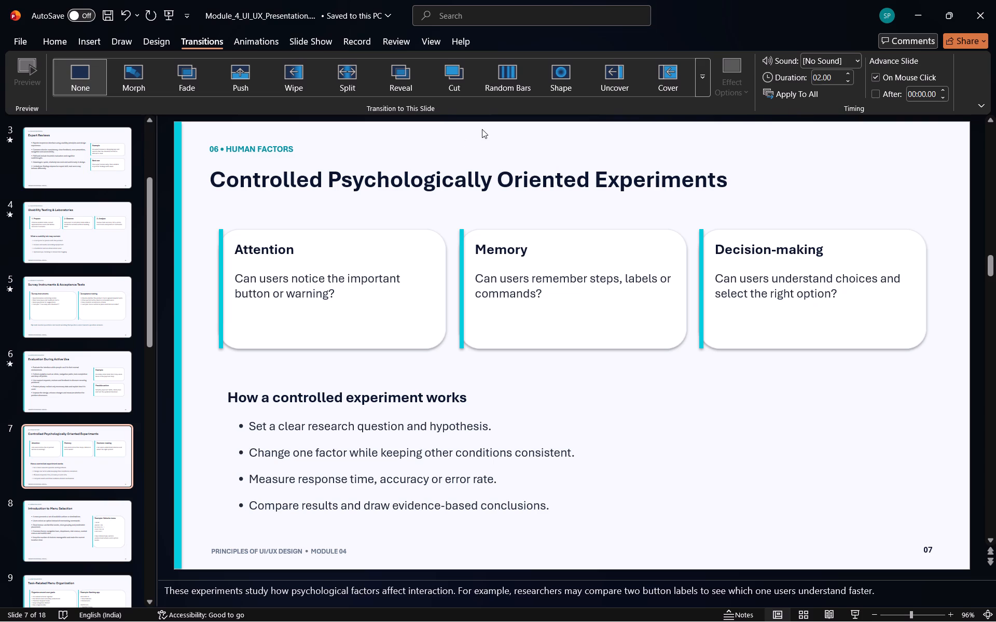
{"action": "left_click", "coordinate": [356, 72]}
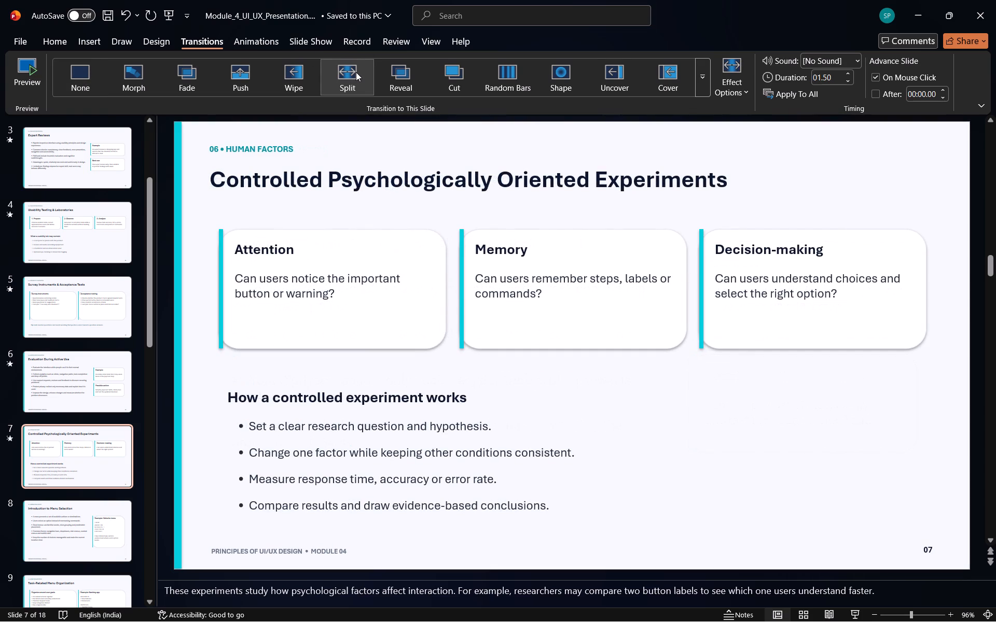
{"action": "left_click", "coordinate": [66, 545]}
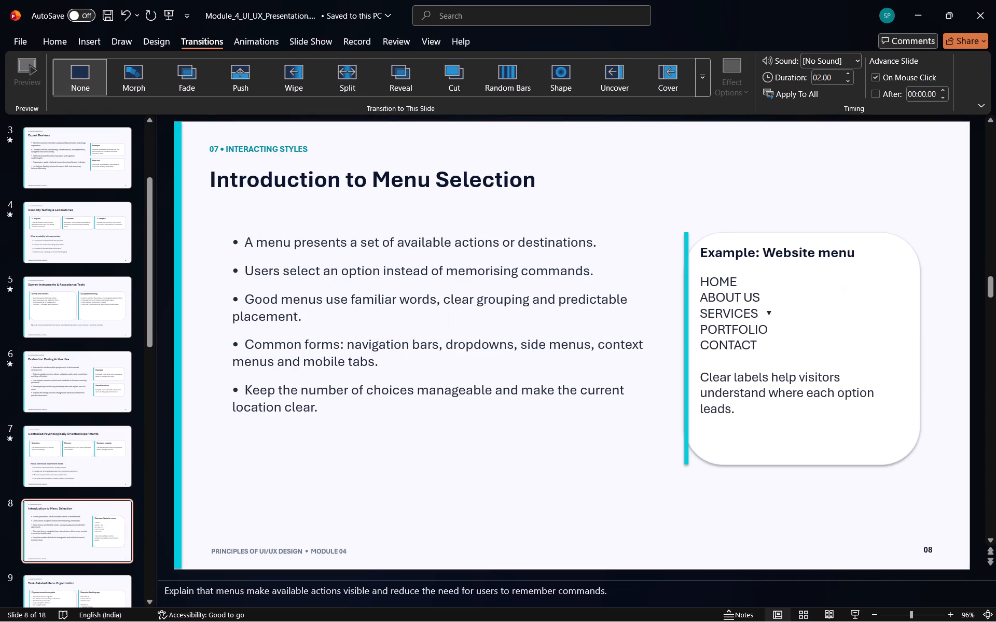
{"action": "left_click", "coordinate": [364, 77]}
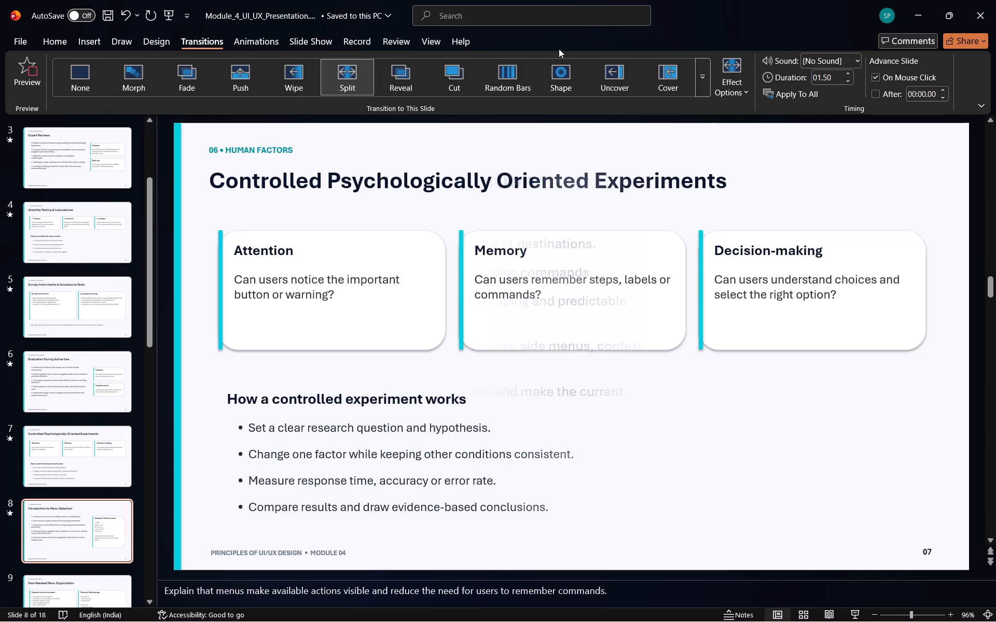
{"action": "left_click", "coordinate": [735, 84]}
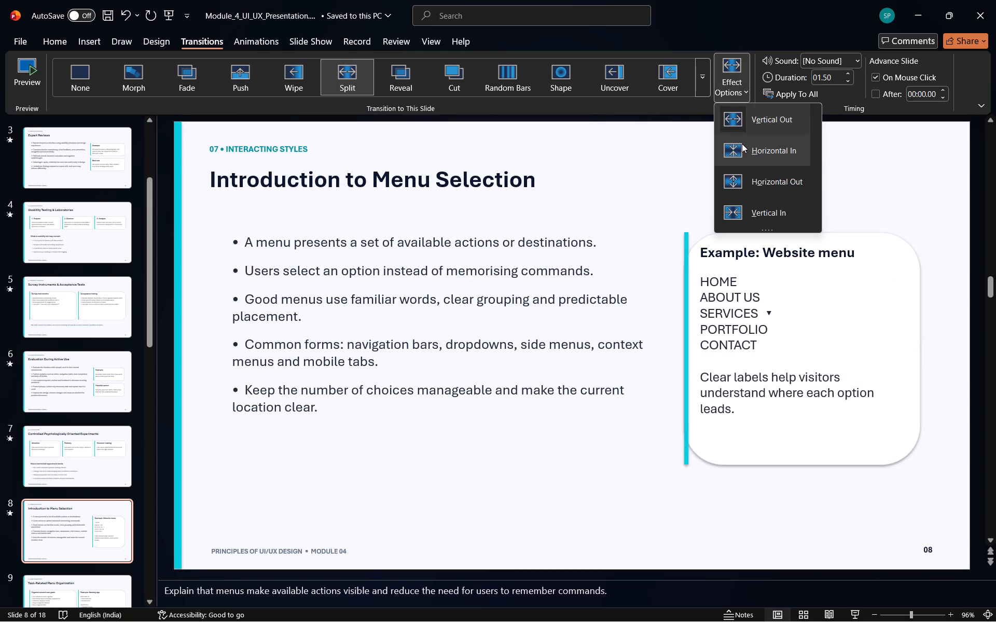
{"action": "left_click", "coordinate": [749, 175]}
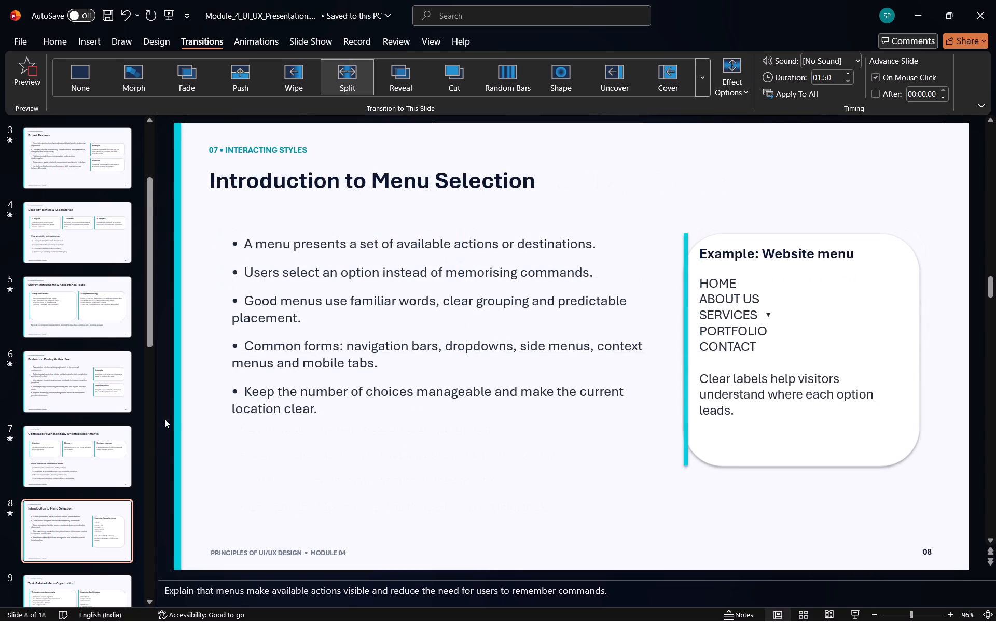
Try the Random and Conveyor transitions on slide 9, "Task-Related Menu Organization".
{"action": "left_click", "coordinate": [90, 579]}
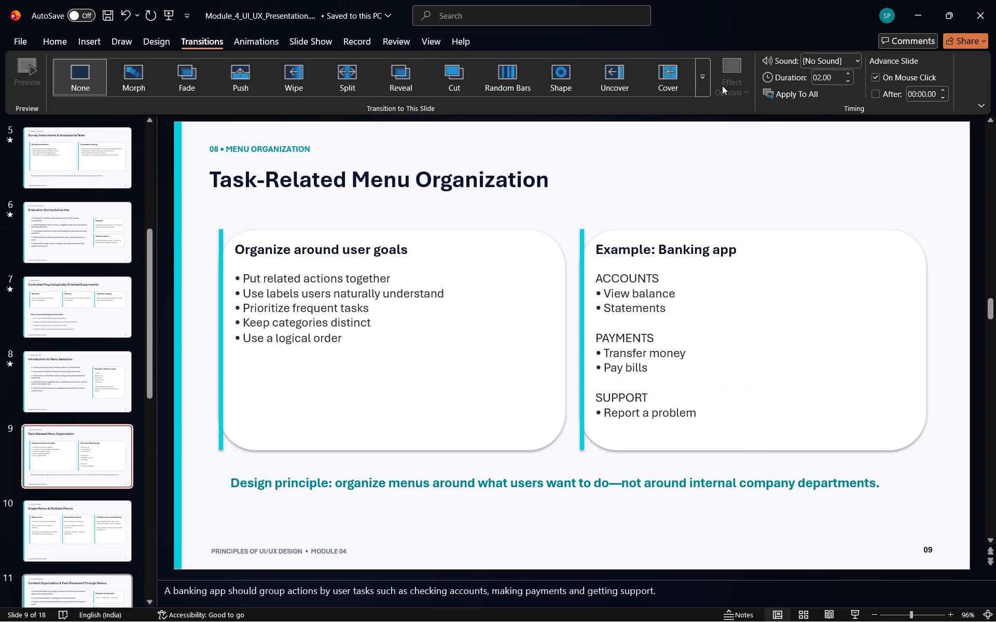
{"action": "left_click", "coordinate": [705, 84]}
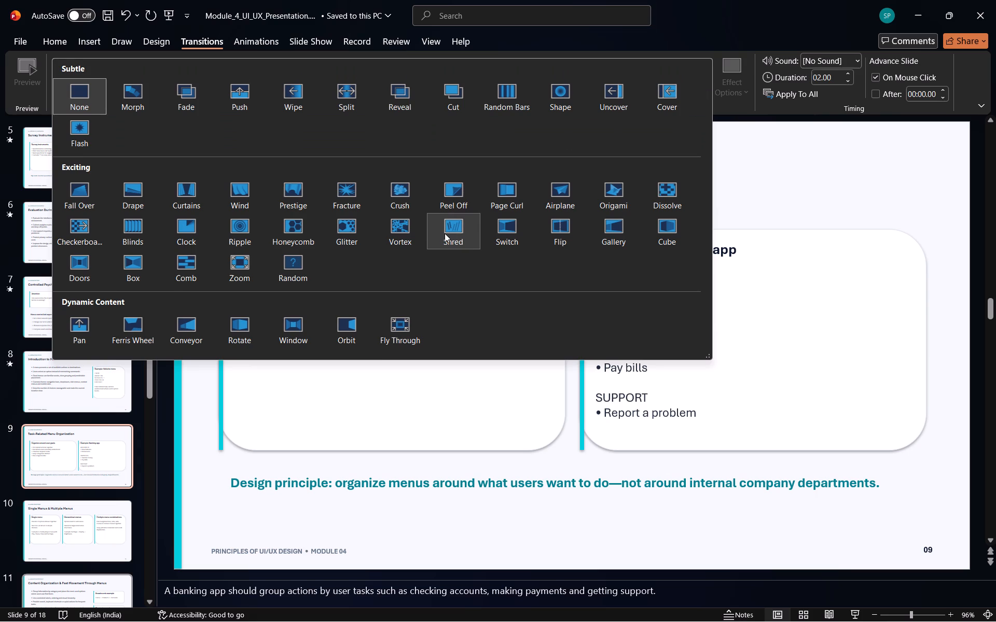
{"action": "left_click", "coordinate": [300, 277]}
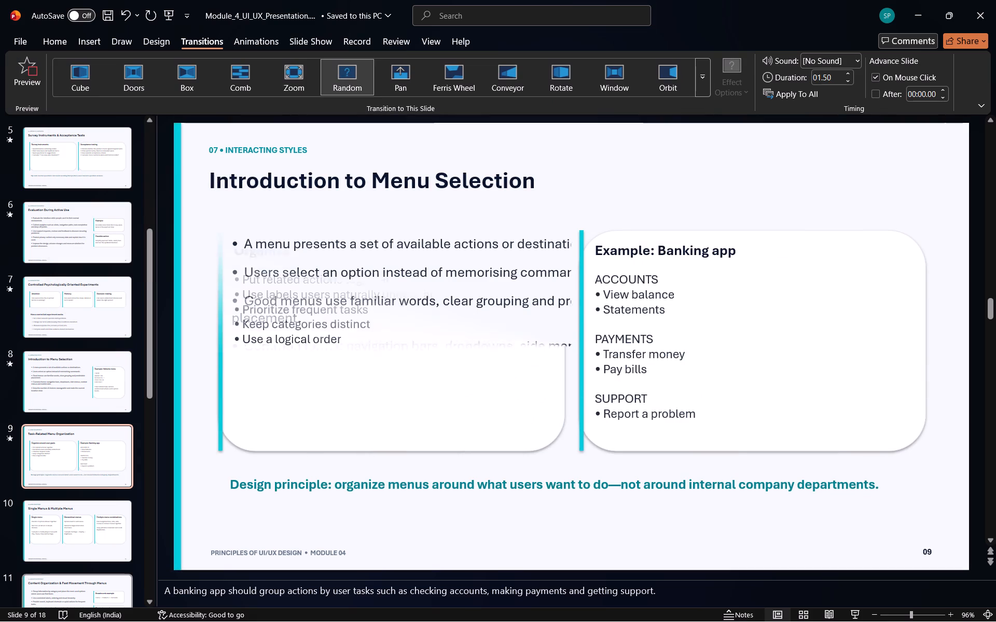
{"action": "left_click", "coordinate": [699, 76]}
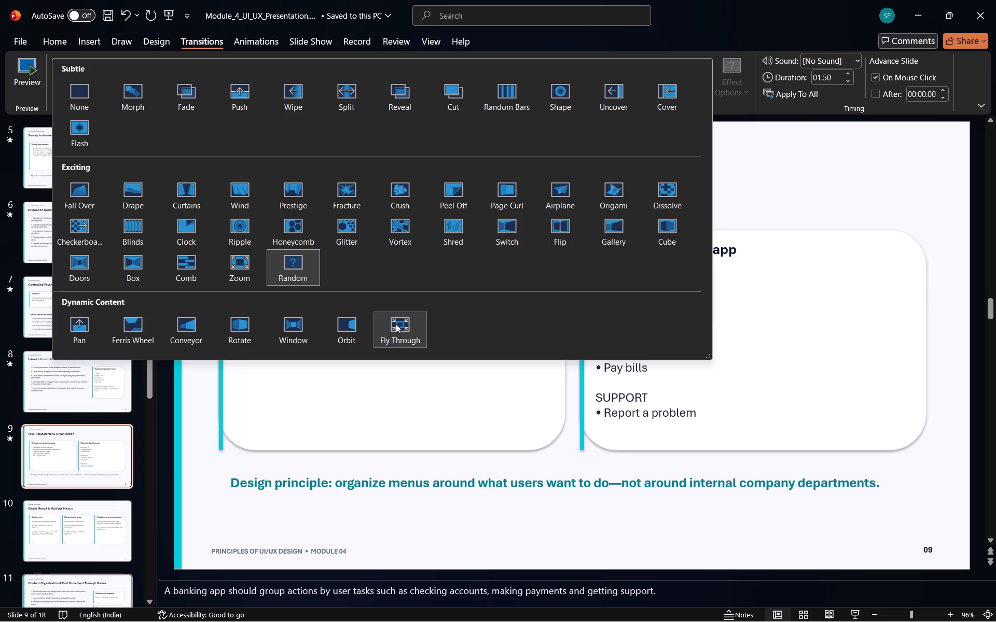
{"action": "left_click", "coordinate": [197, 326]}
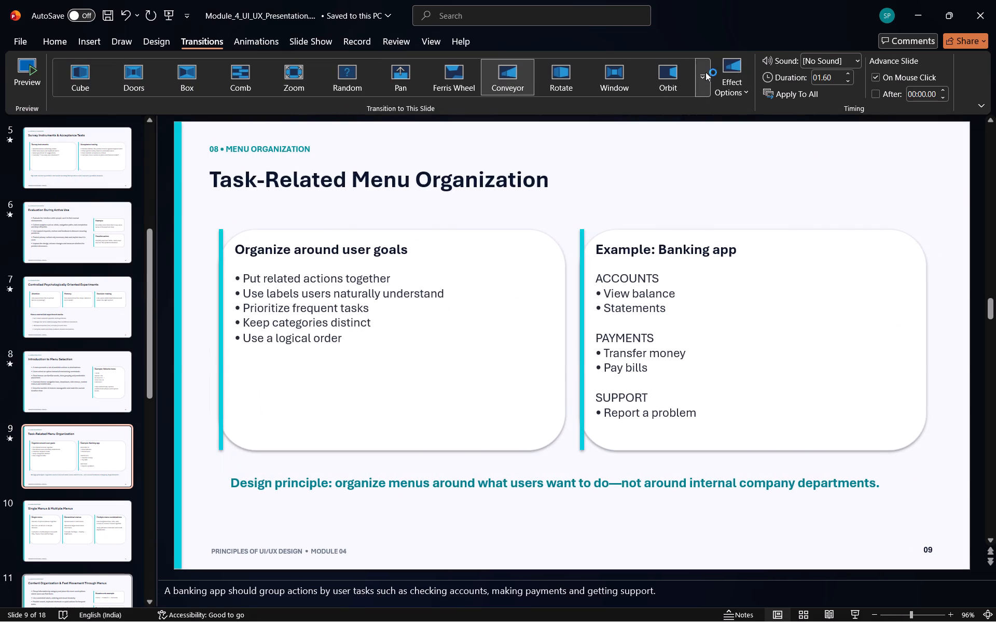
Apply the Ferris Wheel transition to slide 9, "Task-Related Menu Organization".
{"action": "left_click", "coordinate": [703, 71]}
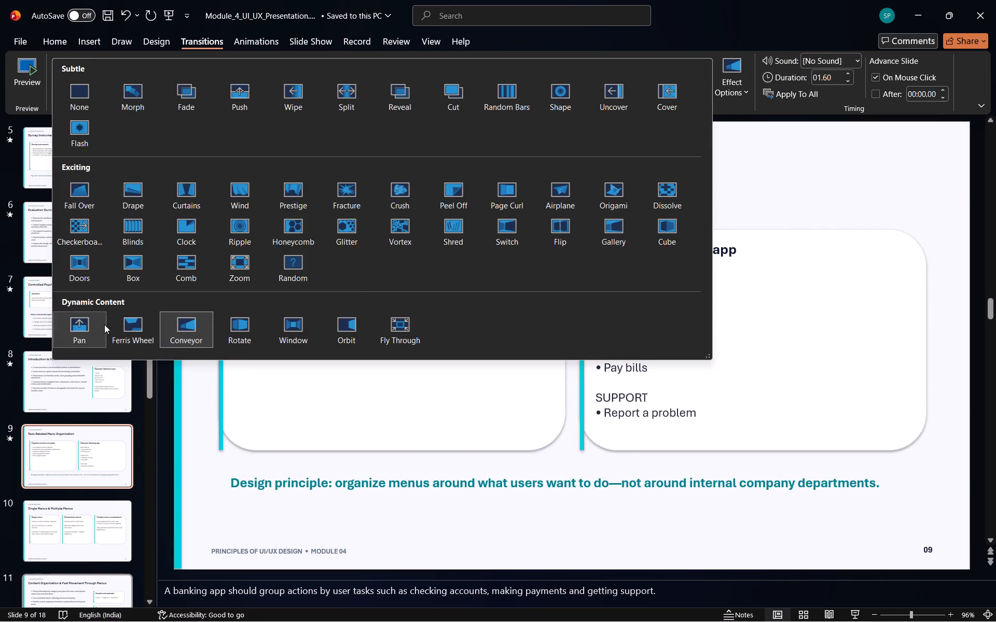
{"action": "left_click", "coordinate": [126, 324]}
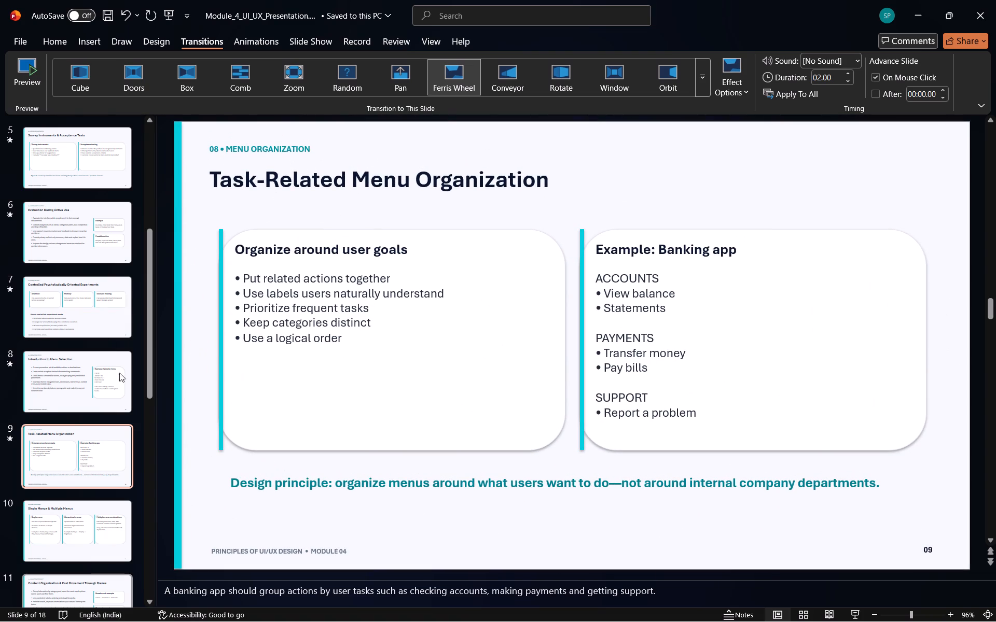
Apply the Ferris Wheel transition to slide 10, "Single Menus & Multiple Menus", with the From Left direction.
{"action": "left_click", "coordinate": [78, 523]}
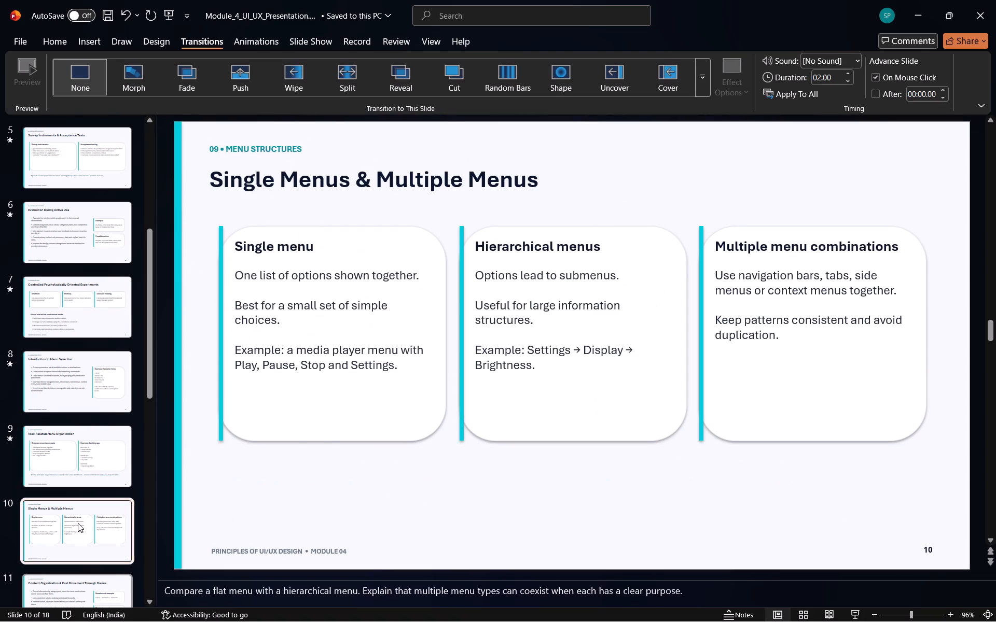
{"action": "left_click", "coordinate": [698, 74]}
{"action": "left_click", "coordinate": [121, 328]}
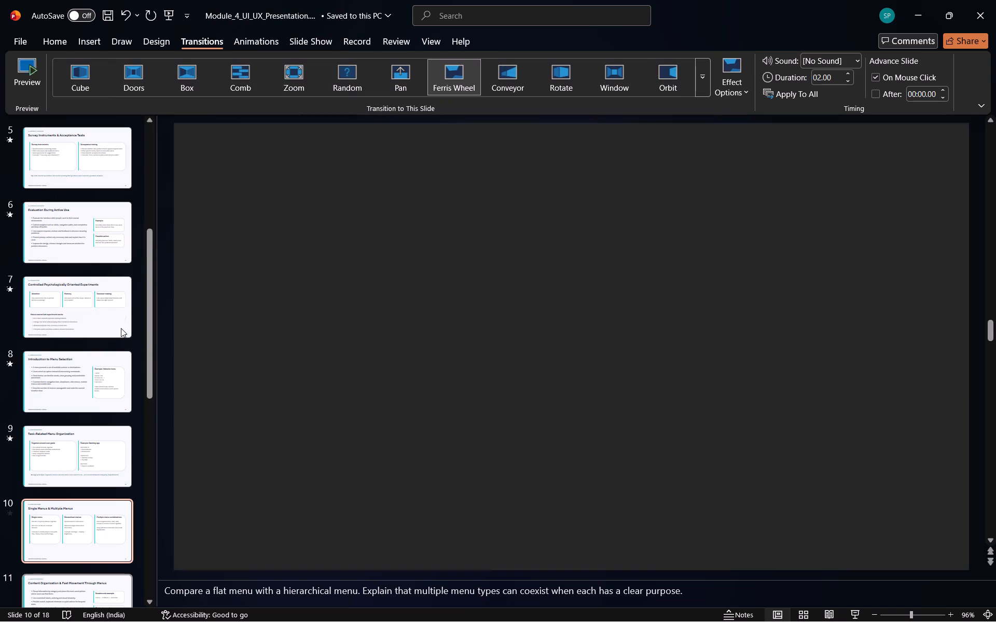
{"action": "left_click", "coordinate": [738, 100]}
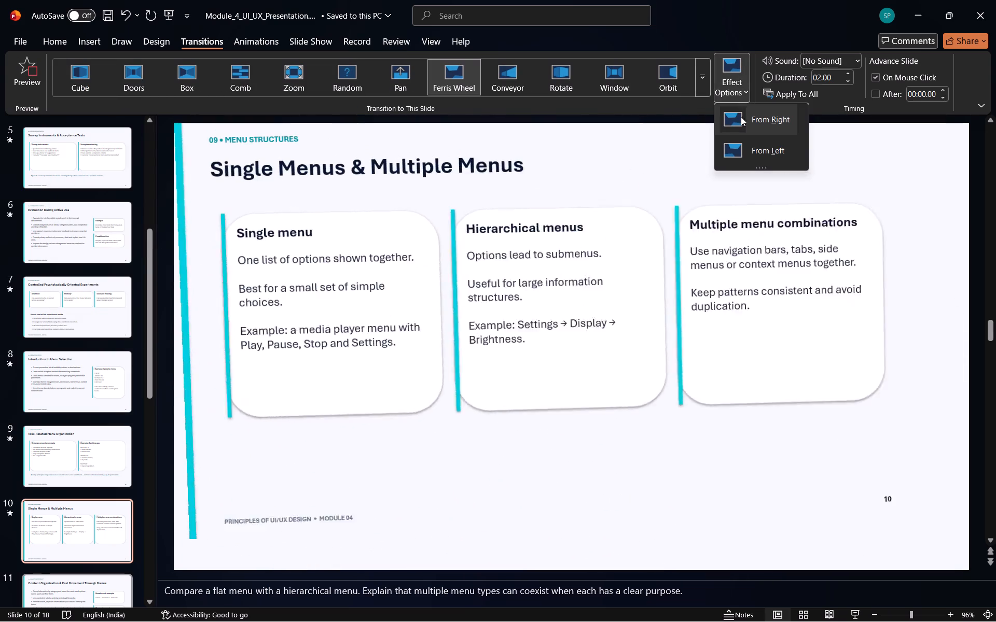
{"action": "left_click", "coordinate": [749, 152]}
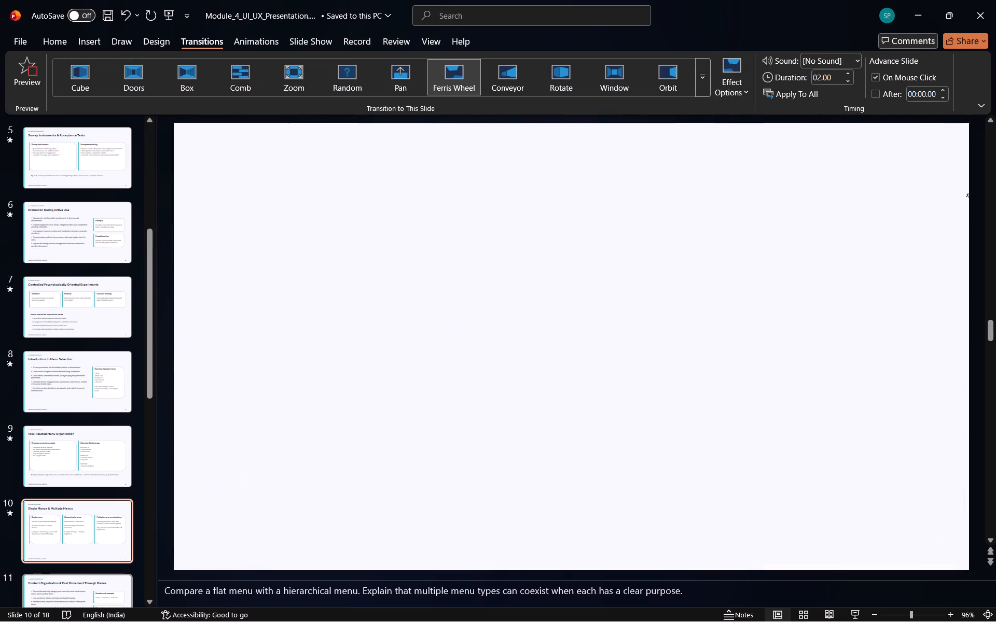
Apply the Ferris Wheel transition to slides 11 and 12, setting slide 12 "Data Entry with Menus" to From Left.
{"action": "left_click", "coordinate": [42, 586]}
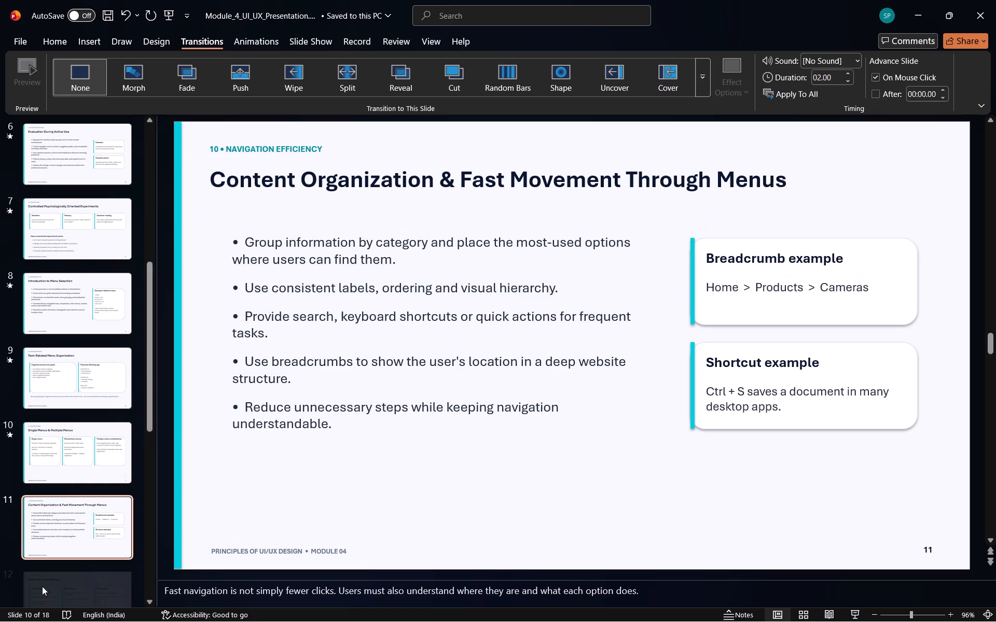
{"action": "left_click", "coordinate": [705, 81]}
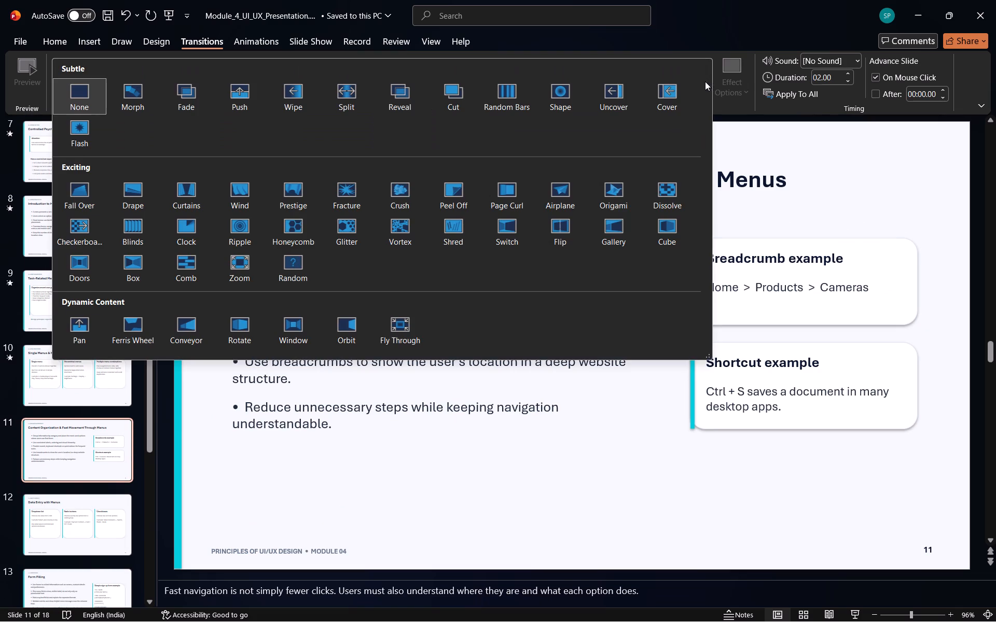
{"action": "left_click", "coordinate": [145, 333]}
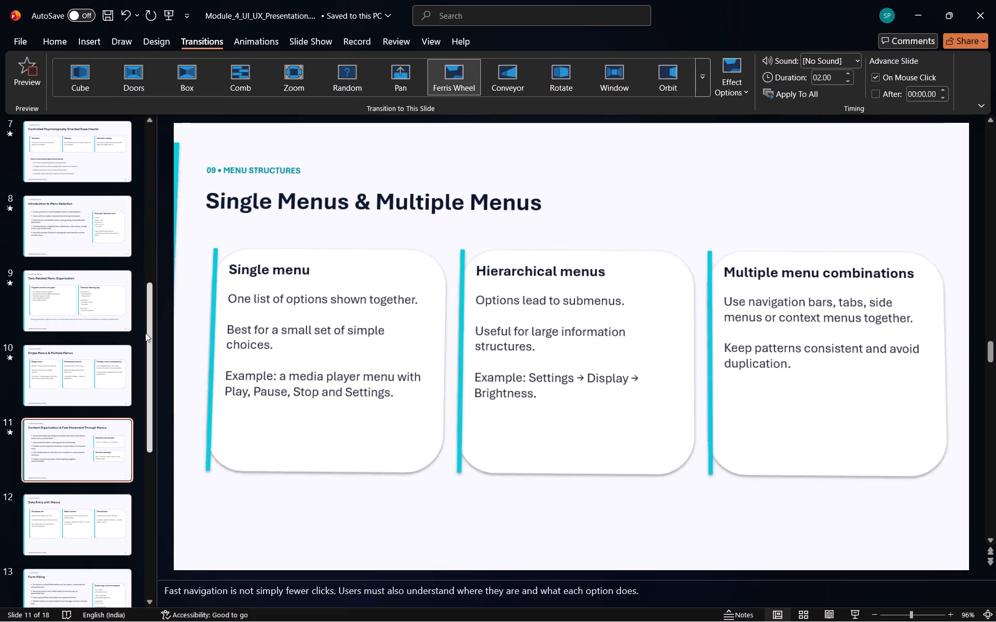
{"action": "left_click", "coordinate": [26, 528]}
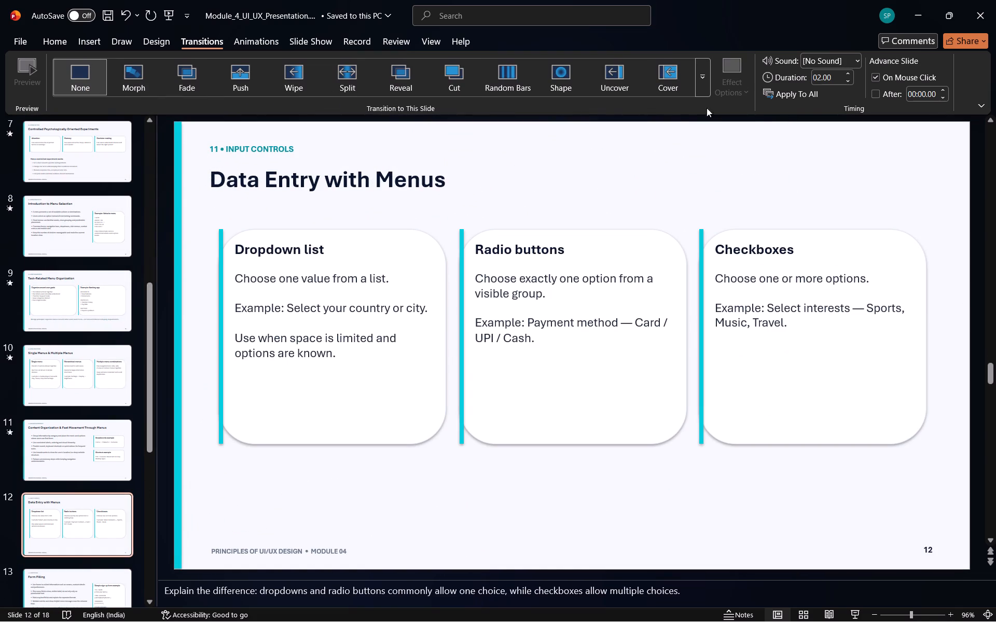
{"action": "left_click", "coordinate": [702, 84]}
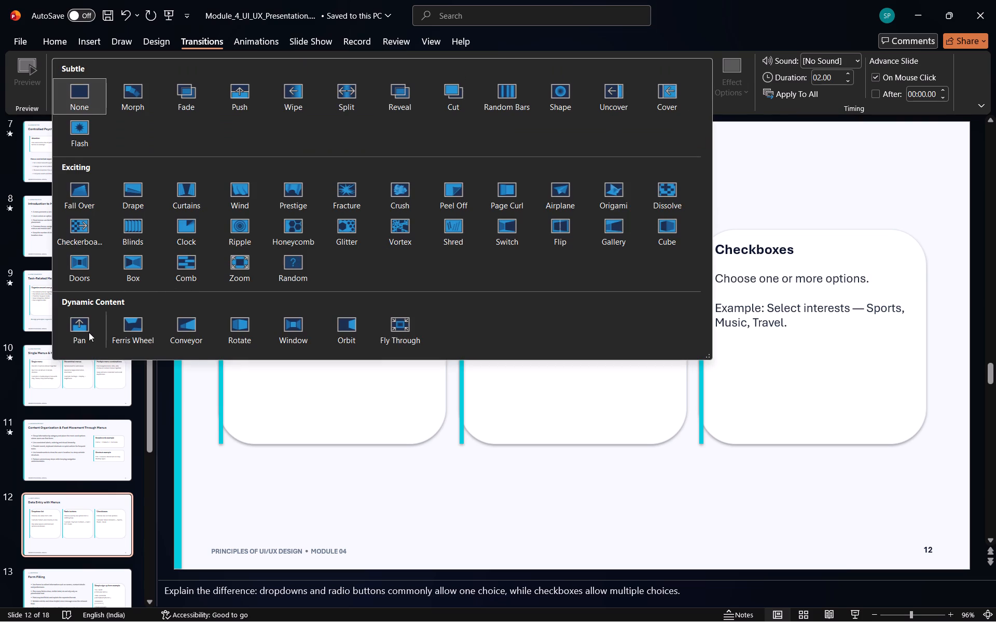
{"action": "left_click", "coordinate": [119, 333]}
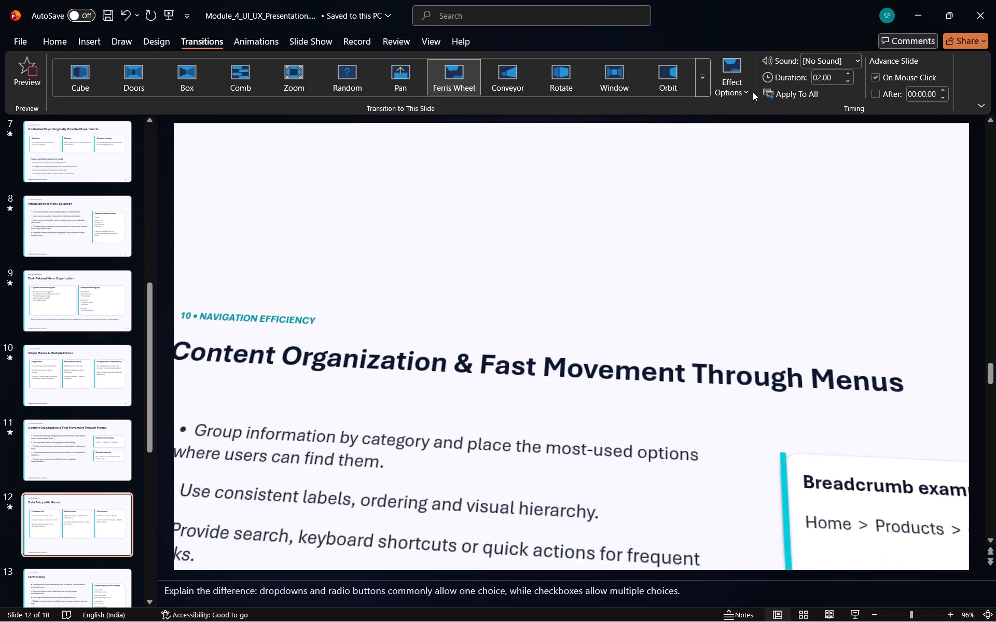
{"action": "left_click", "coordinate": [744, 88]}
{"action": "left_click", "coordinate": [754, 149]}
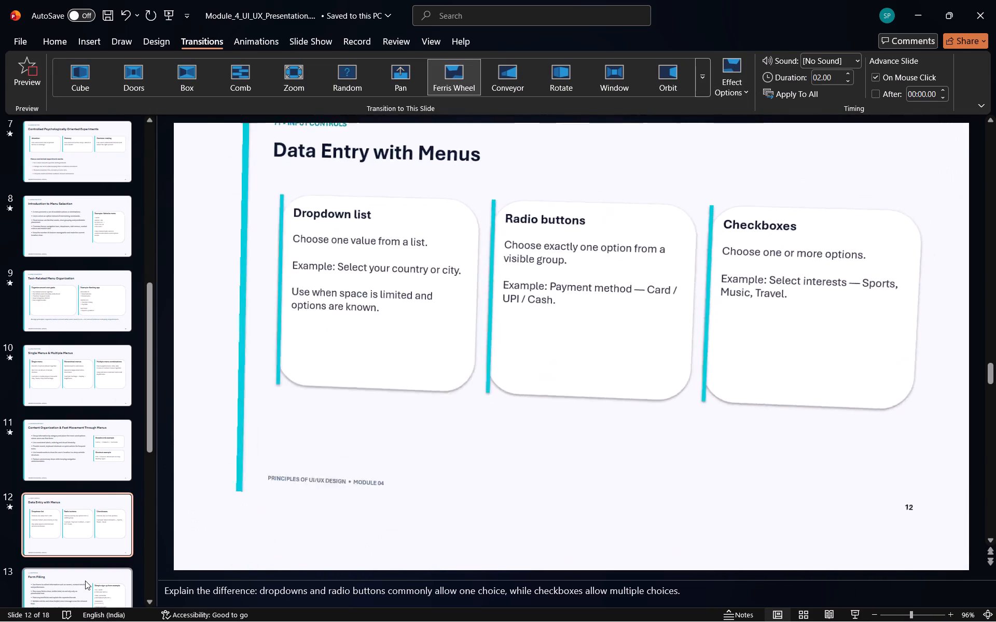
Try the Cut transition on slide 13, "Form Filling", and replace it with Reveal.
{"action": "left_click", "coordinate": [85, 581]}
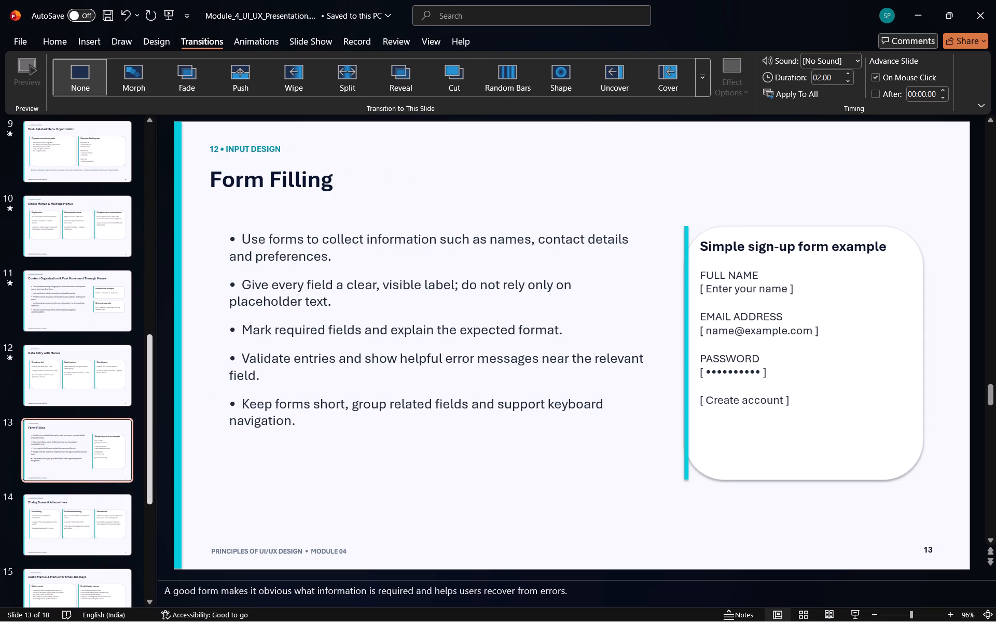
{"action": "left_click", "coordinate": [456, 72]}
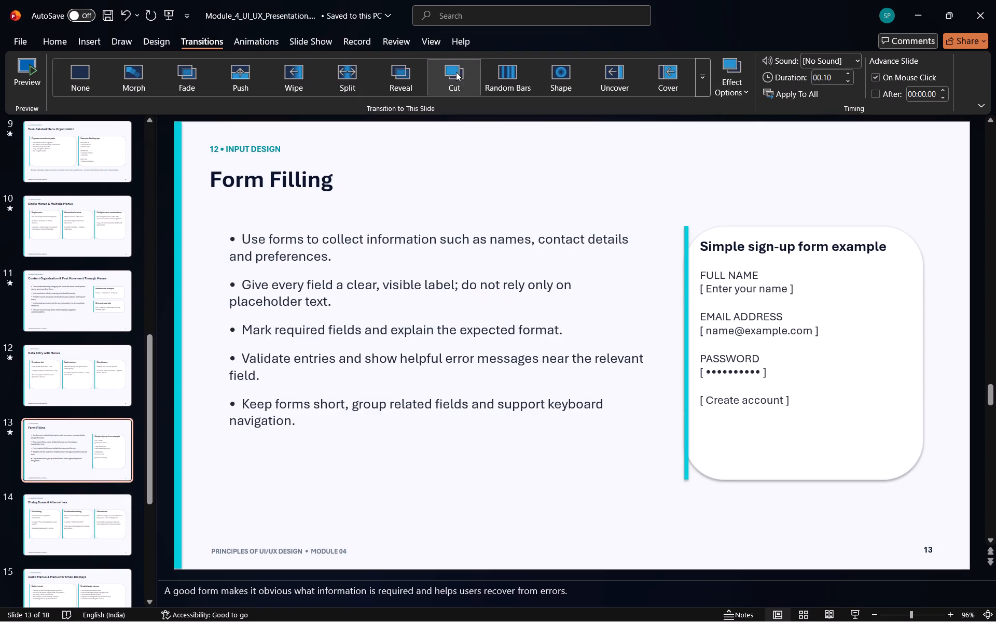
{"action": "left_click", "coordinate": [456, 72]}
{"action": "left_click", "coordinate": [382, 81]}
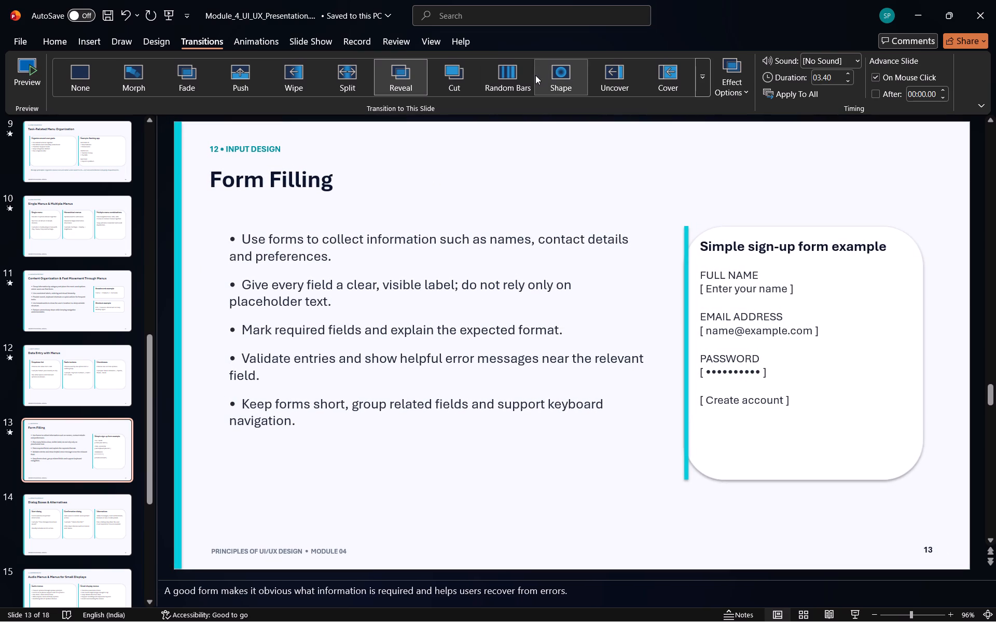
Try the Crush and Fracture transitions on slide 13, "Form Filling", and replace them with Conveyor.
{"action": "left_click", "coordinate": [708, 81]}
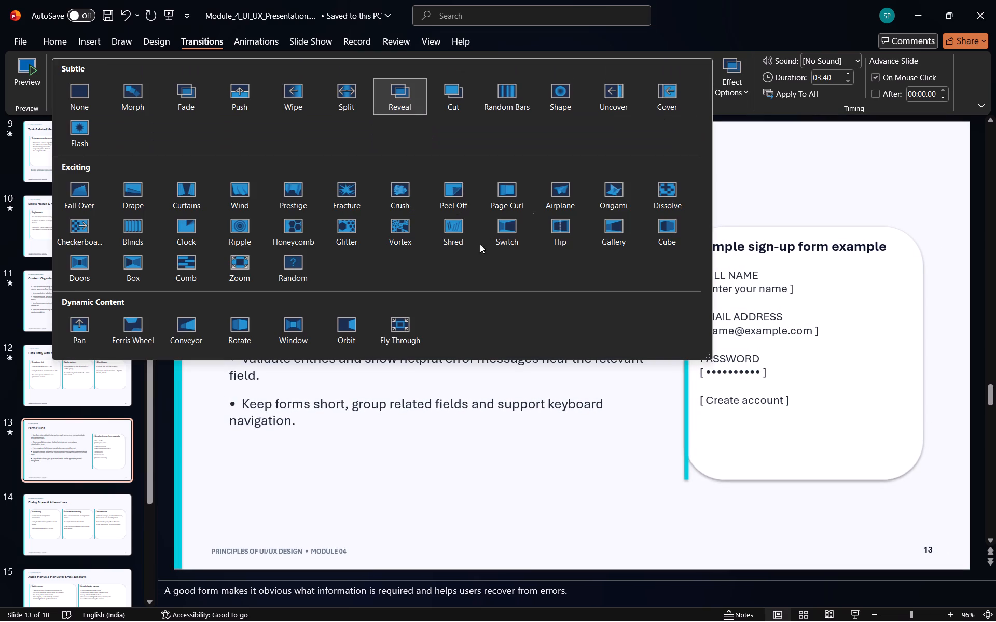
{"action": "left_click", "coordinate": [412, 201]}
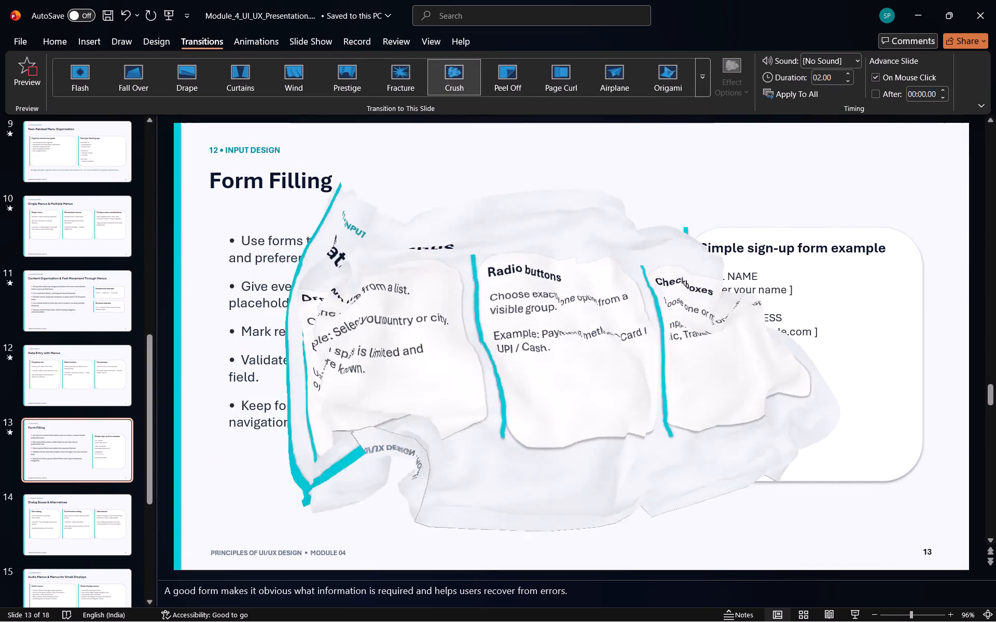
{"action": "left_click", "coordinate": [710, 80]}
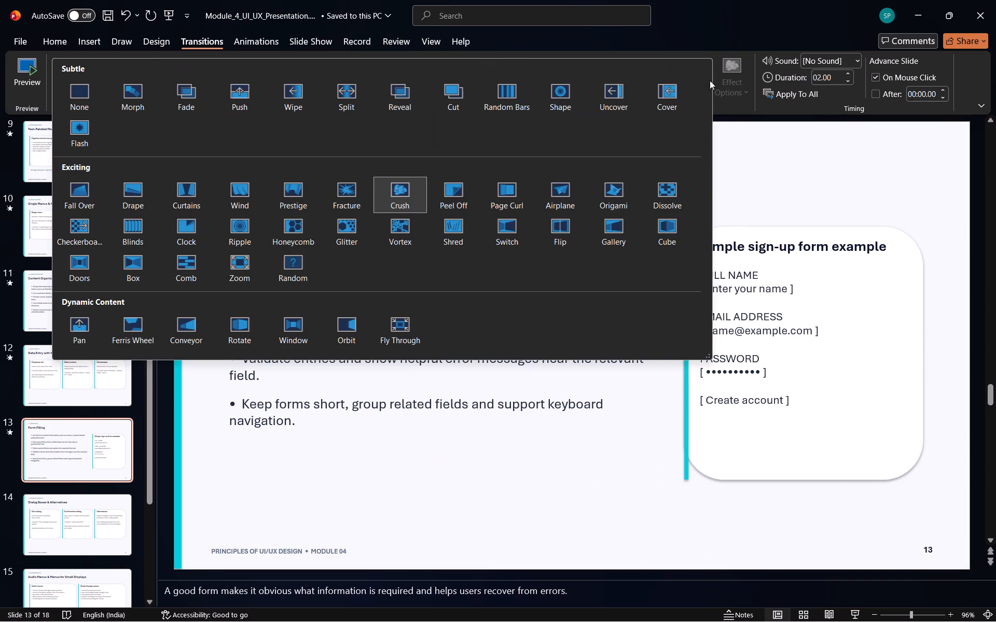
{"action": "left_click", "coordinate": [354, 203]}
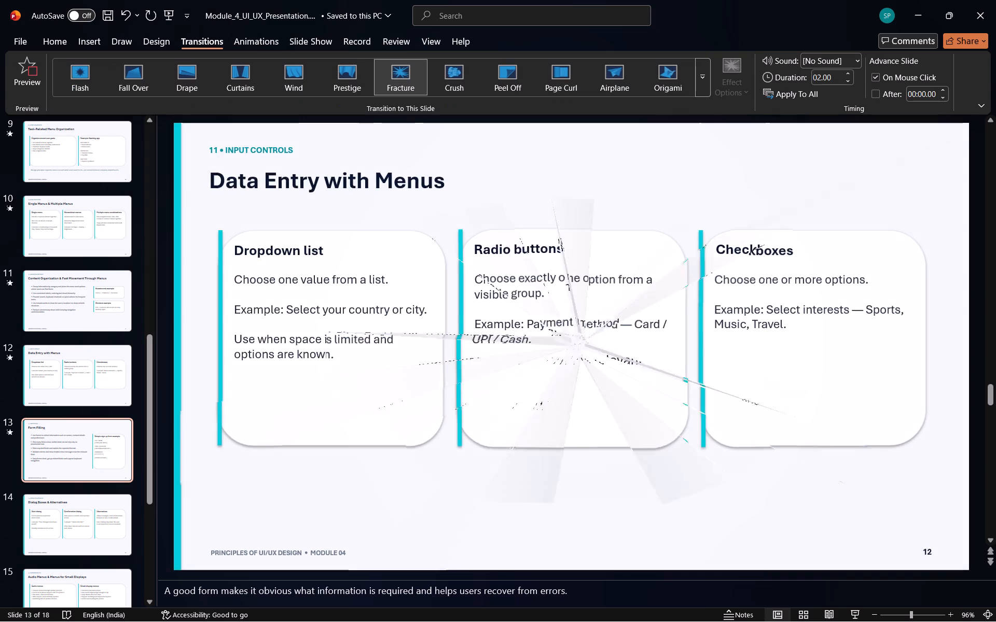
{"action": "left_click", "coordinate": [708, 89]}
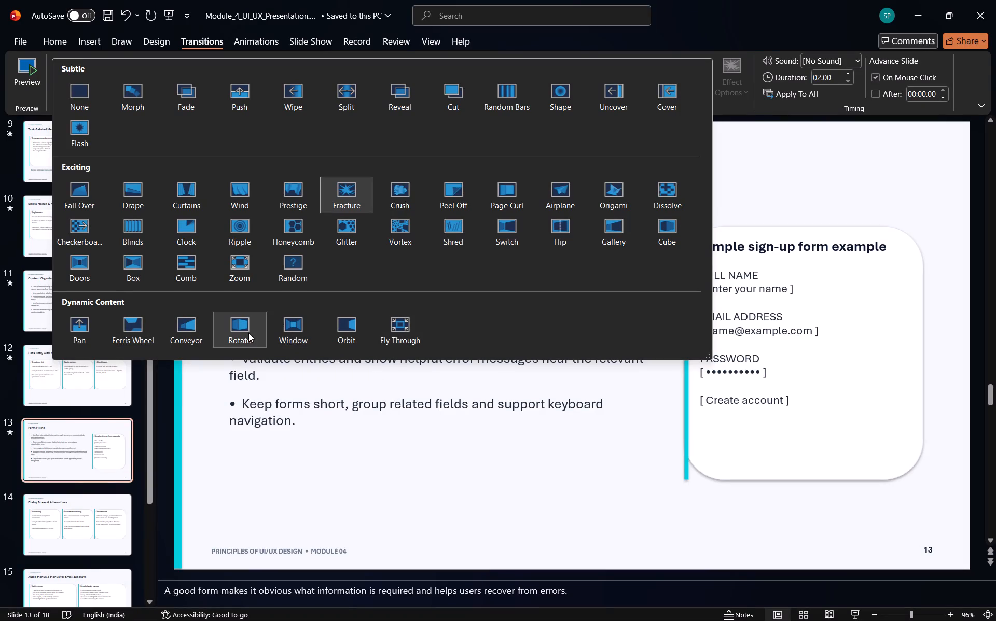
{"action": "left_click", "coordinate": [192, 337]}
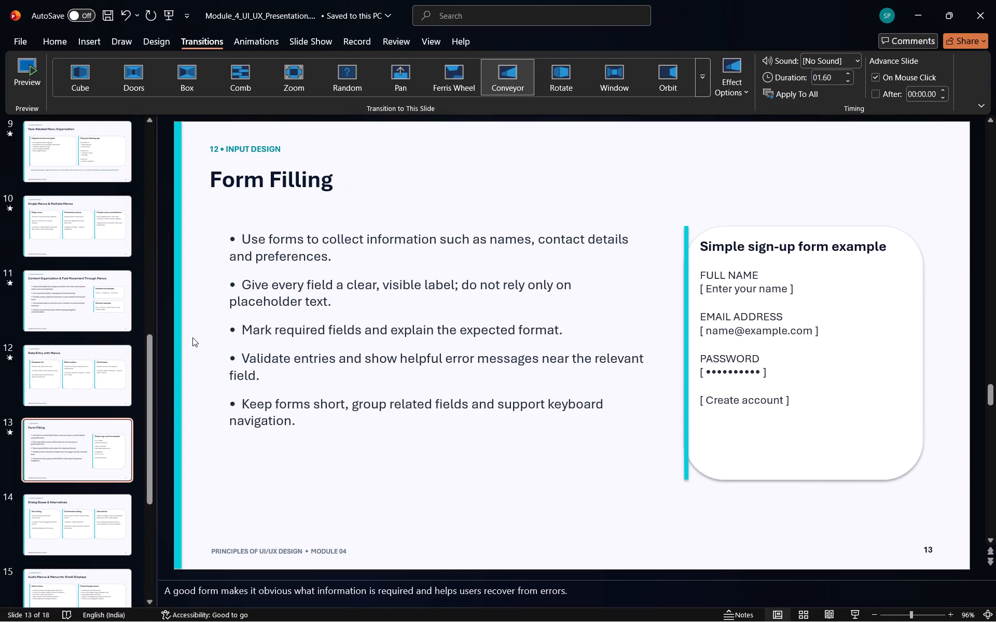
Apply the Conveyor transition to slide 14, "Dialog Boxes & Alternatives", with the From Left direction.
{"action": "left_click", "coordinate": [103, 532]}
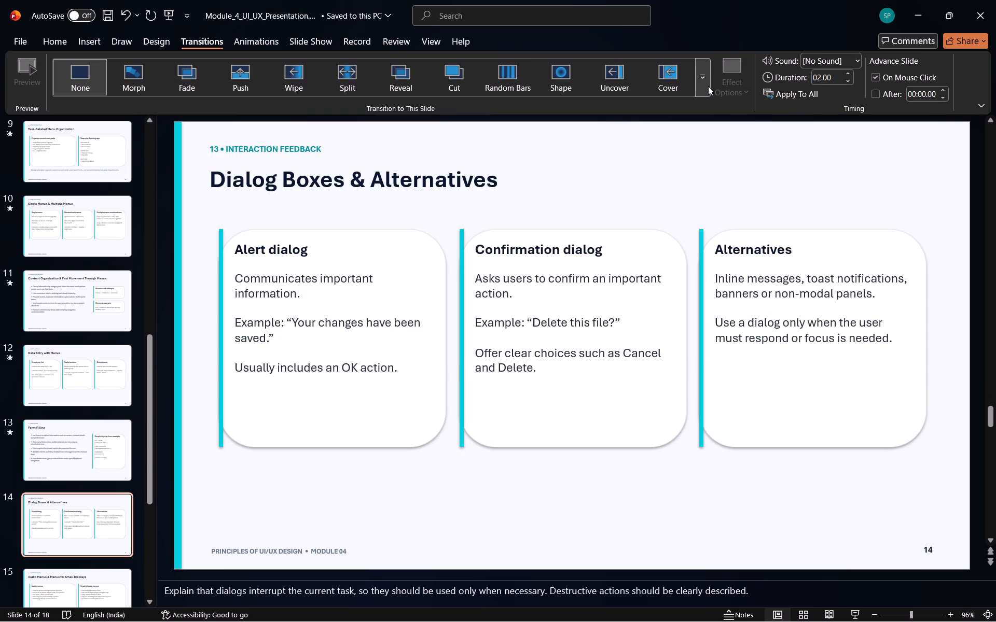
{"action": "left_click", "coordinate": [708, 86]}
{"action": "left_click", "coordinate": [193, 335]}
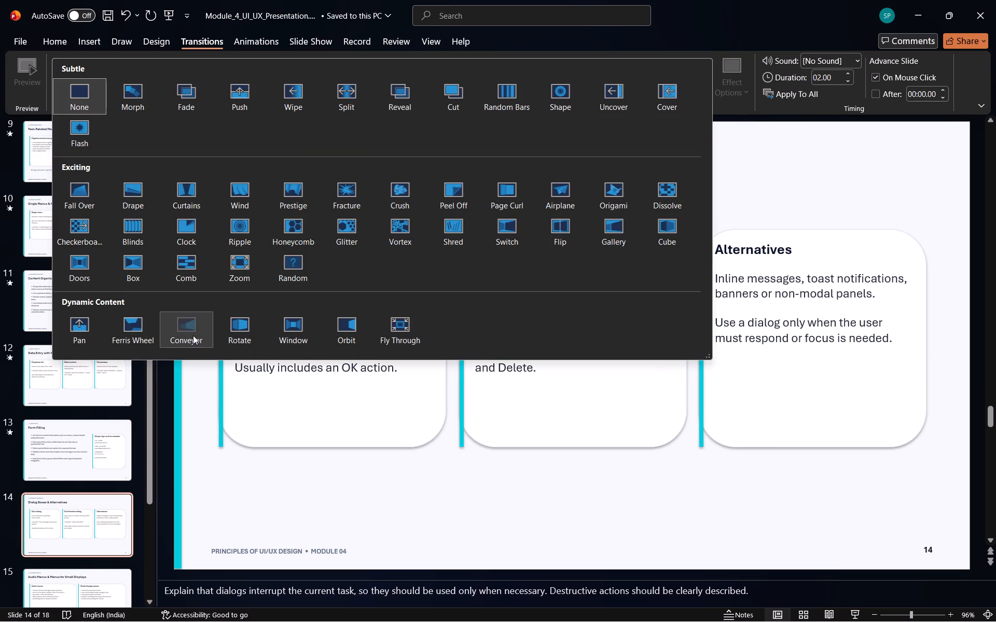
{"action": "left_click", "coordinate": [742, 80]}
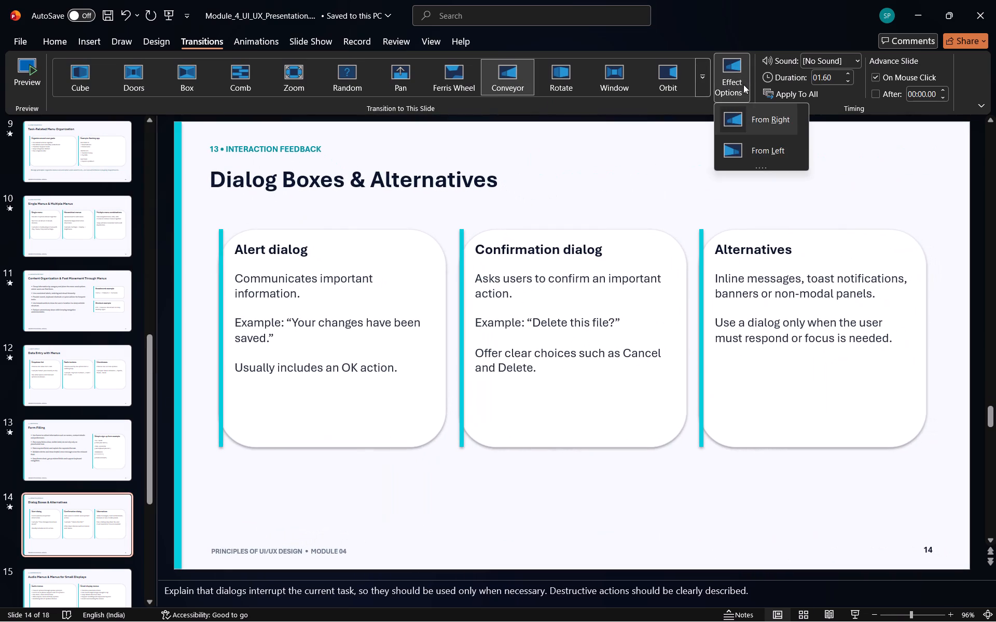
{"action": "left_click", "coordinate": [754, 141]}
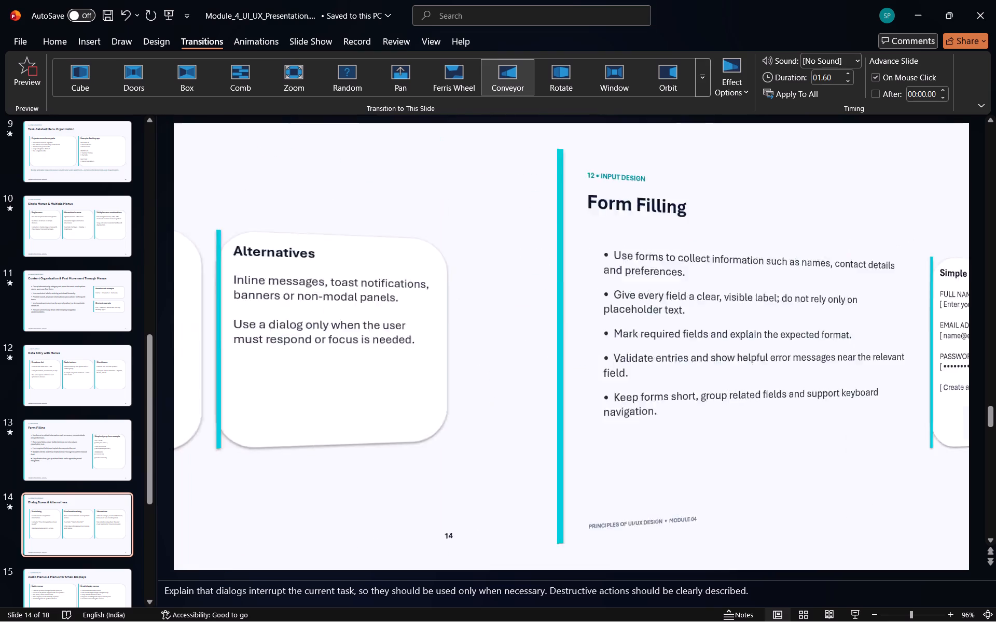
Try the Cover and Page Curl transitions on slide 15, "Audio Menus & Menus for Small Displays", and replace them with Dissolve.
{"action": "left_click", "coordinate": [88, 590]}
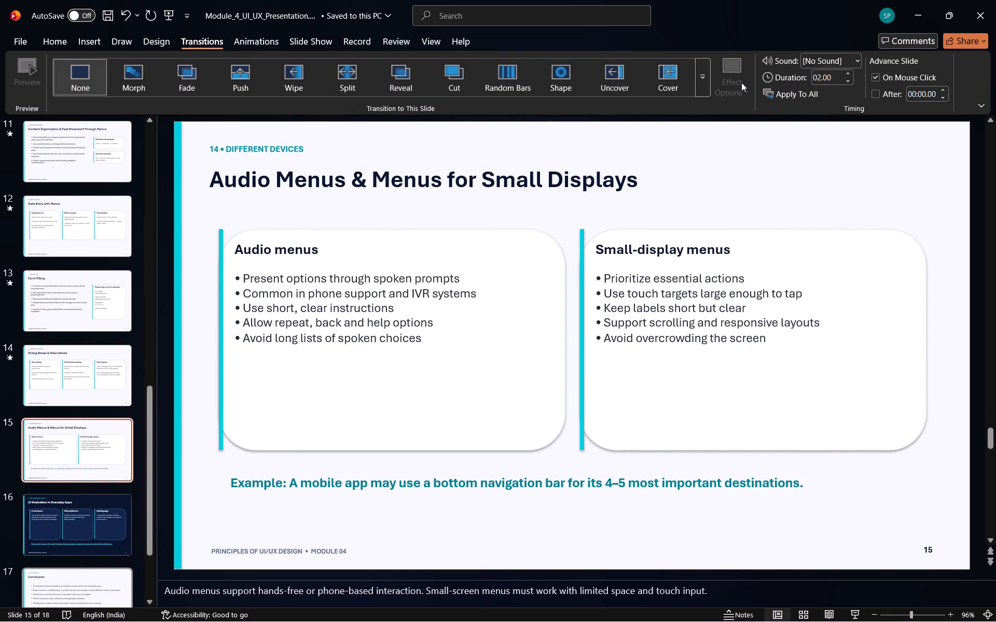
{"action": "left_click", "coordinate": [694, 70]}
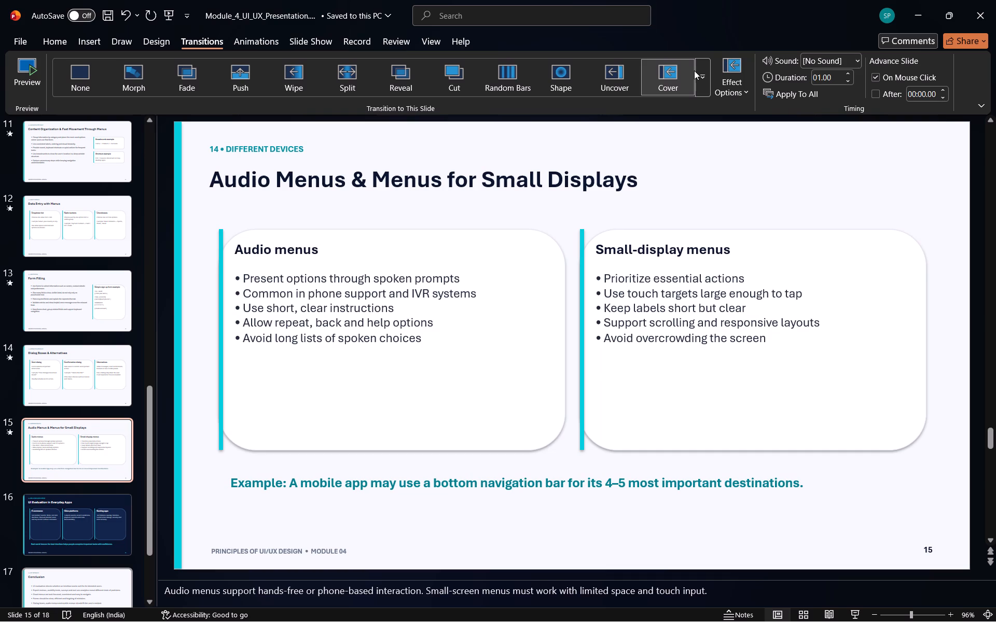
{"action": "left_click", "coordinate": [699, 80]}
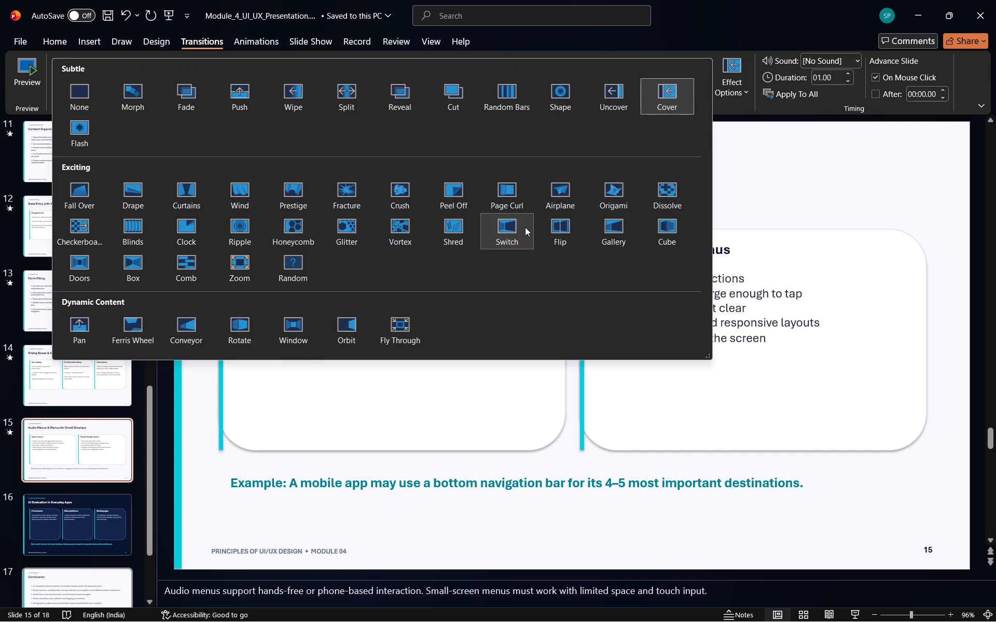
{"action": "left_click", "coordinate": [509, 201]}
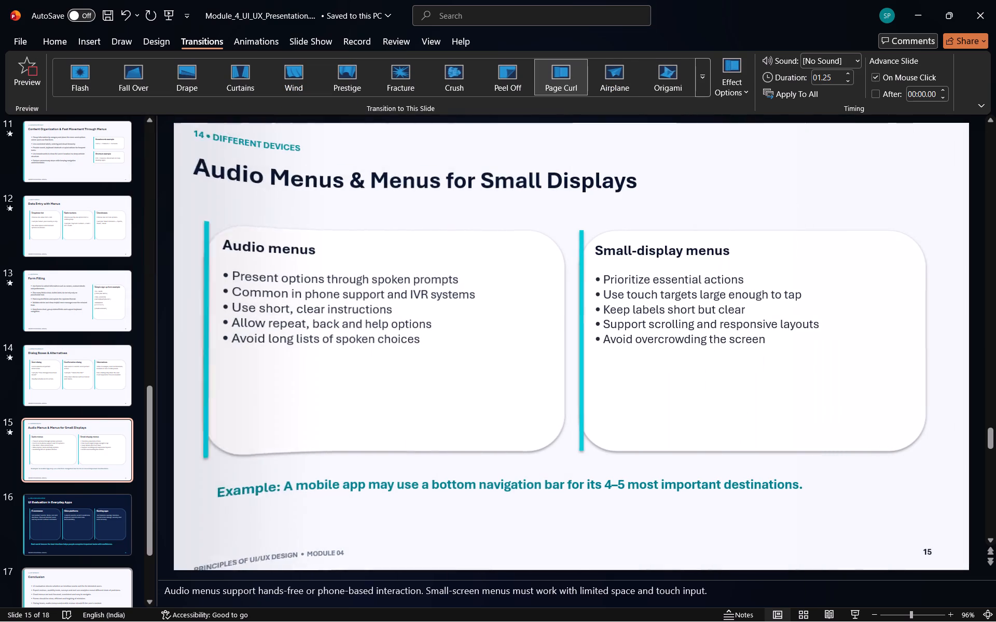
{"action": "left_click", "coordinate": [701, 73]}
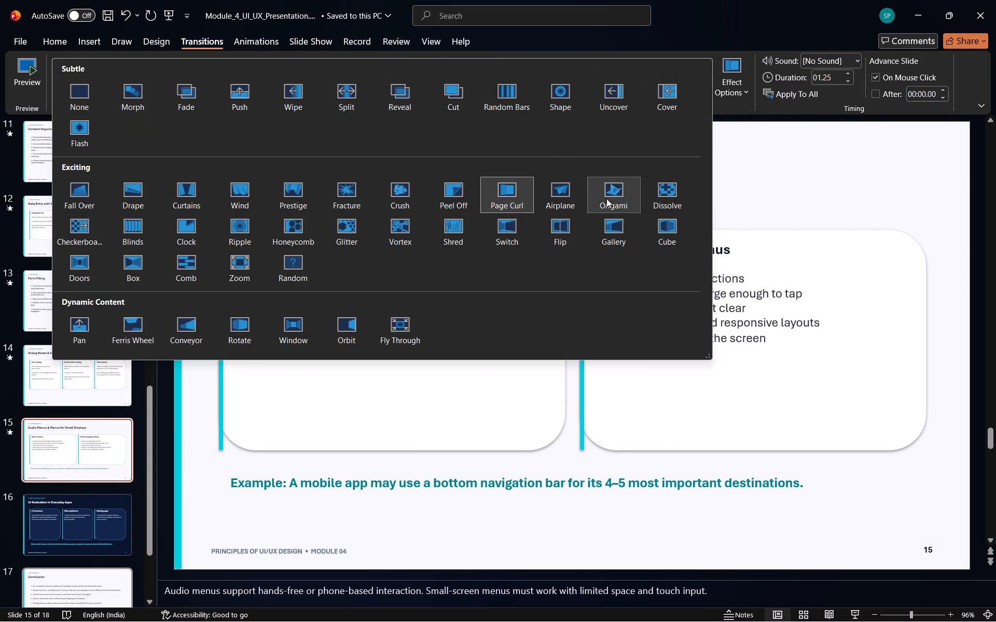
{"action": "left_click", "coordinate": [653, 197]}
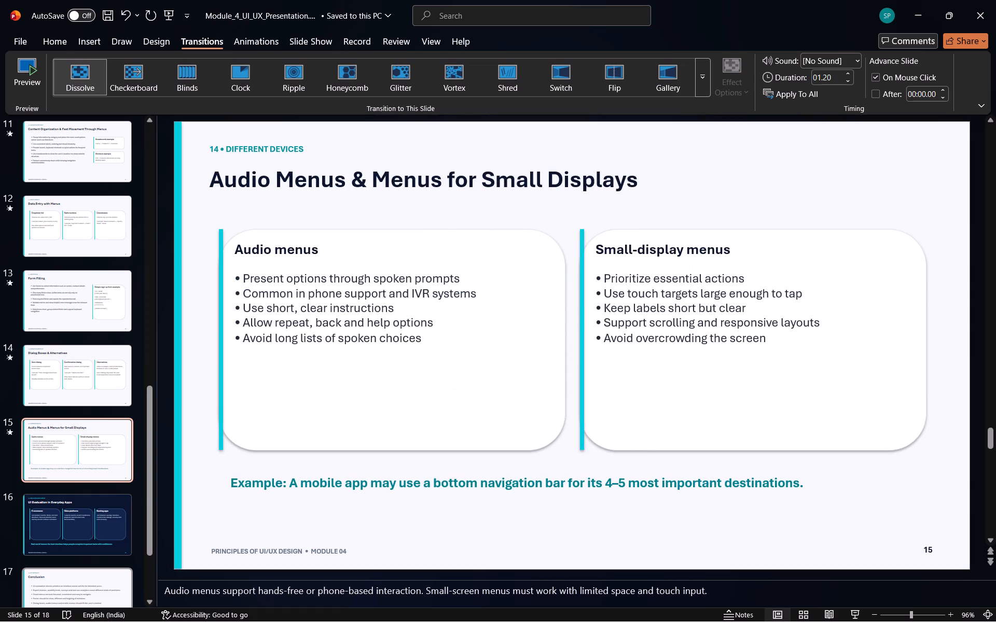
Try the Dissolve and Gallery transitions on slide 16, "UI Evaluation in Everyday Apps", and replace them with Peel Off.
{"action": "left_click", "coordinate": [99, 503]}
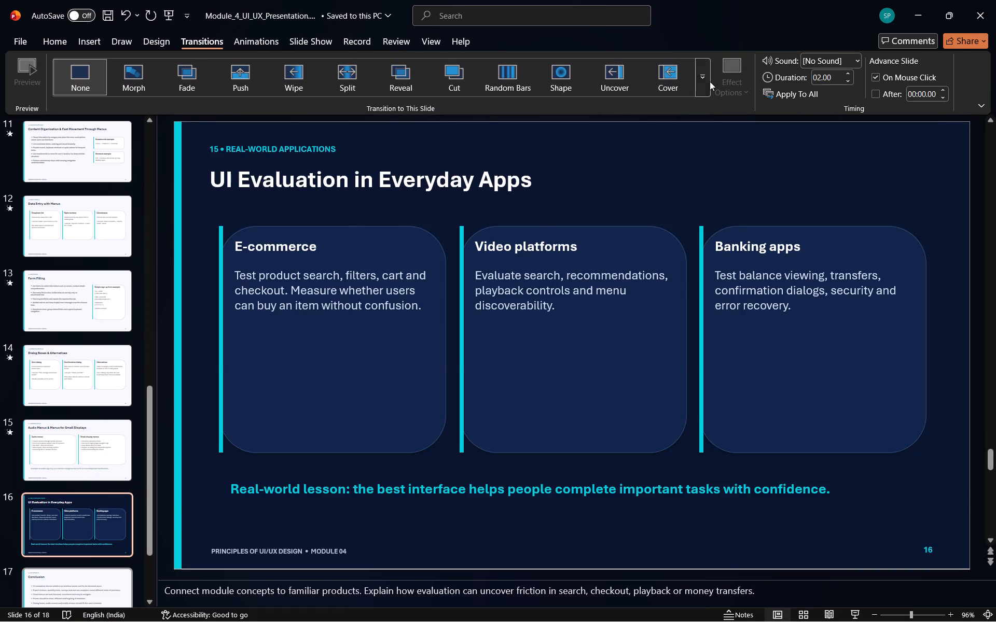
{"action": "left_click", "coordinate": [710, 81]}
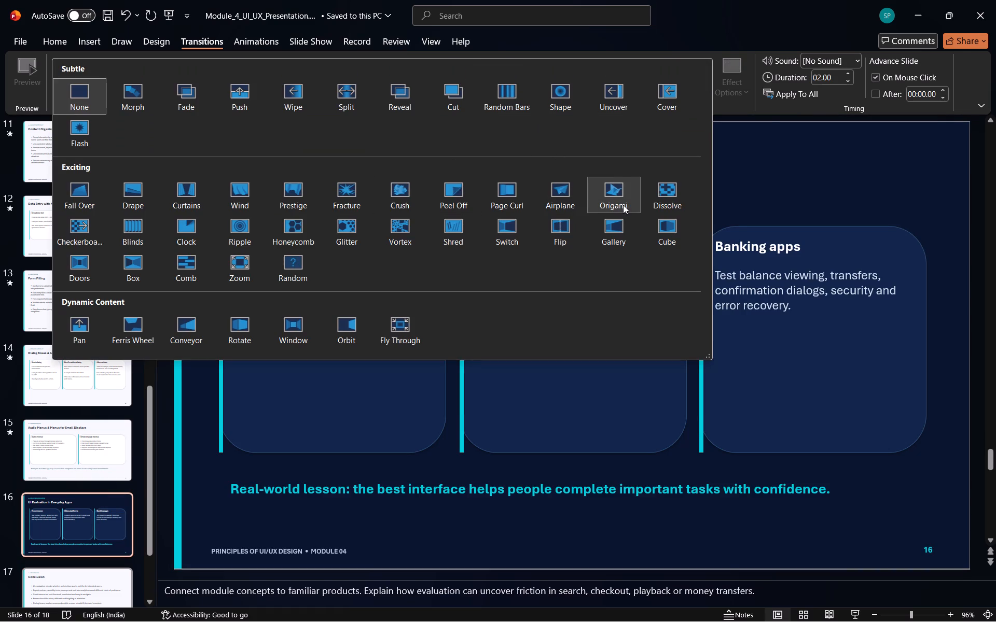
{"action": "left_click", "coordinate": [662, 200]}
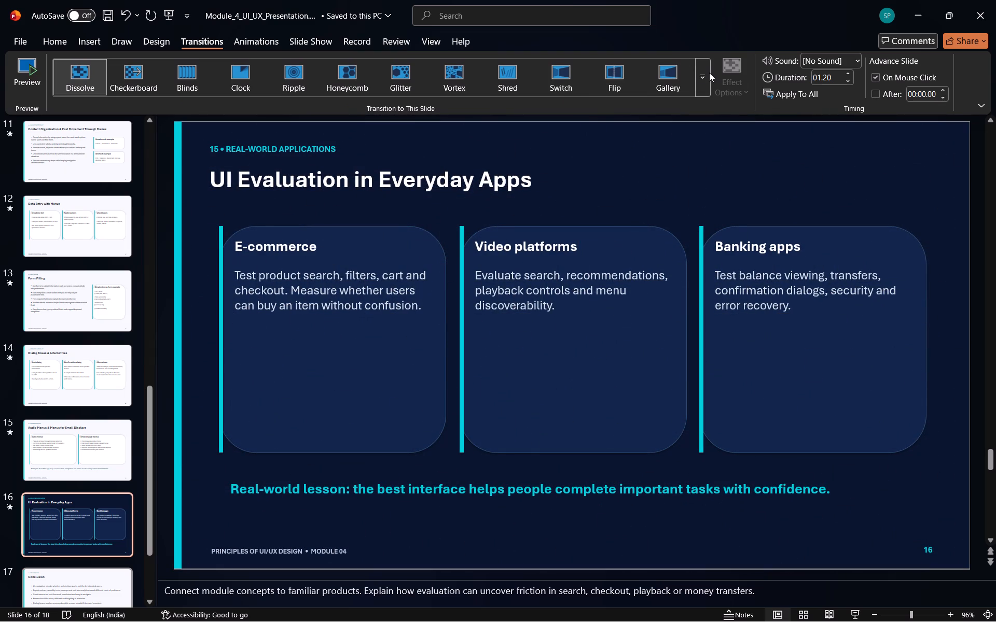
{"action": "left_click", "coordinate": [694, 73]}
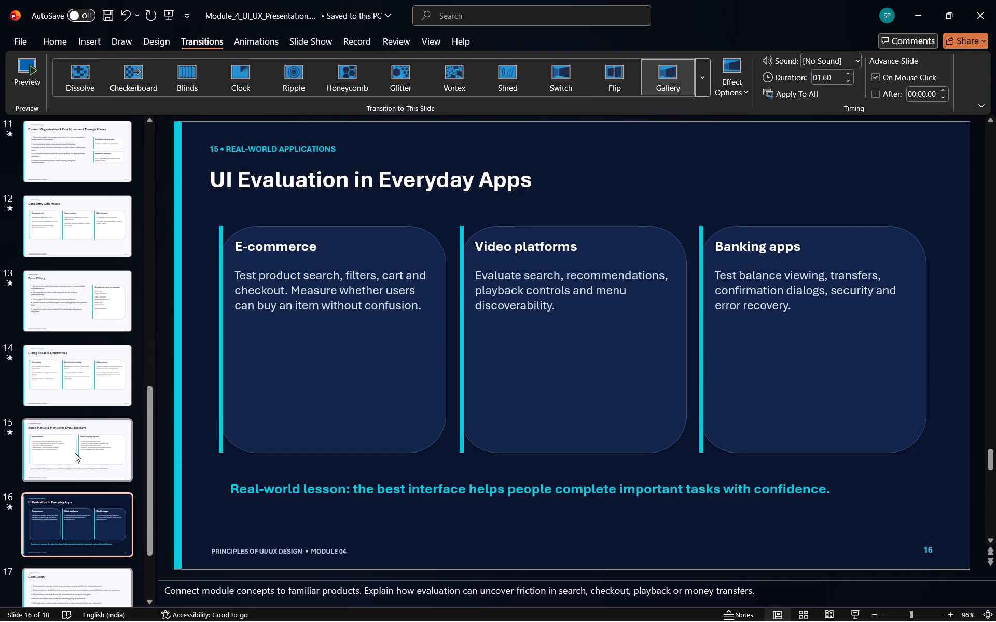
{"action": "left_click", "coordinate": [704, 80]}
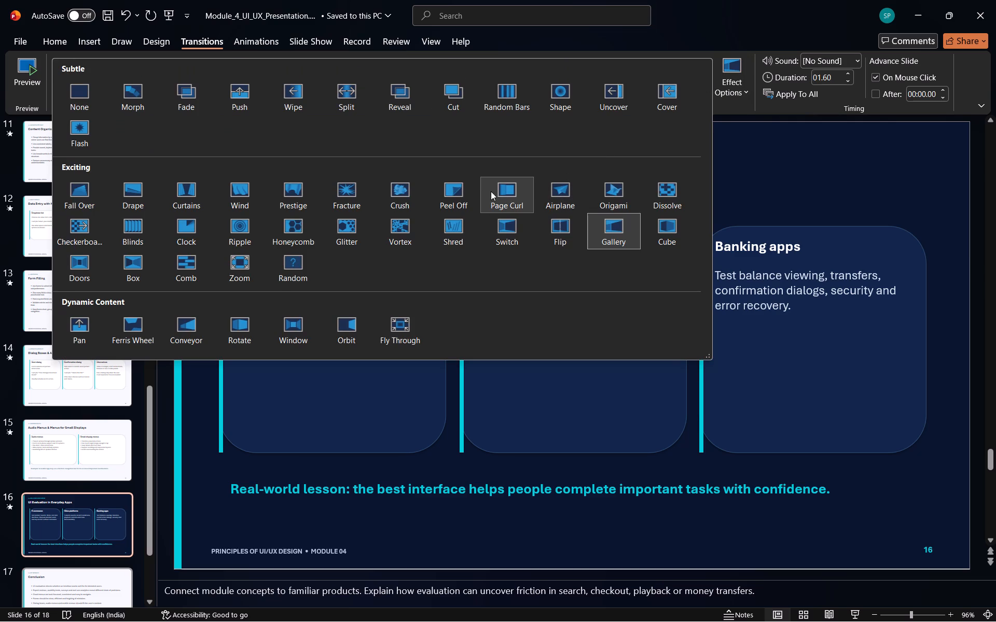
{"action": "left_click", "coordinate": [456, 199]}
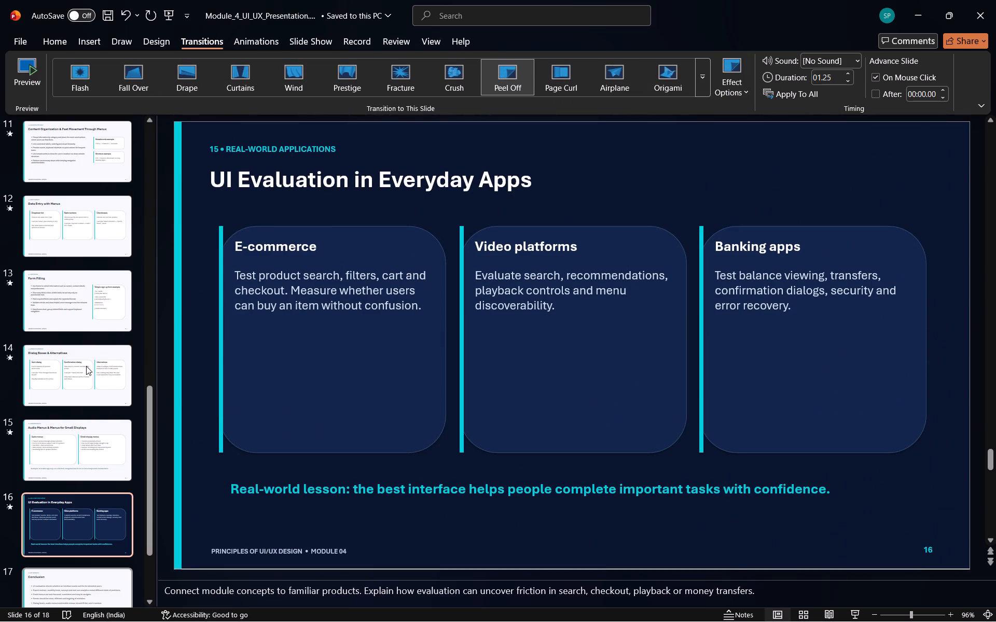
Apply the Peel Off transition to slide 17, "Conclusion", with its direction changed to peel from the slide's lower-left corner.
{"action": "left_click", "coordinate": [70, 587]}
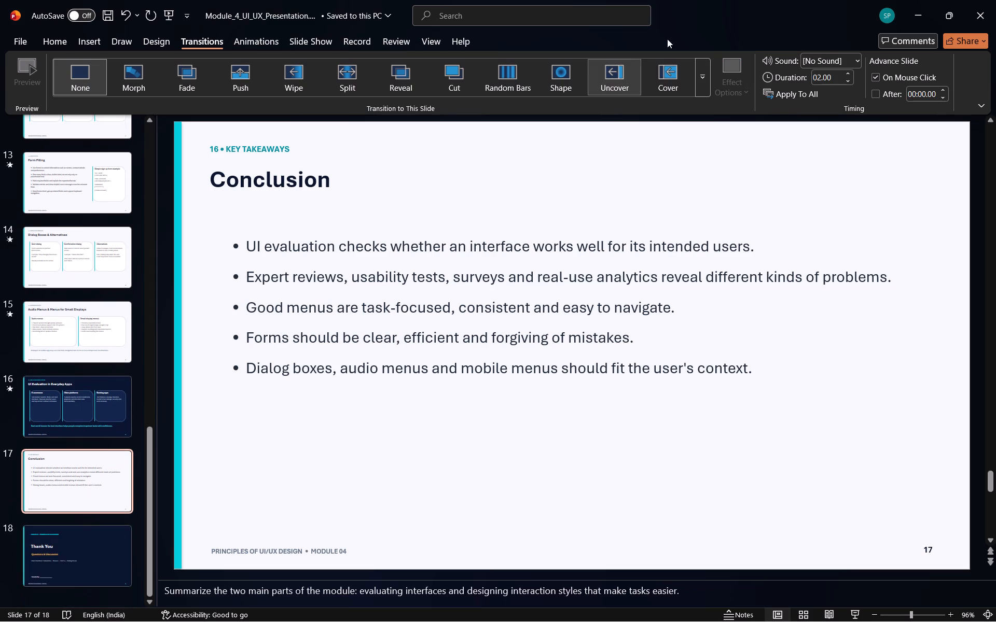
{"action": "left_click", "coordinate": [696, 78]}
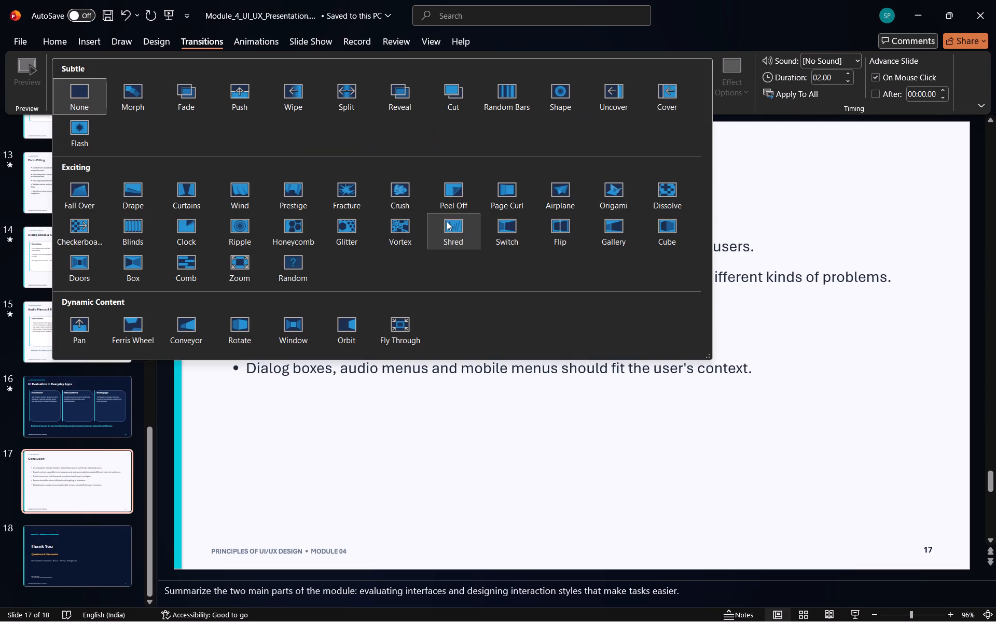
{"action": "left_click_drag", "start_coordinate": [448, 192], "coordinate": [467, 203]}
{"action": "left_click", "coordinate": [467, 203]}
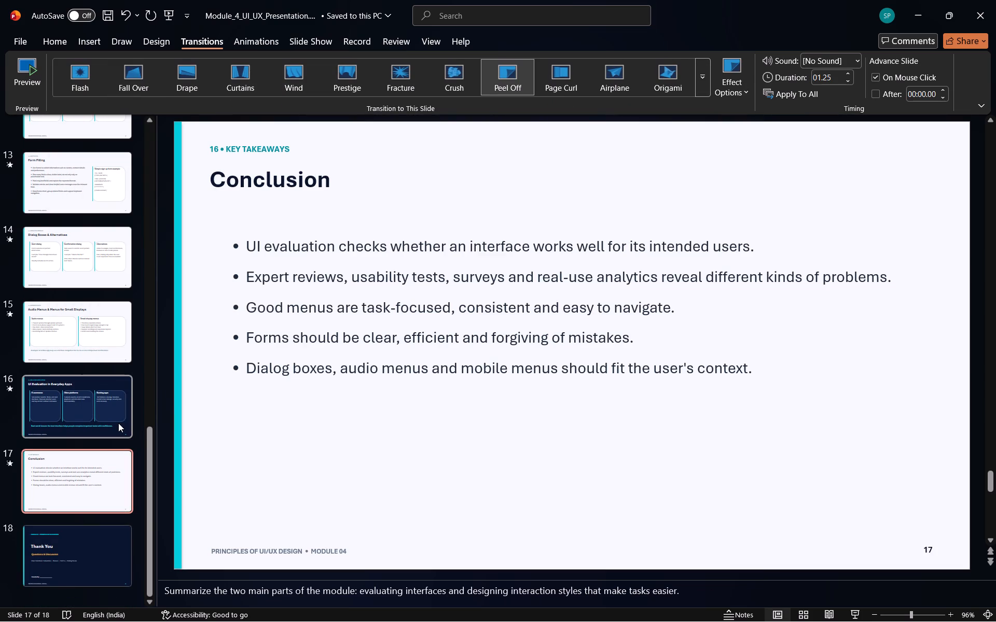
{"action": "left_click", "coordinate": [118, 423]}
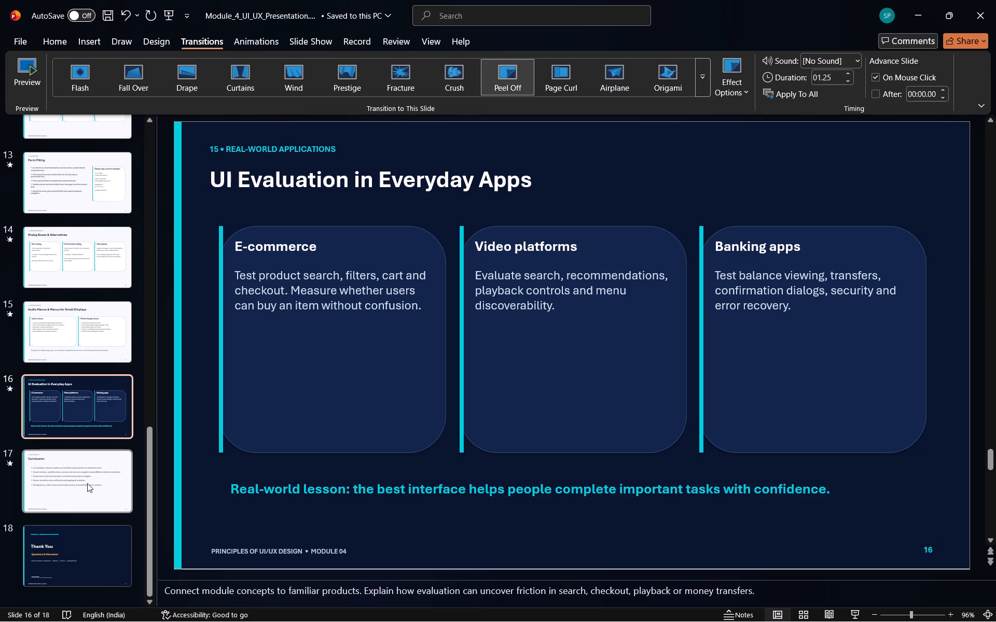
{"action": "left_click", "coordinate": [87, 483]}
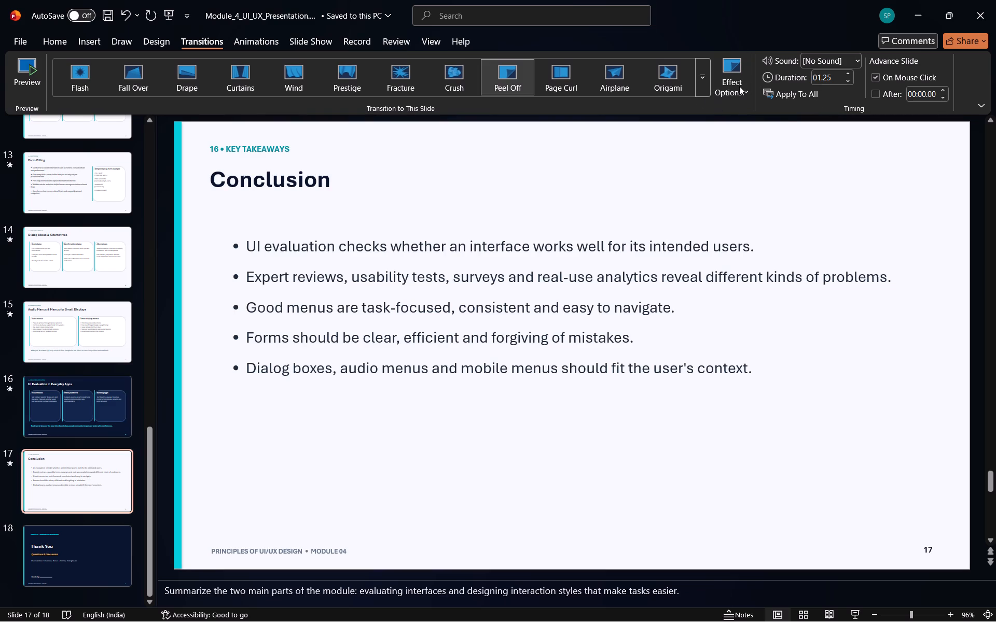
{"action": "left_click", "coordinate": [739, 86]}
{"action": "left_click", "coordinate": [748, 148]}
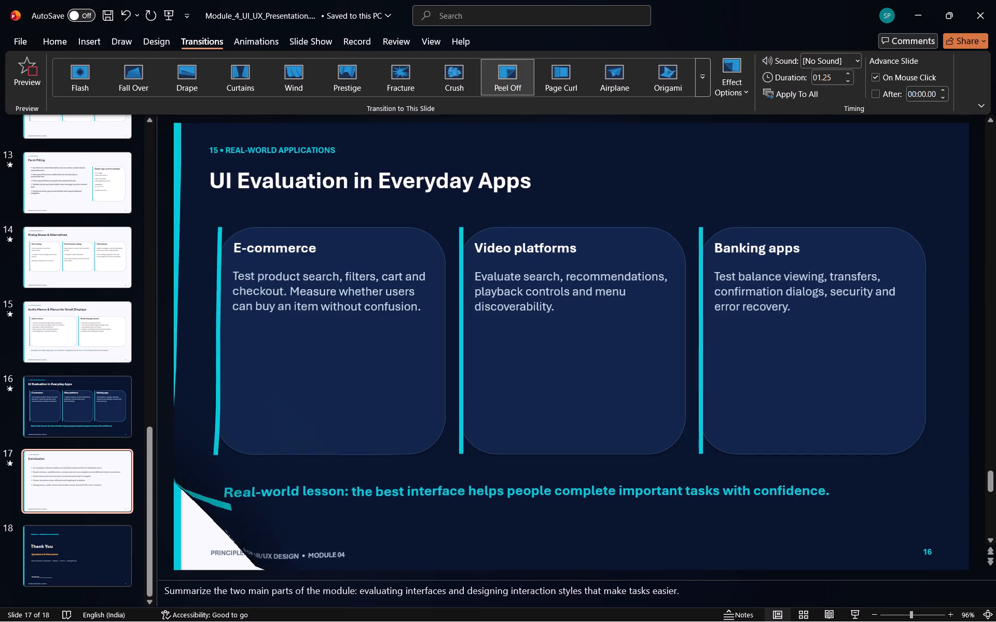
Apply the Curtains transition to slide 18, "Thank You".
{"action": "left_click", "coordinate": [58, 559]}
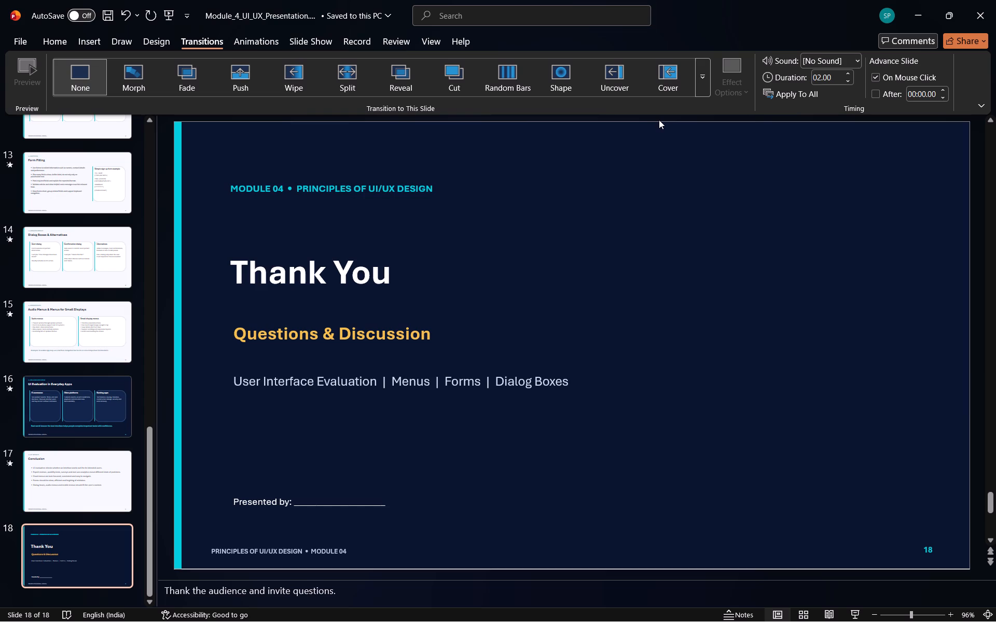
{"action": "left_click", "coordinate": [704, 73]}
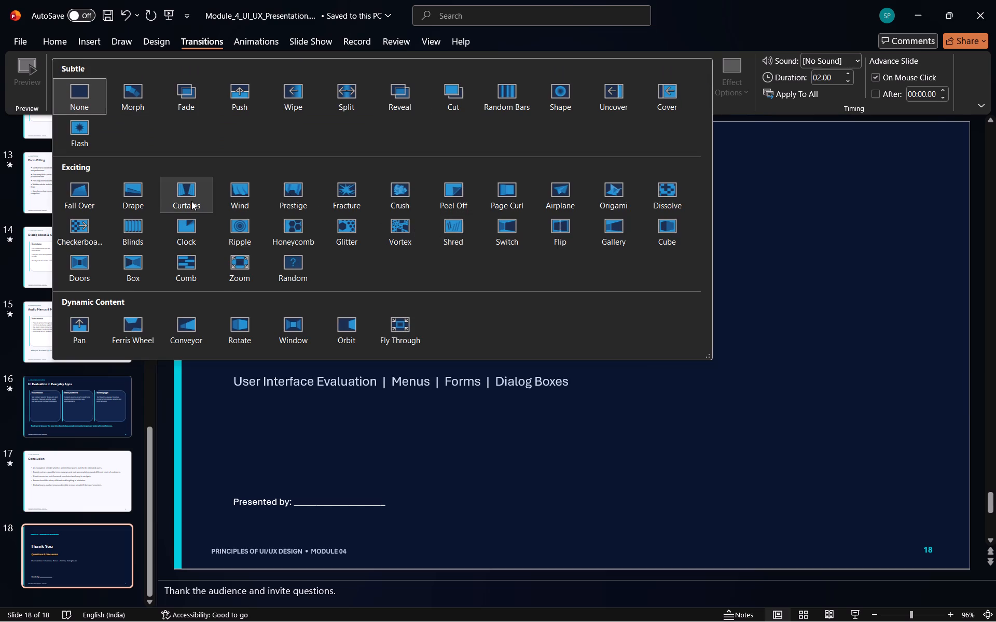
{"action": "left_click", "coordinate": [189, 201]}
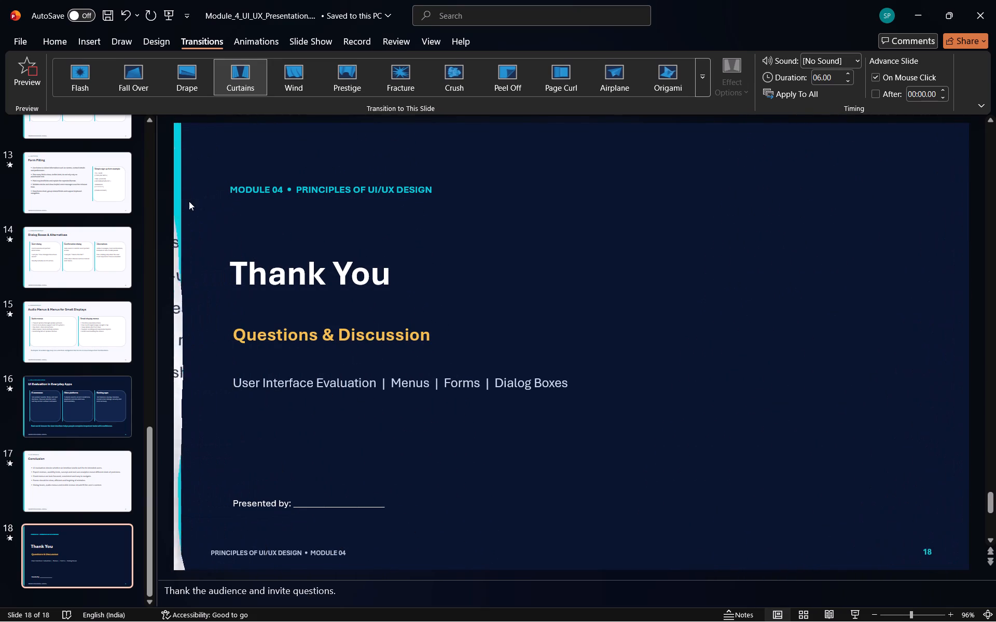
{"action": "left_click", "coordinate": [701, 89]}
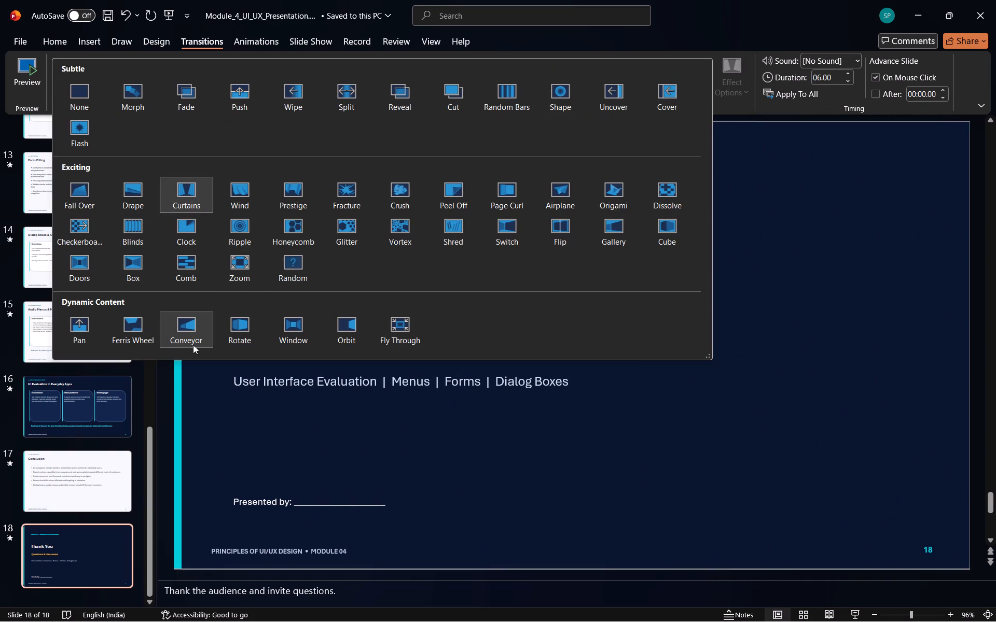
{"action": "left_click", "coordinate": [300, 442]}
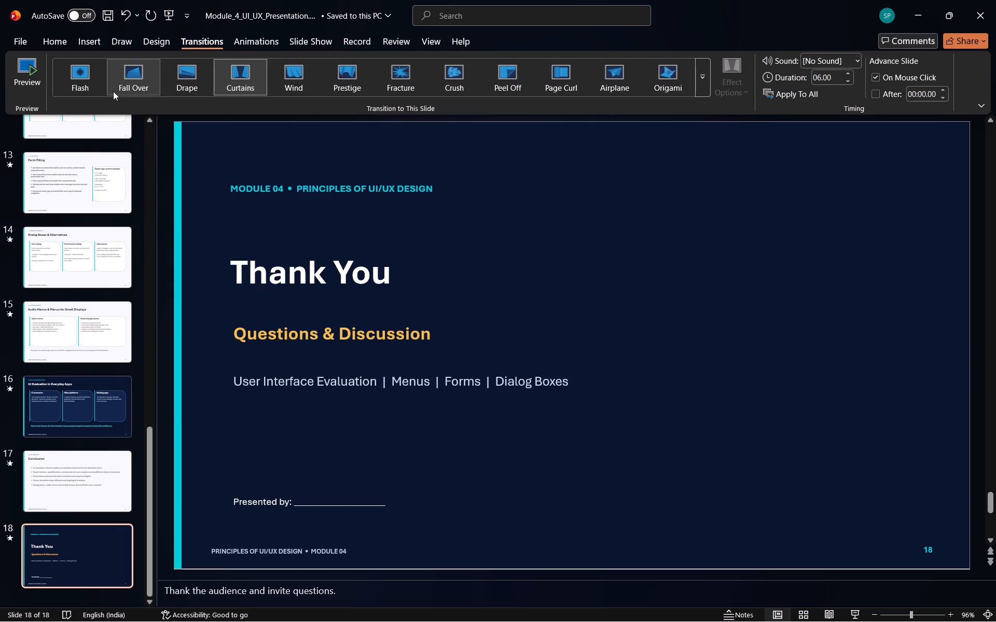
Add a new blank slide after slide 18, "Thank You".
{"action": "left_click", "coordinate": [54, 42]}
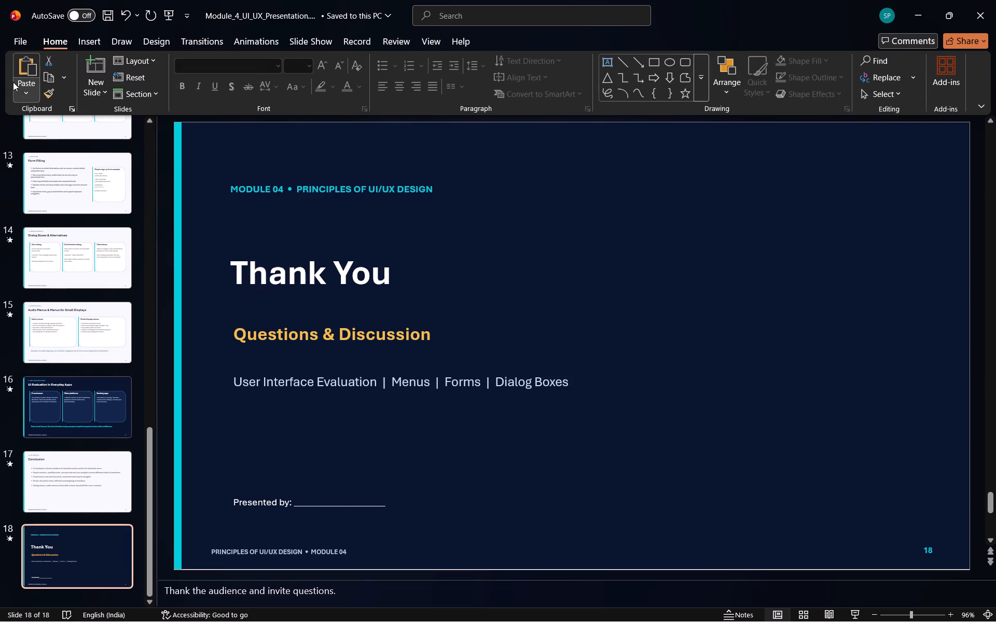
{"action": "left_click", "coordinate": [100, 59]}
{"action": "left_click", "coordinate": [296, 260]}
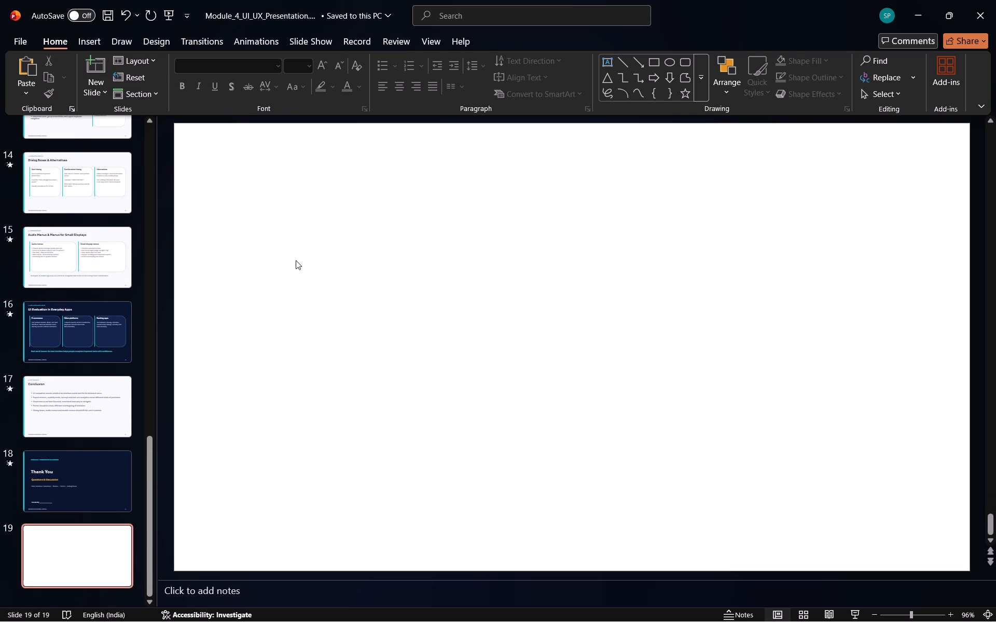
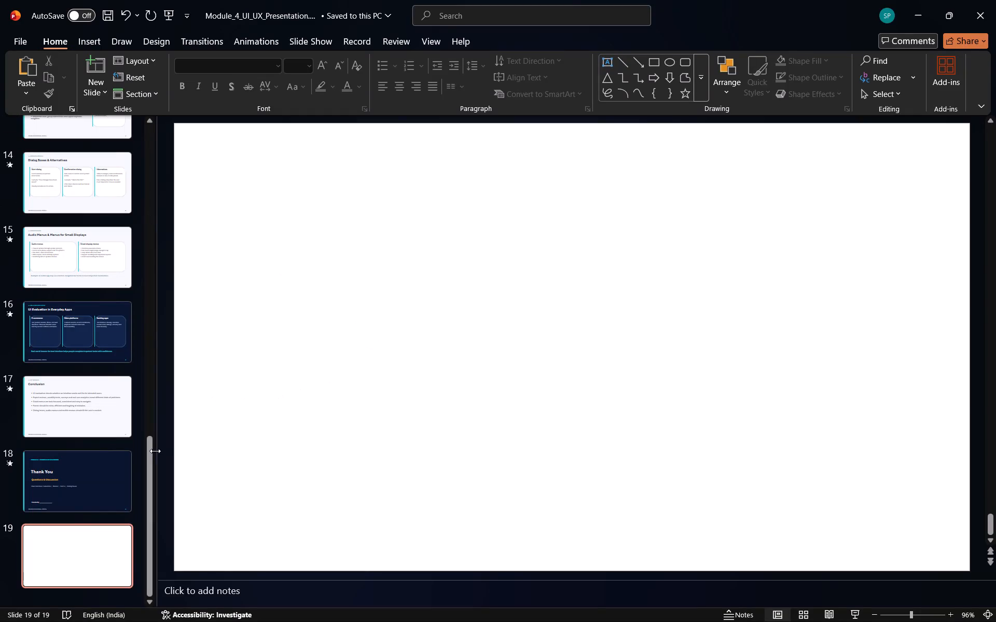
Go back to slide 1, the "User Interface Evaluation & Interacting Styles" title slide.
{"action": "left_click_drag", "start_coordinate": [146, 452], "coordinate": [142, 99]}
{"action": "left_click", "coordinate": [84, 157]}
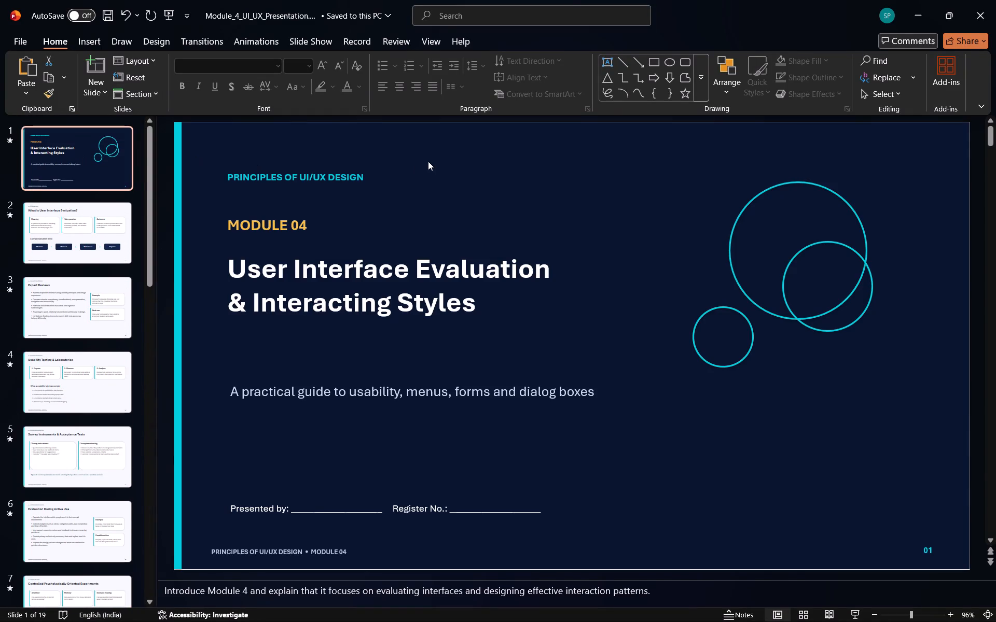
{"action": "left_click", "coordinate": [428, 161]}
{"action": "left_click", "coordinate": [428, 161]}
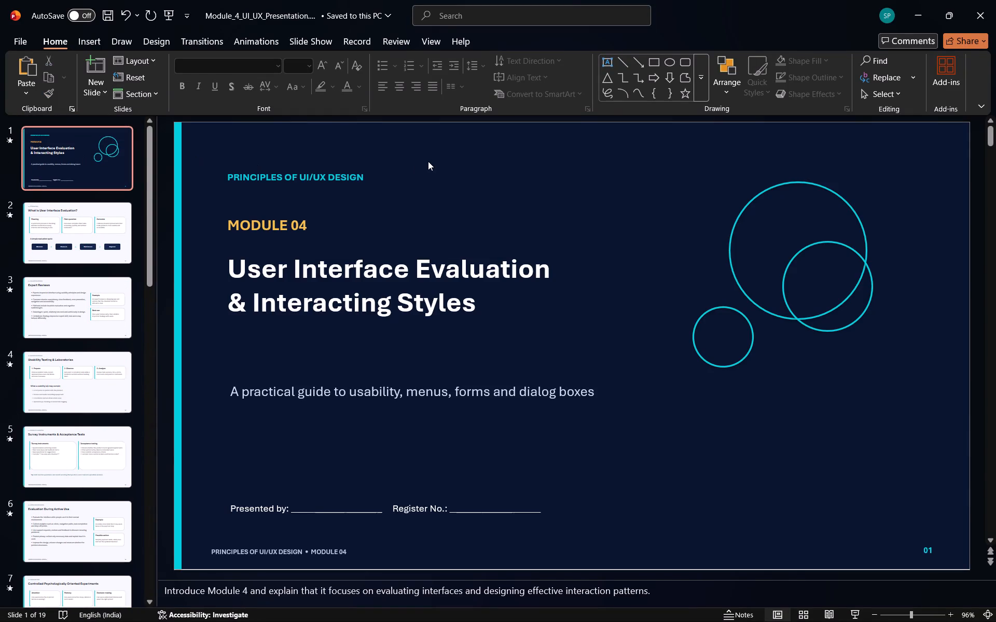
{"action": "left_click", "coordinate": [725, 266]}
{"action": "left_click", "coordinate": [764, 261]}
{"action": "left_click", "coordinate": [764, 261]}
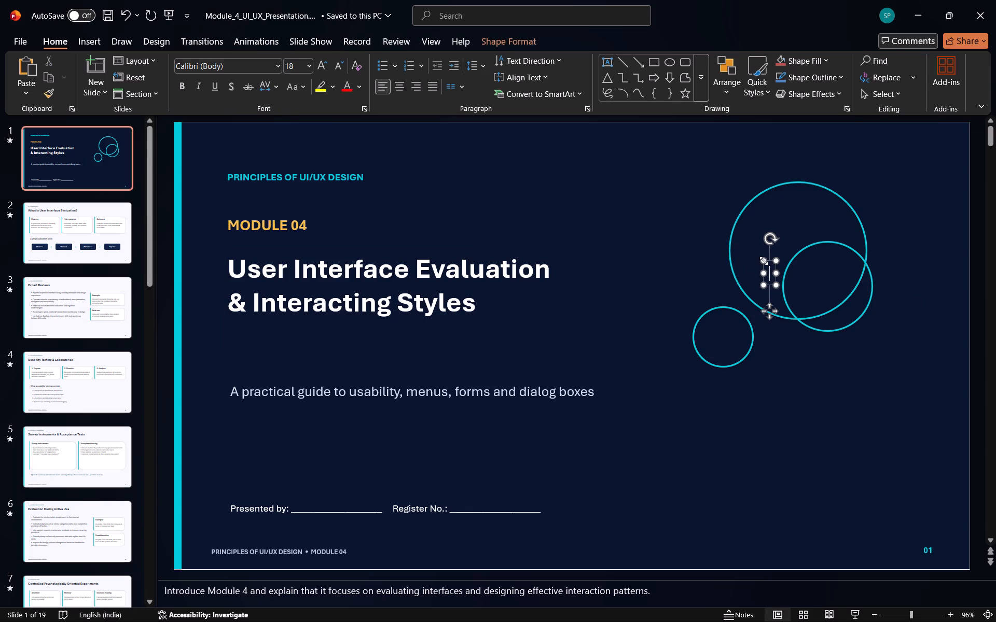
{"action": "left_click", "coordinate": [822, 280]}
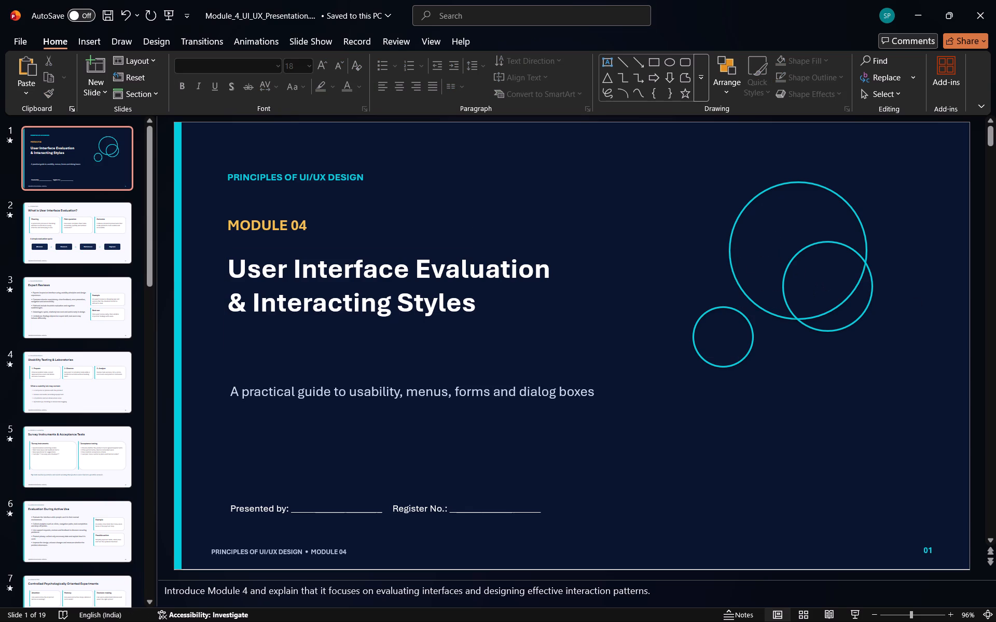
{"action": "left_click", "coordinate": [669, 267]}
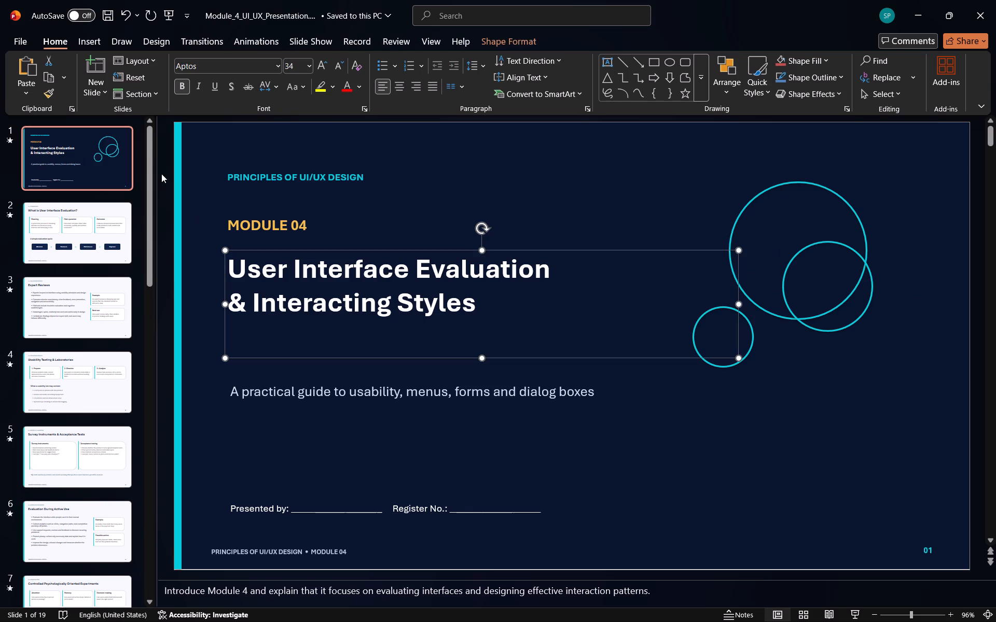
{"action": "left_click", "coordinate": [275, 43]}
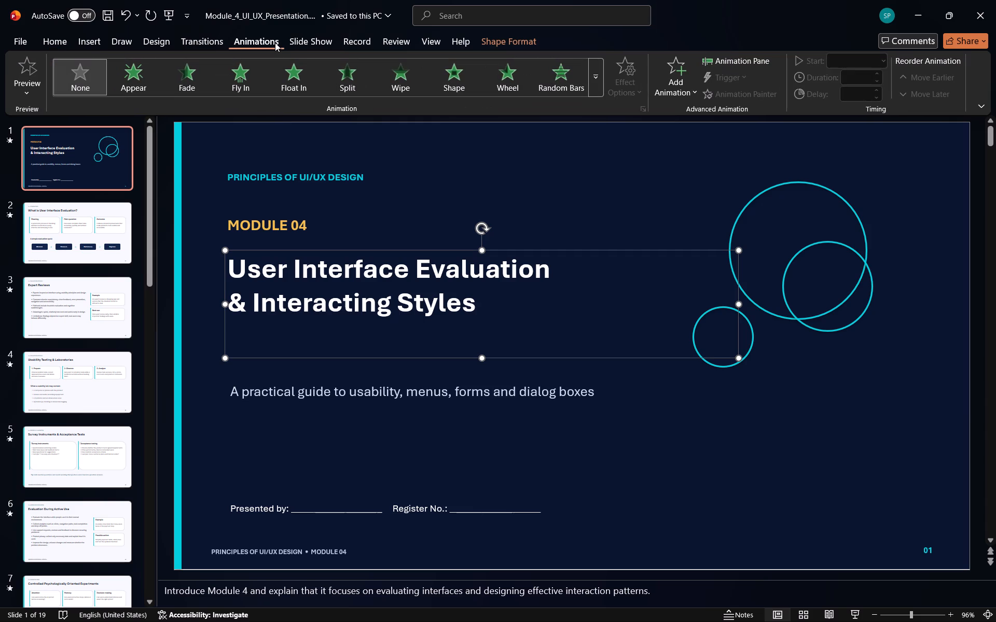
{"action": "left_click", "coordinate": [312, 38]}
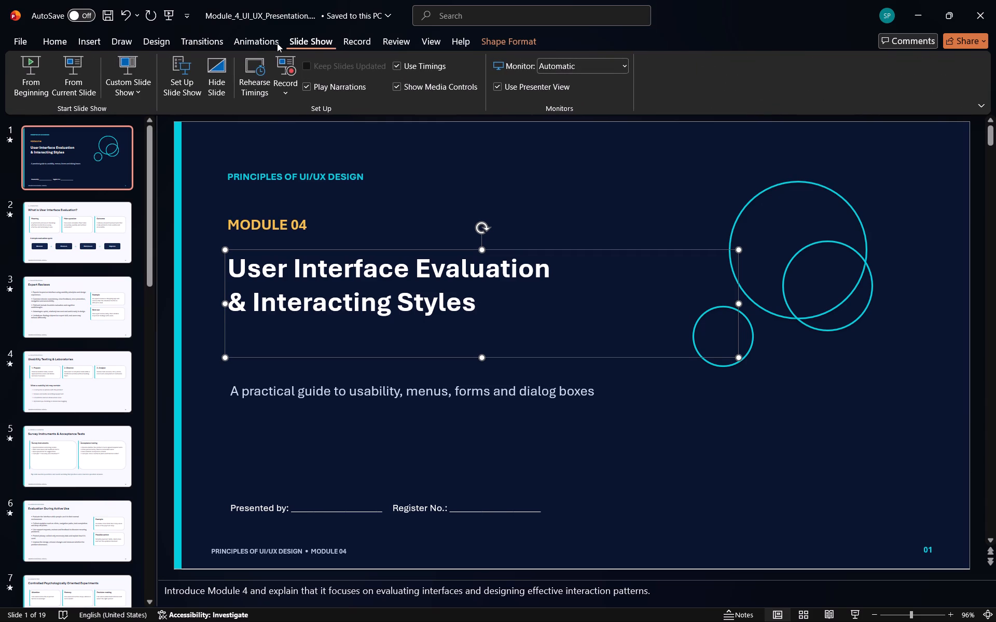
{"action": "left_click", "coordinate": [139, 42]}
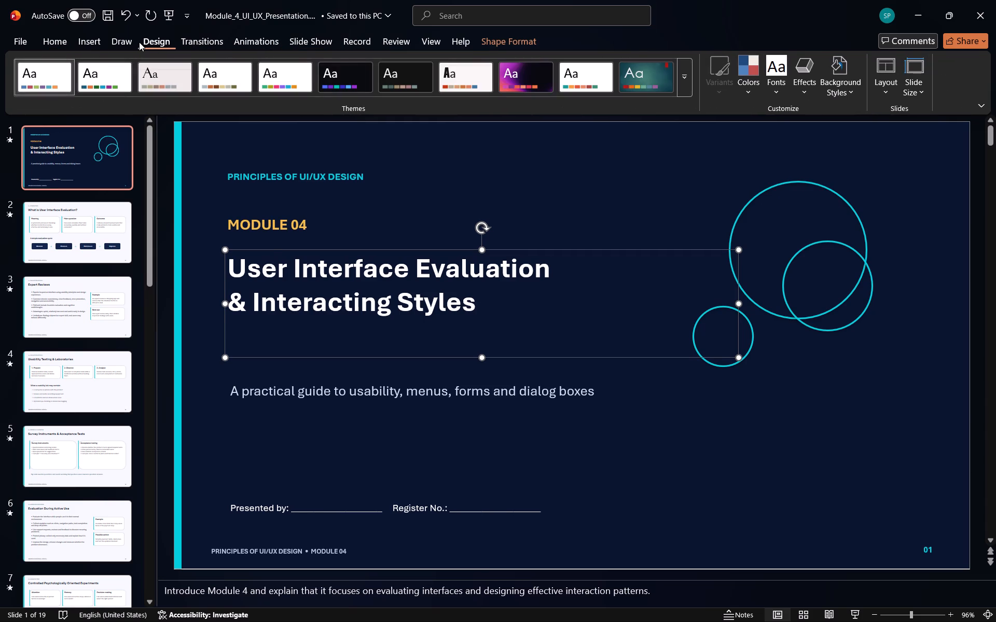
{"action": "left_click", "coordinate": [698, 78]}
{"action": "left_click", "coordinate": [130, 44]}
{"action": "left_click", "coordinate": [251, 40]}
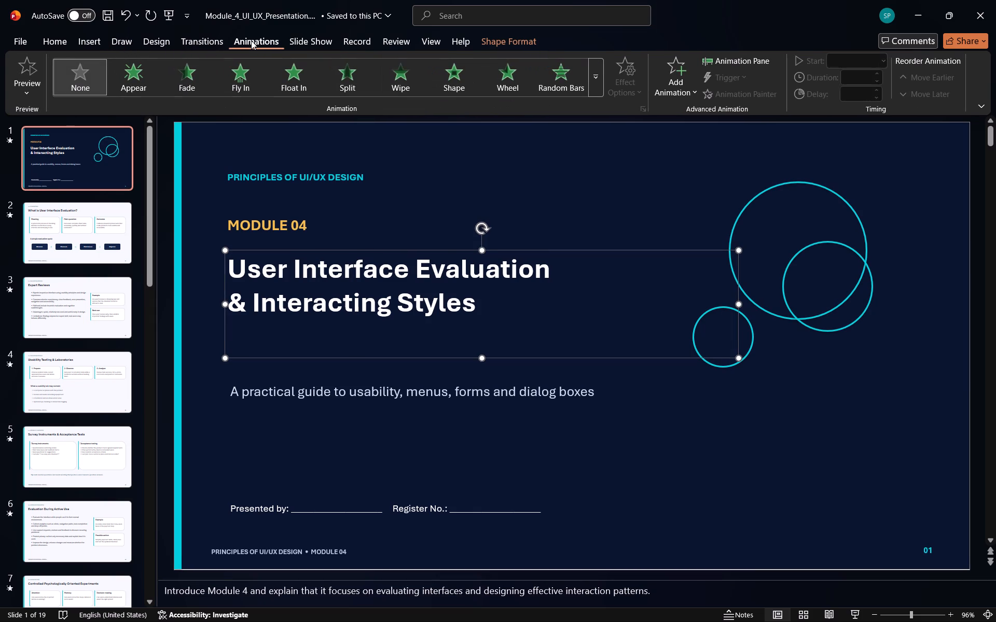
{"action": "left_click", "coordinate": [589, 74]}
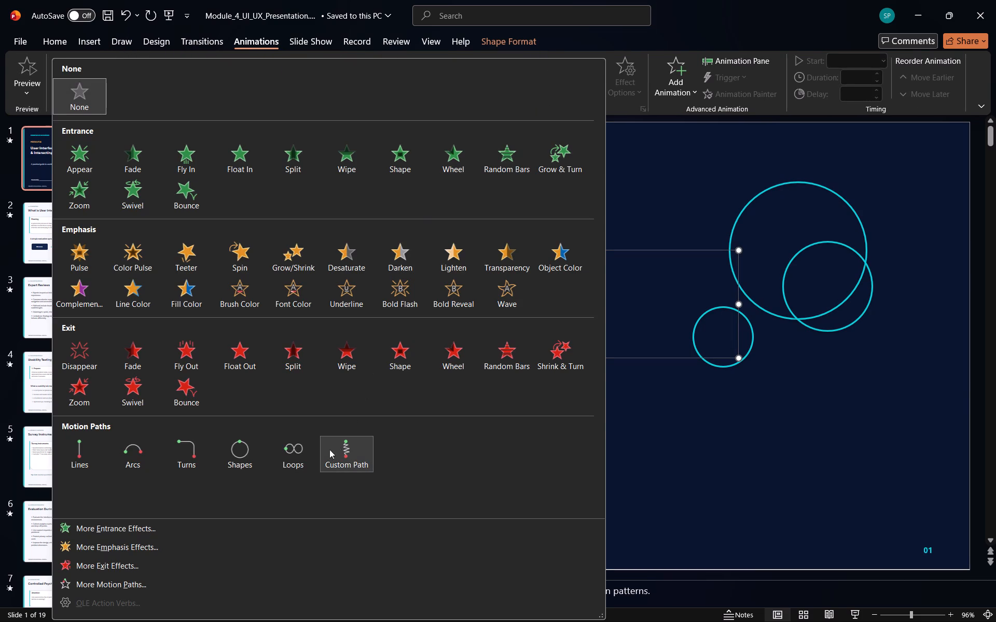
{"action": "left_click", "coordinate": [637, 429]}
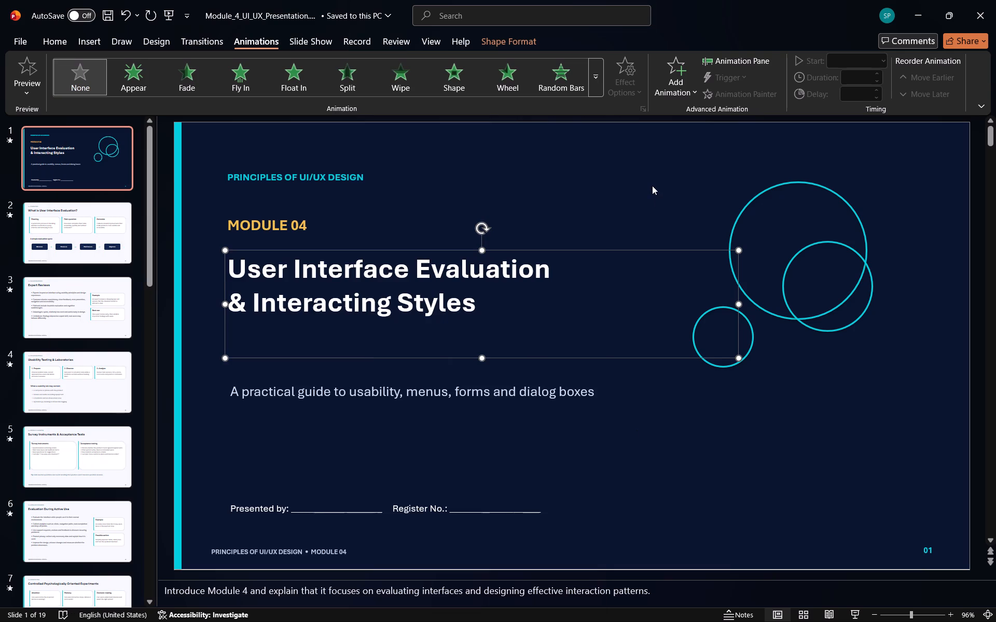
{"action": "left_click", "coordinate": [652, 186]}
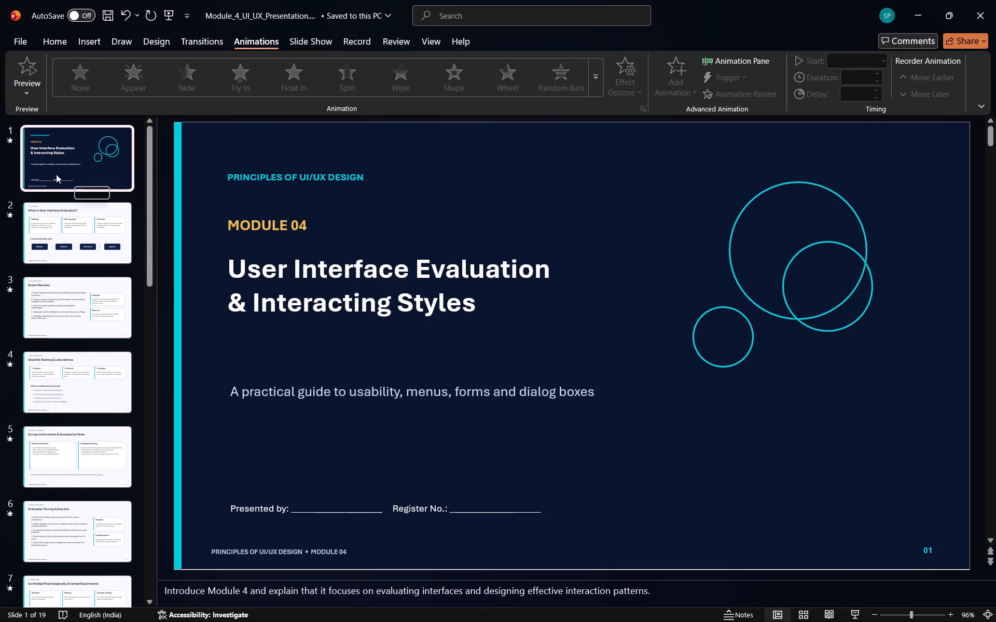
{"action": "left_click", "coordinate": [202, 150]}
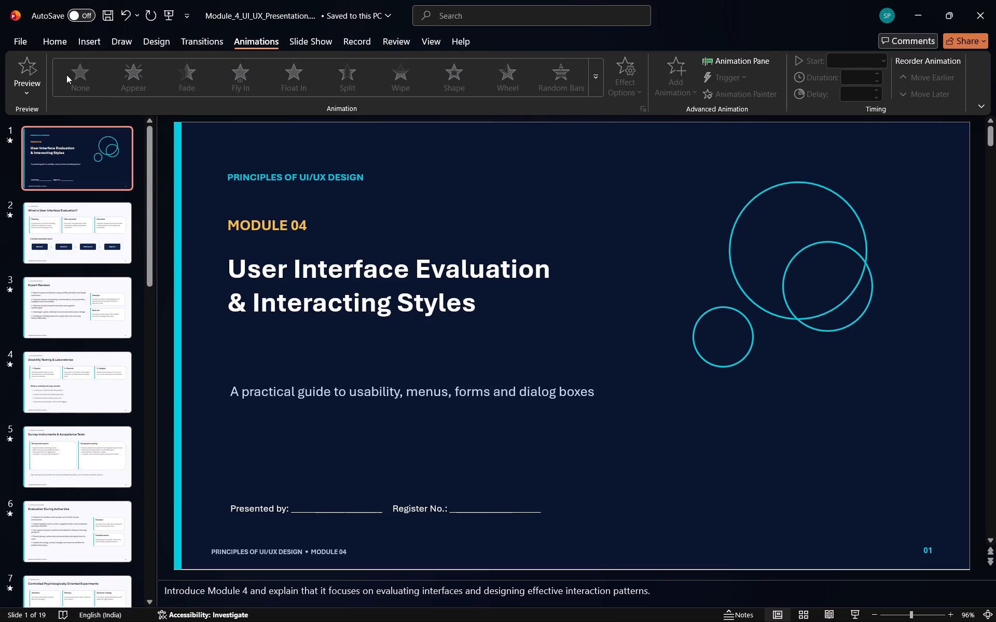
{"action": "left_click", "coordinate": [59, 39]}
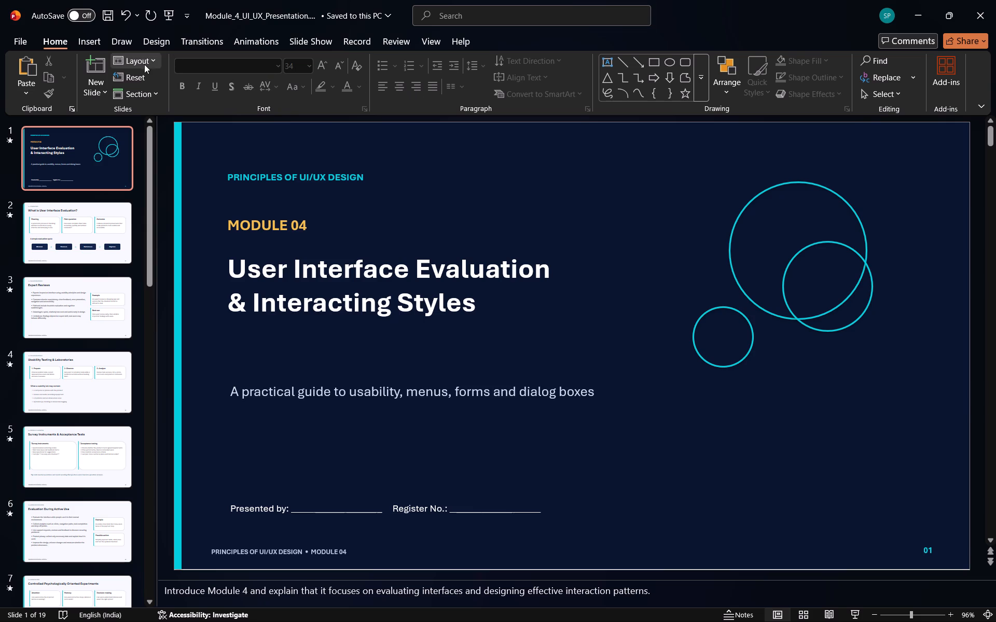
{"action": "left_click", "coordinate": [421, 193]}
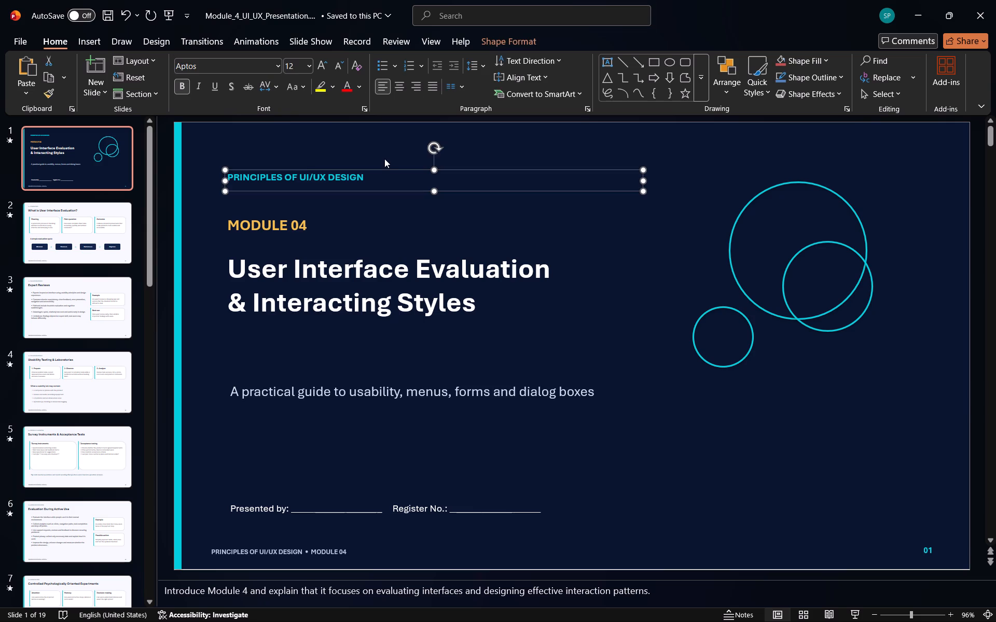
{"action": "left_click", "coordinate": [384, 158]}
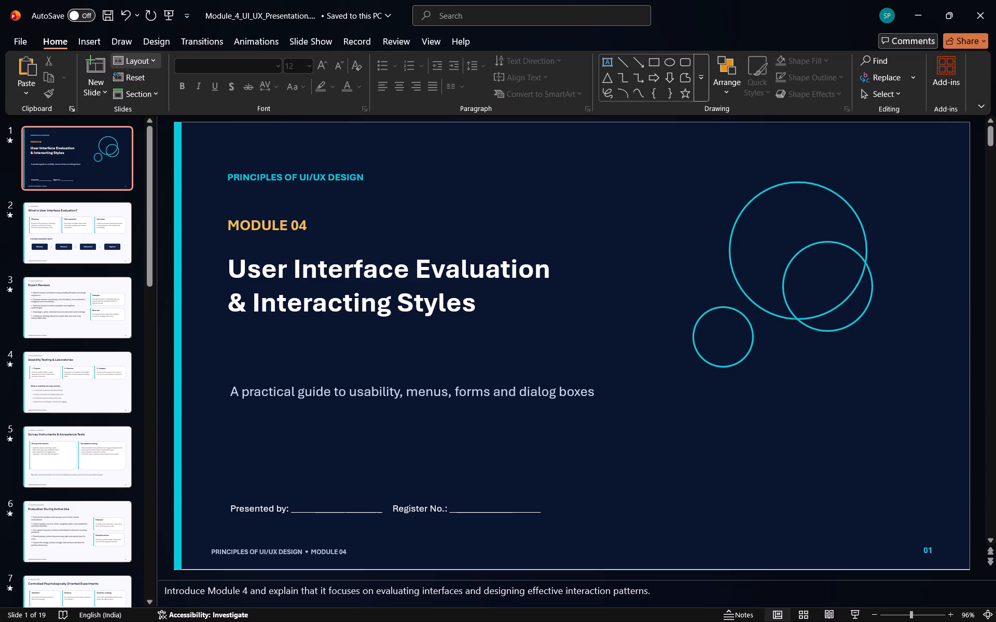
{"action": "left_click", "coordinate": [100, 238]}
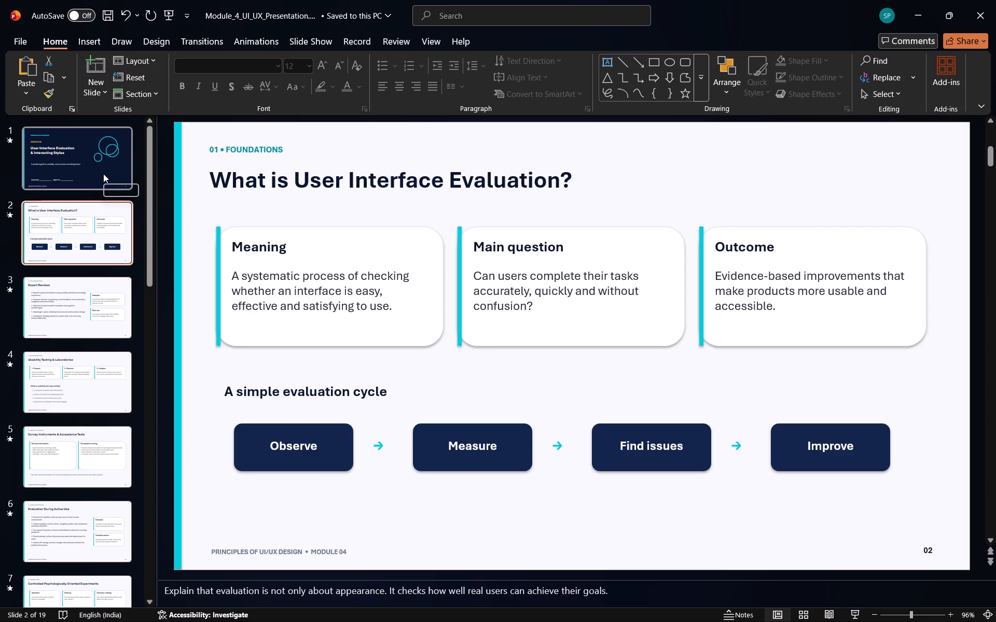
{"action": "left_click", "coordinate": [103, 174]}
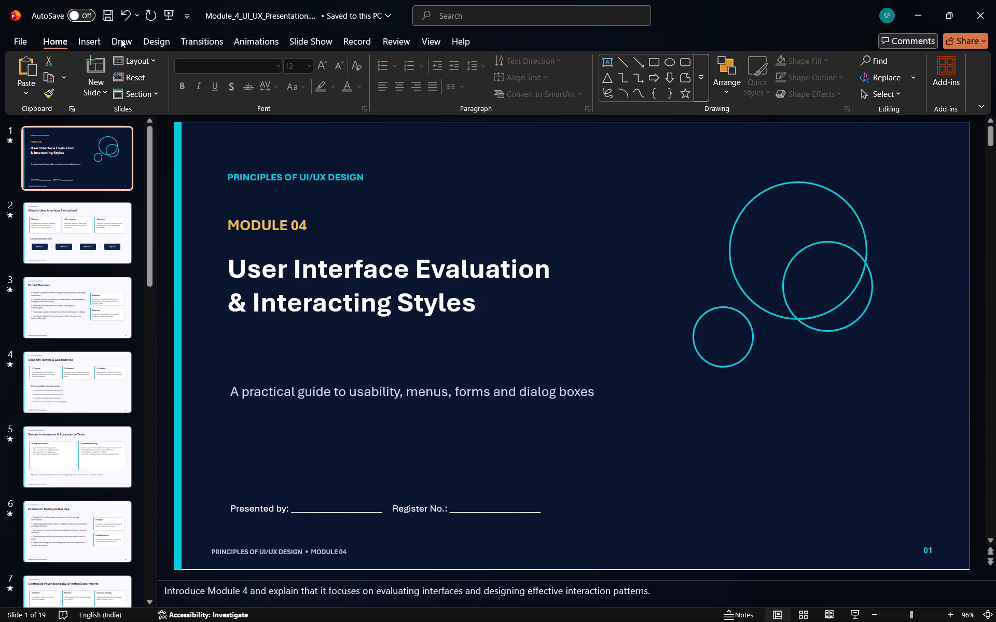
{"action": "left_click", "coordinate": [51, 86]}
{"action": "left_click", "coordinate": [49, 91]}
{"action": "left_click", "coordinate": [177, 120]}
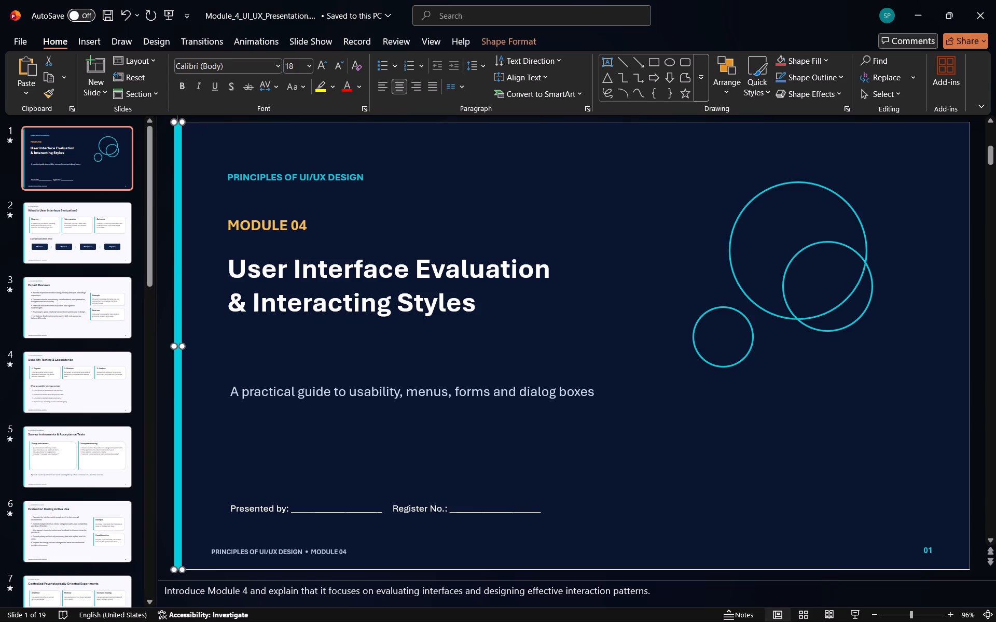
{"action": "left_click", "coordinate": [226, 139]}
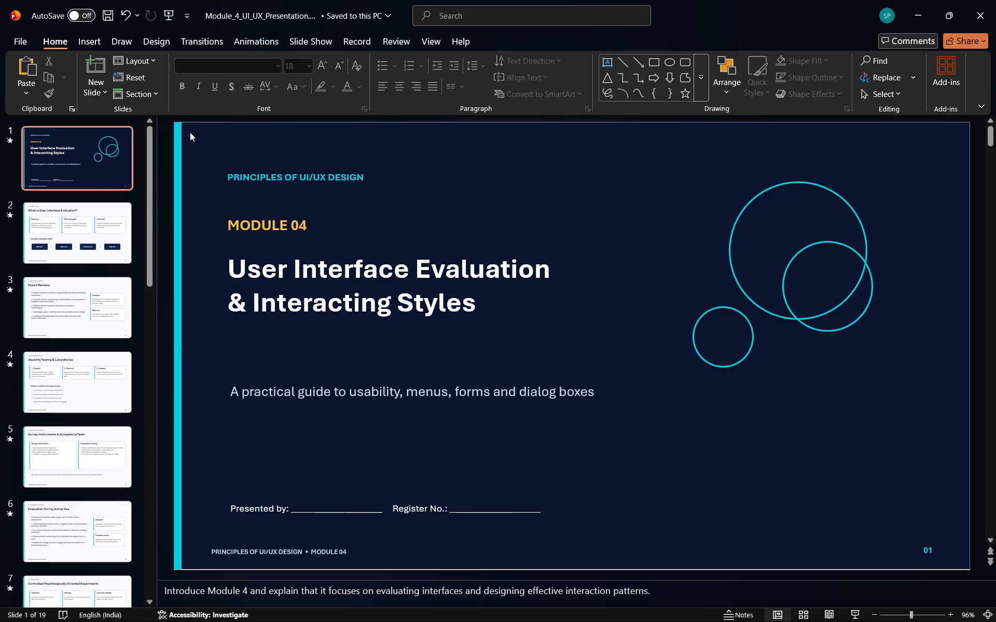
Widen the cyan vertical bar along the left edge of slide 1 slightly, keeping it flush with the slide's edge.
{"action": "left_click", "coordinate": [178, 132]}
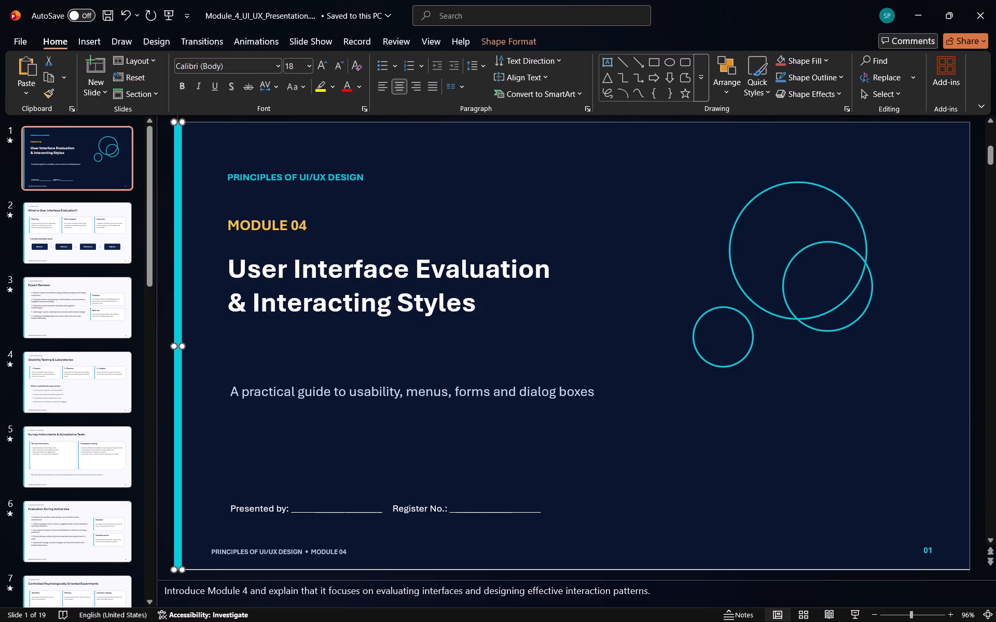
{"action": "left_click_drag", "start_coordinate": [183, 125], "coordinate": [197, 118]}
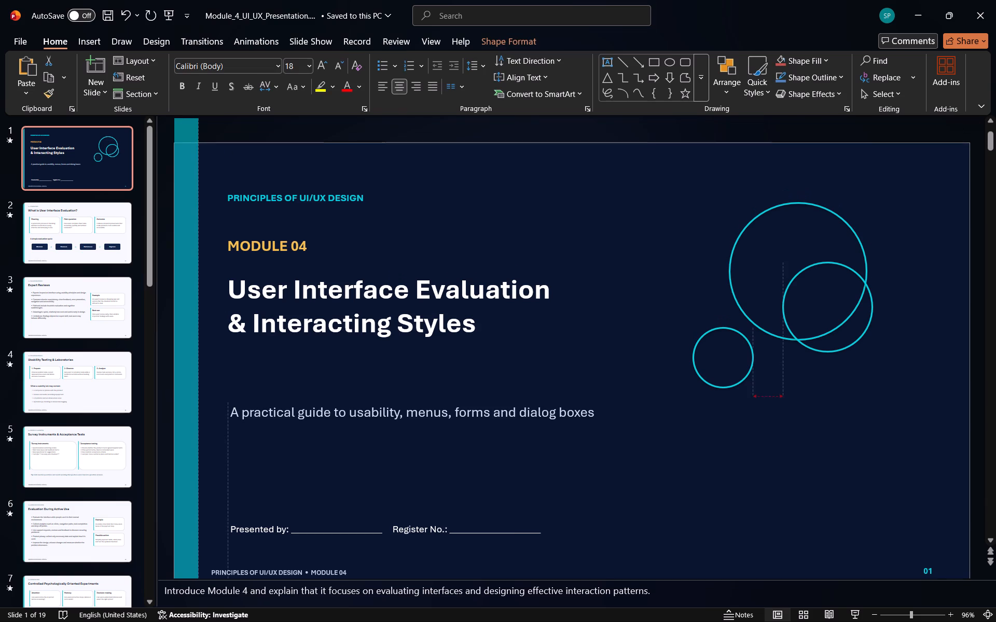
{"action": "left_click_drag", "start_coordinate": [197, 118], "coordinate": [195, 152]}
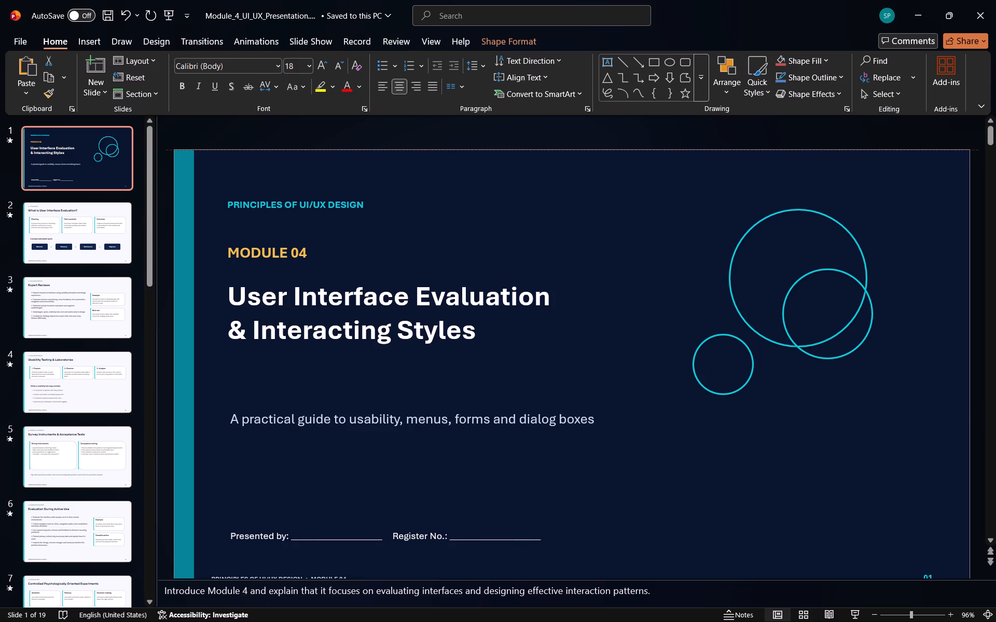
{"action": "left_click_drag", "start_coordinate": [195, 152], "coordinate": [185, 153]}
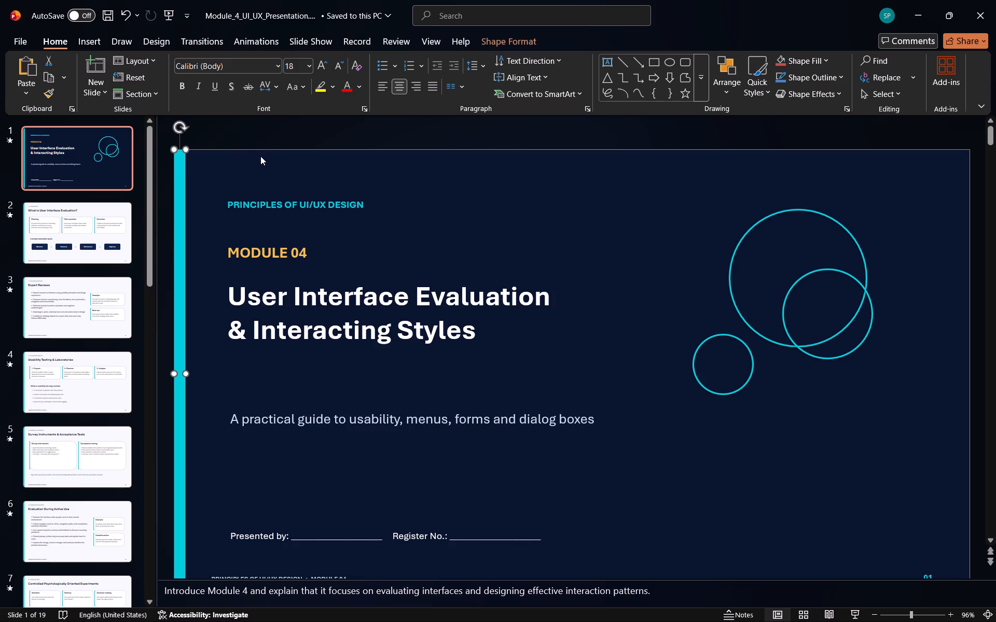
{"action": "left_click", "coordinate": [261, 157]}
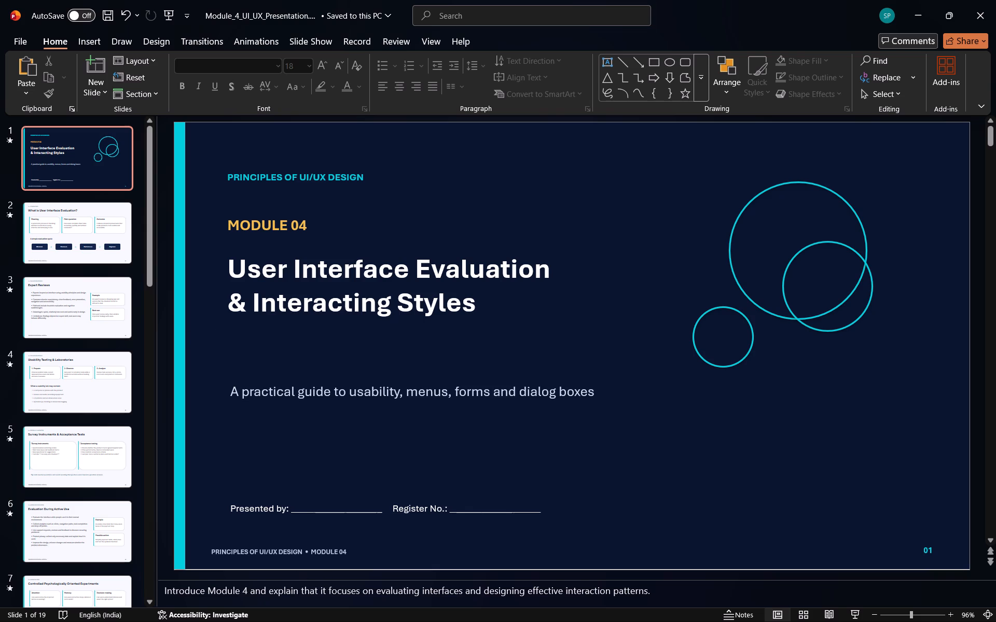
Shorten the "PRINCIPLES OF UI/UX DESIGN • MODULE 04" footer text box on slide 1 slightly from its right end.
{"action": "left_click", "coordinate": [355, 554]}
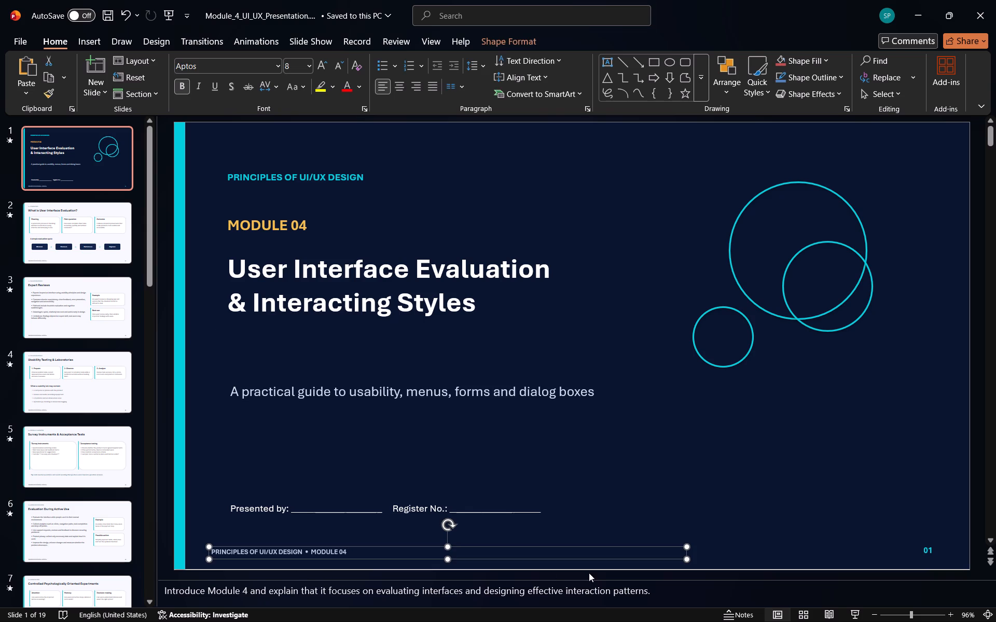
{"action": "left_click_drag", "start_coordinate": [685, 559], "coordinate": [693, 559]}
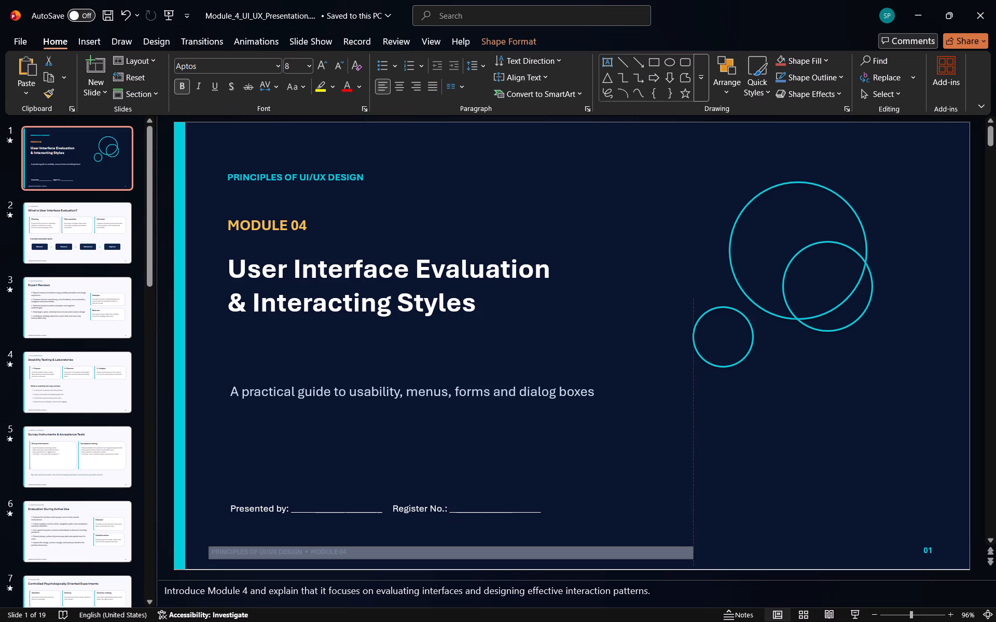
{"action": "left_click_drag", "start_coordinate": [693, 559], "coordinate": [677, 558]}
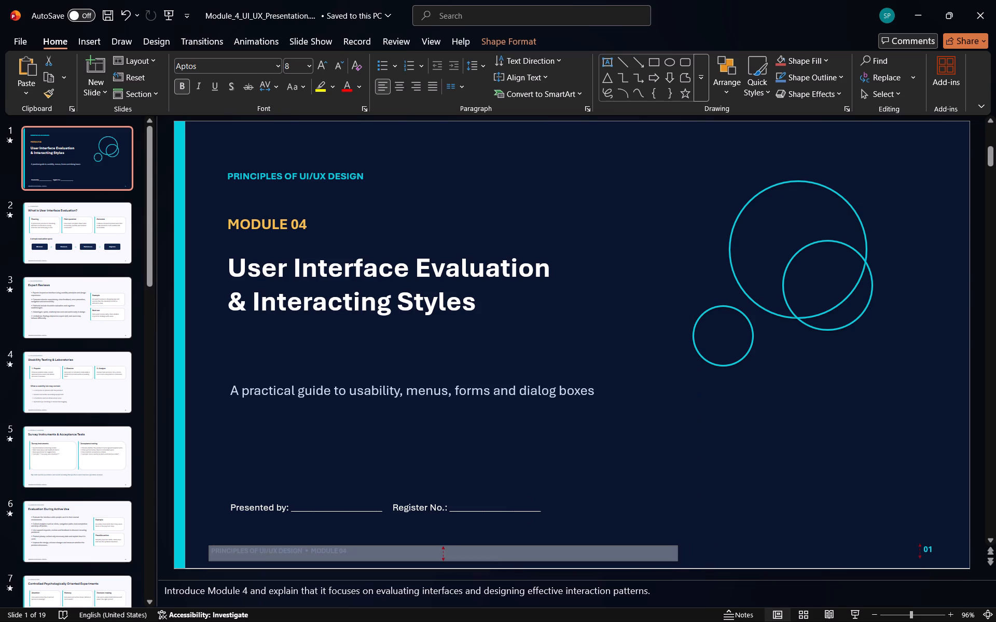
{"action": "left_click_drag", "start_coordinate": [677, 558], "coordinate": [677, 561]}
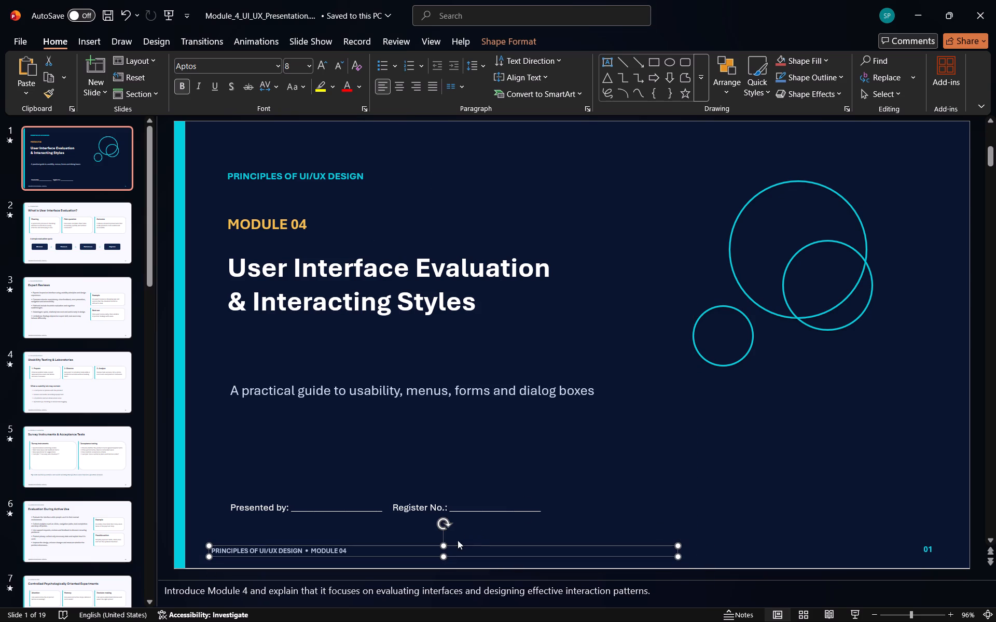
{"action": "left_click_drag", "start_coordinate": [441, 547], "coordinate": [443, 542]}
Give the footer text box on slide 1 a white shape outline.
{"action": "left_click", "coordinate": [837, 76]}
{"action": "left_click", "coordinate": [782, 137]}
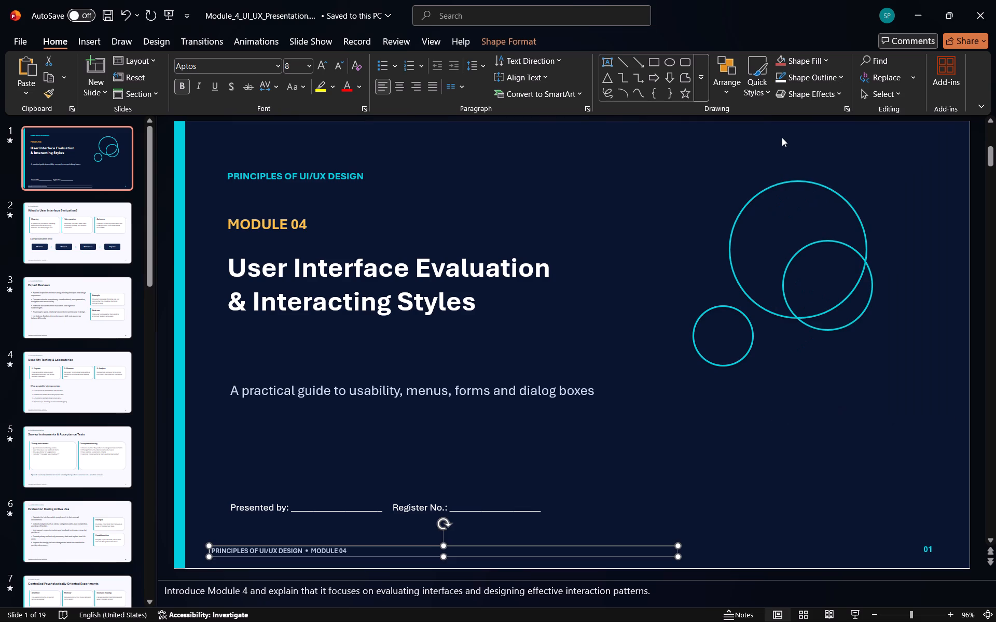
{"action": "left_click", "coordinate": [646, 251]}
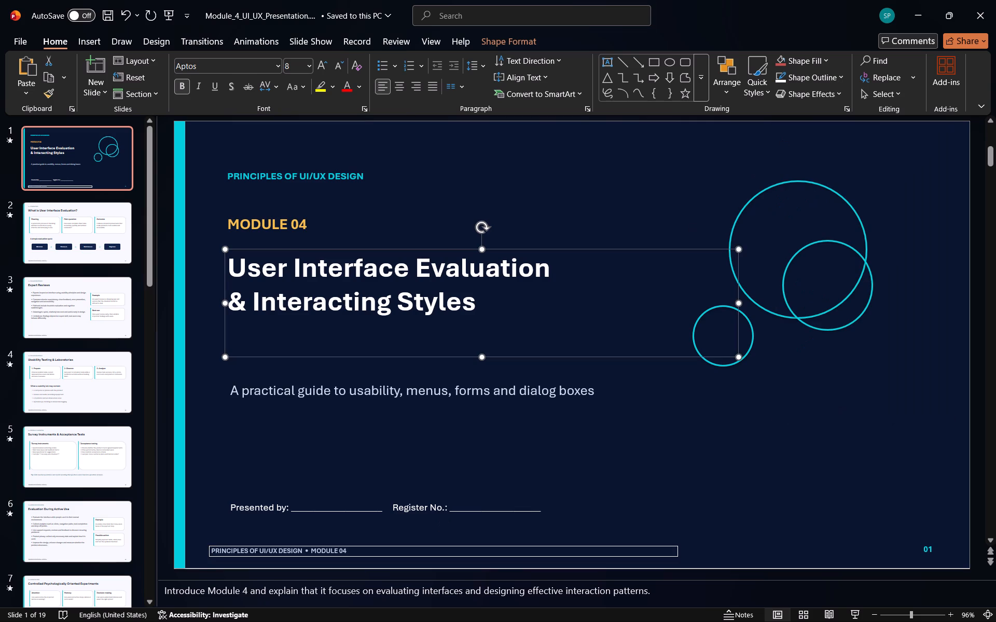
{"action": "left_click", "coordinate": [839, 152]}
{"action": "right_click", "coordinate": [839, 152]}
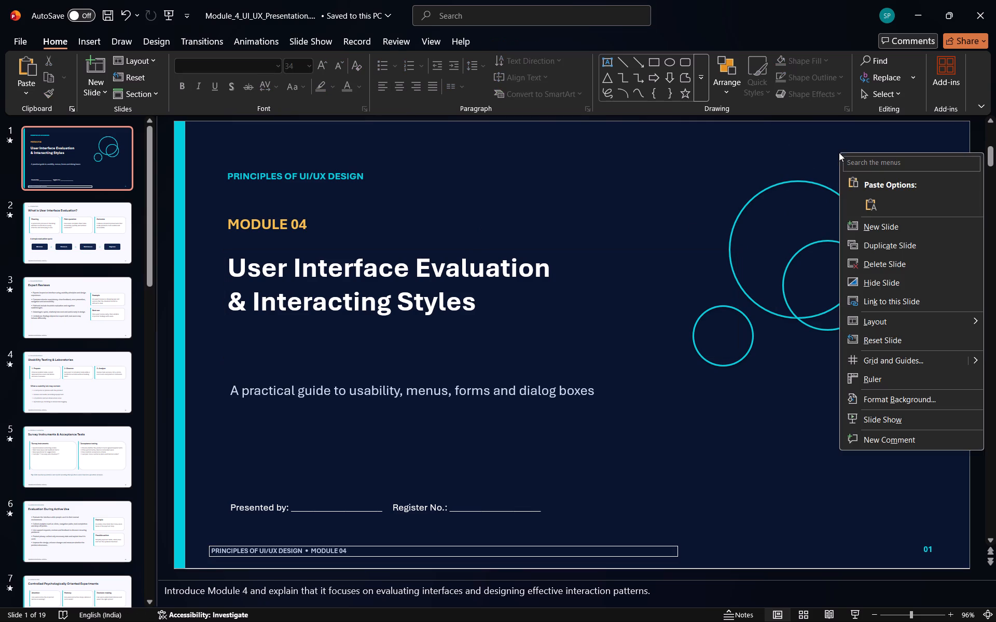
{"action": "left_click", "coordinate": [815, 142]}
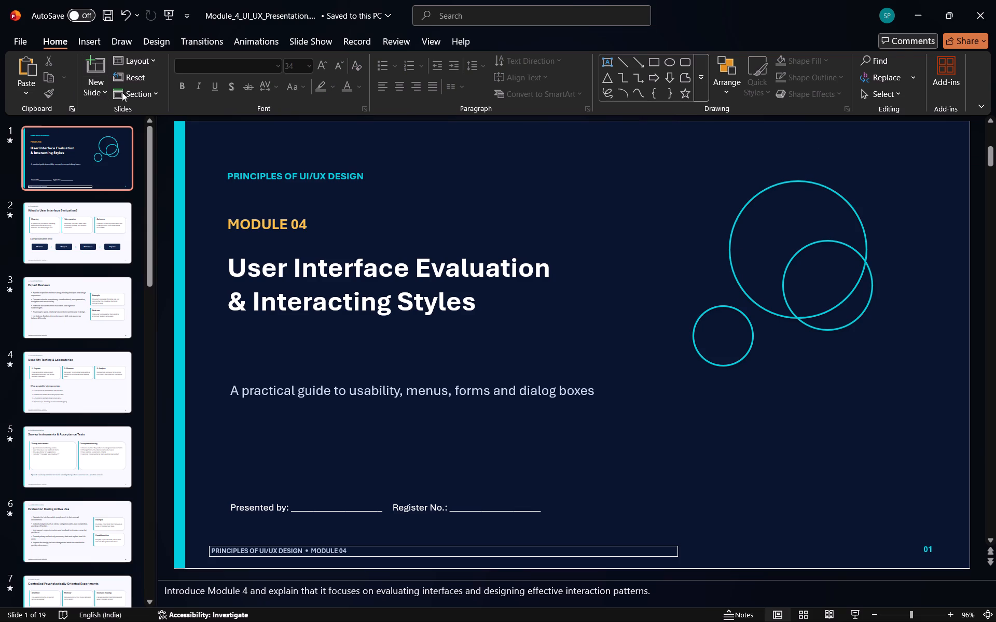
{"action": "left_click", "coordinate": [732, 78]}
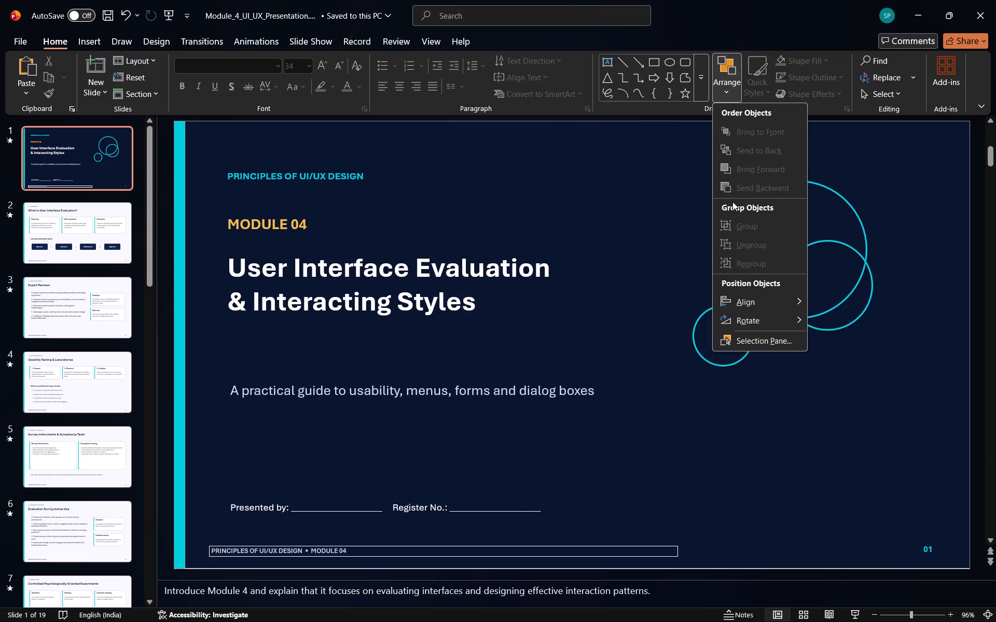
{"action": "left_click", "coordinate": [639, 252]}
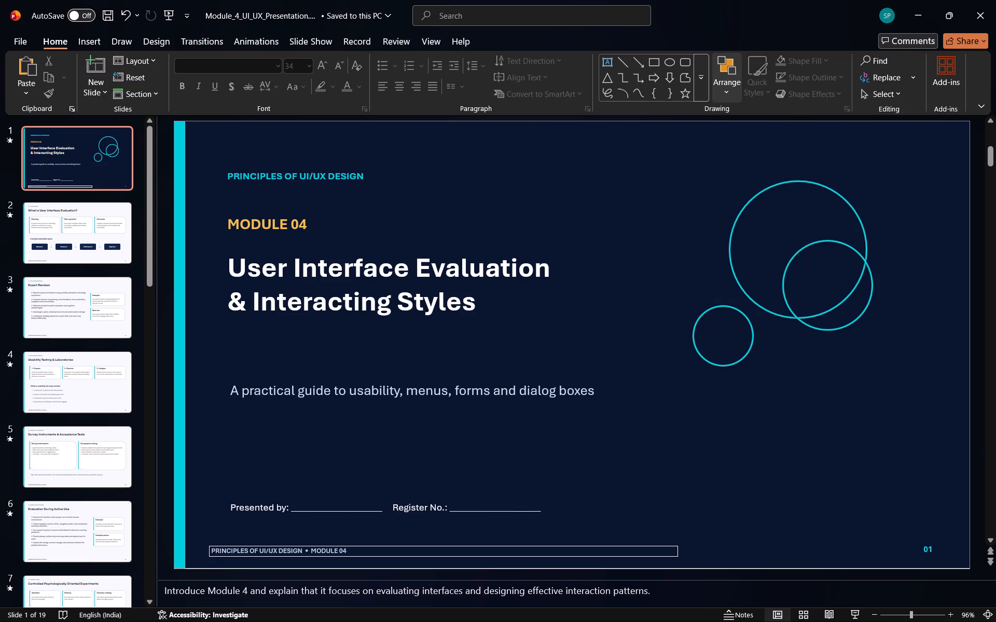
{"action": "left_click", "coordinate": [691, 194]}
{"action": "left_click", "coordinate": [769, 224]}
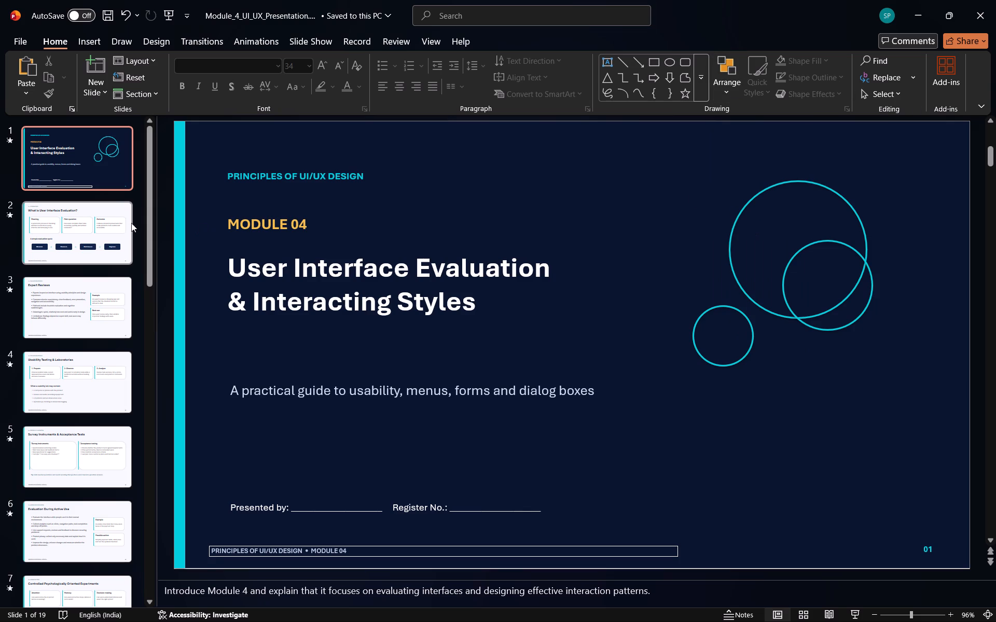
Insert a new blank slide directly after the "User Interface Evaluation & Interacting Styles" title slide.
{"action": "left_click", "coordinate": [129, 223]}
{"action": "left_click", "coordinate": [116, 164]}
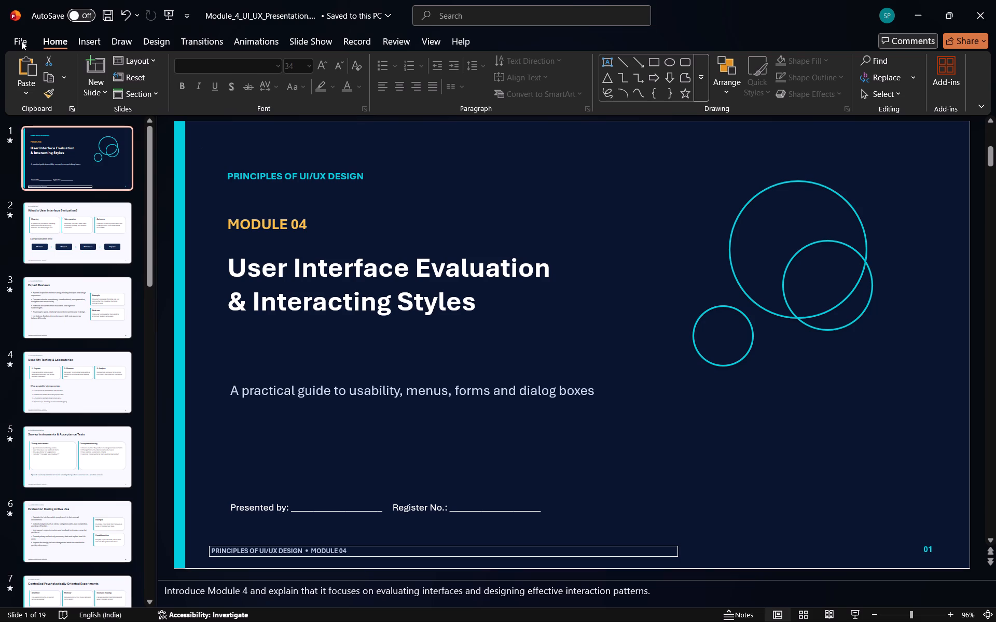
{"action": "left_click", "coordinate": [84, 44]}
{"action": "left_click", "coordinate": [32, 75]}
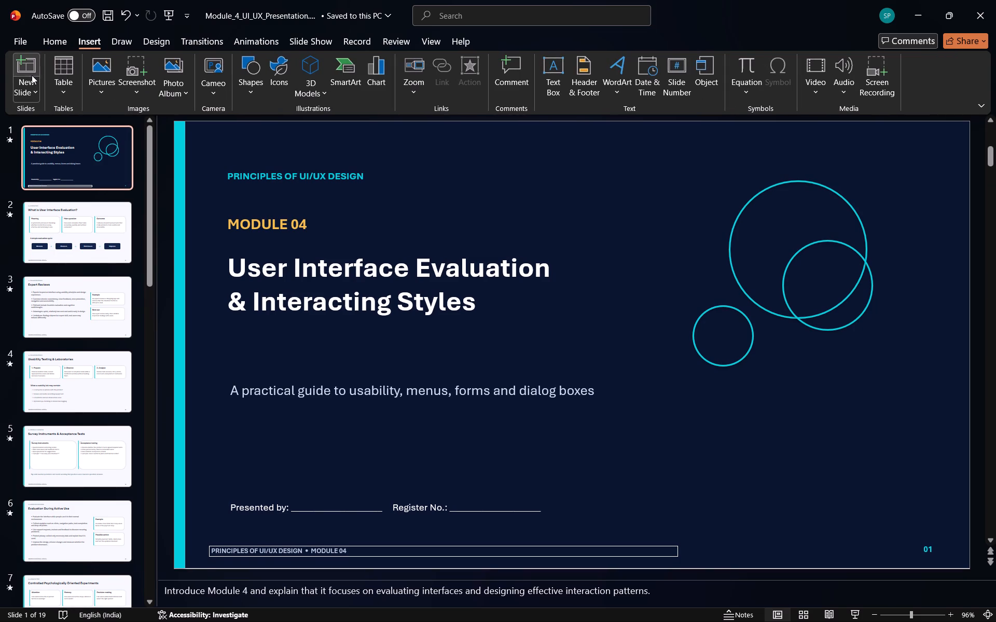
Move the title slide below the new blank slide so the blank one comes first, and open the blank slide.
{"action": "left_click_drag", "start_coordinate": [83, 167], "coordinate": [88, 192]}
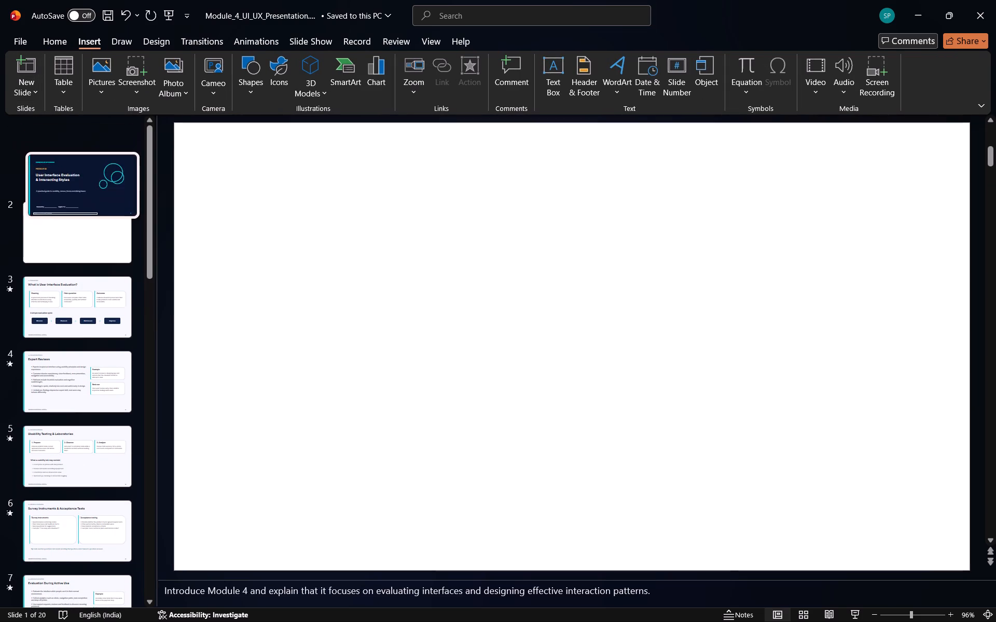
{"action": "left_click_drag", "start_coordinate": [88, 192], "coordinate": [82, 249]}
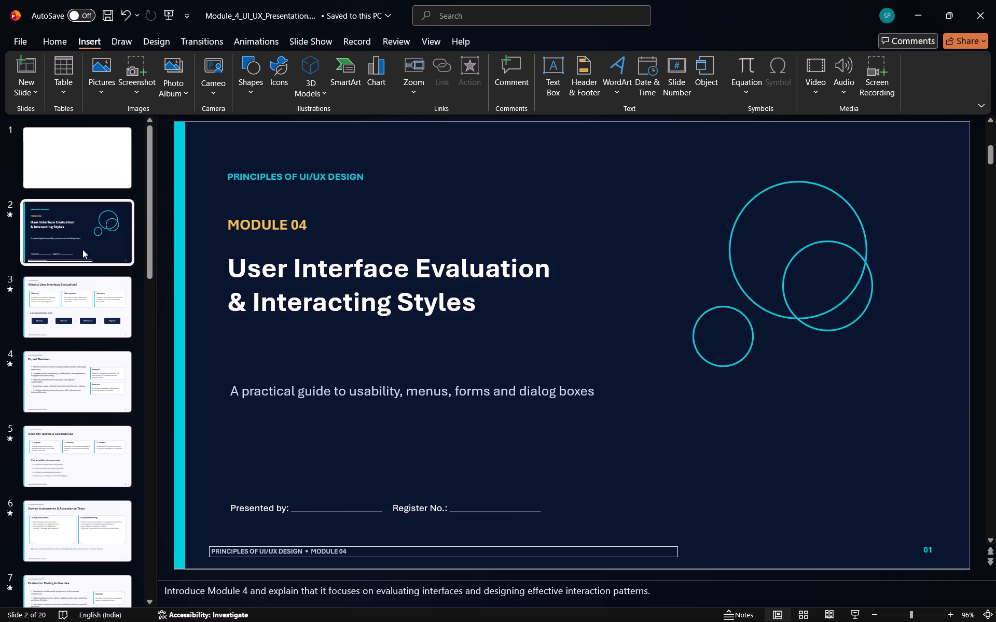
{"action": "left_click", "coordinate": [99, 178]}
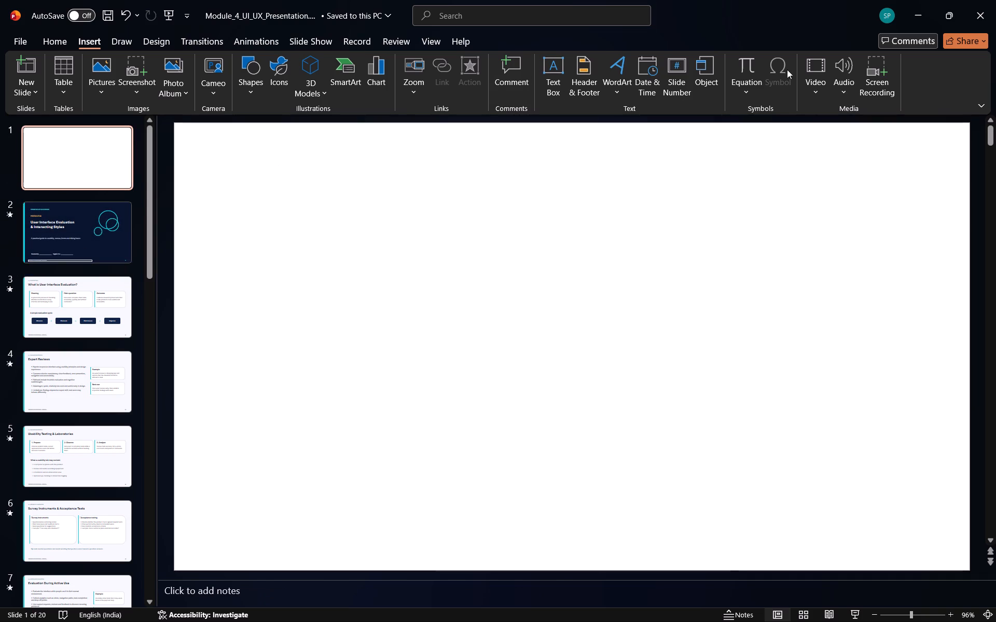
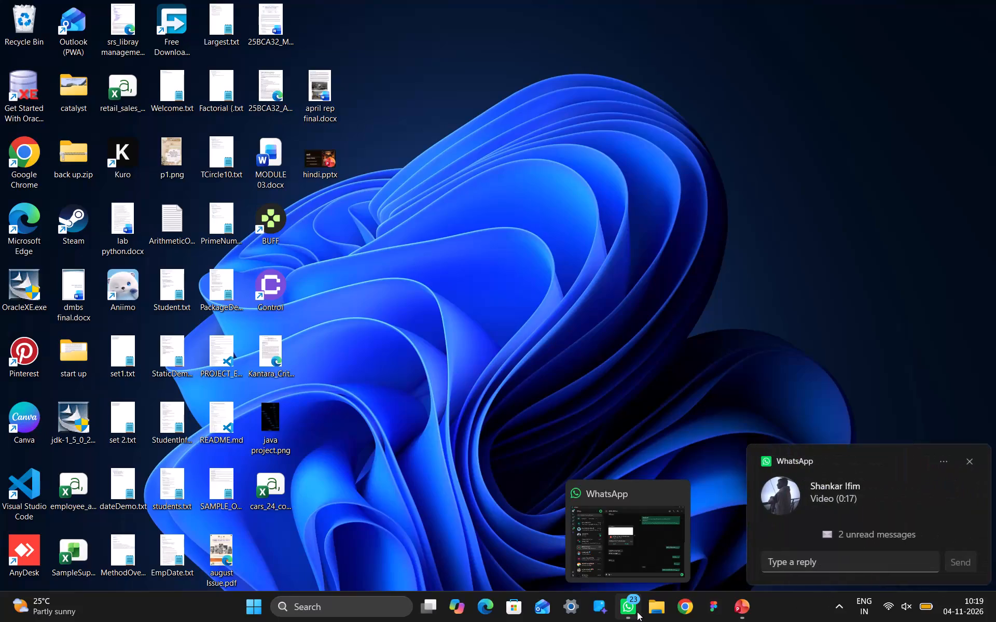
Switch back to PowerPoint and return to the blank opening slide of the Module 4 UI/UX presentation.
{"action": "left_click", "coordinate": [749, 605]}
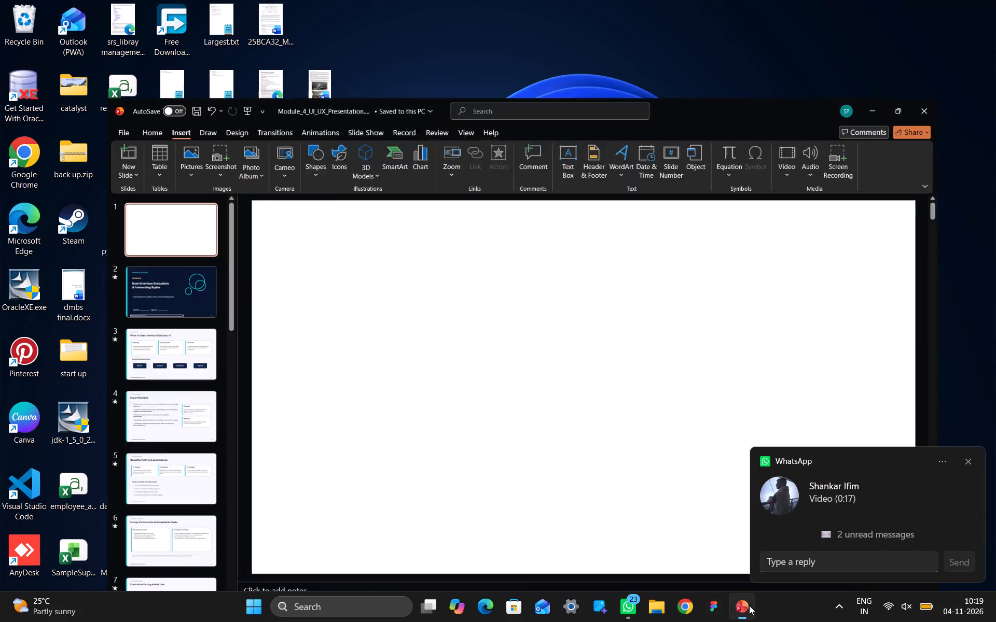
{"action": "left_click", "coordinate": [270, 207]}
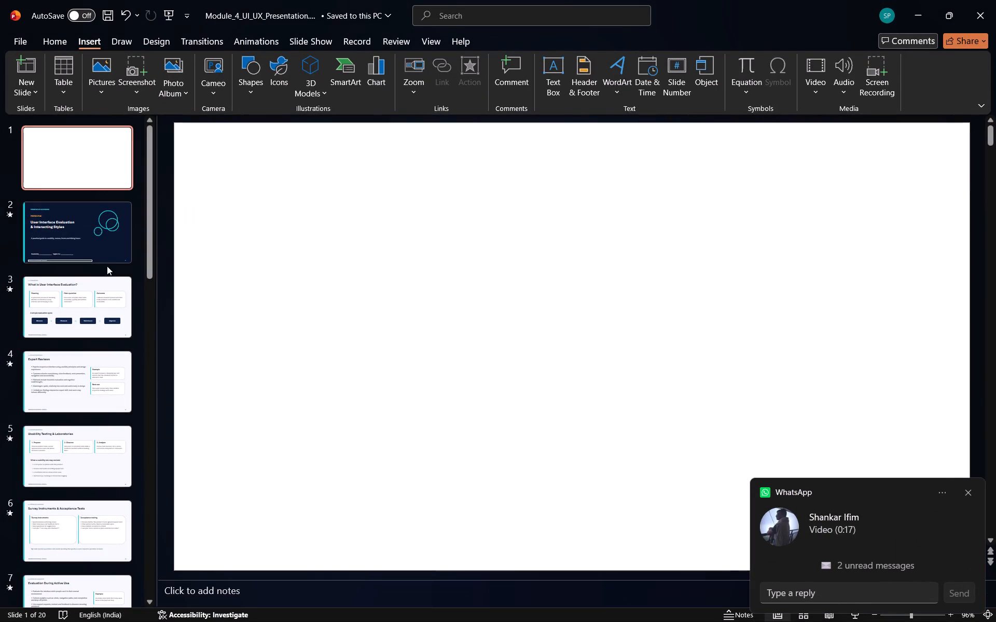
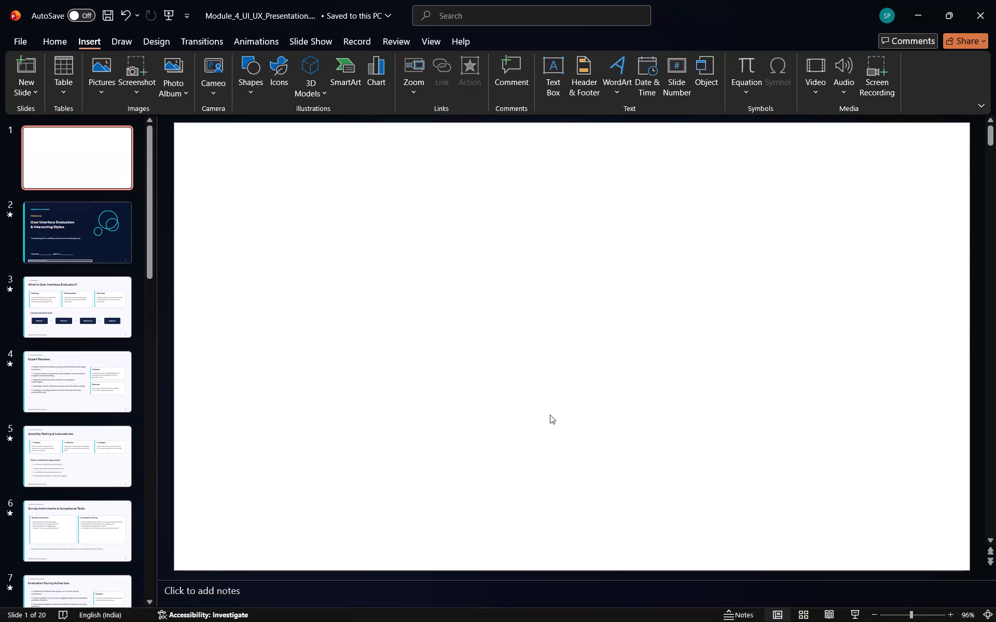
Paste the copied fire-and-sparks picture onto blank slide 1 and enlarge it up to the top edge and out towards both sides.
{"action": "key", "text": "ctrl+v"}
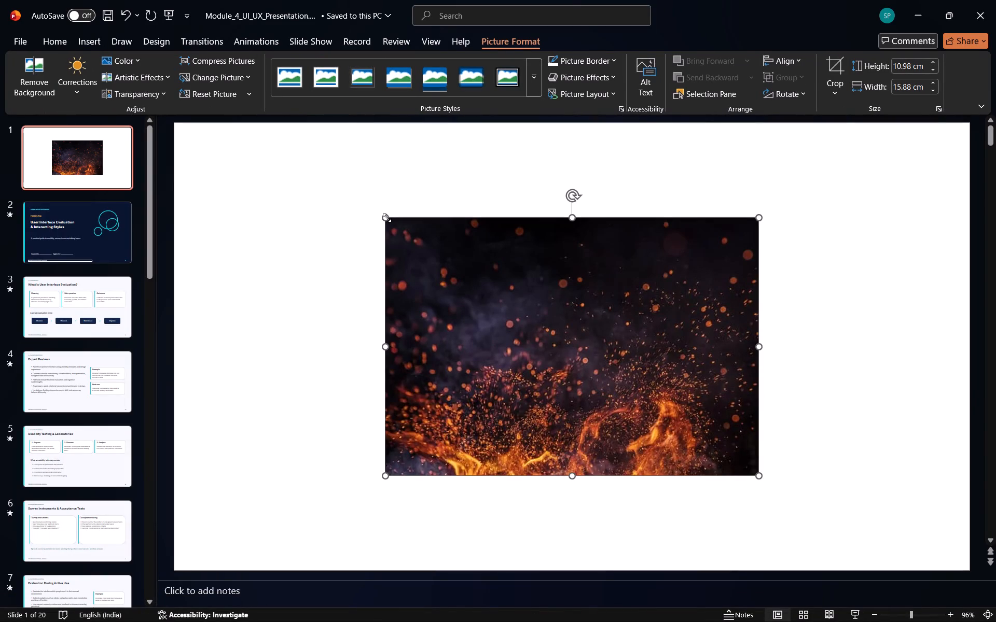
{"action": "left_click_drag", "start_coordinate": [387, 218], "coordinate": [243, 168]}
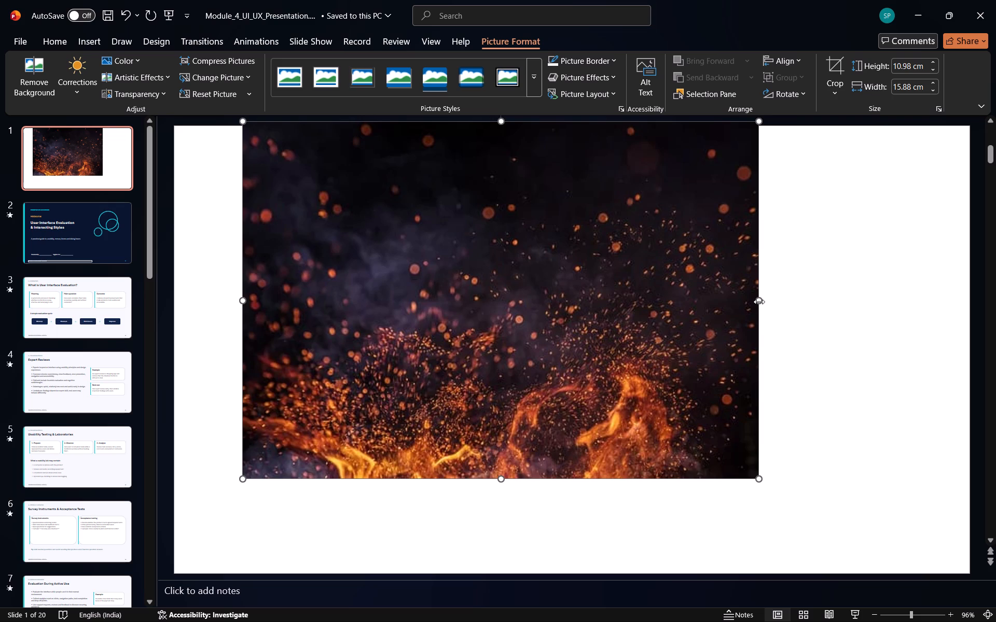
{"action": "left_click_drag", "start_coordinate": [759, 302], "coordinate": [935, 312]}
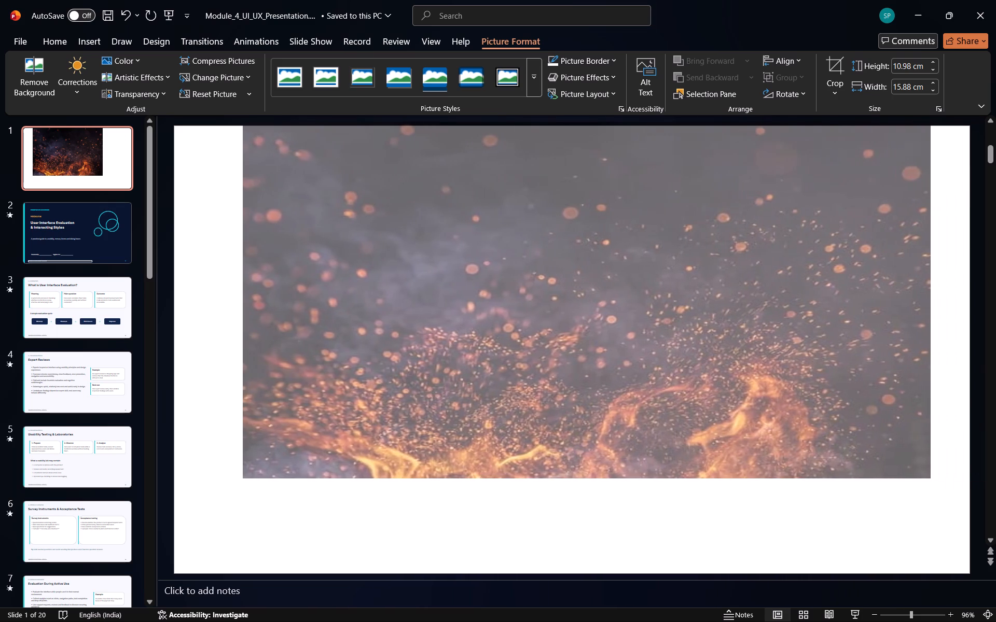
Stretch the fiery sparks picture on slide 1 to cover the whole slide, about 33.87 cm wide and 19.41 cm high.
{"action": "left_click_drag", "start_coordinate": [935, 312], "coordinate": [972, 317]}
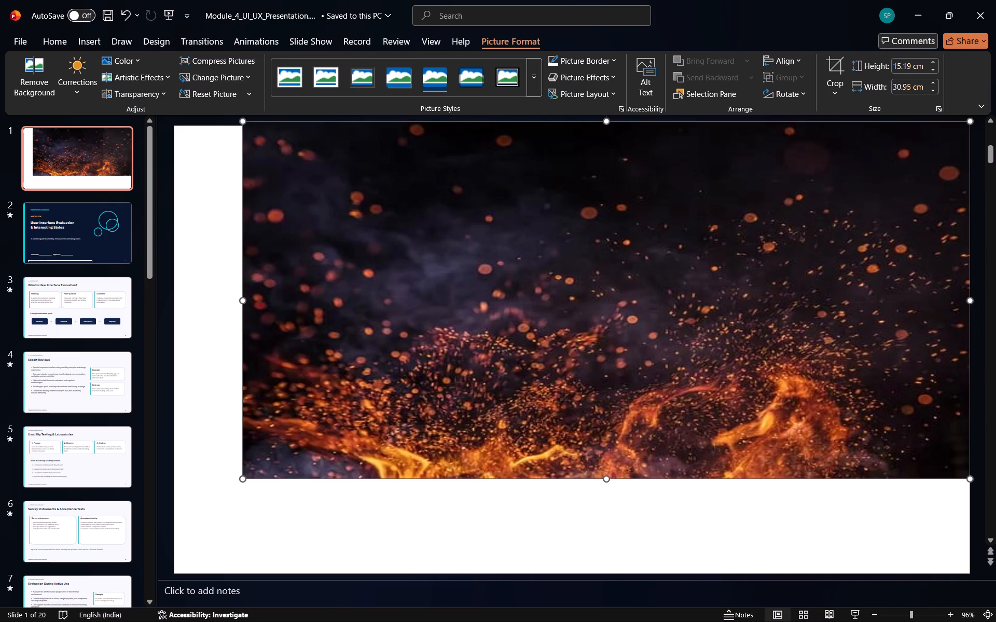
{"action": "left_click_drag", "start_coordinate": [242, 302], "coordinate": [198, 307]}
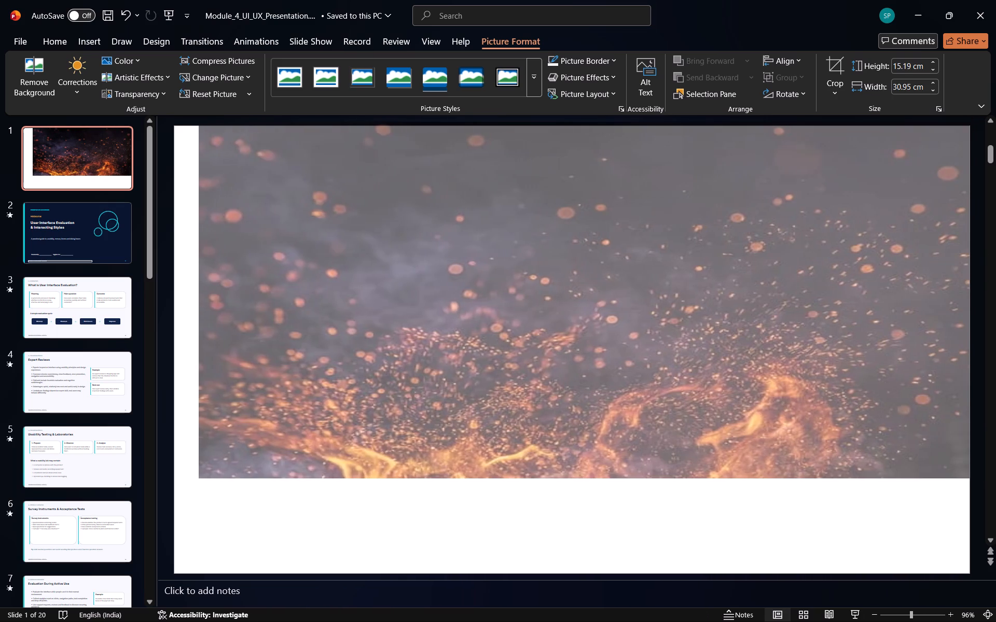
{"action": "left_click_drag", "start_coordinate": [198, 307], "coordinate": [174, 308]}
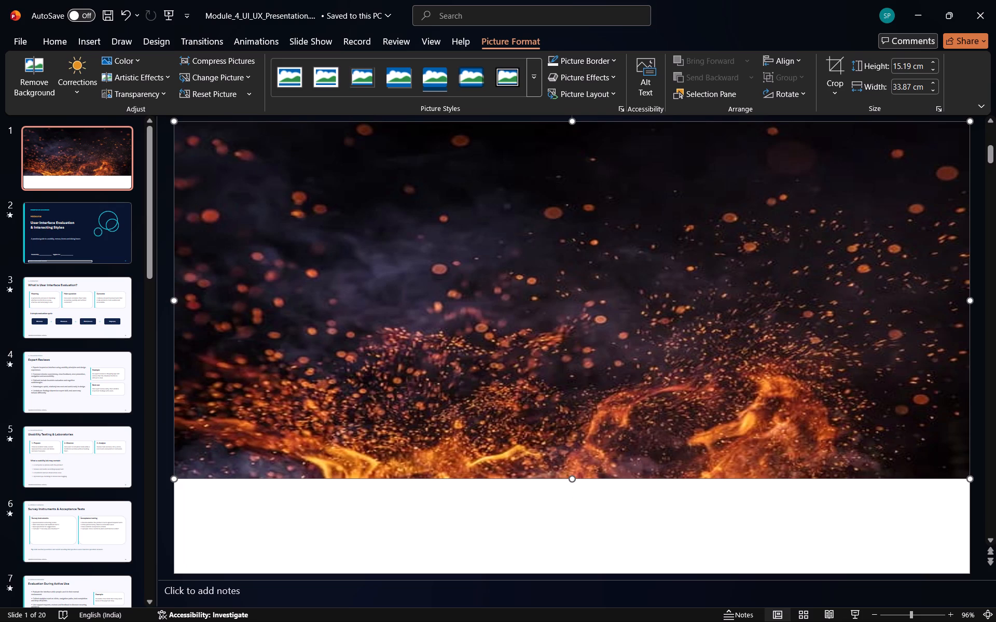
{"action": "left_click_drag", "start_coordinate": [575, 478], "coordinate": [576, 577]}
Delete the fiery sparks picture from slide 1.
{"action": "left_click", "coordinate": [506, 451]}
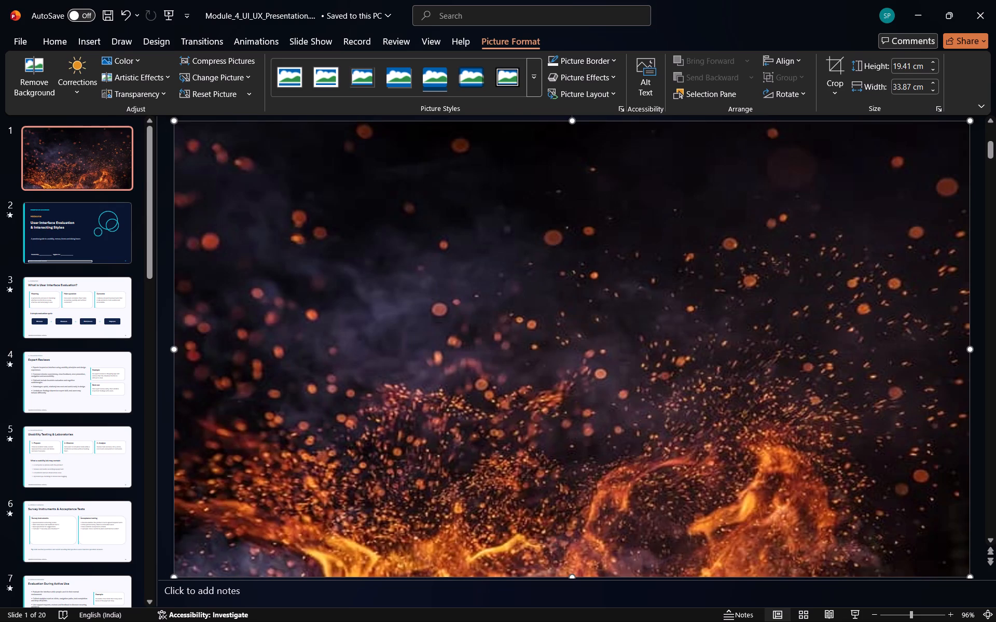
{"action": "left_click", "coordinate": [481, 366]}
{"action": "key", "text": "Delete"}
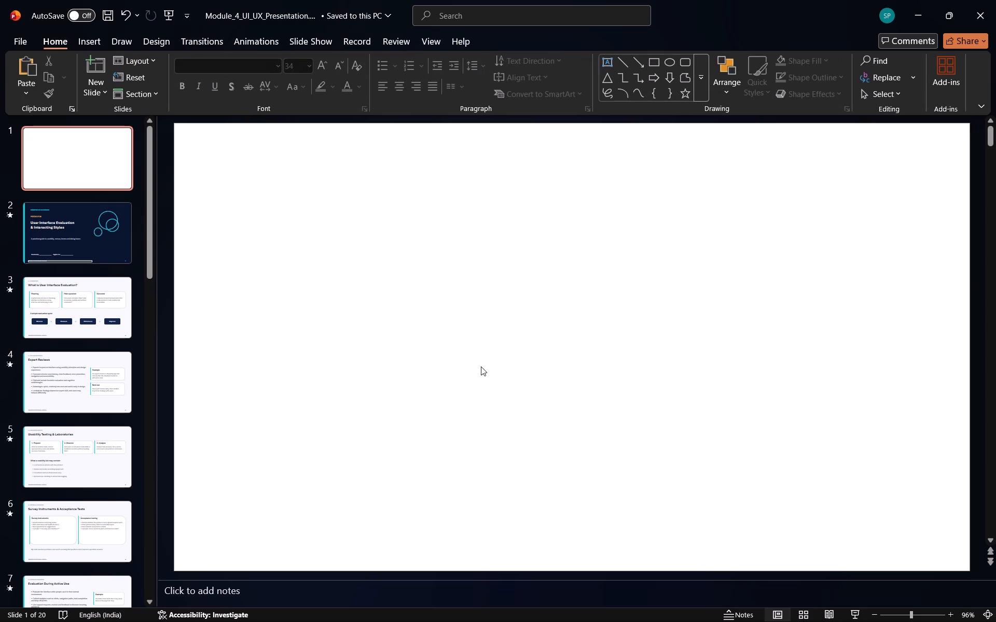
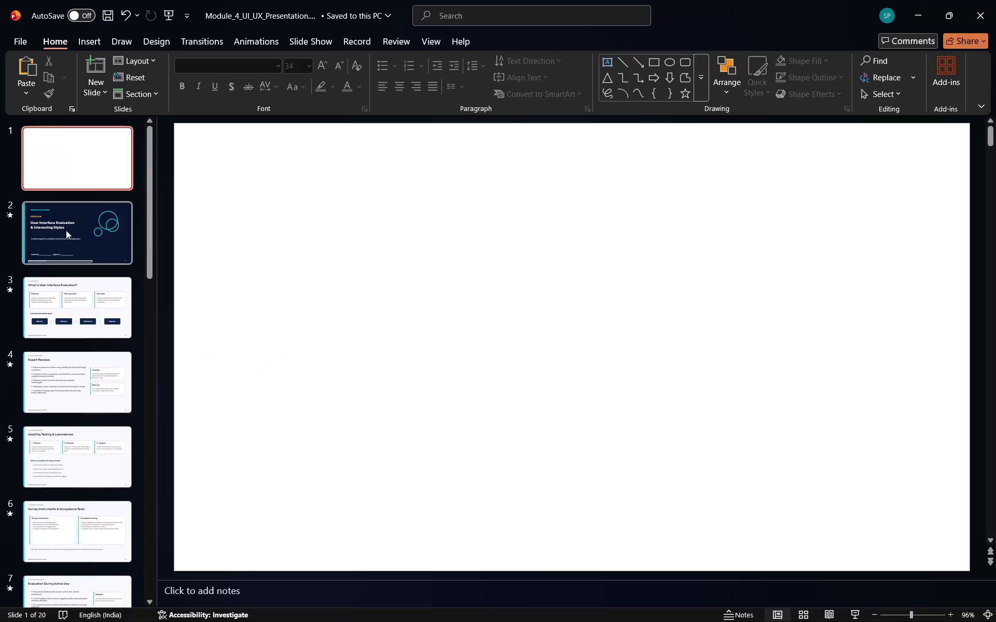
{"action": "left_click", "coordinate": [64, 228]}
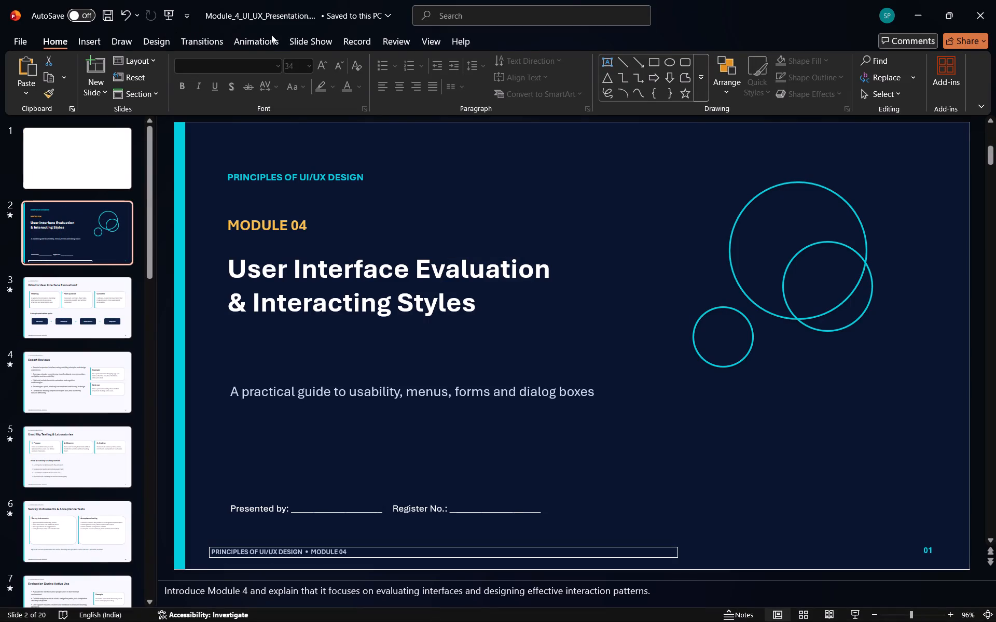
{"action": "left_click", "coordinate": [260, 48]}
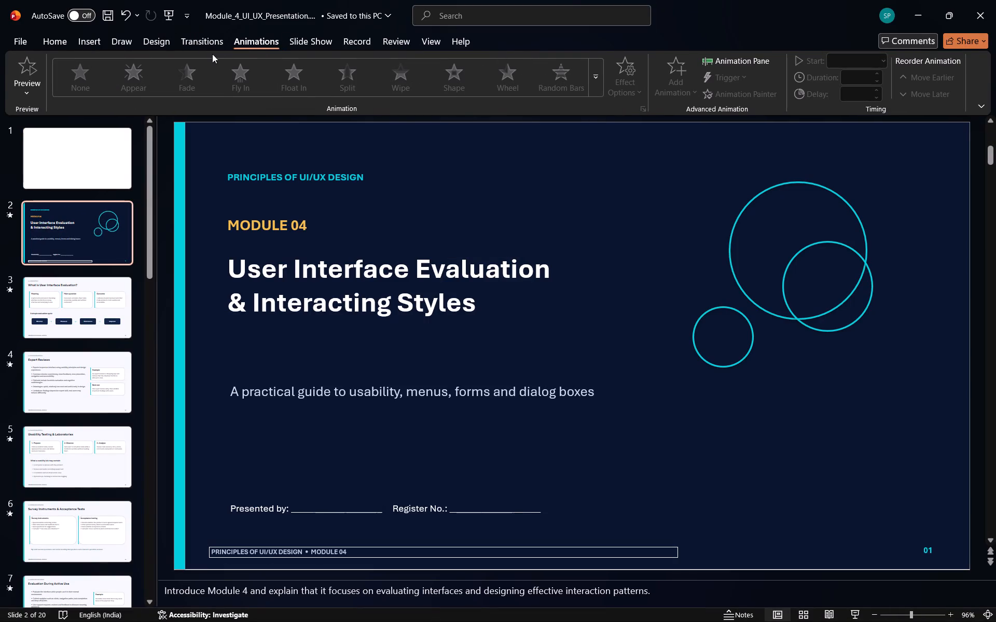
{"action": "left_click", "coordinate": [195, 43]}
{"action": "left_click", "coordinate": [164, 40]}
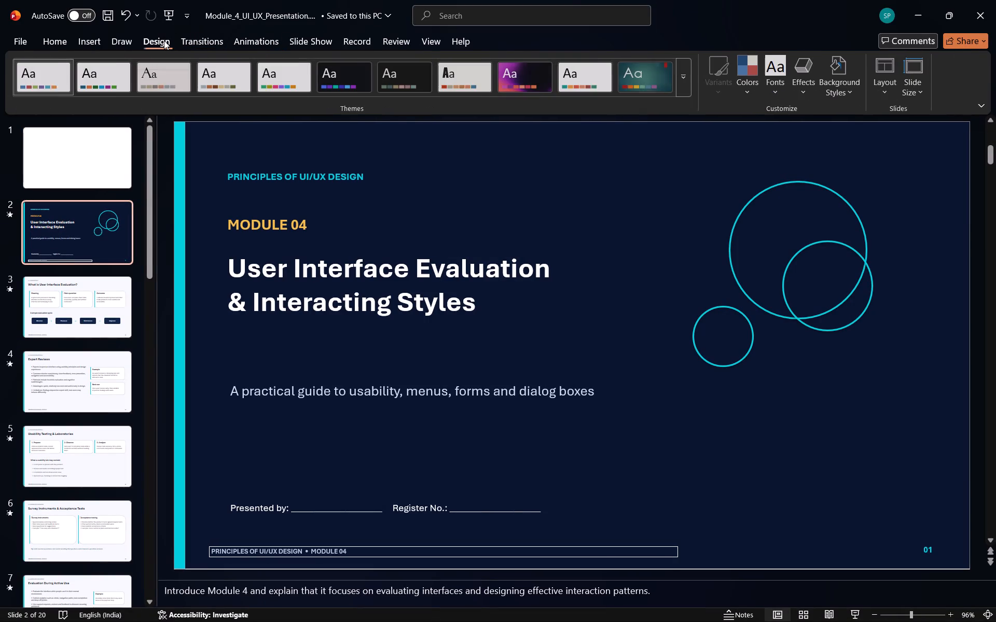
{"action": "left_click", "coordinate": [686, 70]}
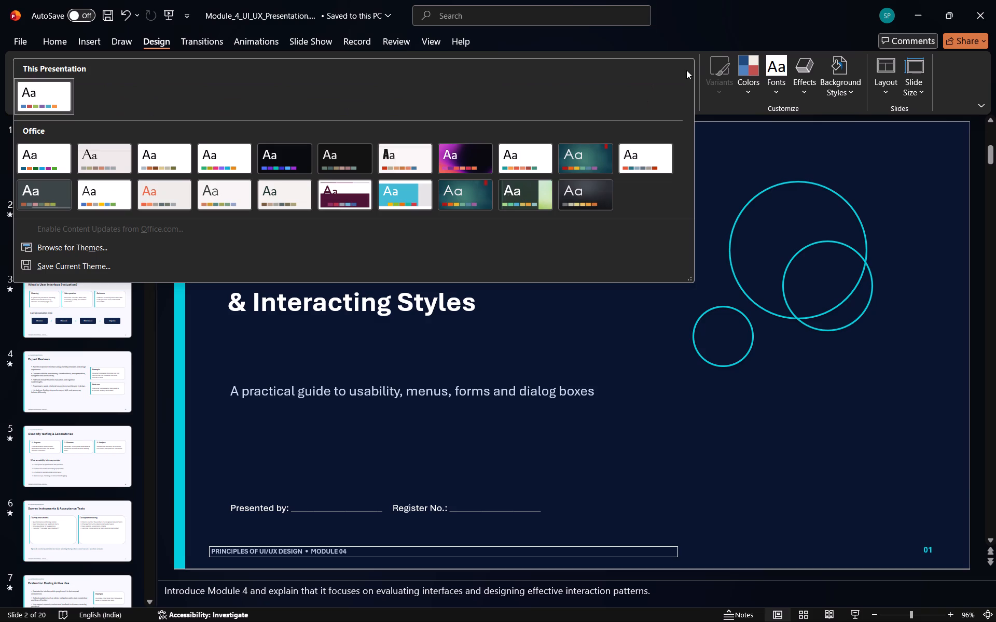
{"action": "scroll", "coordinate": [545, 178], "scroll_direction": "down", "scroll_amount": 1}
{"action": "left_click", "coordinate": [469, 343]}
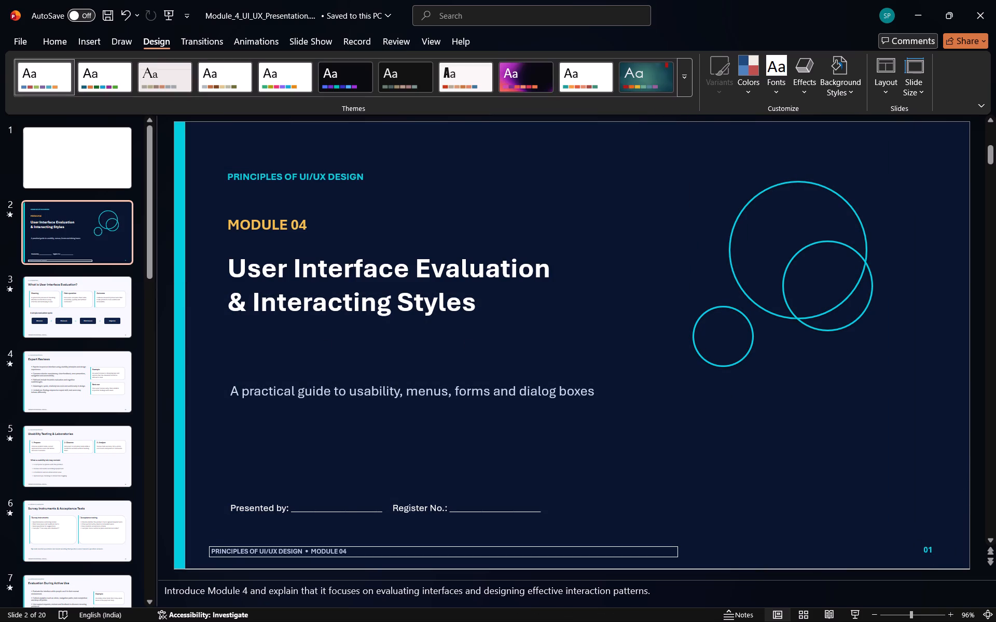
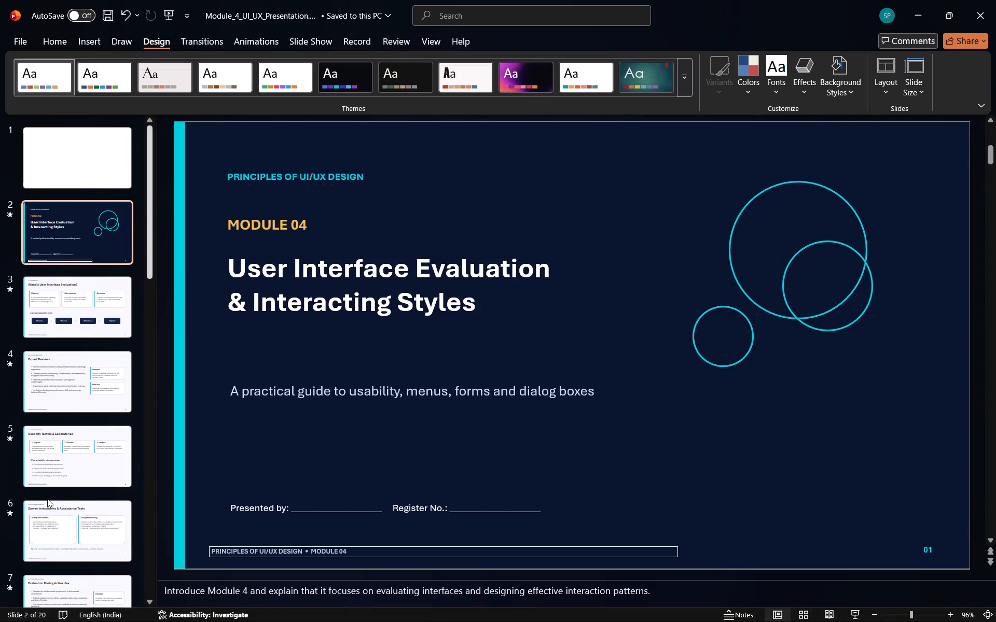
Open the blank slide 20 at the end of the presentation.
{"action": "left_click_drag", "start_coordinate": [149, 256], "coordinate": [160, 469]}
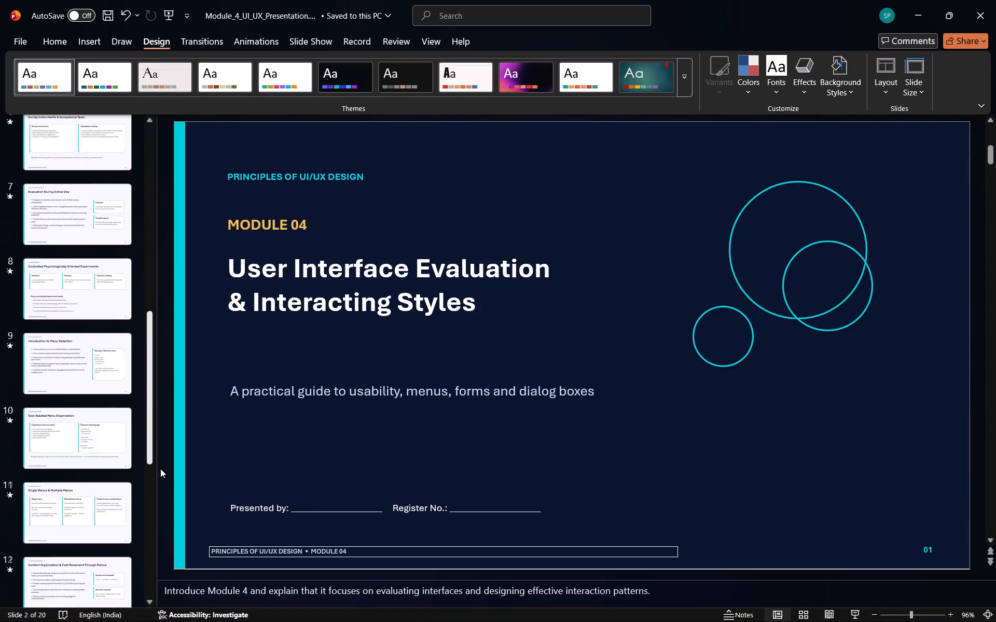
{"action": "left_click_drag", "start_coordinate": [160, 469], "coordinate": [168, 564]}
{"action": "left_click", "coordinate": [77, 565]}
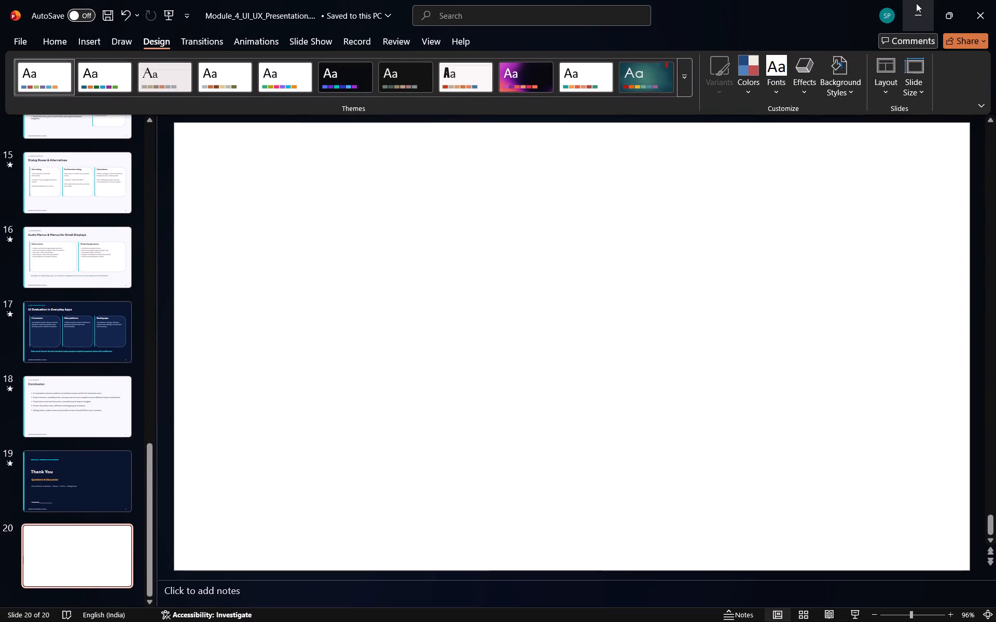
Minimize the presentation window to show the desktop.
{"action": "left_click", "coordinate": [918, 4]}
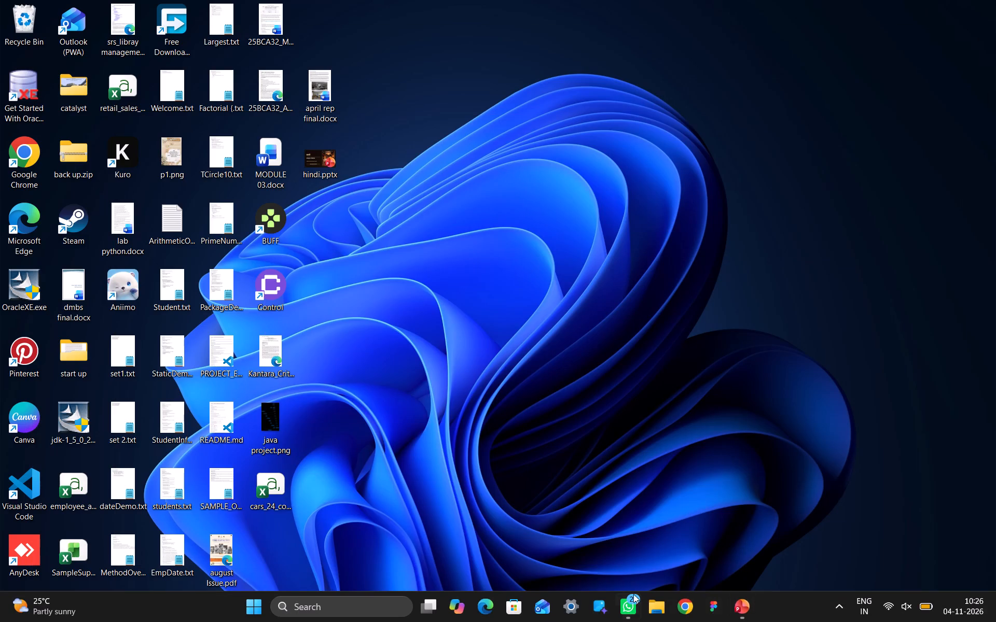
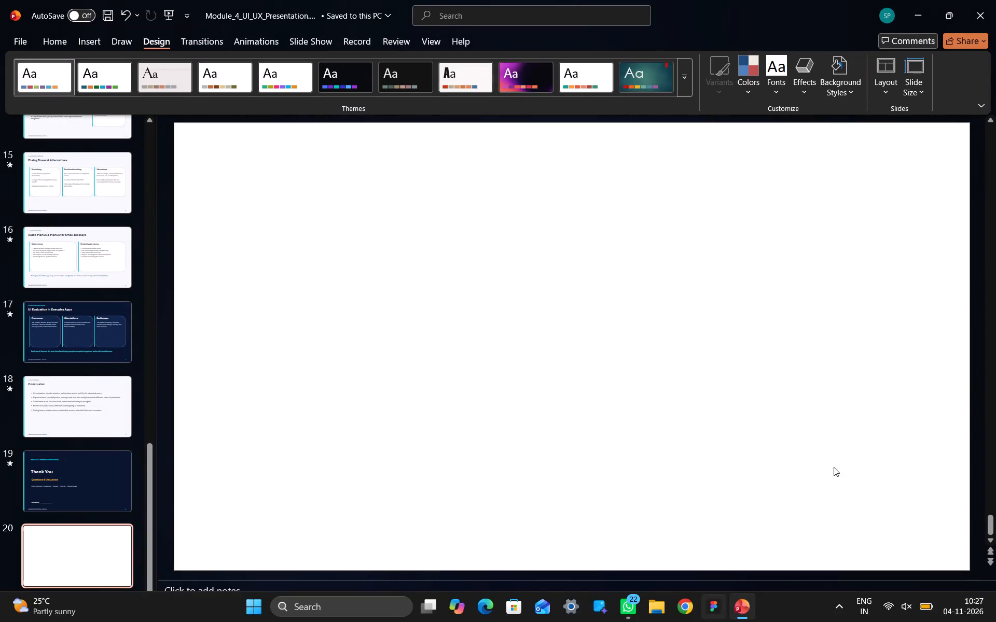
Paste the copied cat video onto the blank slide 20.
{"action": "left_click", "coordinate": [680, 357]}
{"action": "key", "text": "ctrl+v"}
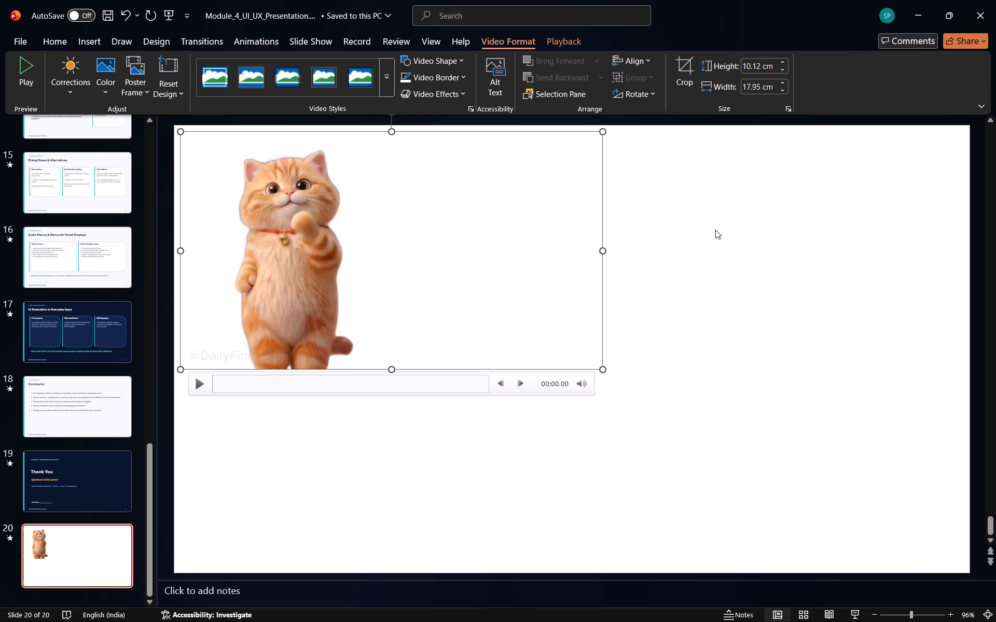
Stretch the cat video to nearly fill slide 20, about 33.6 cm wide and 15.1 cm high, leaving a margin above it.
{"action": "left_click_drag", "start_coordinate": [602, 252], "coordinate": [665, 243]}
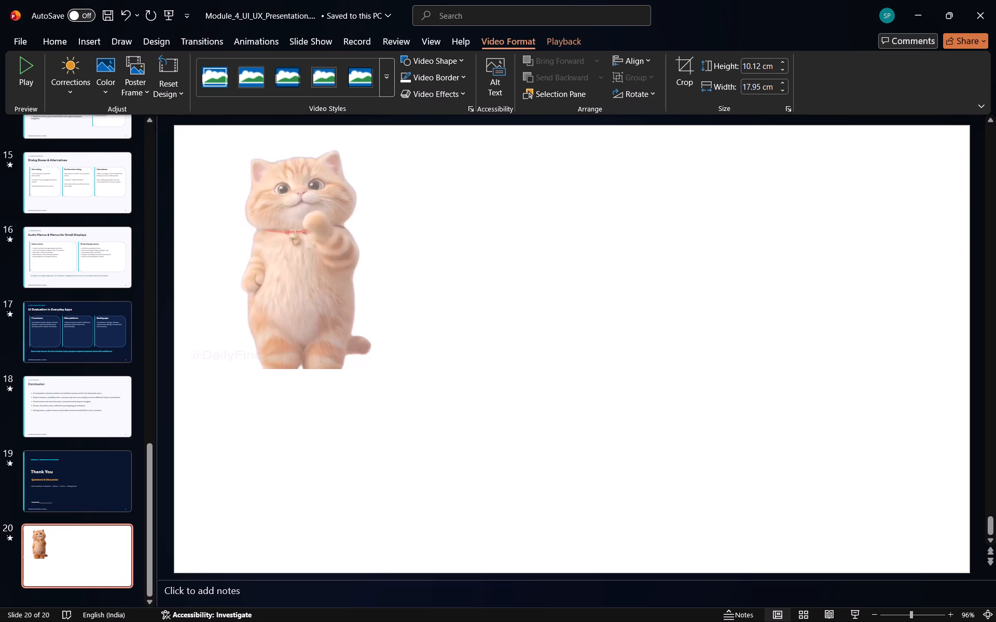
{"action": "left_click_drag", "start_coordinate": [665, 243], "coordinate": [972, 242]}
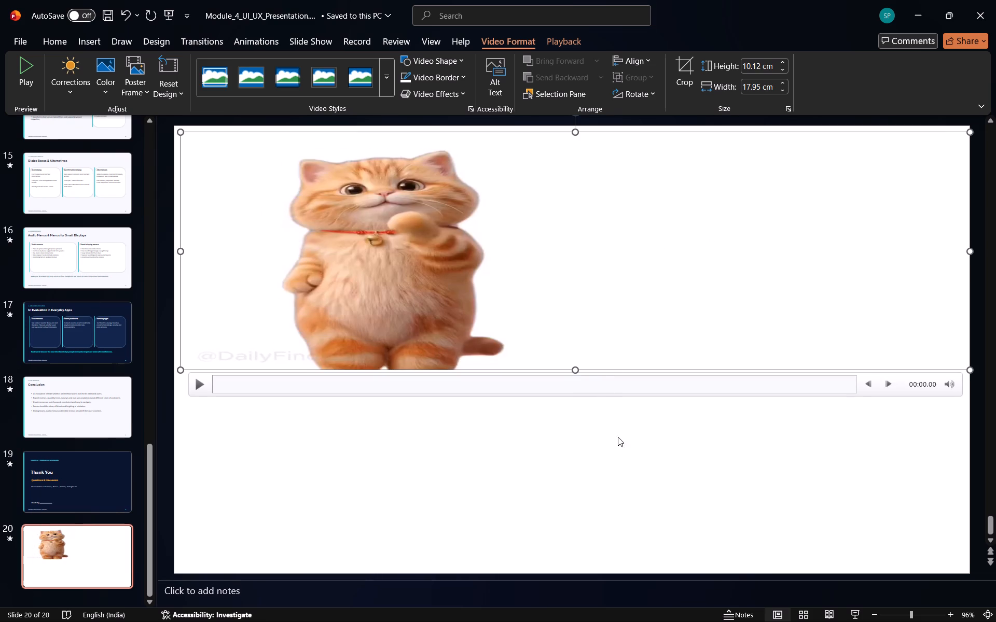
{"action": "left_click_drag", "start_coordinate": [578, 370], "coordinate": [584, 482]}
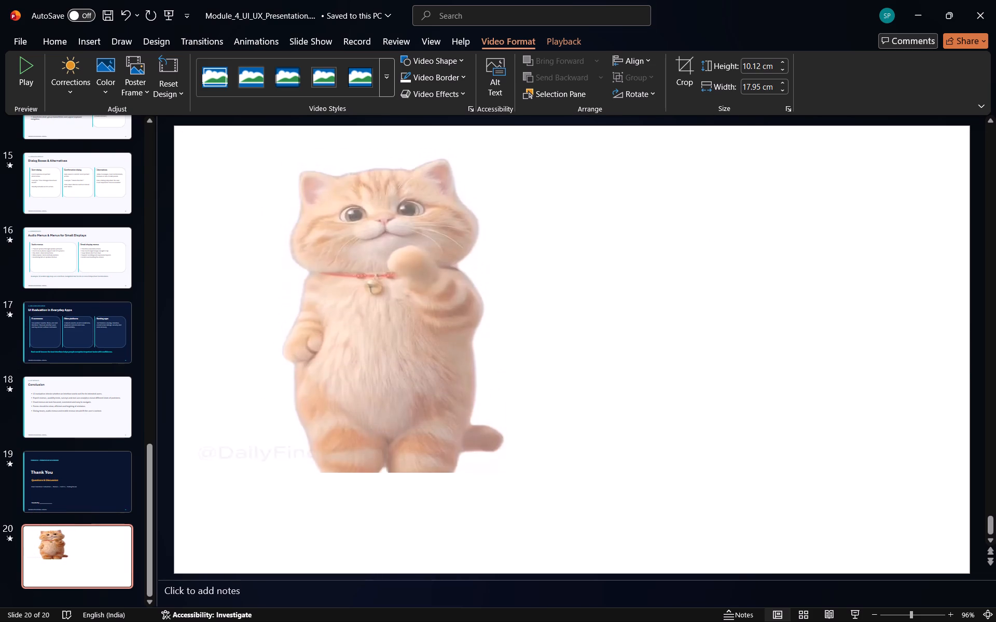
{"action": "left_click_drag", "start_coordinate": [584, 482], "coordinate": [584, 524]}
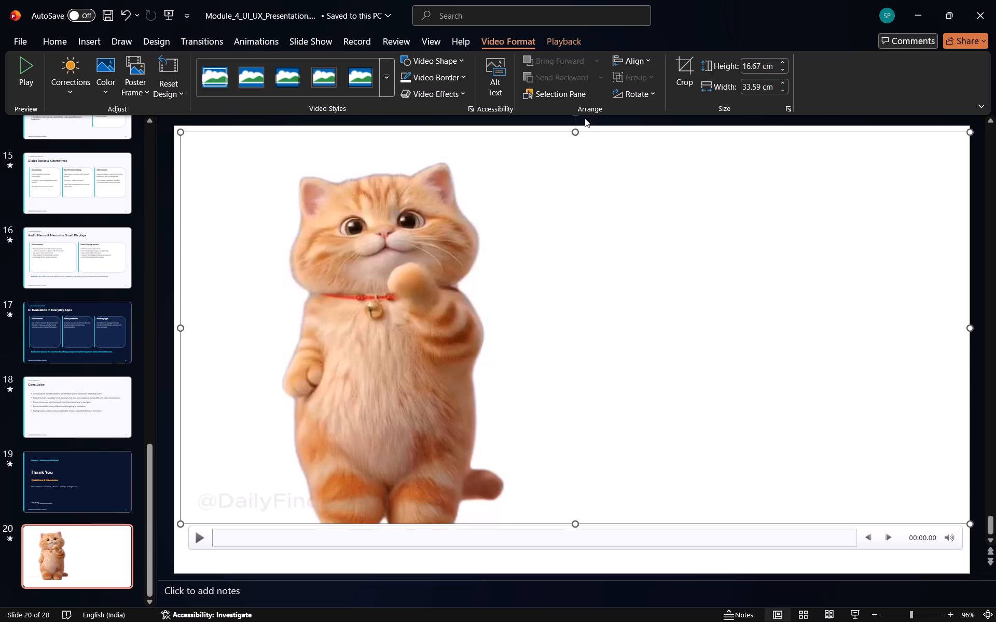
{"action": "left_click_drag", "start_coordinate": [574, 133], "coordinate": [574, 168]}
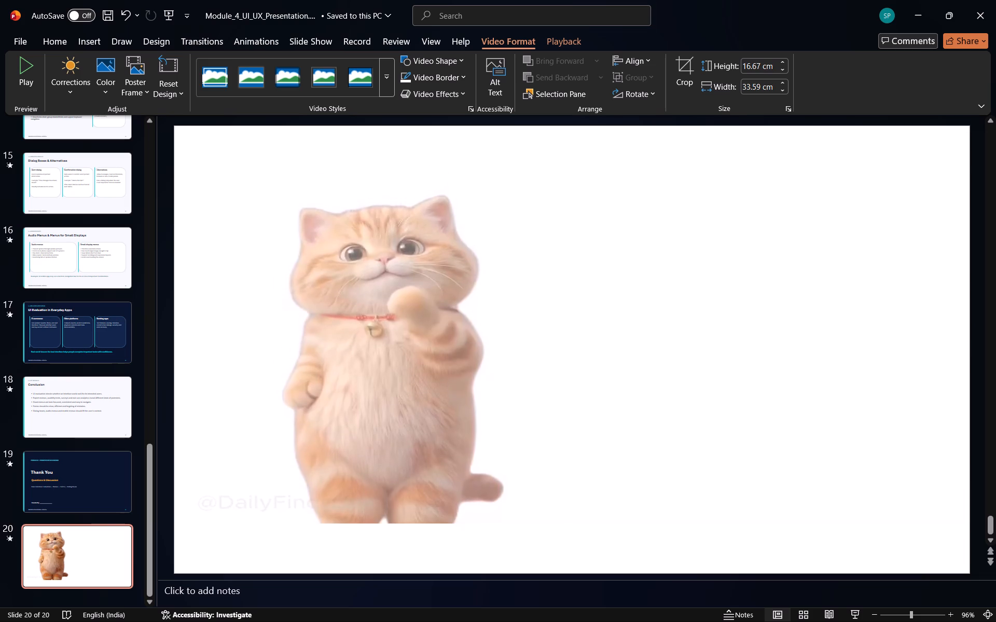
{"action": "left_click_drag", "start_coordinate": [574, 168], "coordinate": [574, 169]}
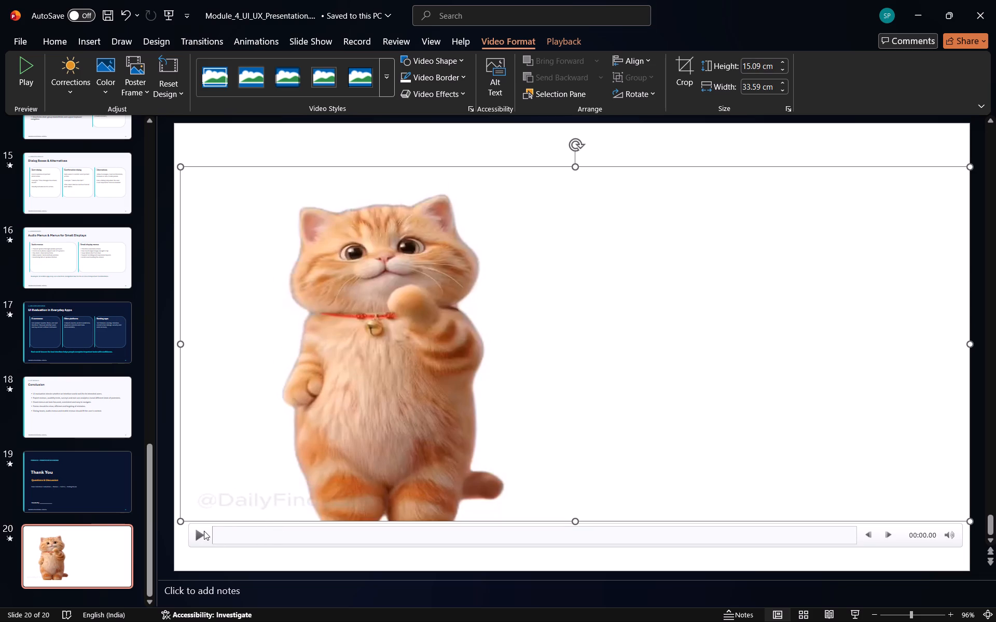
Preview the cat video on slide 20 and check it against the Thank You slide 19.
{"action": "left_click", "coordinate": [200, 532]}
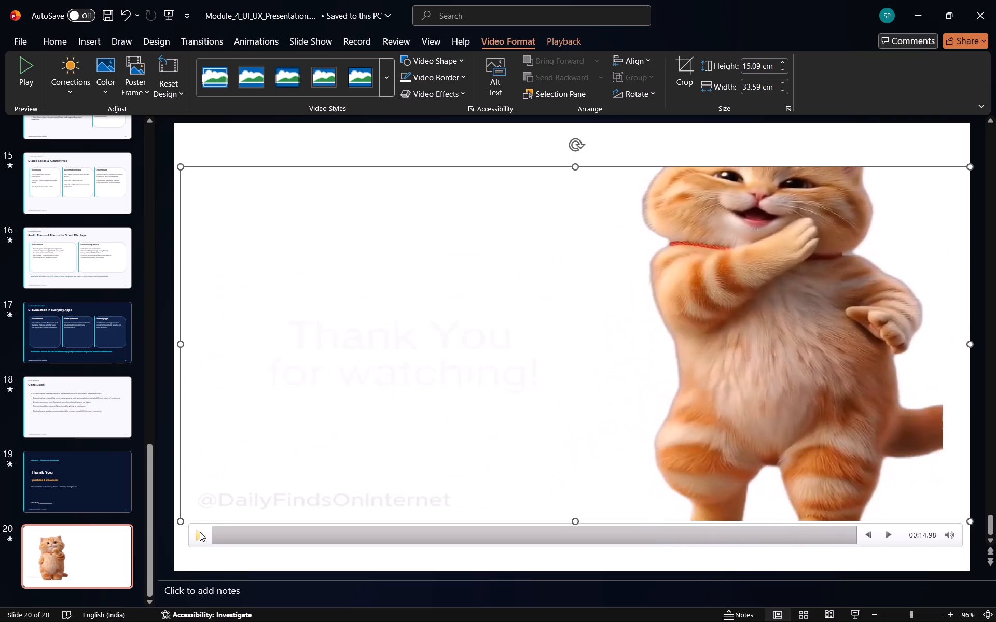
{"action": "left_click", "coordinate": [44, 490]}
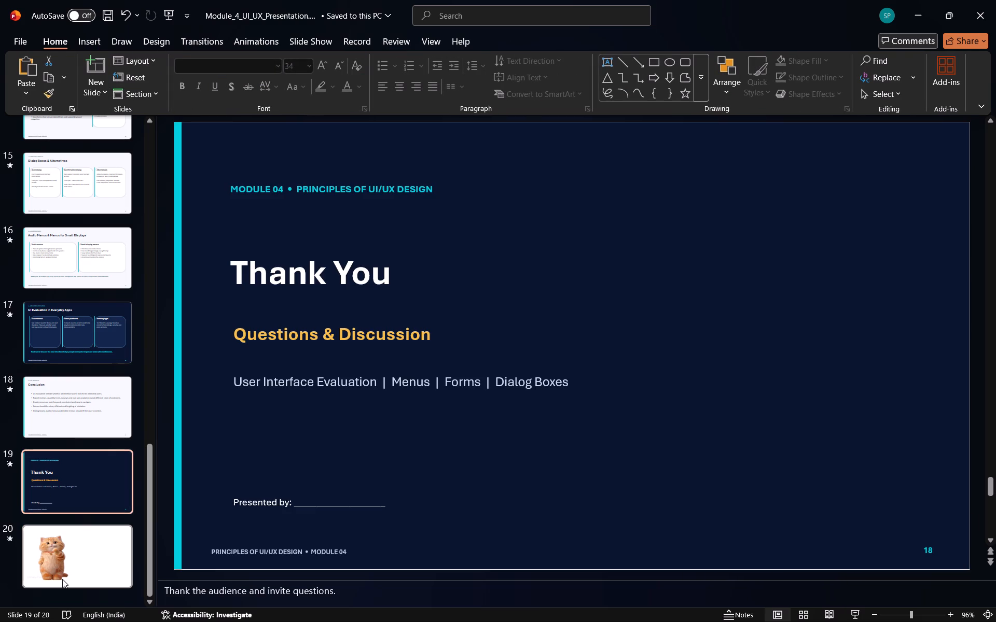
{"action": "left_click", "coordinate": [62, 579]}
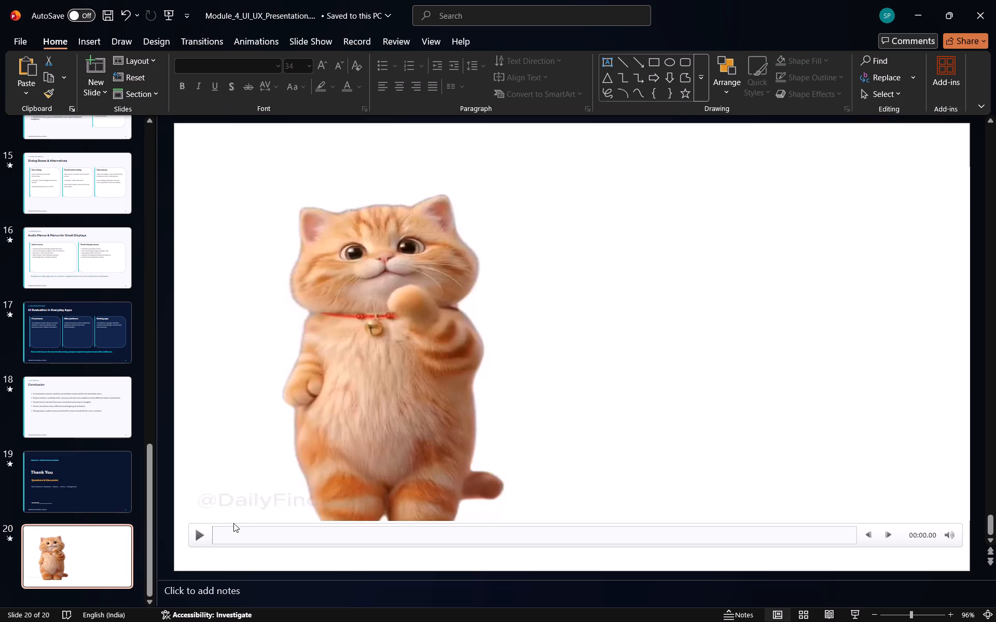
{"action": "left_click", "coordinate": [196, 529]}
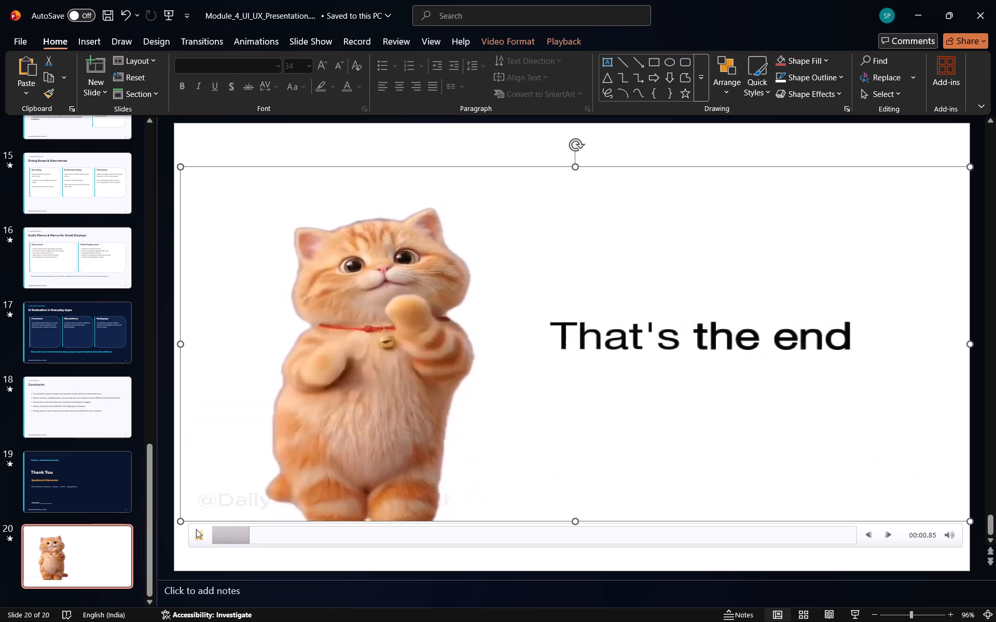
{"action": "left_click", "coordinate": [108, 492]}
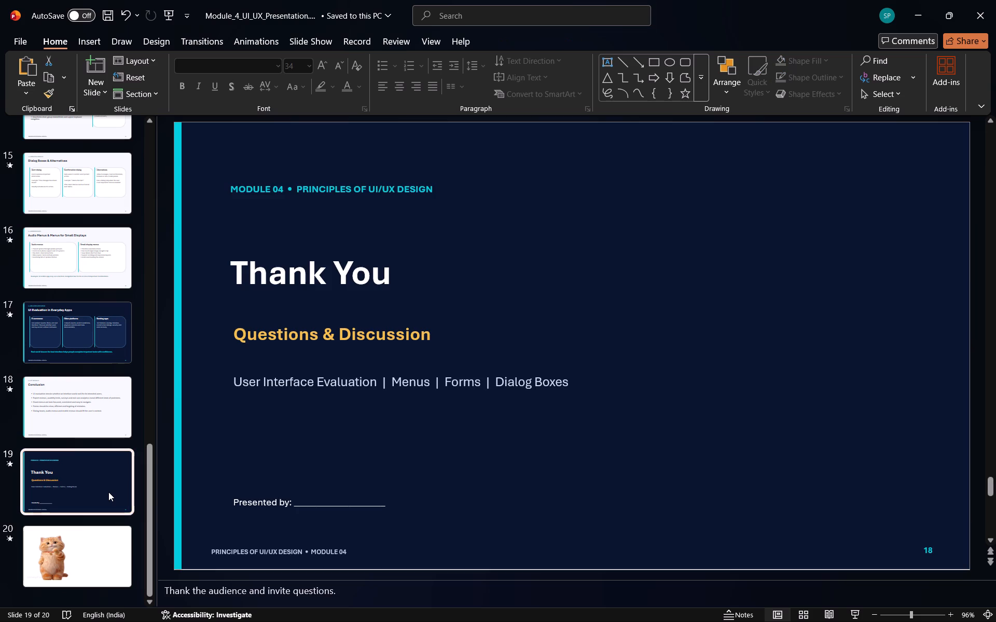
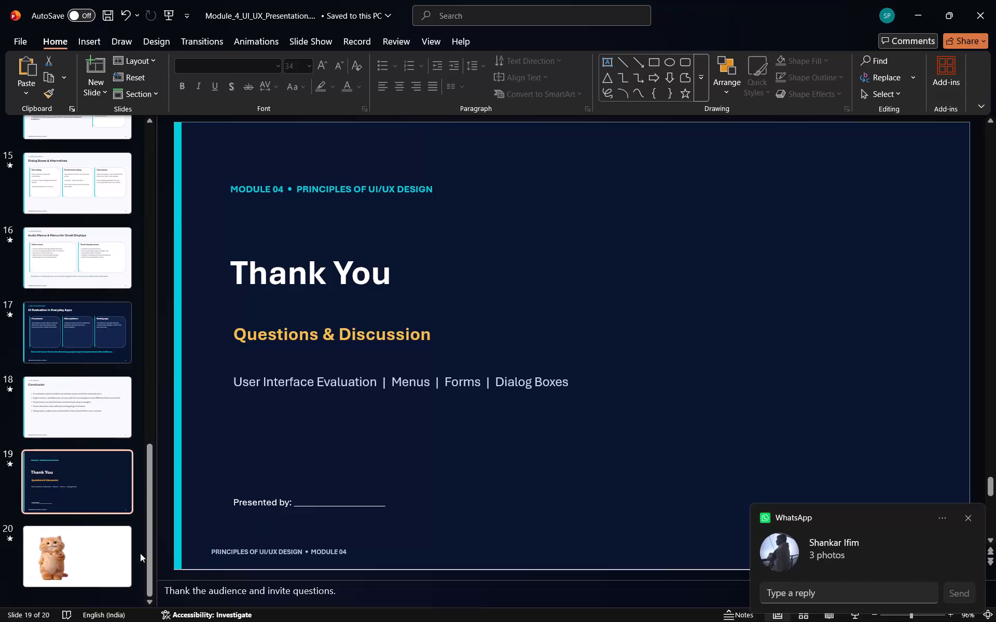
Go back to slide 3, "What is User Interface Evaluation?", near the start of the deck.
{"action": "left_click_drag", "start_coordinate": [151, 519], "coordinate": [164, 225]}
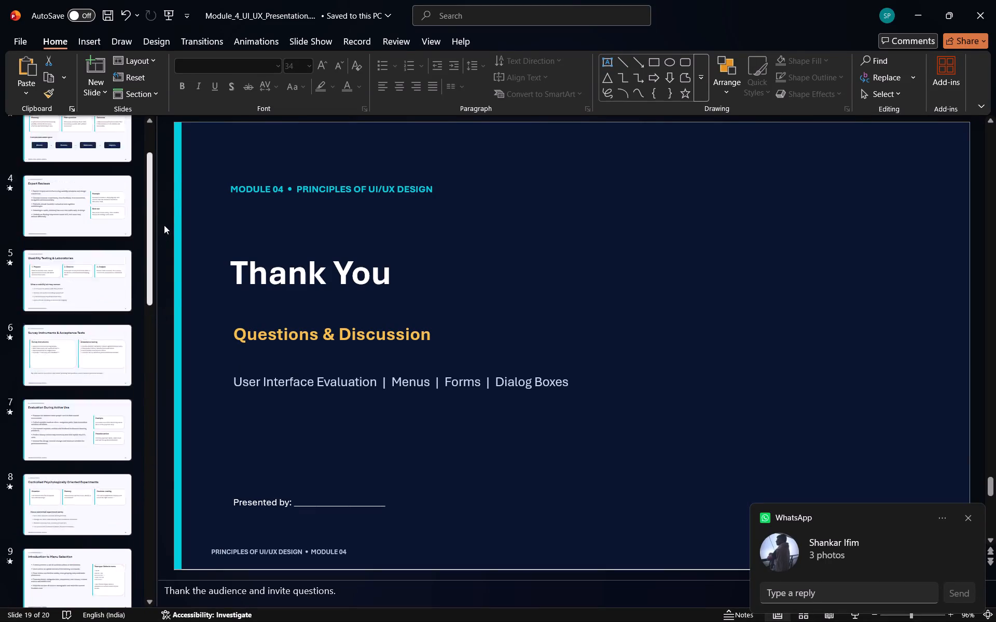
{"action": "left_click_drag", "start_coordinate": [164, 225], "coordinate": [175, 162]}
{"action": "left_click", "coordinate": [95, 322]}
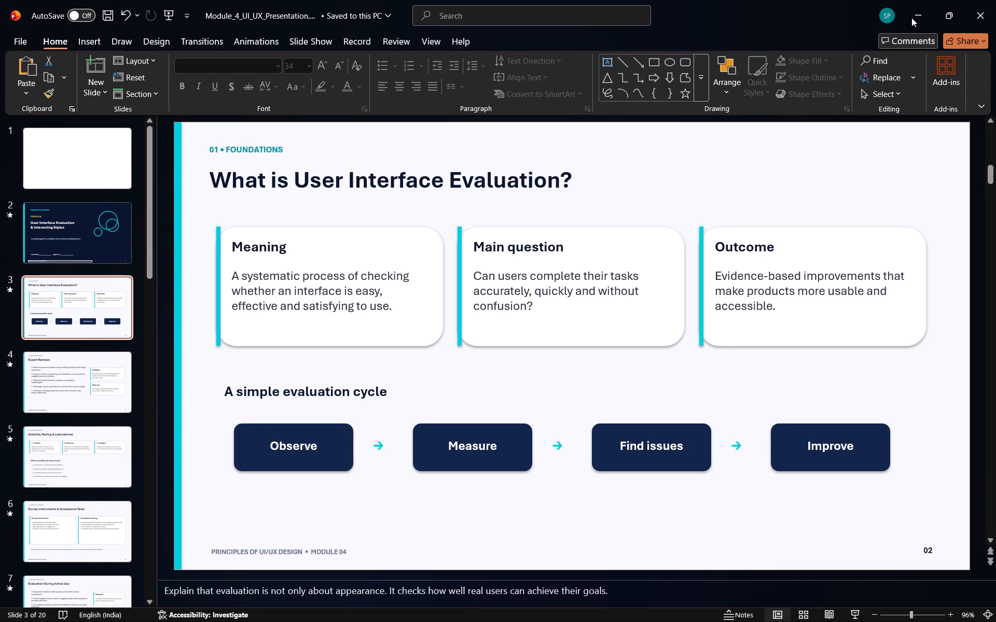
Minimize the presentation window to reach the desktop.
{"action": "left_click", "coordinate": [911, 18]}
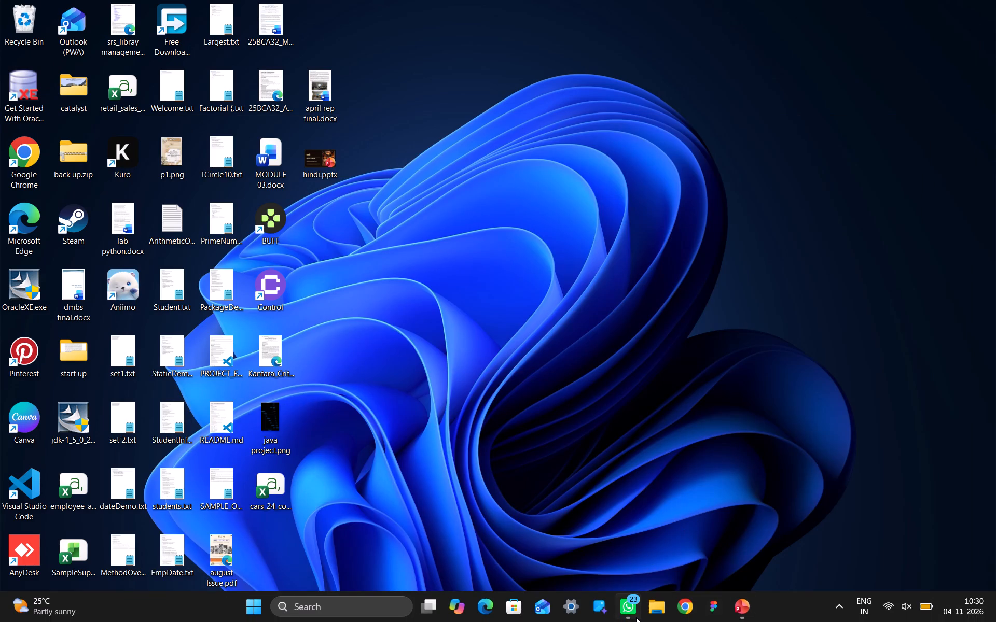
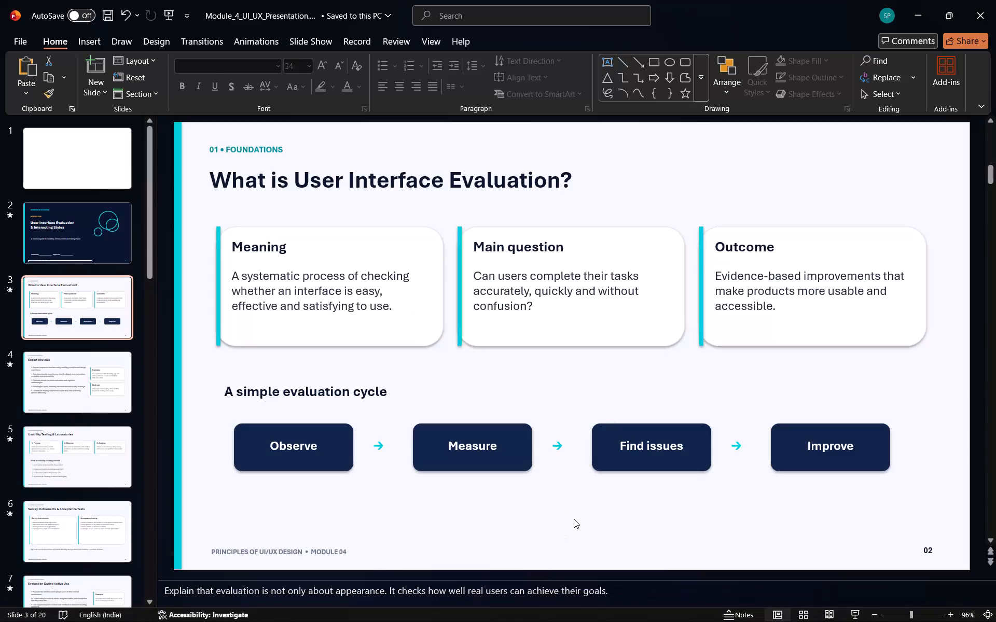
Paste the copied parchment scroll picture onto slide 3, "What is User Interface Evaluation?".
{"action": "left_click", "coordinate": [574, 519]}
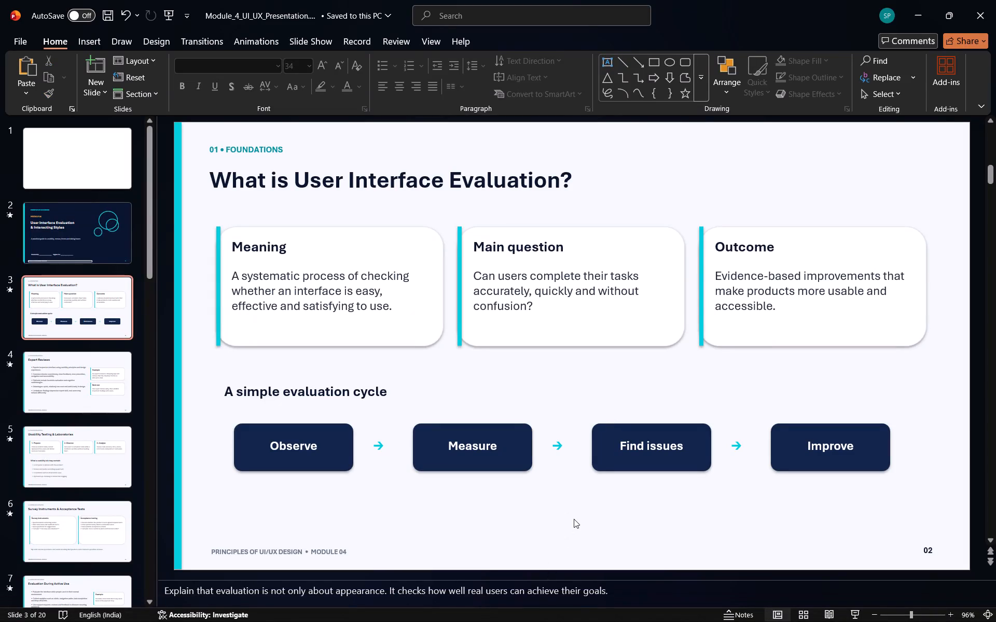
{"action": "key", "text": "ctrl+v"}
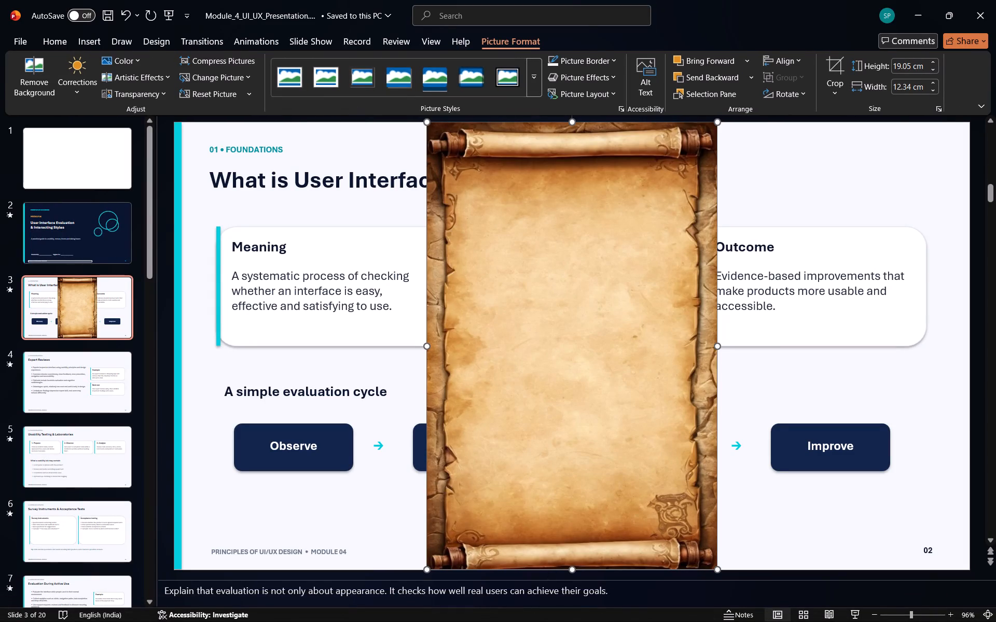
{"action": "left_click", "coordinate": [651, 196]}
{"action": "scroll", "coordinate": [651, 196], "scroll_direction": "down", "scroll_amount": 1, "text": "ctrl"}
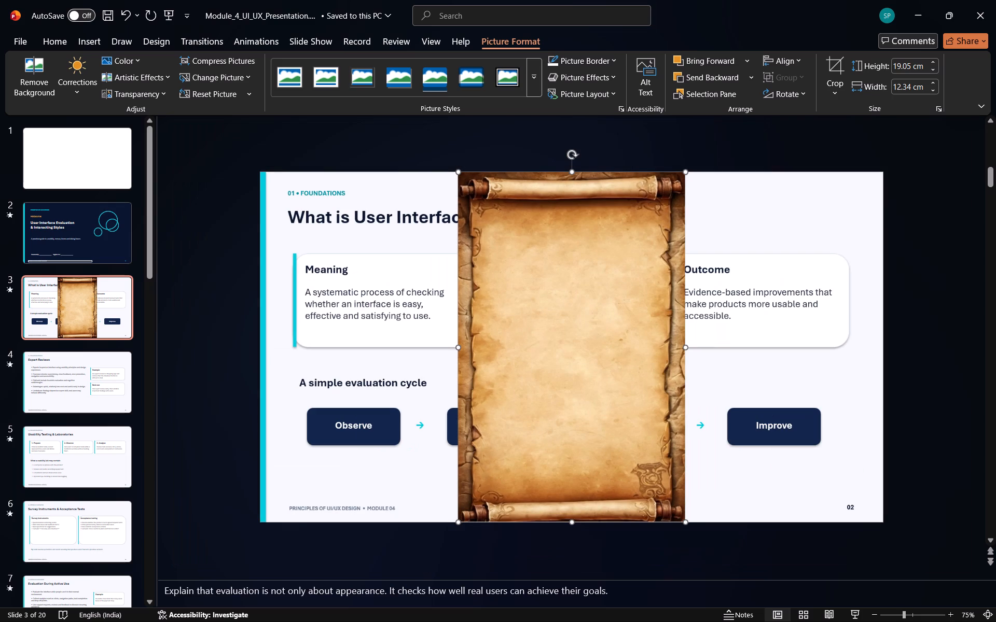
{"action": "left_click", "coordinate": [710, 207]}
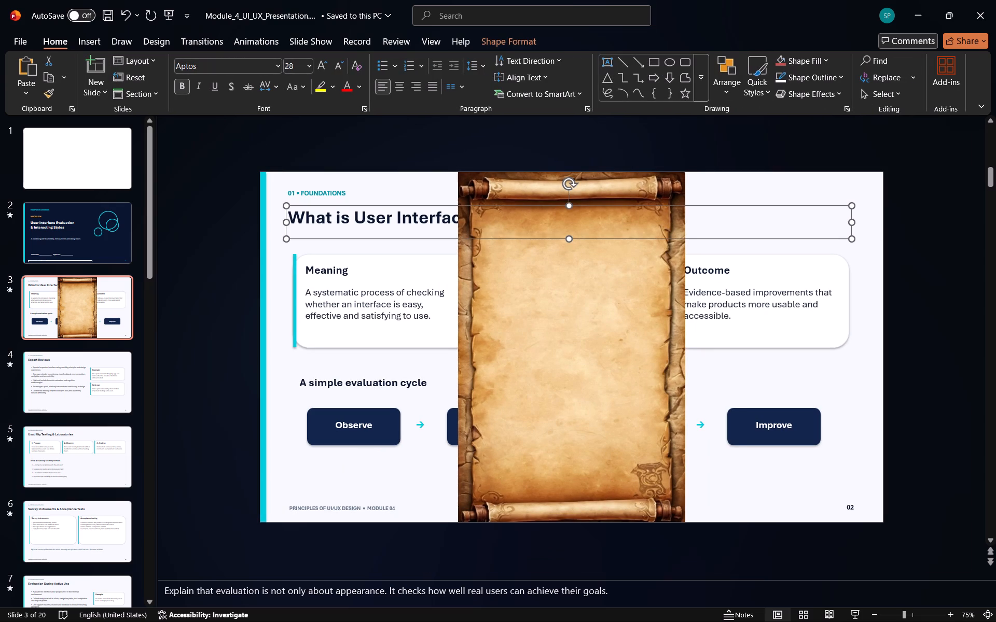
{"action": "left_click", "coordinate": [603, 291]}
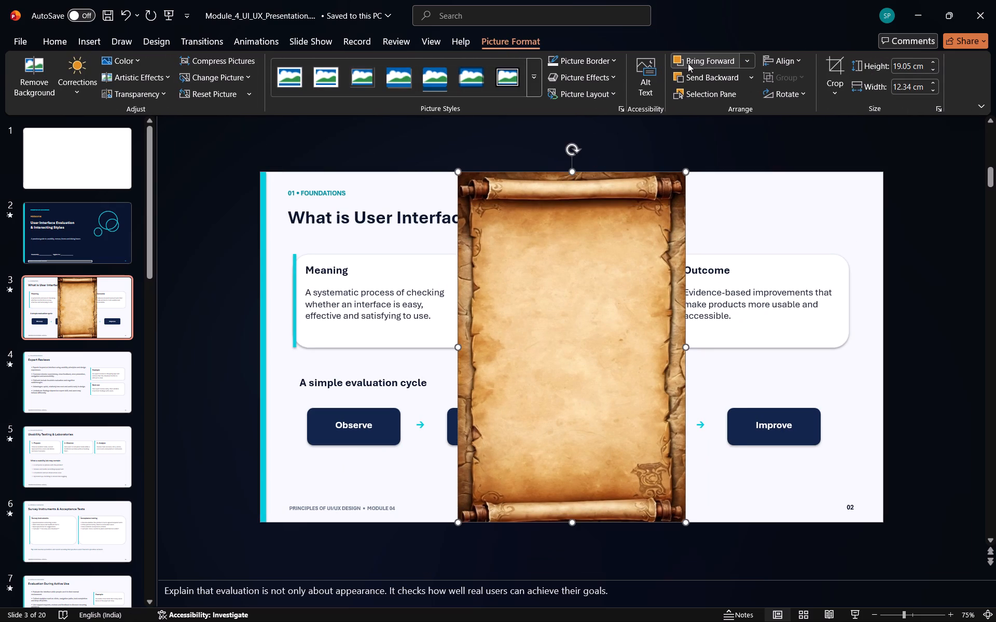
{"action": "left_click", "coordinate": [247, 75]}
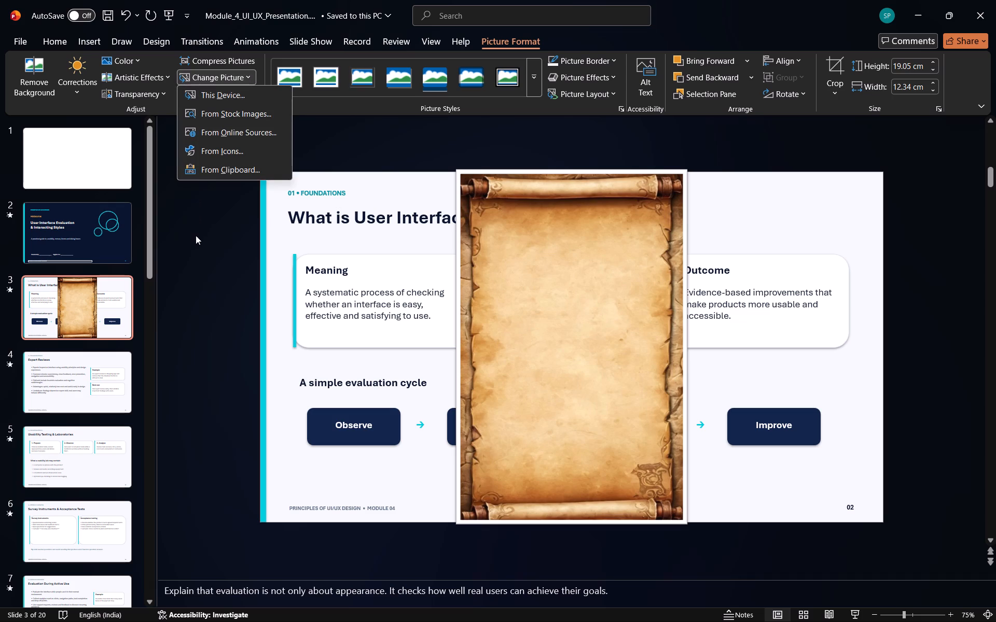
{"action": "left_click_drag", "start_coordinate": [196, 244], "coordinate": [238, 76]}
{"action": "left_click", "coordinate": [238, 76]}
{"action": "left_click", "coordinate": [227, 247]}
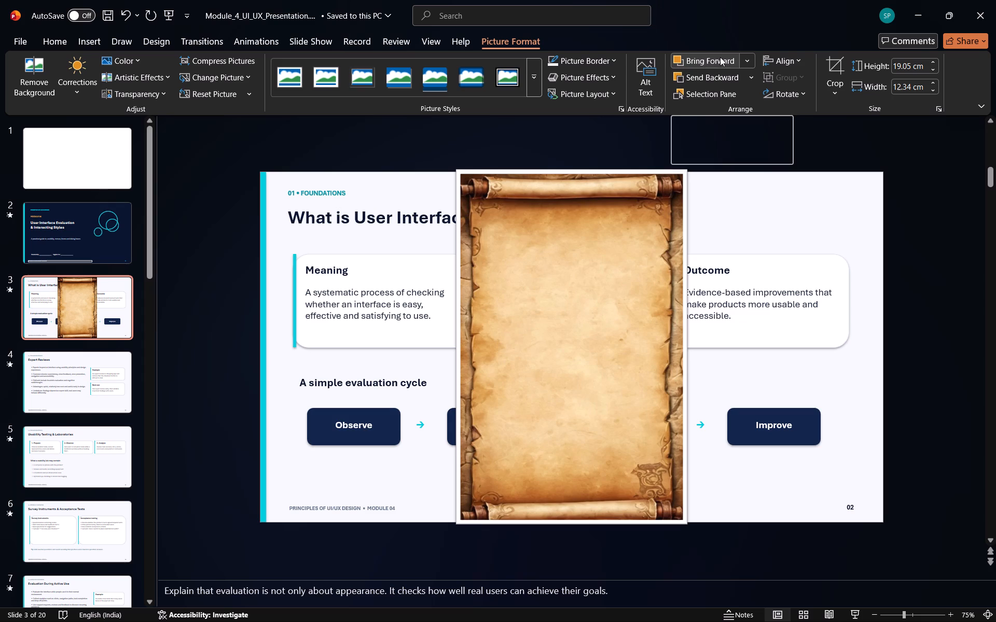
Make the parchment picture semi-transparent using the third transparency preset.
{"action": "left_click", "coordinate": [590, 290]}
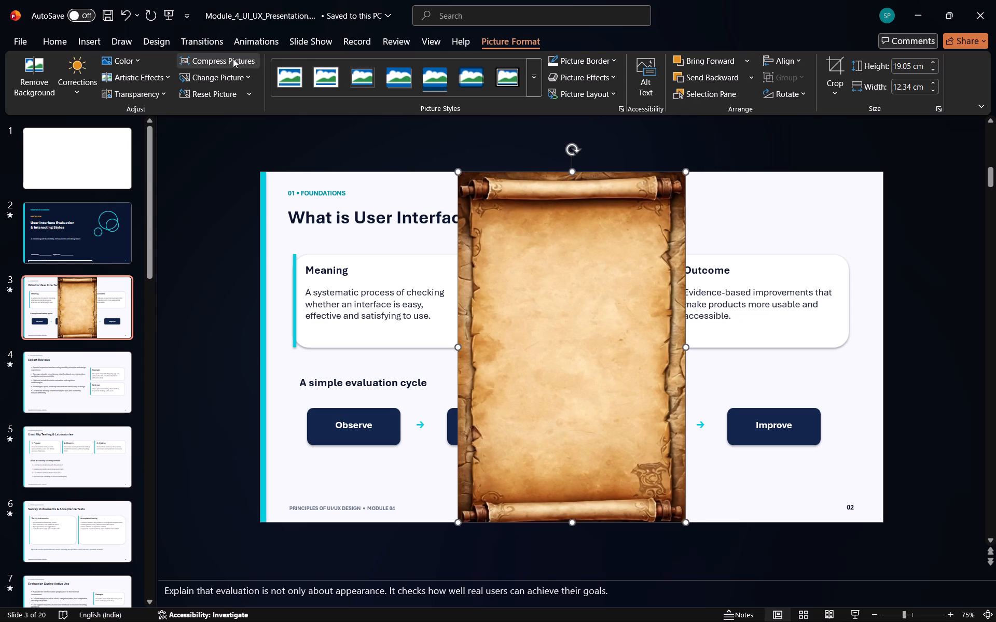
{"action": "left_click", "coordinate": [166, 88]}
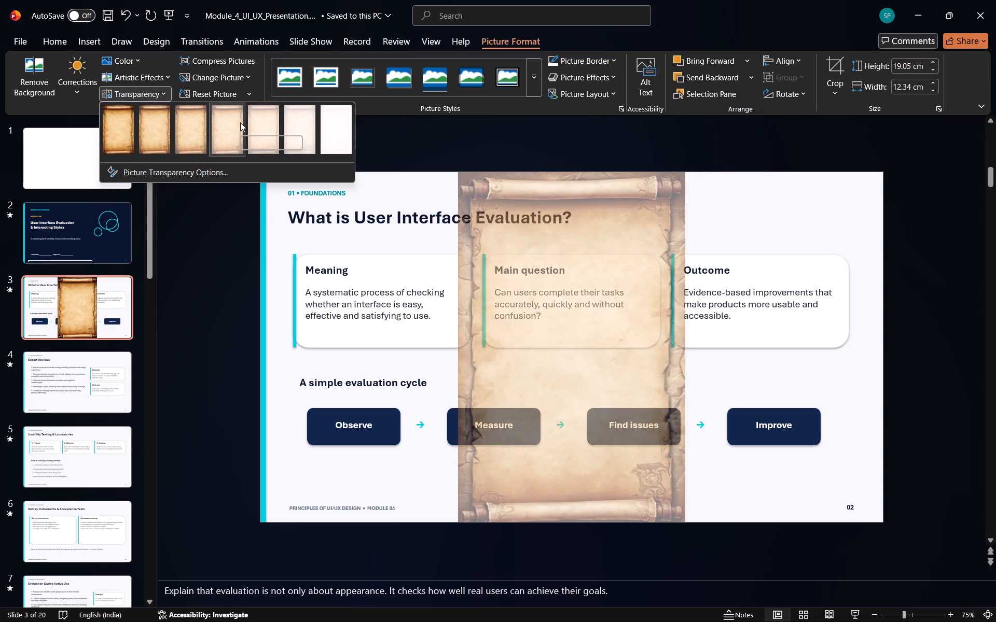
{"action": "left_click", "coordinate": [204, 122]}
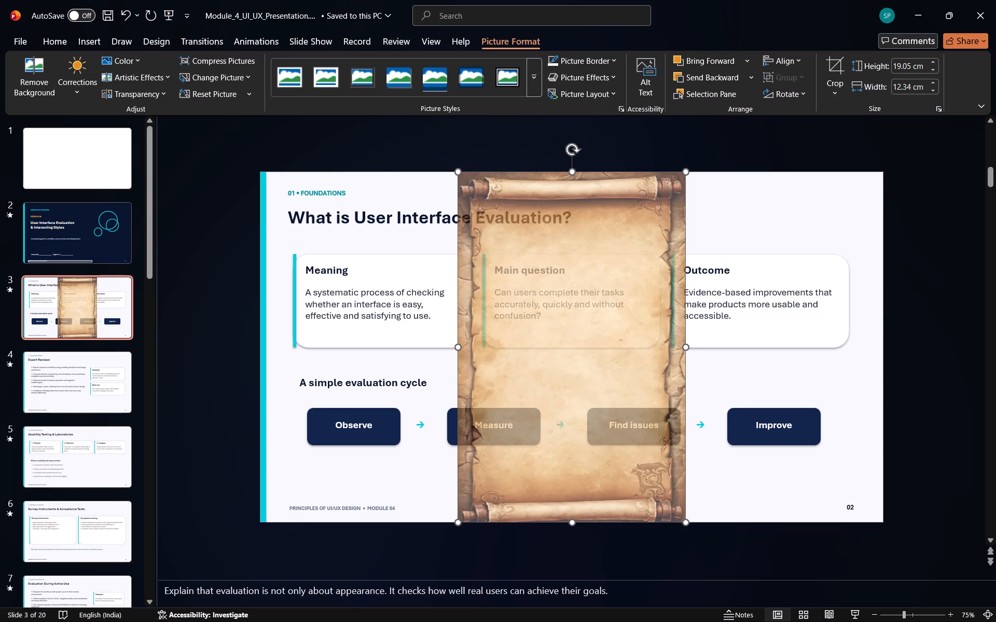
Rotate the parchment picture a quarter turn clockwise so it lies horizontally across the slide.
{"action": "left_click_drag", "start_coordinate": [572, 148], "coordinate": [674, 365]}
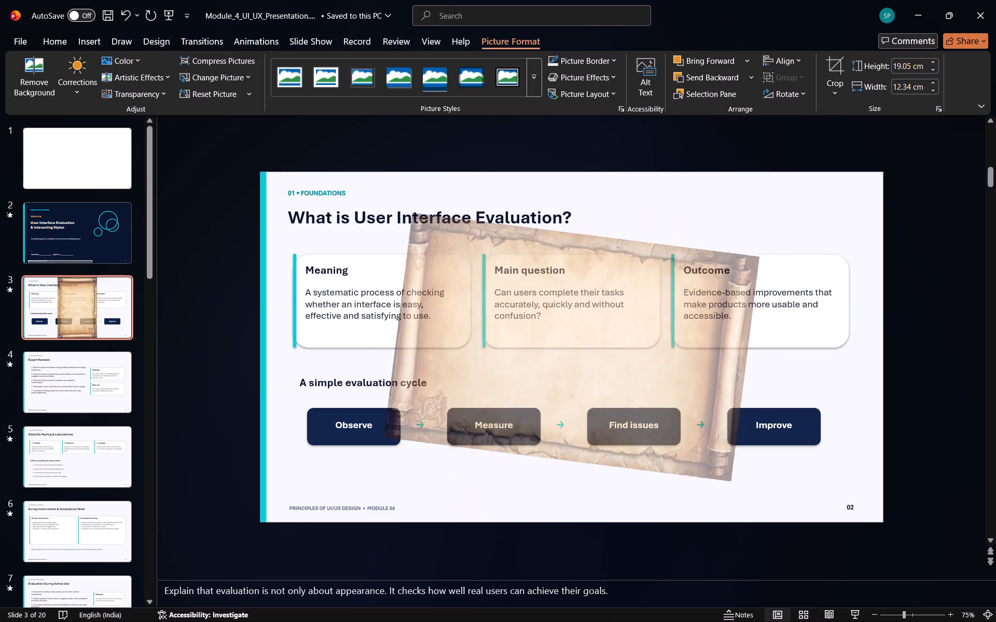
{"action": "left_click_drag", "start_coordinate": [674, 365], "coordinate": [683, 346]}
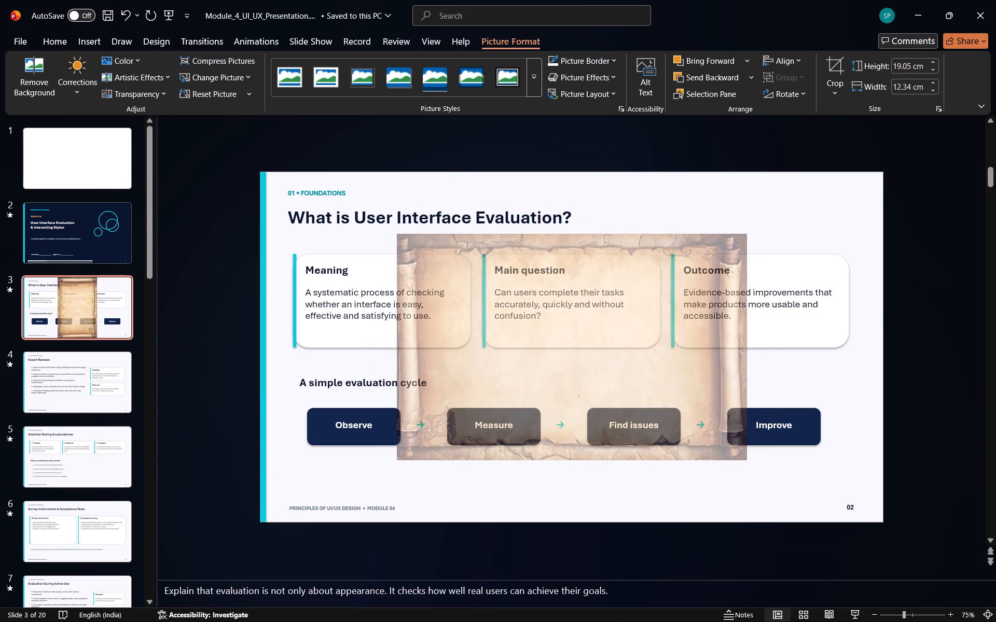
{"action": "left_click_drag", "start_coordinate": [683, 346], "coordinate": [683, 346]}
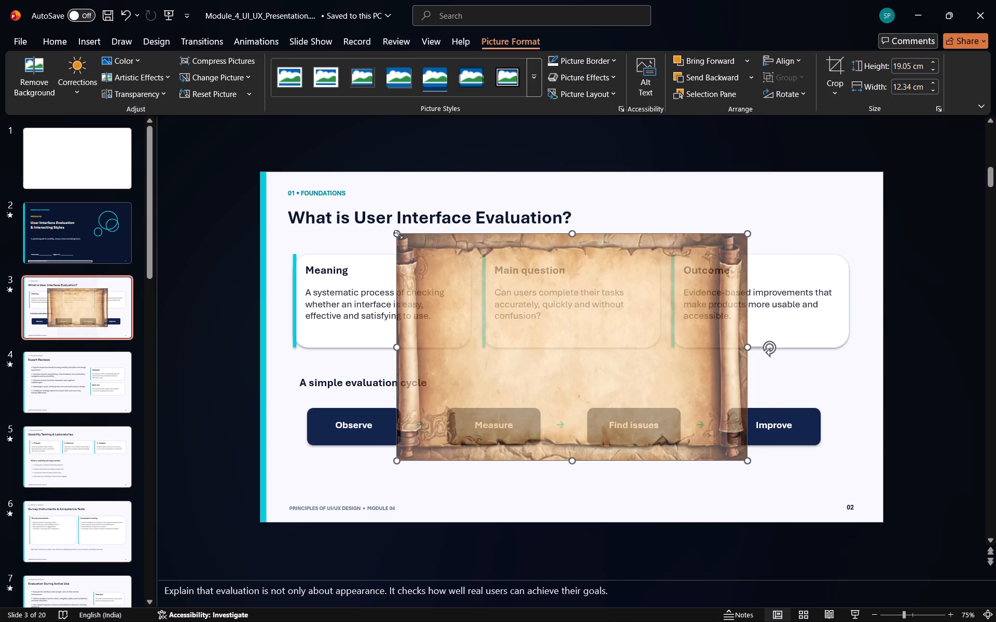
Stretch the rotated parchment picture over nearly the whole slide, to about 33.87 cm height and 18.9 cm width.
{"action": "left_click_drag", "start_coordinate": [398, 234], "coordinate": [306, 189]}
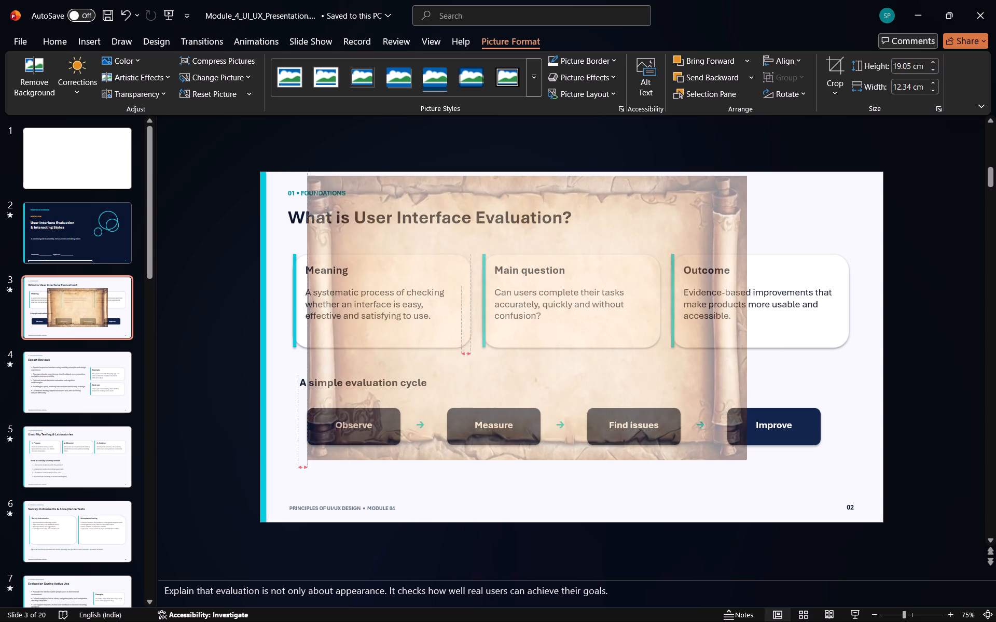
{"action": "left_click_drag", "start_coordinate": [306, 189], "coordinate": [306, 190]}
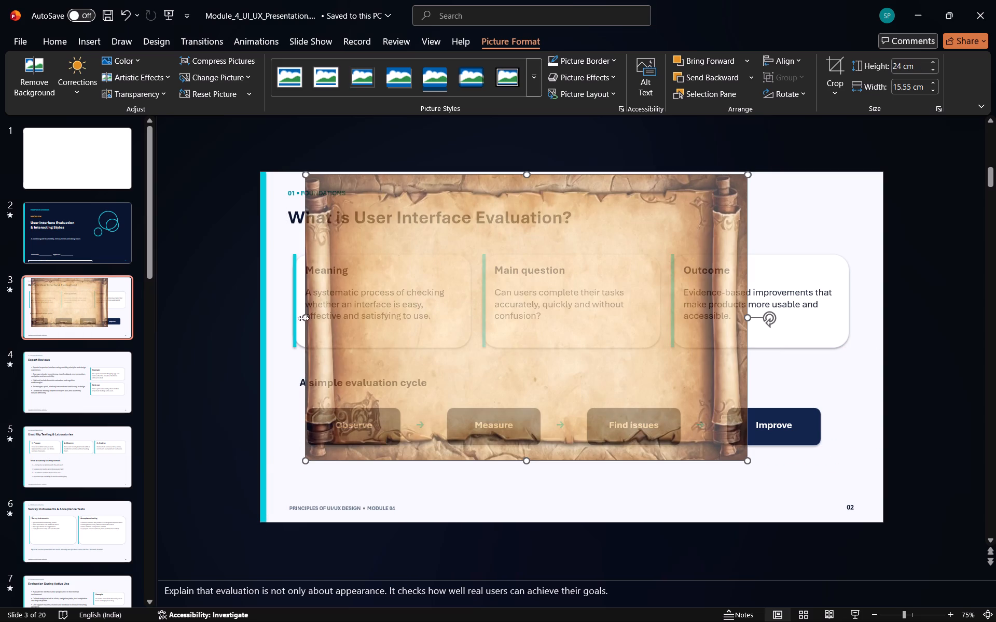
{"action": "left_click_drag", "start_coordinate": [304, 318], "coordinate": [260, 317]}
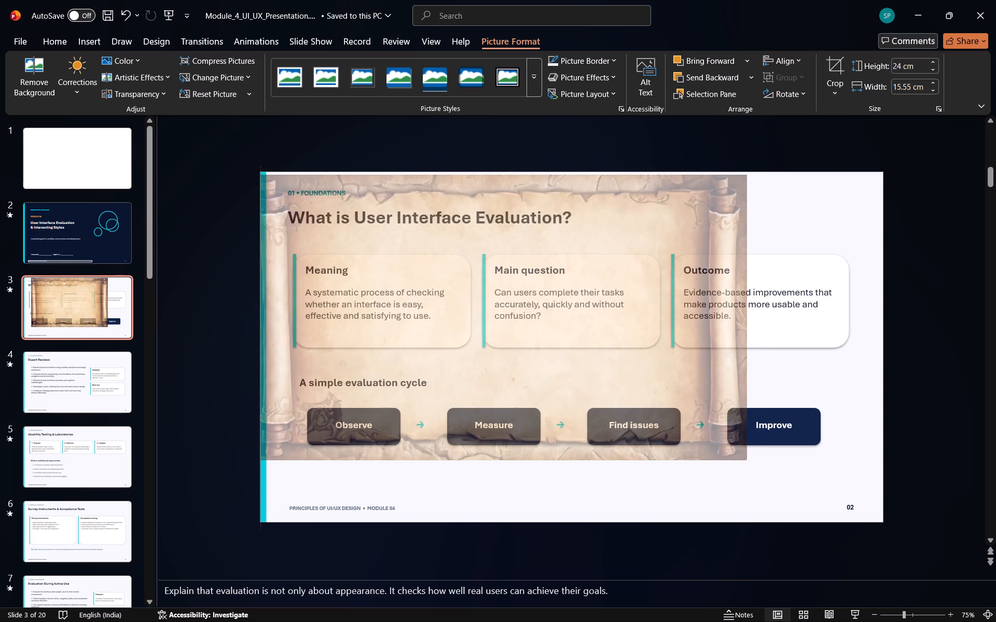
{"action": "left_click_drag", "start_coordinate": [260, 317], "coordinate": [263, 317]}
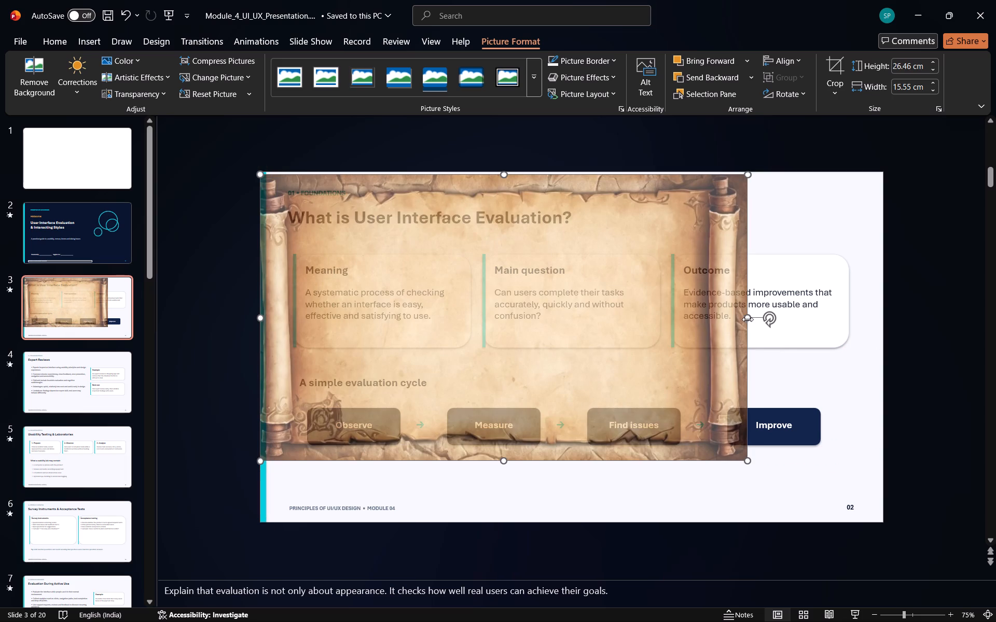
{"action": "left_click_drag", "start_coordinate": [748, 319], "coordinate": [864, 310]}
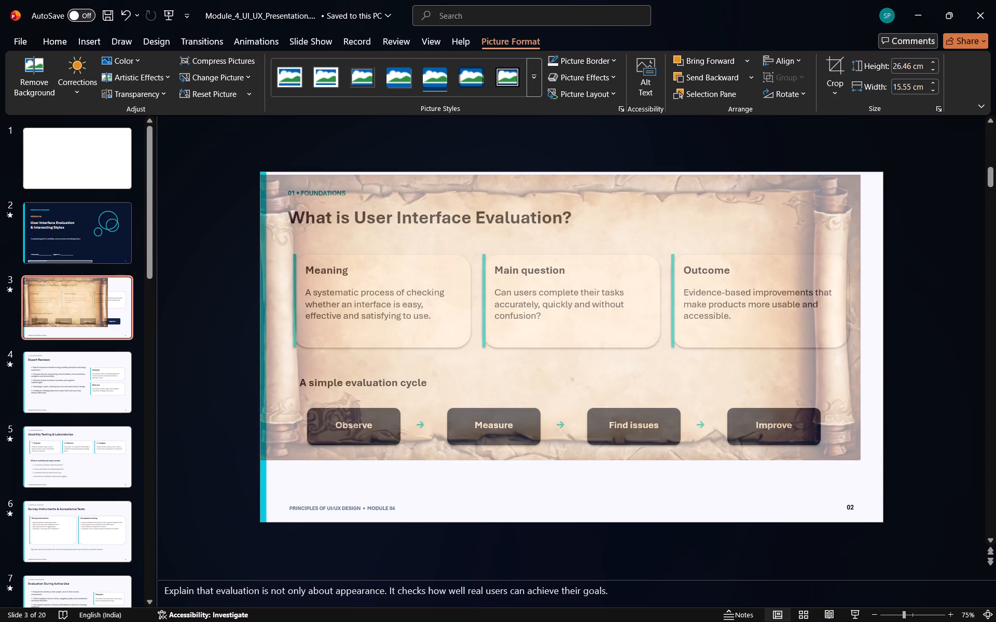
{"action": "left_click_drag", "start_coordinate": [864, 310], "coordinate": [878, 308]}
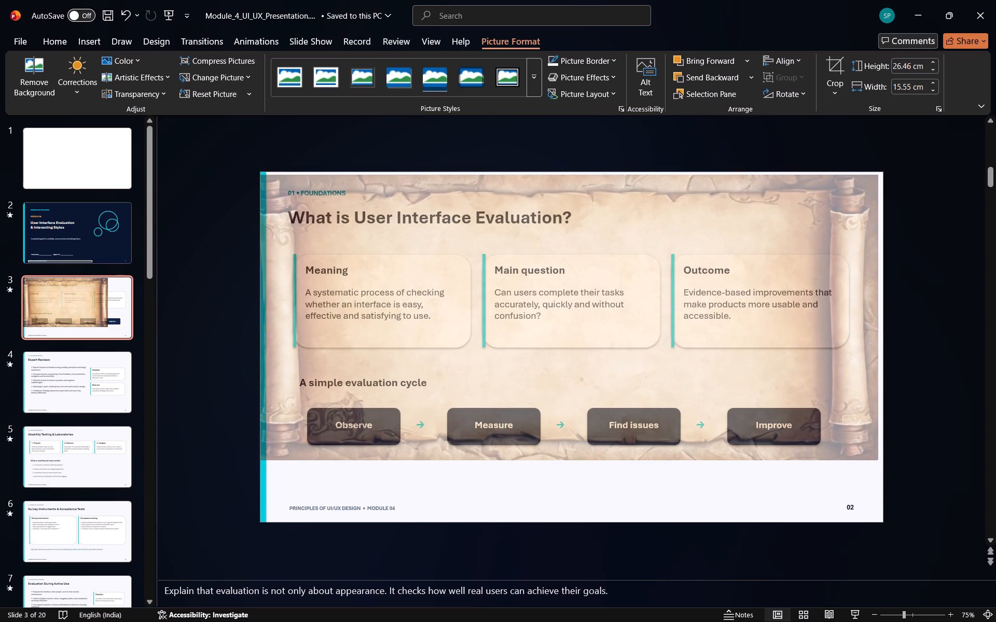
{"action": "left_click_drag", "start_coordinate": [878, 308], "coordinate": [882, 310]}
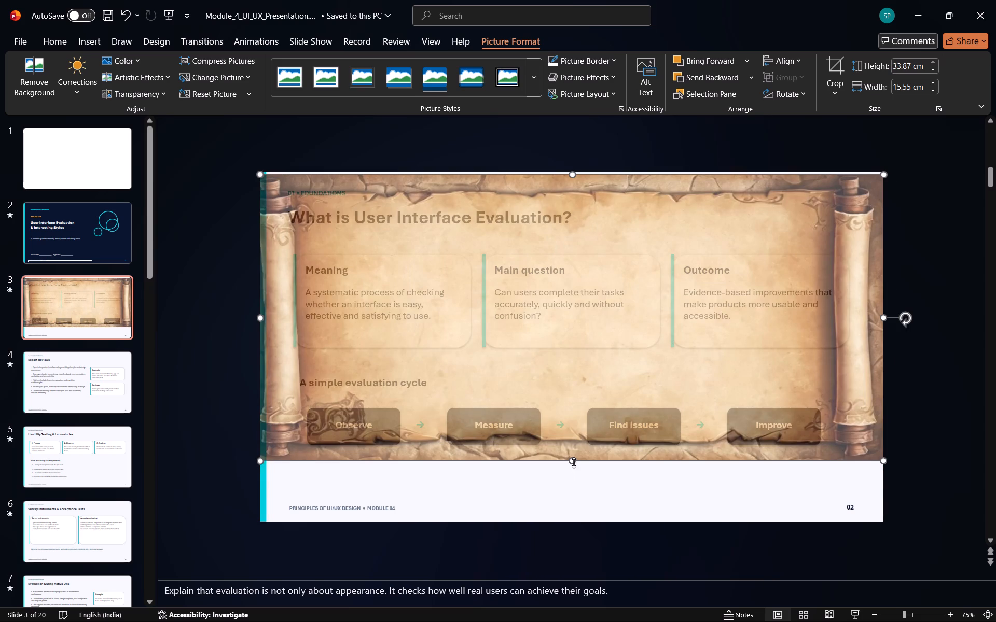
{"action": "left_click_drag", "start_coordinate": [574, 462], "coordinate": [570, 521]}
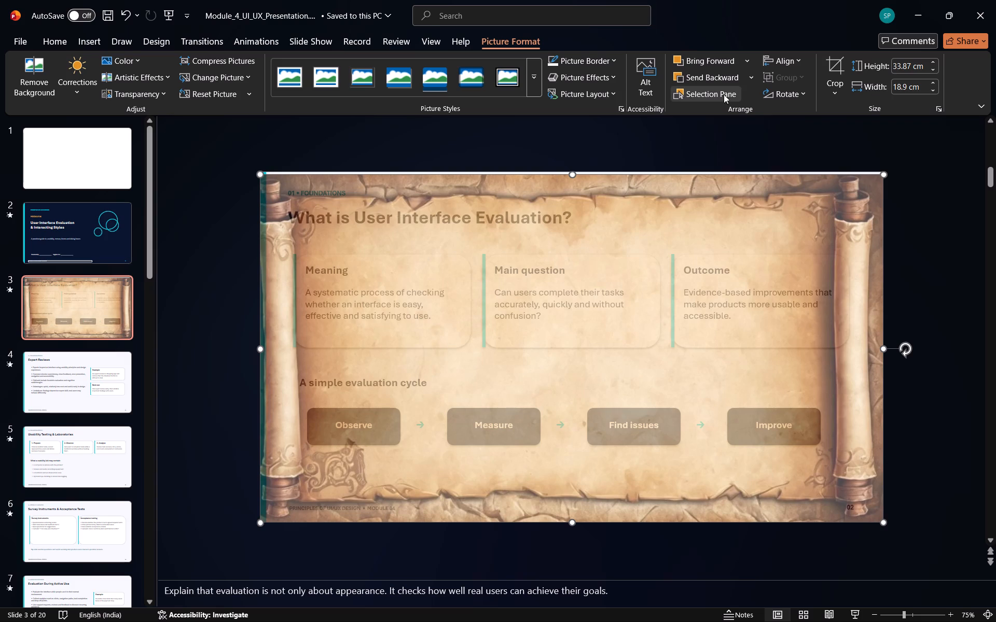
Send the parchment picture one level backward in the object order.
{"action": "left_click", "coordinate": [709, 76]}
Move the parchment picture down the slide to uncover the title and the text of the three cards.
{"action": "left_click", "coordinate": [442, 281]}
{"action": "left_click_drag", "start_coordinate": [476, 253], "coordinate": [480, 272]}
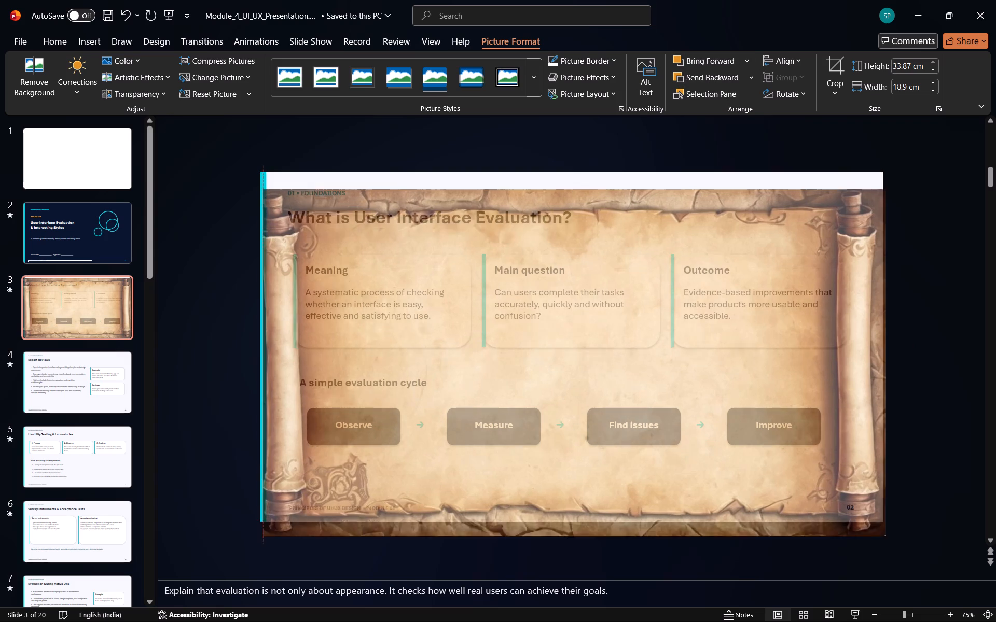
{"action": "left_click_drag", "start_coordinate": [480, 272], "coordinate": [468, 409]}
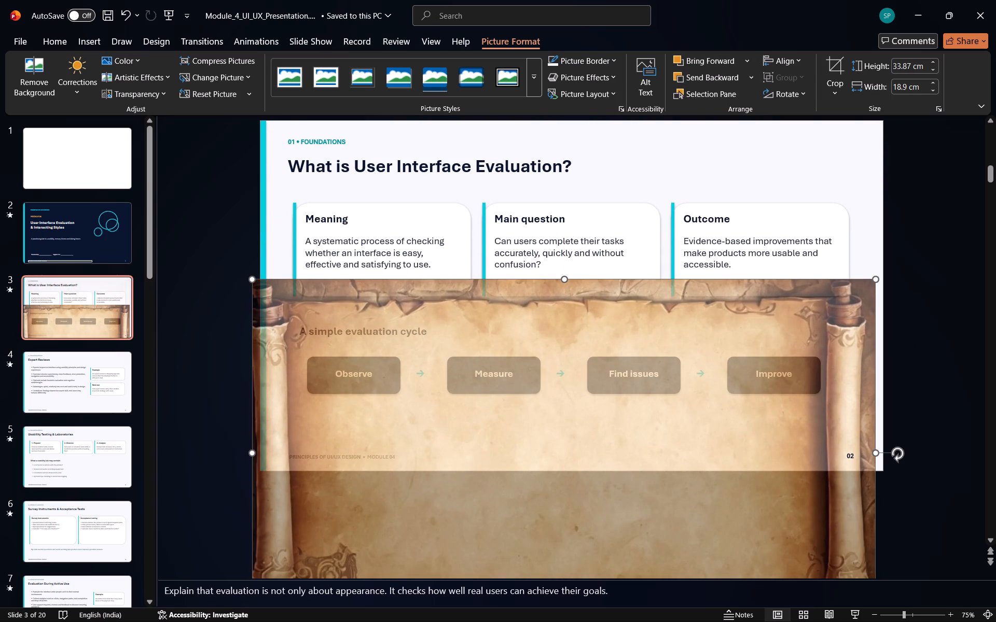
Bring the "What is User Interface Evaluation?" title to the front of the slide's objects.
{"action": "left_click", "coordinate": [454, 171]}
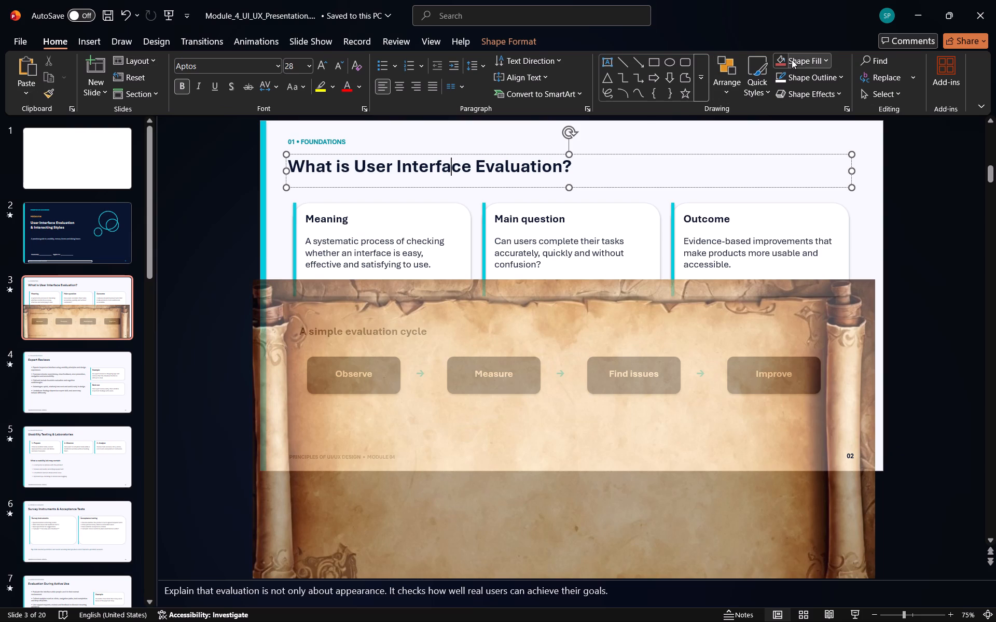
{"action": "left_click", "coordinate": [727, 91]}
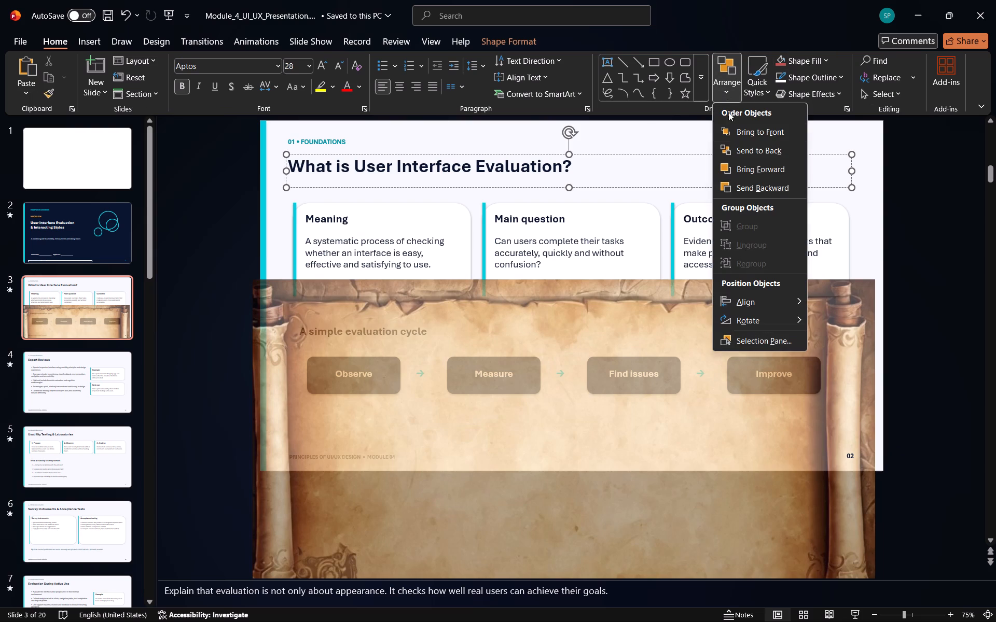
{"action": "left_click", "coordinate": [733, 136]}
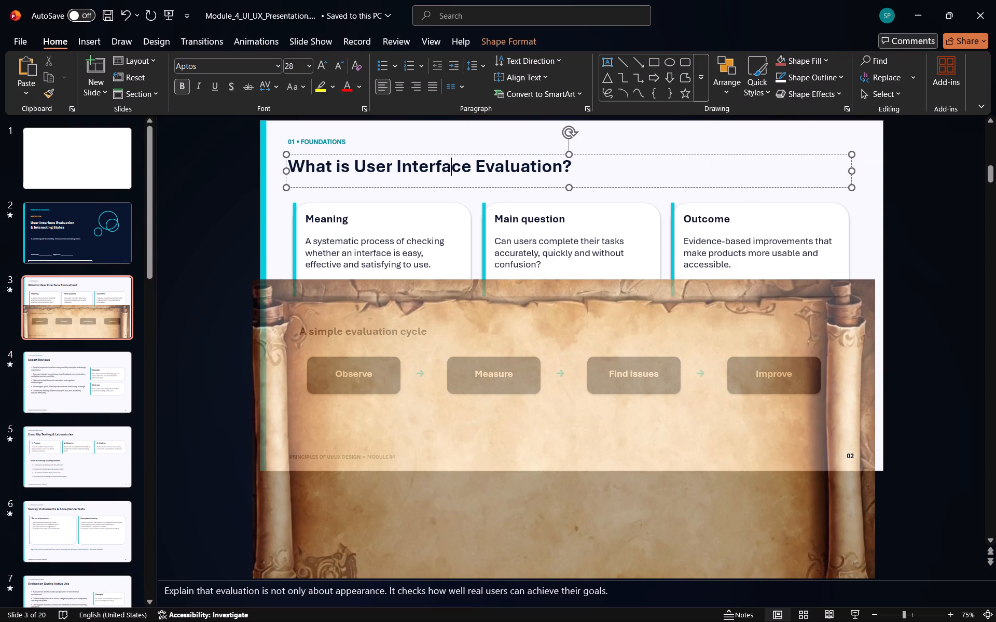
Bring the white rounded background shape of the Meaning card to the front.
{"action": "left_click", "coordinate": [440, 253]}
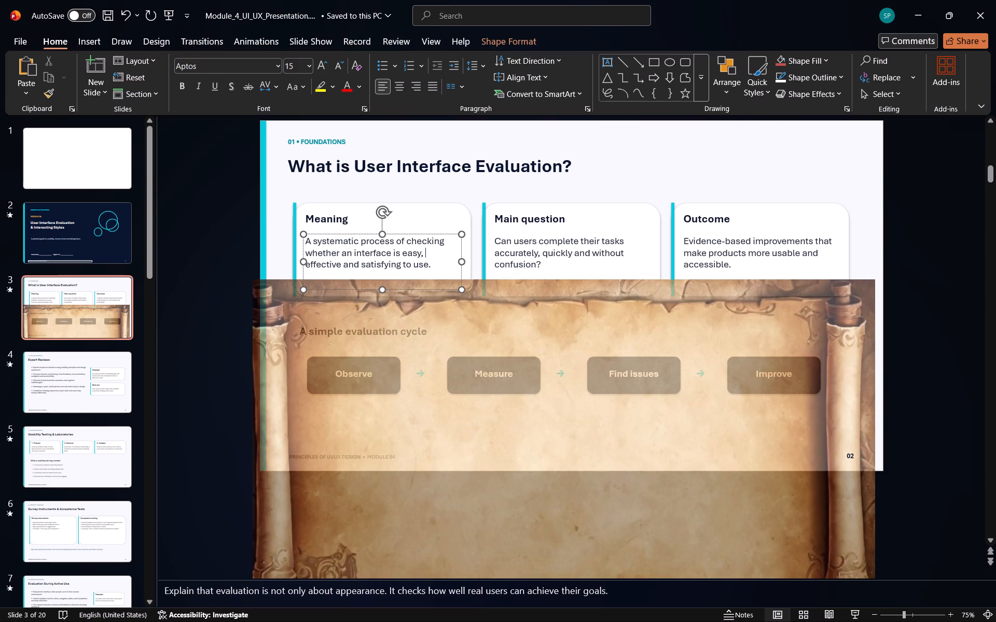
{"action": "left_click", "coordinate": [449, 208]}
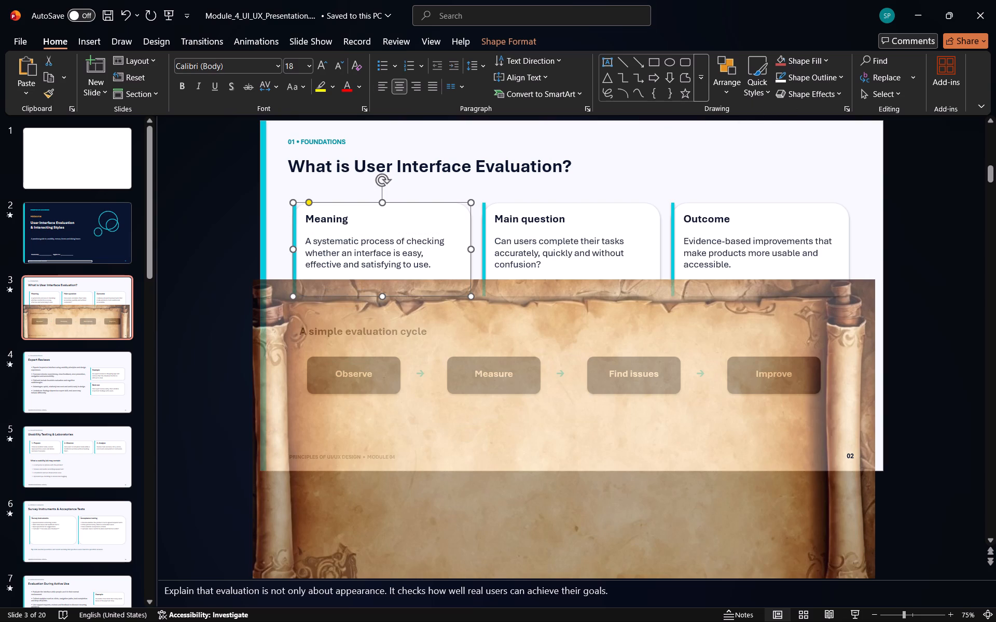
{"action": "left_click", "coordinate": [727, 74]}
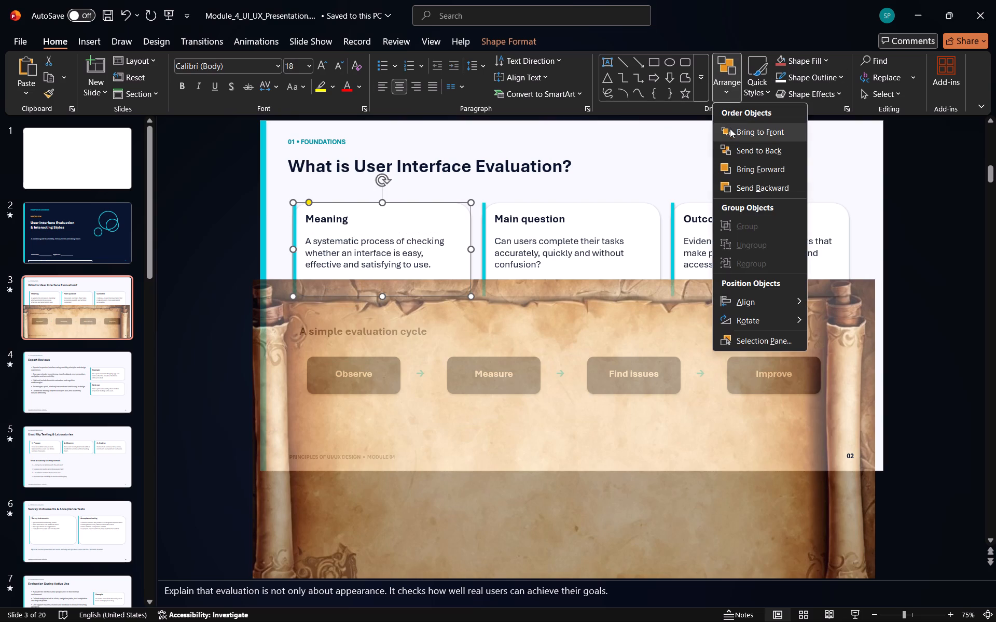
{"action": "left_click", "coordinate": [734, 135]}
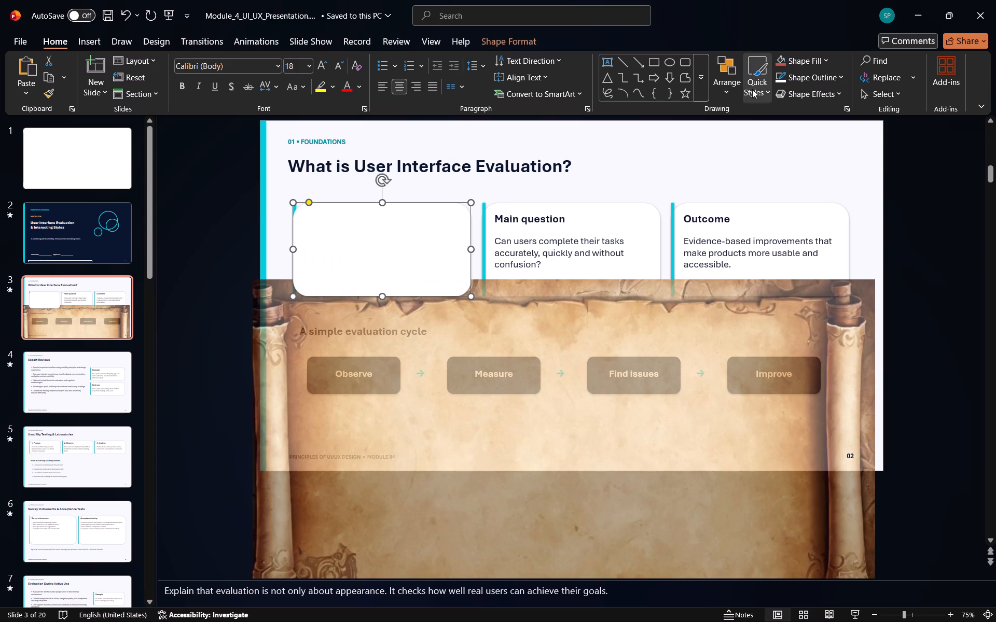
Send the white rounded background shape of the Meaning card to the back.
{"action": "left_click", "coordinate": [724, 81]}
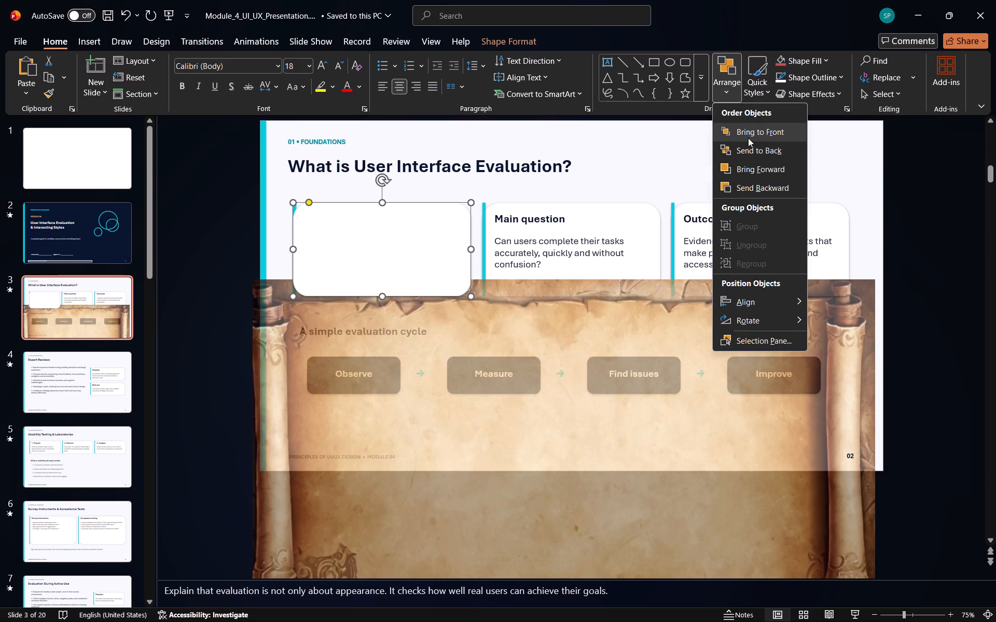
{"action": "left_click", "coordinate": [750, 145]}
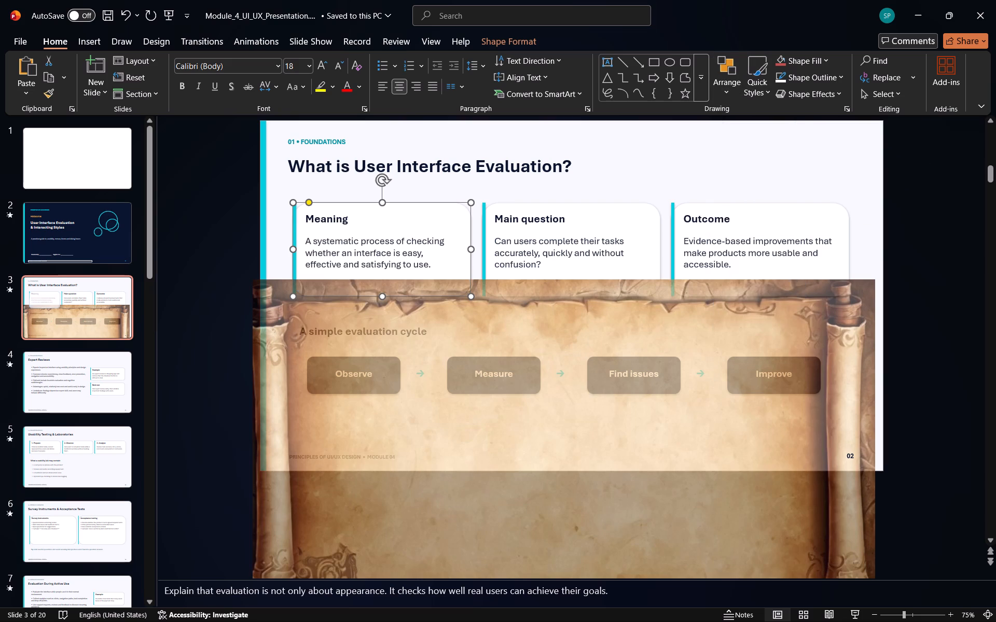
Bring the Meaning card's description text and its heading to the front of slide 3's objects.
{"action": "left_click", "coordinate": [382, 254]}
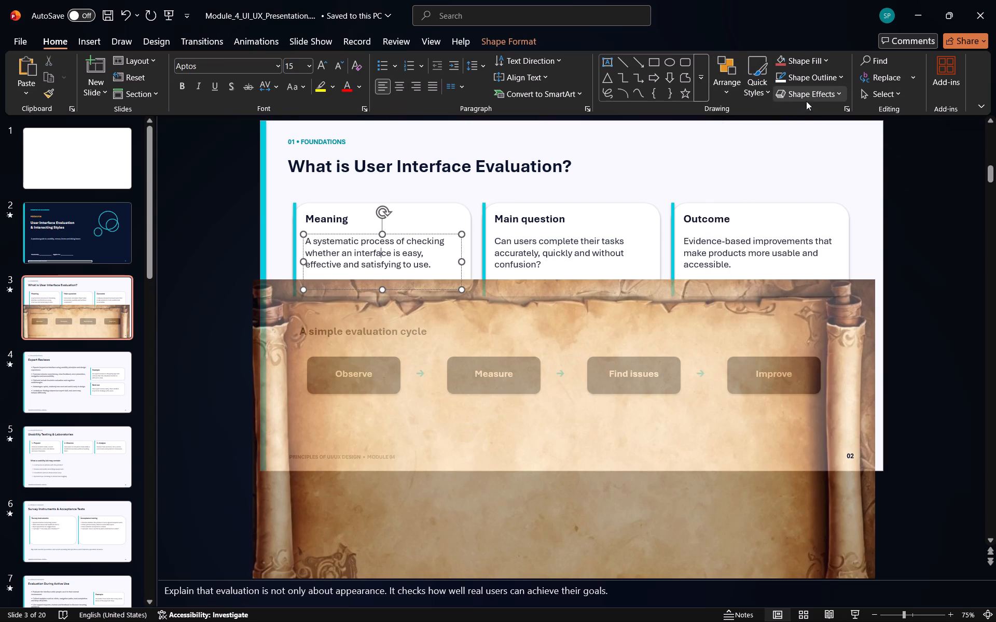
{"action": "left_click", "coordinate": [733, 78]}
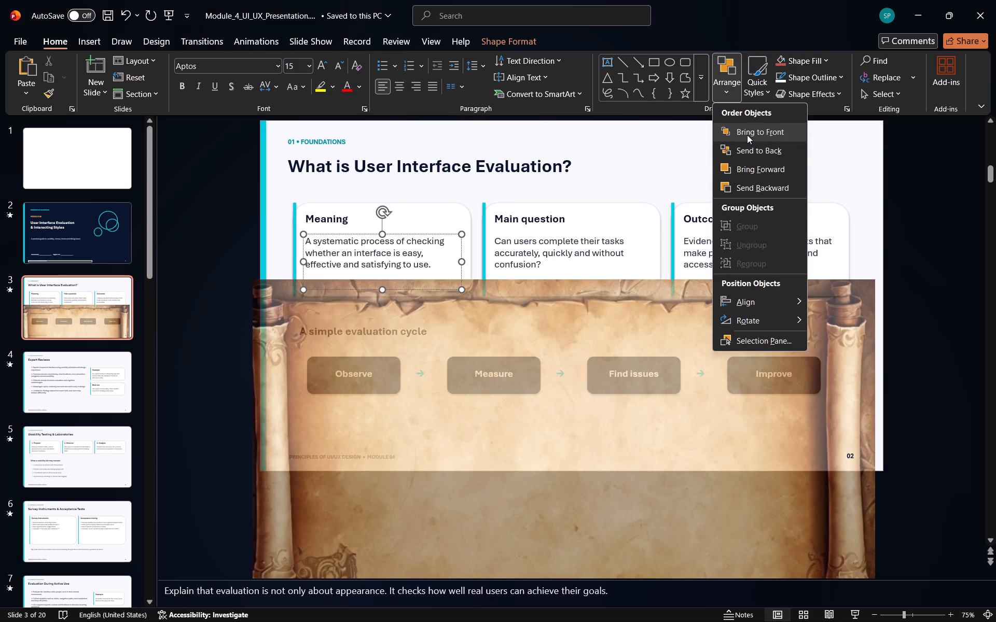
{"action": "left_click", "coordinate": [756, 127]}
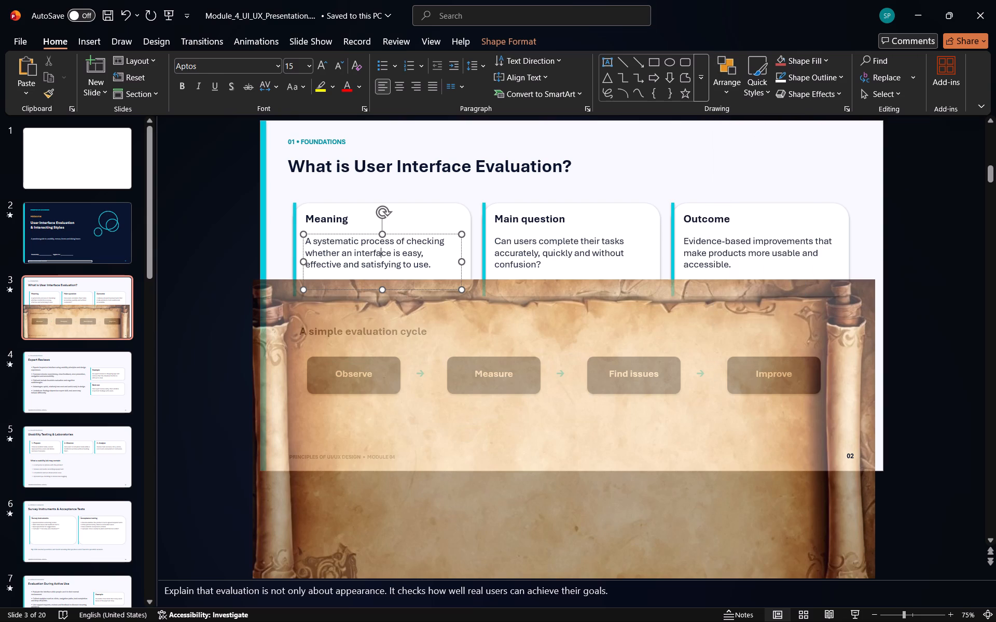
{"action": "left_click", "coordinate": [330, 219]}
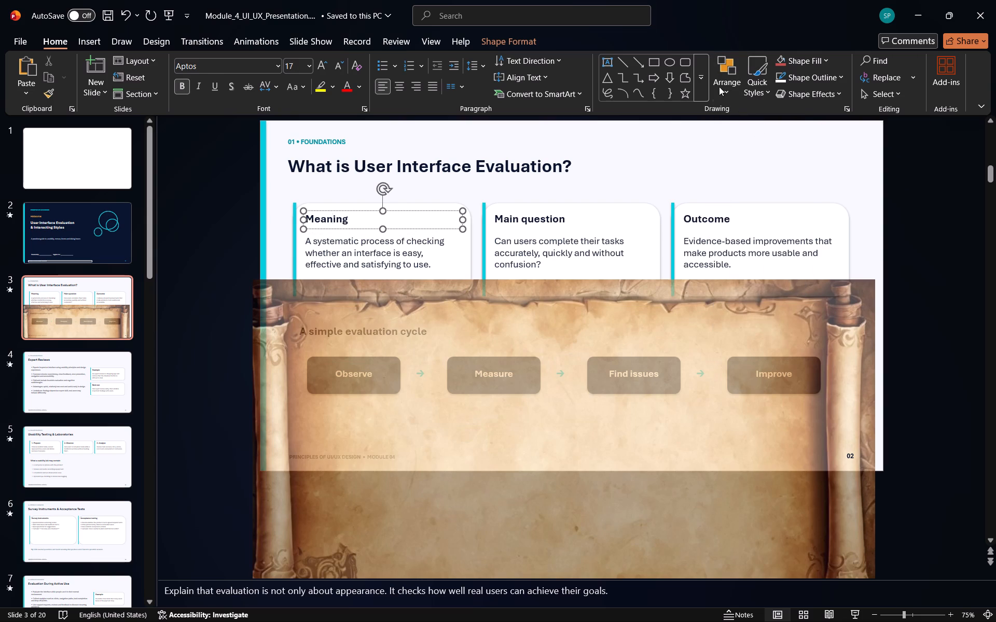
{"action": "left_click", "coordinate": [719, 87]}
{"action": "left_click", "coordinate": [757, 136]}
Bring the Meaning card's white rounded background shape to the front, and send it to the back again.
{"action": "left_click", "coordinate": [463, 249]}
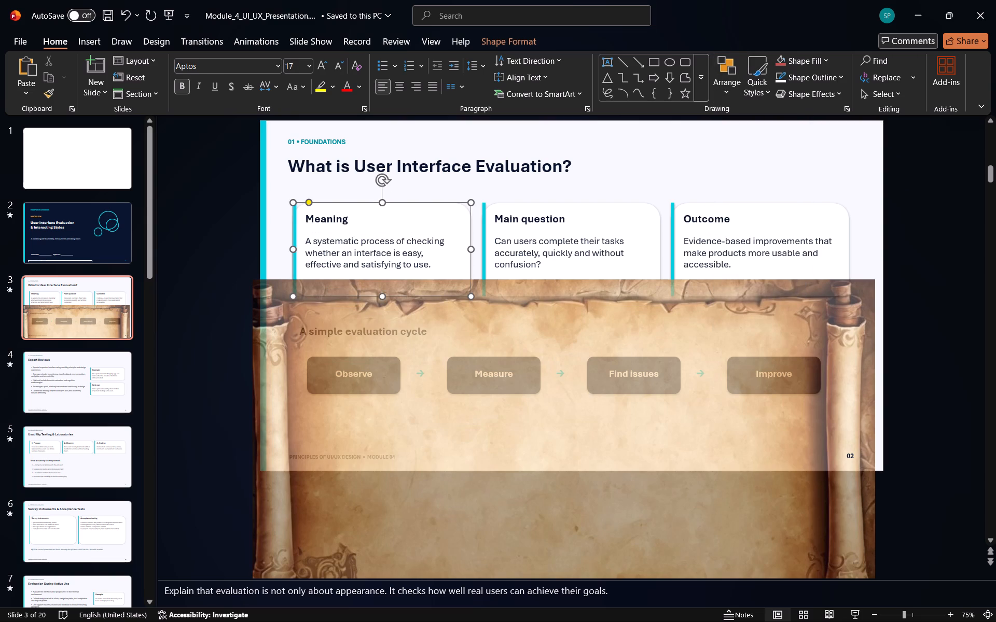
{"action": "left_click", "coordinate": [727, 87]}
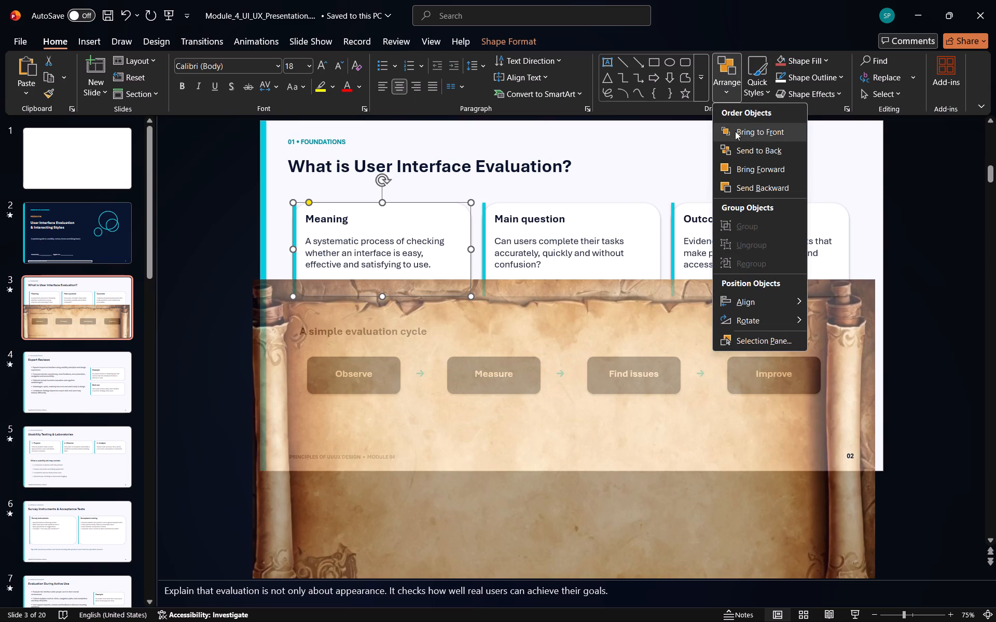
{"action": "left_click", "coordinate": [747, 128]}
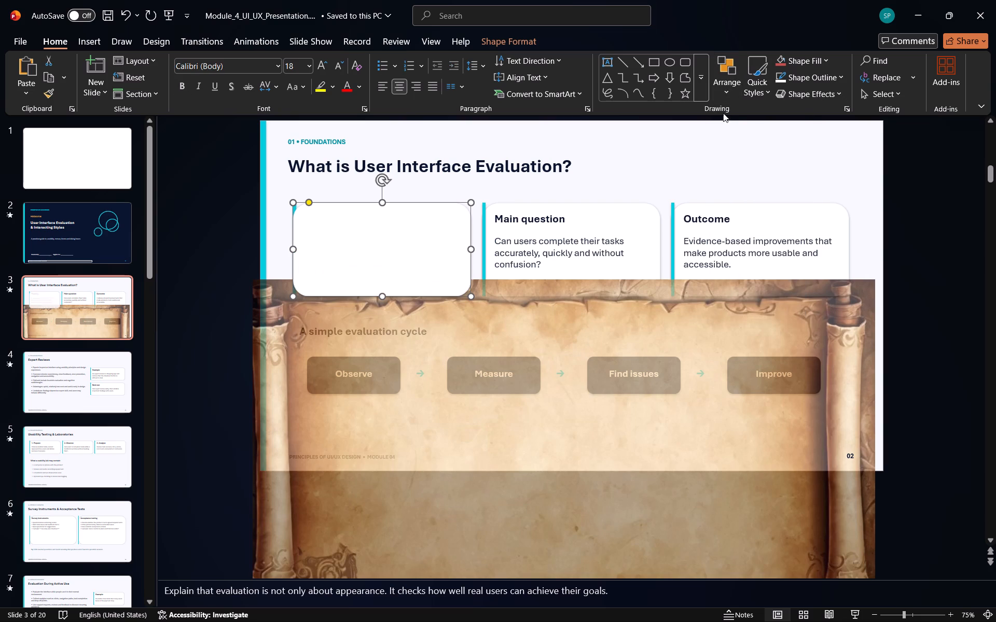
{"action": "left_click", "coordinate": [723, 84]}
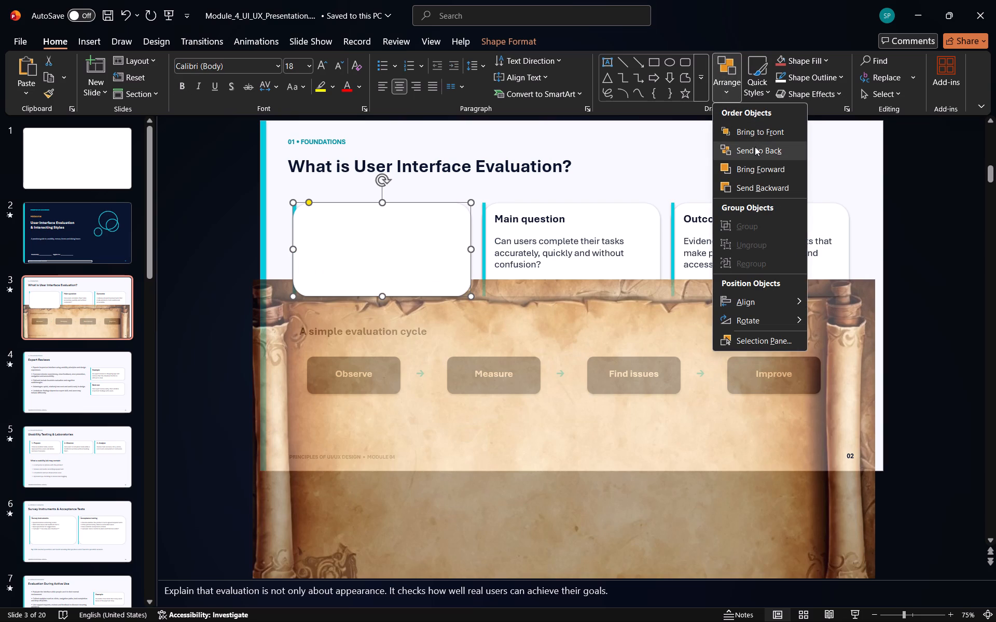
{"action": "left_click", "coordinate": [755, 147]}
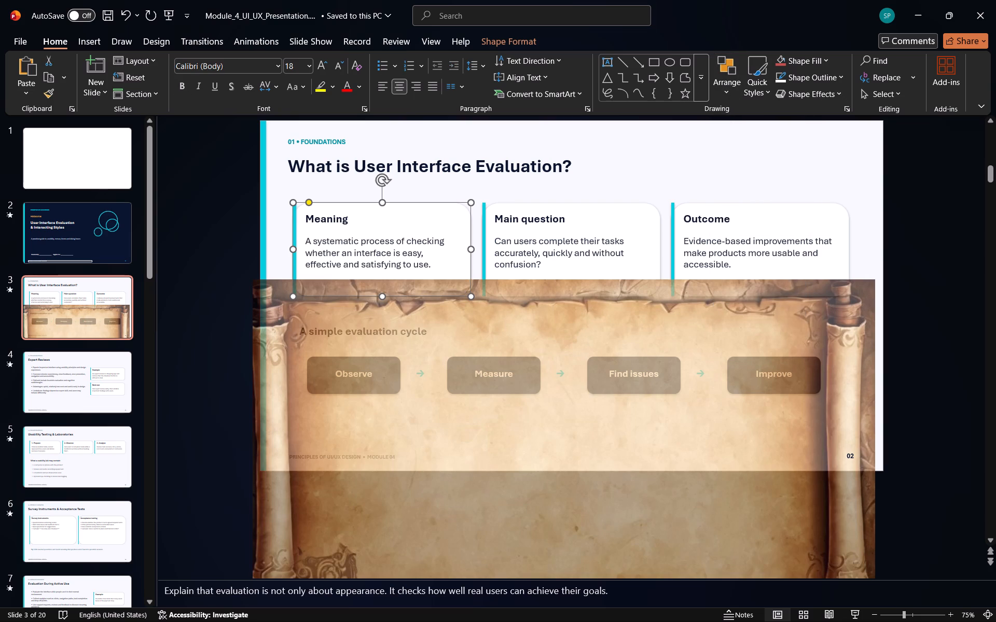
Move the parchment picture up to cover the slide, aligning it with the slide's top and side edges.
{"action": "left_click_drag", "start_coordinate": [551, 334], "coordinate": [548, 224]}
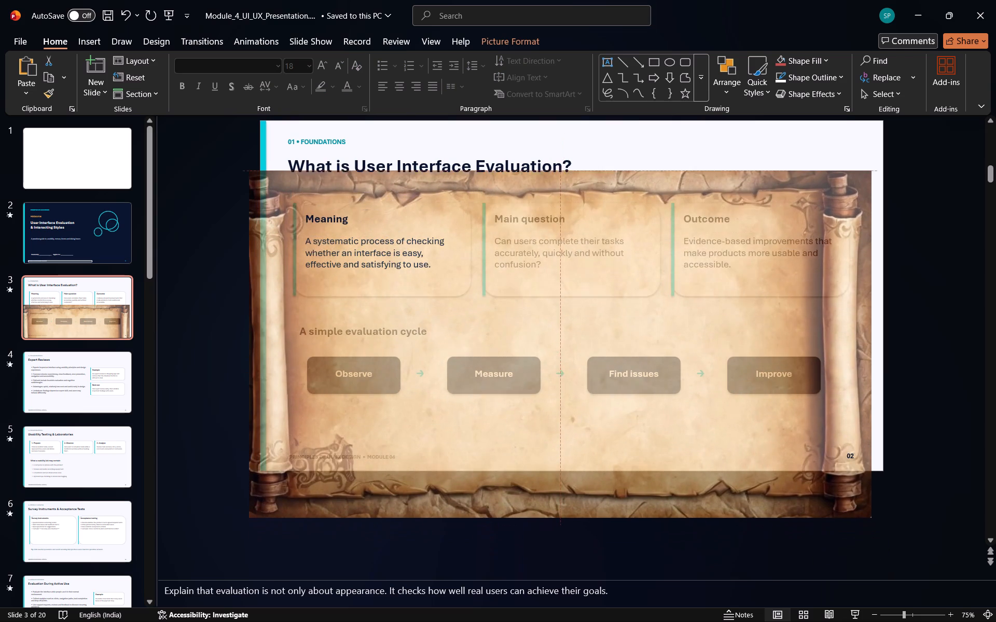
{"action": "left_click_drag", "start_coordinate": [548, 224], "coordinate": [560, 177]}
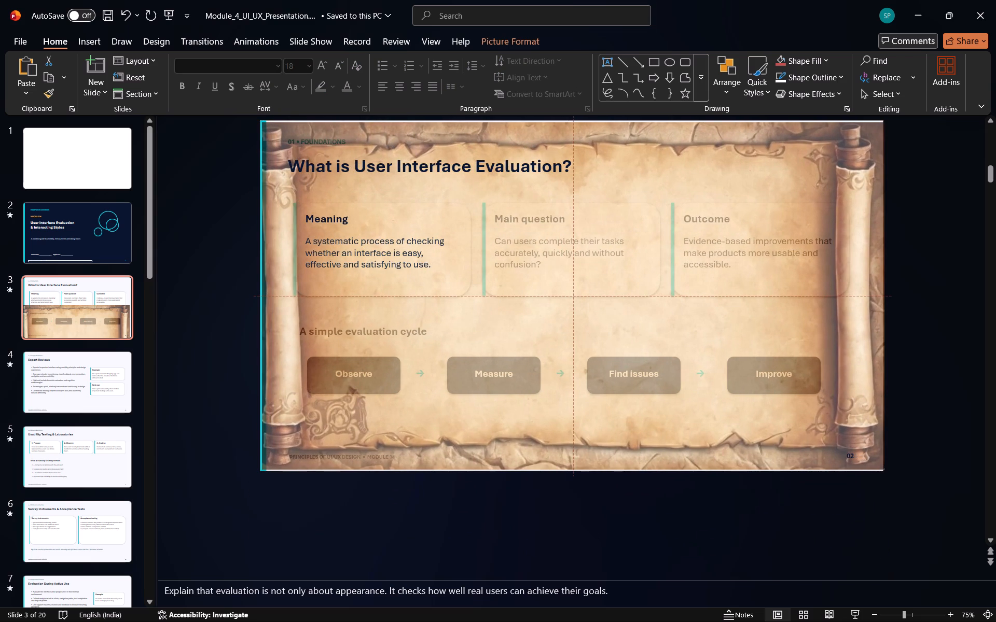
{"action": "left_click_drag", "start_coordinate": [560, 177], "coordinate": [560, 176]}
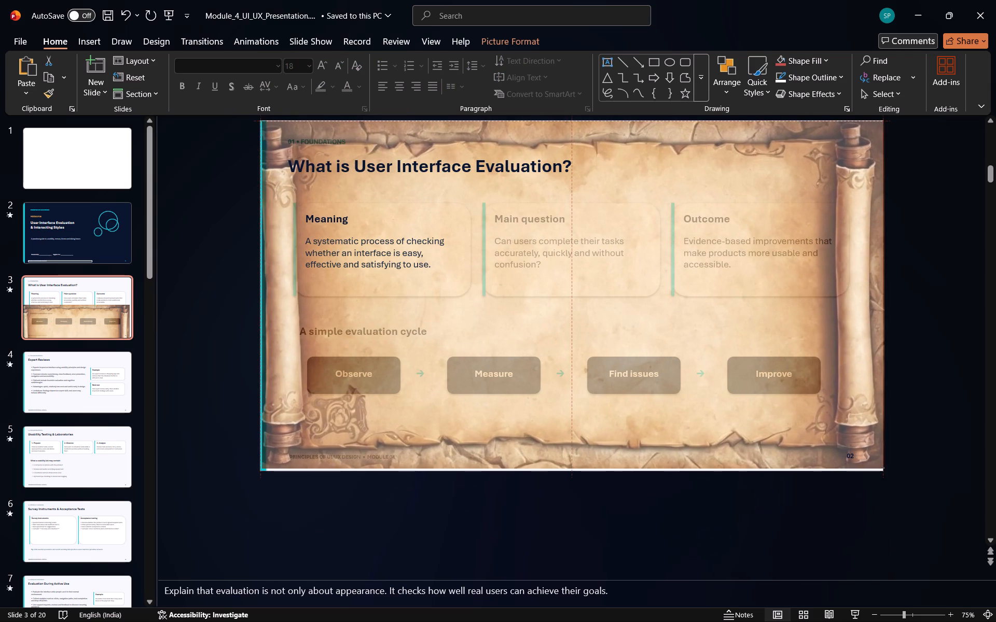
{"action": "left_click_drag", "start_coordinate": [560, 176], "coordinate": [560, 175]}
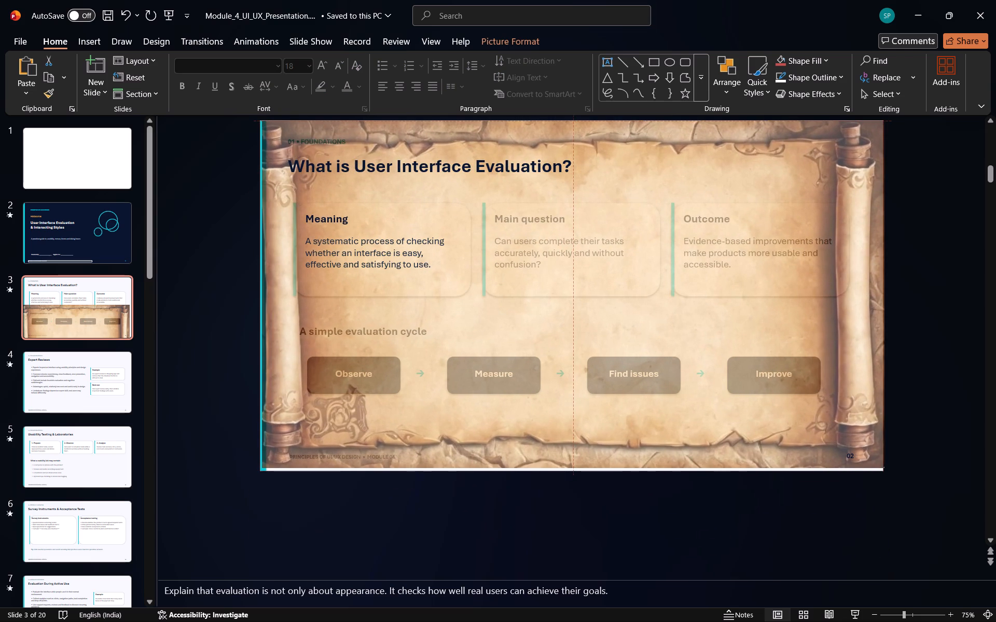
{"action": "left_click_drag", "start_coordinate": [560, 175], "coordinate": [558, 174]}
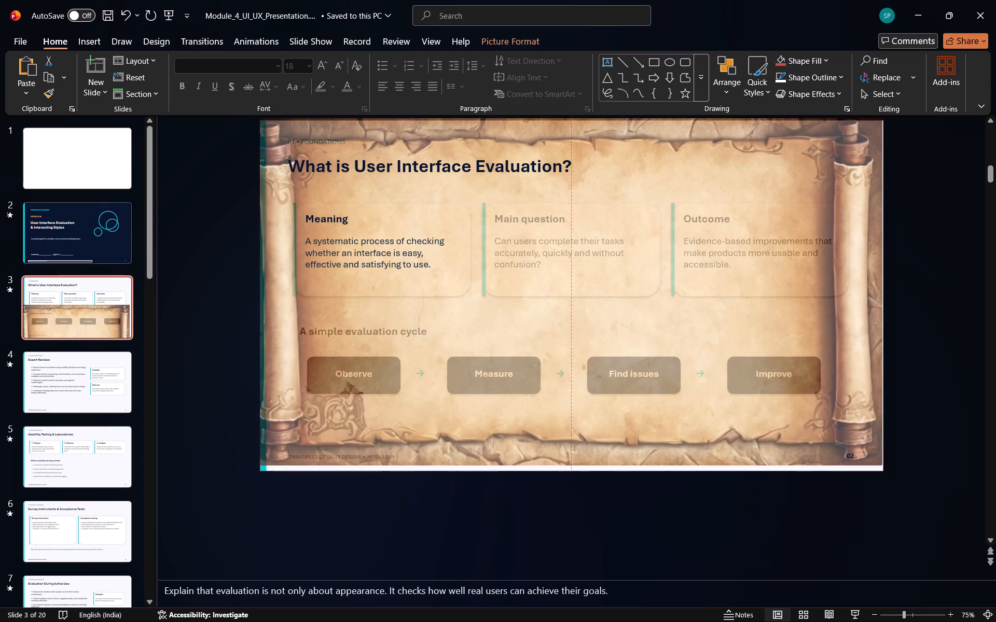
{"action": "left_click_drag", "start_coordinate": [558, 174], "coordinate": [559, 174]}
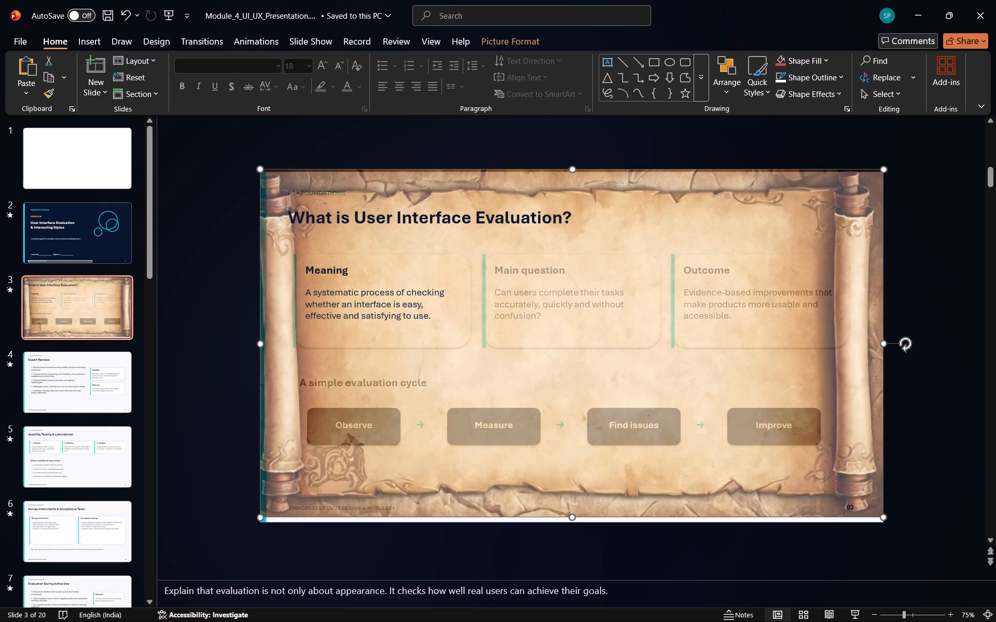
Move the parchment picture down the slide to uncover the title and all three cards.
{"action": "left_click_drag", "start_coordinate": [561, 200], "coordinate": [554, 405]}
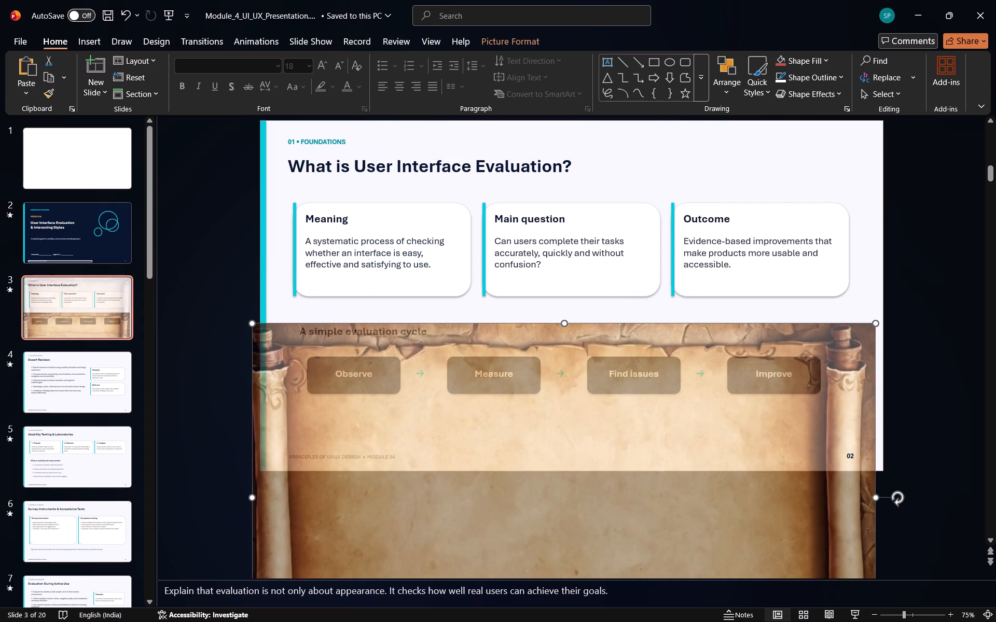
Bring the Main question card's heading and its description text to the front.
{"action": "left_click", "coordinate": [523, 222]}
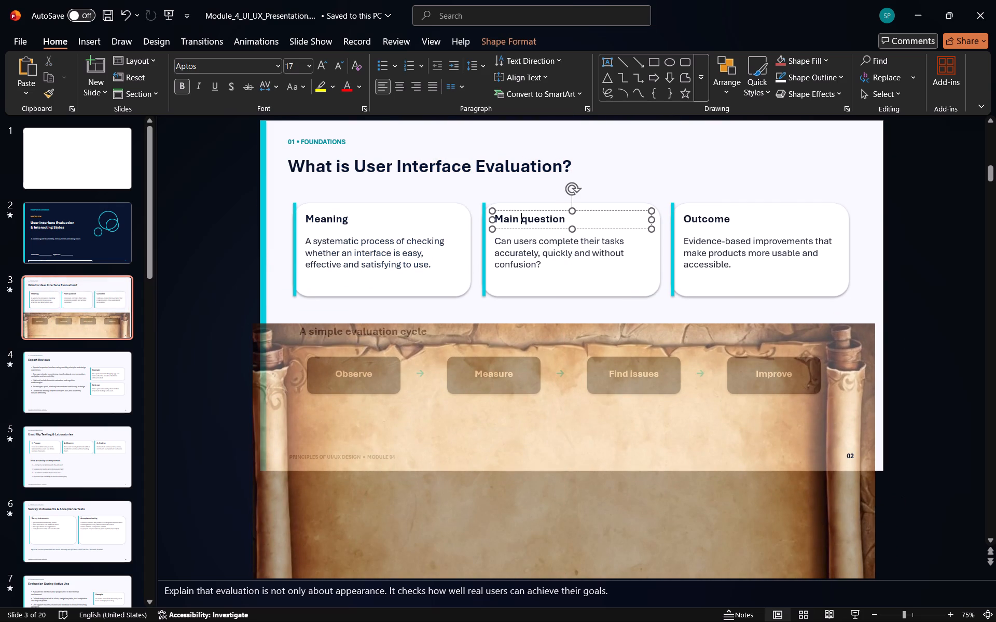
{"action": "left_click", "coordinate": [735, 59]}
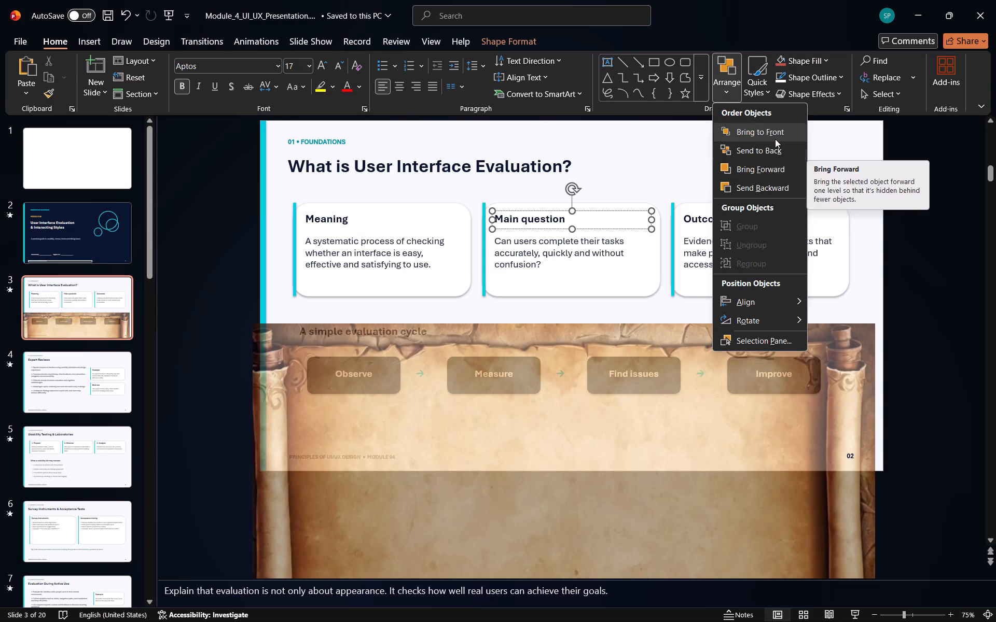
{"action": "left_click", "coordinate": [763, 130]}
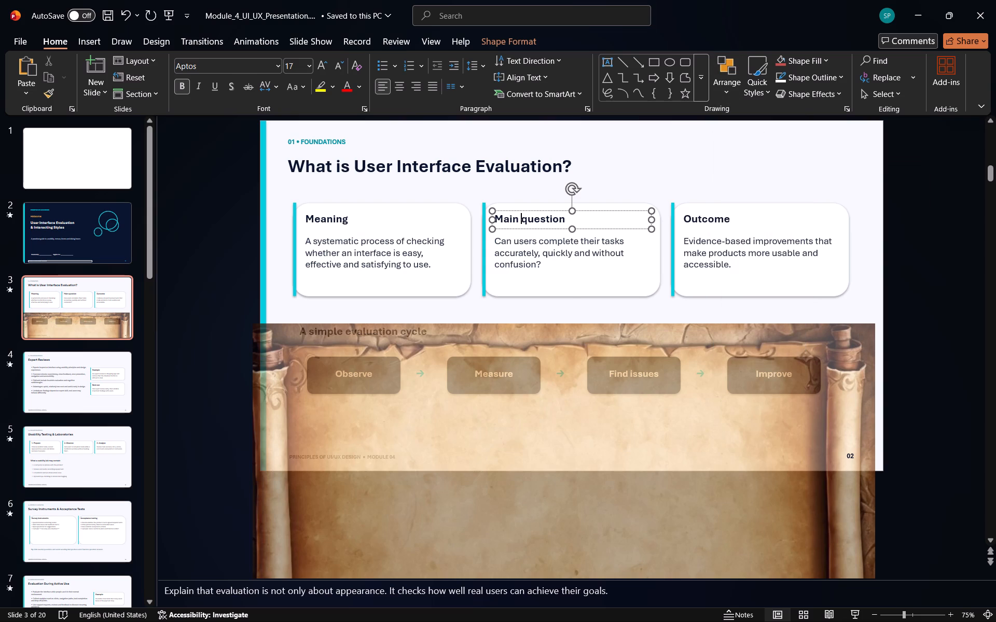
{"action": "left_click", "coordinate": [543, 253]}
{"action": "left_click", "coordinate": [724, 87]}
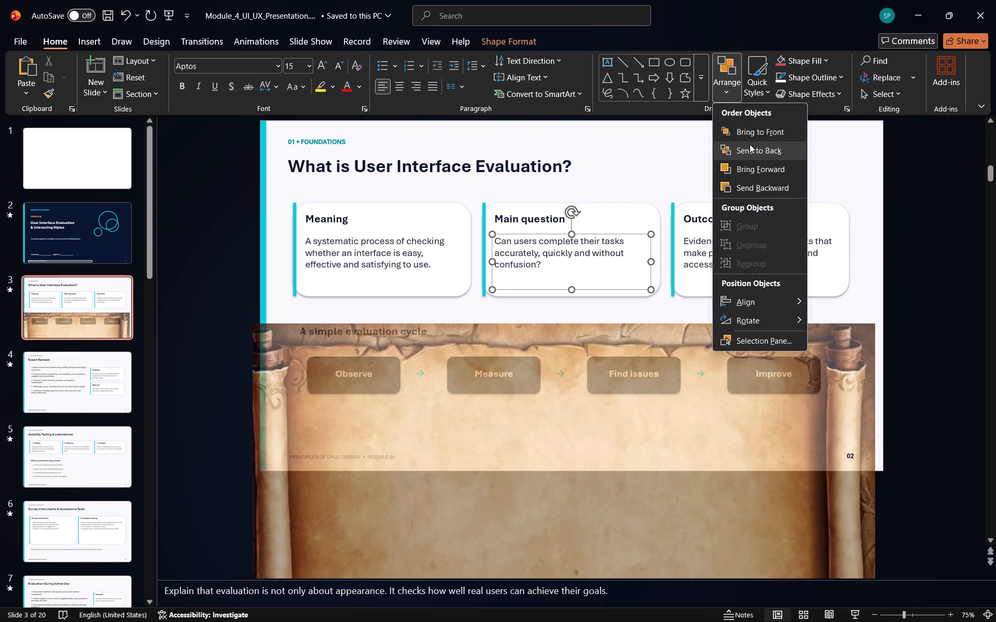
{"action": "left_click", "coordinate": [755, 136]}
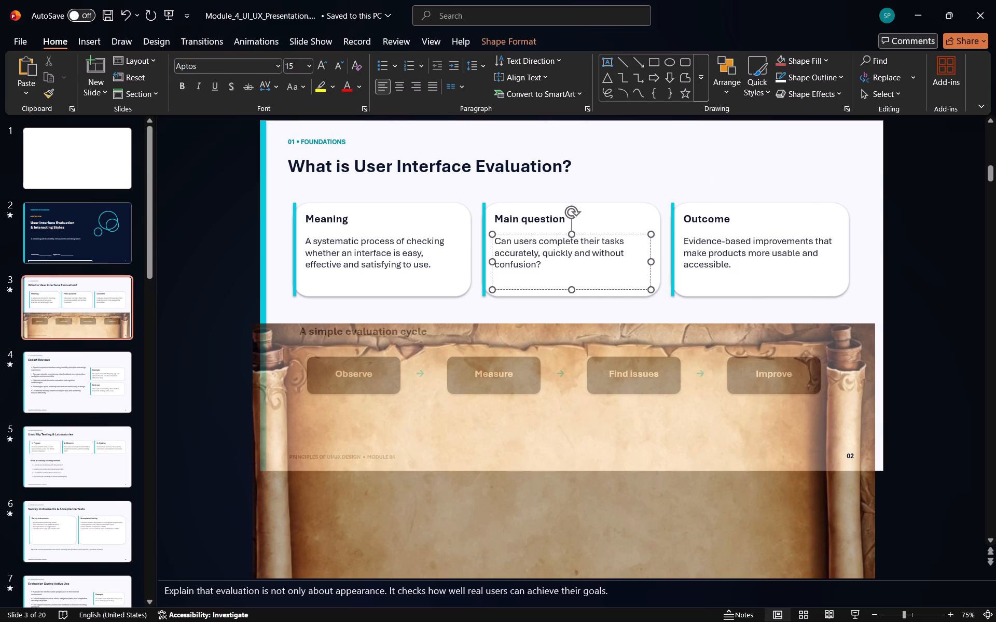
Bring the Outcome card's description text and its heading to the front.
{"action": "left_click", "coordinate": [736, 237]}
{"action": "left_click", "coordinate": [732, 90]}
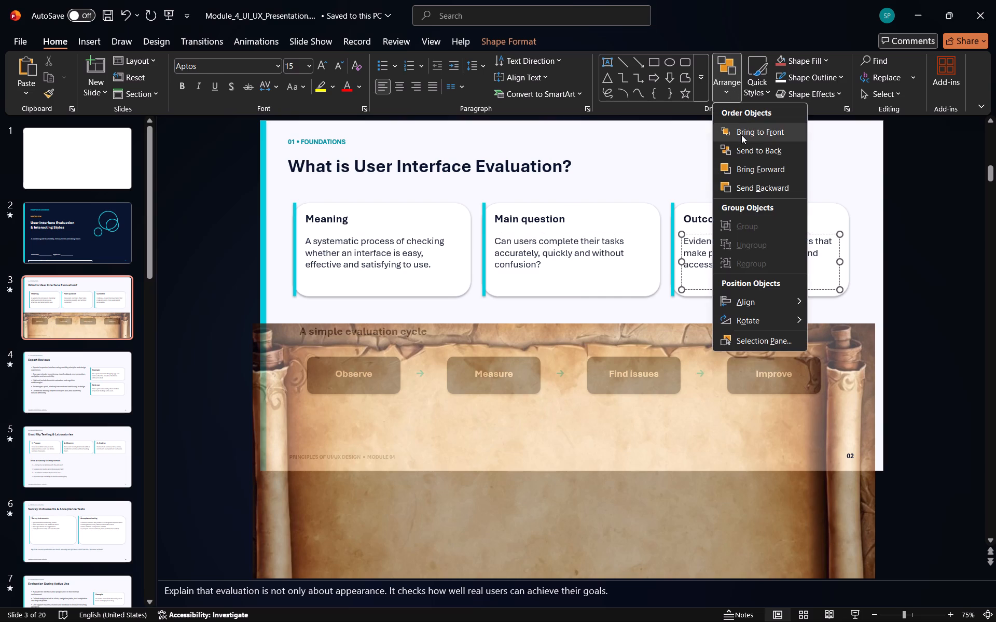
{"action": "left_click", "coordinate": [741, 135]}
{"action": "left_click", "coordinate": [710, 217]}
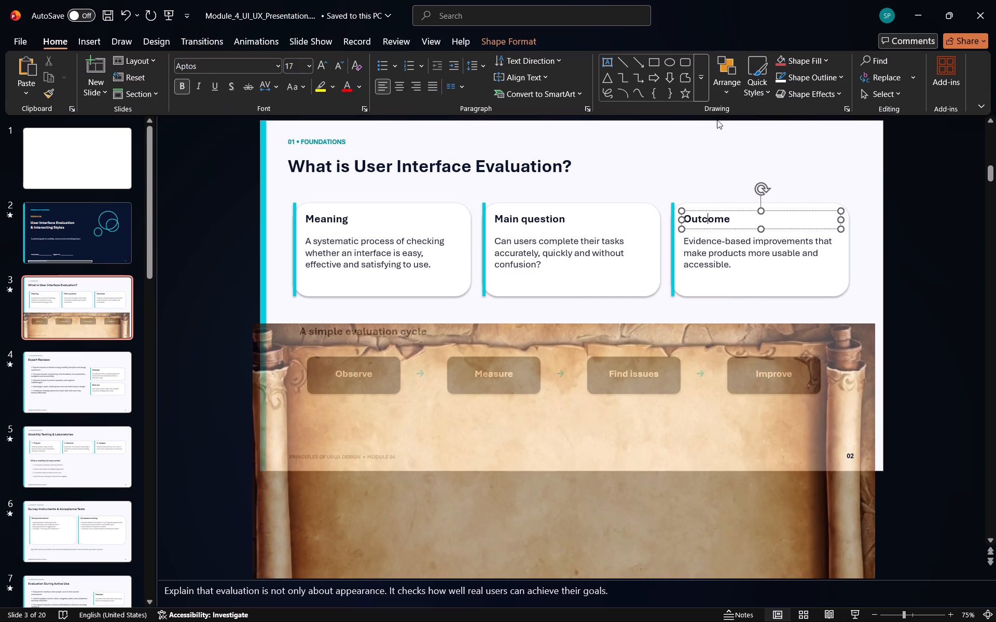
{"action": "left_click_drag", "start_coordinate": [726, 89], "coordinate": [749, 140]}
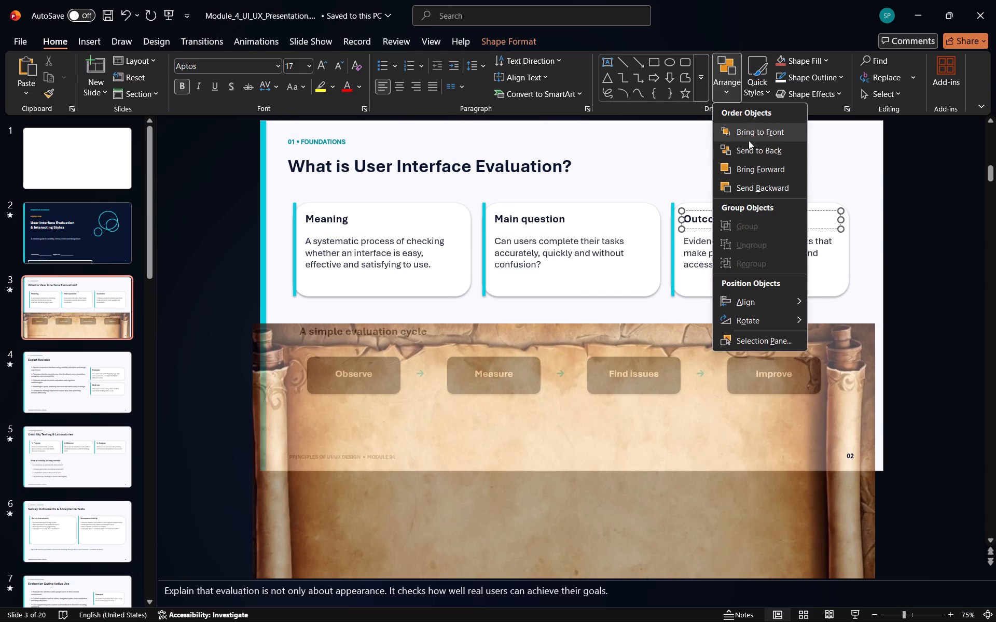
{"action": "left_click_drag", "start_coordinate": [749, 140], "coordinate": [753, 138]}
{"action": "left_click", "coordinate": [753, 138]}
{"action": "left_click", "coordinate": [722, 222]}
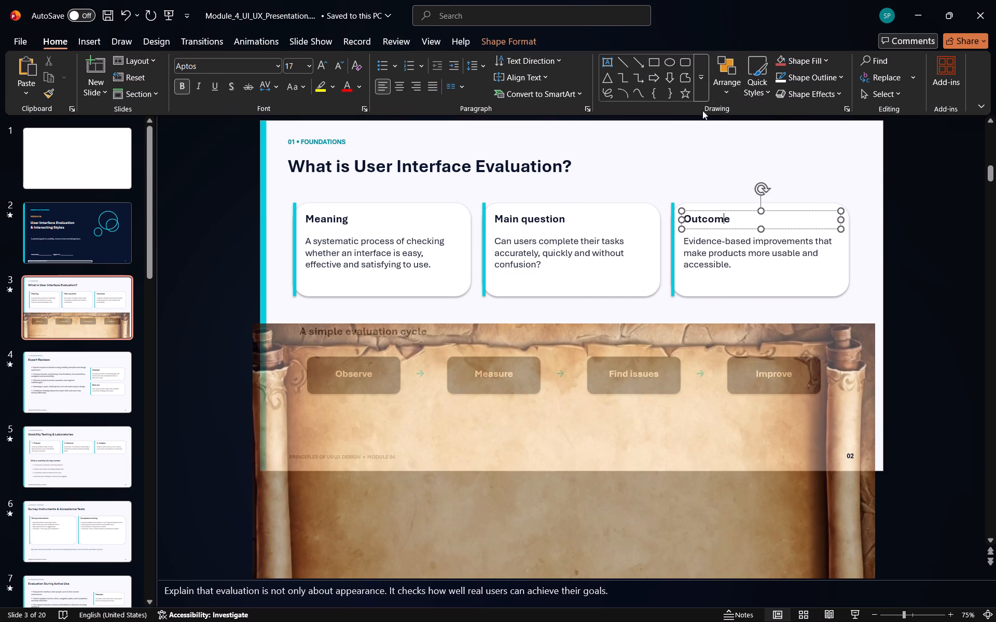
{"action": "left_click_drag", "start_coordinate": [730, 65], "coordinate": [786, 134]}
{"action": "left_click", "coordinate": [786, 134]}
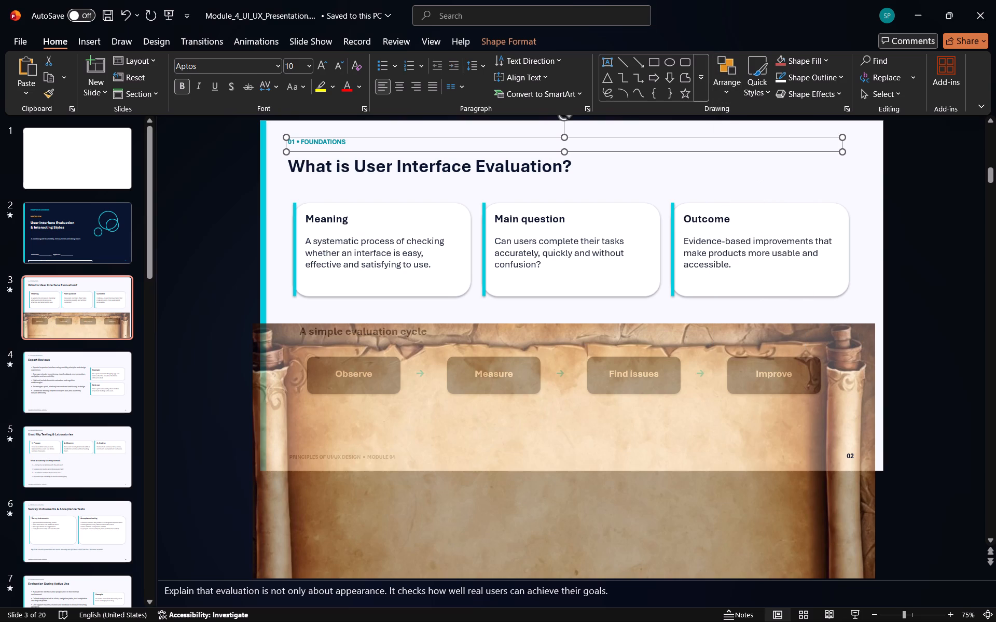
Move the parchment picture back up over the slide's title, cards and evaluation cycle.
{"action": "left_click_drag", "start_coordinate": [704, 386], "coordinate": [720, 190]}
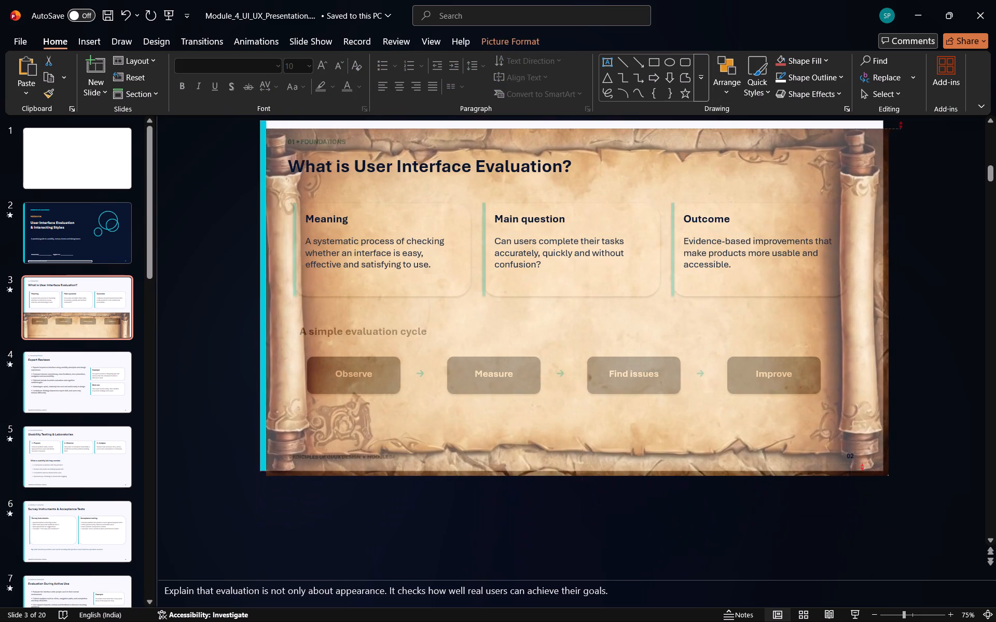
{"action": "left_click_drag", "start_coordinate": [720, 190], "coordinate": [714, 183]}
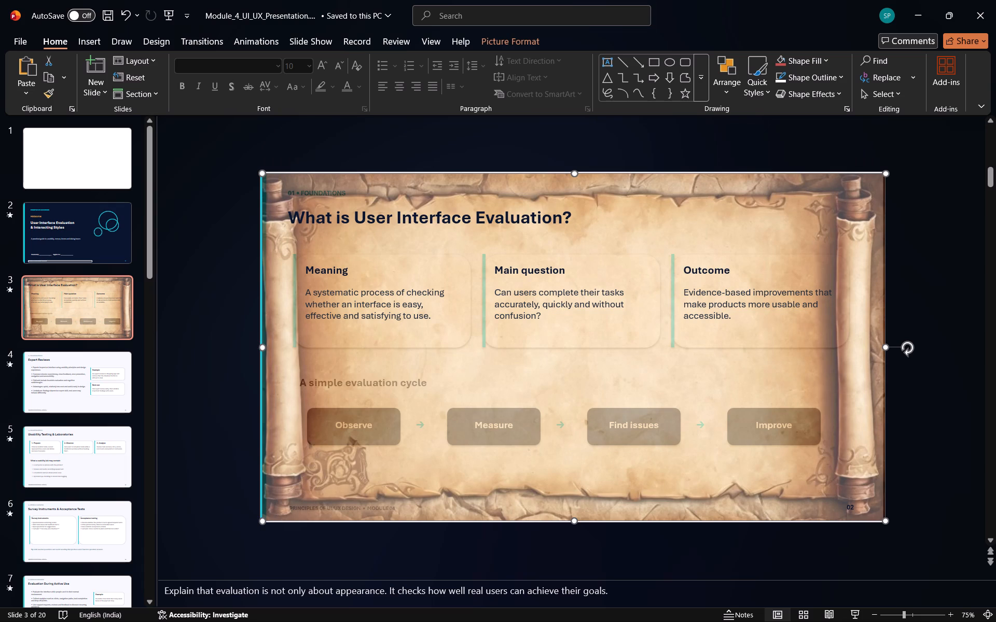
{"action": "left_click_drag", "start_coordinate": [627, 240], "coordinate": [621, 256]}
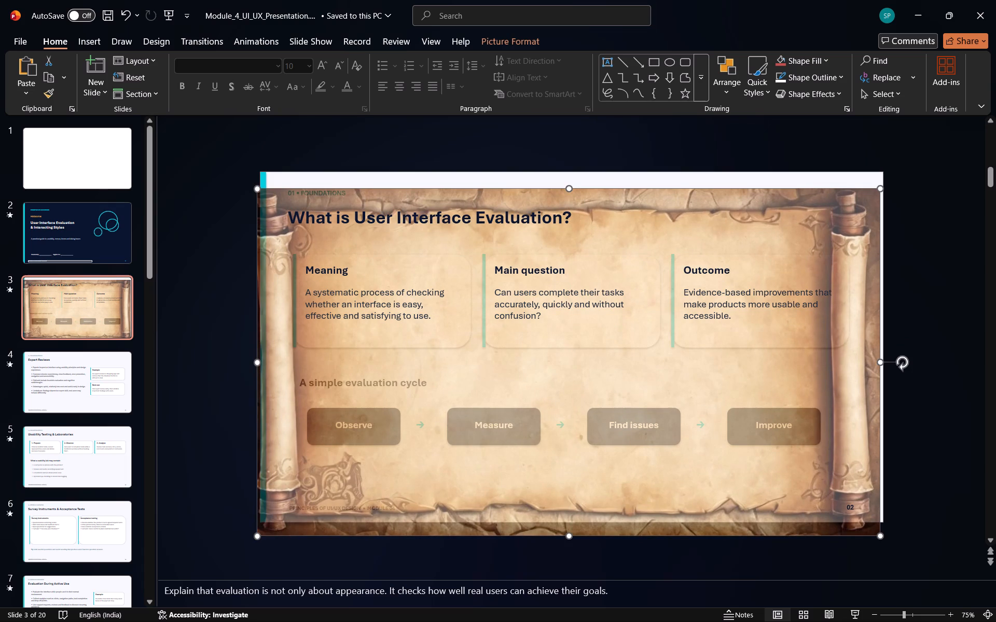
Delete the parchment picture from slide 3.
{"action": "key", "text": "Delete"}
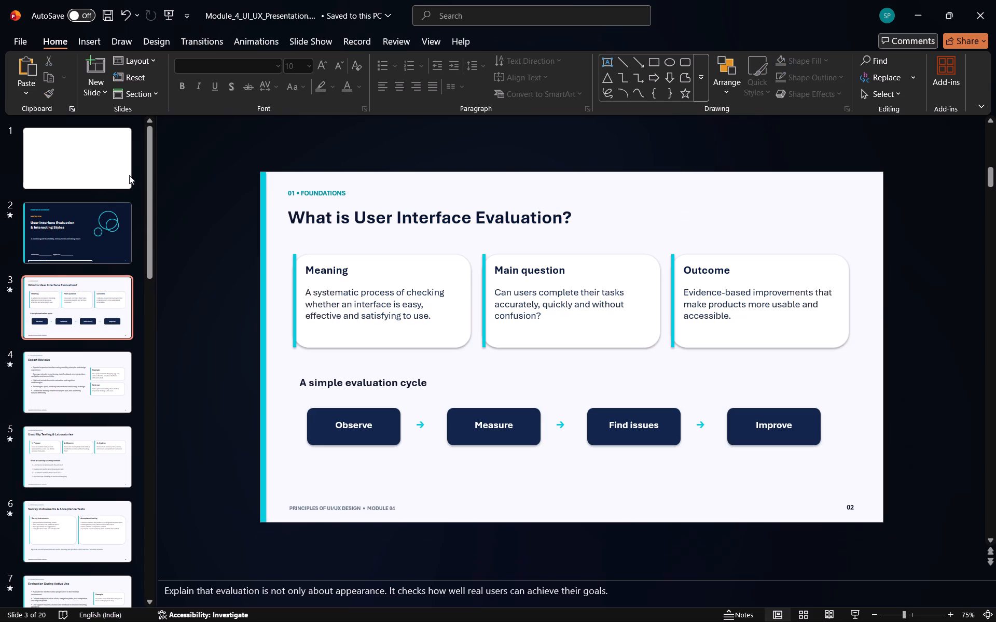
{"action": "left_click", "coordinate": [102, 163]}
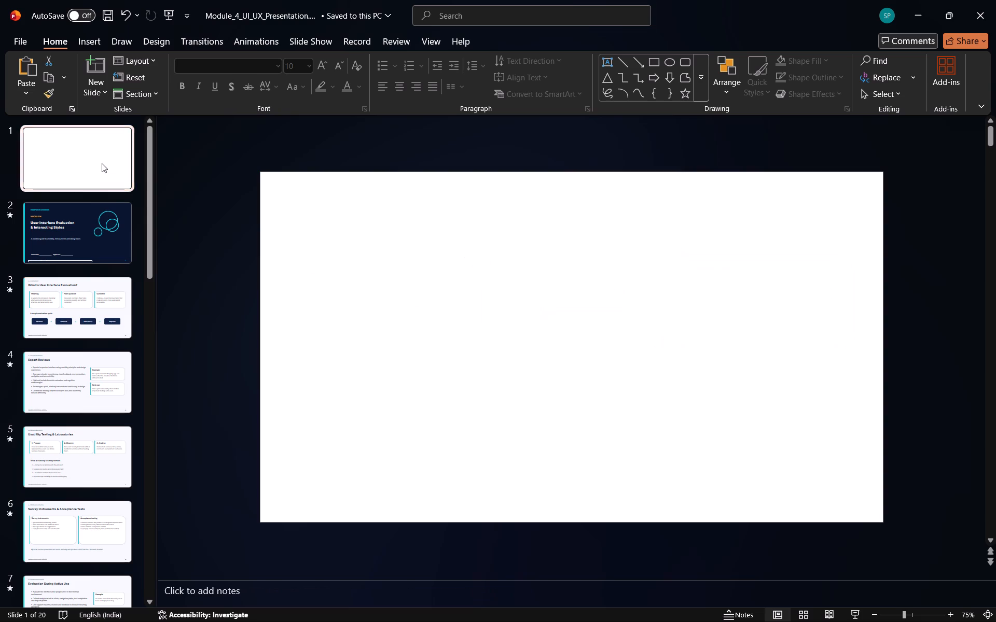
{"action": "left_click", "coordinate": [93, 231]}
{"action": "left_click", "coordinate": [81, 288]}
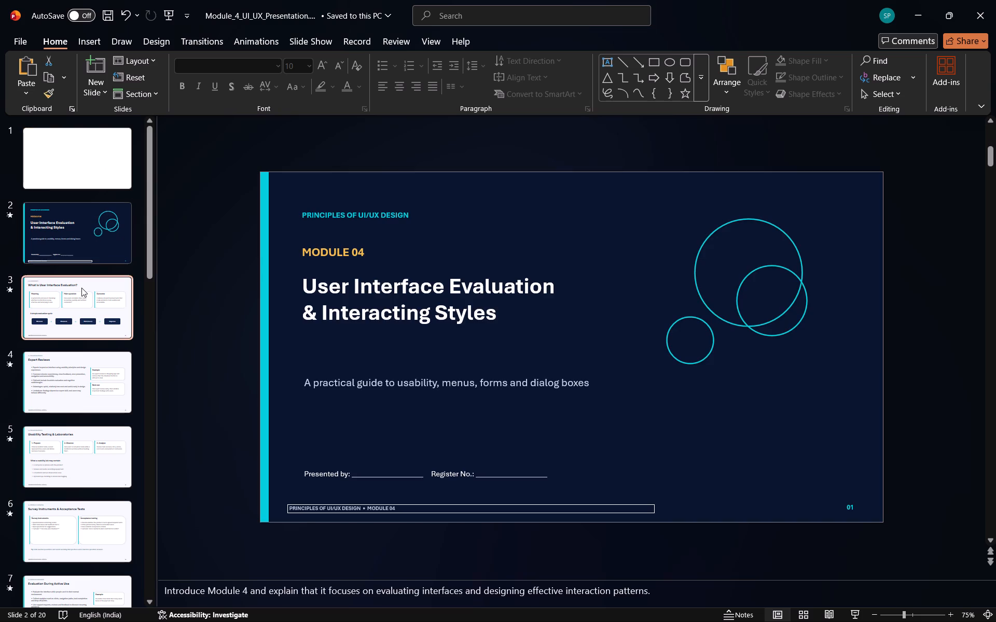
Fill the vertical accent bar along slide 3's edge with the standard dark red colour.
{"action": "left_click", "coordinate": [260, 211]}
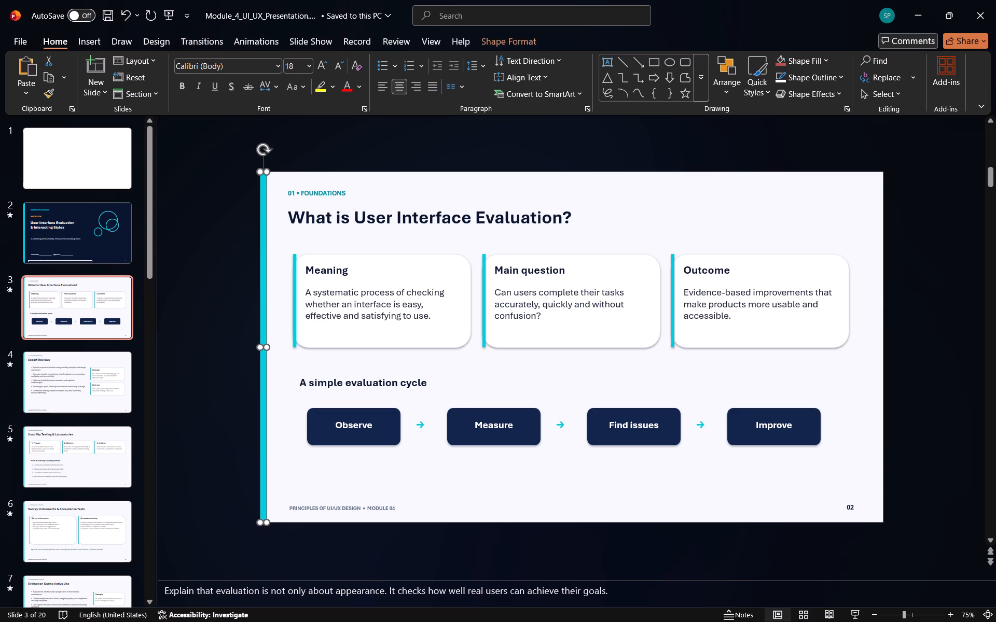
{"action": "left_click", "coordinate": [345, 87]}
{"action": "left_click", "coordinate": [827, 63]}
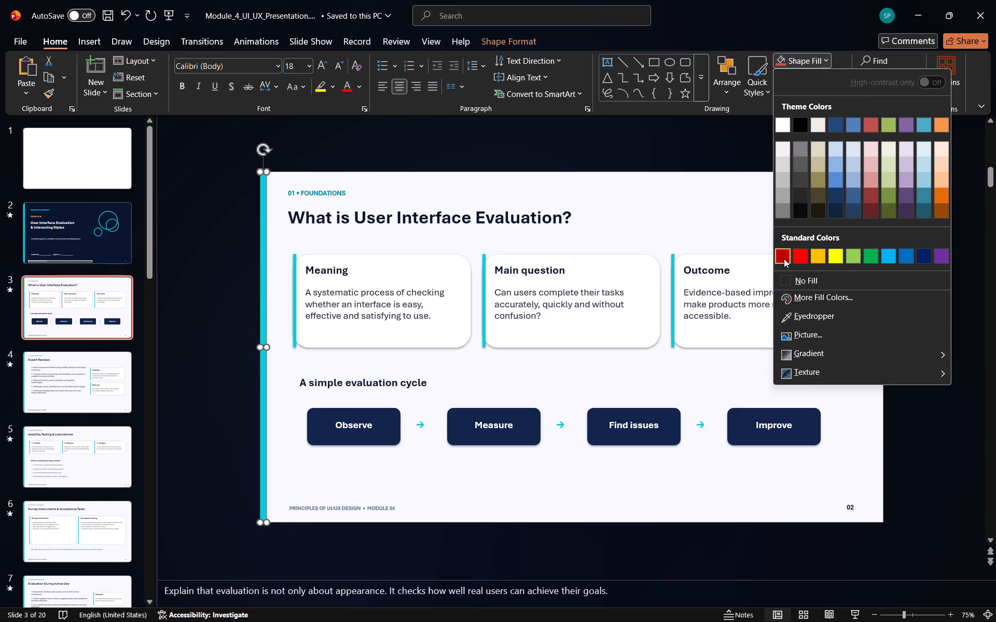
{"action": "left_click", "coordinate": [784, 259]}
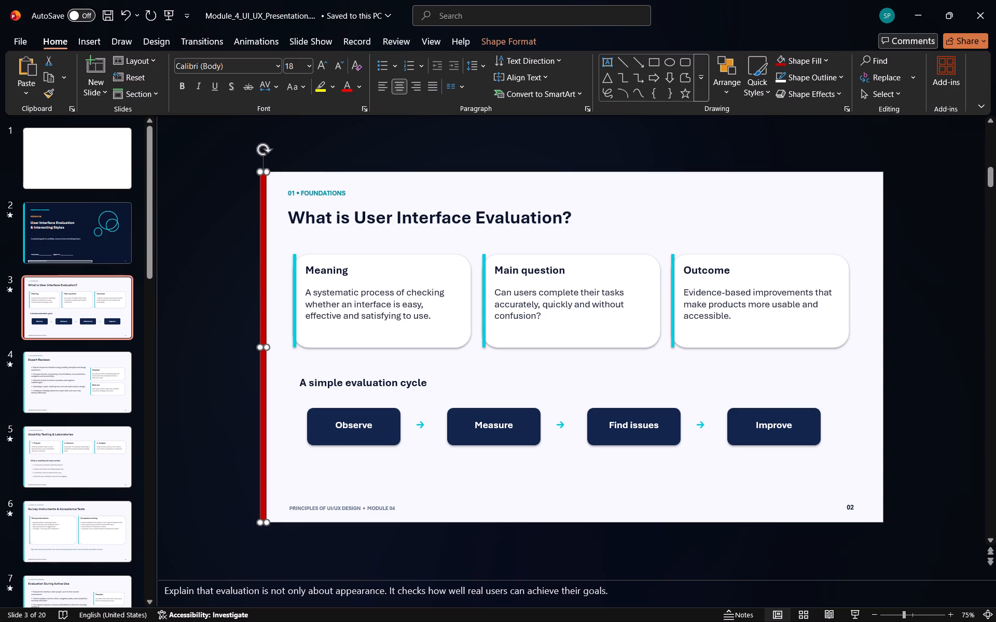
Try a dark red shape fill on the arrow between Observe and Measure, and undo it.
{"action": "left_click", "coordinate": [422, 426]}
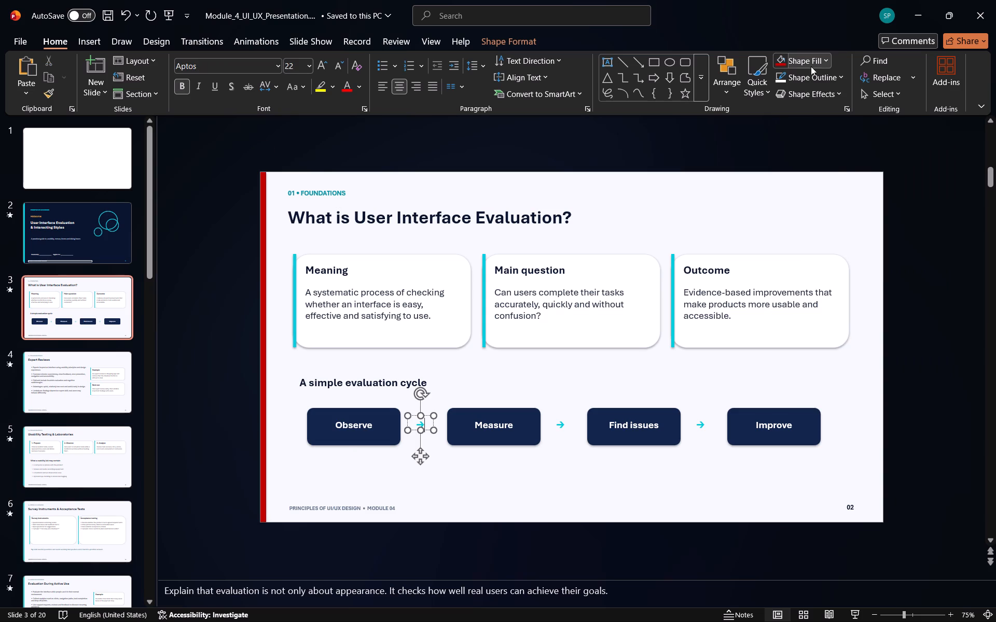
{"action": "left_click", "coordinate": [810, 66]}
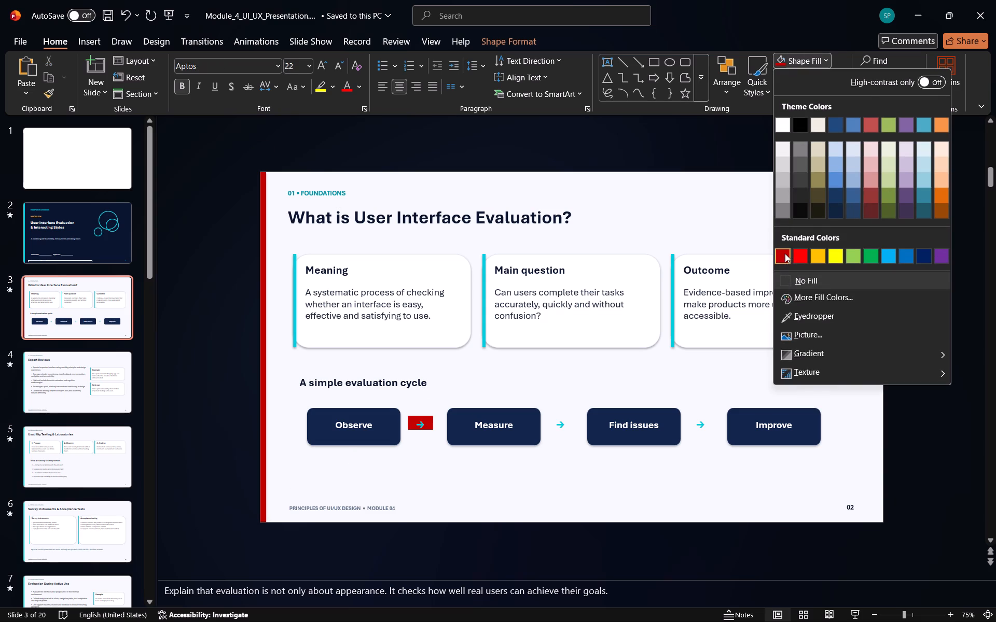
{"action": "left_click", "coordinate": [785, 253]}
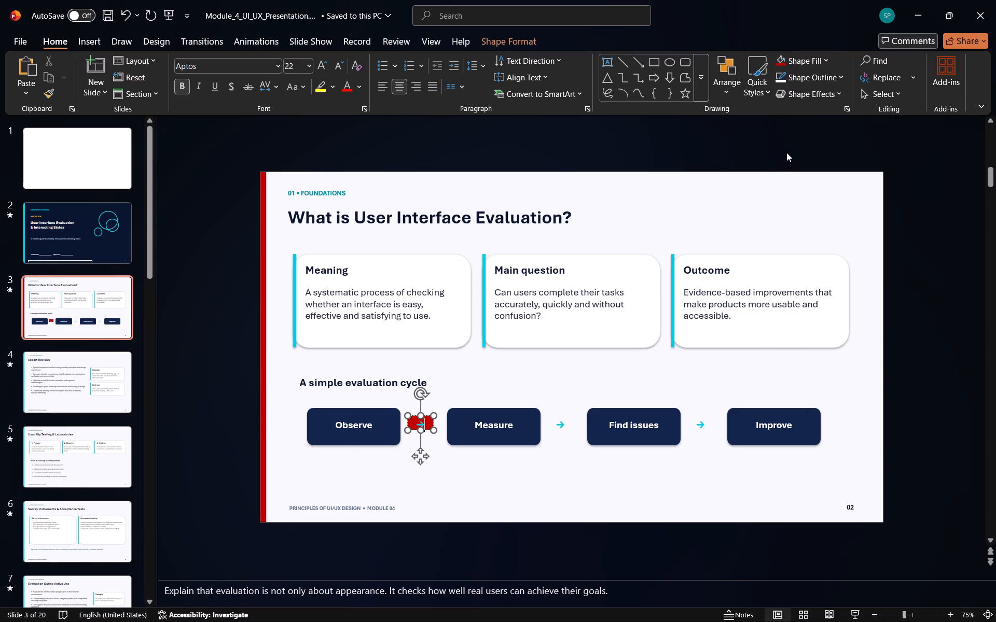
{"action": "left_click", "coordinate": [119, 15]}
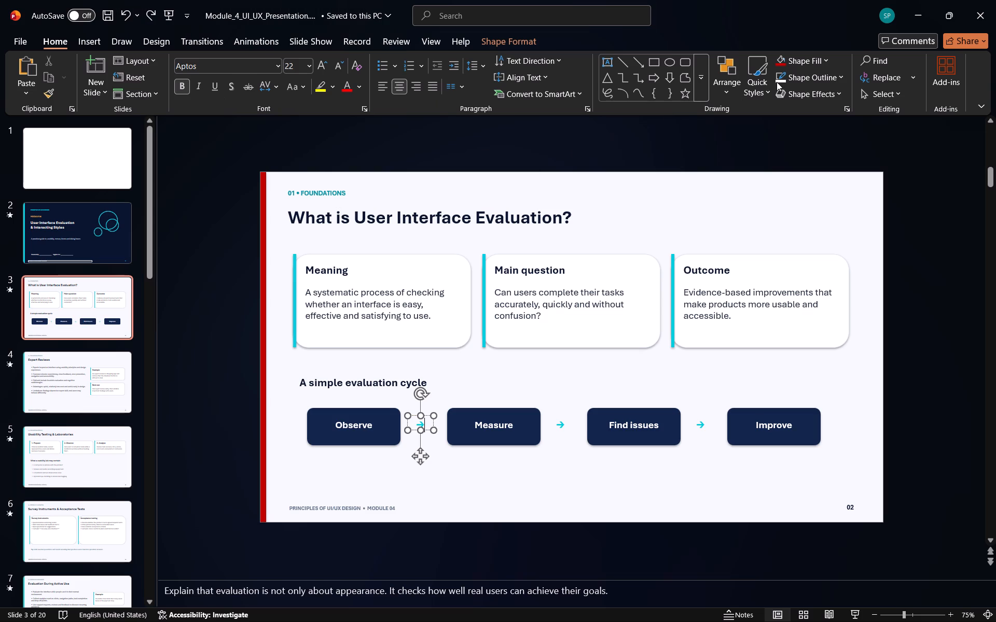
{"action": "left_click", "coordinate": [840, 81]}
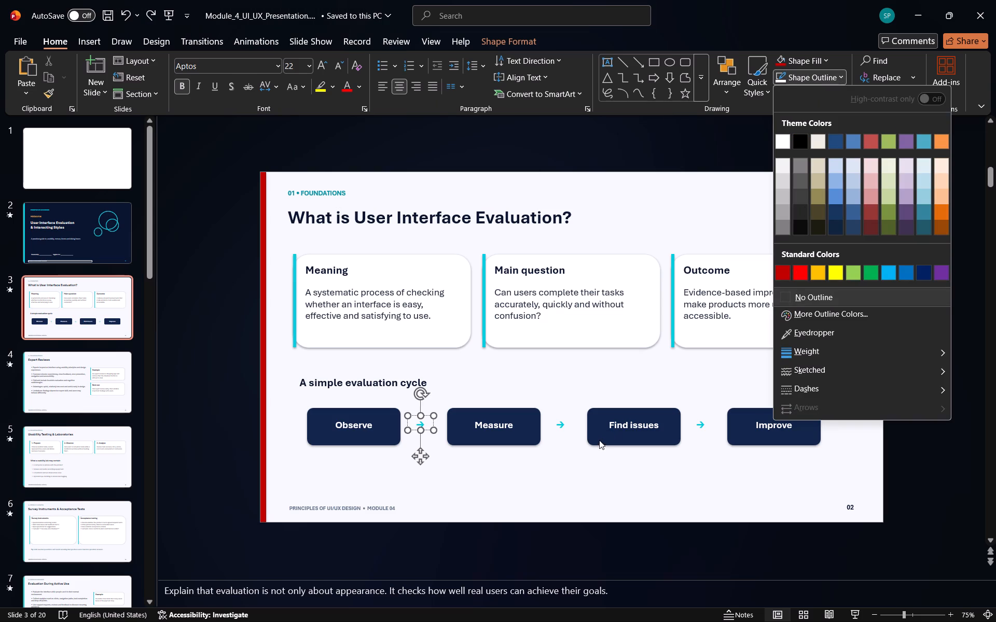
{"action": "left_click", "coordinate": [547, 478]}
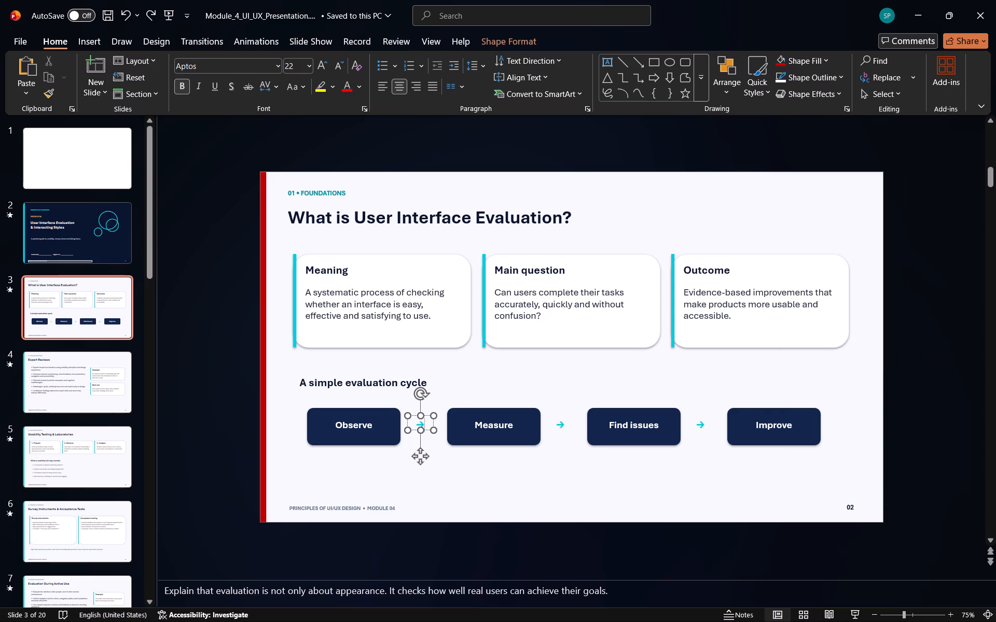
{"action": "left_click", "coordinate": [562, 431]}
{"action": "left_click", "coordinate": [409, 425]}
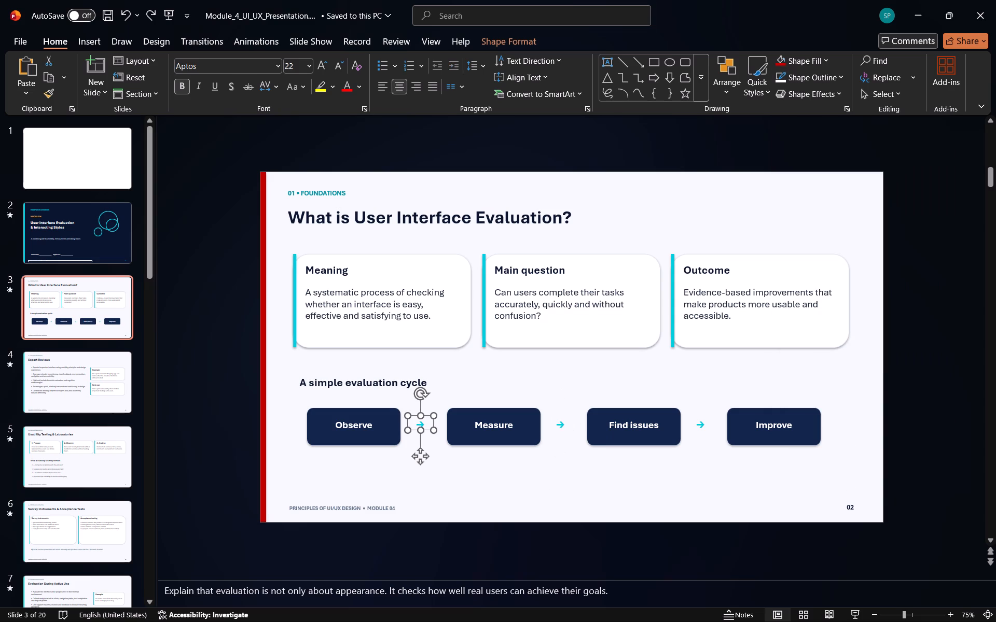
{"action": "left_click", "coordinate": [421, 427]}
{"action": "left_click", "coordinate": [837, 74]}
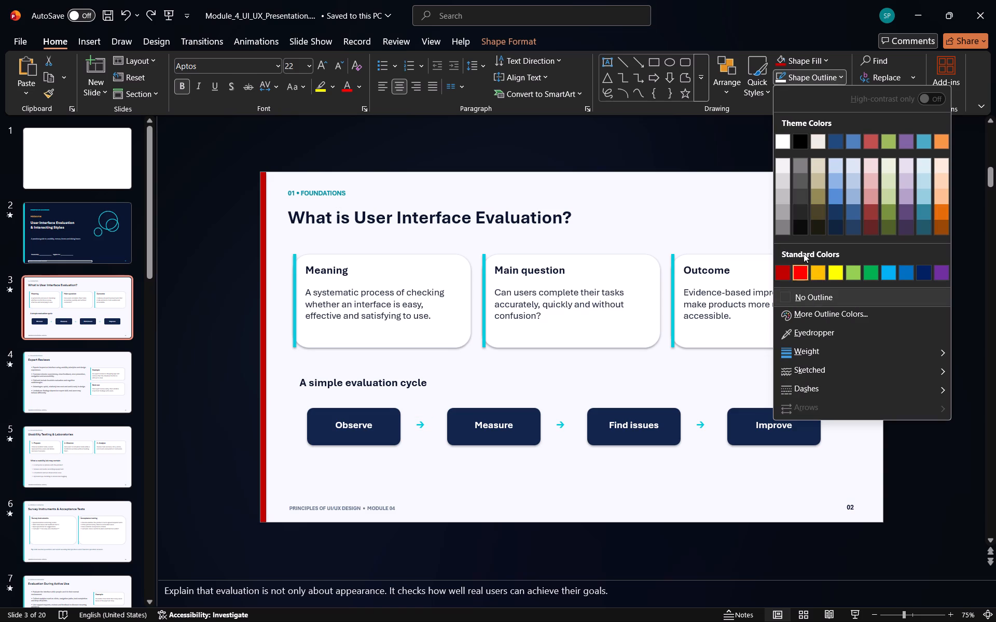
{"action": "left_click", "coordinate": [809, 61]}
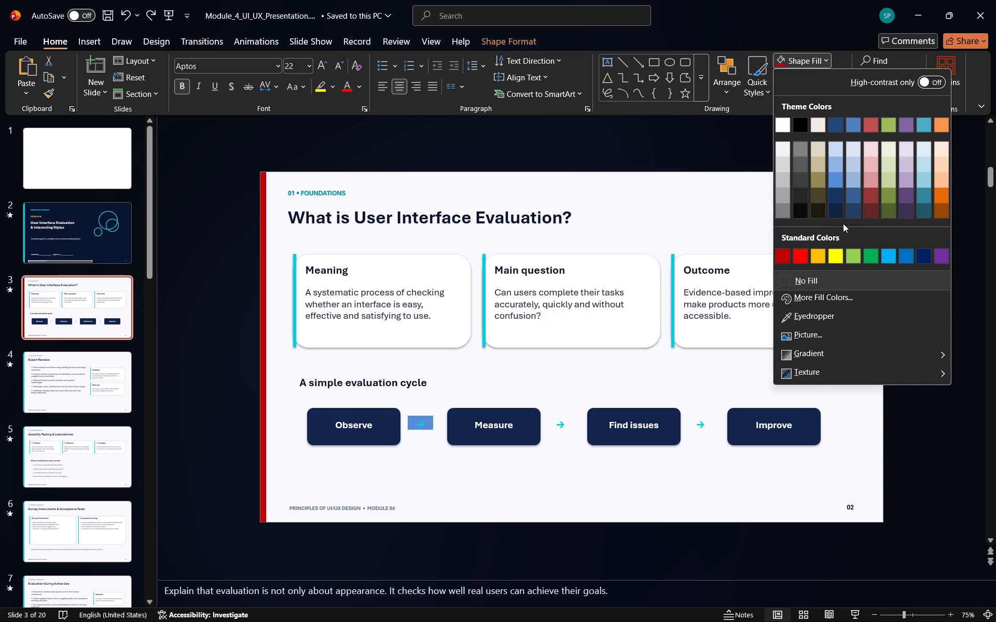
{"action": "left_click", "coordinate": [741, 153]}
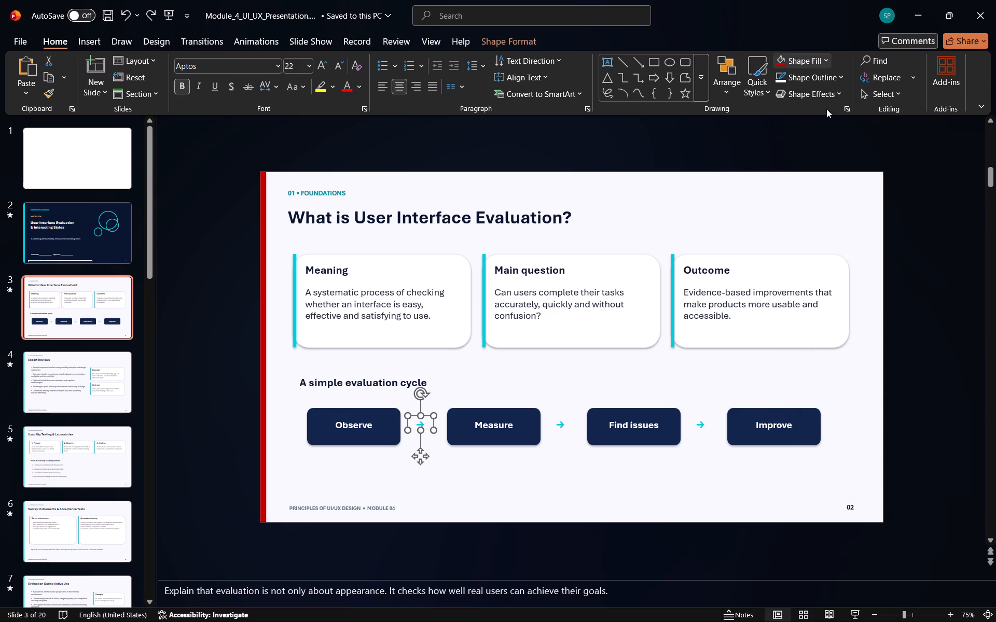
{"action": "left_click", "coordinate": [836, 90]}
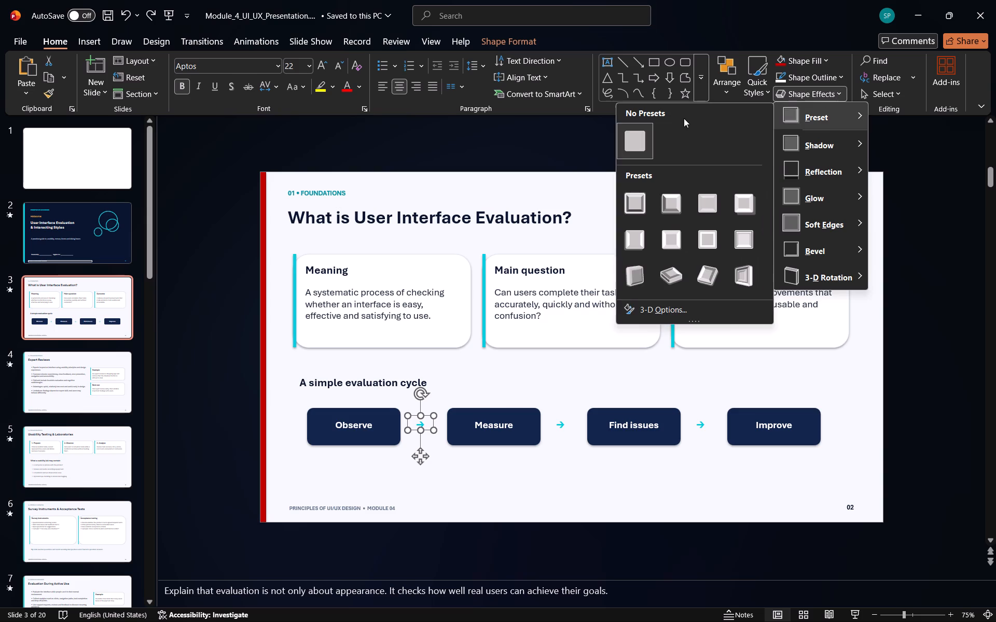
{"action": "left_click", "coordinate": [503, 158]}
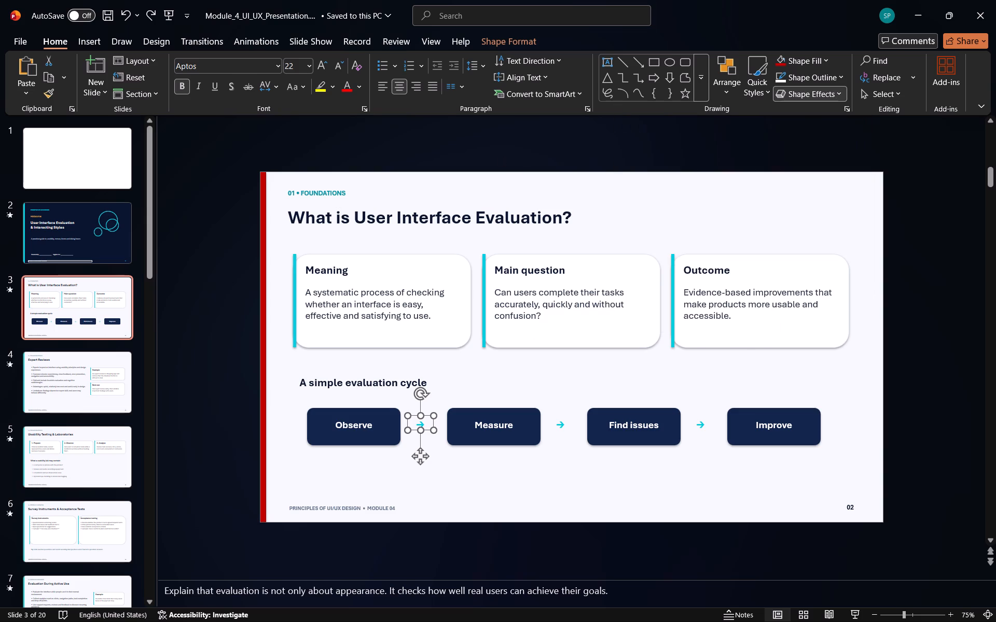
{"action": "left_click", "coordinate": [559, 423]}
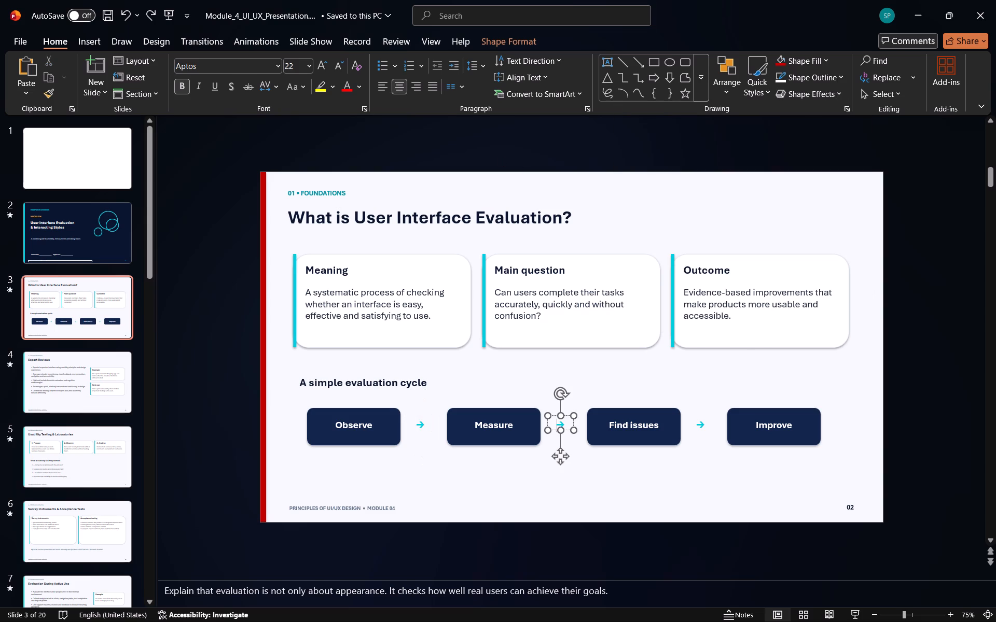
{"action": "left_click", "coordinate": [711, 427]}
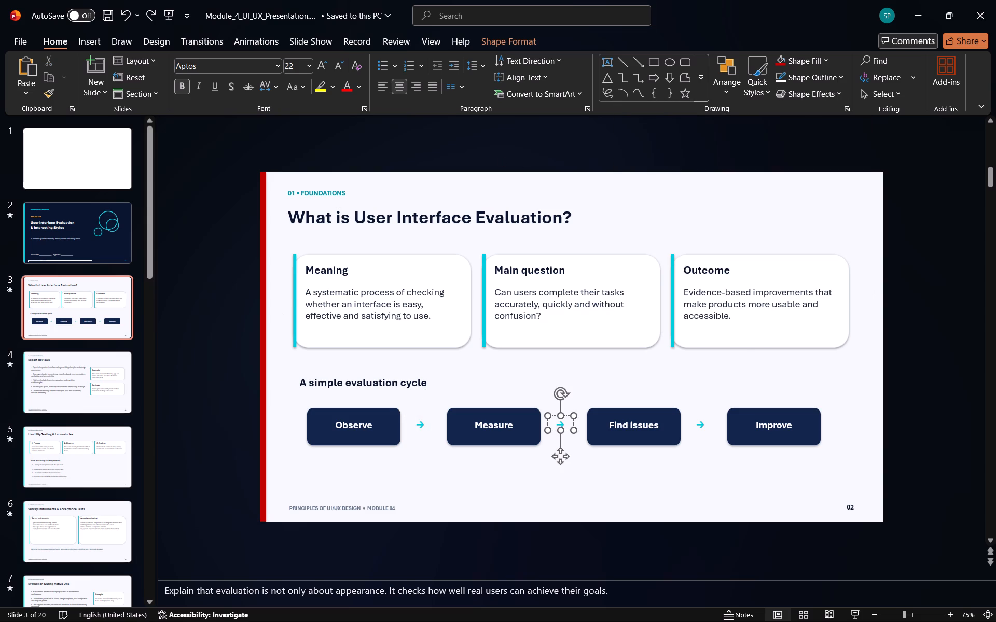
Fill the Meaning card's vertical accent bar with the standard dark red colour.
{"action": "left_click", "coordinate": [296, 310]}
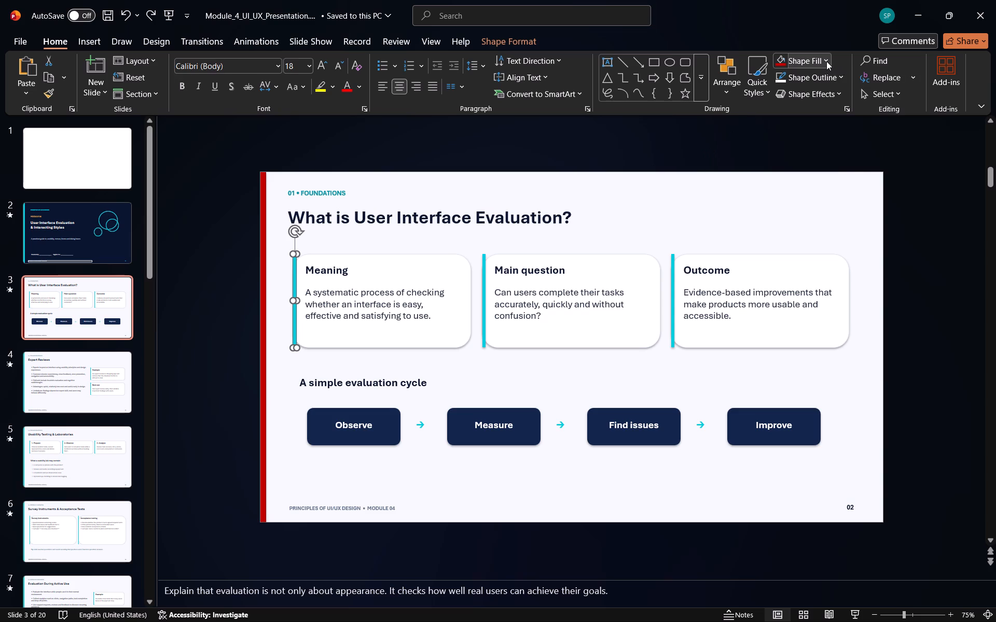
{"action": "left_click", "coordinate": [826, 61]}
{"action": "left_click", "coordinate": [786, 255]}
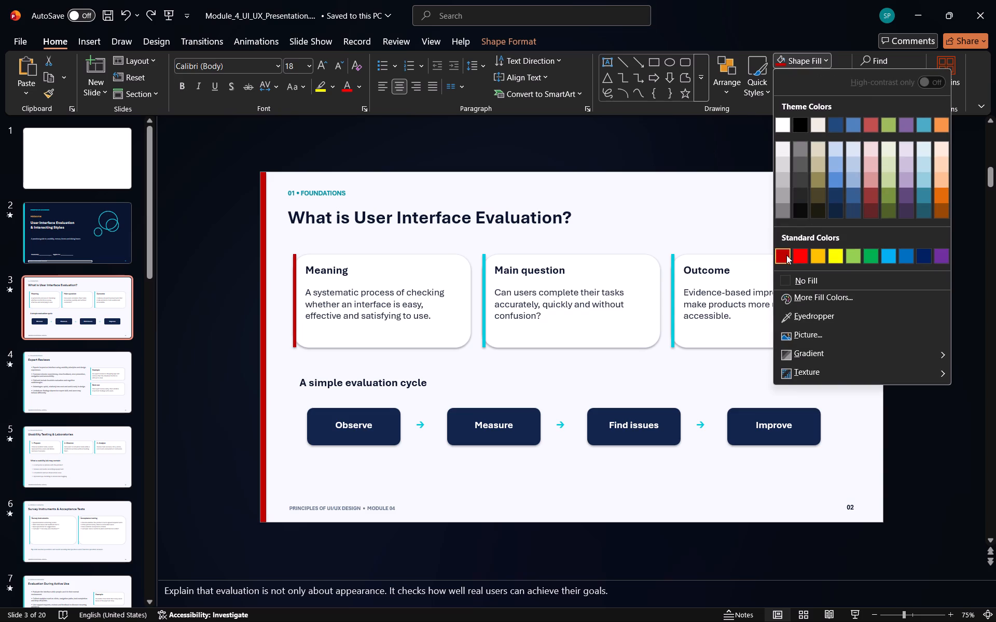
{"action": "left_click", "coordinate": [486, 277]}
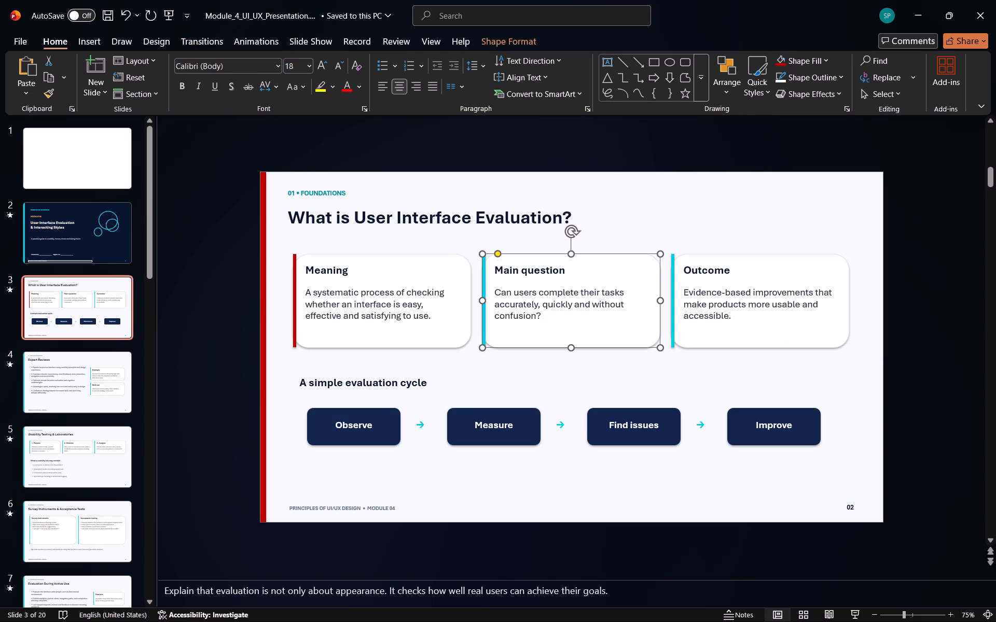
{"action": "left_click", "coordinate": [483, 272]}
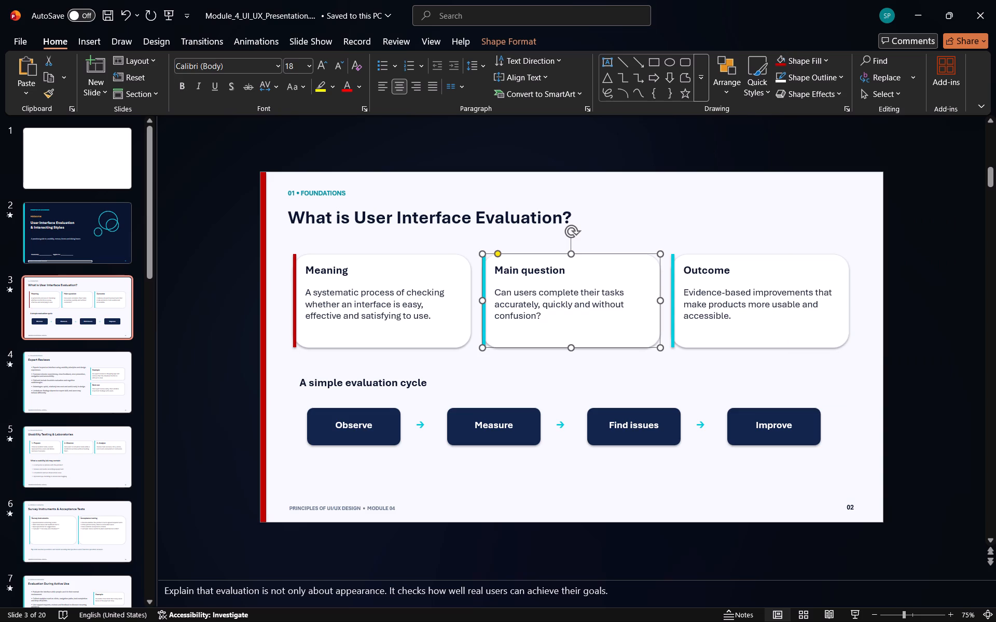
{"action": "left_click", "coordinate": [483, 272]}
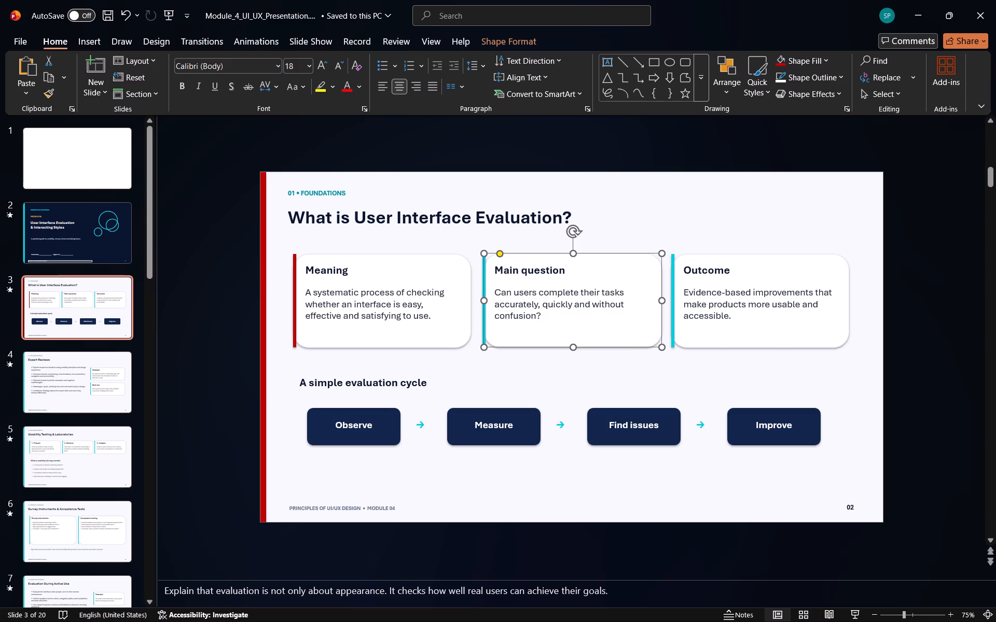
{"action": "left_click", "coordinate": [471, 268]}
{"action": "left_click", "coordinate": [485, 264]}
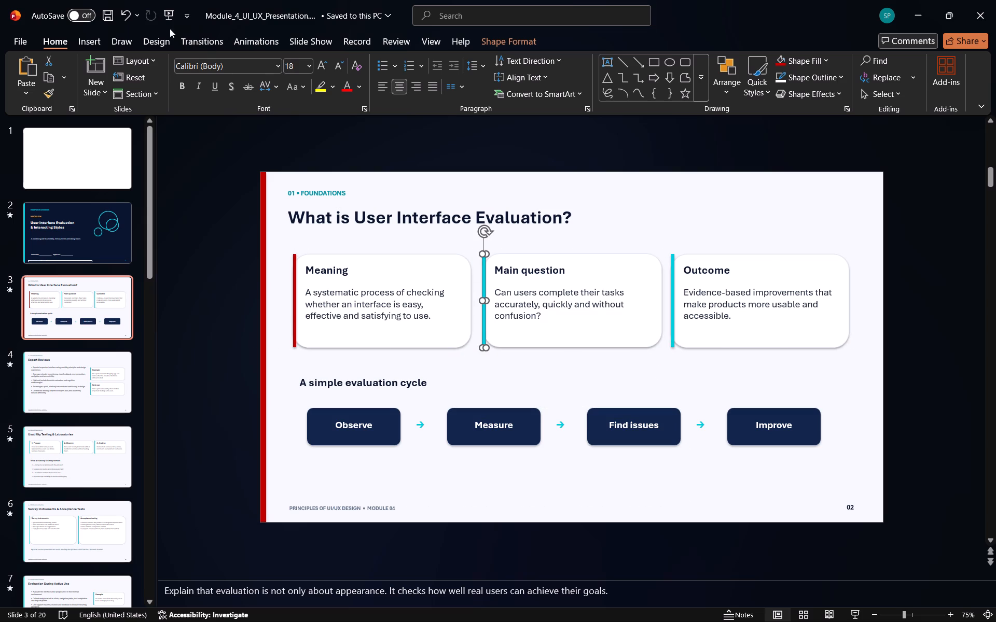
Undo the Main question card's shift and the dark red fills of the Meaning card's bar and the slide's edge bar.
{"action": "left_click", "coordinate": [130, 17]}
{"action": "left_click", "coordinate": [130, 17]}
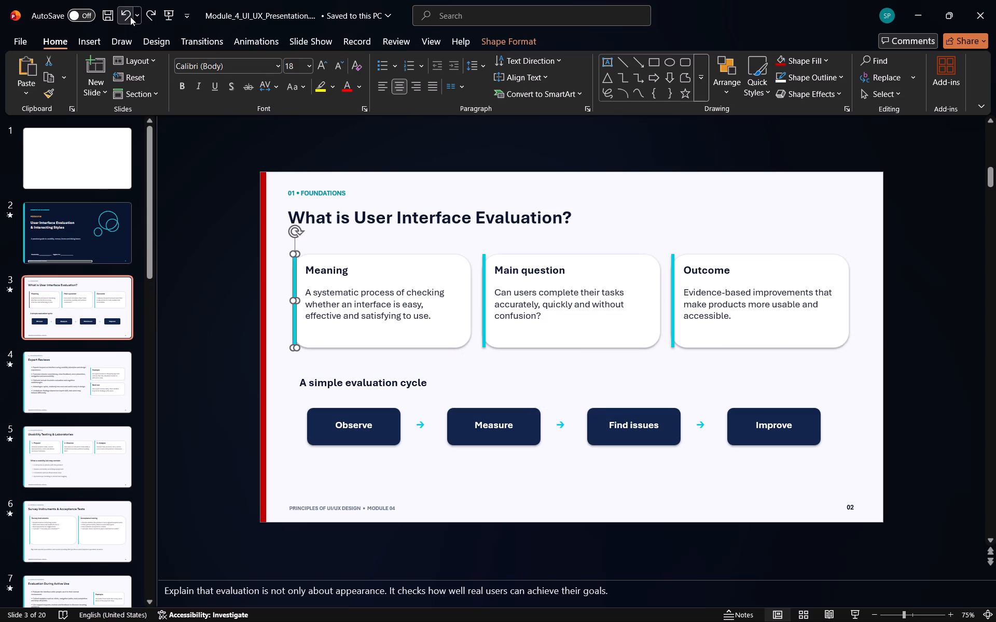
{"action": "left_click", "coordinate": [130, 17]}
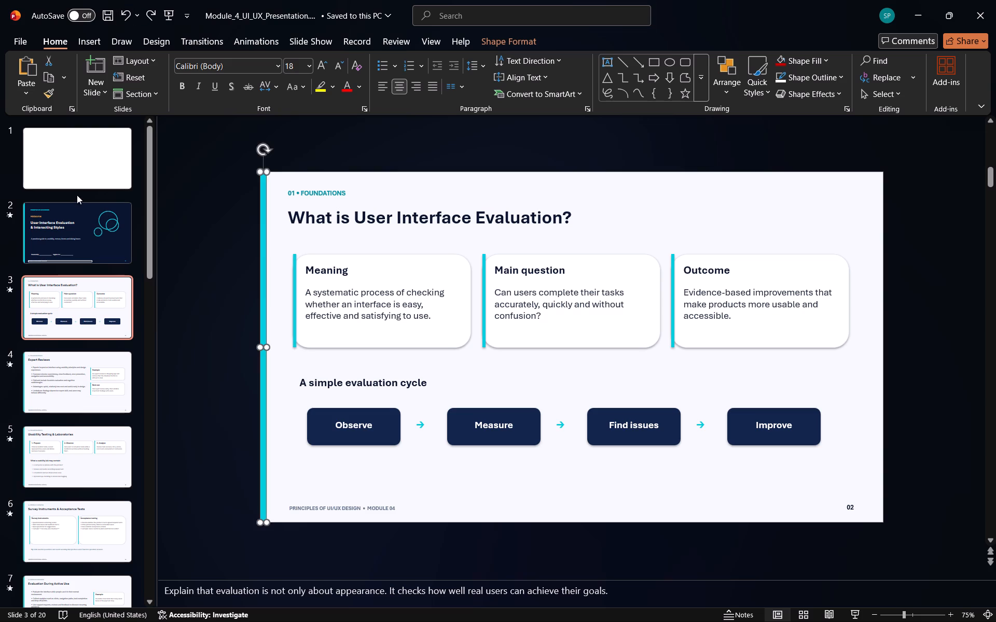
Go to the blank slide 1 and minimize the presentation window.
{"action": "left_click", "coordinate": [95, 163]}
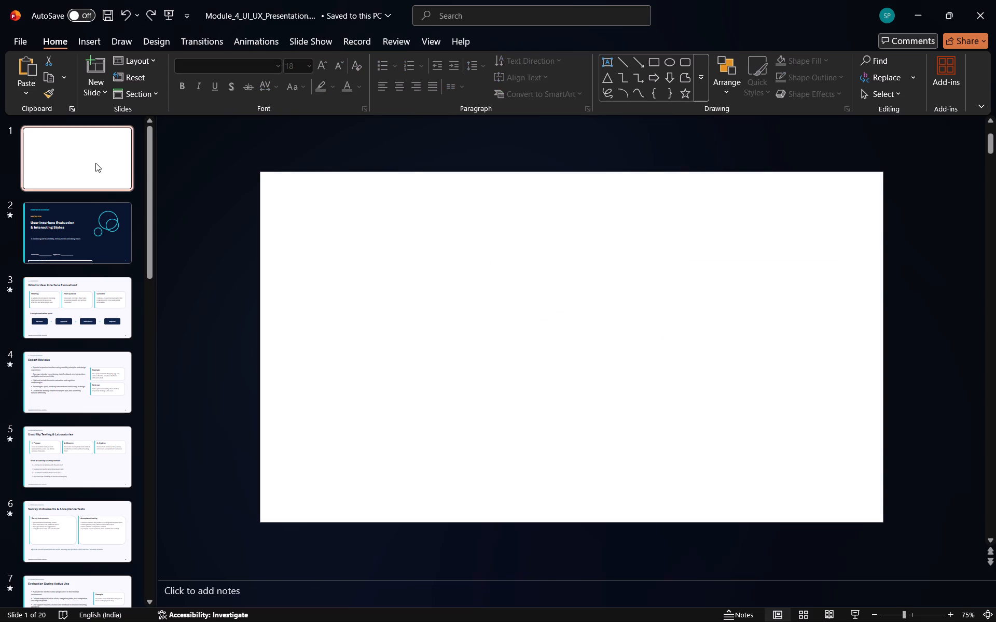
{"action": "left_click", "coordinate": [919, 9]}
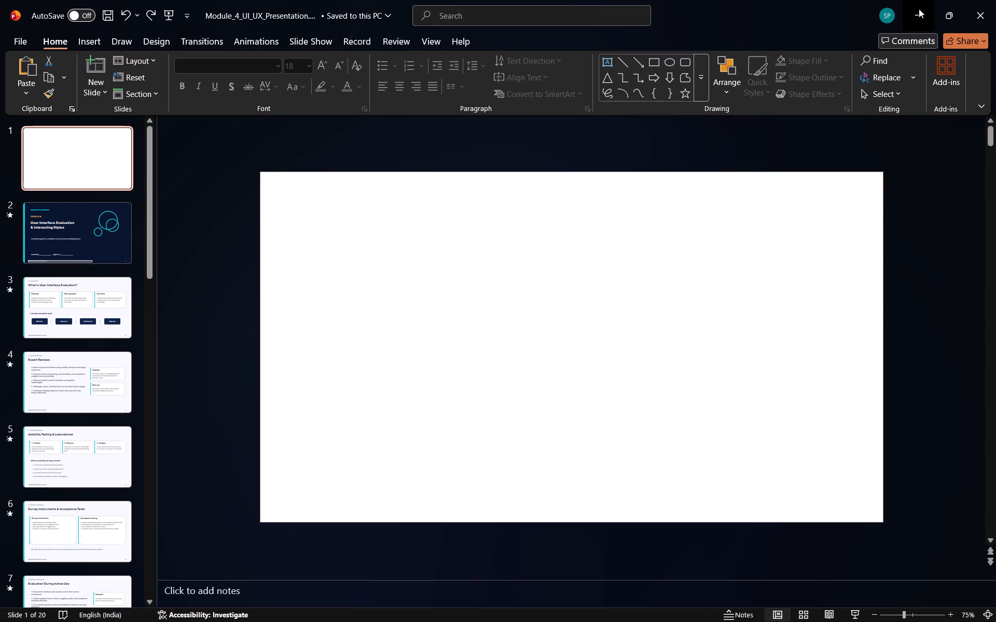
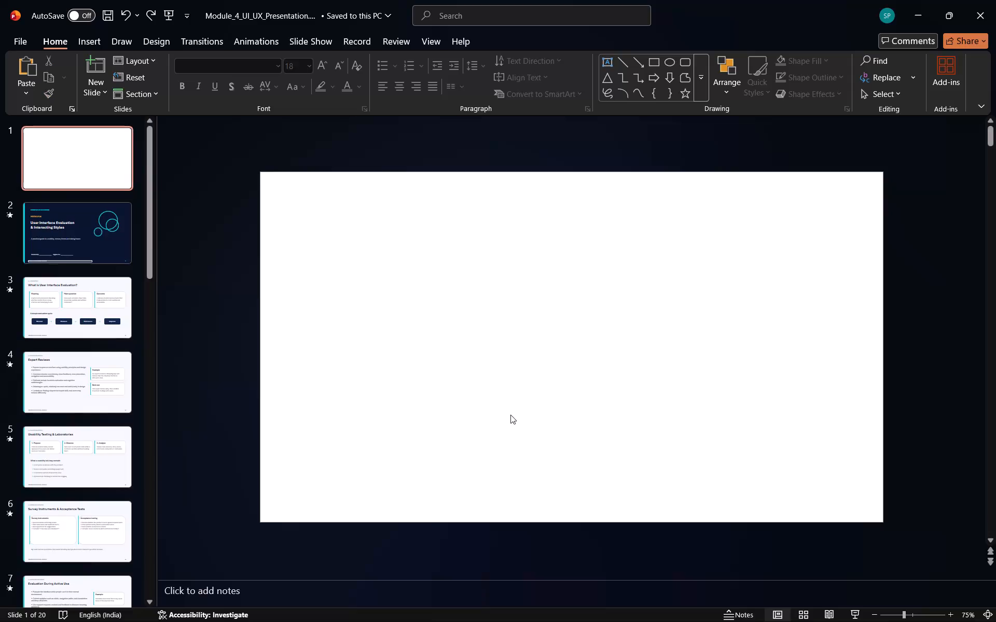
Paste the flaming parchment scroll picture onto blank slide 1 and rotate it 90 degrees to landscape orientation.
{"action": "key", "text": "ctrl+v"}
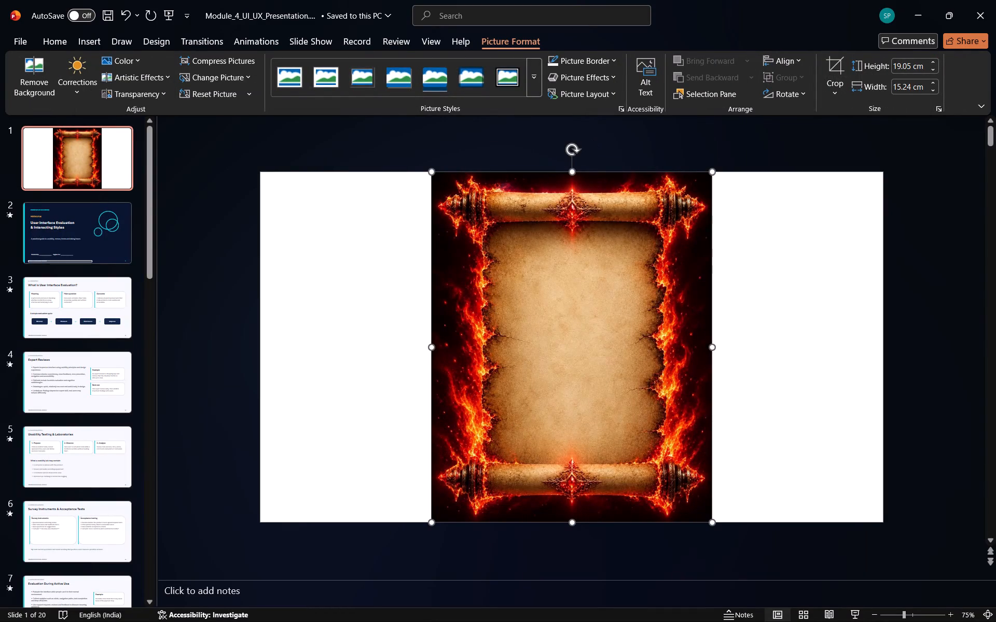
{"action": "left_click_drag", "start_coordinate": [574, 150], "coordinate": [608, 161]}
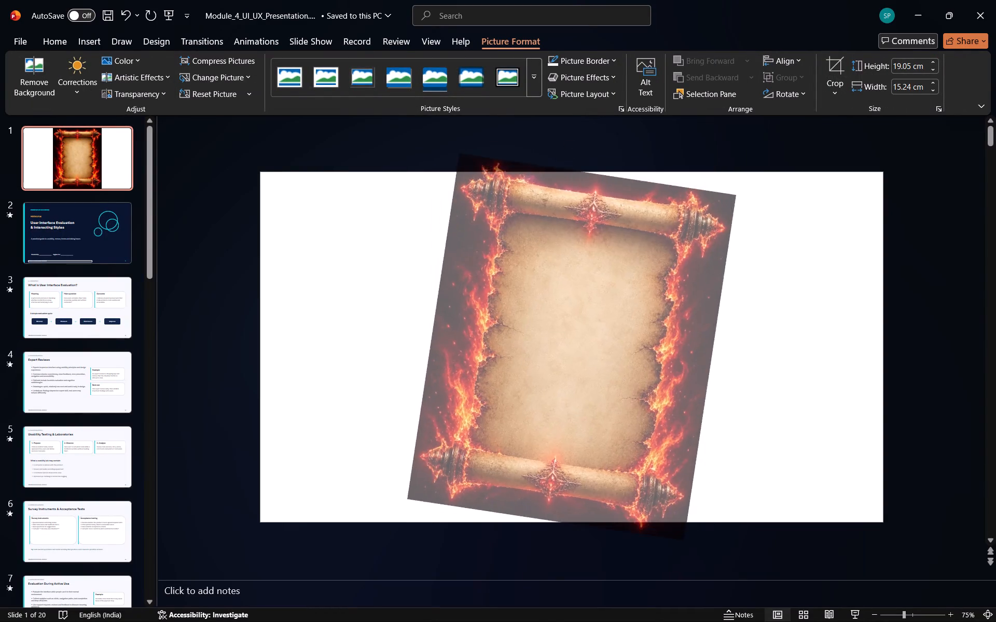
{"action": "left_click_drag", "start_coordinate": [608, 161], "coordinate": [717, 345]}
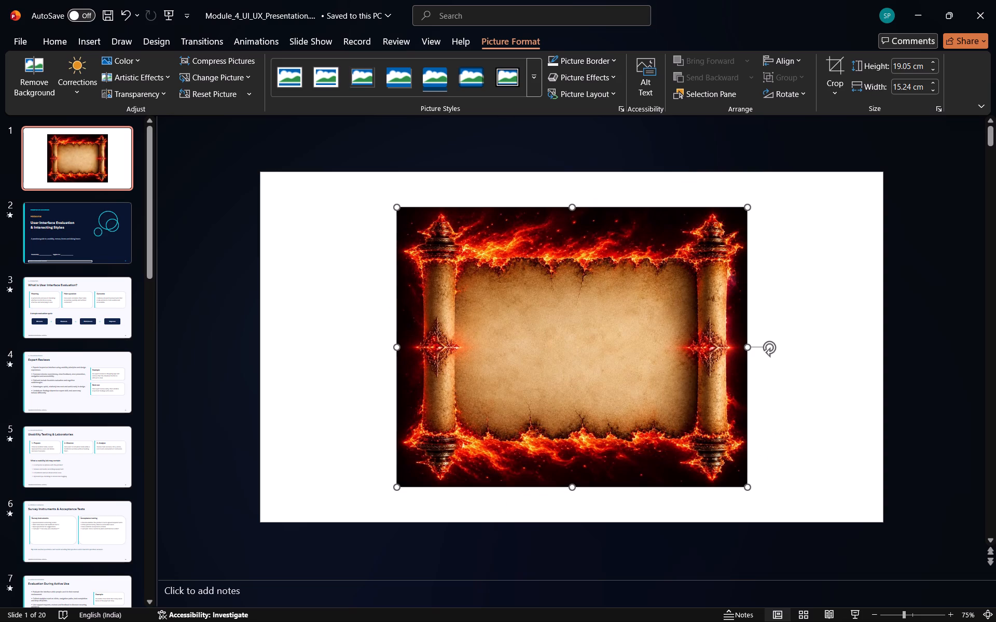
Stretch the rotated parchment picture to cover all of slide 1, 33.87 cm by 19.05 cm.
{"action": "left_click_drag", "start_coordinate": [397, 349], "coordinate": [281, 362]}
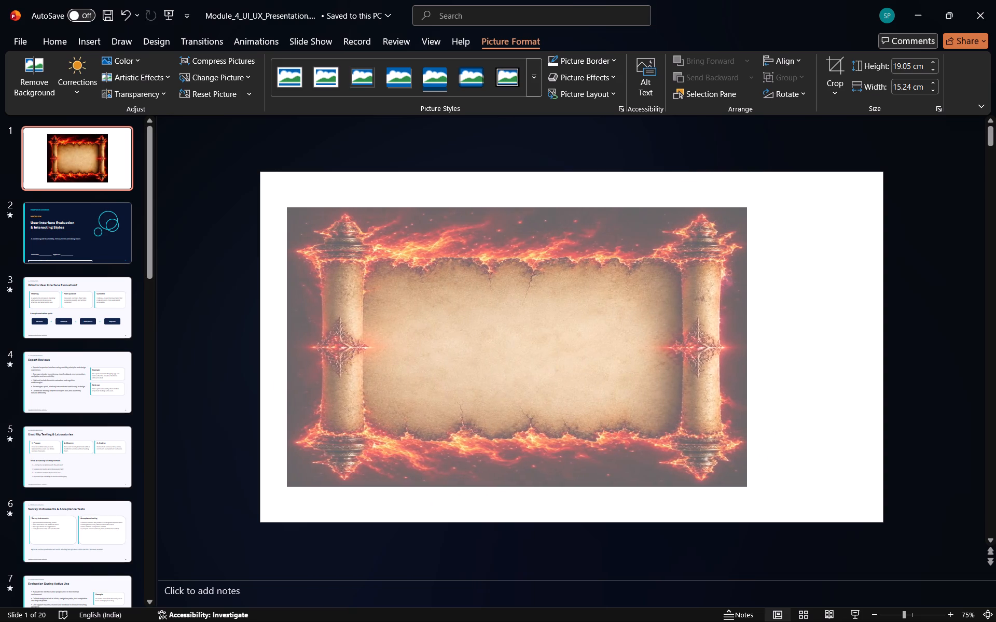
{"action": "left_click_drag", "start_coordinate": [281, 362], "coordinate": [261, 359]}
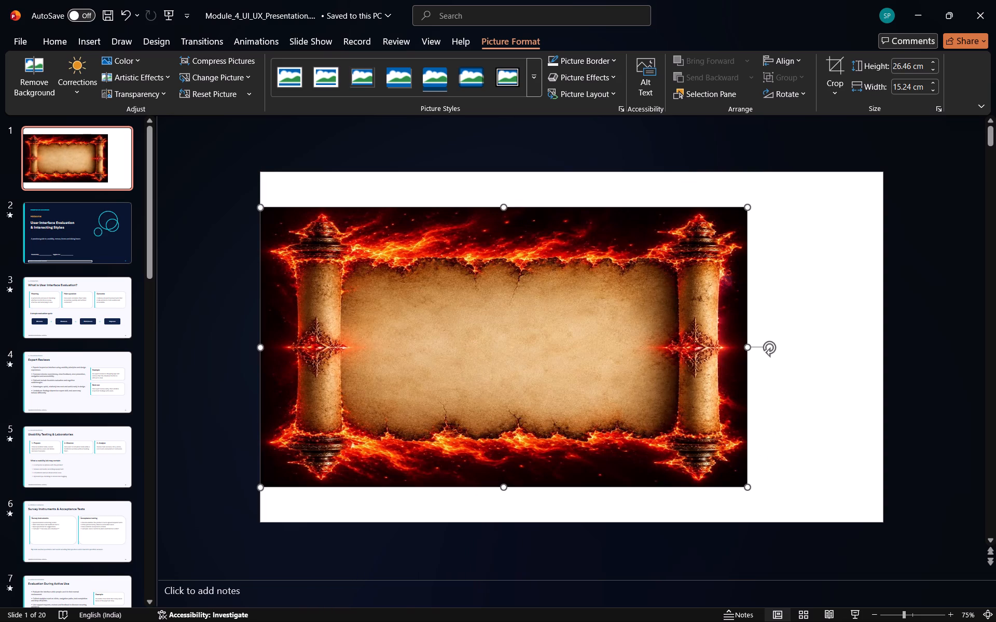
{"action": "left_click_drag", "start_coordinate": [505, 207], "coordinate": [508, 170]}
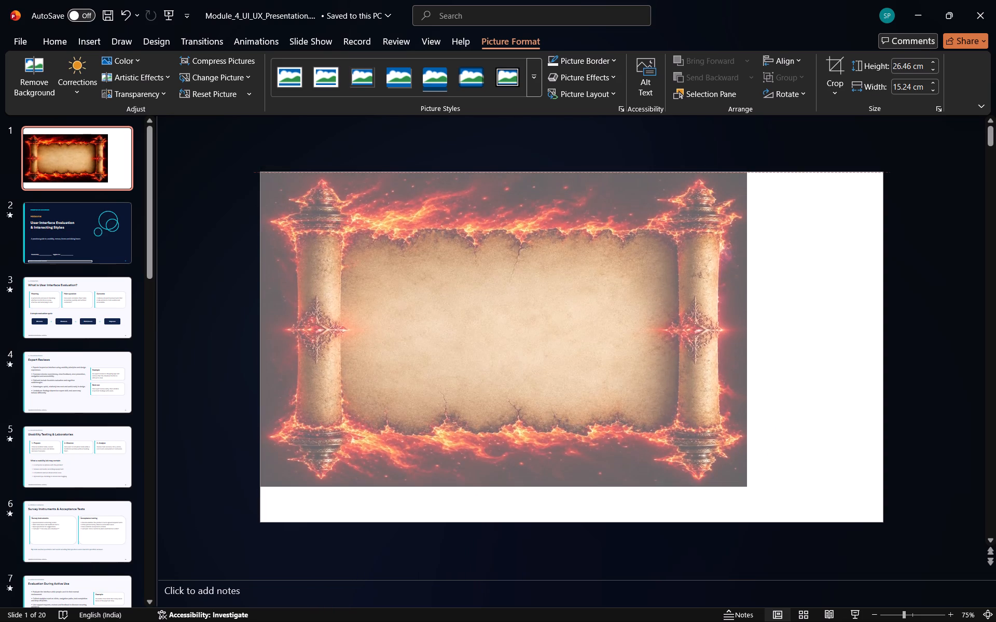
{"action": "left_click_drag", "start_coordinate": [508, 170], "coordinate": [508, 173]}
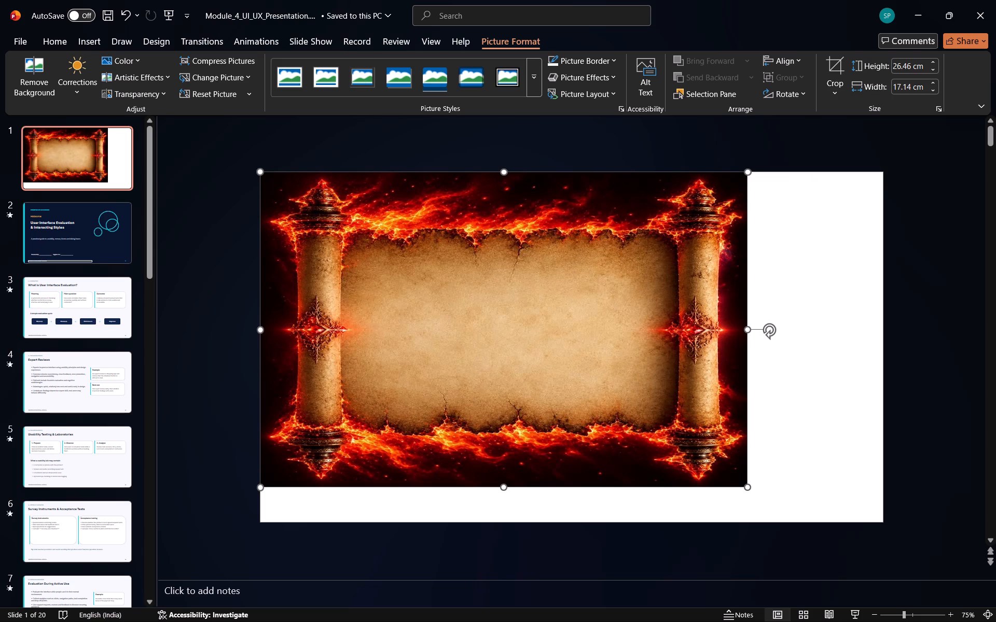
{"action": "left_click_drag", "start_coordinate": [749, 329], "coordinate": [853, 337]}
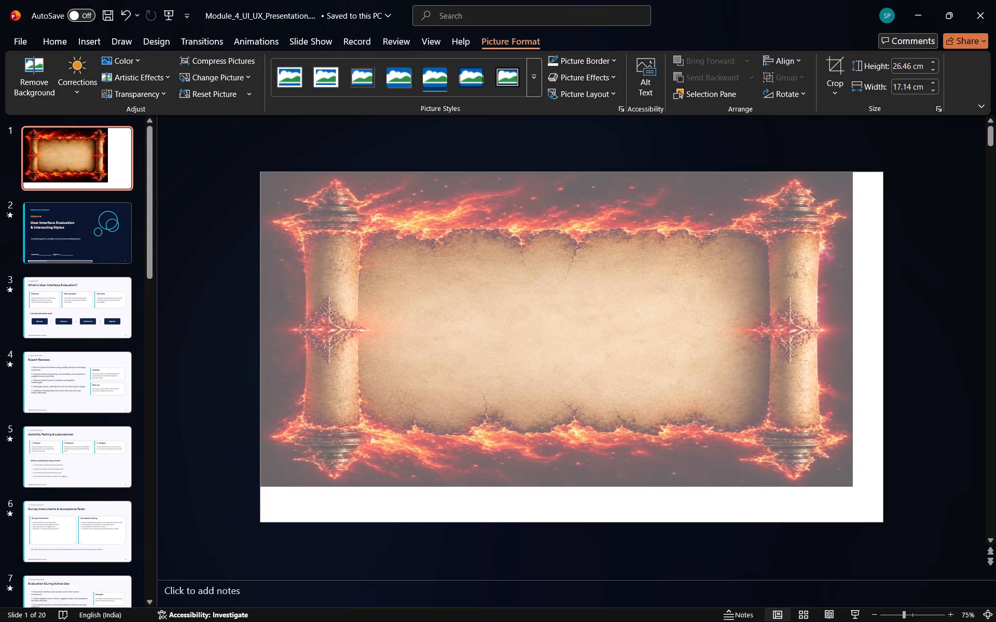
{"action": "left_click_drag", "start_coordinate": [853, 337], "coordinate": [882, 338]}
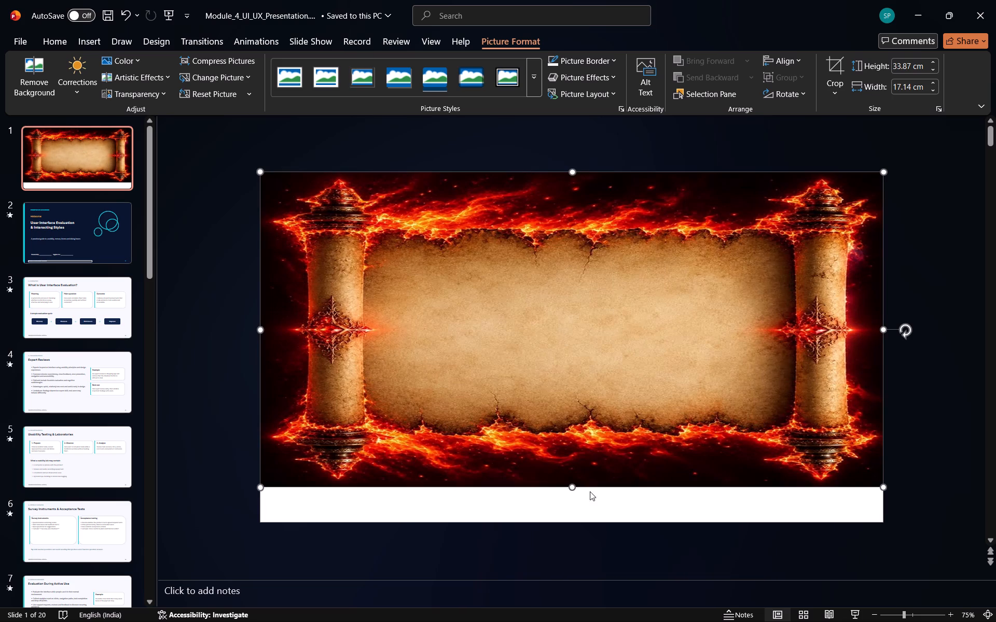
{"action": "left_click_drag", "start_coordinate": [574, 488], "coordinate": [573, 525]}
{"action": "left_click", "coordinate": [528, 409]}
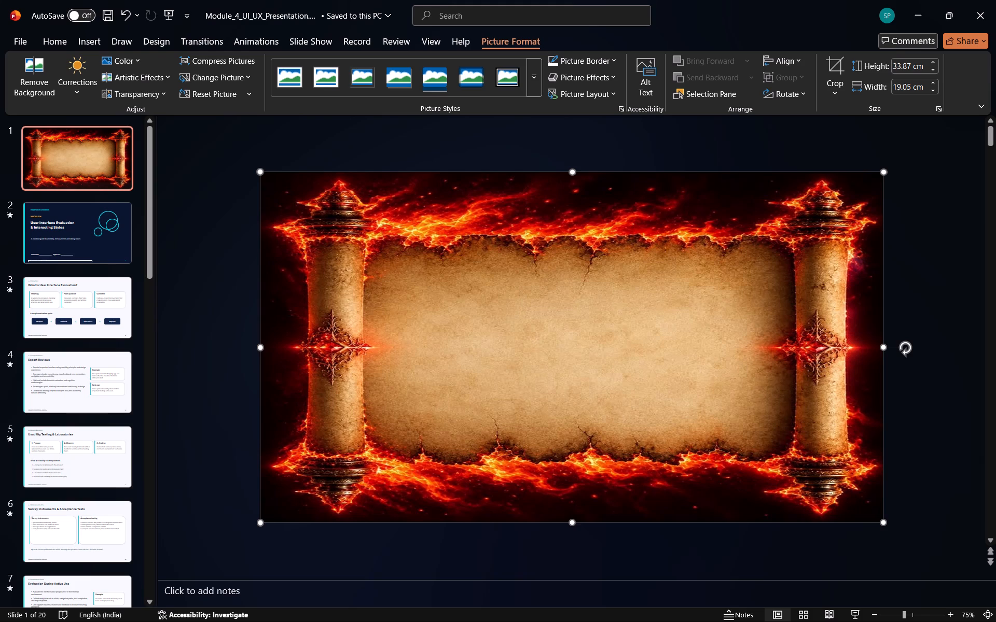
Copy "PRINCIPLES OF UI/UX DESIGN" from slide 2 into a new text box near the upper edge of slide 1's parchment.
{"action": "left_click", "coordinate": [63, 248]}
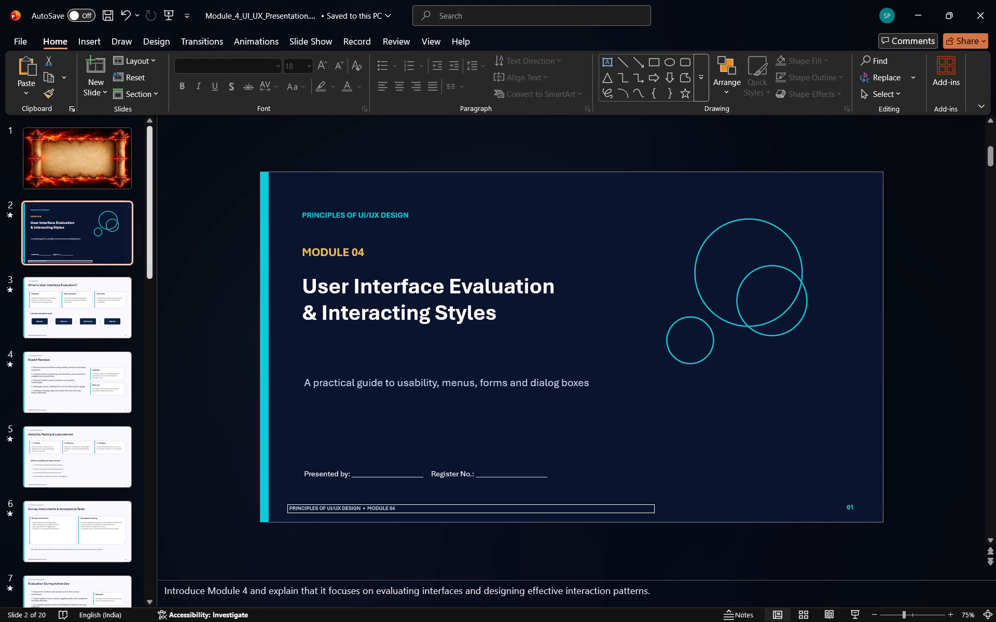
{"action": "left_click_drag", "start_coordinate": [302, 215], "coordinate": [410, 207]}
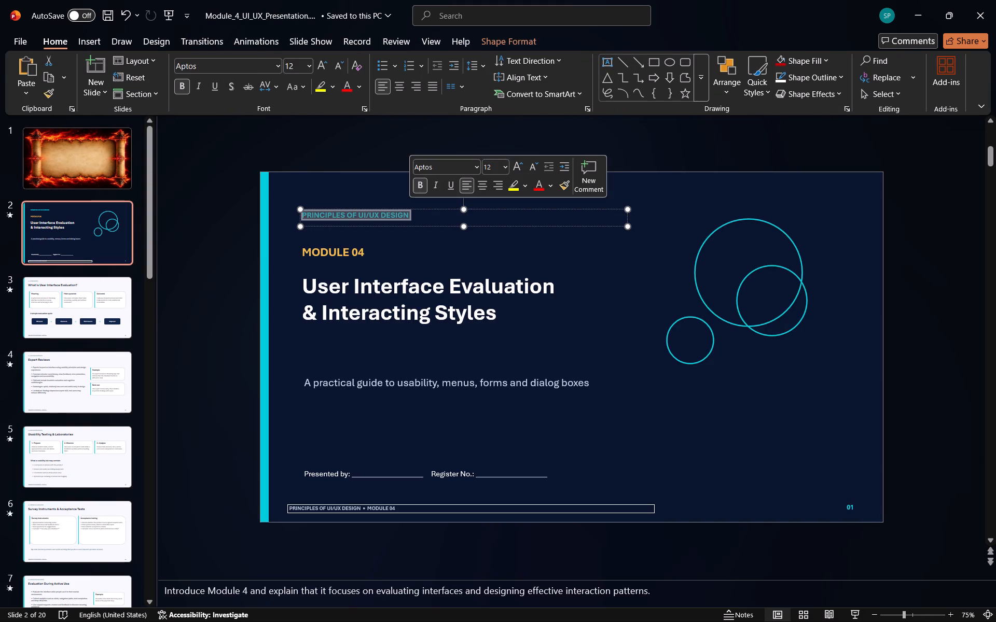
{"action": "key", "text": "ctrl+c"}
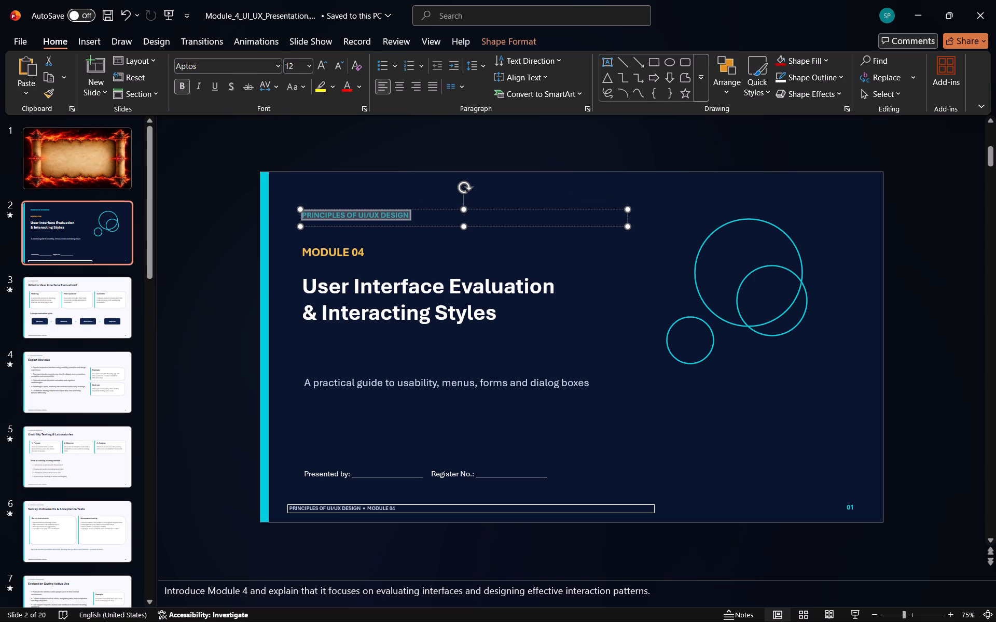
{"action": "left_click", "coordinate": [88, 161]}
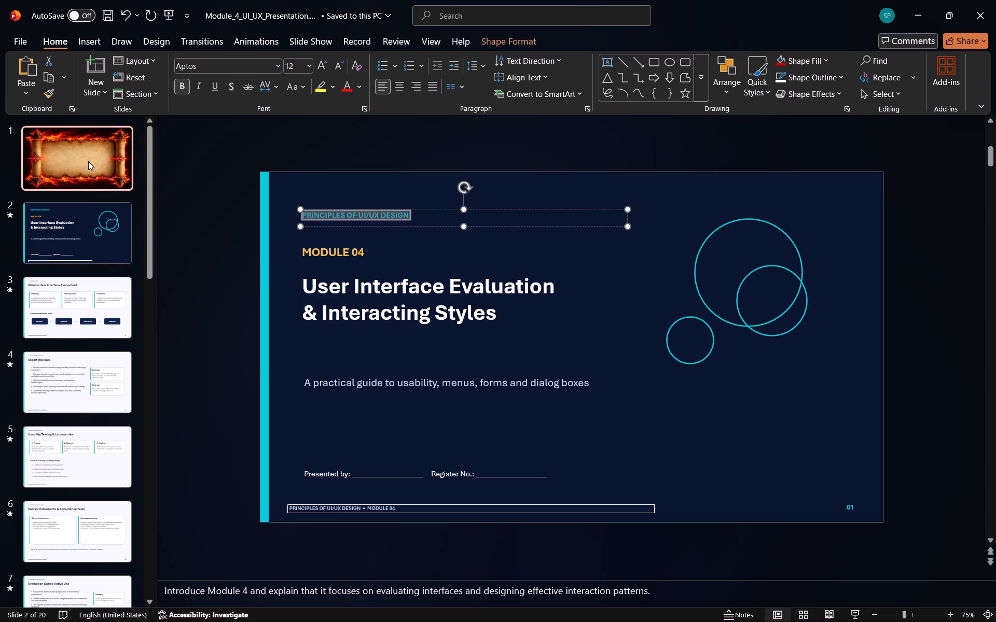
{"action": "left_click", "coordinate": [391, 273]}
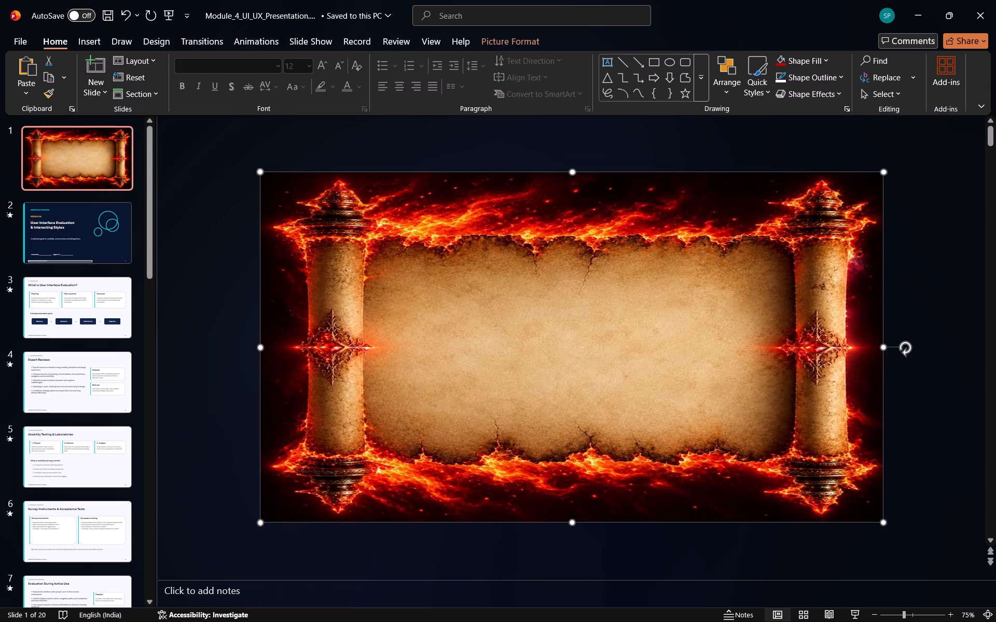
{"action": "left_click", "coordinate": [92, 39]}
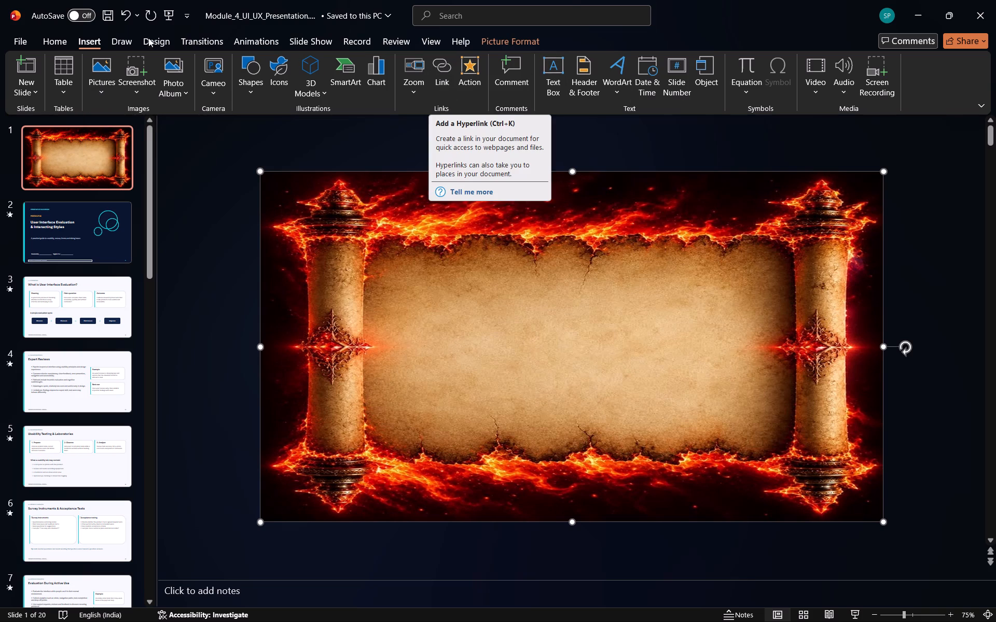
{"action": "left_click", "coordinate": [66, 37]}
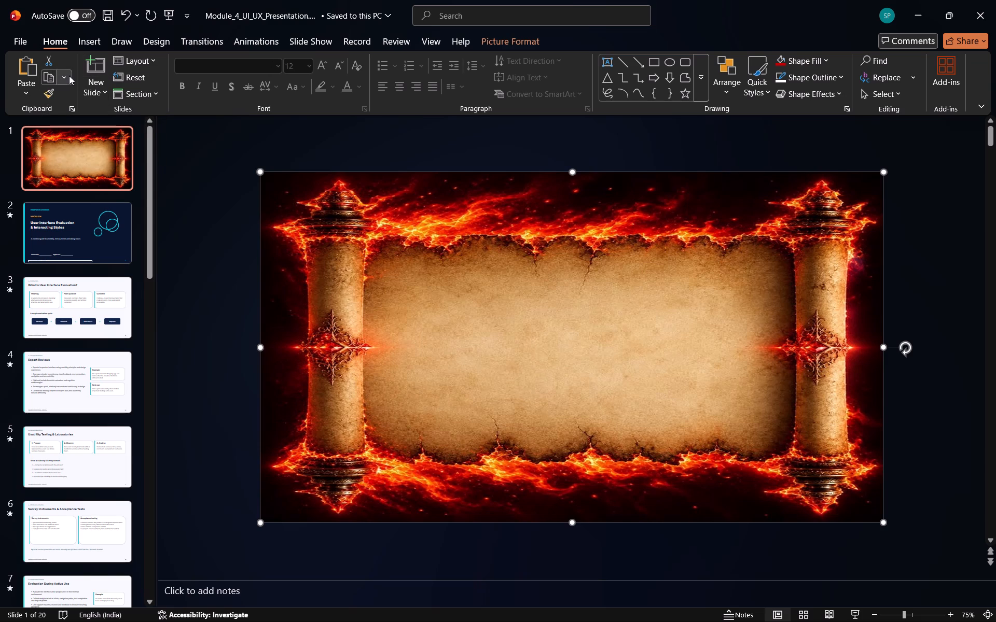
{"action": "left_click", "coordinate": [84, 38]}
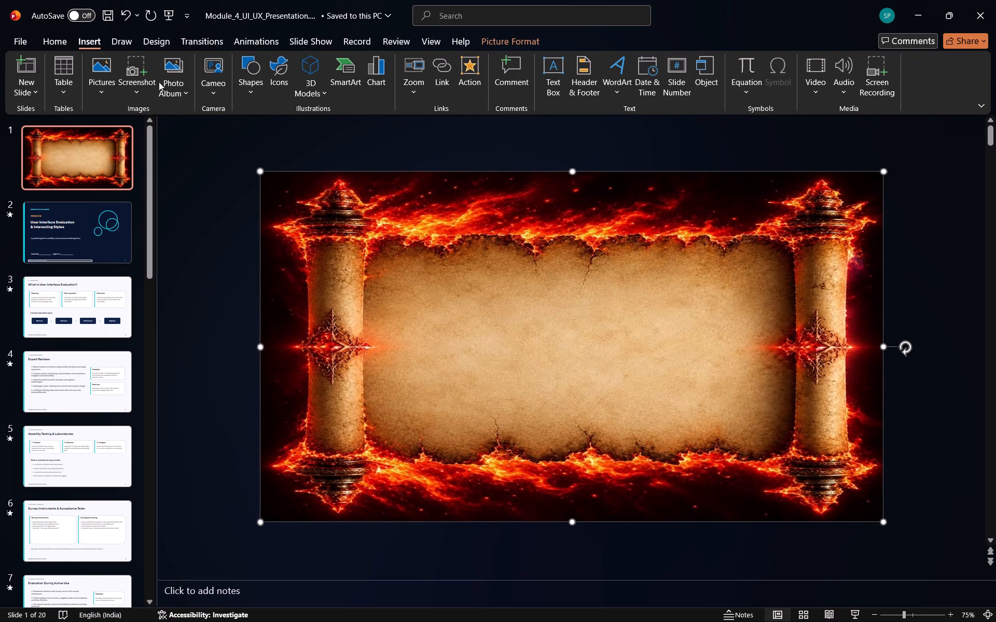
{"action": "left_click", "coordinate": [548, 84]}
{"action": "left_click_drag", "start_coordinate": [380, 255], "coordinate": [510, 275]}
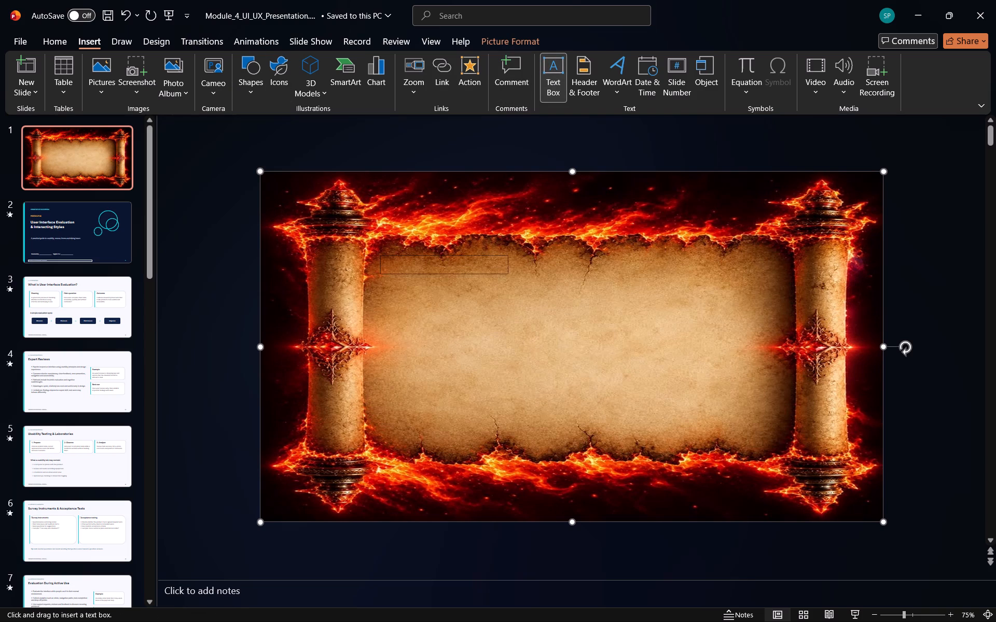
{"action": "left_click_drag", "start_coordinate": [510, 275], "coordinate": [587, 281]}
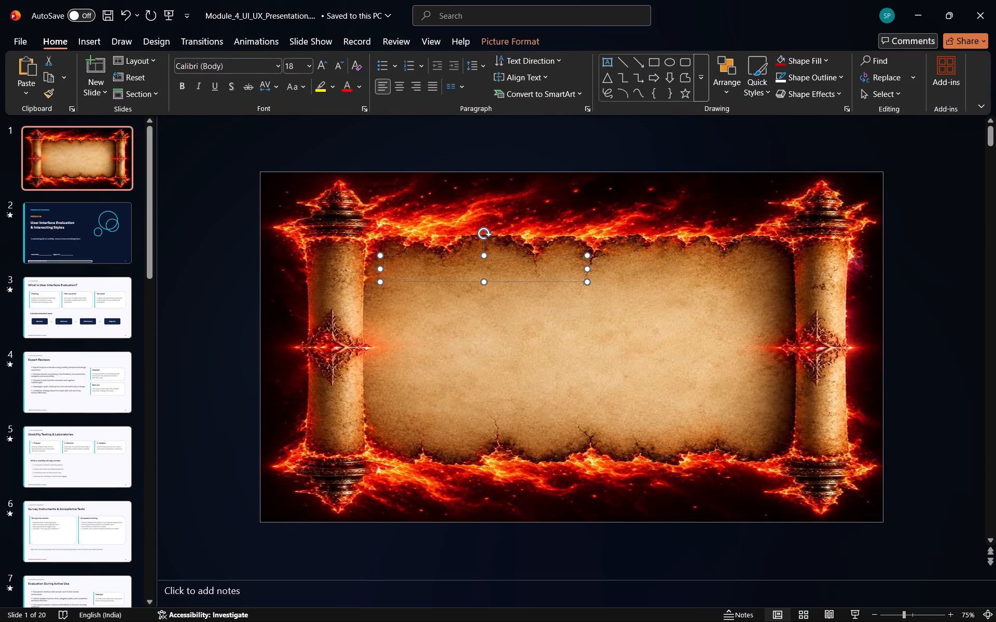
{"action": "key", "text": "ctrl+v"}
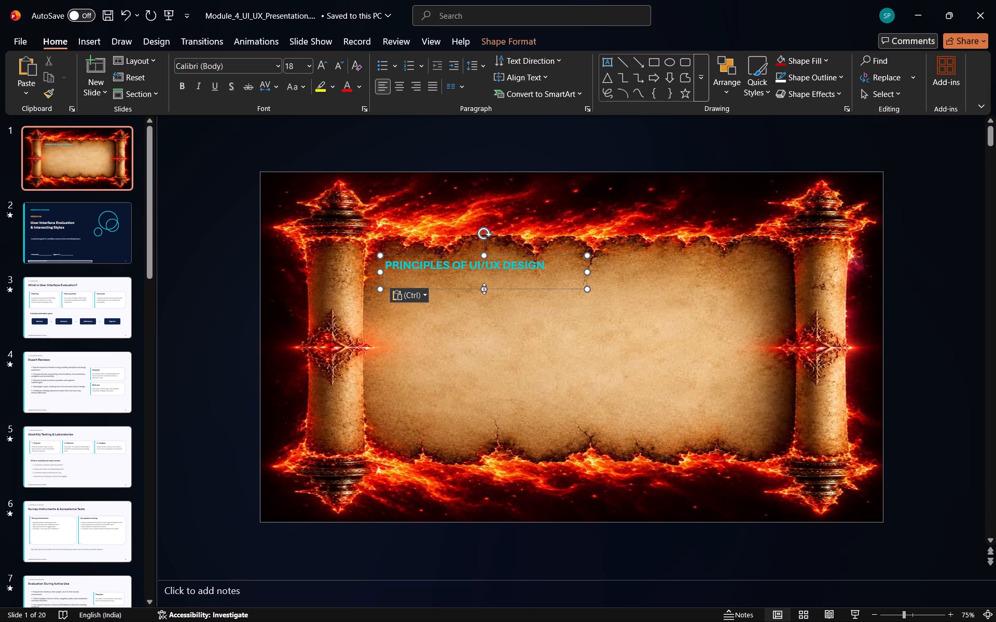
{"action": "left_click_drag", "start_coordinate": [484, 289], "coordinate": [482, 282]}
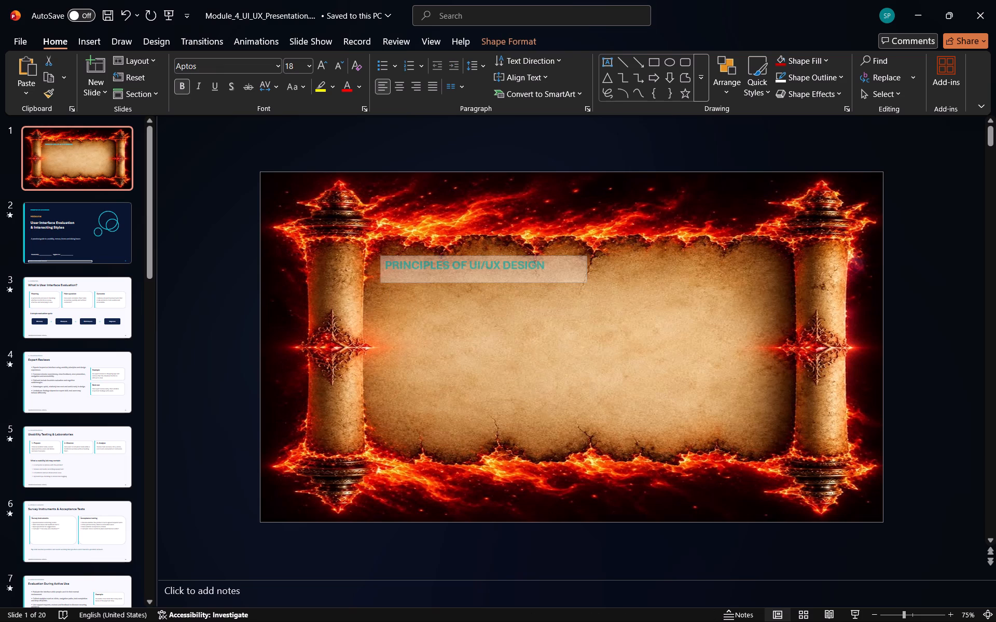
{"action": "left_click", "coordinate": [471, 265]}
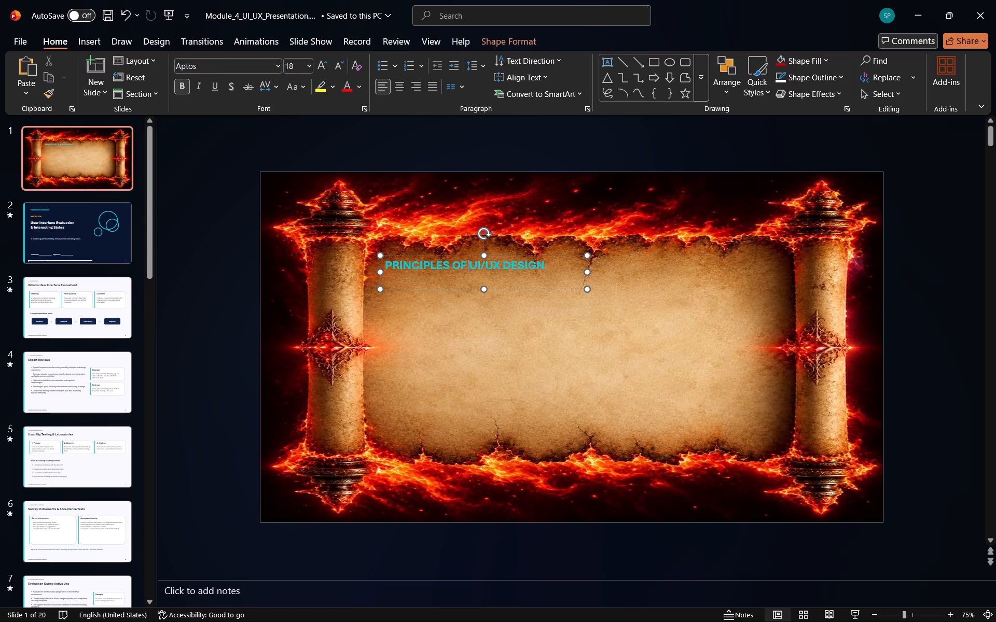
Change the font colour of "PRINCIPLES OF UI/UX DESIGN" on slide 1 to black.
{"action": "left_click_drag", "start_coordinate": [386, 265], "coordinate": [406, 264]}
{"action": "left_click_drag", "start_coordinate": [406, 264], "coordinate": [543, 260]}
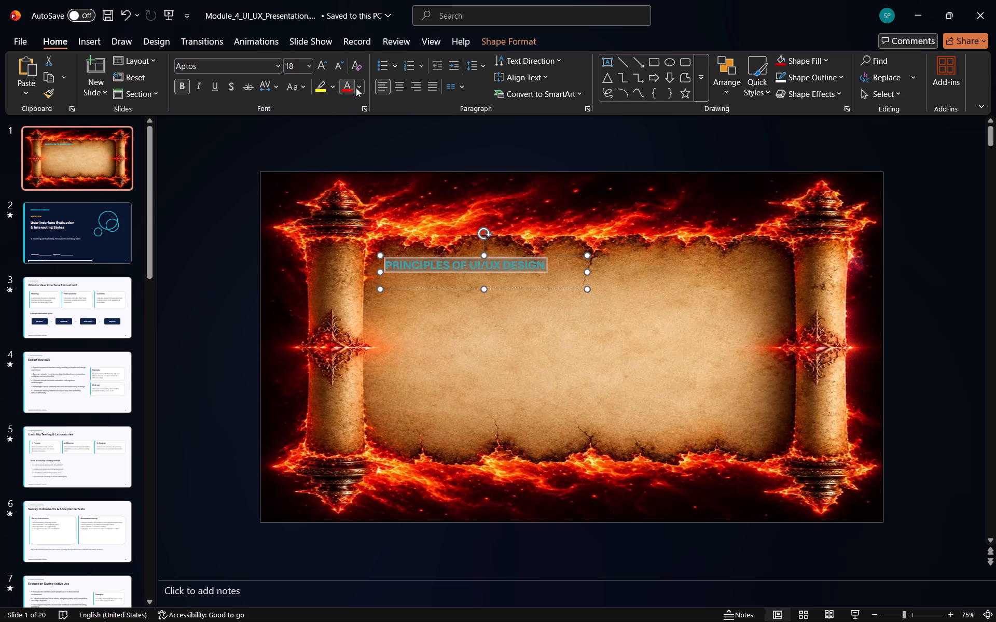
{"action": "left_click", "coordinate": [356, 88]}
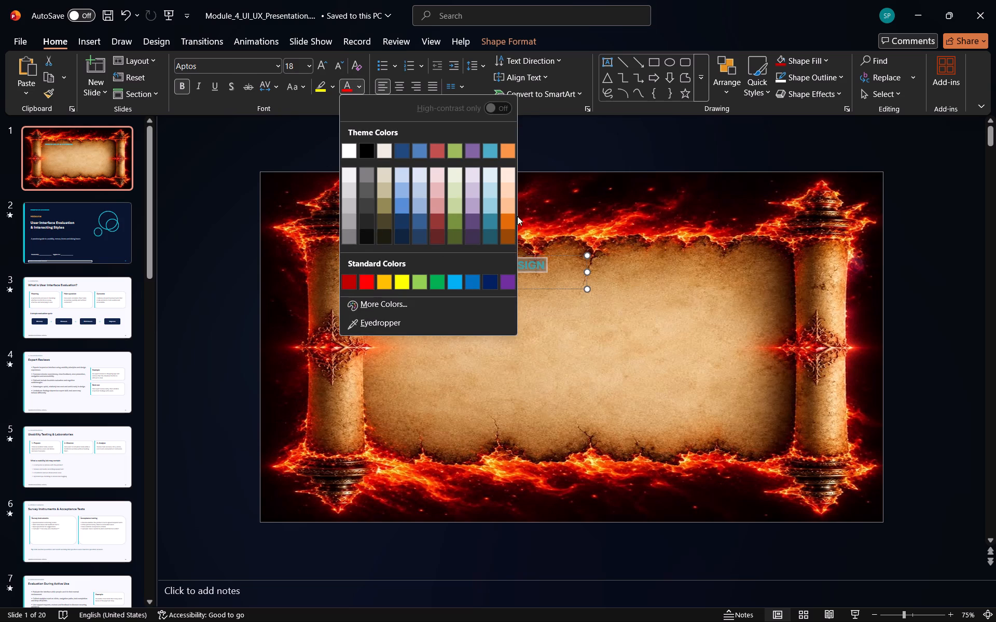
{"action": "left_click", "coordinate": [369, 144]}
{"action": "left_click", "coordinate": [406, 342]}
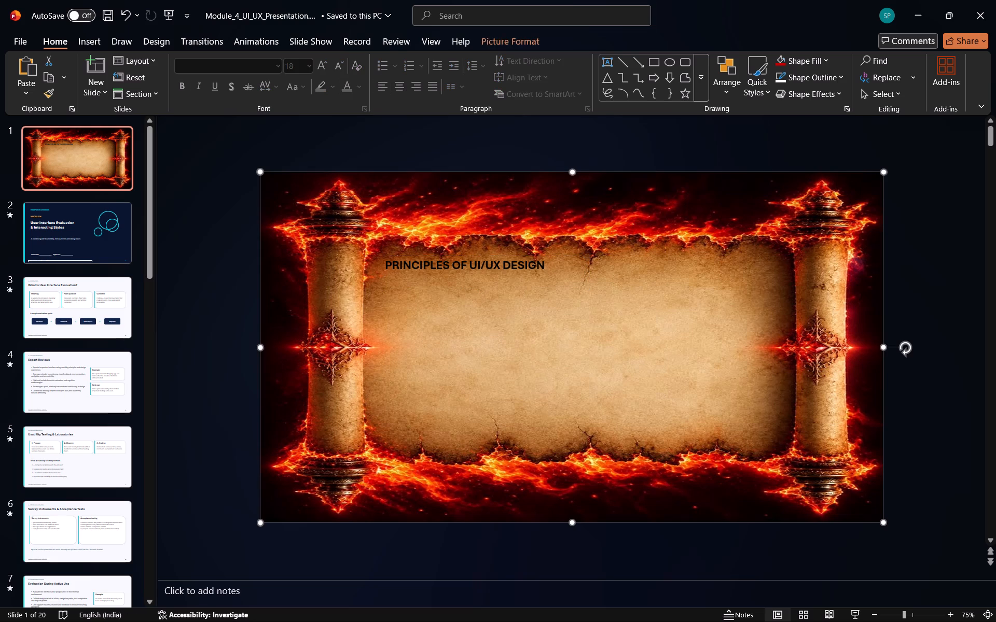
Change the font of the "PRINCIPLES OF UI/UX DESIGN" heading on slide 1 to Parchment.
{"action": "left_click", "coordinate": [458, 270]}
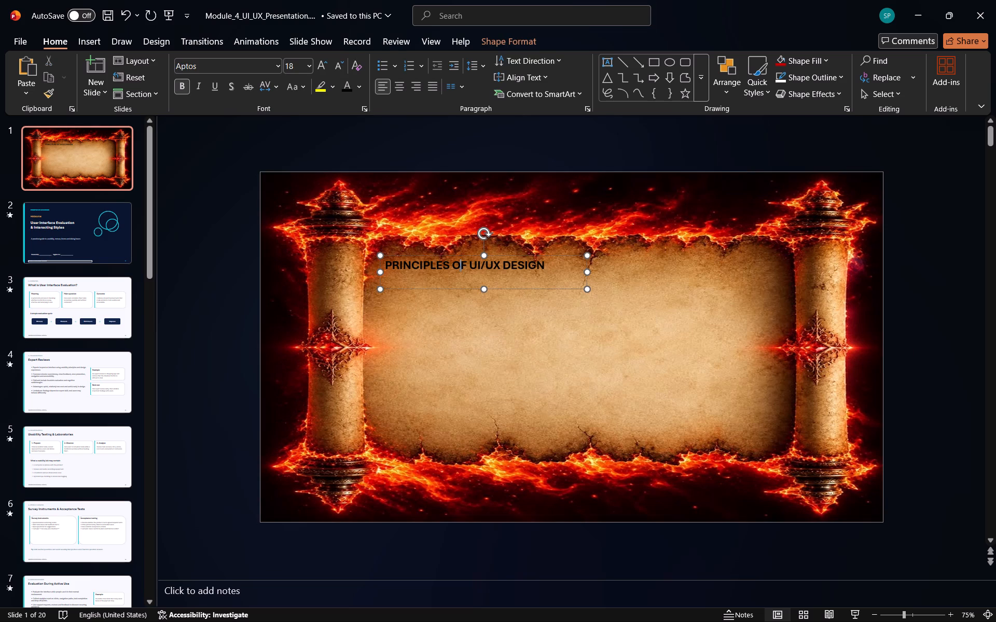
{"action": "left_click", "coordinate": [384, 265]}
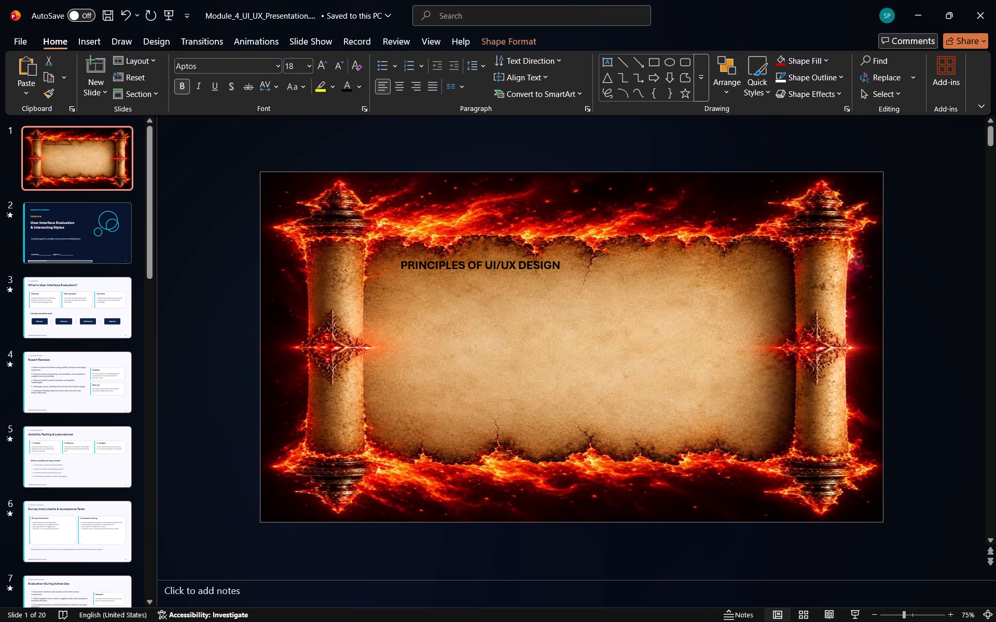
{"action": "left_click", "coordinate": [388, 265]}
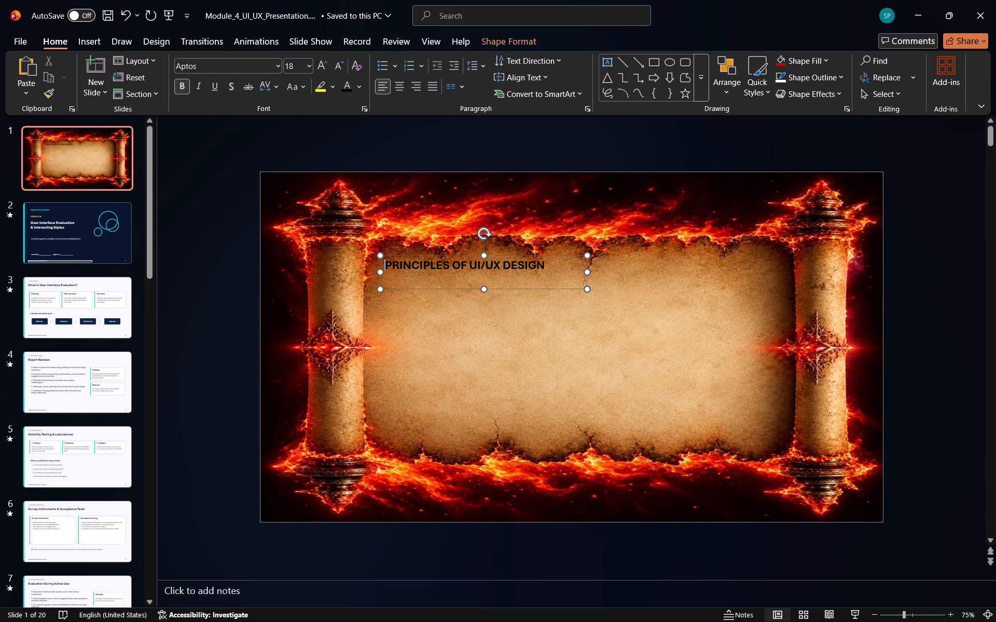
{"action": "left_click_drag", "start_coordinate": [386, 265], "coordinate": [548, 263]}
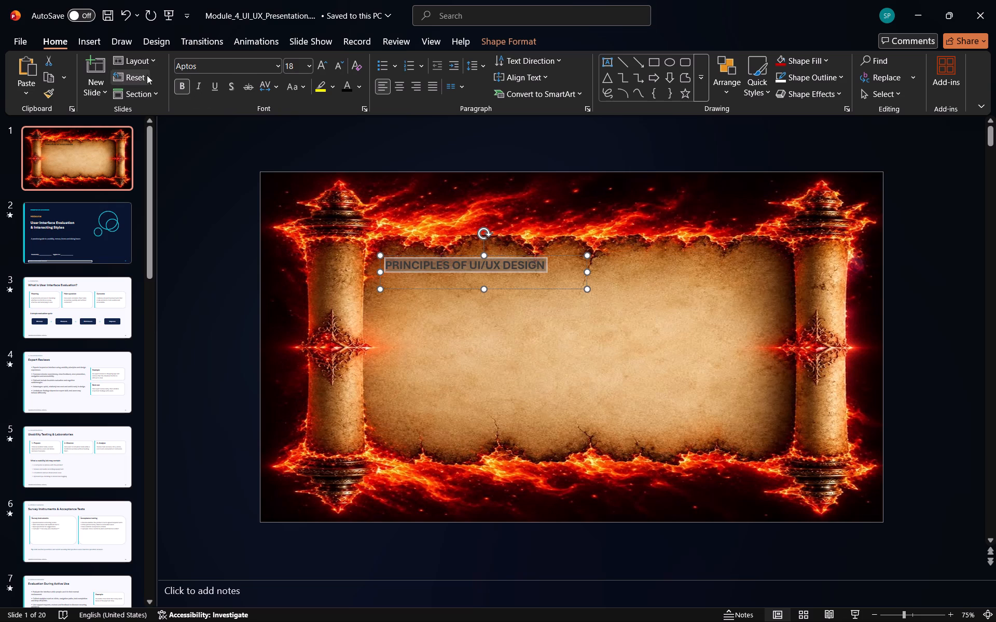
{"action": "left_click", "coordinate": [275, 66]}
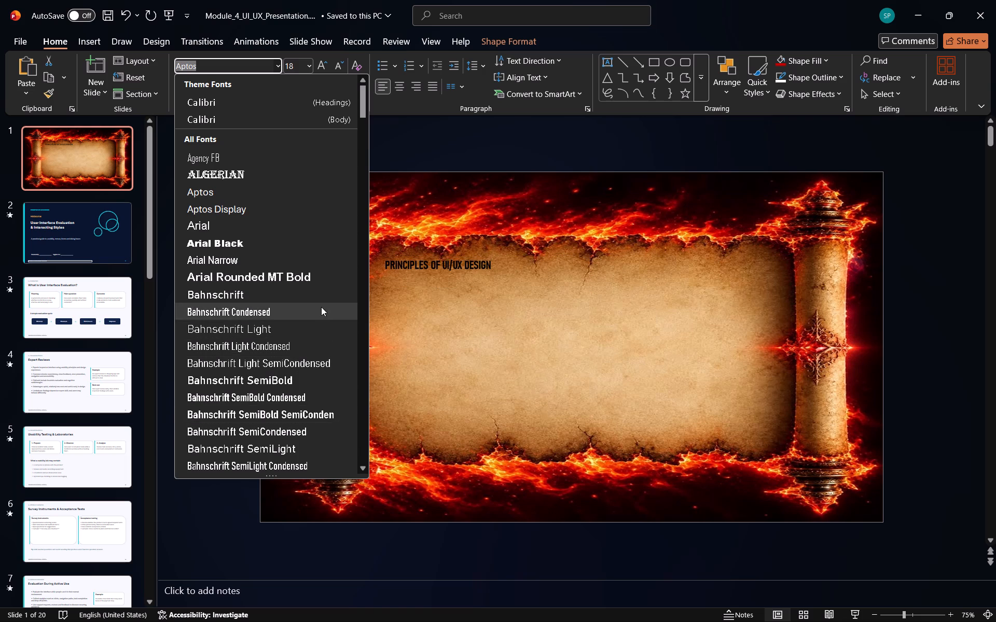
{"action": "left_click_drag", "start_coordinate": [362, 111], "coordinate": [362, 126]}
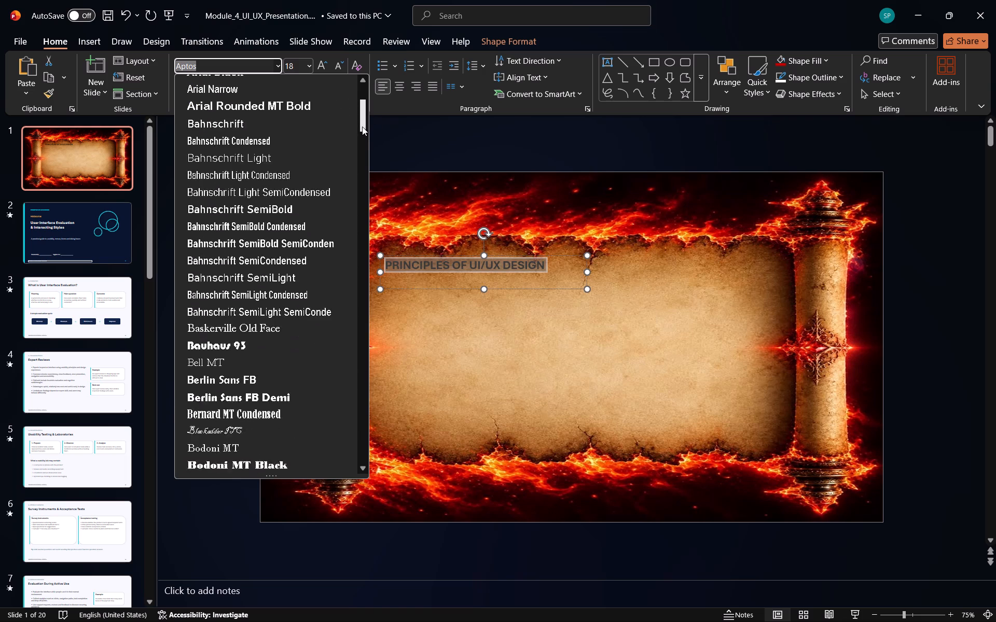
{"action": "left_click_drag", "start_coordinate": [362, 126], "coordinate": [363, 133]}
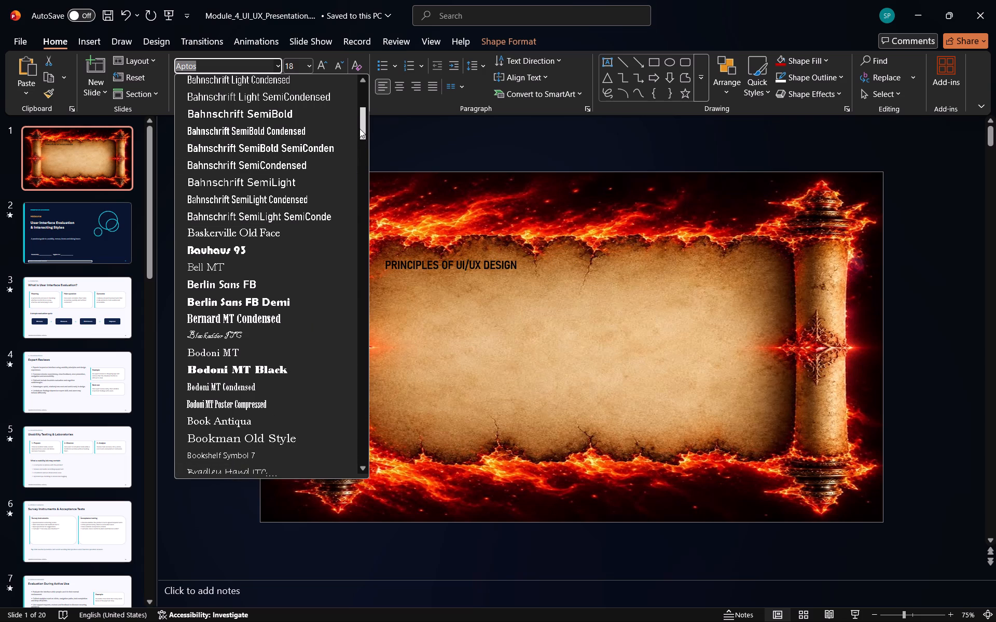
{"action": "left_click_drag", "start_coordinate": [361, 128], "coordinate": [361, 140]}
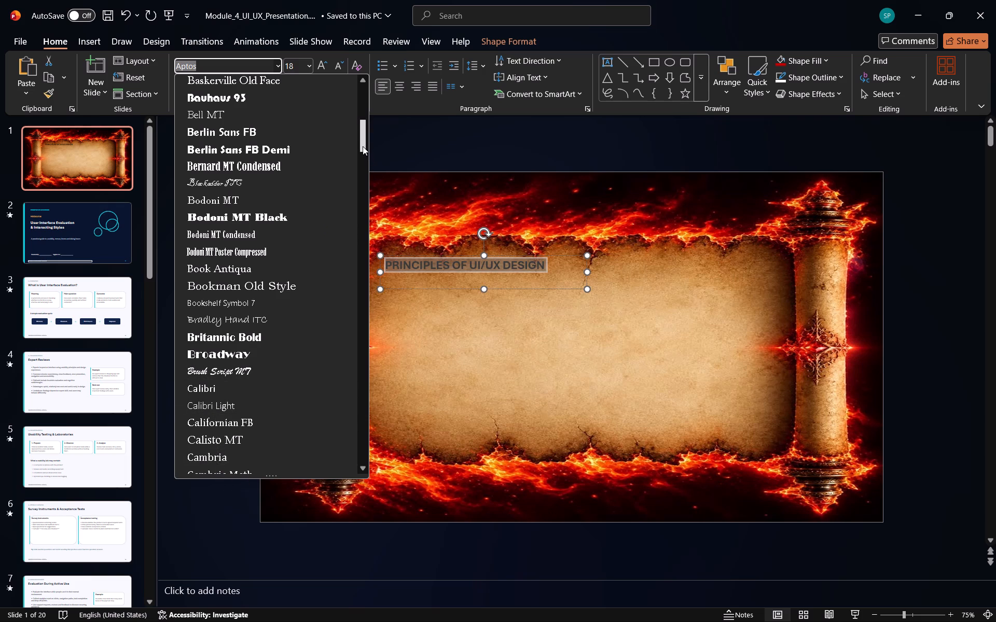
{"action": "left_click_drag", "start_coordinate": [363, 146], "coordinate": [366, 178]}
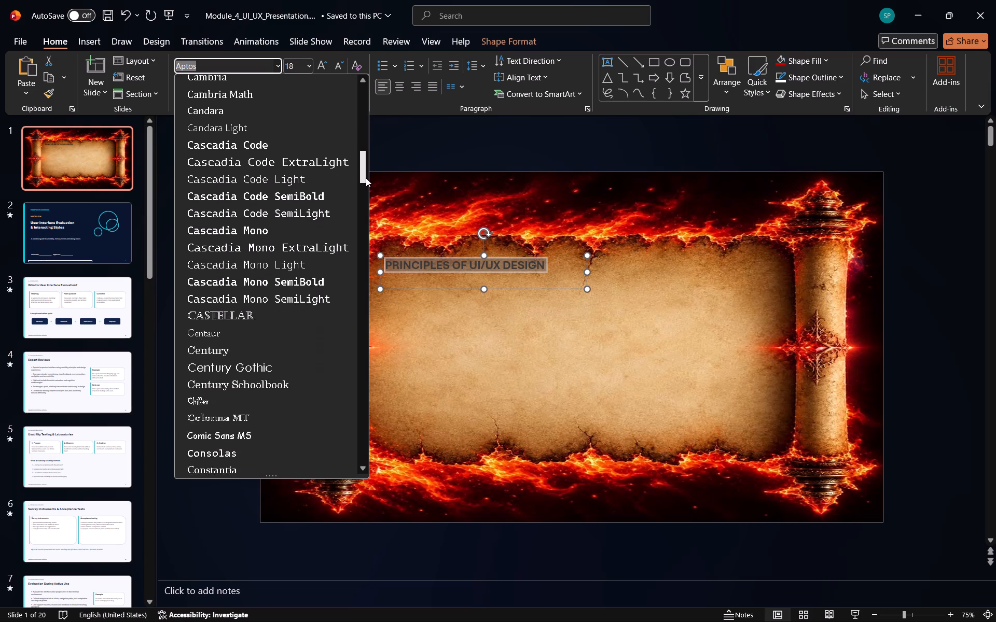
{"action": "left_click_drag", "start_coordinate": [366, 178], "coordinate": [368, 190]}
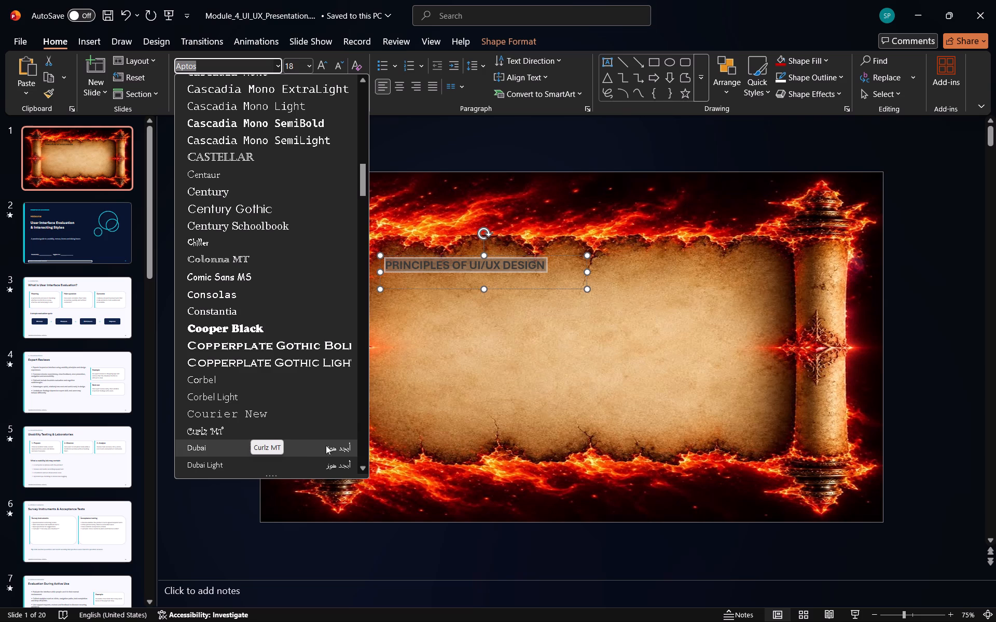
{"action": "left_click_drag", "start_coordinate": [364, 184], "coordinate": [364, 203]}
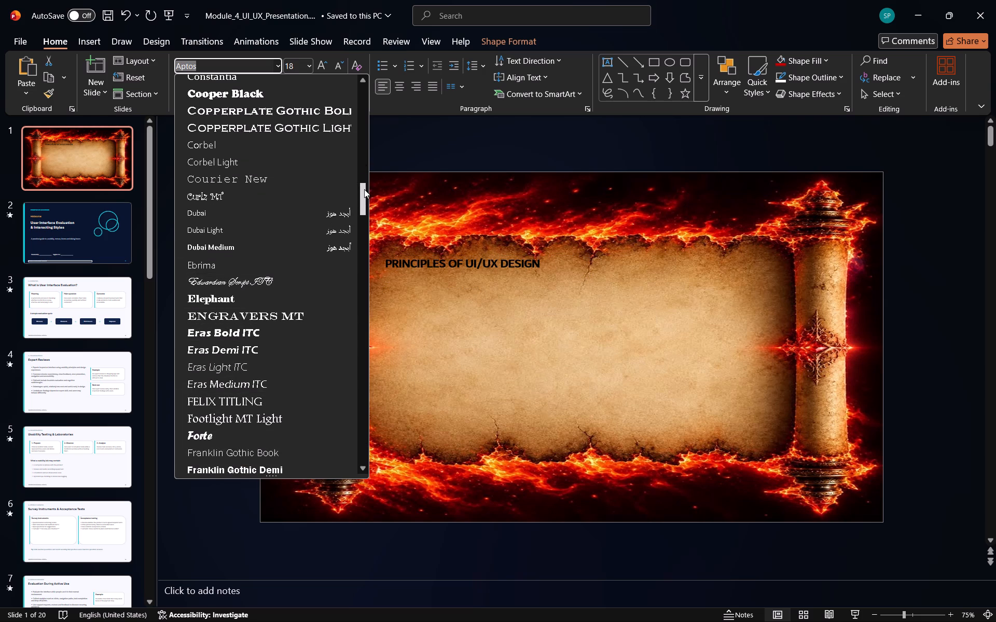
{"action": "left_click_drag", "start_coordinate": [364, 189], "coordinate": [364, 207]}
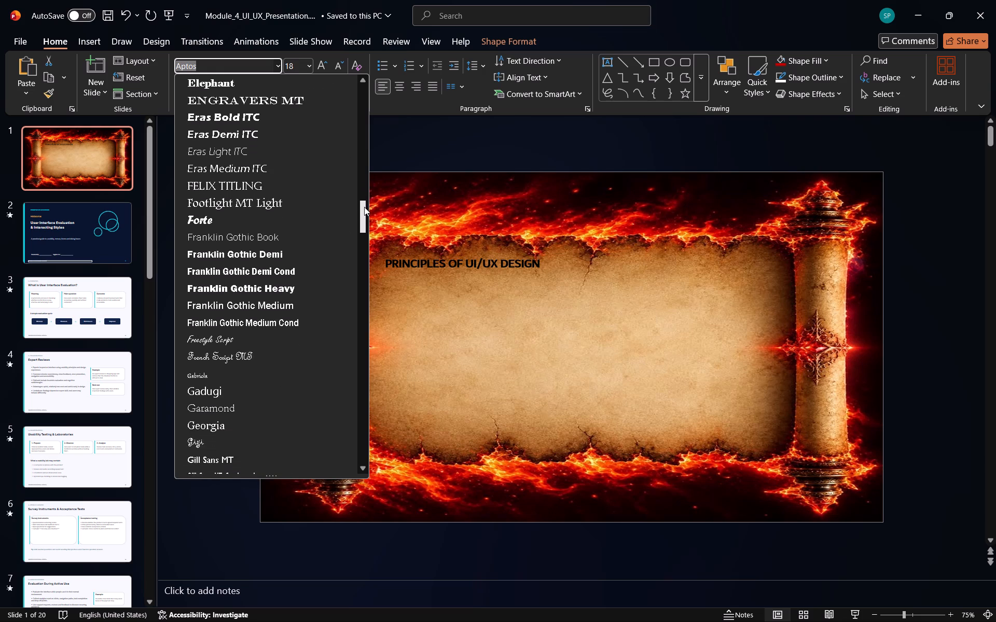
{"action": "left_click_drag", "start_coordinate": [364, 207], "coordinate": [365, 206]}
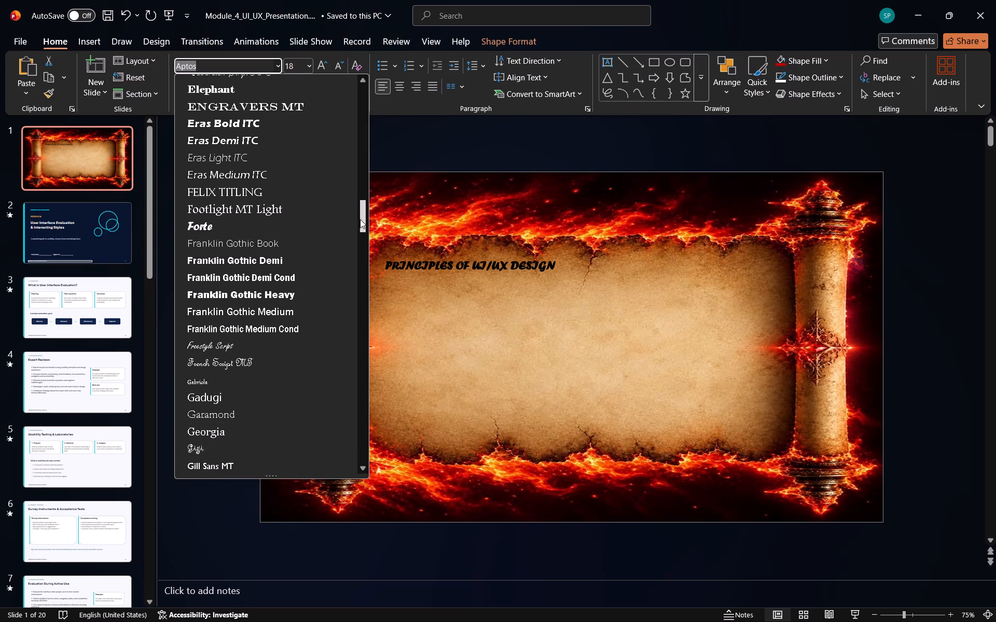
{"action": "left_click_drag", "start_coordinate": [360, 219], "coordinate": [362, 239]}
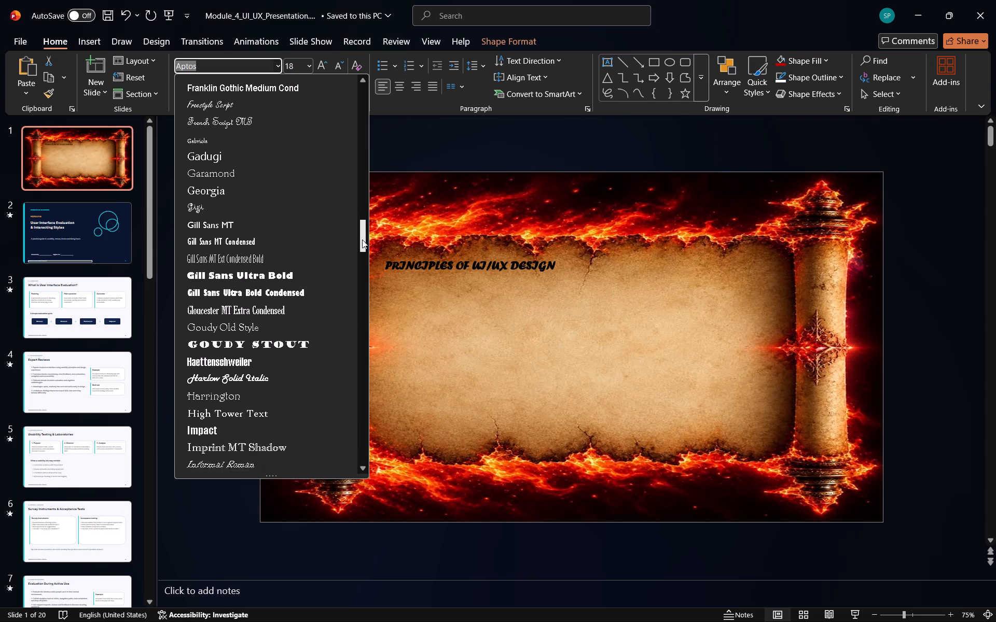
{"action": "left_click_drag", "start_coordinate": [362, 239], "coordinate": [362, 253]}
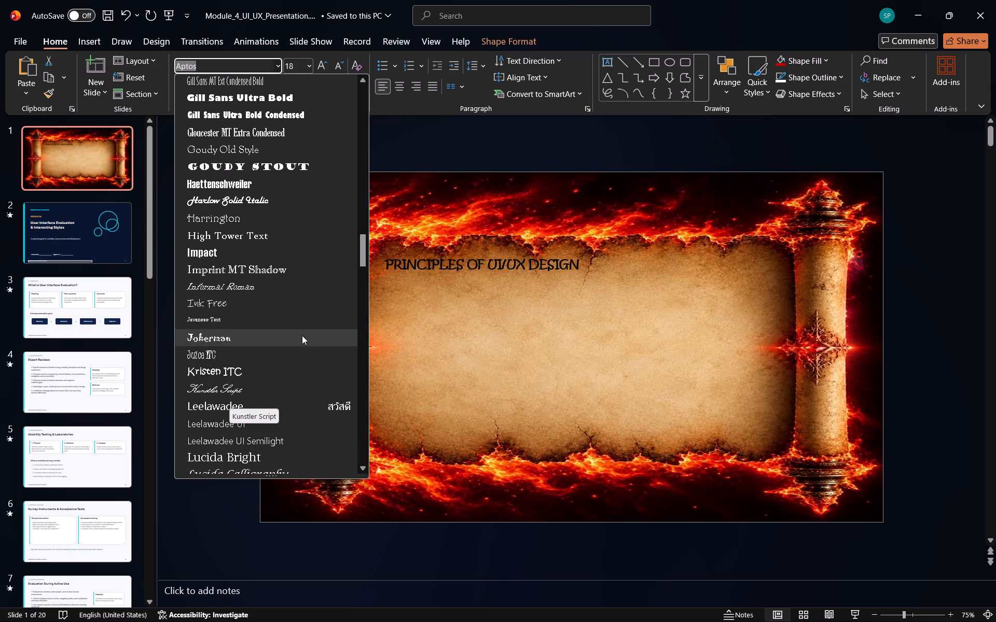
{"action": "left_click_drag", "start_coordinate": [363, 243], "coordinate": [365, 263]}
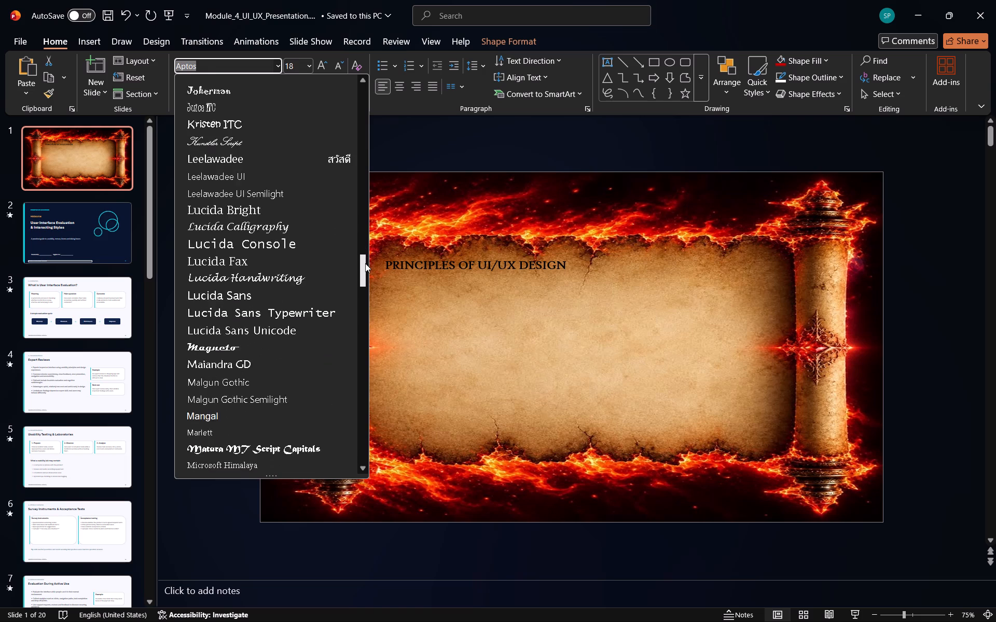
{"action": "left_click_drag", "start_coordinate": [365, 263], "coordinate": [366, 315]}
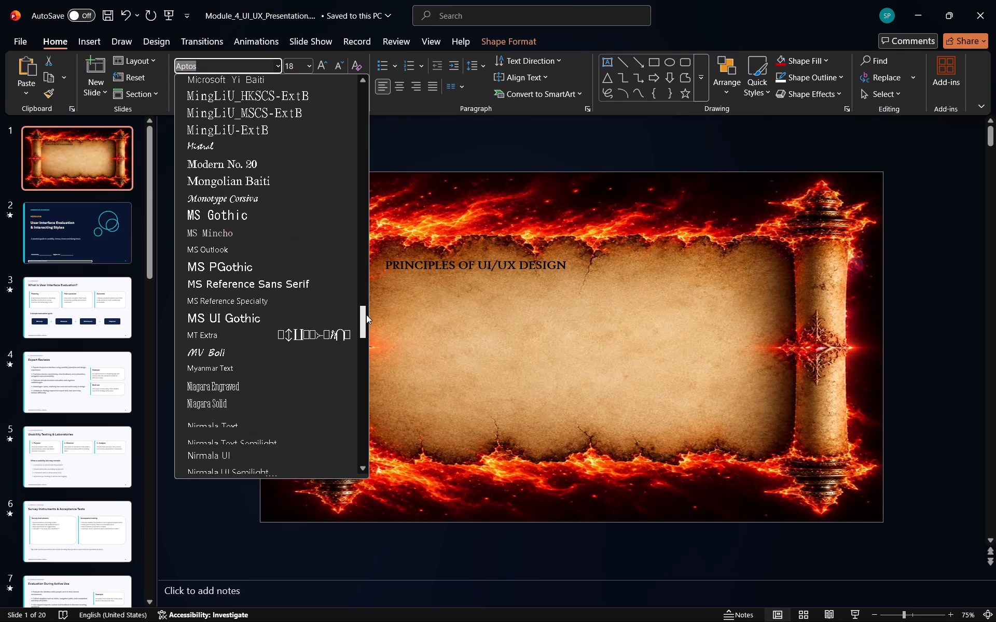
{"action": "left_click_drag", "start_coordinate": [366, 315], "coordinate": [366, 331]}
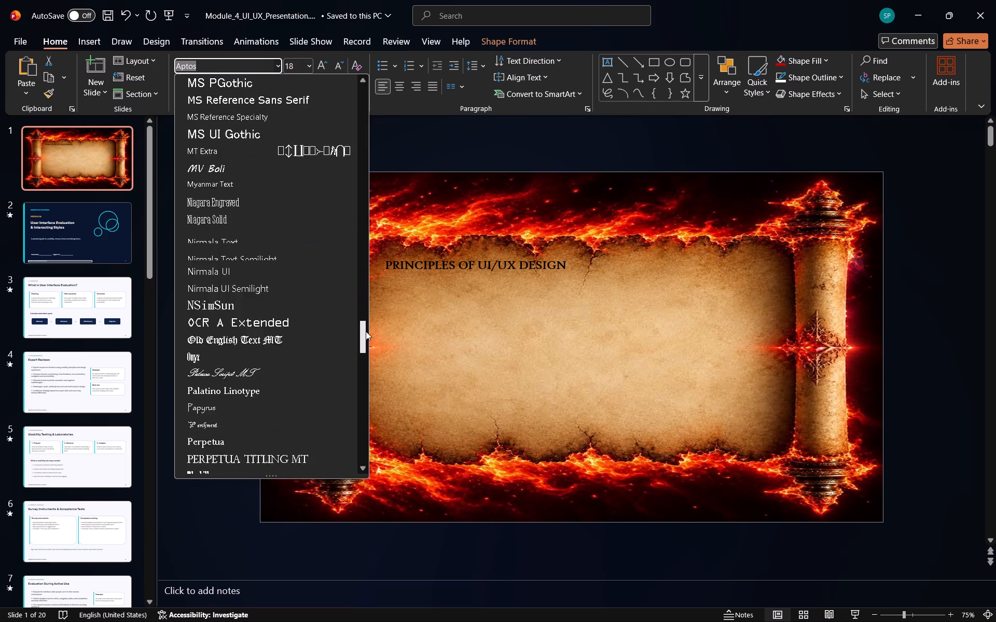
{"action": "left_click_drag", "start_coordinate": [366, 331], "coordinate": [366, 333]}
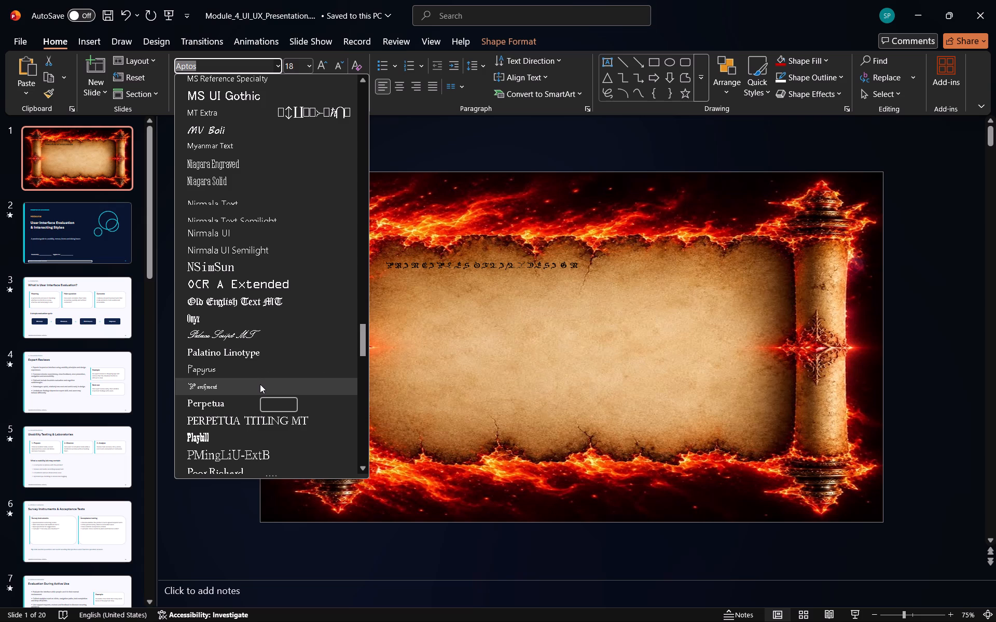
{"action": "left_click", "coordinate": [202, 387]}
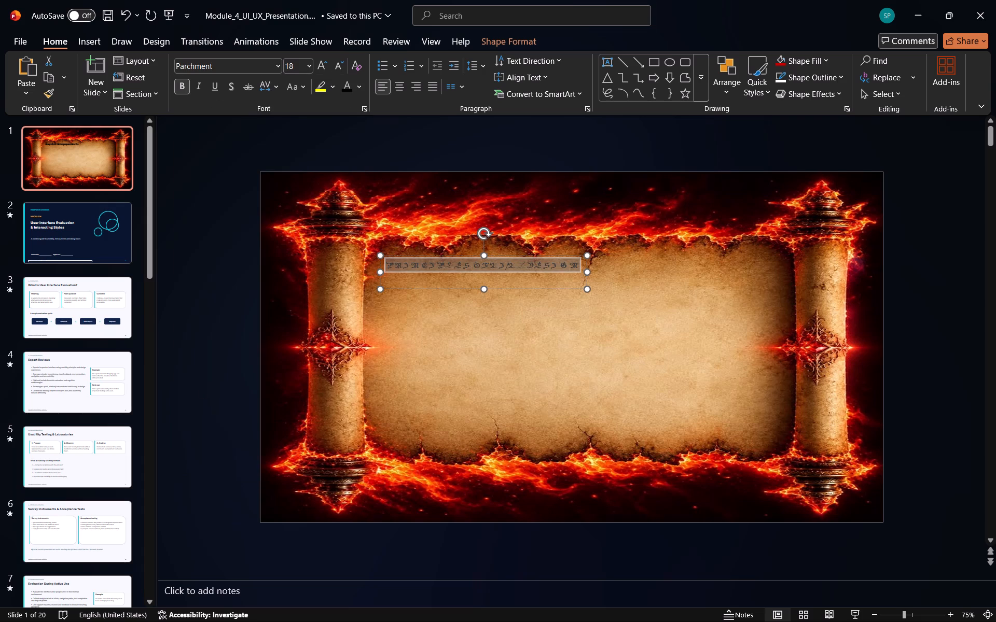
Widen the heading's text box on slide 1 so it spans nearly the full width of the parchment's writing area.
{"action": "left_click_drag", "start_coordinate": [590, 288], "coordinate": [607, 310]}
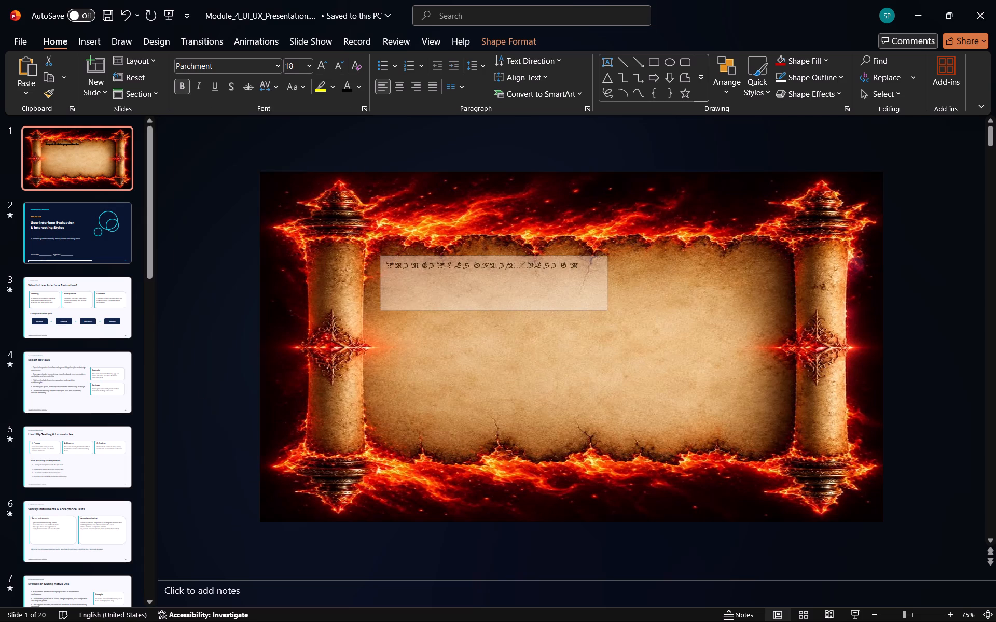
{"action": "left_click_drag", "start_coordinate": [607, 310], "coordinate": [593, 293]}
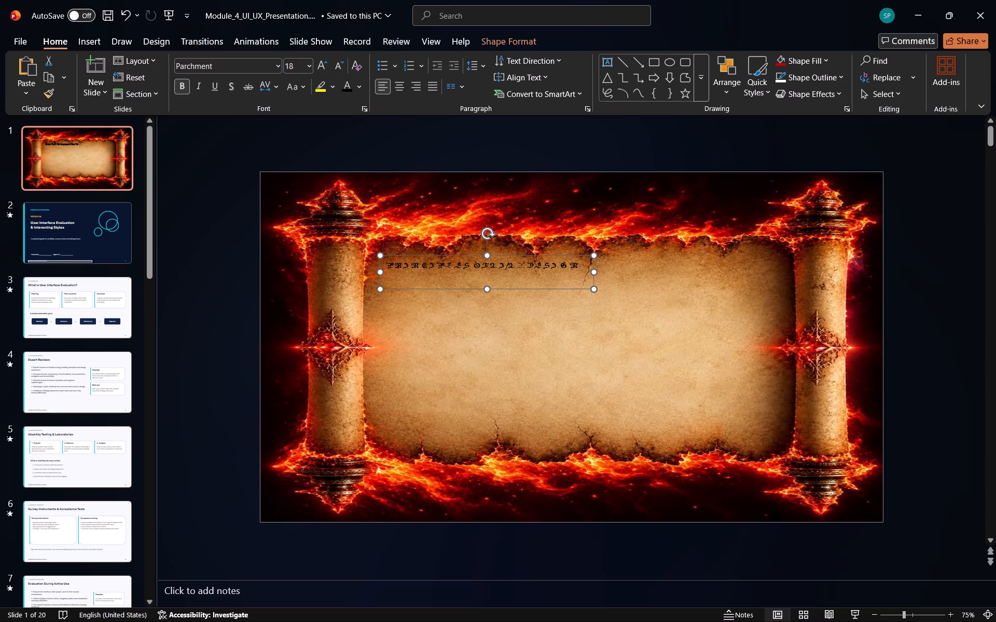
{"action": "left_click_drag", "start_coordinate": [385, 267], "coordinate": [563, 266]}
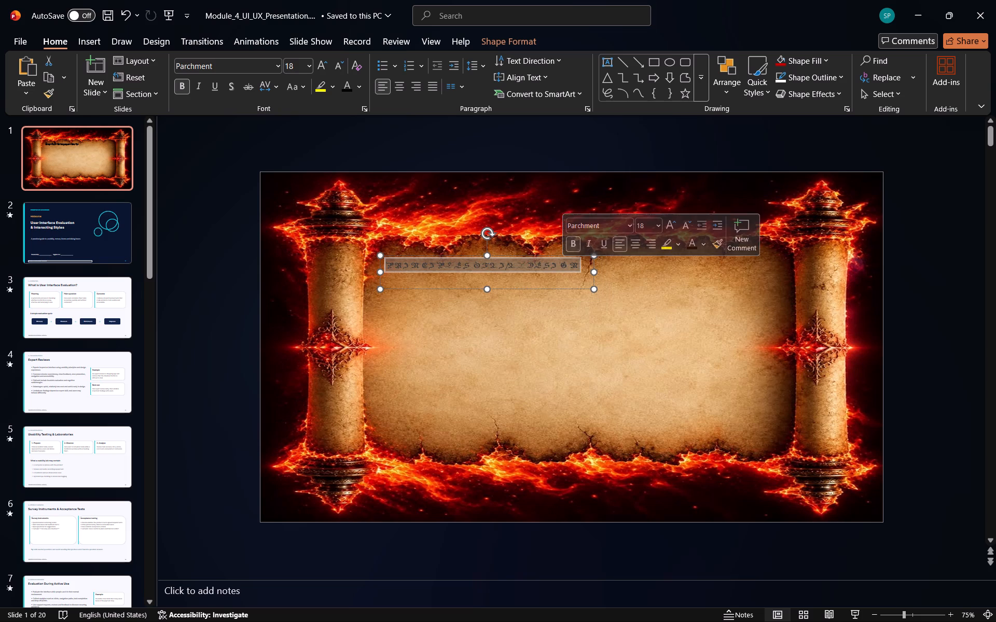
{"action": "left_click", "coordinate": [310, 66]}
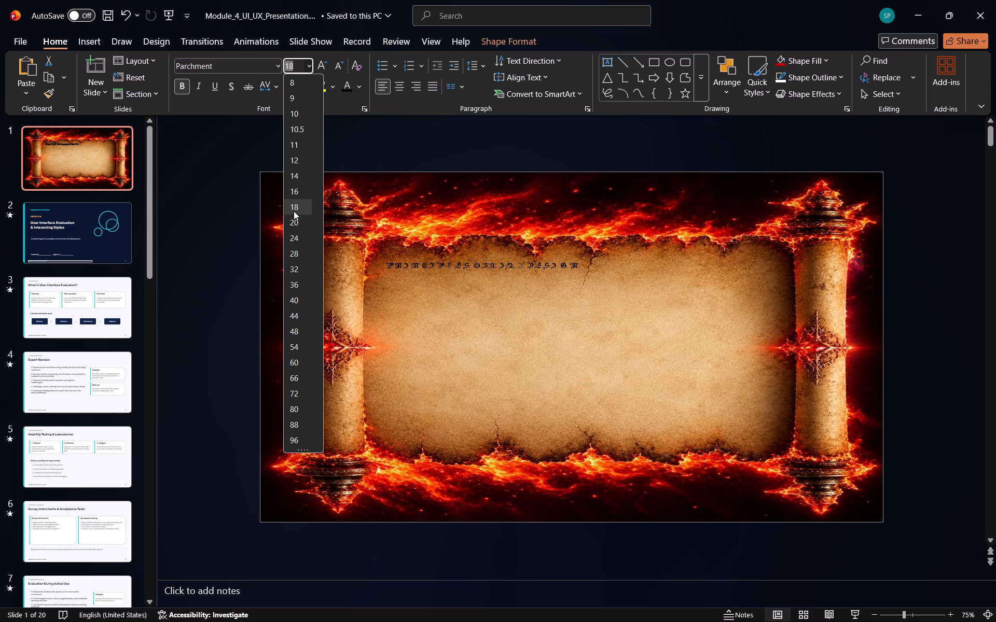
{"action": "left_click_drag", "start_coordinate": [404, 256], "coordinate": [604, 271]}
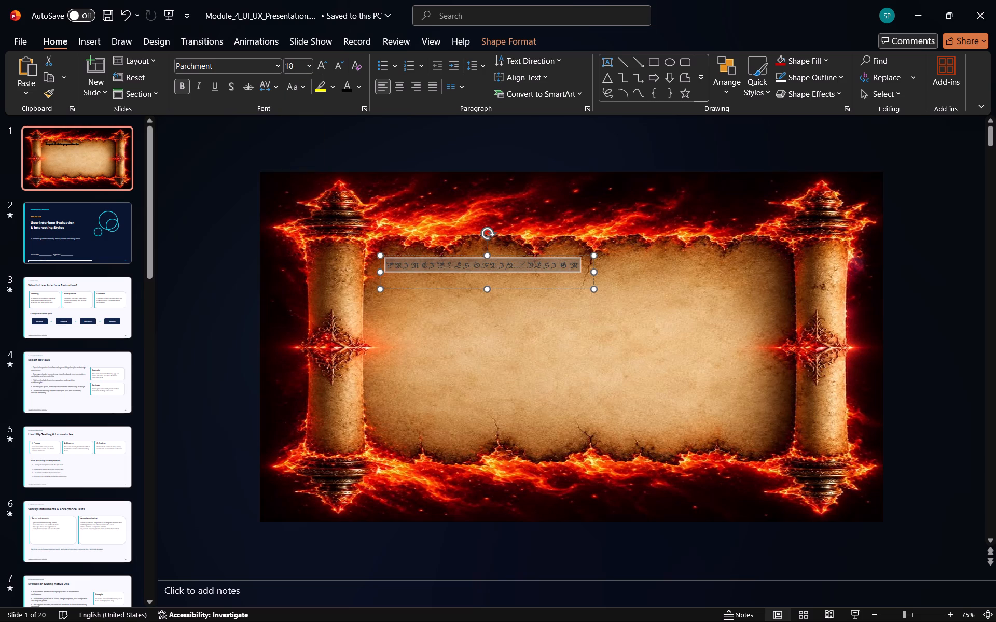
{"action": "left_click_drag", "start_coordinate": [604, 271], "coordinate": [595, 271]}
{"action": "left_click_drag", "start_coordinate": [595, 271], "coordinate": [707, 271]}
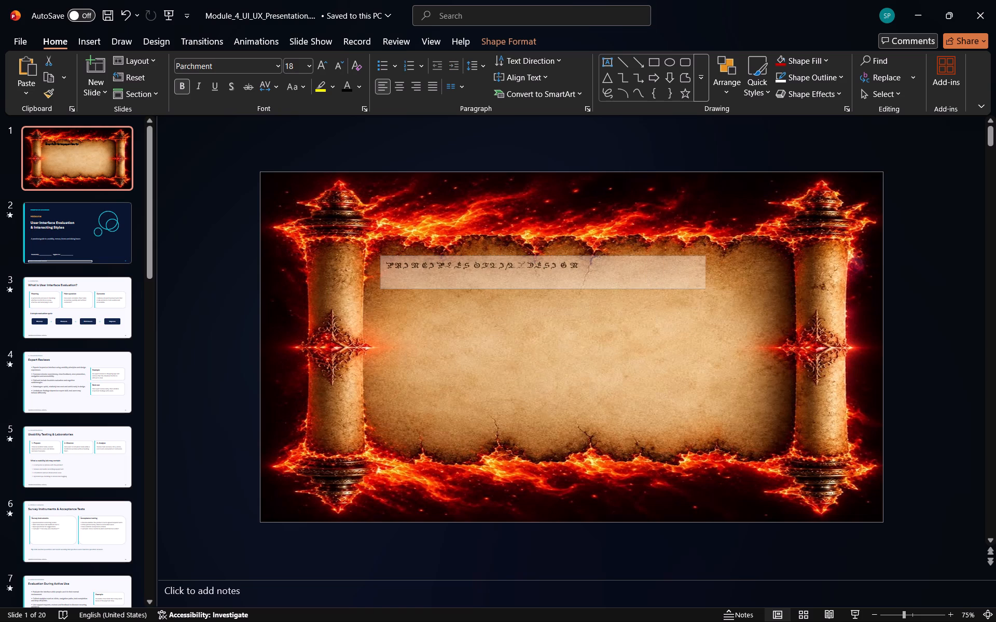
{"action": "left_click_drag", "start_coordinate": [707, 271], "coordinate": [772, 281]}
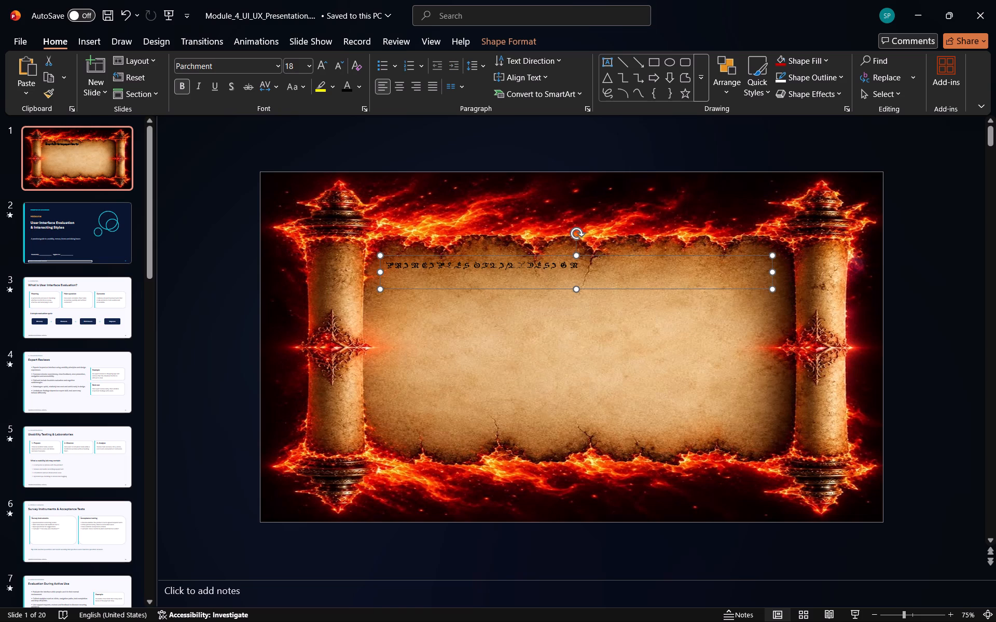
Set the font size of the "PRINCIPLES OF UI/UX DESIGN" heading on slide 1 to 24.
{"action": "left_click", "coordinate": [310, 69]}
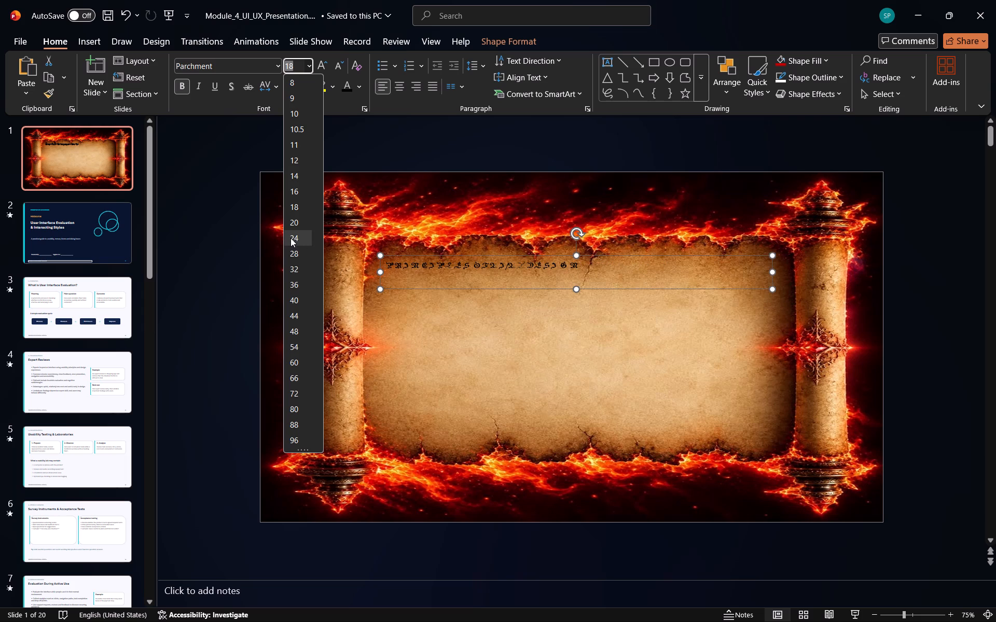
{"action": "left_click", "coordinate": [290, 238]}
{"action": "left_click", "coordinate": [413, 335]}
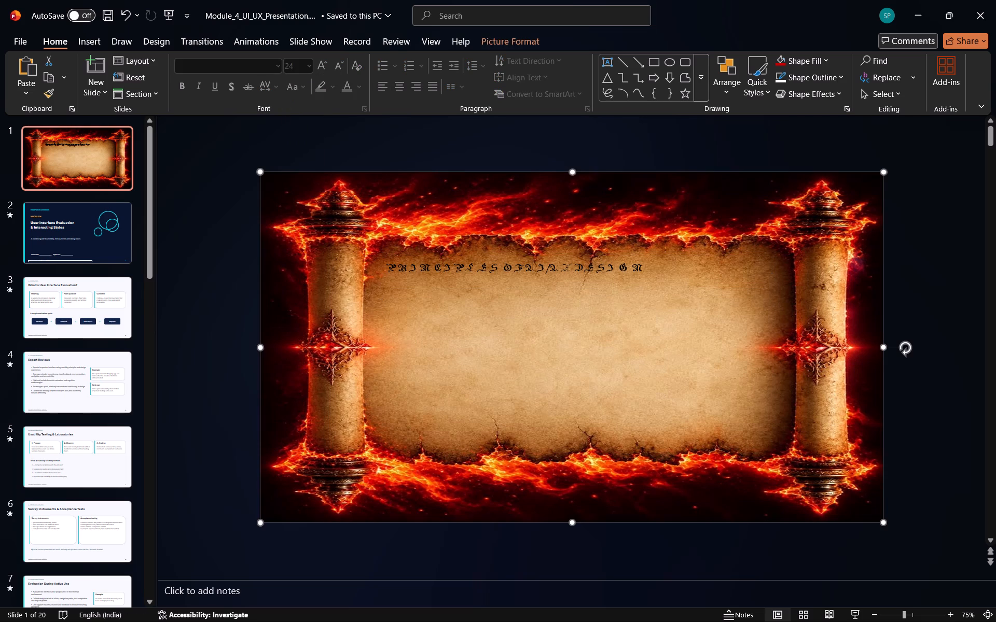
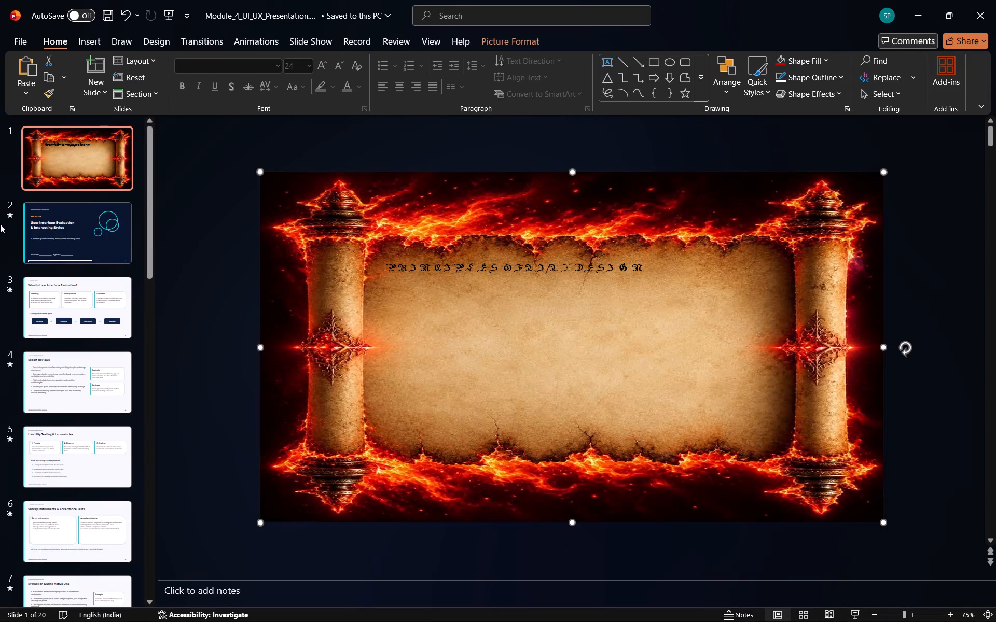
Copy "MODULE 04" from slide 2 into a new text box just below the heading on slide 1.
{"action": "left_click", "coordinate": [60, 237]}
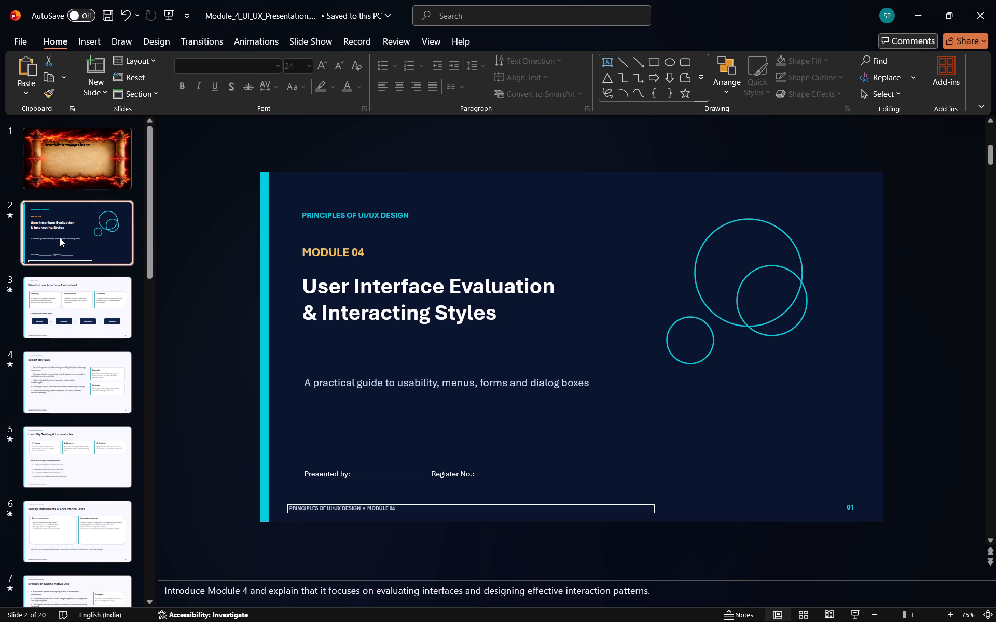
{"action": "left_click", "coordinate": [71, 170]}
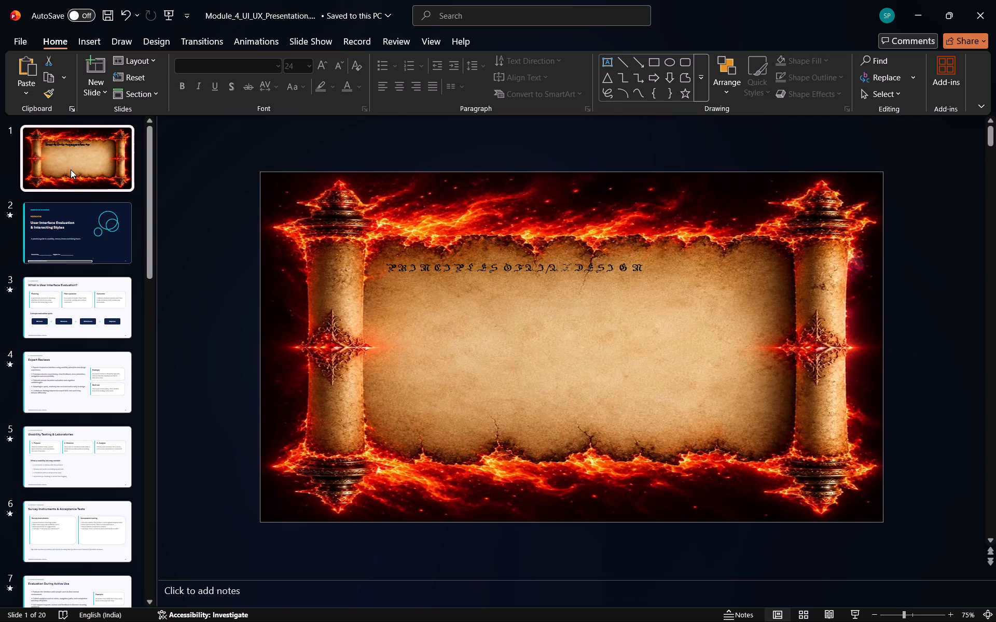
{"action": "left_click", "coordinate": [60, 242]}
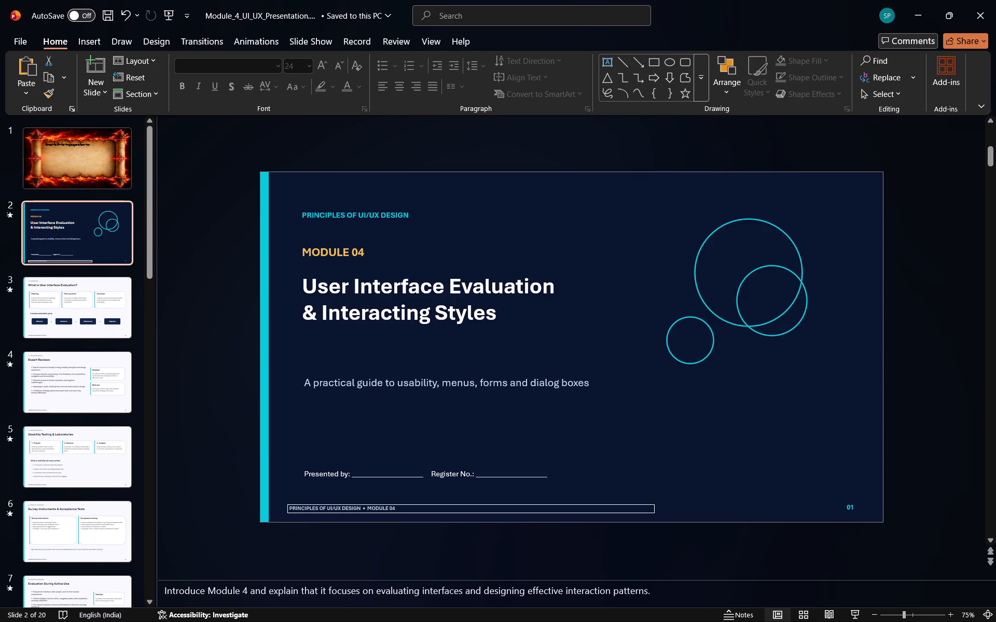
{"action": "left_click_drag", "start_coordinate": [302, 252], "coordinate": [365, 252]}
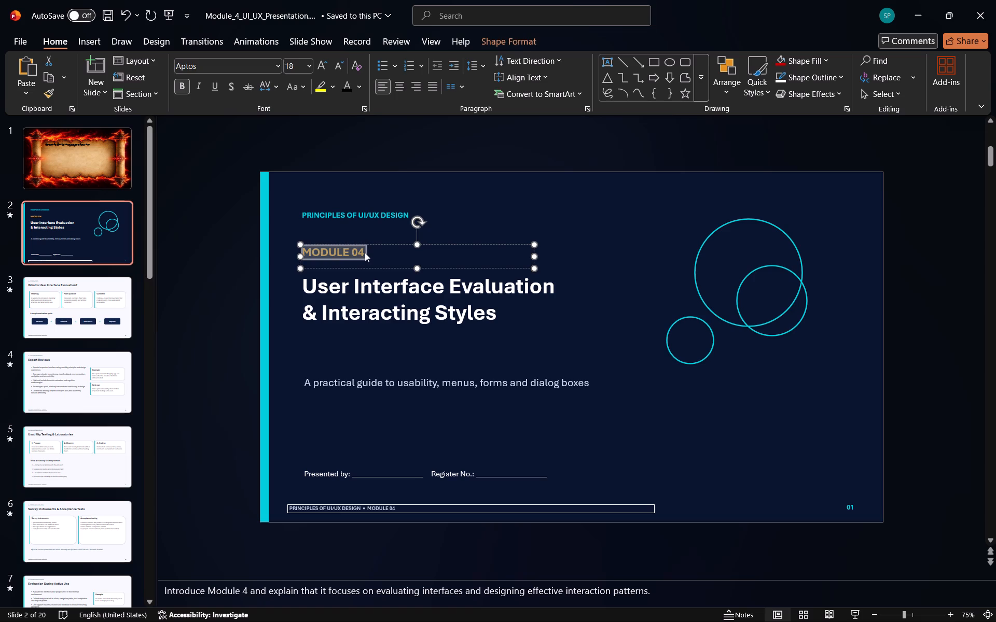
{"action": "key", "text": "ctrl+c"}
{"action": "left_click", "coordinate": [93, 162]}
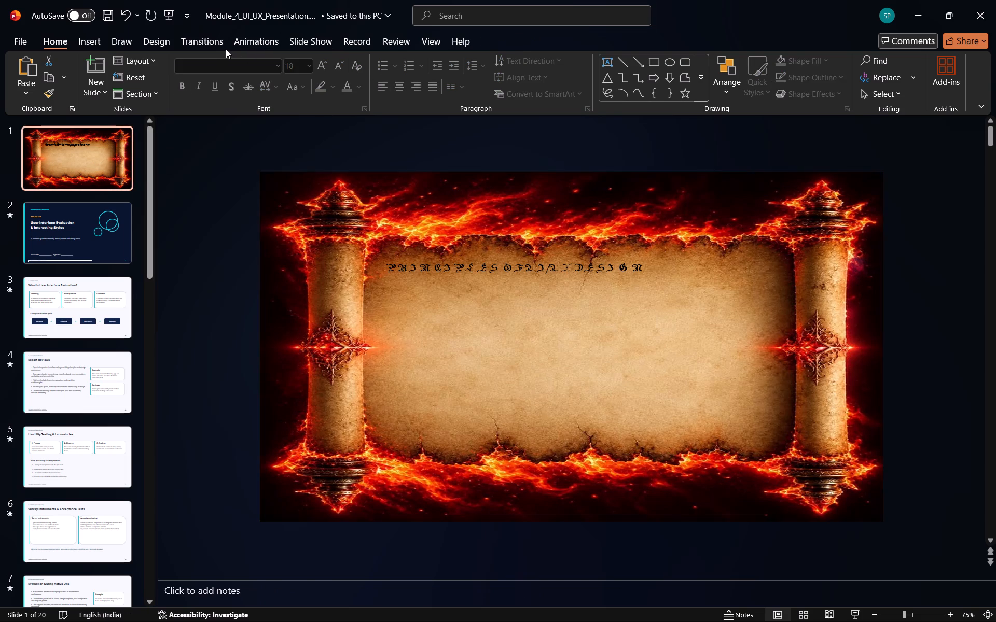
{"action": "left_click", "coordinate": [90, 43]}
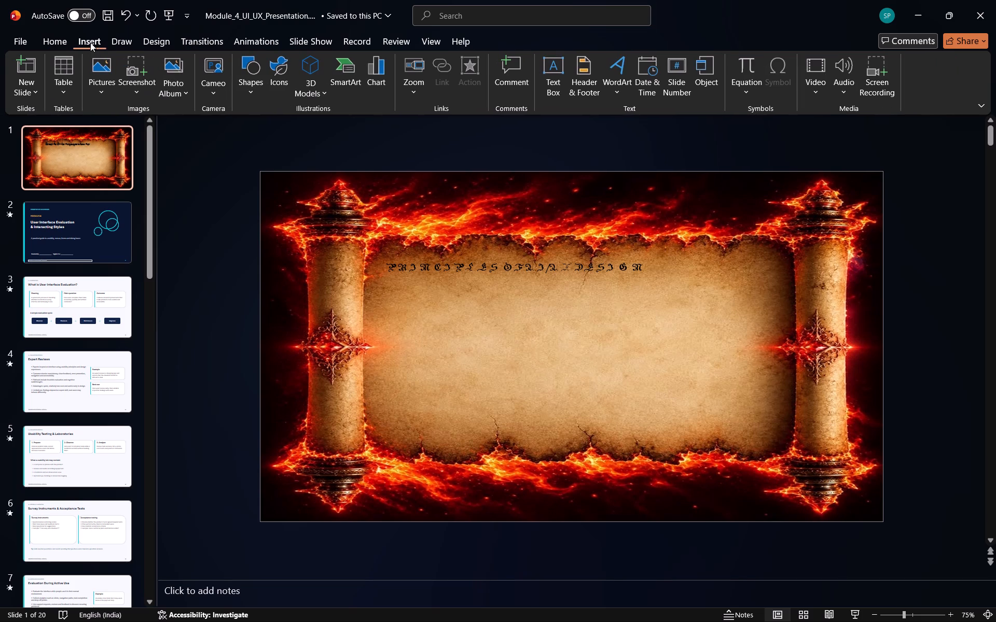
{"action": "left_click", "coordinate": [548, 69]}
{"action": "left_click_drag", "start_coordinate": [388, 291], "coordinate": [507, 292]}
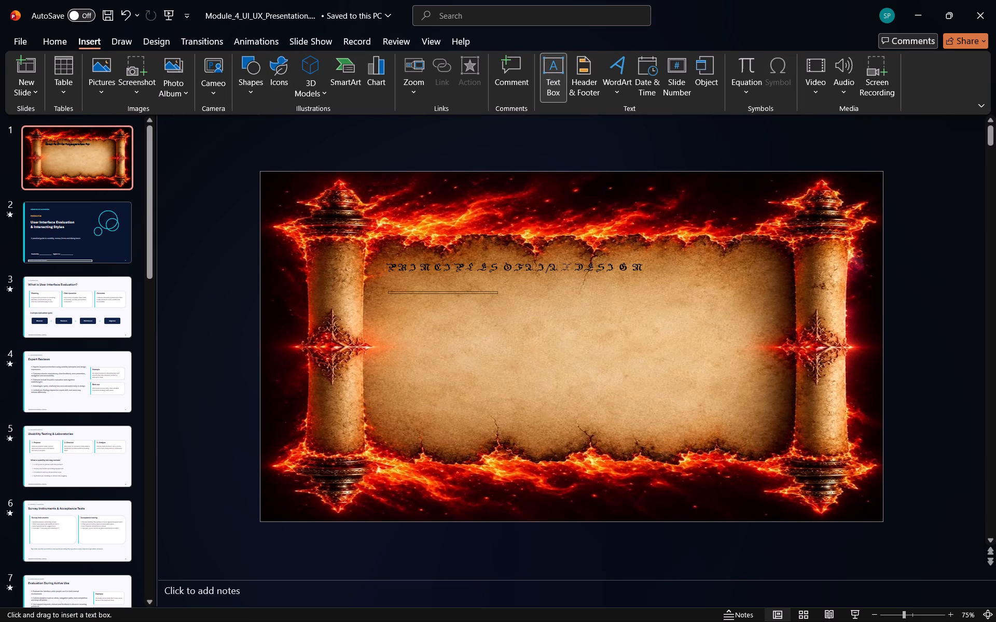
{"action": "left_click_drag", "start_coordinate": [507, 292], "coordinate": [613, 327]}
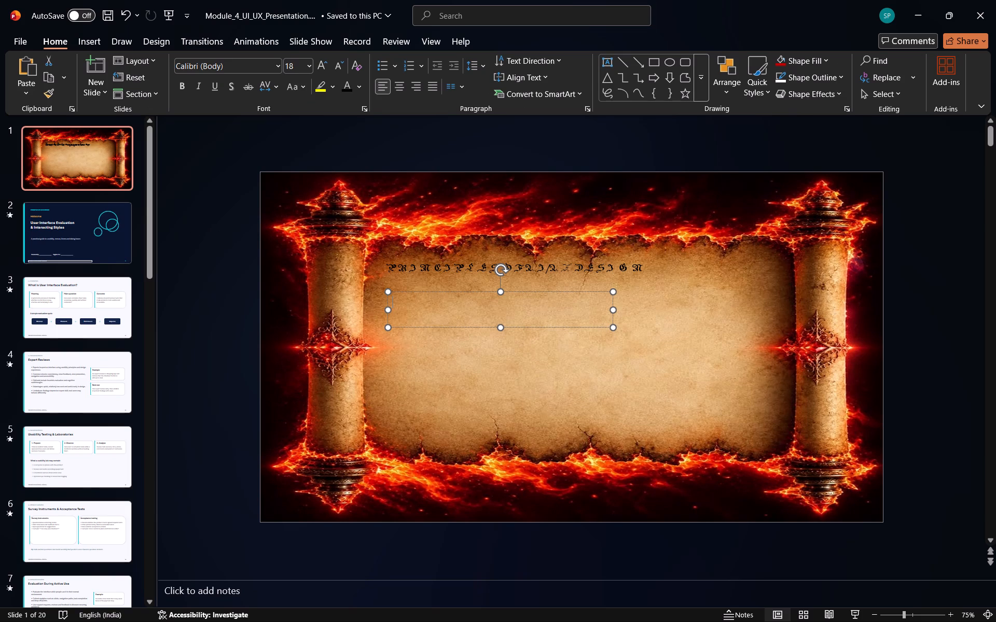
{"action": "key", "text": "ctrl+v"}
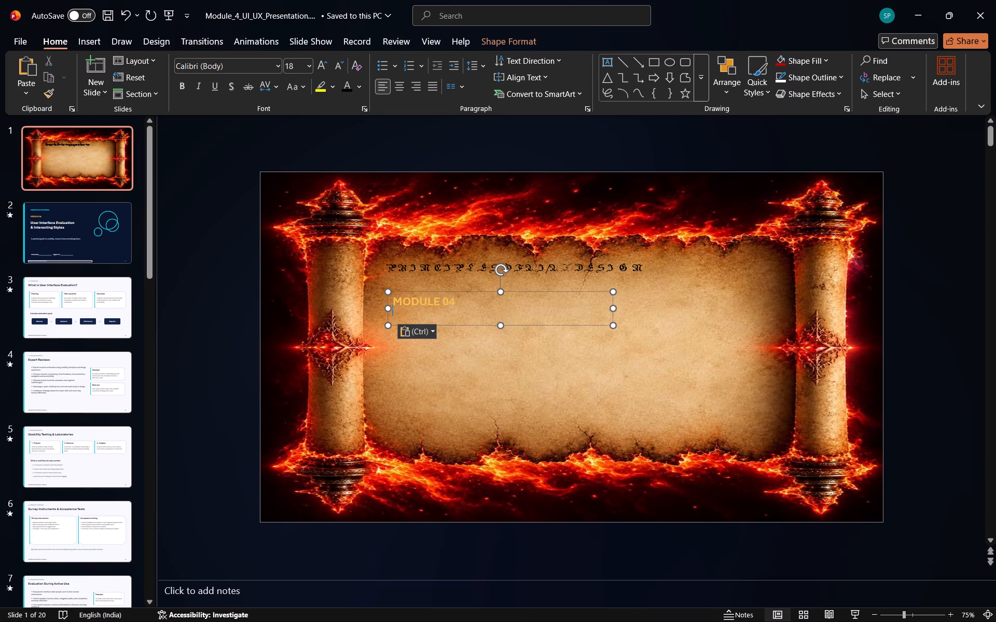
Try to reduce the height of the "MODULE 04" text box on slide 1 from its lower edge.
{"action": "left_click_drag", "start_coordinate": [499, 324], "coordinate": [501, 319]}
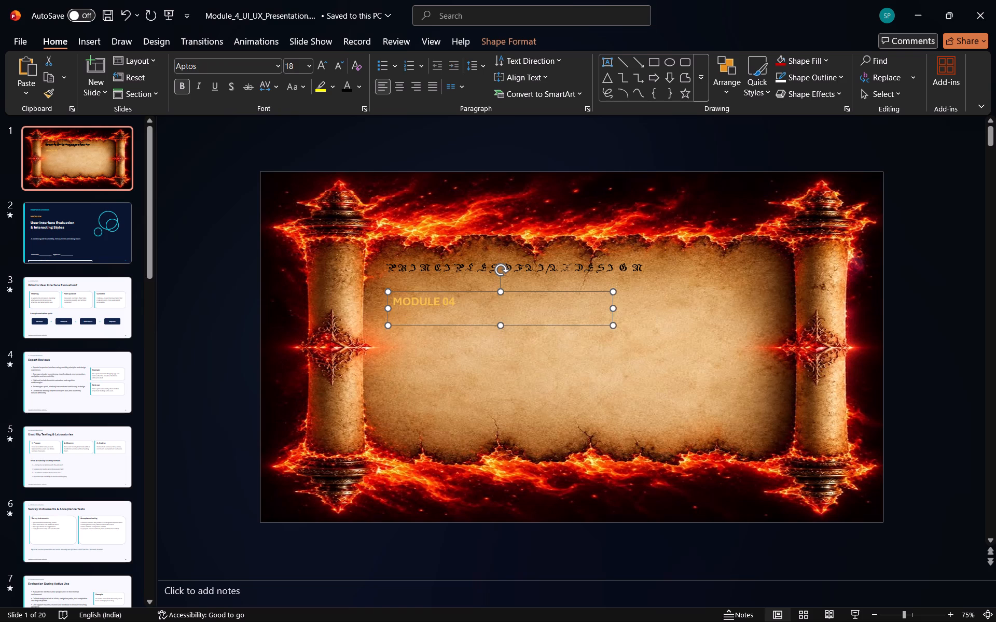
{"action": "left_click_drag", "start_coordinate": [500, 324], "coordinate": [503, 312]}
Restyle the "MODULE 04" text on slide 1 in black with the Parchment font.
{"action": "left_click", "coordinate": [440, 265]}
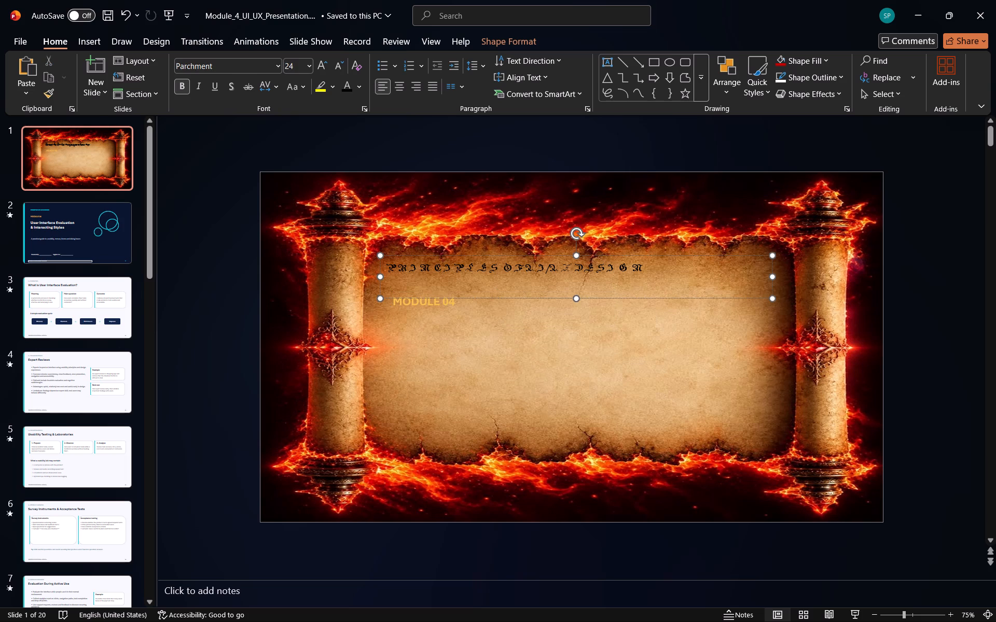
{"action": "left_click", "coordinate": [396, 300]}
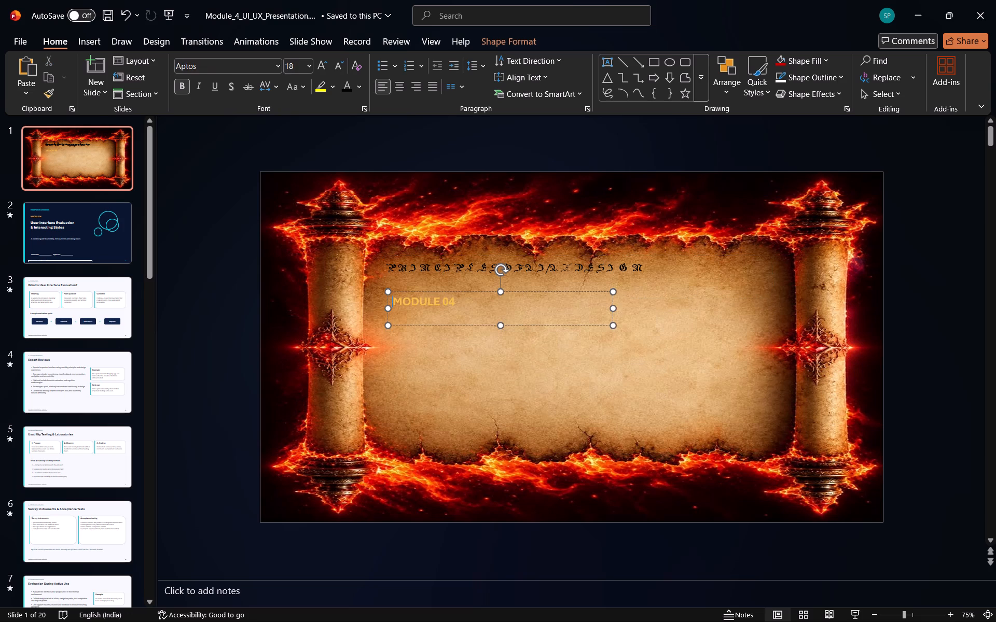
{"action": "left_click_drag", "start_coordinate": [396, 300], "coordinate": [464, 303]}
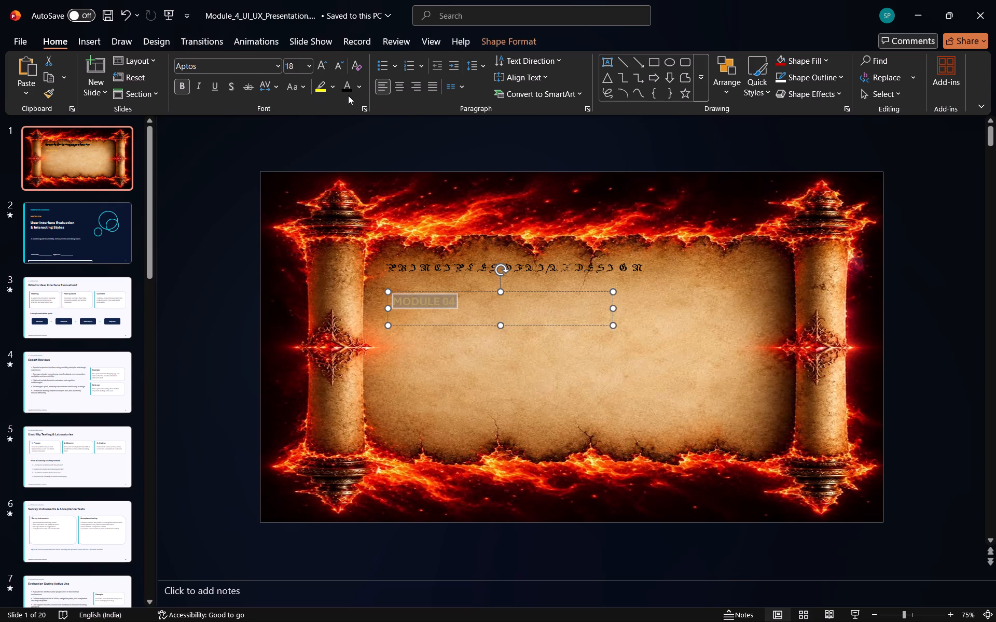
{"action": "left_click", "coordinate": [345, 90]}
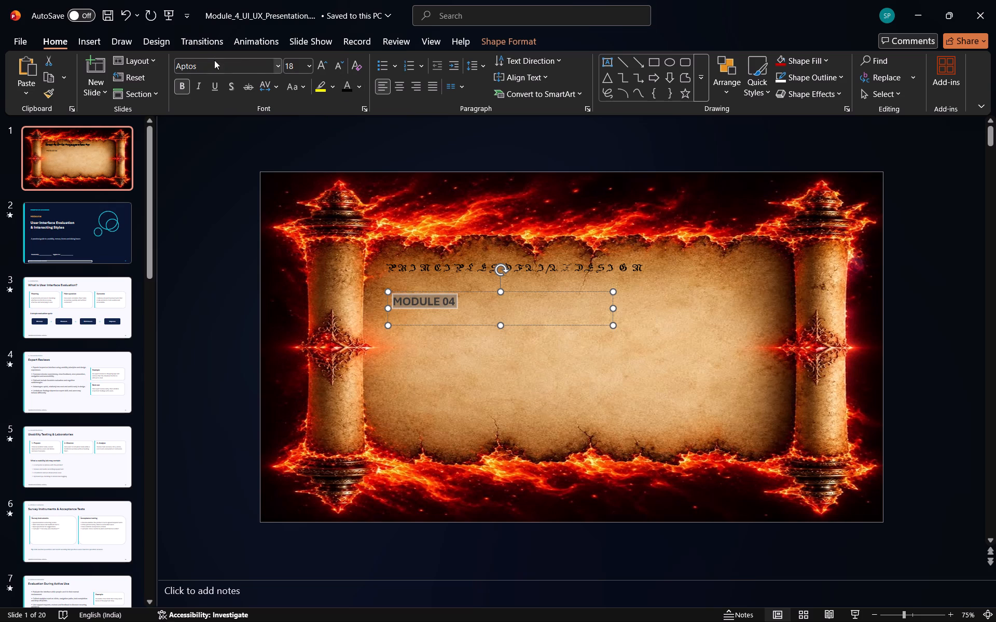
{"action": "left_click", "coordinate": [277, 62]}
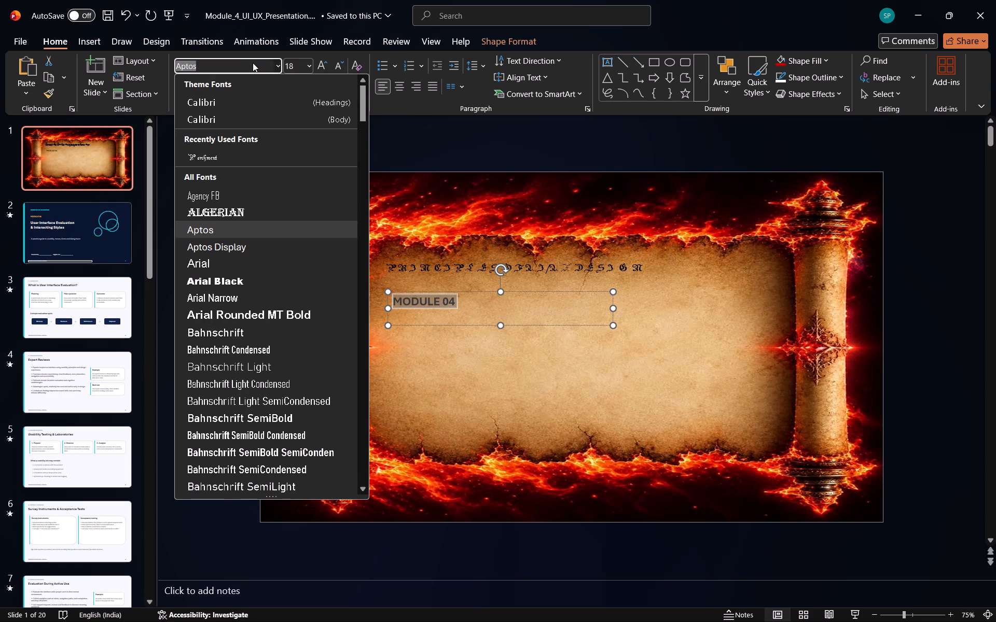
{"action": "key", "text": "BackSpace"}
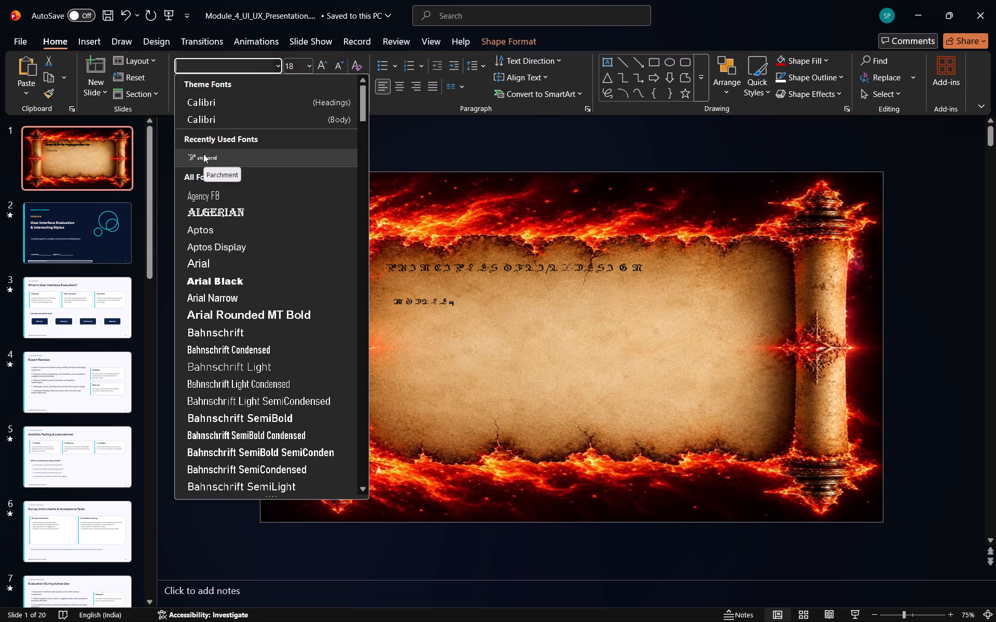
{"action": "left_click", "coordinate": [203, 154]}
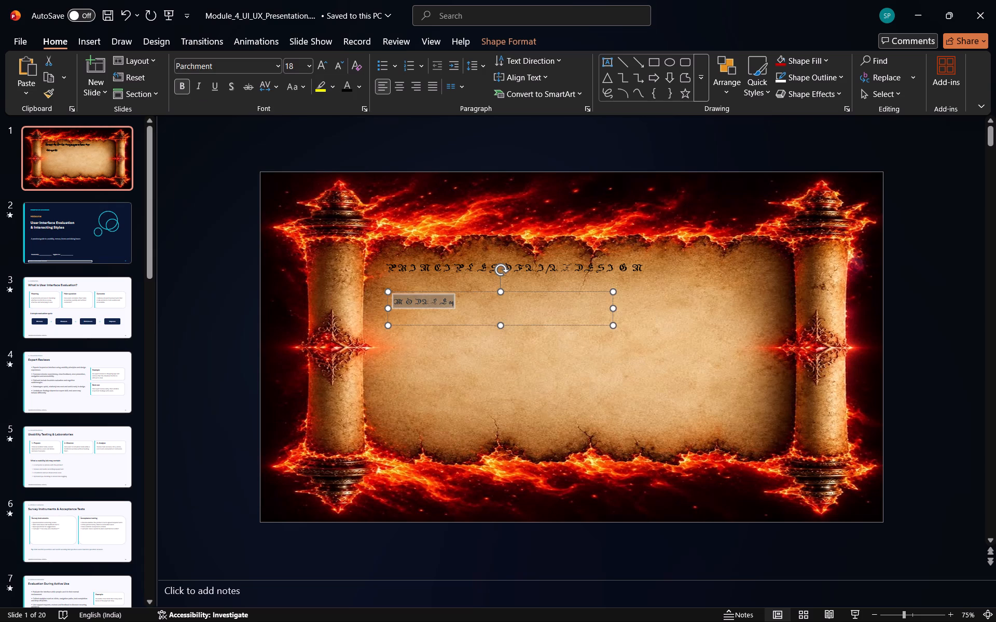
Move the "MODULE 04" text box slightly up on slide 1, closer to the heading.
{"action": "left_click_drag", "start_coordinate": [495, 306], "coordinate": [496, 297]}
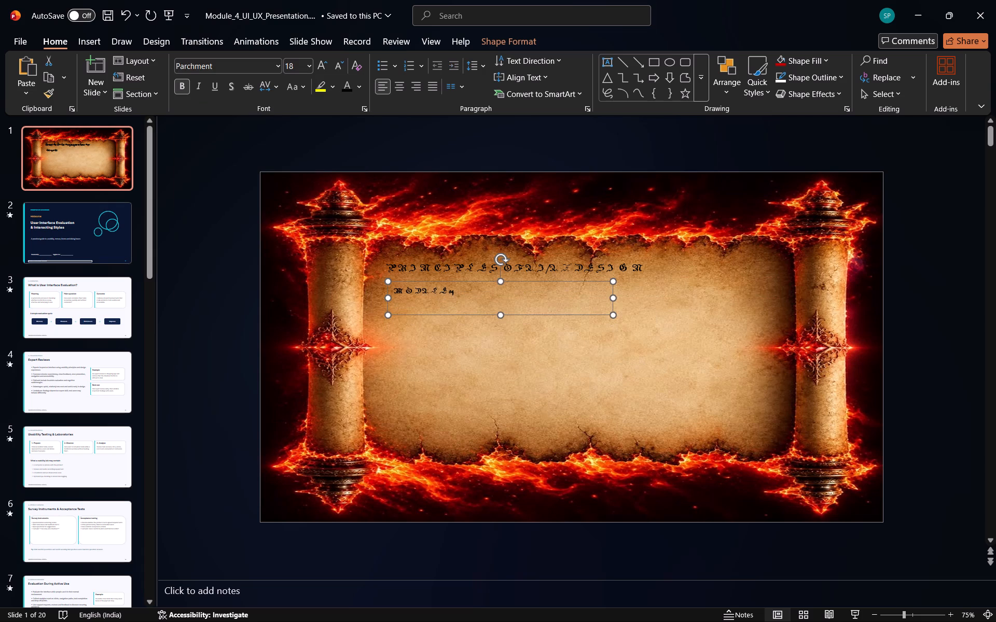
{"action": "left_click", "coordinate": [461, 355]}
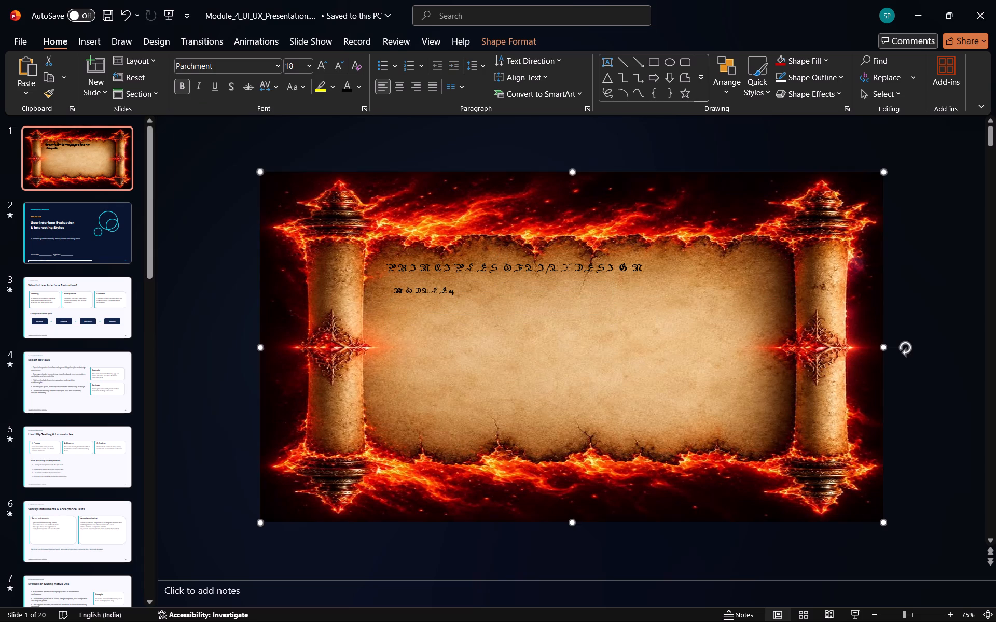
Copy the title "User Interface Evaluation & Interacting Styles" from slide 2 into a new text box below "MODULE 04" on slide 1.
{"action": "left_click", "coordinate": [124, 242]}
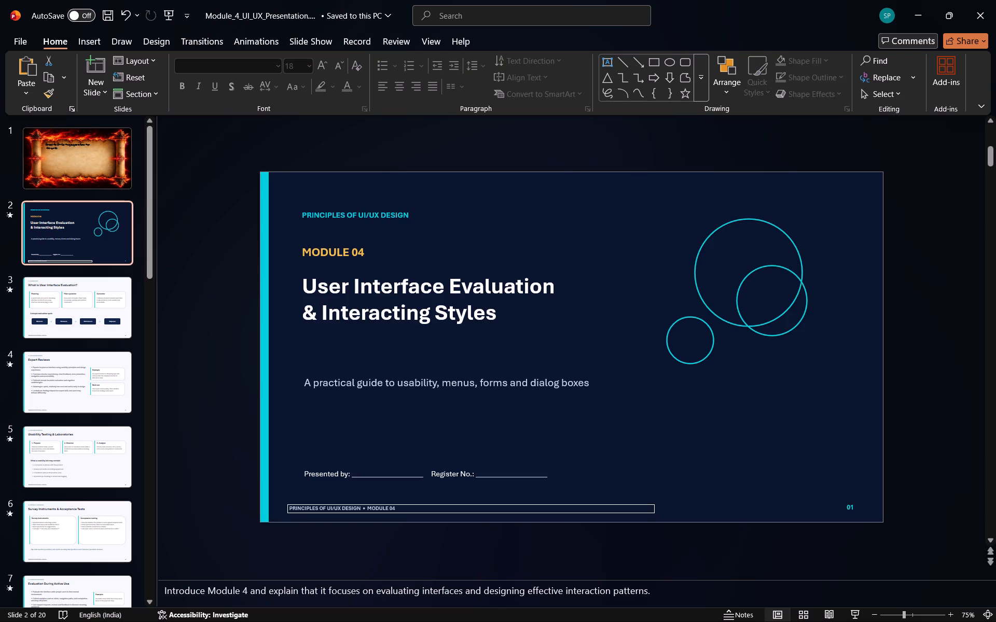
{"action": "left_click_drag", "start_coordinate": [302, 287], "coordinate": [500, 312]}
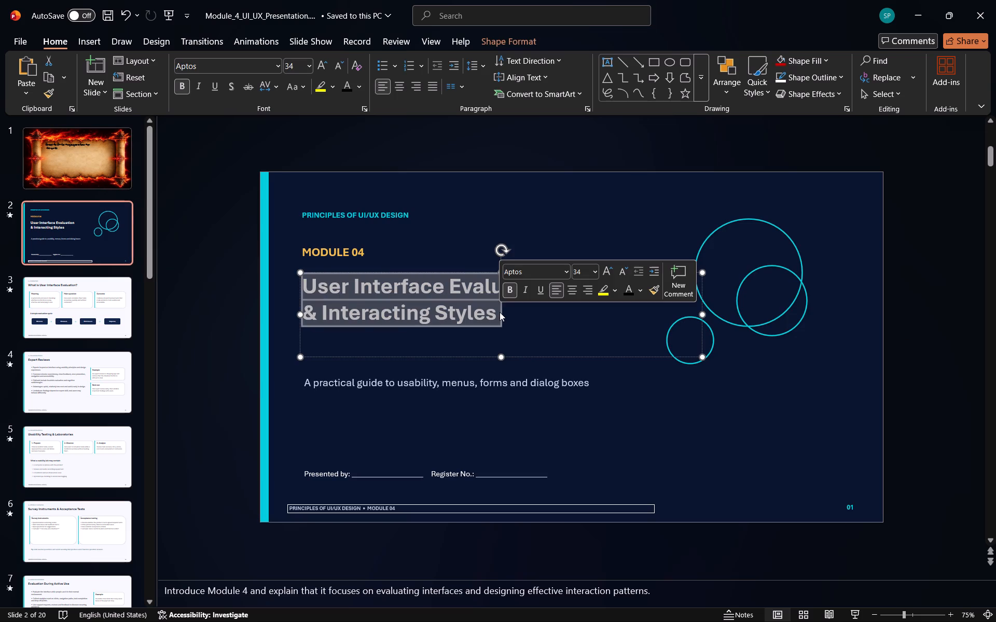
{"action": "key", "text": "ctrl+c"}
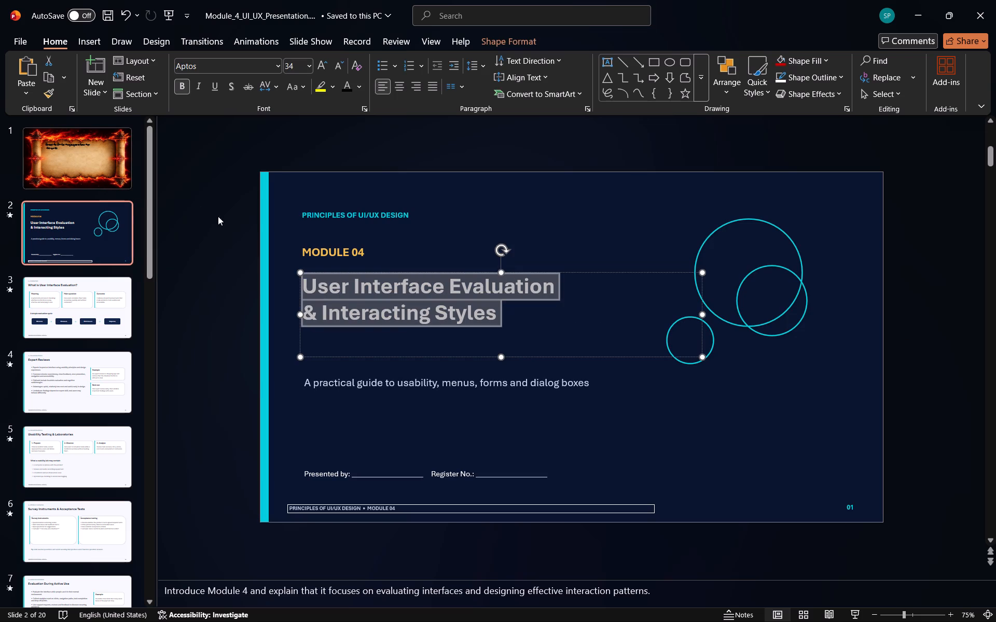
{"action": "left_click", "coordinate": [128, 181]}
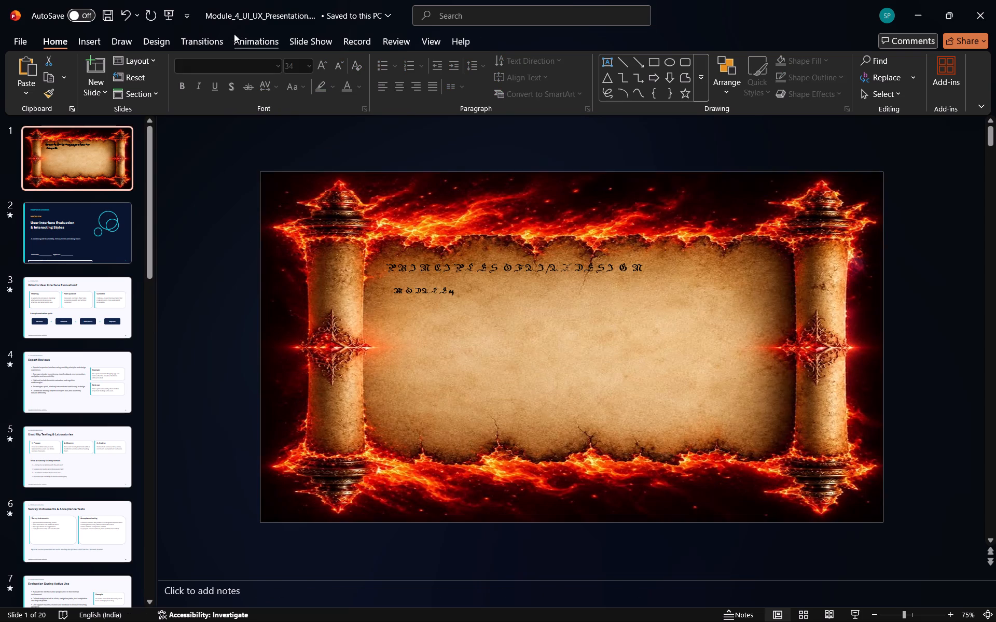
{"action": "left_click", "coordinate": [100, 38]}
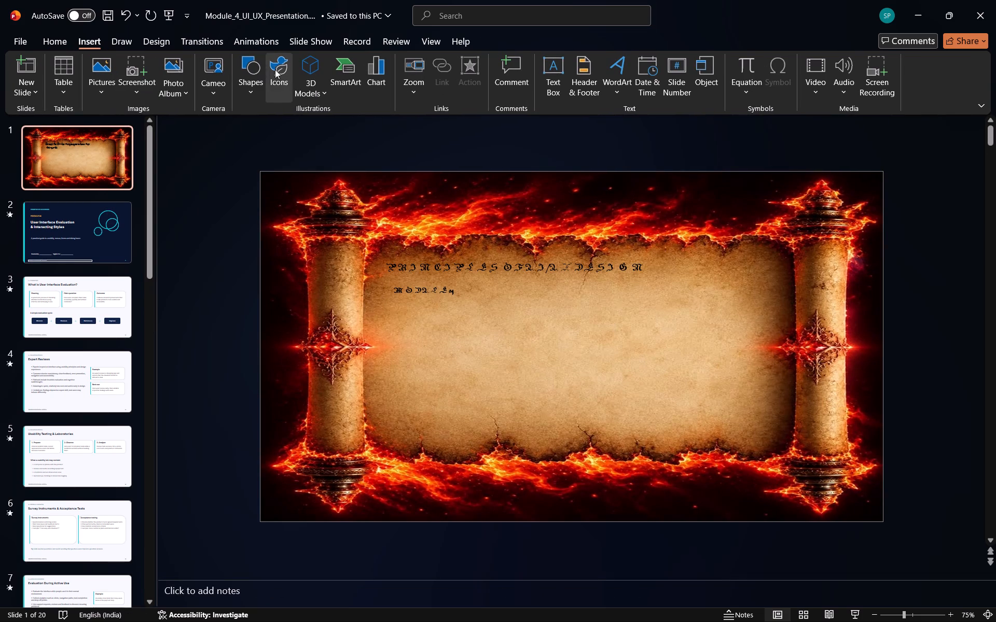
{"action": "left_click", "coordinate": [551, 94]}
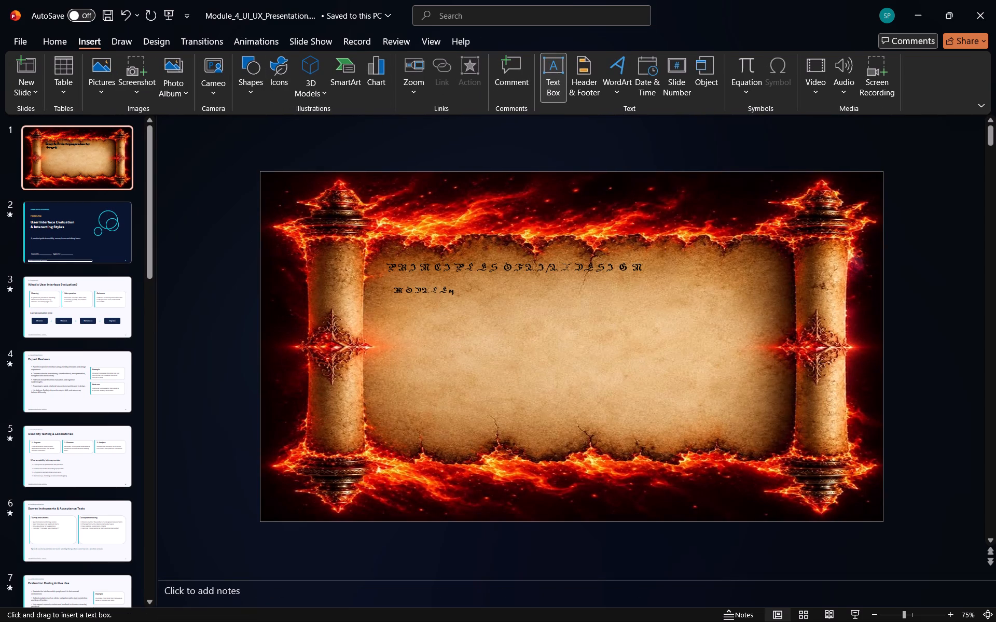
{"action": "left_click_drag", "start_coordinate": [394, 300], "coordinate": [532, 367]}
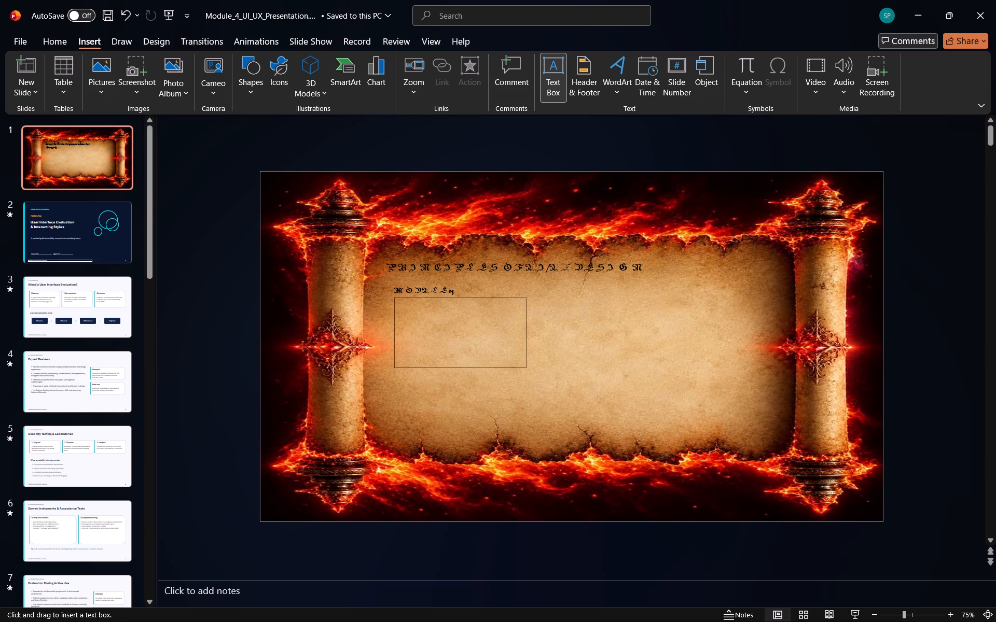
{"action": "left_click_drag", "start_coordinate": [532, 367], "coordinate": [693, 367]}
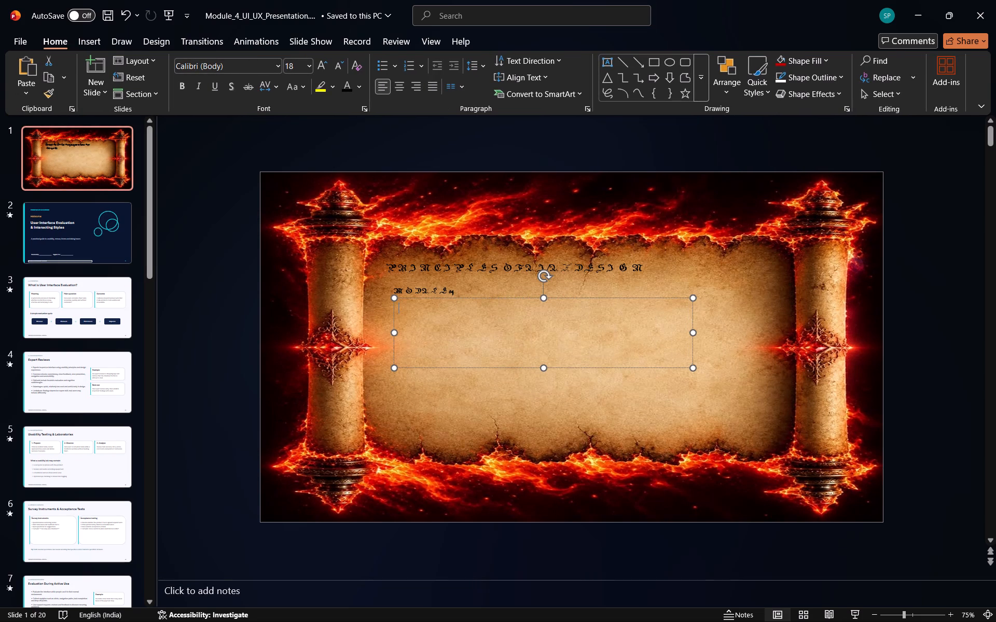
{"action": "key", "text": "ctrl+v"}
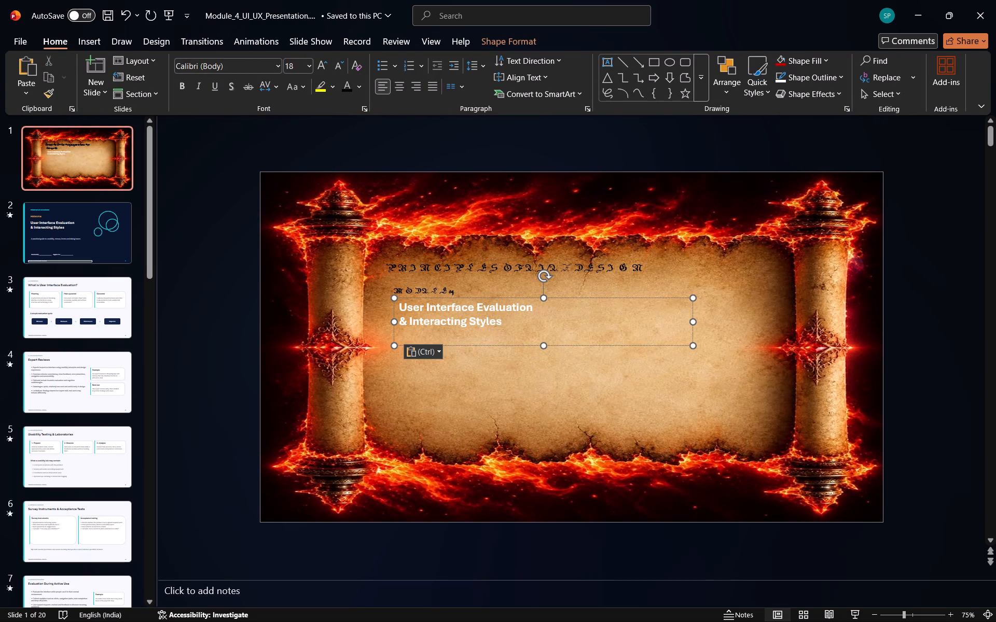
Restyle the "User Interface Evaluation & Interacting Styles" text on slide 1 in black with the Parchment font.
{"action": "left_click_drag", "start_coordinate": [399, 305], "coordinate": [509, 321]}
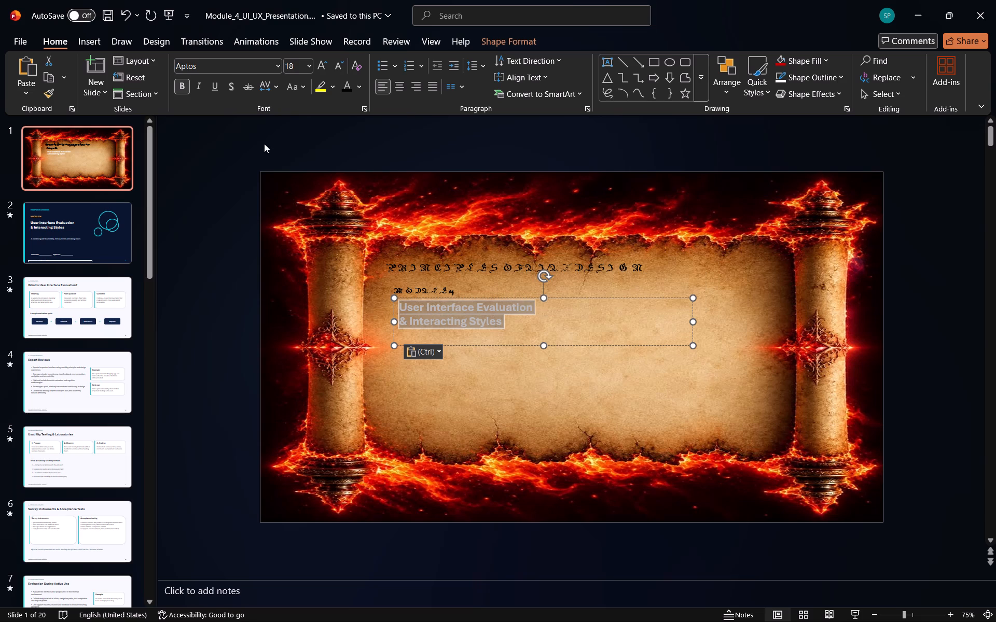
{"action": "left_click", "coordinate": [353, 90]}
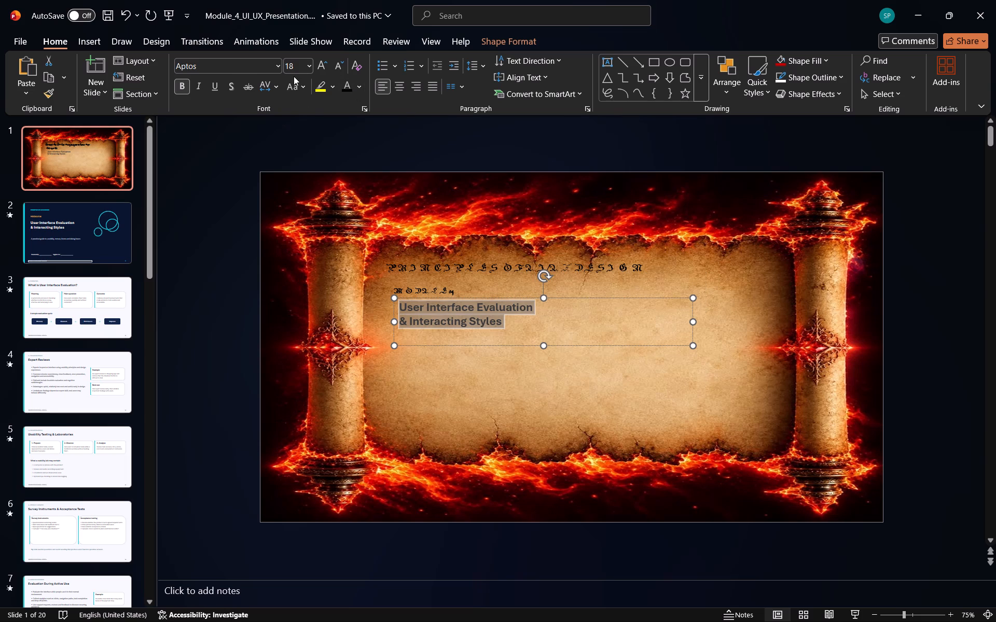
{"action": "left_click", "coordinate": [282, 67]}
{"action": "left_click", "coordinate": [282, 67]}
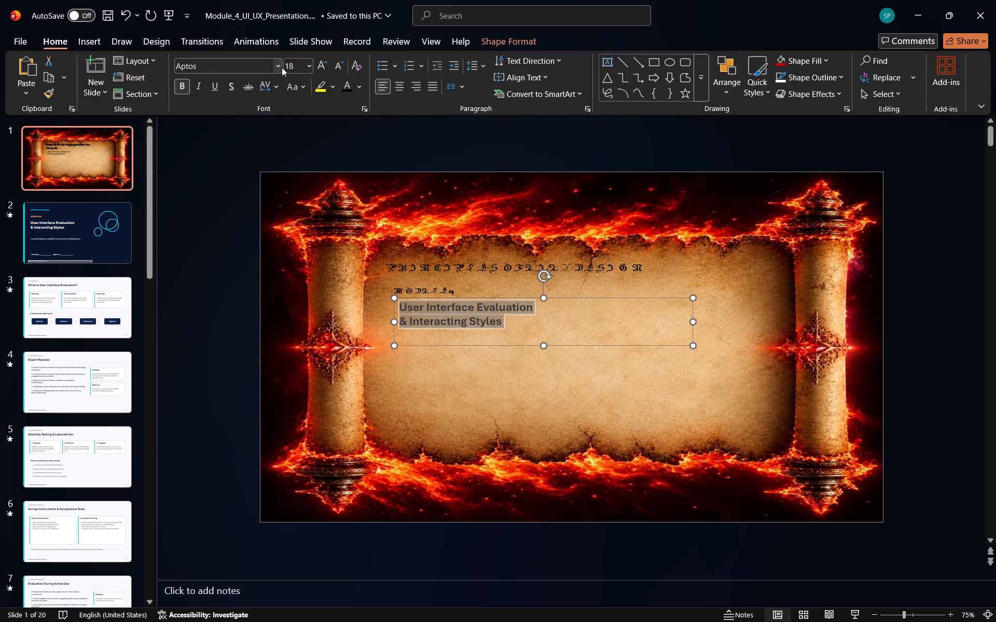
{"action": "left_click", "coordinate": [276, 66]}
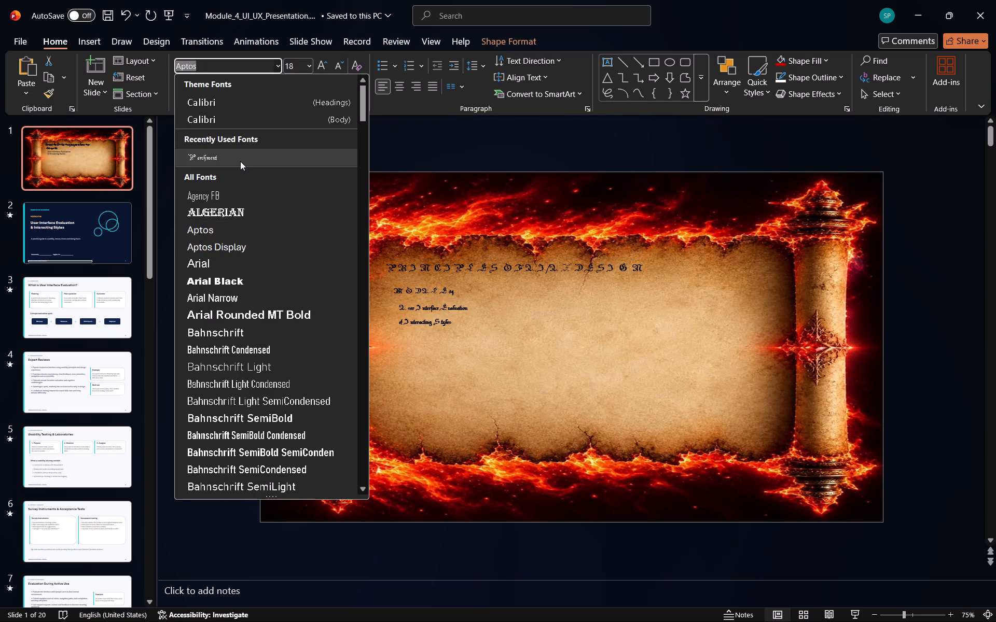
{"action": "left_click", "coordinate": [240, 160]}
Set the font size of the "User Interface Evaluation & Interacting Styles" text on slide 1 to 32.
{"action": "left_click", "coordinate": [311, 65]}
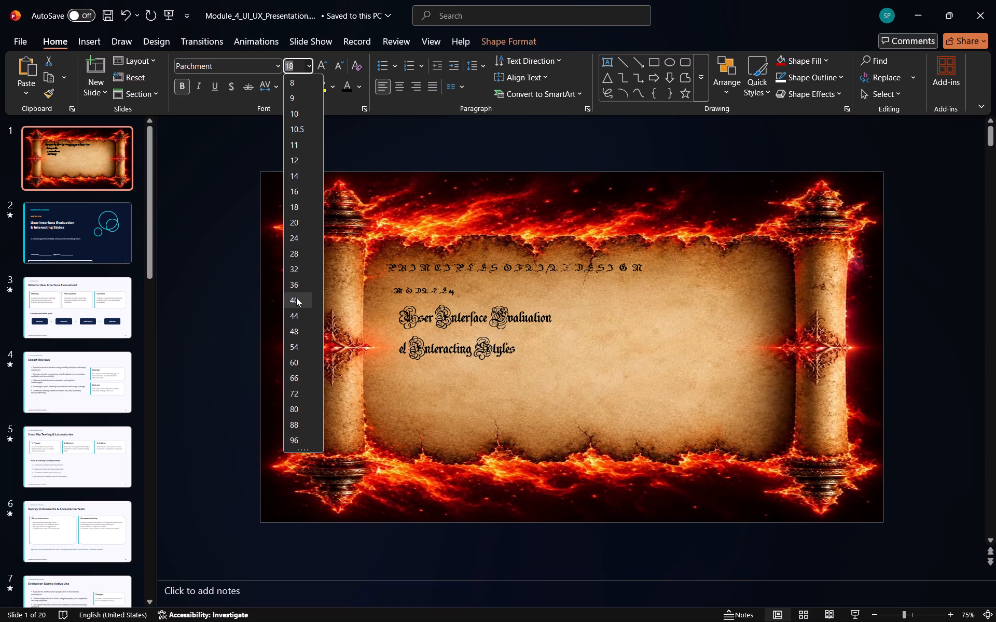
{"action": "left_click", "coordinate": [291, 271]}
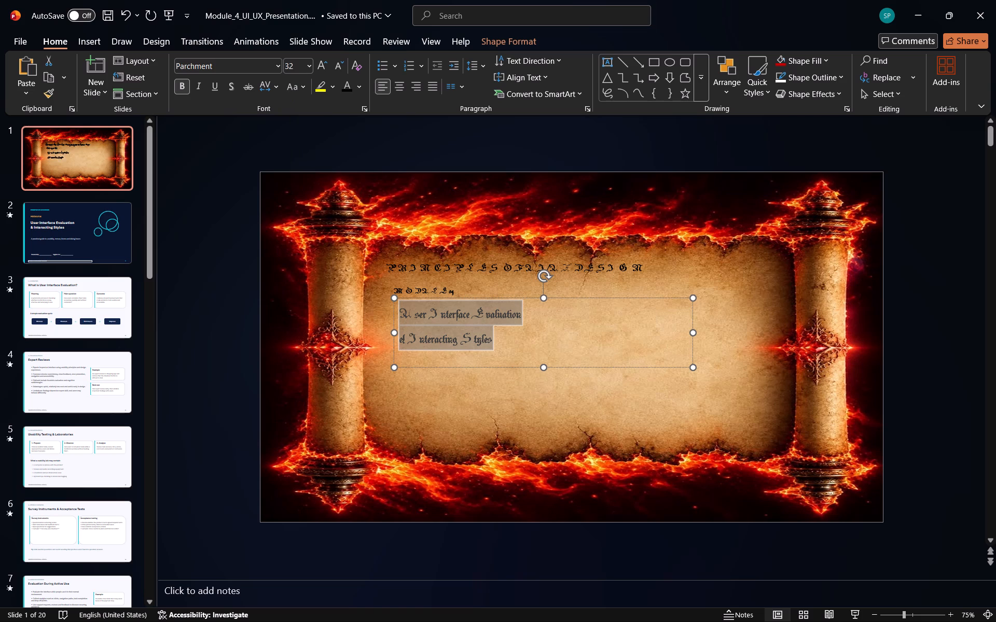
Copy "A practical guide to usability, menus, forms and dialog boxes" from slide 2 into a new text box below the title on slide 1.
{"action": "left_click", "coordinate": [90, 230]}
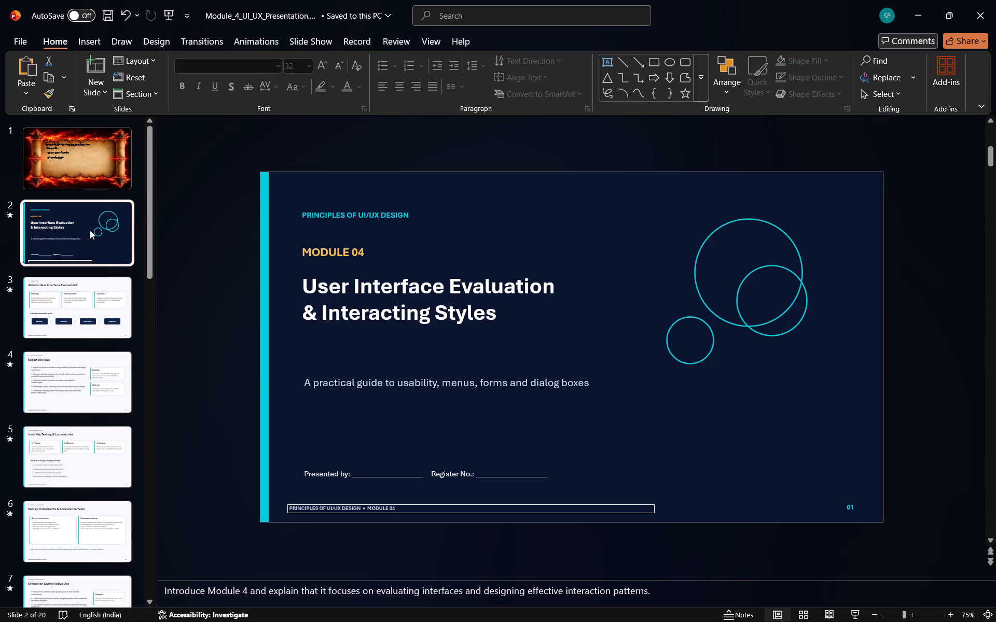
{"action": "left_click", "coordinate": [80, 164]}
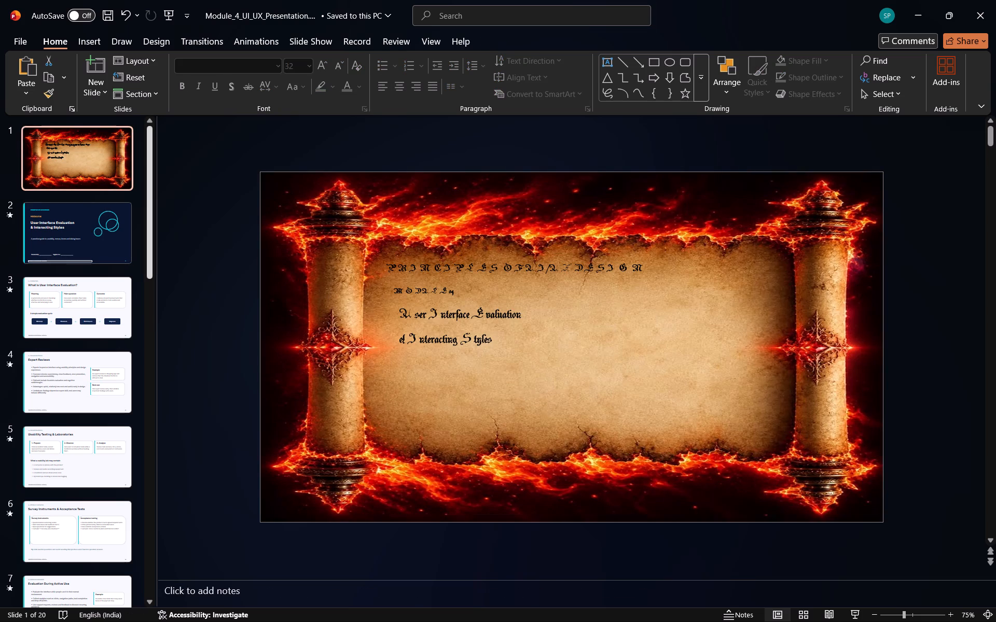
{"action": "left_click", "coordinate": [104, 244]}
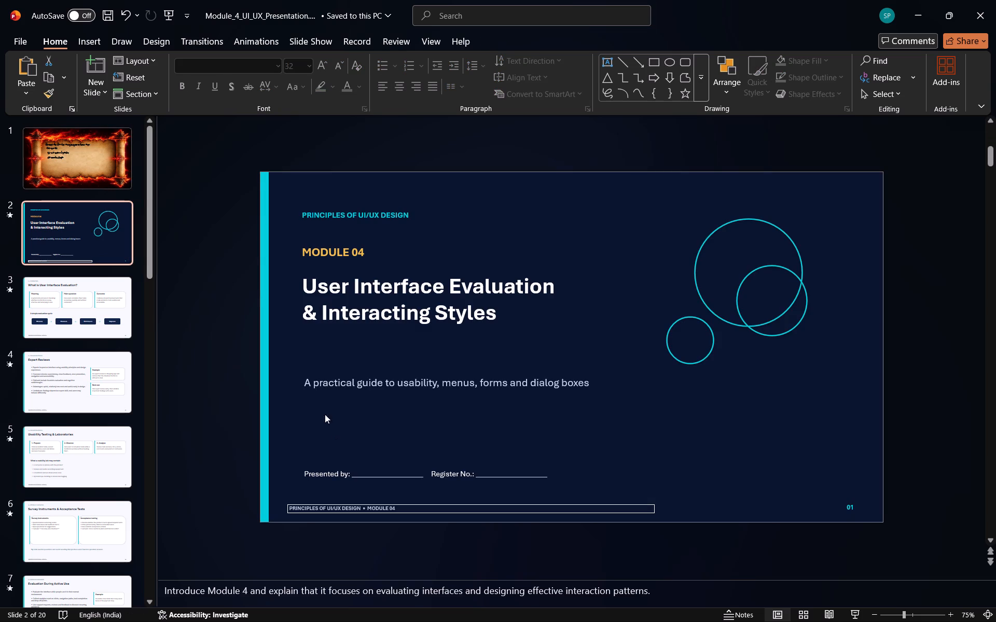
{"action": "left_click", "coordinate": [306, 385]}
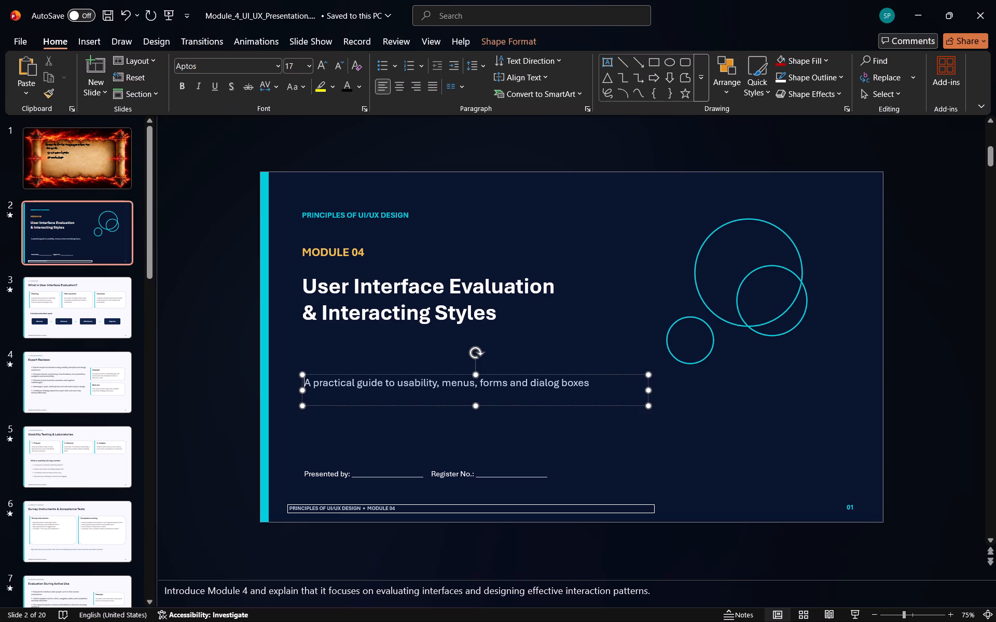
{"action": "left_click_drag", "start_coordinate": [306, 385], "coordinate": [659, 394]}
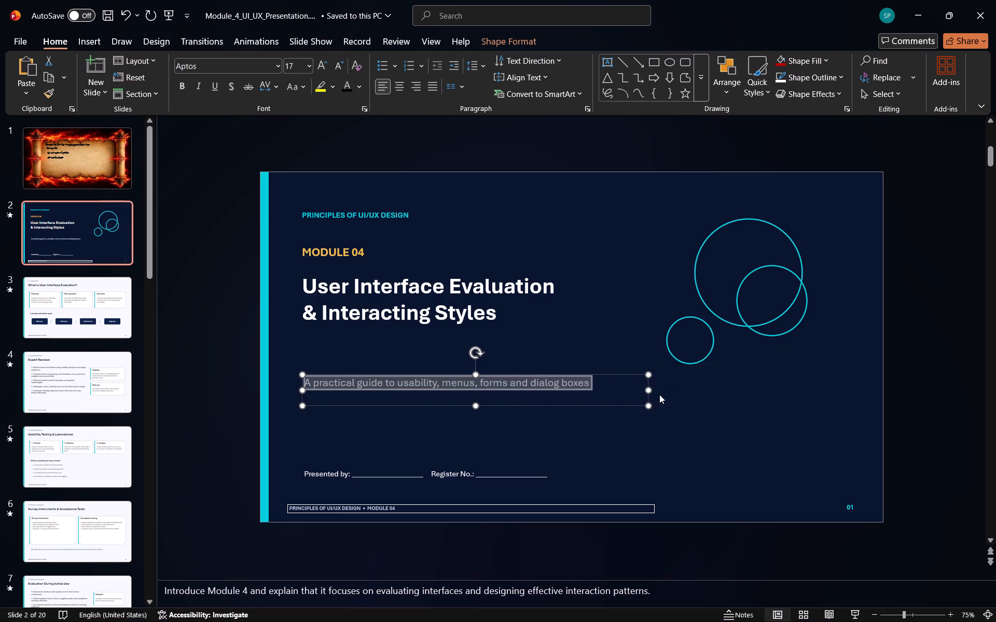
{"action": "key", "text": "ctrl+c"}
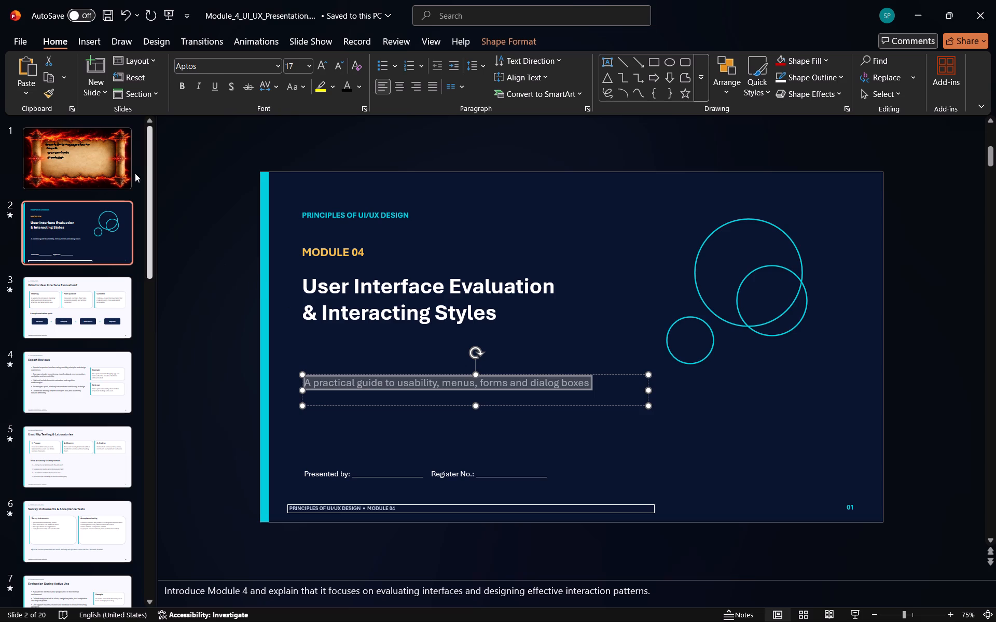
{"action": "left_click", "coordinate": [118, 172]}
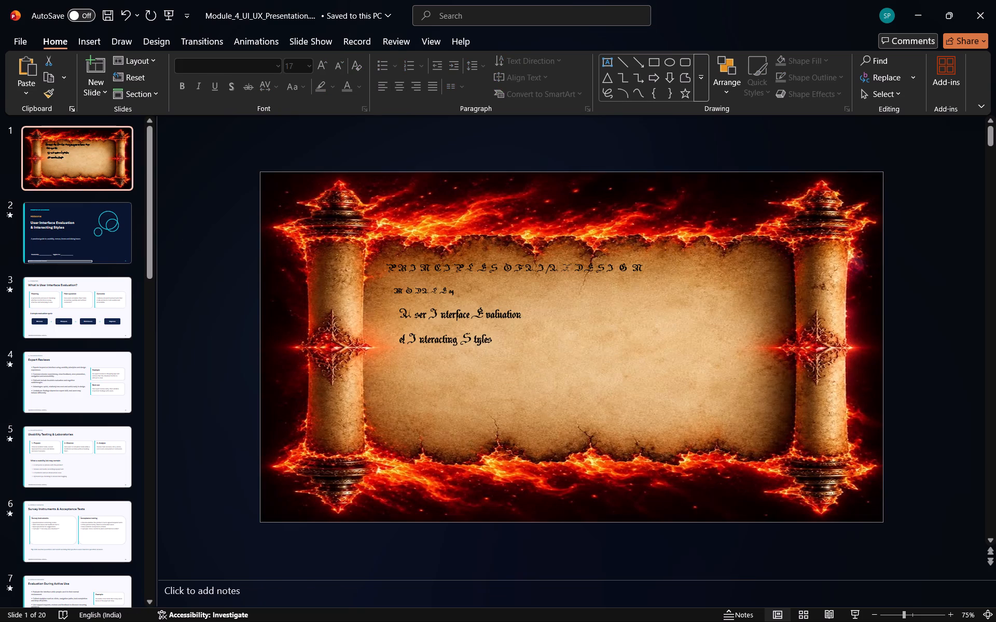
{"action": "left_click", "coordinate": [107, 36]}
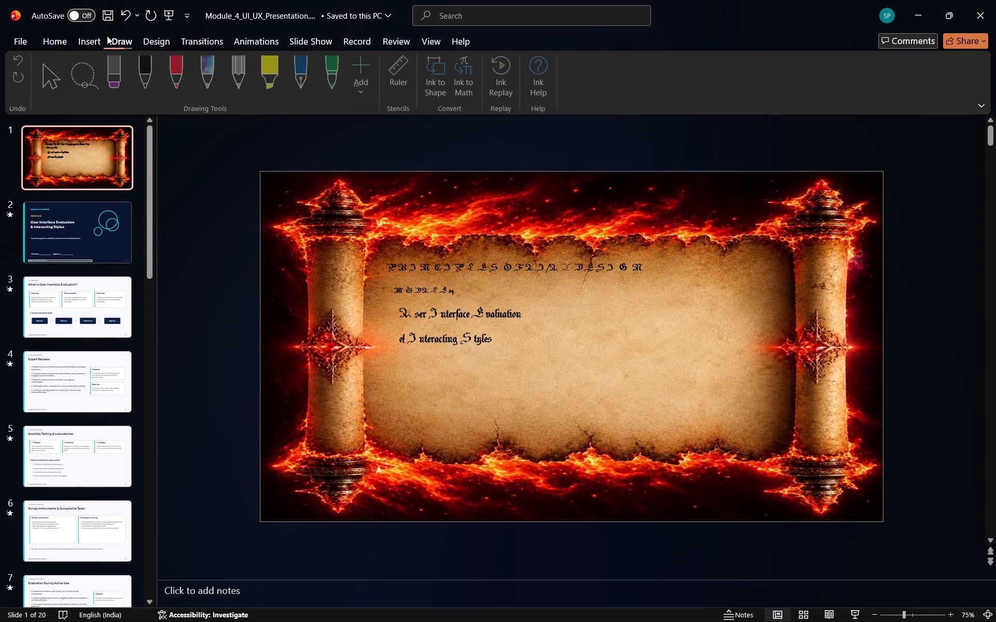
{"action": "left_click", "coordinate": [98, 39]}
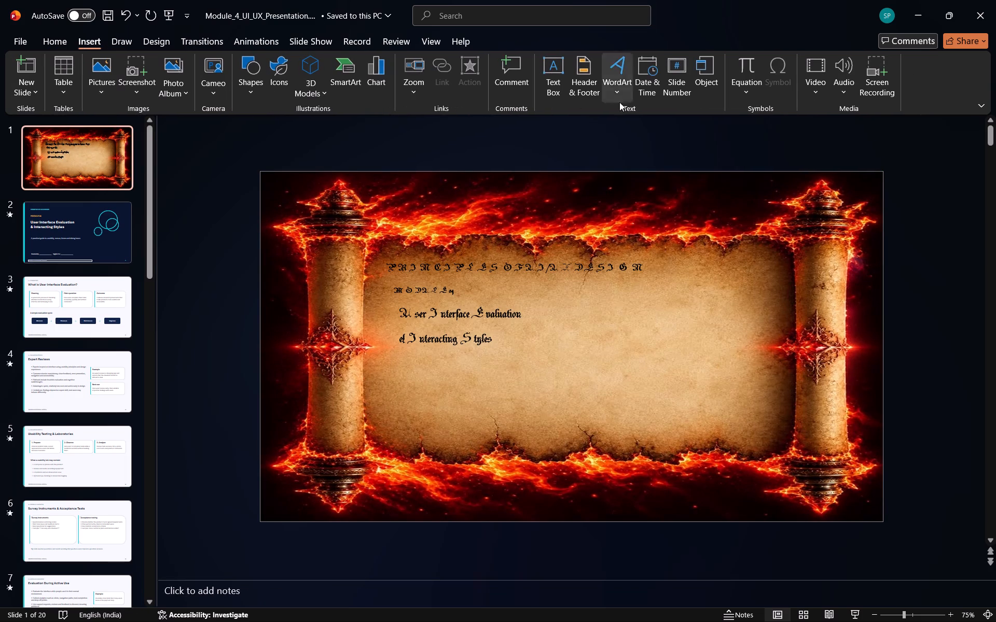
{"action": "left_click", "coordinate": [565, 69]}
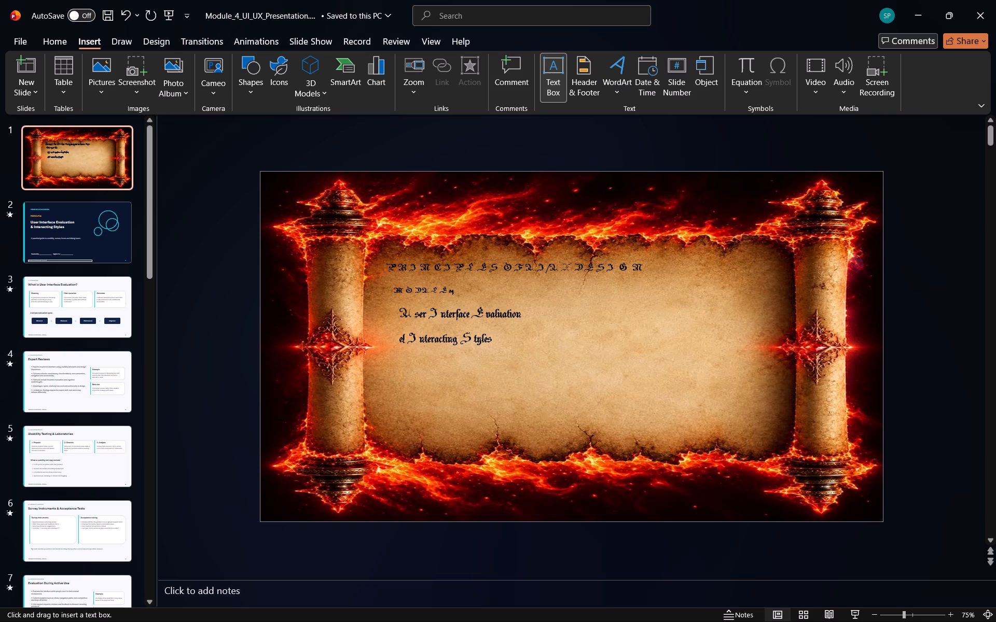
{"action": "left_click_drag", "start_coordinate": [397, 348], "coordinate": [599, 387]}
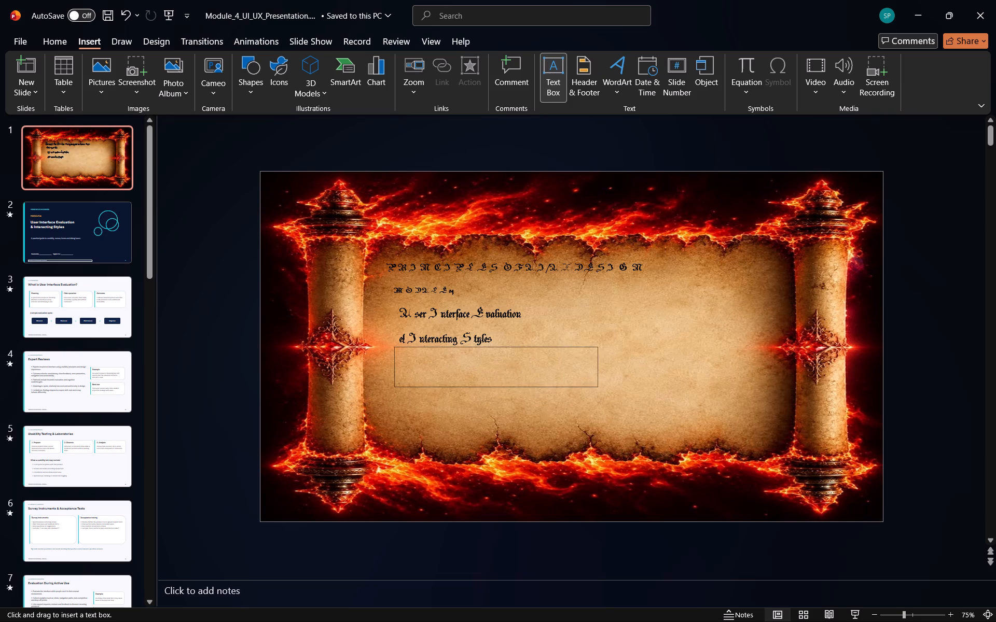
{"action": "left_click_drag", "start_coordinate": [599, 387], "coordinate": [721, 381]}
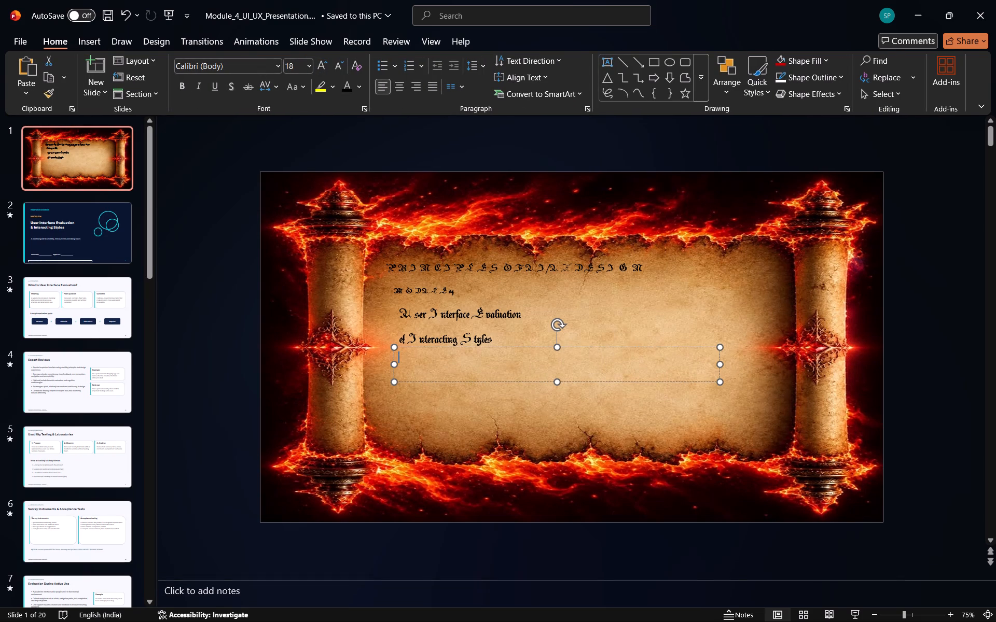
{"action": "key", "text": "ctrl+v"}
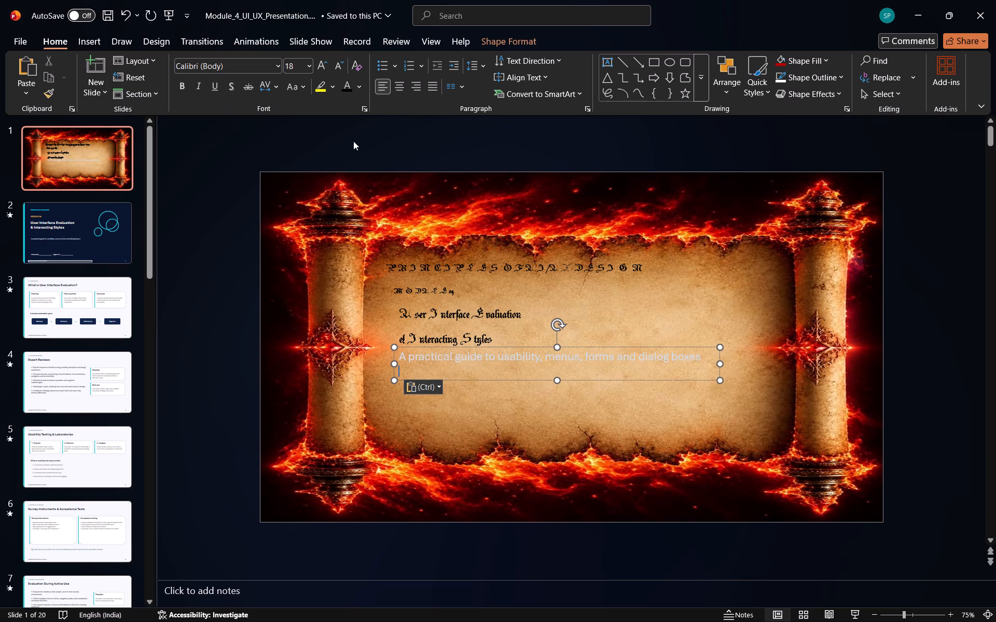
Restyle the "A practical guide to usability, menus, forms and dialog boxes" text on slide 1 in black Parchment font at size 32.
{"action": "left_click", "coordinate": [277, 69]}
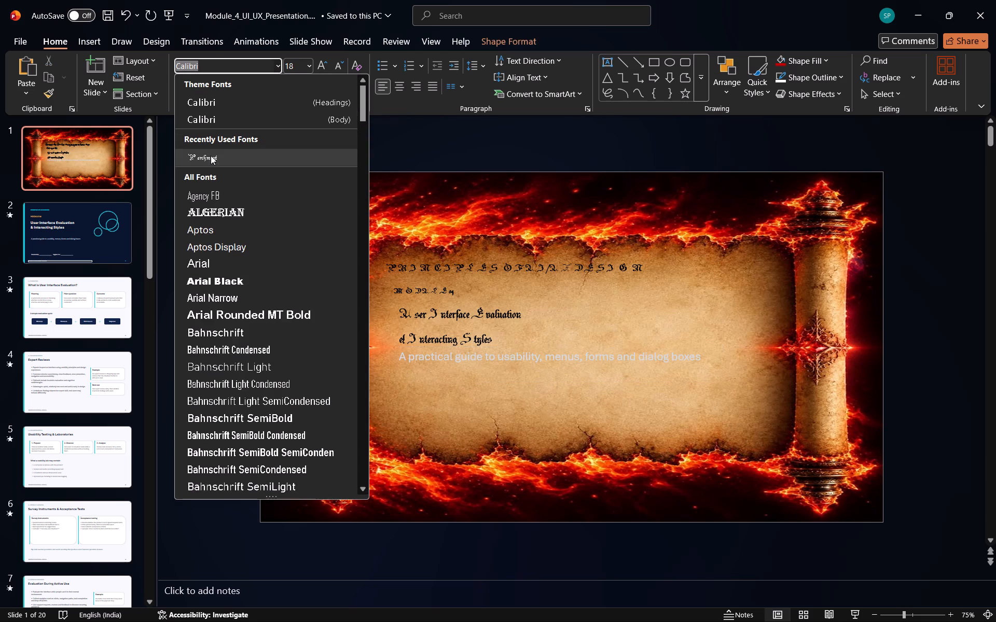
{"action": "left_click", "coordinate": [210, 155]}
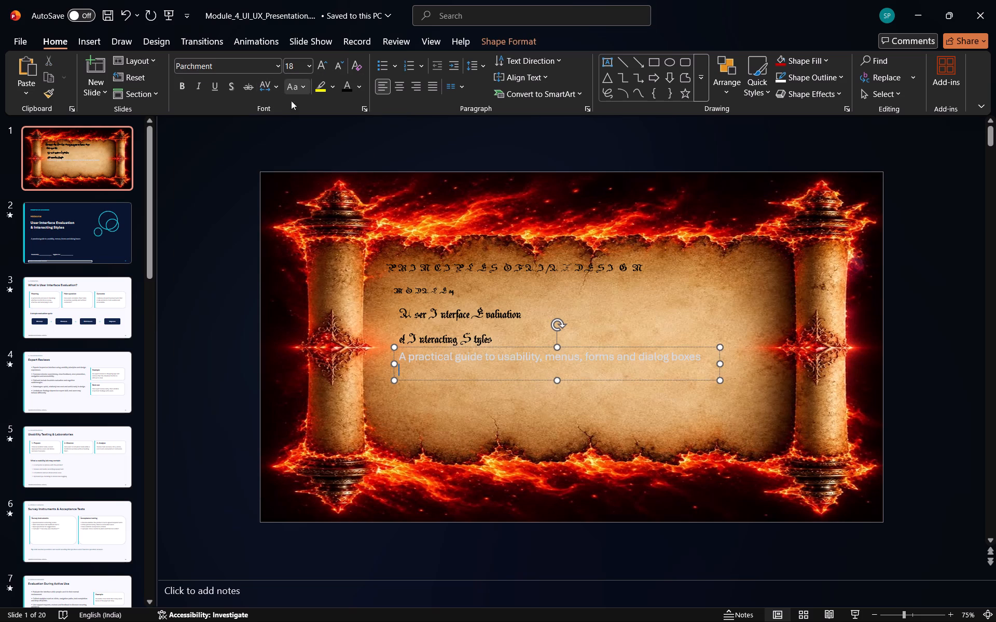
{"action": "left_click", "coordinate": [398, 358]}
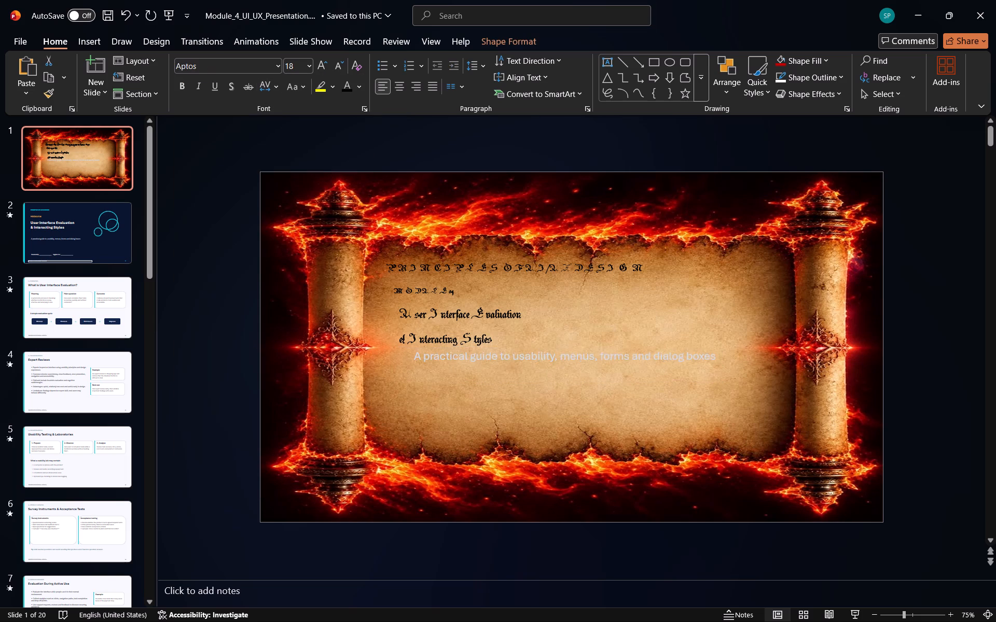
{"action": "left_click", "coordinate": [397, 358]}
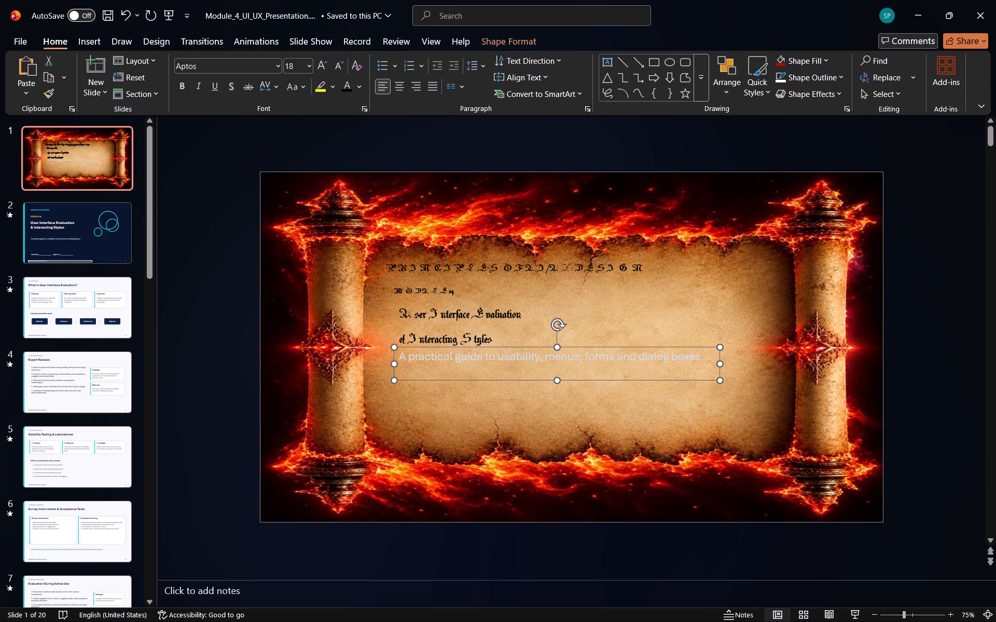
{"action": "left_click", "coordinate": [402, 358]}
{"action": "left_click_drag", "start_coordinate": [402, 358], "coordinate": [617, 393]}
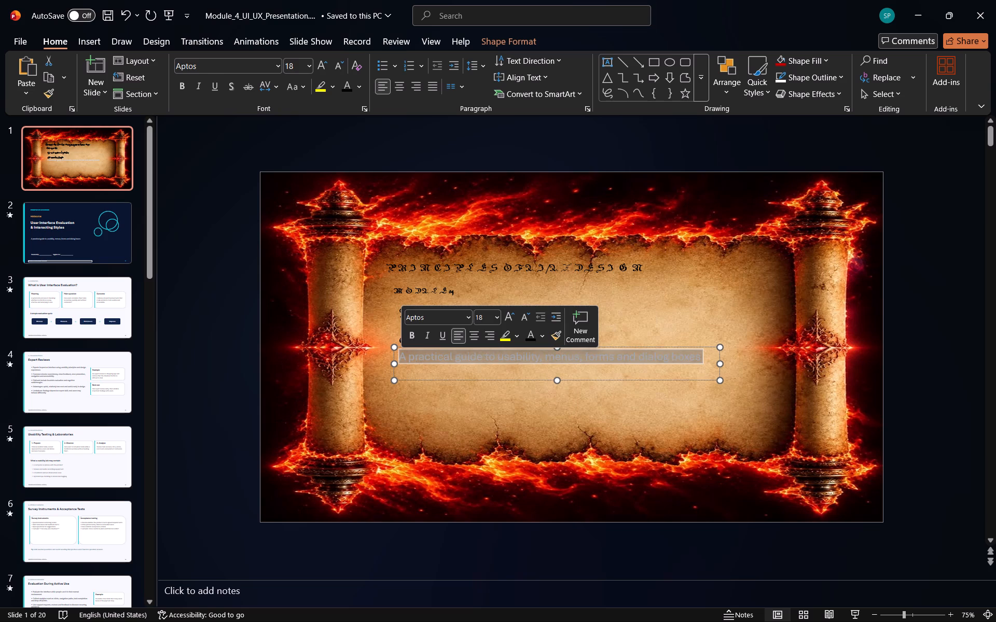
{"action": "left_click_drag", "start_coordinate": [617, 393], "coordinate": [616, 393]}
{"action": "left_click", "coordinate": [274, 66]}
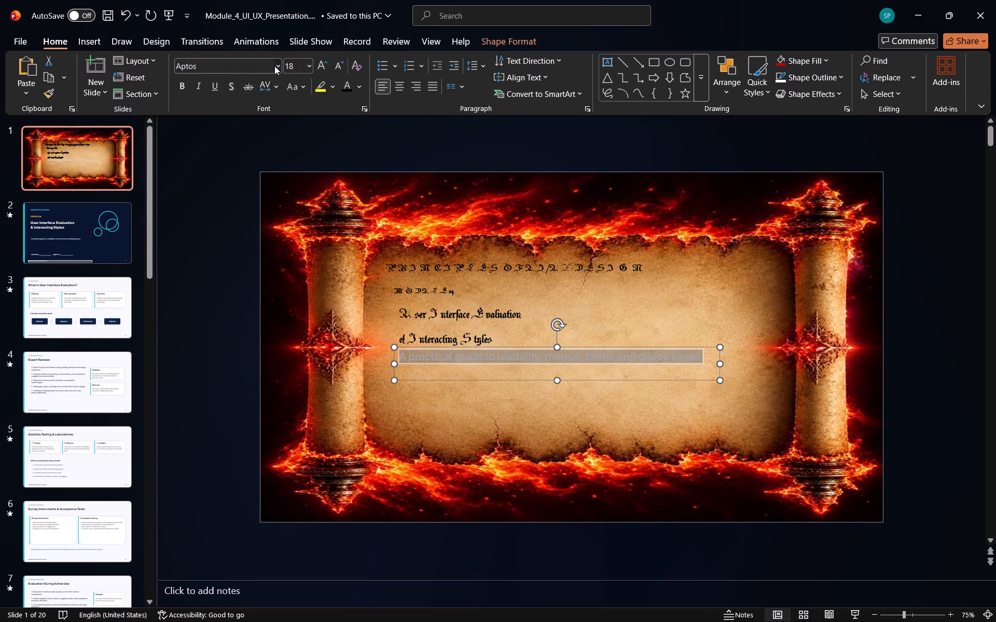
{"action": "left_click", "coordinate": [212, 159]}
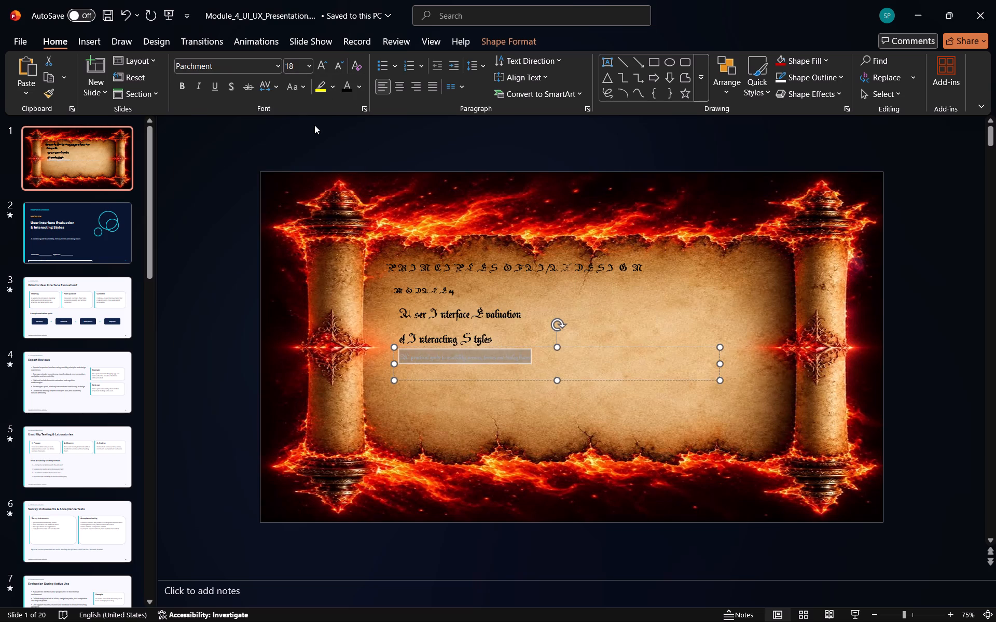
{"action": "left_click", "coordinate": [345, 88]}
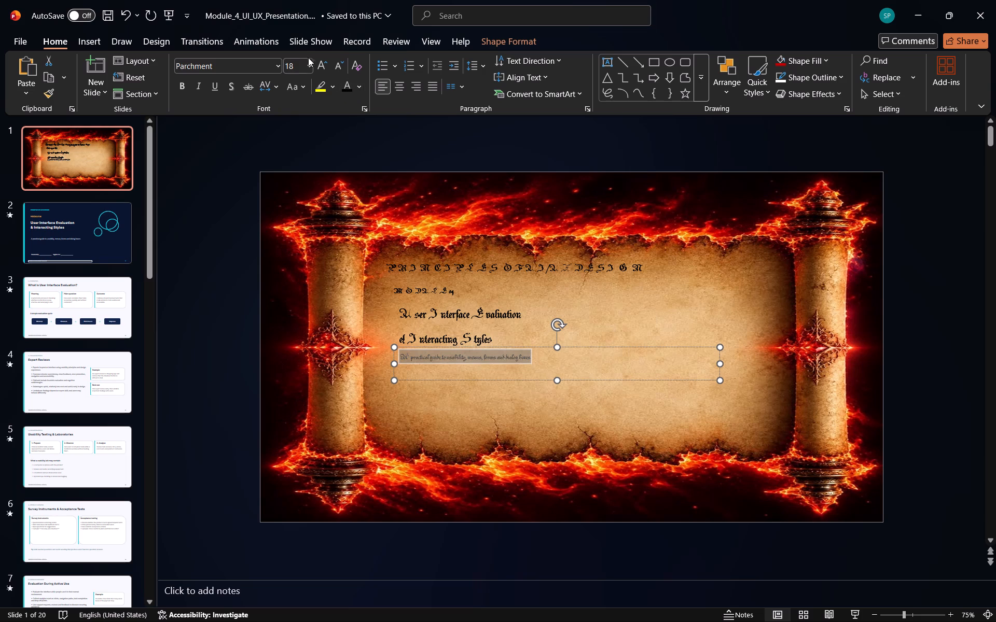
{"action": "left_click", "coordinate": [311, 63]}
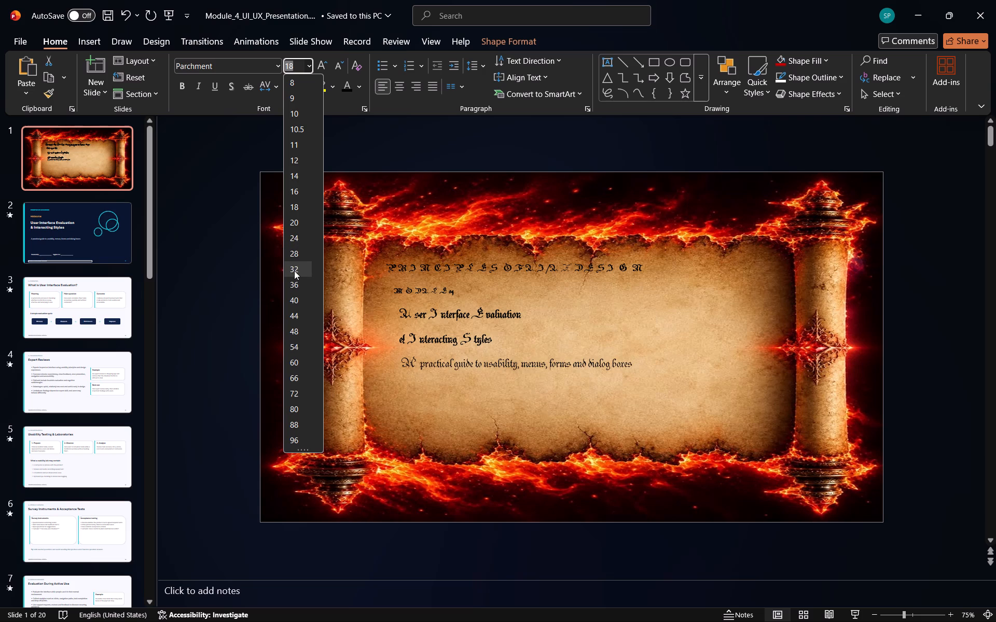
{"action": "left_click", "coordinate": [294, 271]}
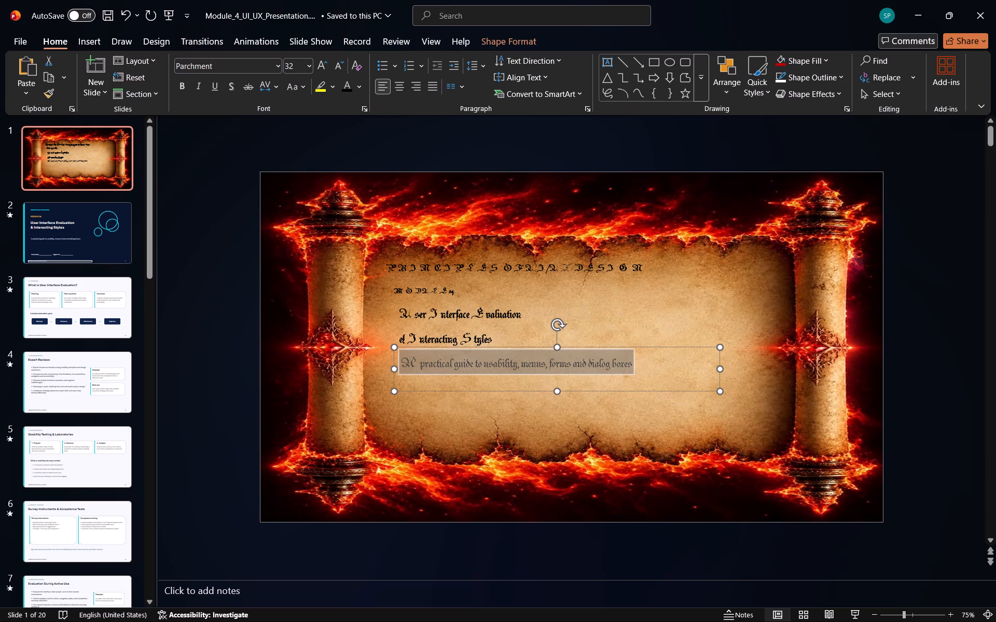
{"action": "left_click", "coordinate": [368, 404]}
Copy the "Presented by: / Register No.:" line from slide 2 and draw a wide text box for it below the subtitle on slide 1.
{"action": "left_click", "coordinate": [72, 245]}
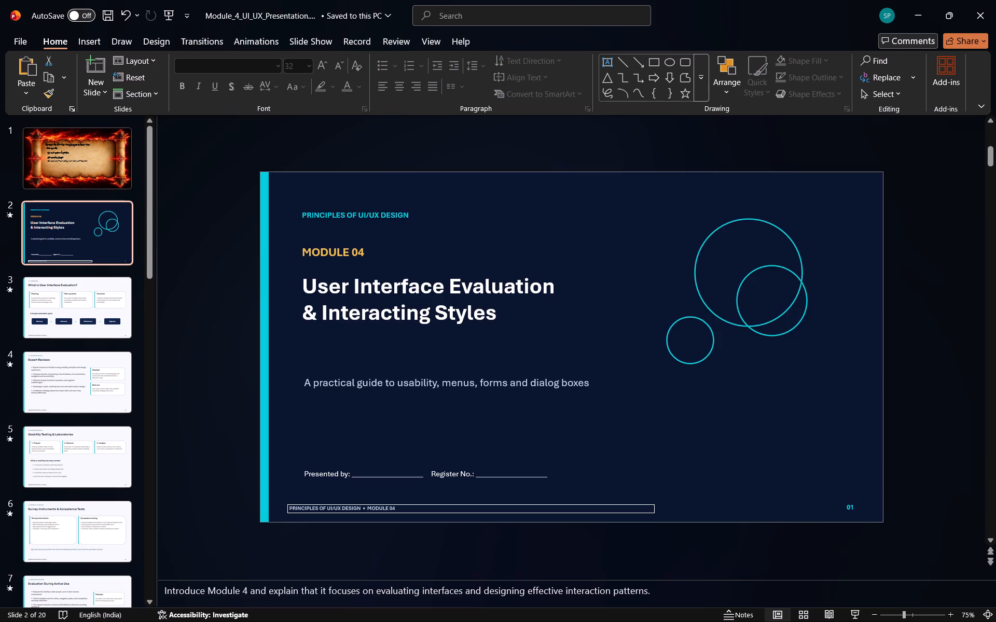
{"action": "left_click", "coordinate": [310, 474]}
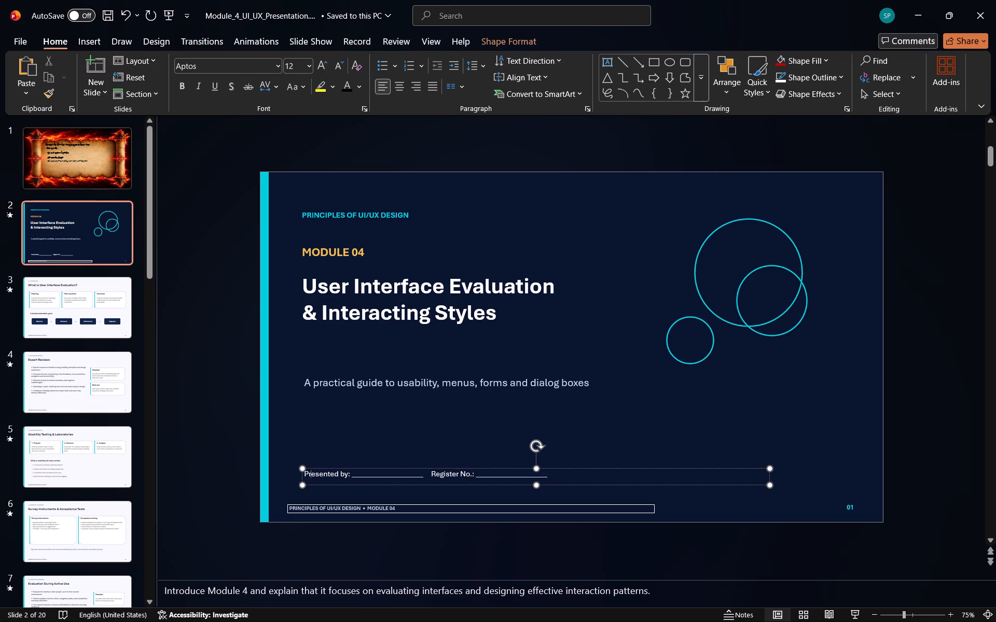
{"action": "left_click", "coordinate": [304, 474]}
{"action": "left_click_drag", "start_coordinate": [304, 474], "coordinate": [361, 474]}
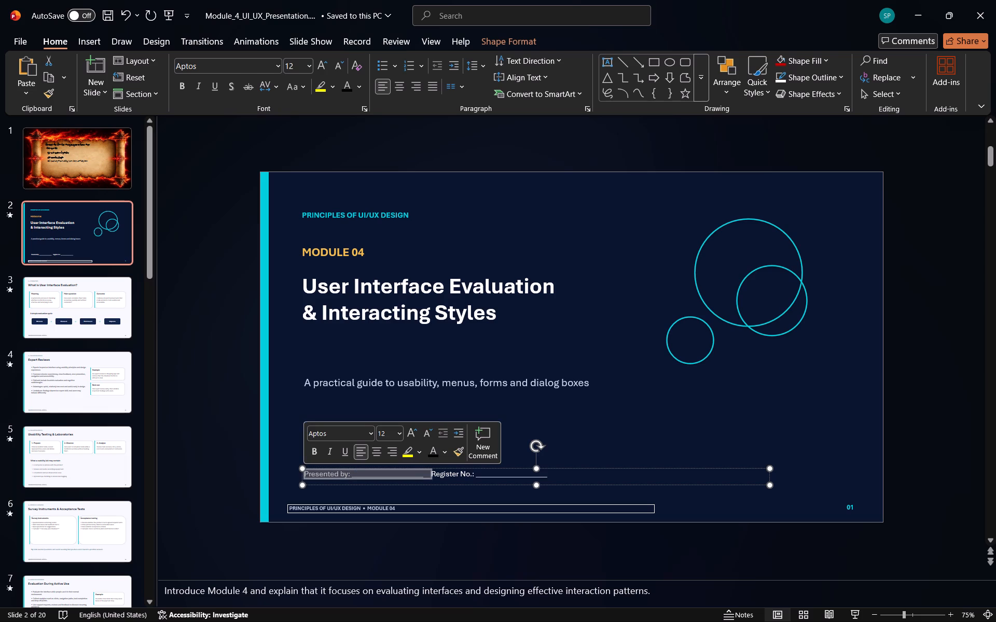
{"action": "left_click_drag", "start_coordinate": [361, 474], "coordinate": [597, 480]}
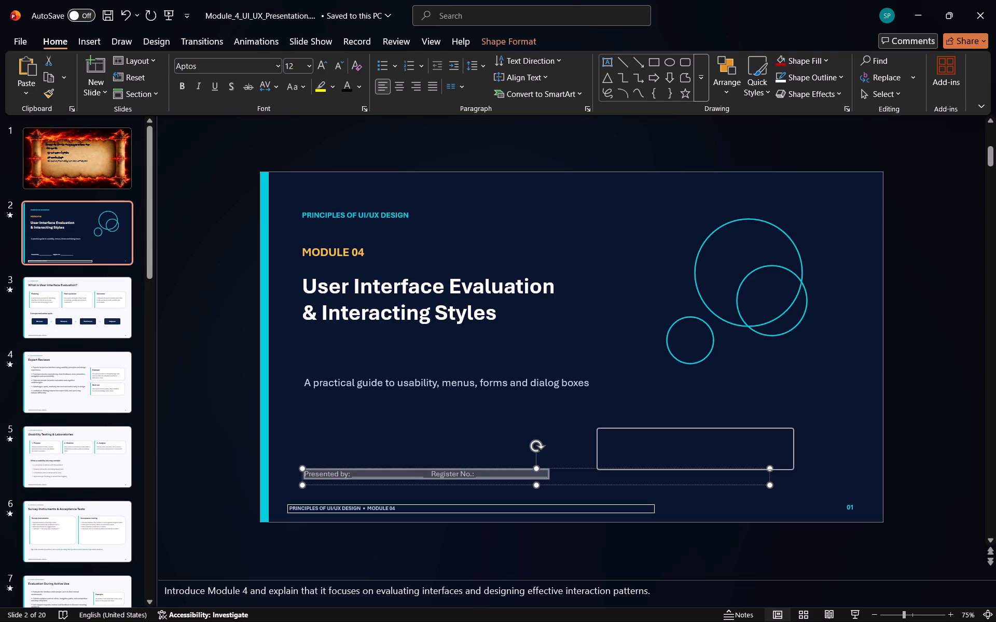
{"action": "key", "text": "ctrl+c"}
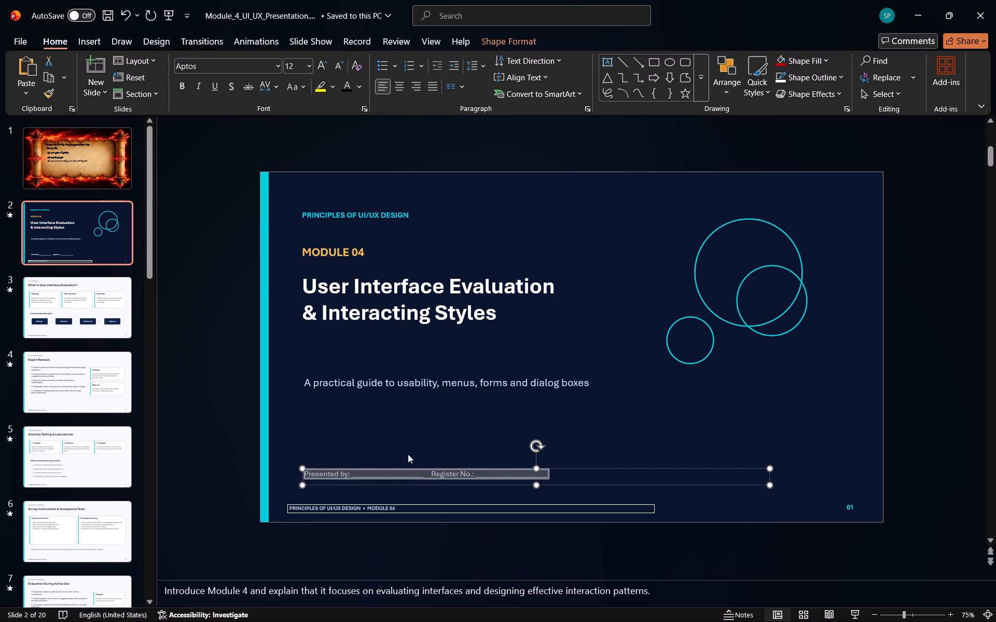
{"action": "left_click", "coordinate": [113, 189]}
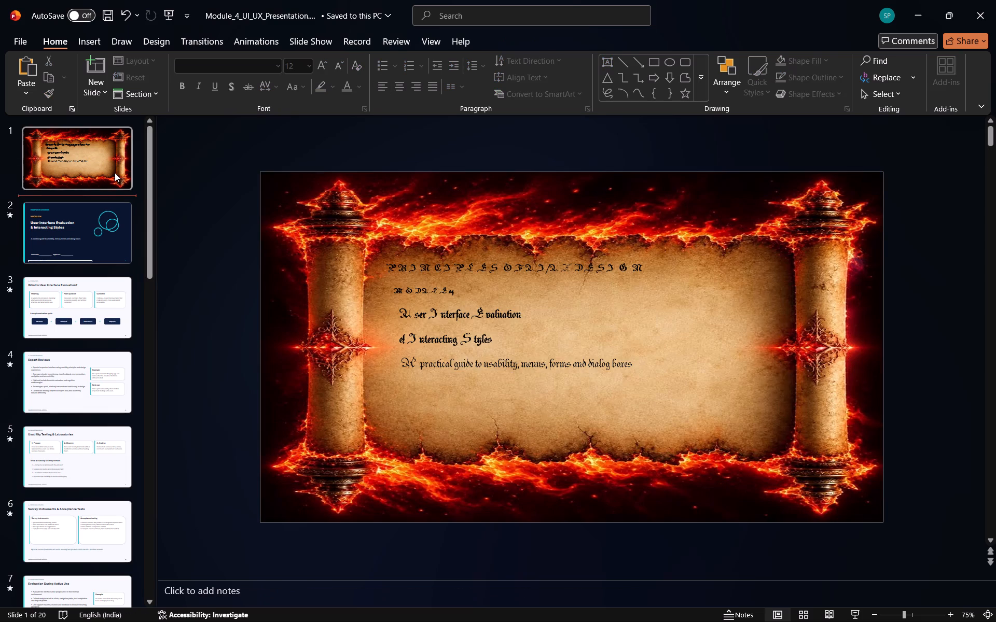
{"action": "left_click", "coordinate": [115, 173]}
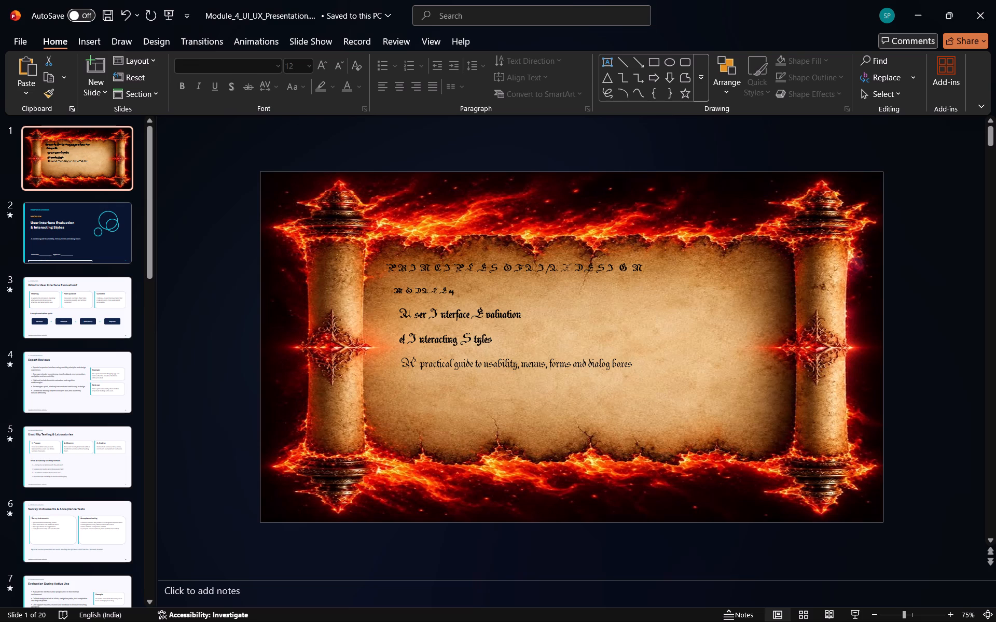
{"action": "left_click", "coordinate": [92, 38]}
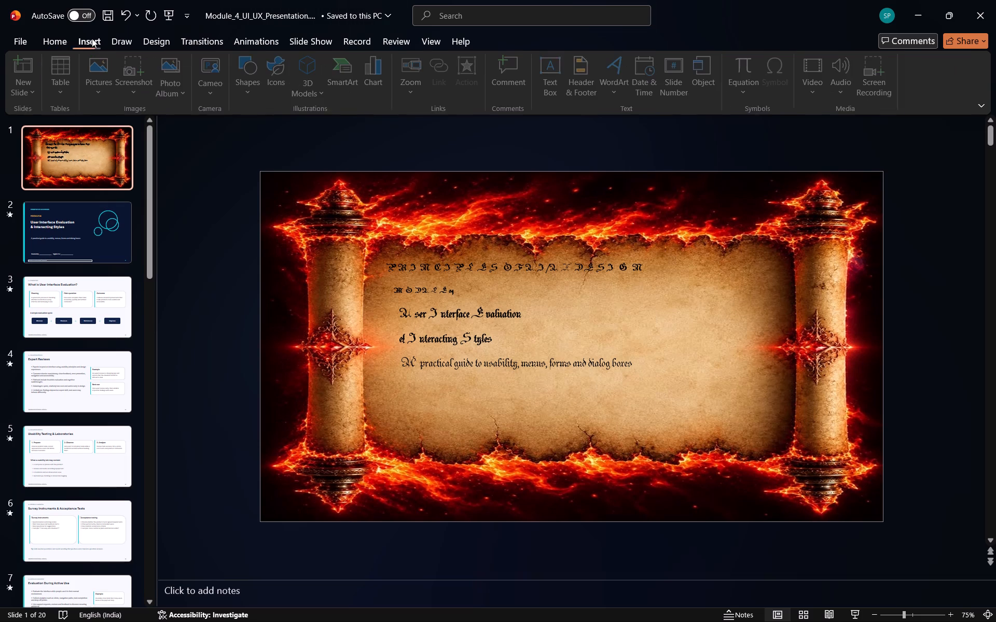
{"action": "left_click", "coordinate": [557, 81]}
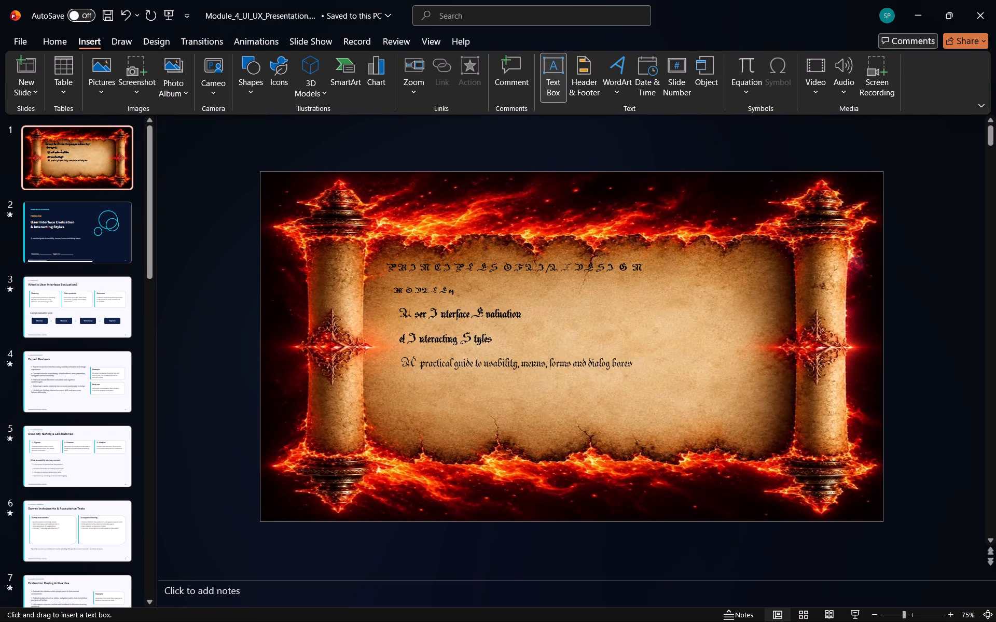
{"action": "left_click_drag", "start_coordinate": [403, 400], "coordinate": [441, 426]}
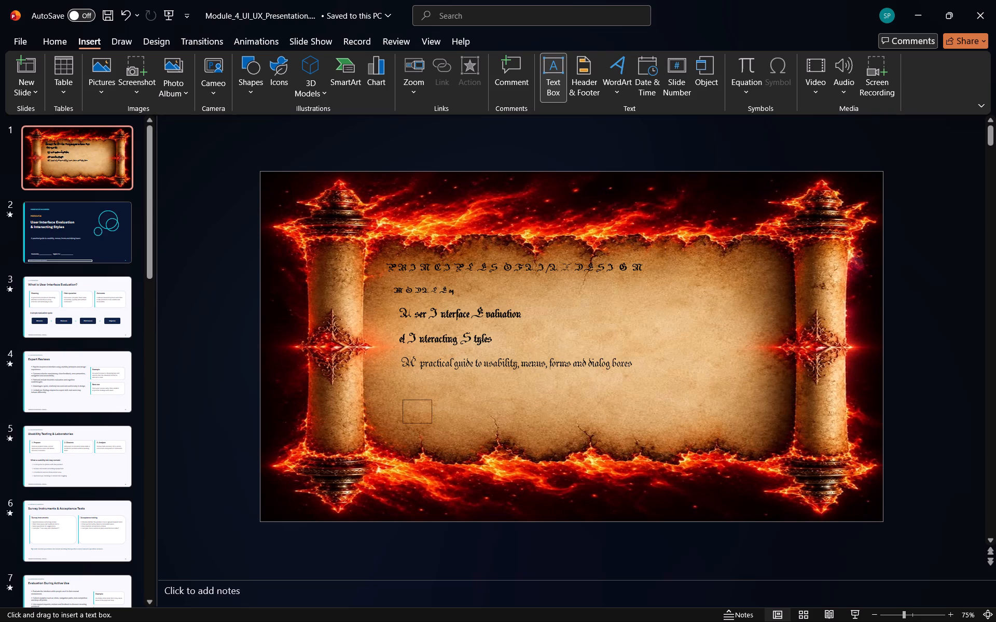
{"action": "left_click_drag", "start_coordinate": [441, 426], "coordinate": [641, 419]}
{"action": "left_click_drag", "start_coordinate": [641, 419], "coordinate": [655, 426]}
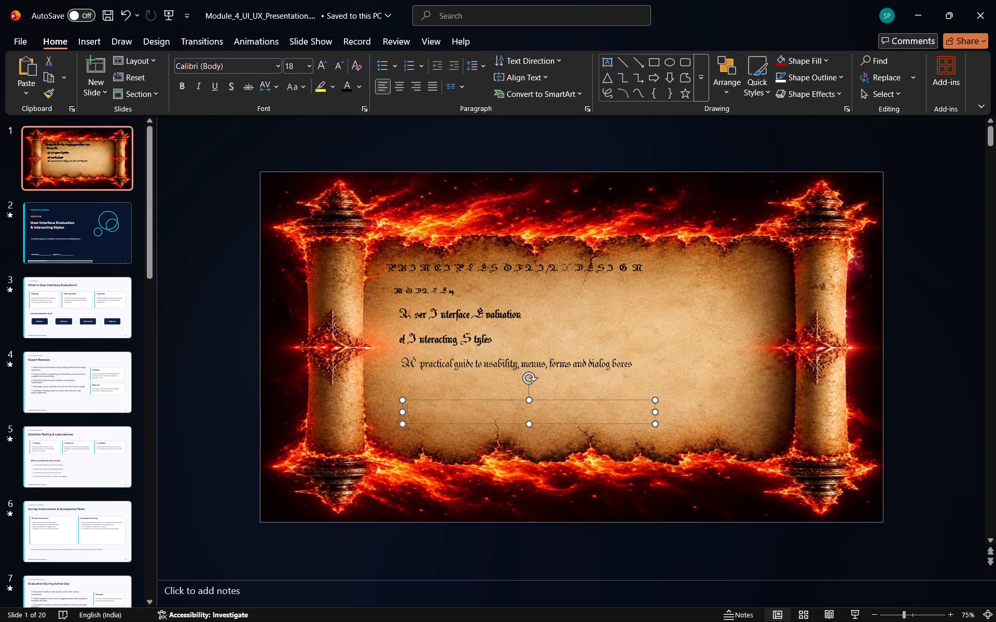
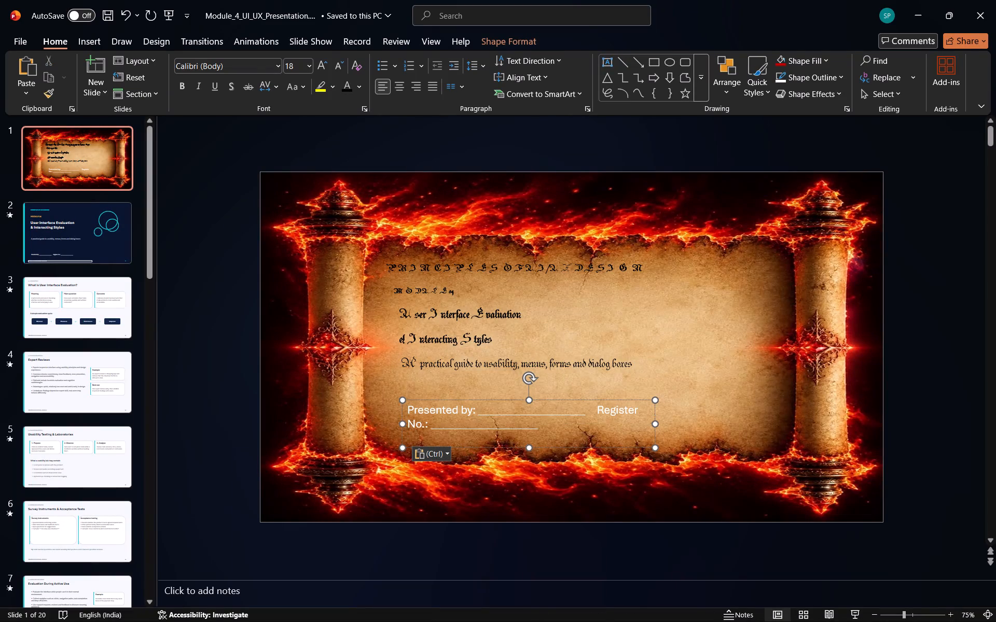
Widen the "Presented by: / Register No.:" text box on slide 1 across the parchment so its text fits on one line.
{"action": "left_click_drag", "start_coordinate": [655, 424], "coordinate": [768, 419]}
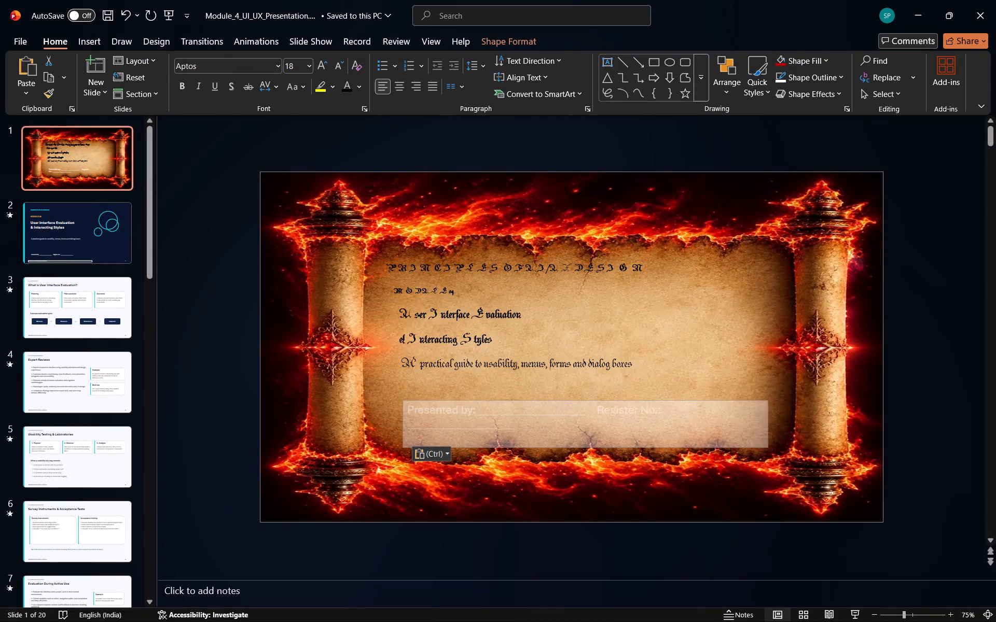
{"action": "left_click_drag", "start_coordinate": [768, 419], "coordinate": [816, 420]}
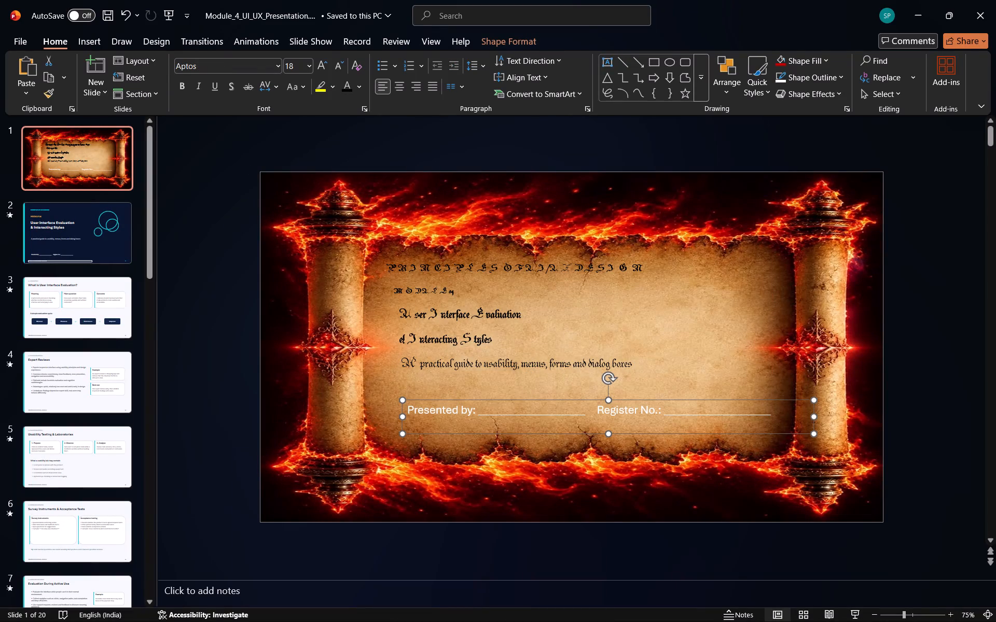
Restyle the "Presented by: / Register No.:" line on slide 1 in black Parchment font at size 24.
{"action": "left_click", "coordinate": [405, 413]}
{"action": "left_click_drag", "start_coordinate": [408, 409], "coordinate": [759, 410]}
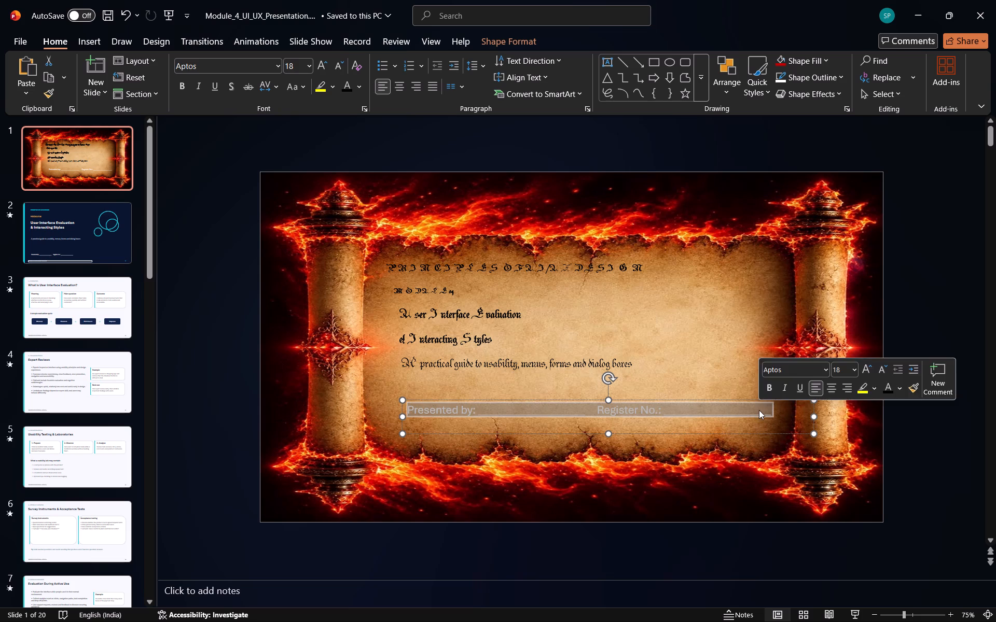
{"action": "left_click", "coordinate": [275, 69]}
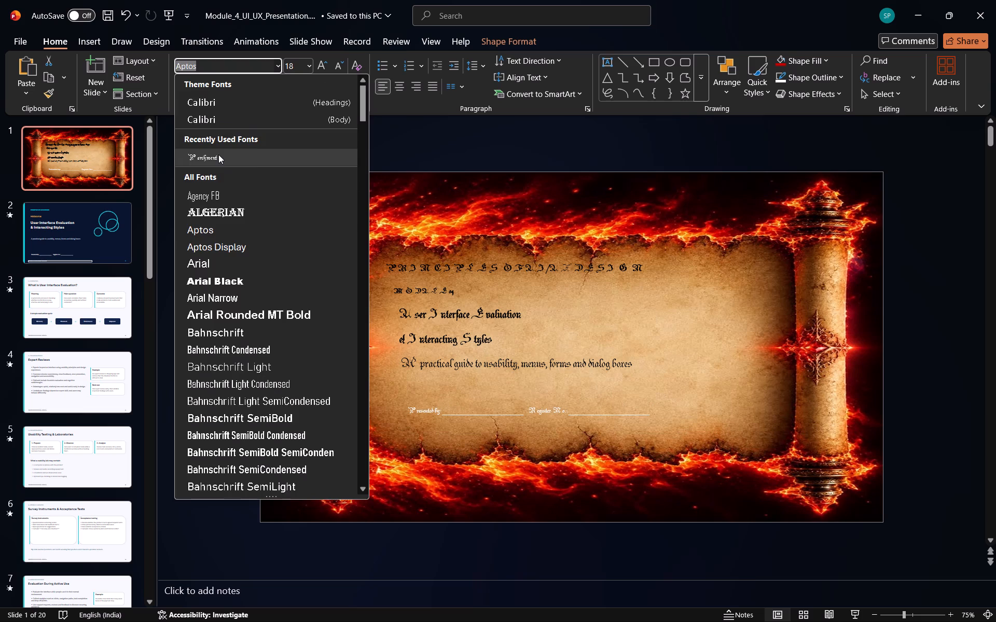
{"action": "left_click", "coordinate": [218, 154]}
{"action": "left_click", "coordinate": [349, 87]}
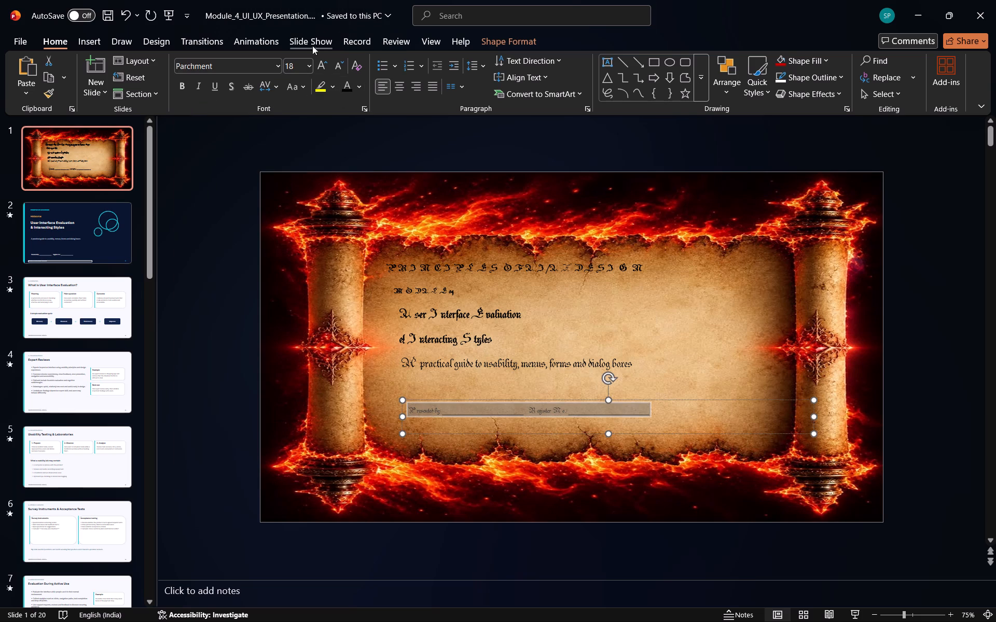
{"action": "left_click", "coordinate": [309, 62]}
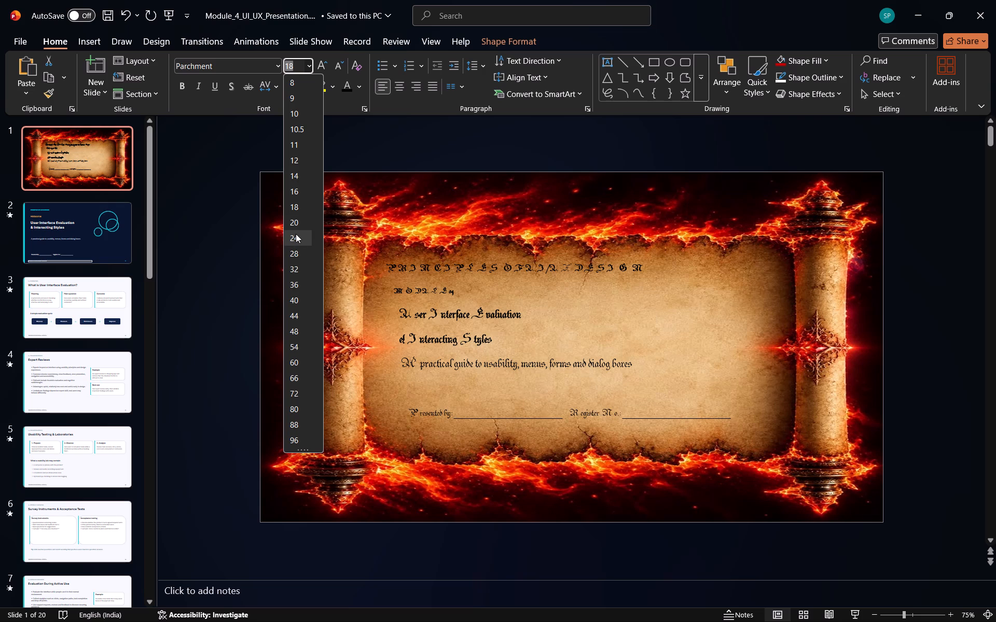
{"action": "left_click", "coordinate": [296, 234]}
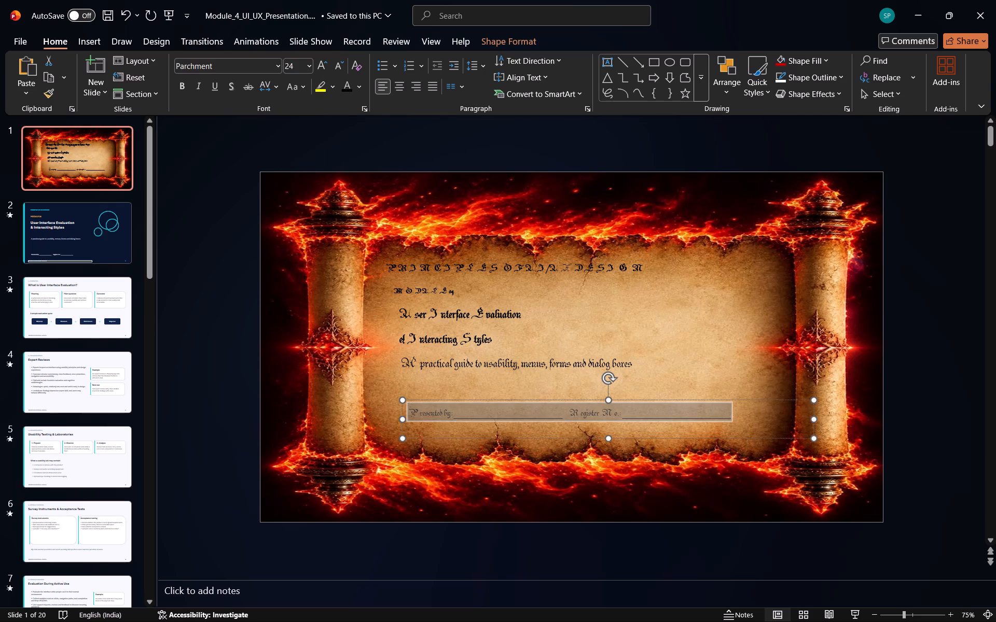
{"action": "left_click", "coordinate": [748, 418]}
{"action": "left_click", "coordinate": [680, 305]}
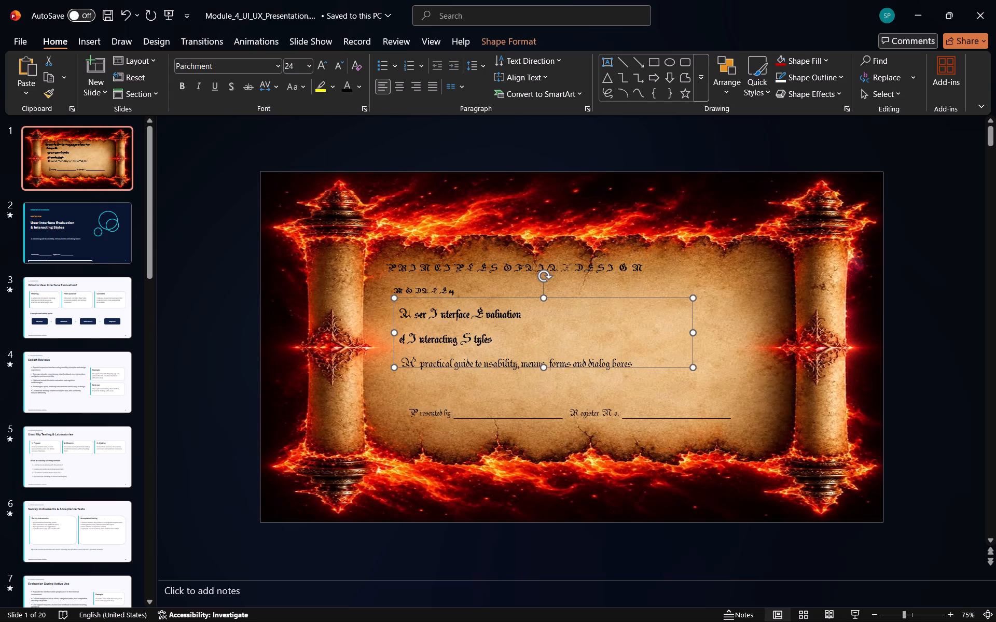
{"action": "left_click", "coordinate": [674, 388]}
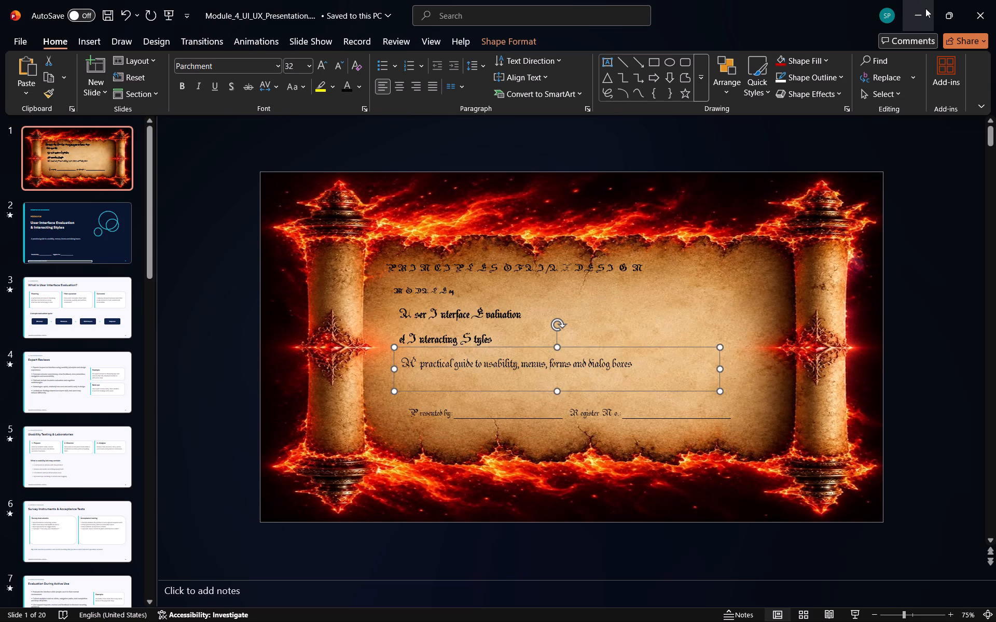
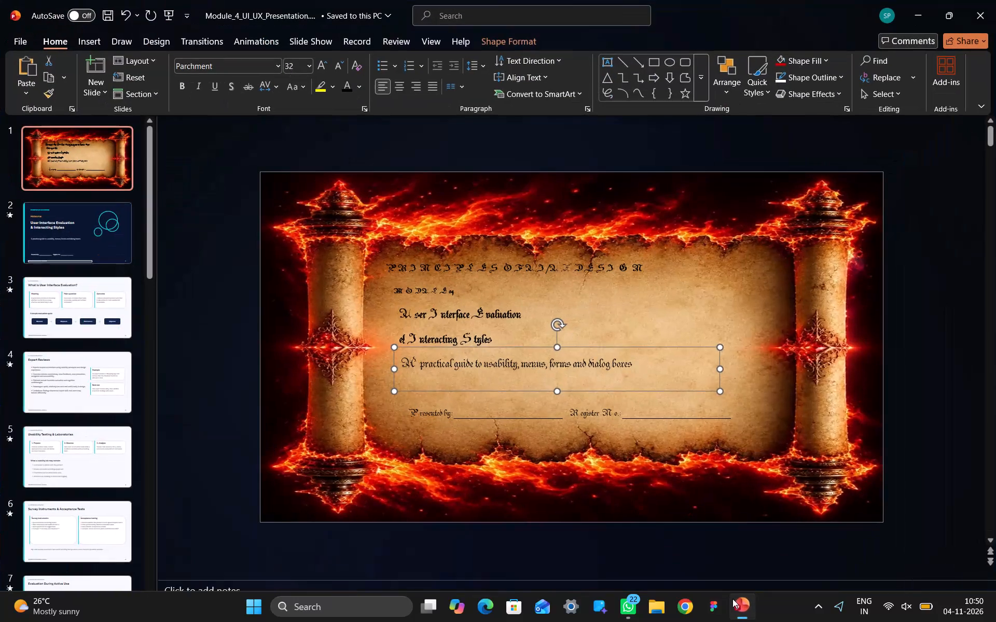
Insert a text box reading "UI/UX" on slide 1's parchment, beside the "Principles of UI/UX Design" heading.
{"action": "left_click", "coordinate": [658, 317]}
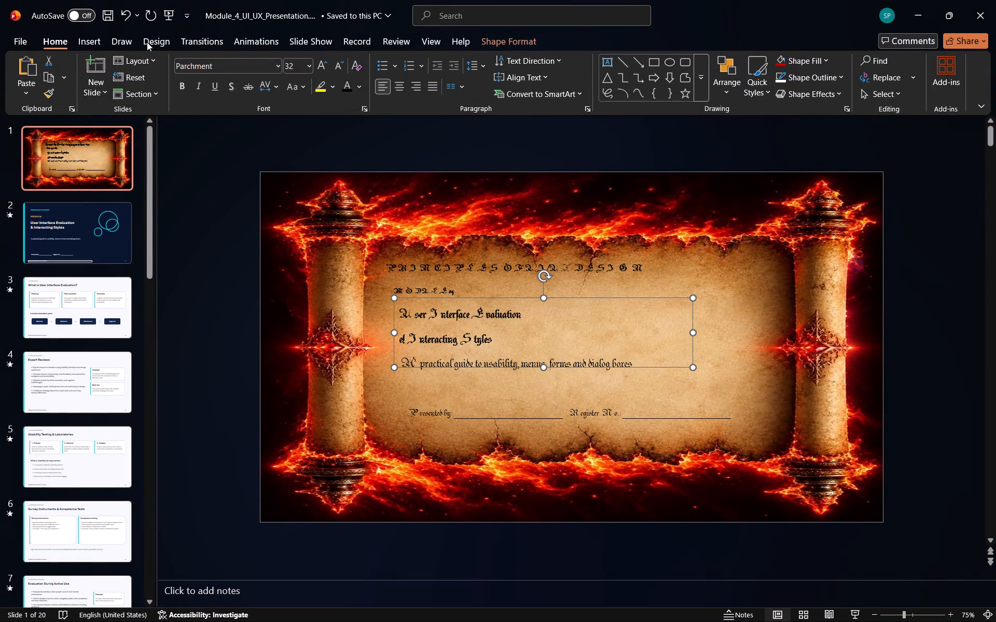
{"action": "left_click", "coordinate": [96, 39]}
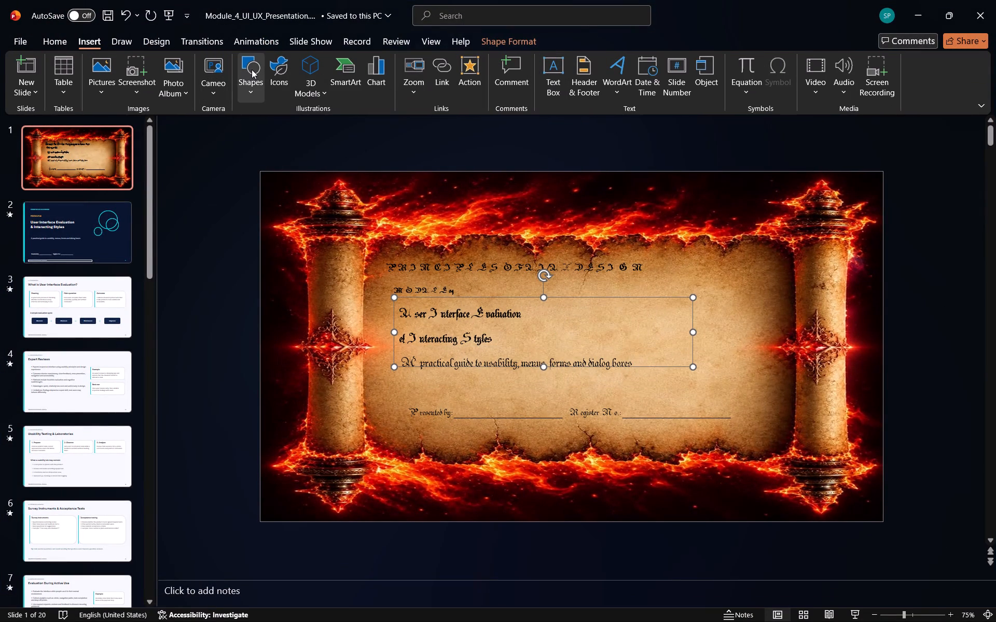
{"action": "left_click", "coordinate": [548, 79]}
{"action": "left_click_drag", "start_coordinate": [675, 270], "coordinate": [763, 343]}
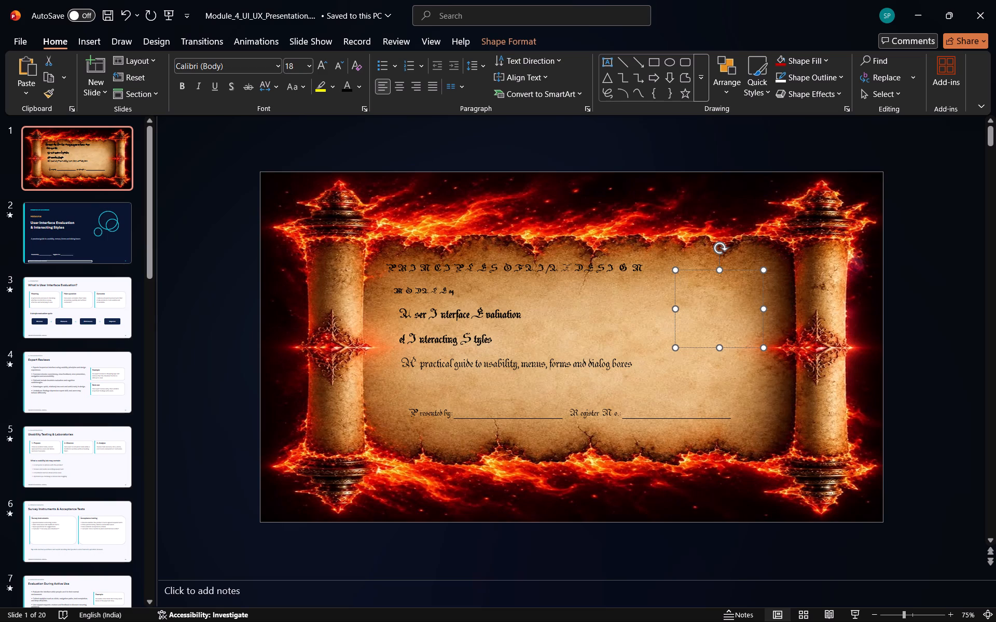
{"action": "type", "text": "ui"}
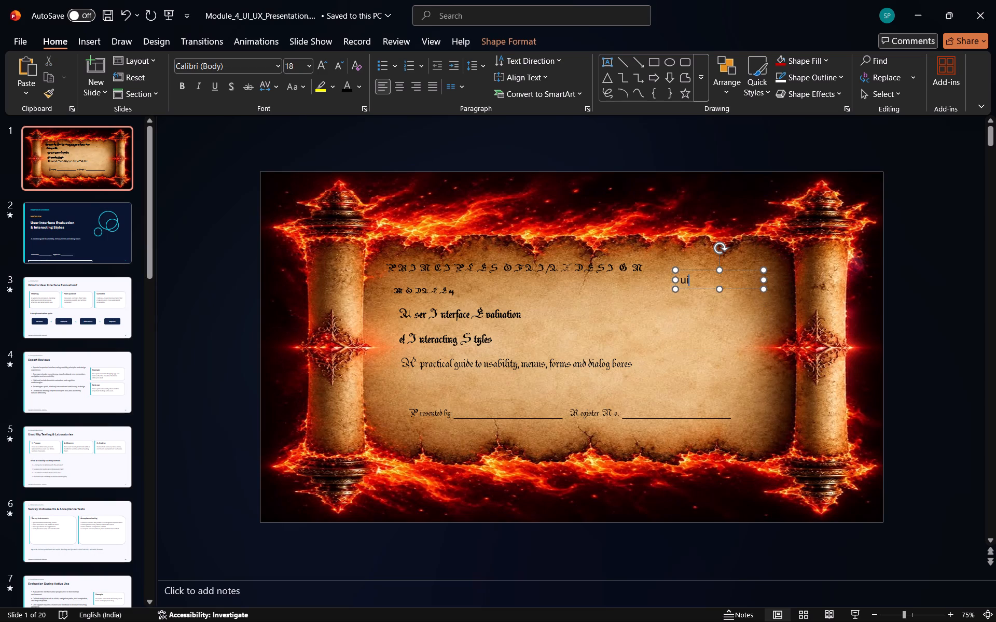
{"action": "key", "text": "slash"}
{"action": "key", "text": "BackSpace"}
{"action": "key", "text": "BackSpace"}
{"action": "key", "text": "BackSpace"}
{"action": "key", "text": "BackSpace"}
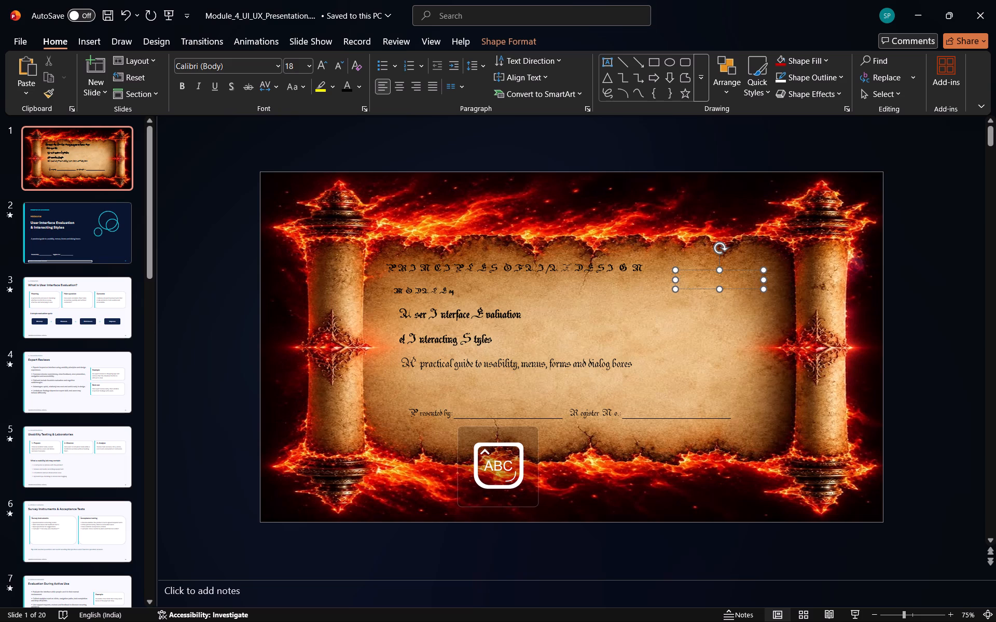
{"action": "type", "text": "UI"}
{"action": "key", "text": "slash"}
{"action": "type", "text": "UX"}
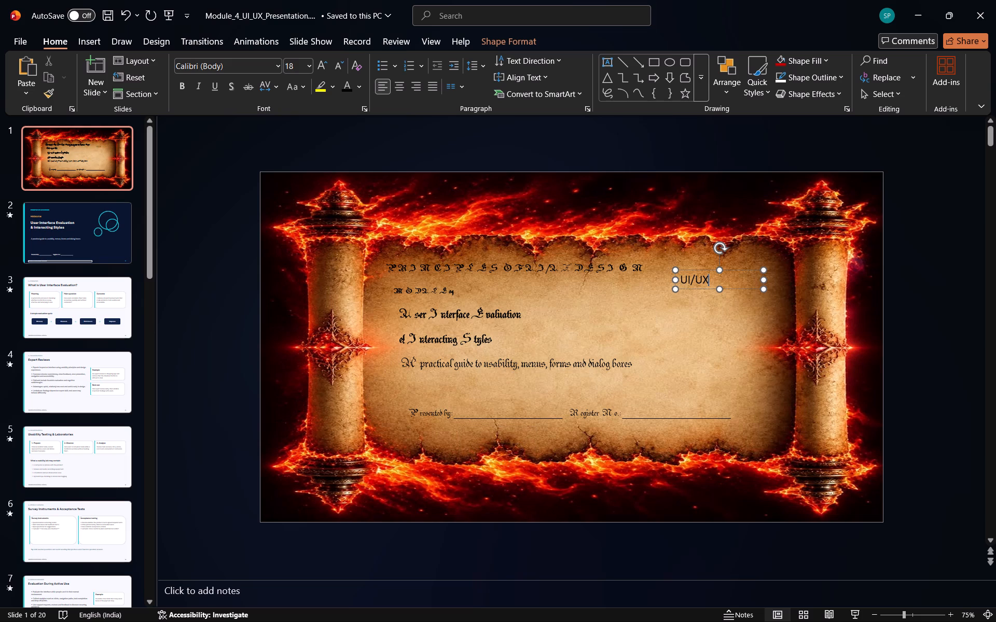
Set the "UI/UX" text on slide 1 to font size 44.
{"action": "left_click", "coordinate": [306, 65]}
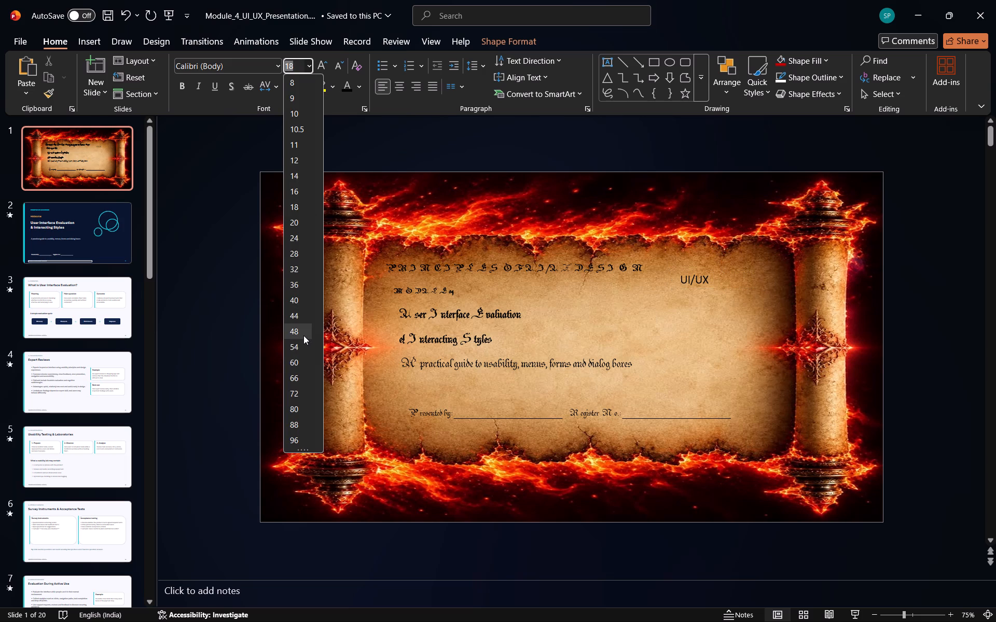
{"action": "left_click", "coordinate": [684, 284]}
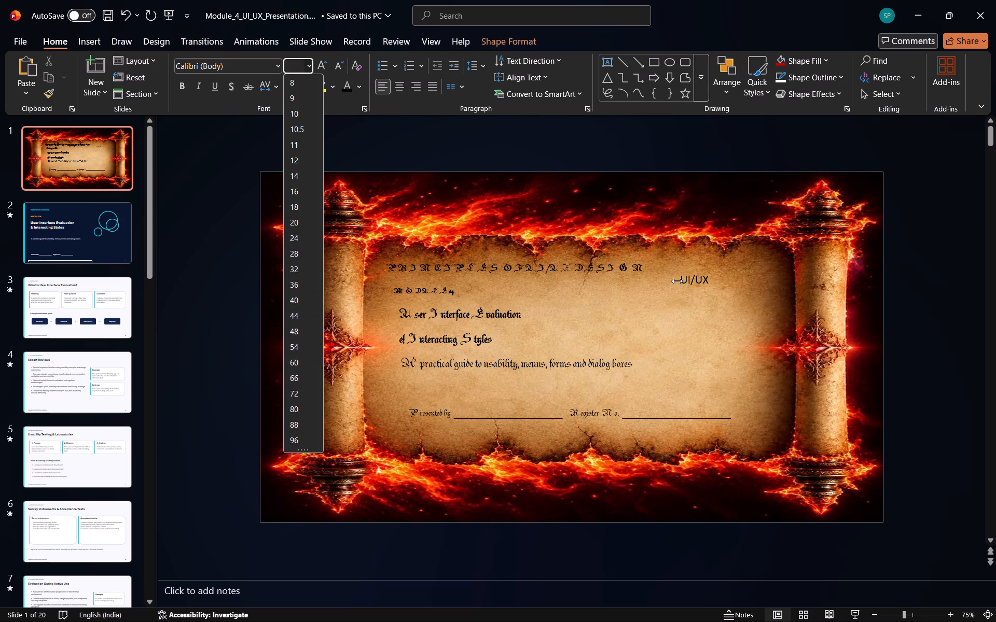
{"action": "left_click", "coordinate": [682, 280]}
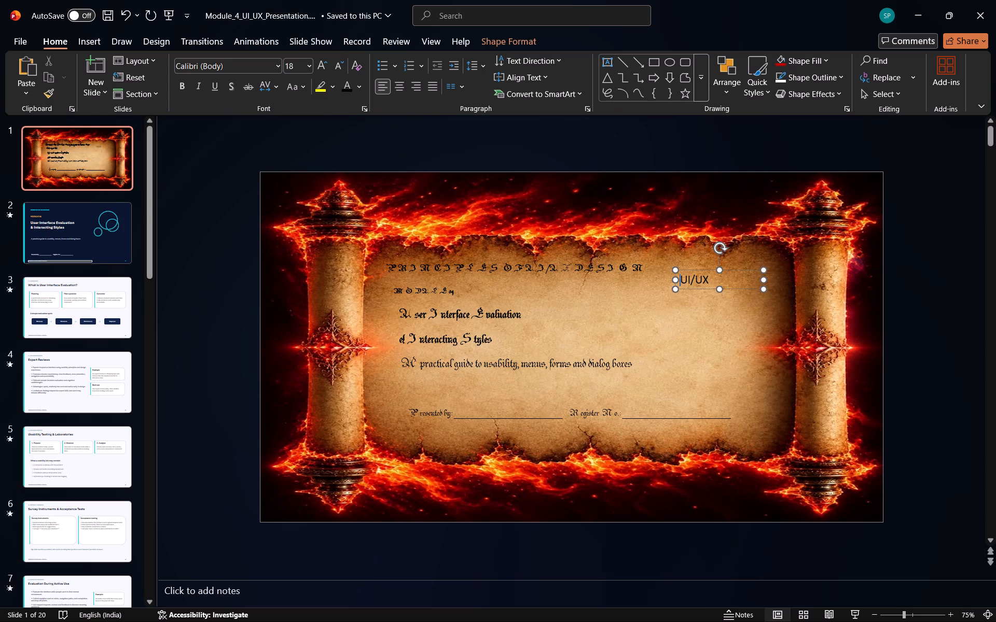
{"action": "left_click_drag", "start_coordinate": [682, 280], "coordinate": [705, 279]}
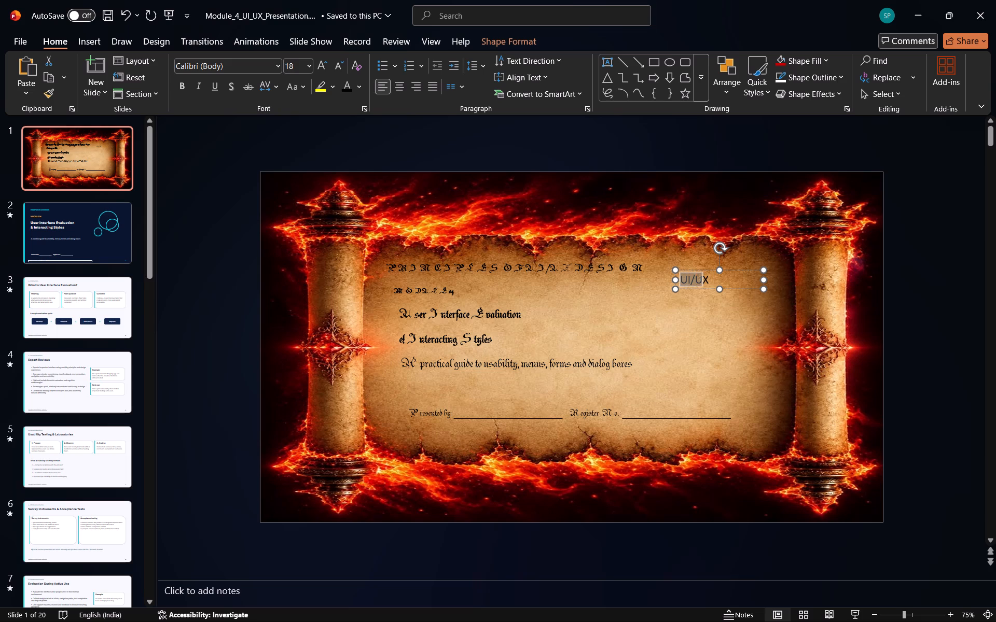
{"action": "left_click_drag", "start_coordinate": [705, 279], "coordinate": [712, 280]}
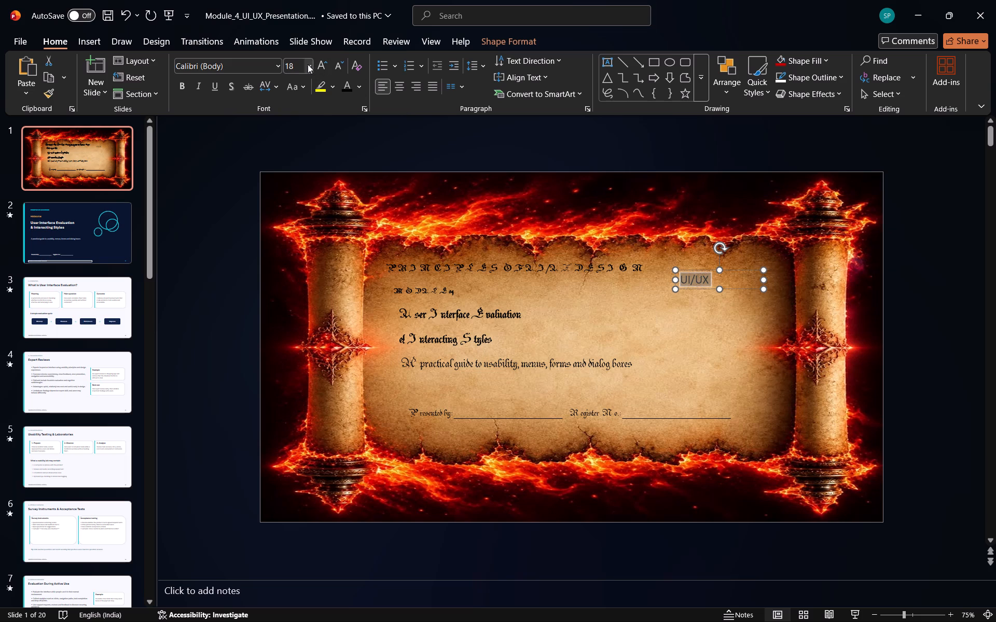
{"action": "left_click", "coordinate": [308, 64]}
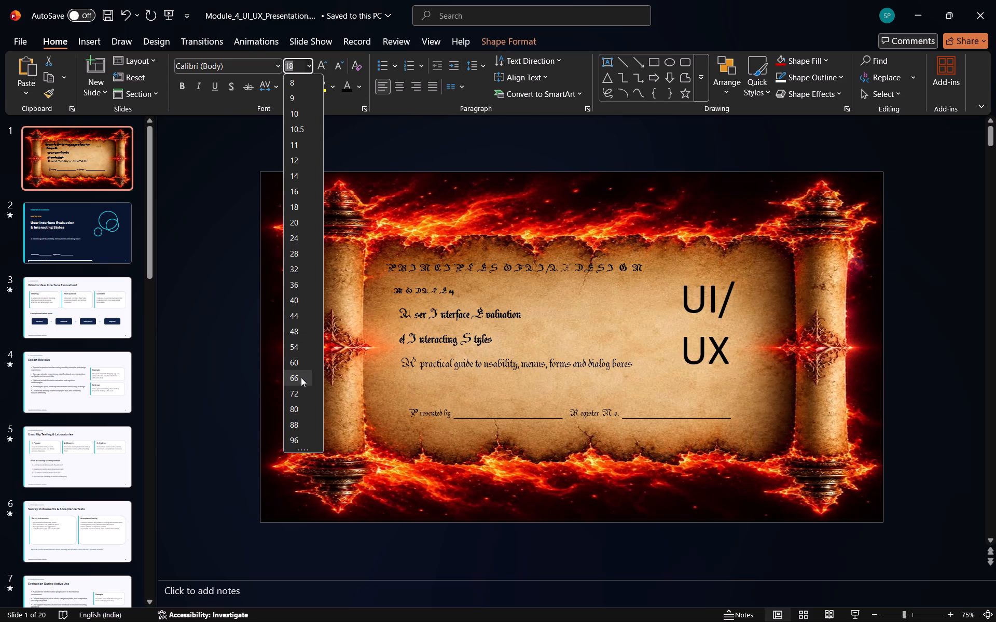
{"action": "left_click", "coordinate": [292, 319]}
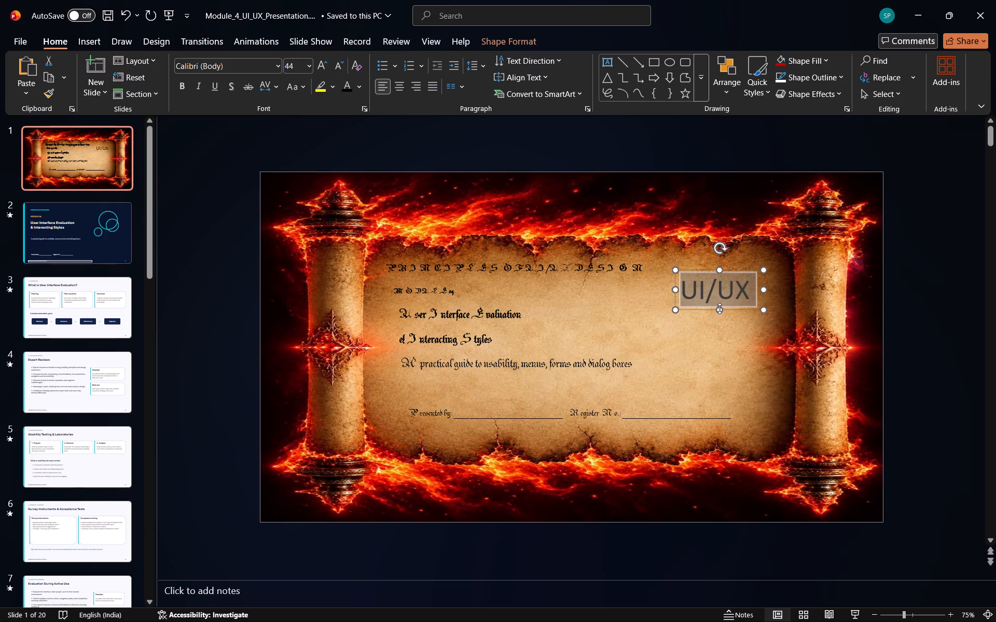
Move the "UI/UX" text box slightly lower on the parchment, level with the "User Interface Evaluation" line.
{"action": "left_click_drag", "start_coordinate": [720, 308], "coordinate": [720, 334]}
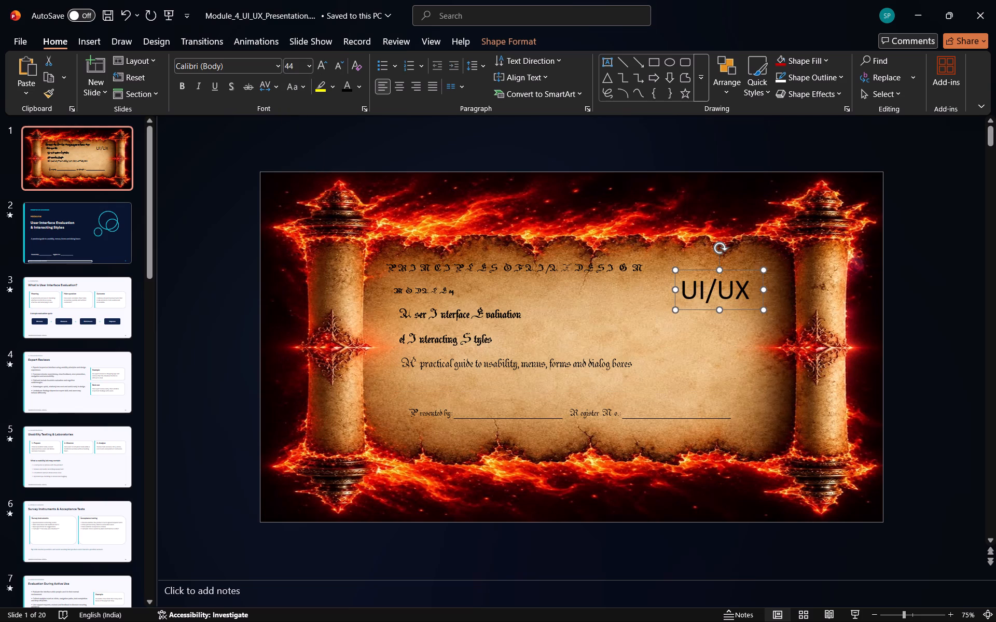
{"action": "left_click_drag", "start_coordinate": [734, 311], "coordinate": [739, 334]}
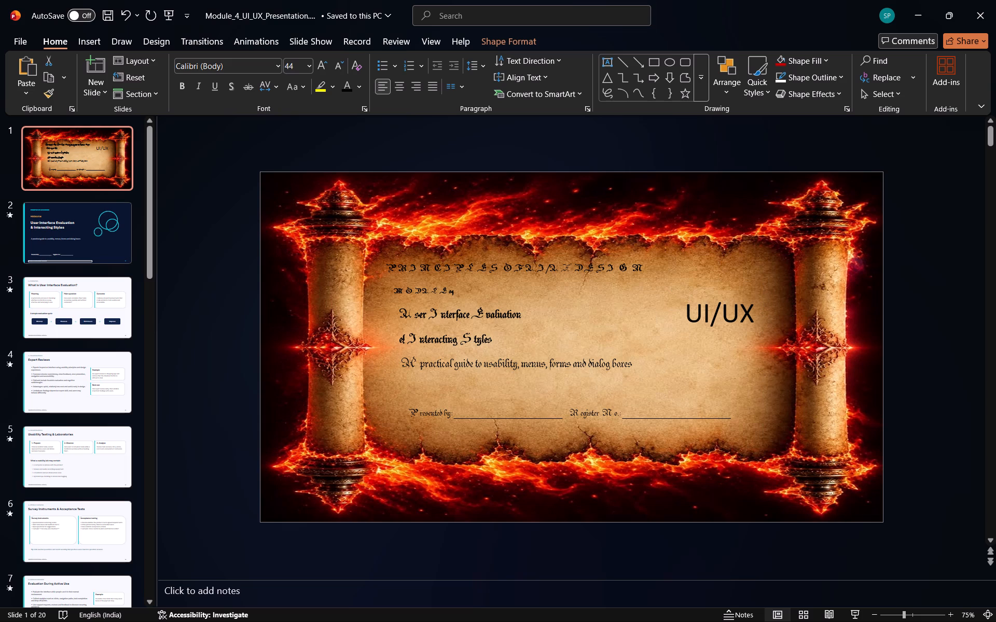
{"action": "left_click_drag", "start_coordinate": [739, 334], "coordinate": [739, 335]}
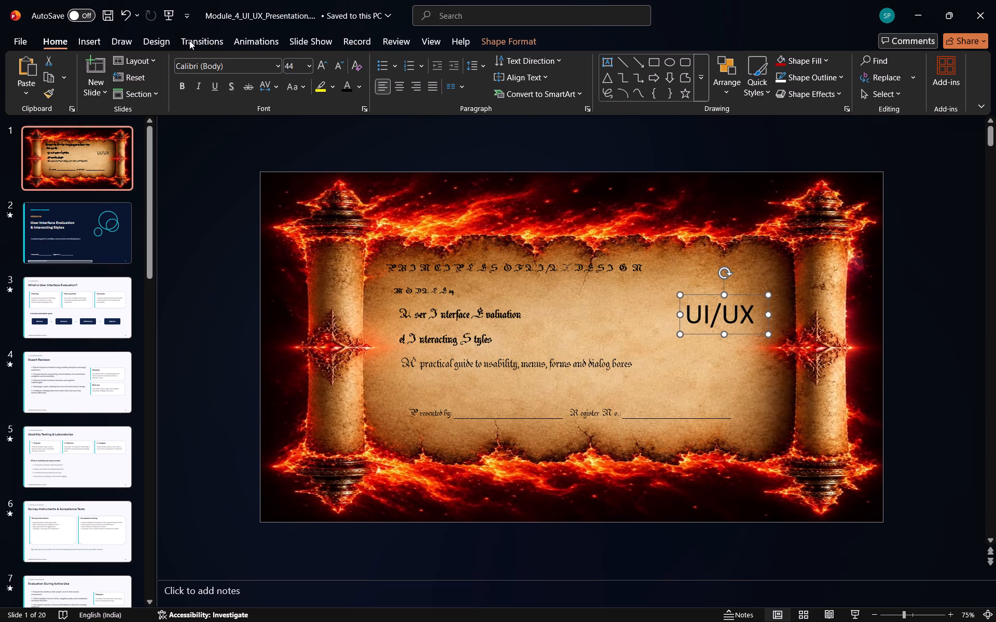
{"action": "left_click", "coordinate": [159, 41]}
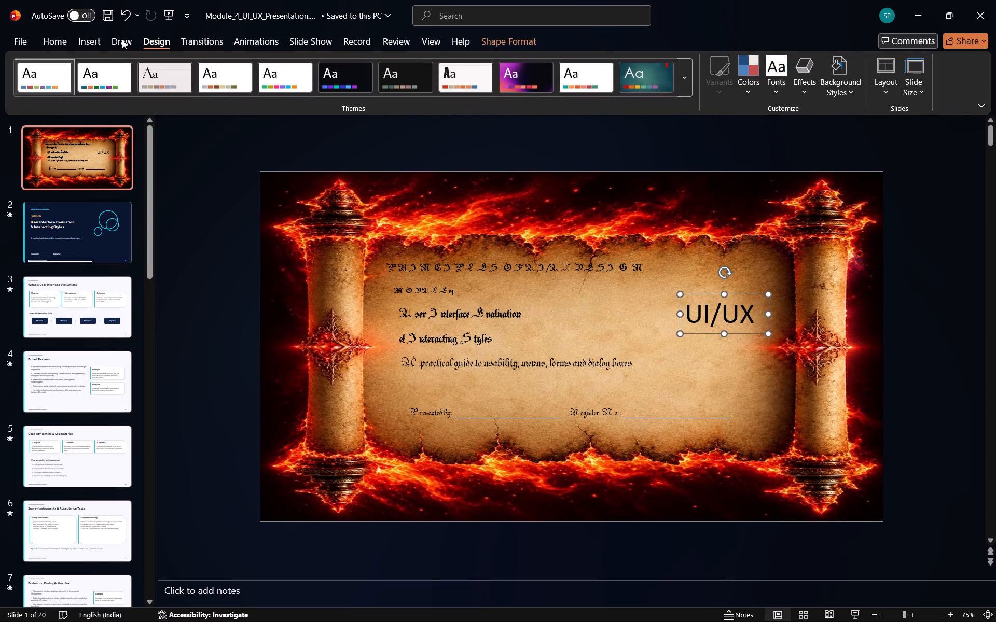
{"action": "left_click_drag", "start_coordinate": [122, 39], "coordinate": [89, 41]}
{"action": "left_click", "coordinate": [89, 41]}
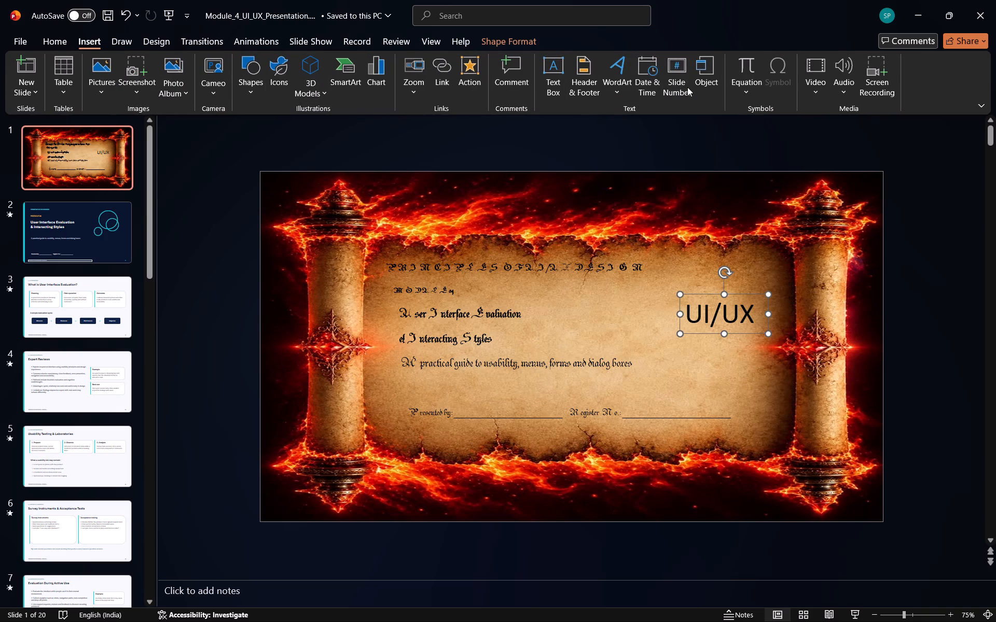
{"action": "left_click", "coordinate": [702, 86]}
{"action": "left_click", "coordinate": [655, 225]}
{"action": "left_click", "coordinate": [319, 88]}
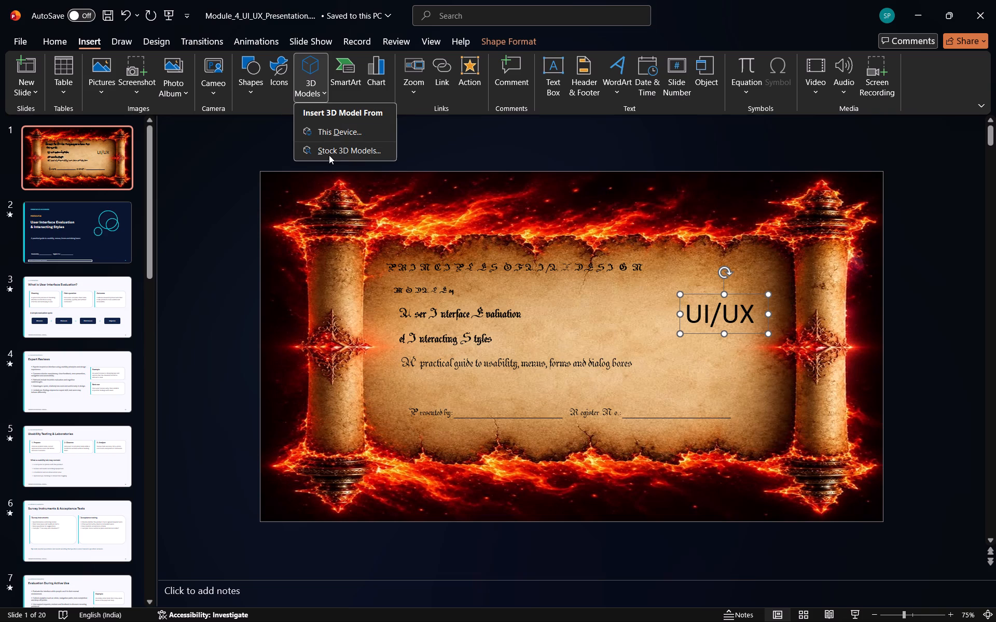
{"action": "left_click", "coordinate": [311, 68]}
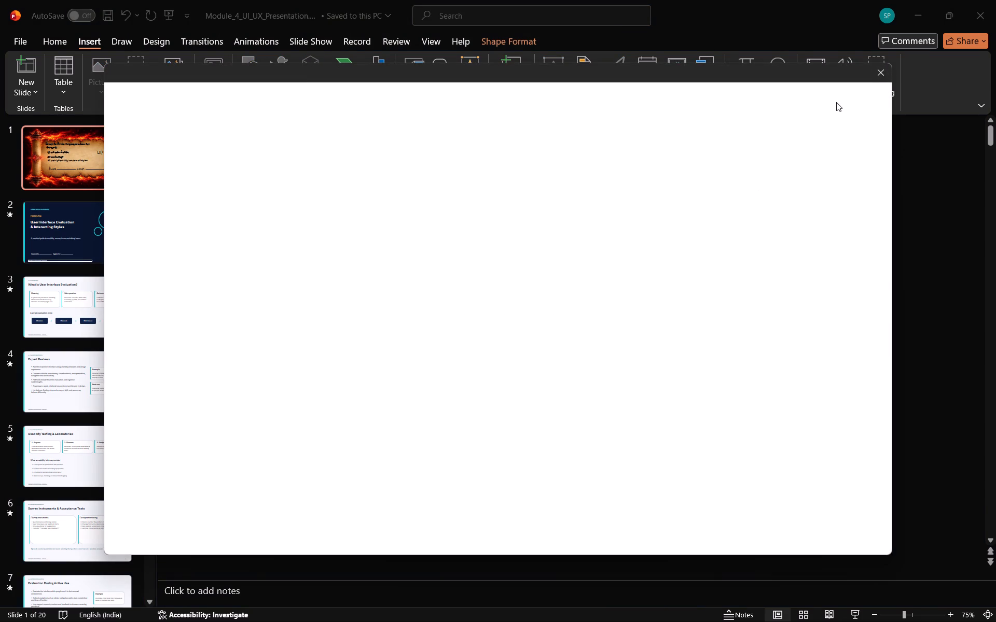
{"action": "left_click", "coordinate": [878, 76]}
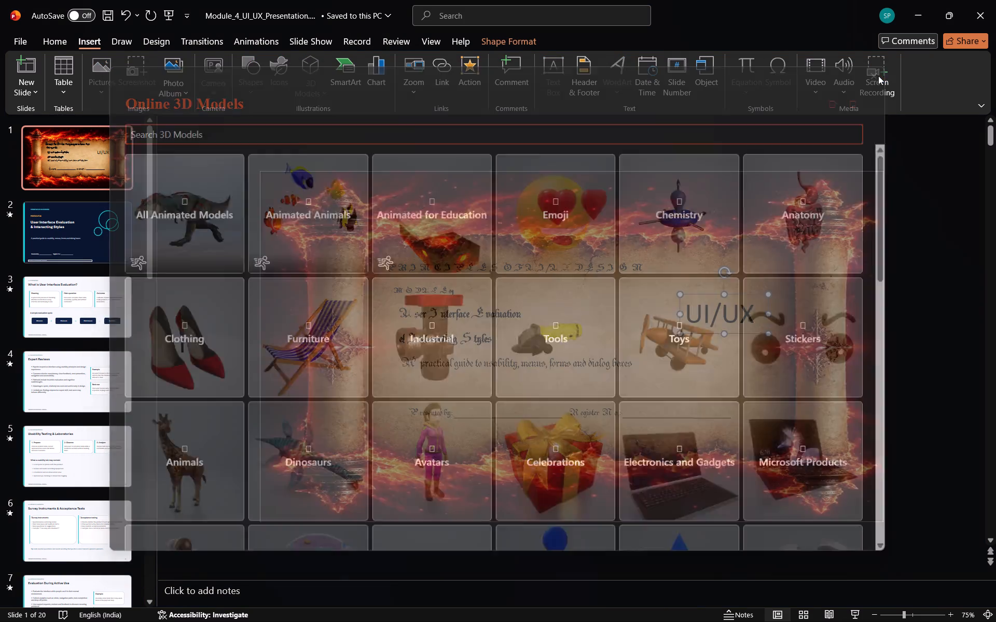
Draw an oval about 5.3 cm wide and 2.9 cm high around the "UI/UX" text and send it backward behind the text.
{"action": "left_click", "coordinate": [254, 87]}
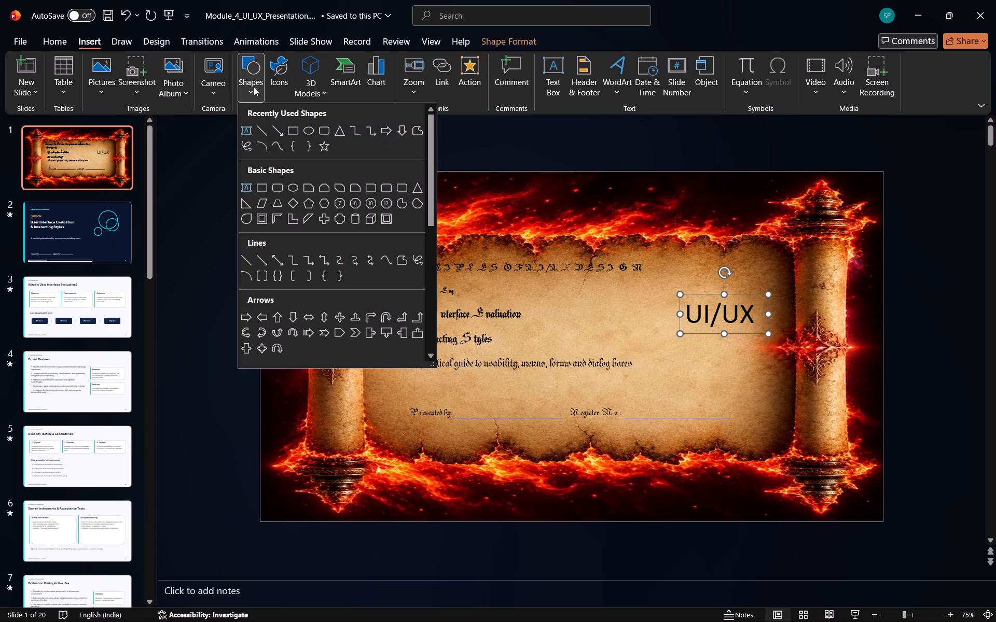
{"action": "left_click", "coordinate": [310, 134]}
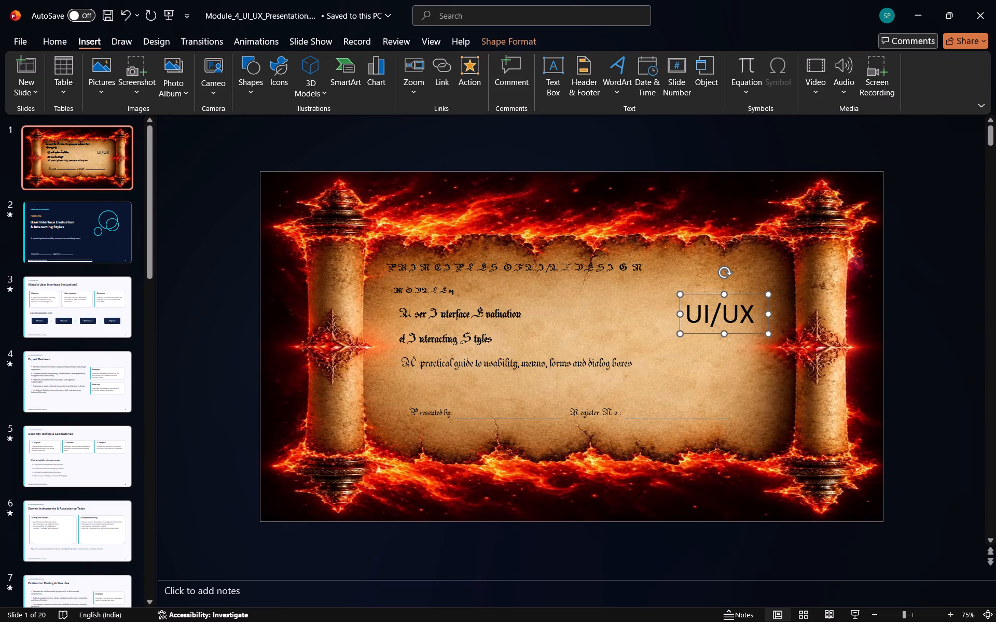
{"action": "left_click_drag", "start_coordinate": [675, 287], "coordinate": [771, 340]}
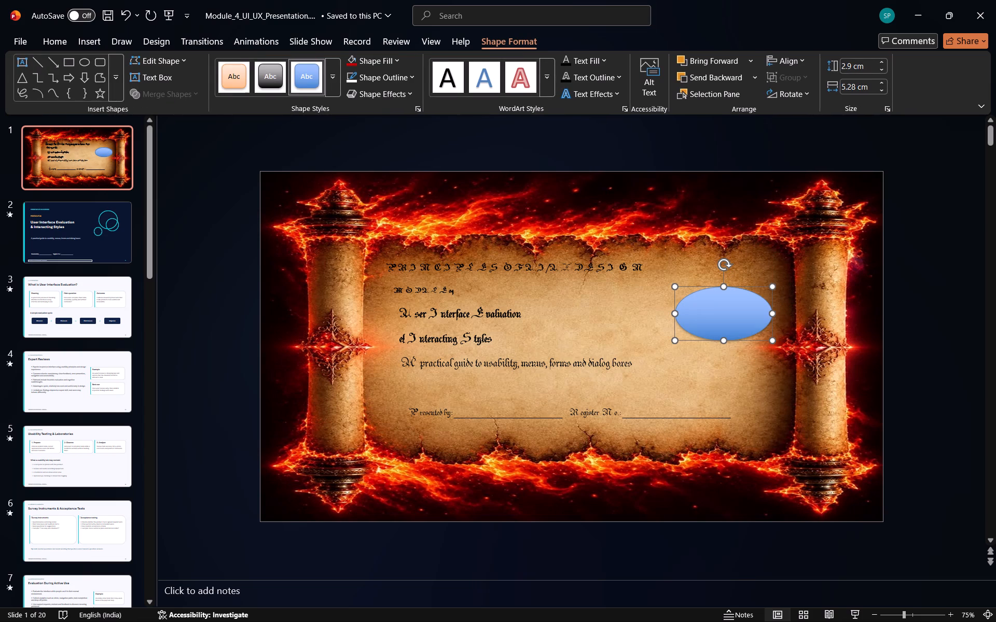
{"action": "left_click", "coordinate": [552, 78]}
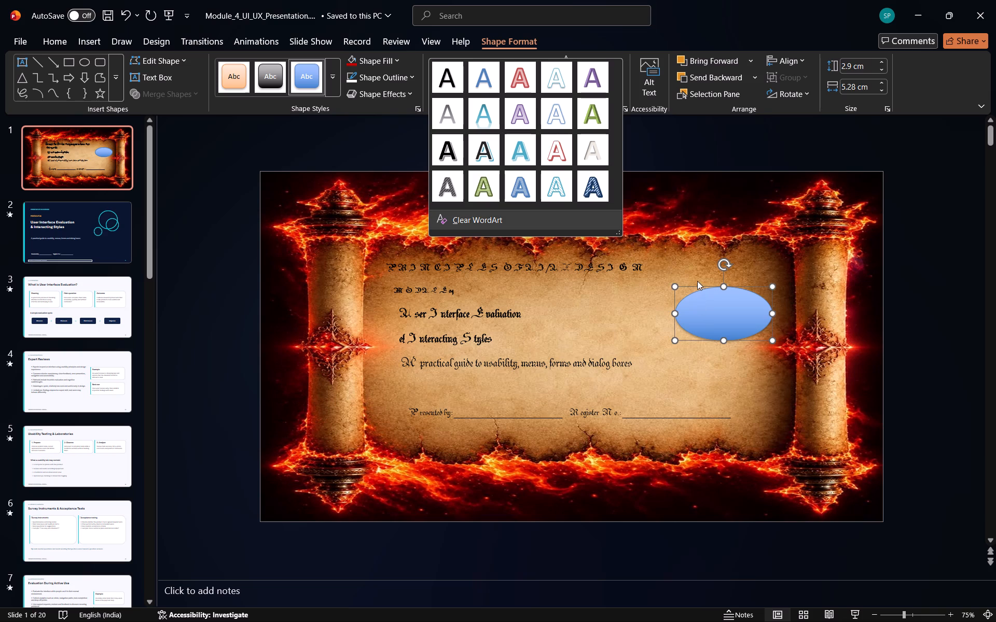
{"action": "left_click", "coordinate": [707, 75]}
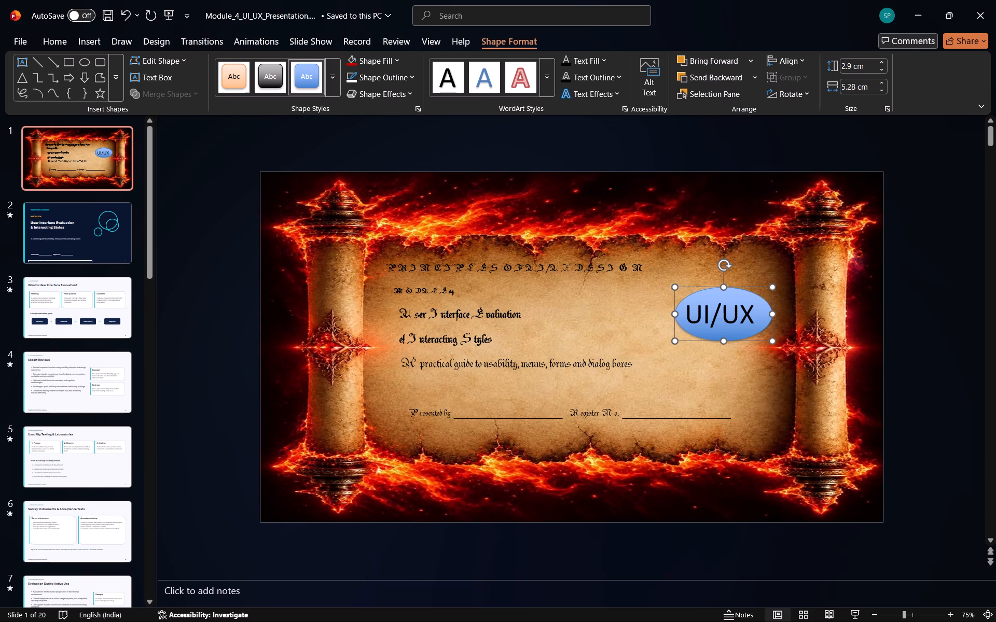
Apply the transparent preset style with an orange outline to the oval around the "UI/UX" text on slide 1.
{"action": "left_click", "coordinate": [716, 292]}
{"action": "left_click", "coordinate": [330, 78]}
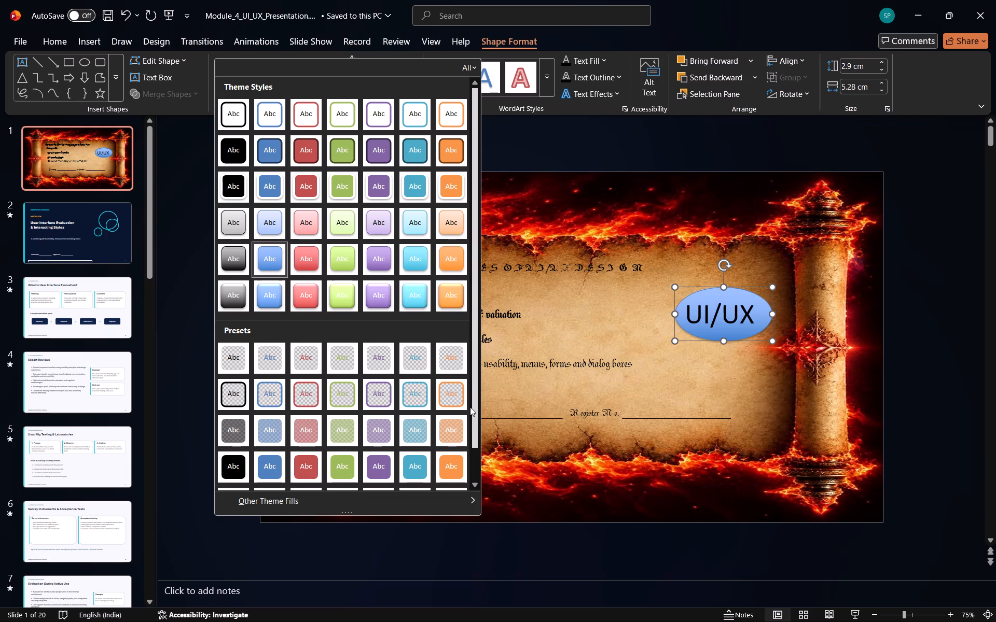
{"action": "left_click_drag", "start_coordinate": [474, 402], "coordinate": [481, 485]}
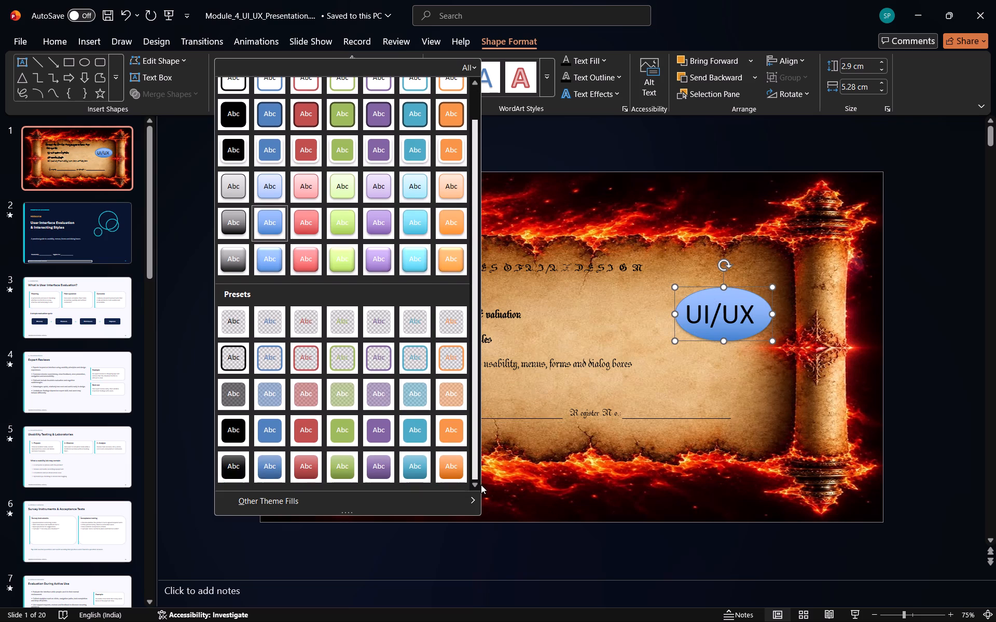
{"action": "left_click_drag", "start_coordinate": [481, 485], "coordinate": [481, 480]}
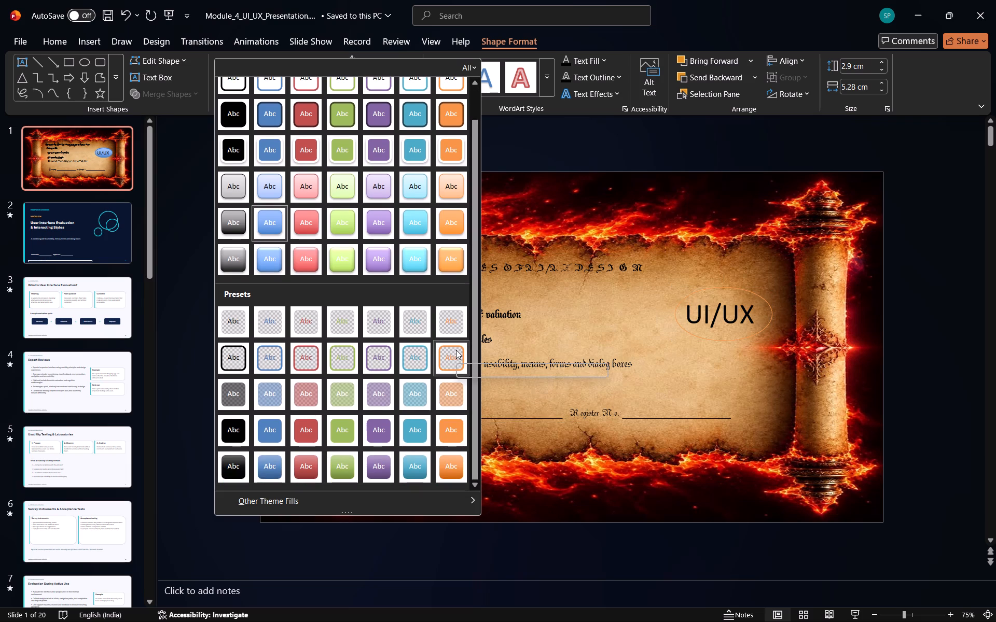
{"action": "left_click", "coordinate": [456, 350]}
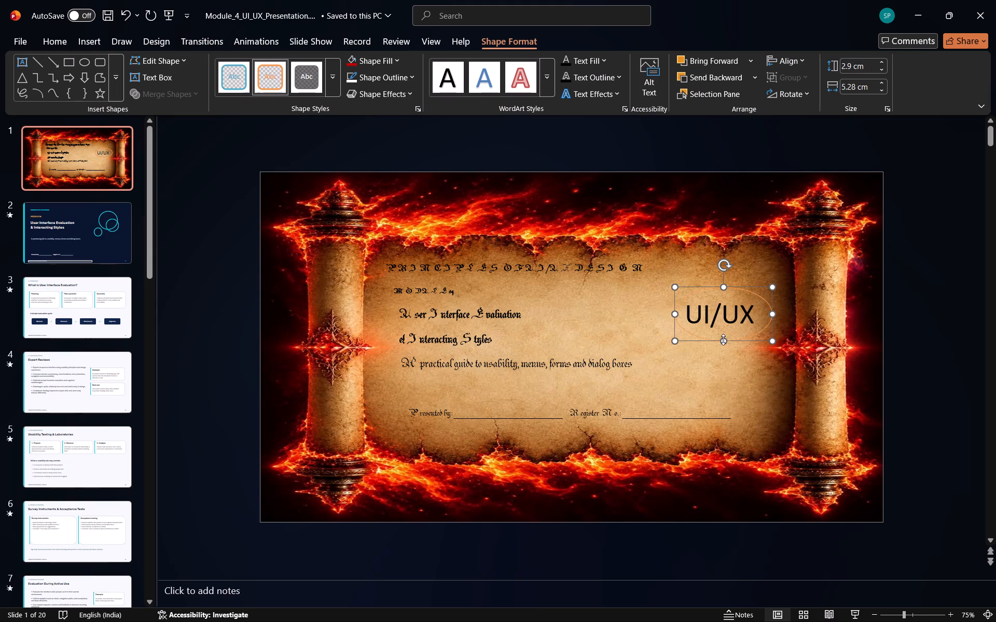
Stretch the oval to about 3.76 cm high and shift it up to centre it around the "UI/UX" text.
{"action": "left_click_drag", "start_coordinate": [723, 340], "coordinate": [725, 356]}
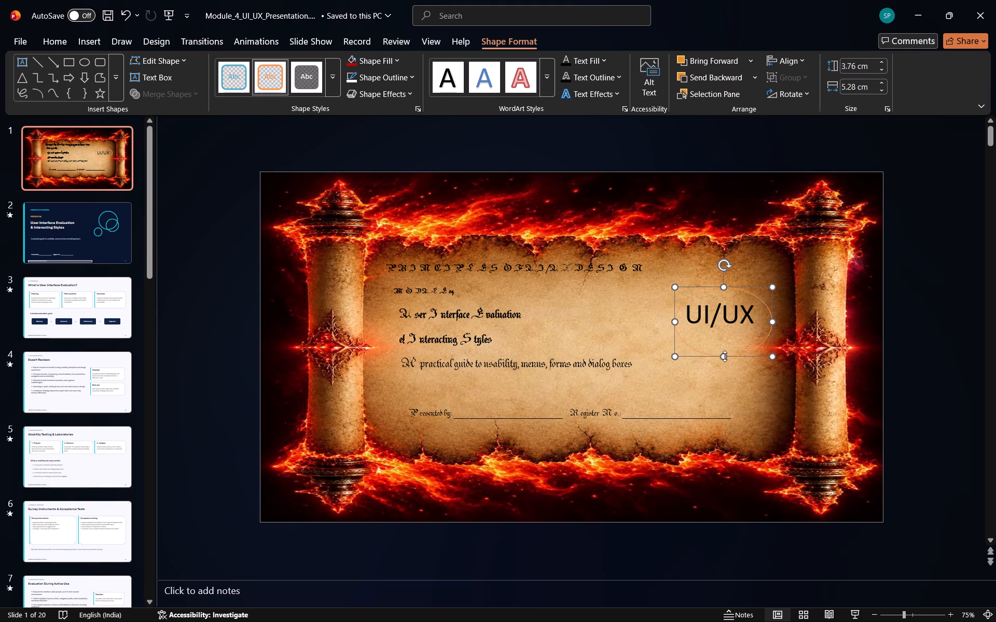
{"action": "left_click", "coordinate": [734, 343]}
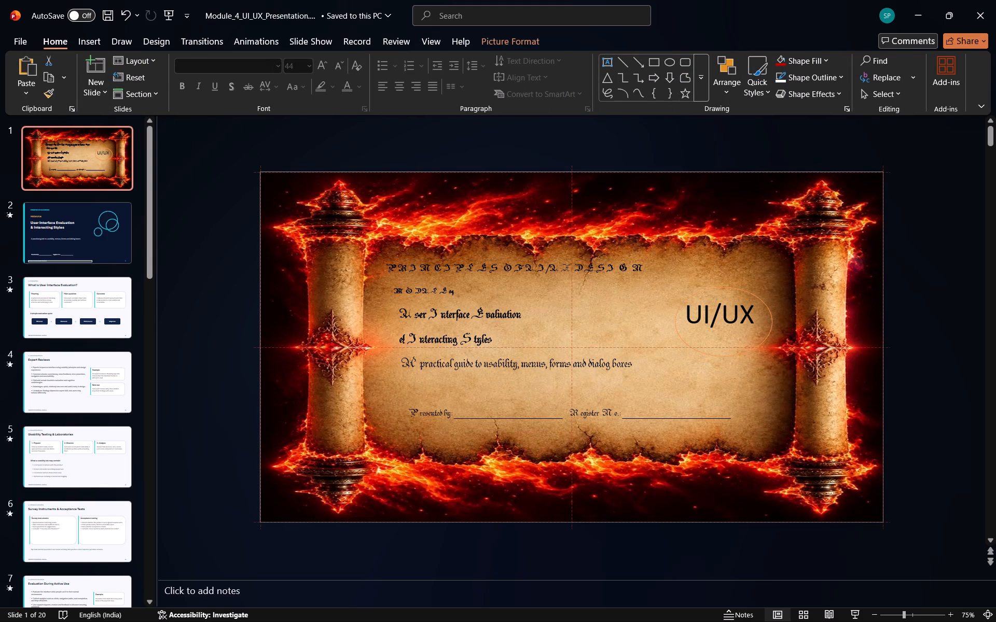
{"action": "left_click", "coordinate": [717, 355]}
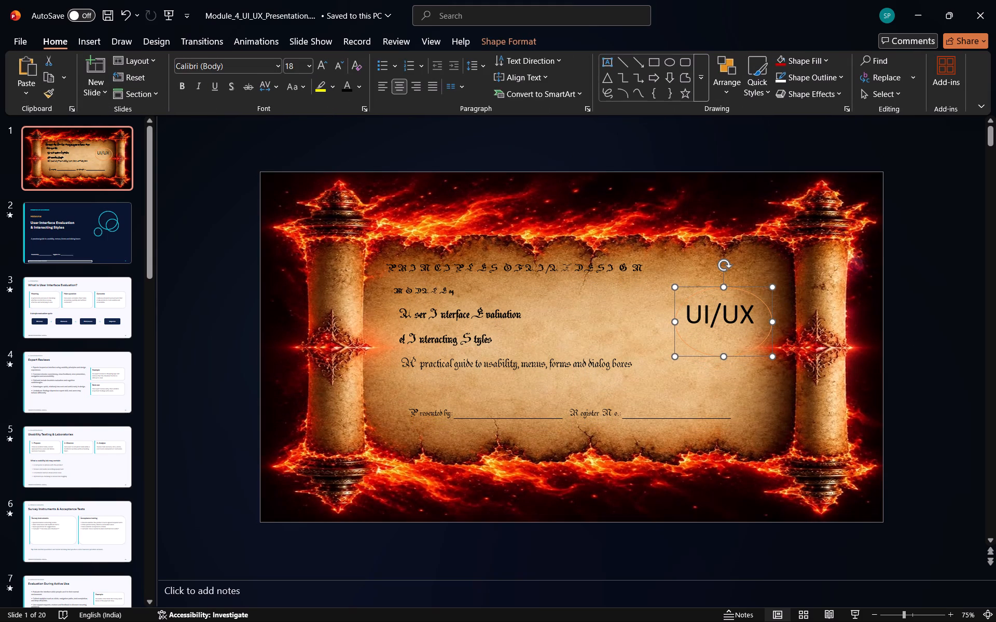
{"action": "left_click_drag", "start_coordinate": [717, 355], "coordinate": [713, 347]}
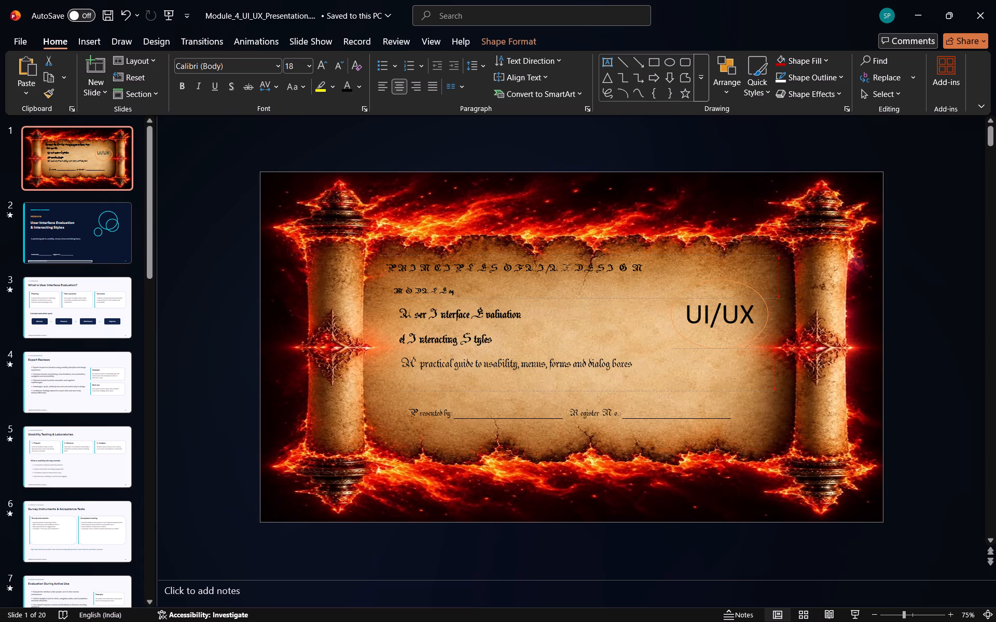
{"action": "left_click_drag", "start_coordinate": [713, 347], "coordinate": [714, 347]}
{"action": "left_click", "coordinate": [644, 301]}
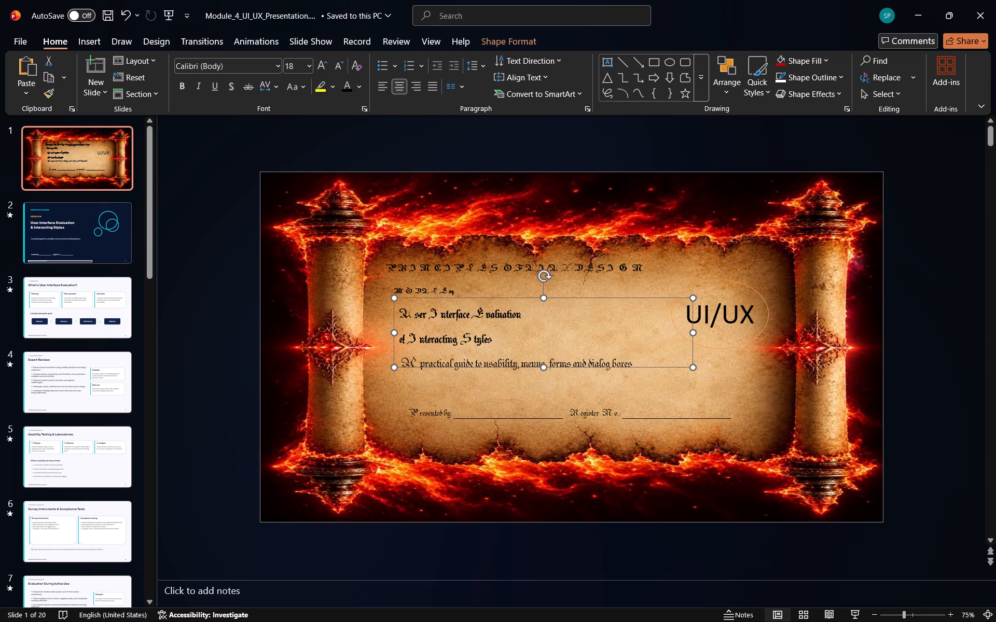
Set the "UI/UX" text's font to Gigi and widen its text box so the text fits on one line.
{"action": "left_click", "coordinate": [757, 320]}
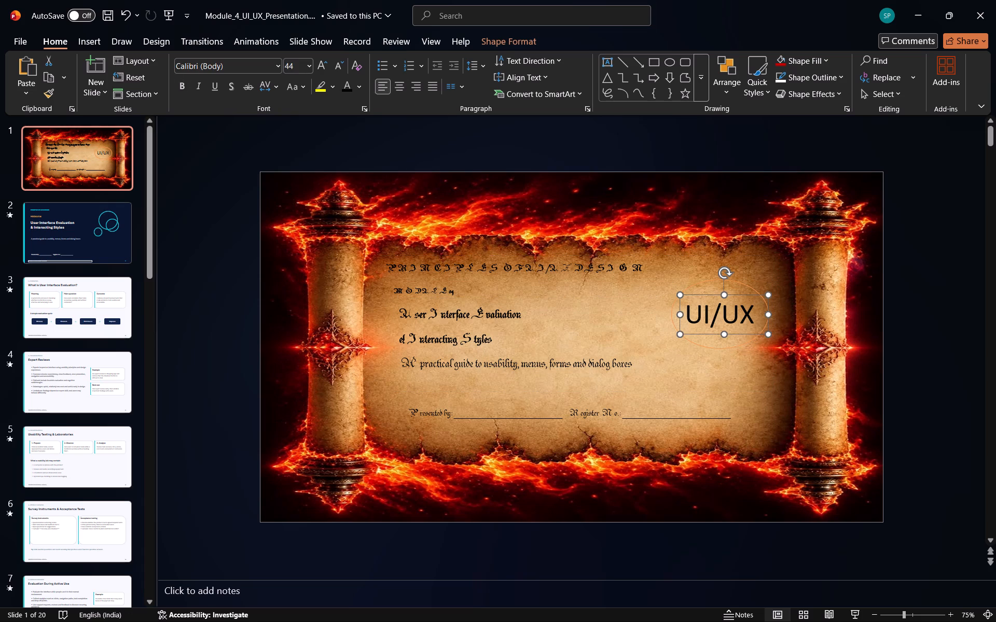
{"action": "left_click_drag", "start_coordinate": [685, 314], "coordinate": [757, 311]}
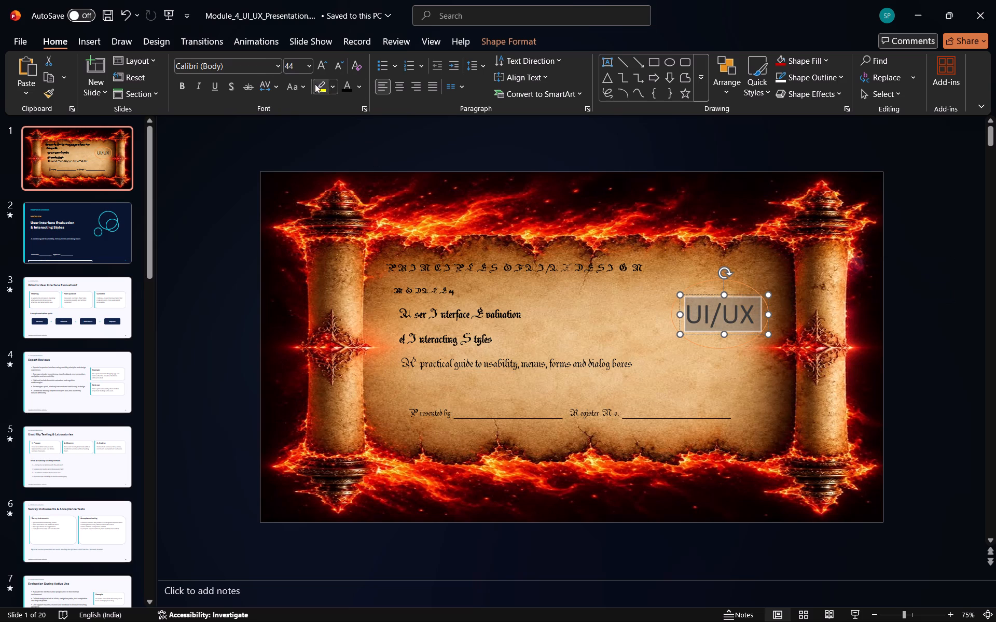
{"action": "left_click", "coordinate": [274, 65]}
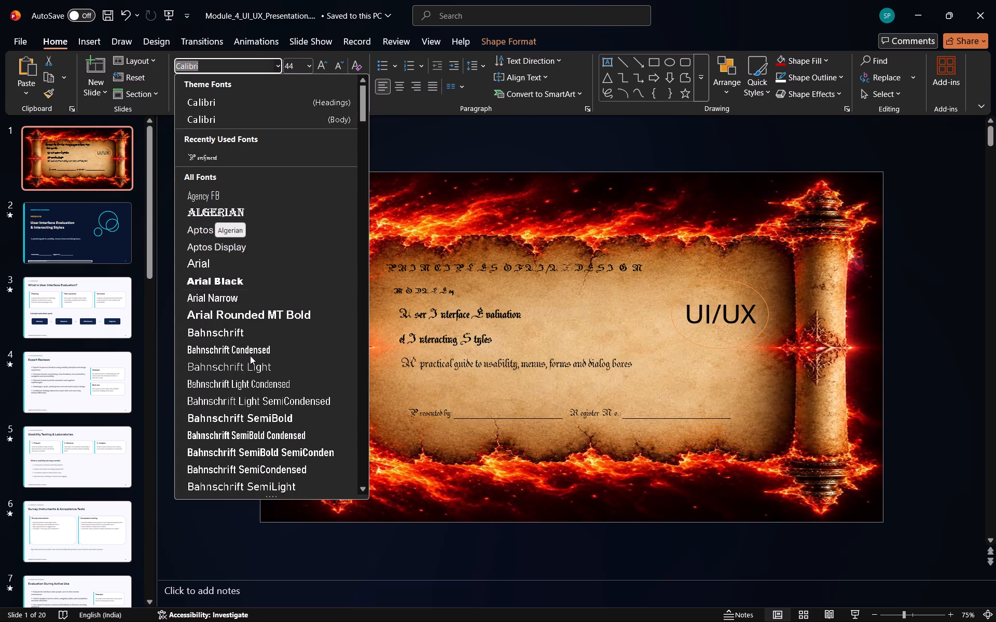
{"action": "left_click_drag", "start_coordinate": [361, 112], "coordinate": [363, 160]}
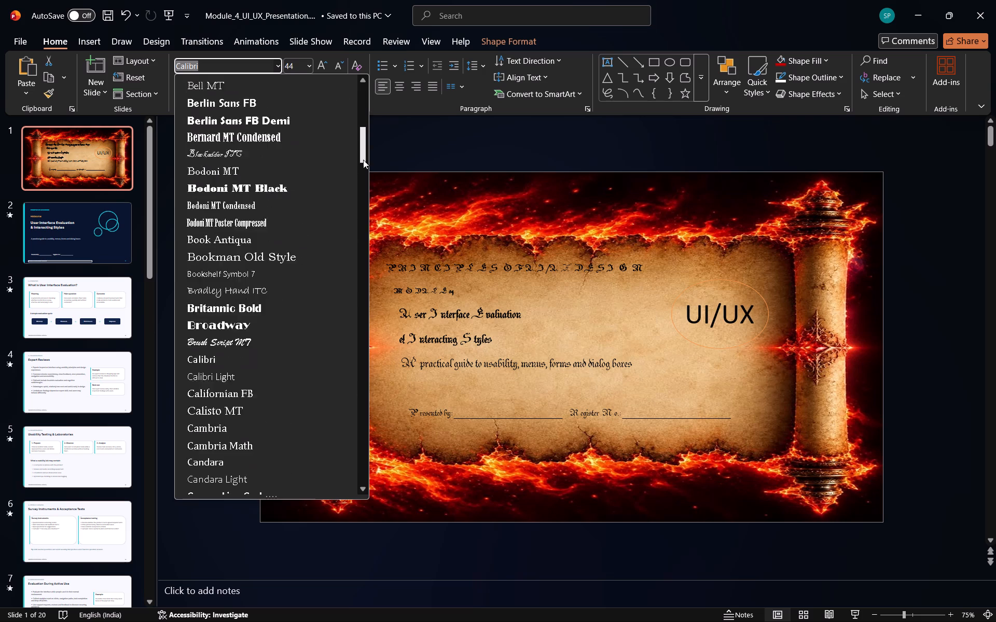
{"action": "left_click_drag", "start_coordinate": [363, 160], "coordinate": [365, 185]}
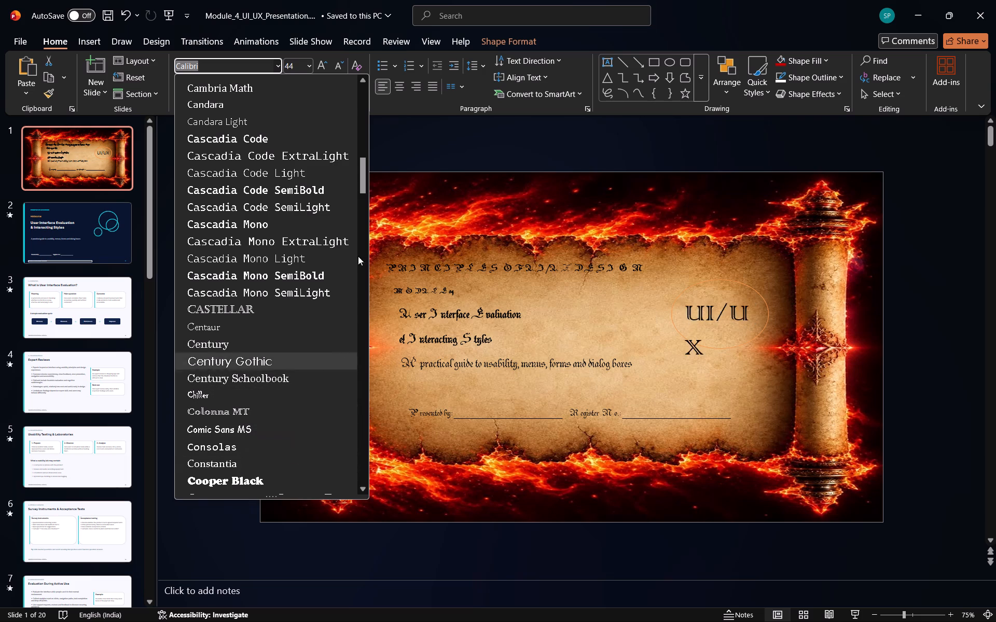
{"action": "left_click_drag", "start_coordinate": [361, 177], "coordinate": [364, 204]}
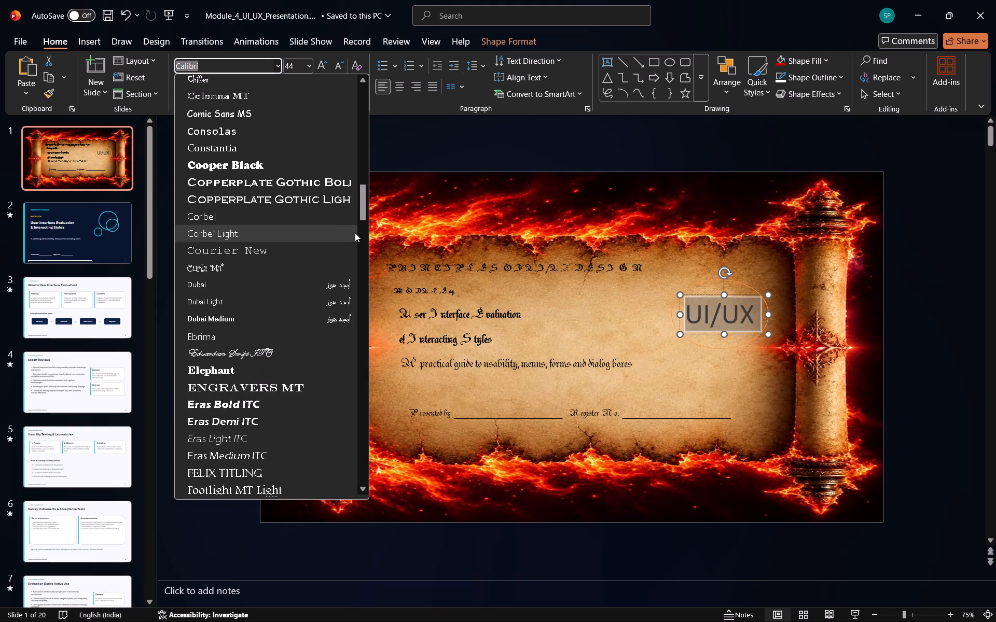
{"action": "left_click_drag", "start_coordinate": [361, 202], "coordinate": [362, 220]}
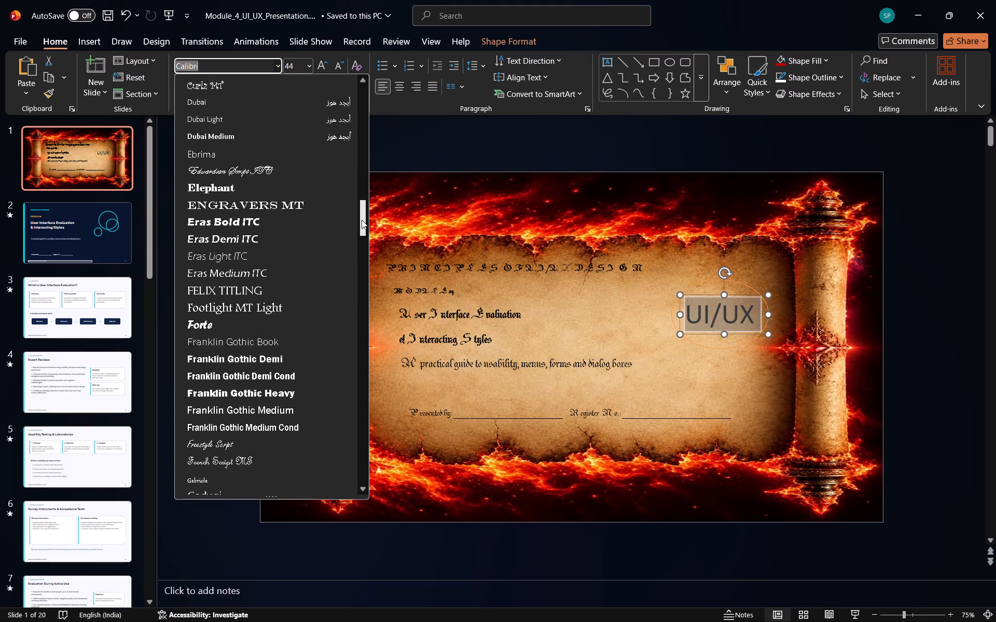
{"action": "left_click_drag", "start_coordinate": [362, 220], "coordinate": [363, 224]}
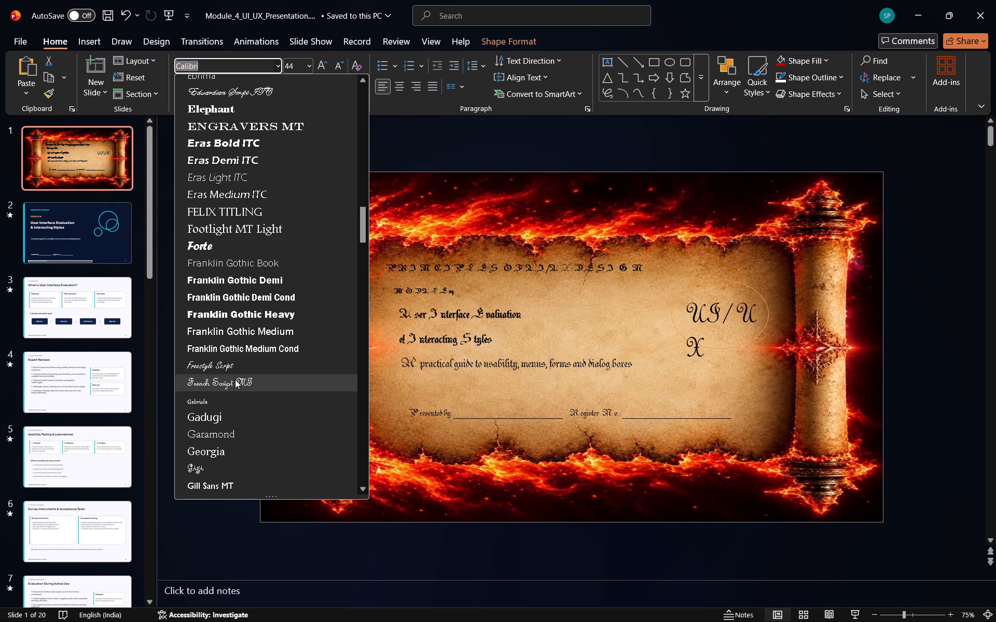
{"action": "left_click", "coordinate": [213, 474]}
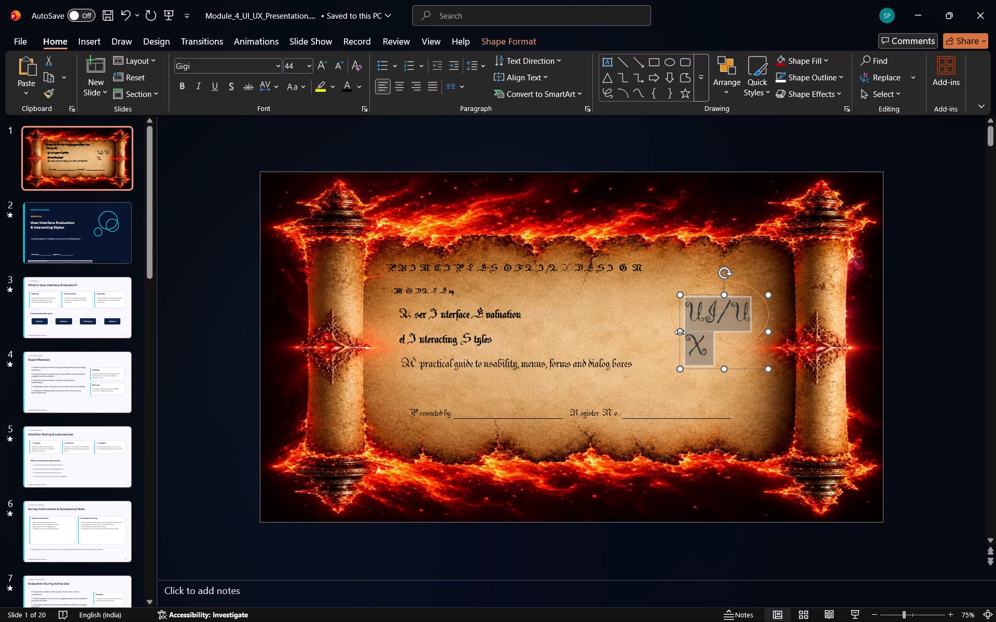
{"action": "left_click_drag", "start_coordinate": [680, 332], "coordinate": [665, 332]}
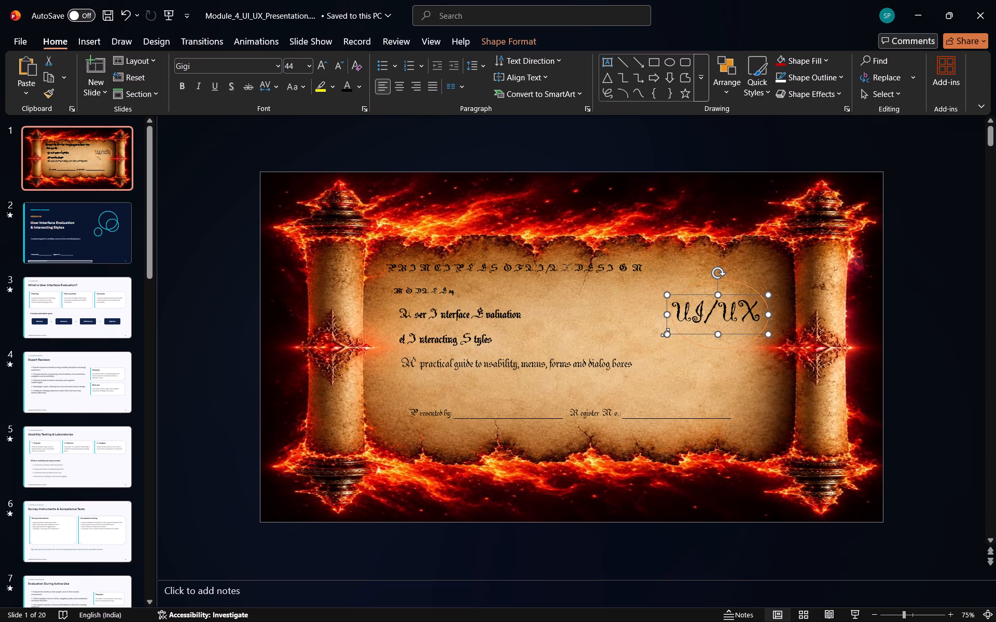
Delete the oval around the "UI/UX" text on slide 1.
{"action": "left_click", "coordinate": [718, 385]}
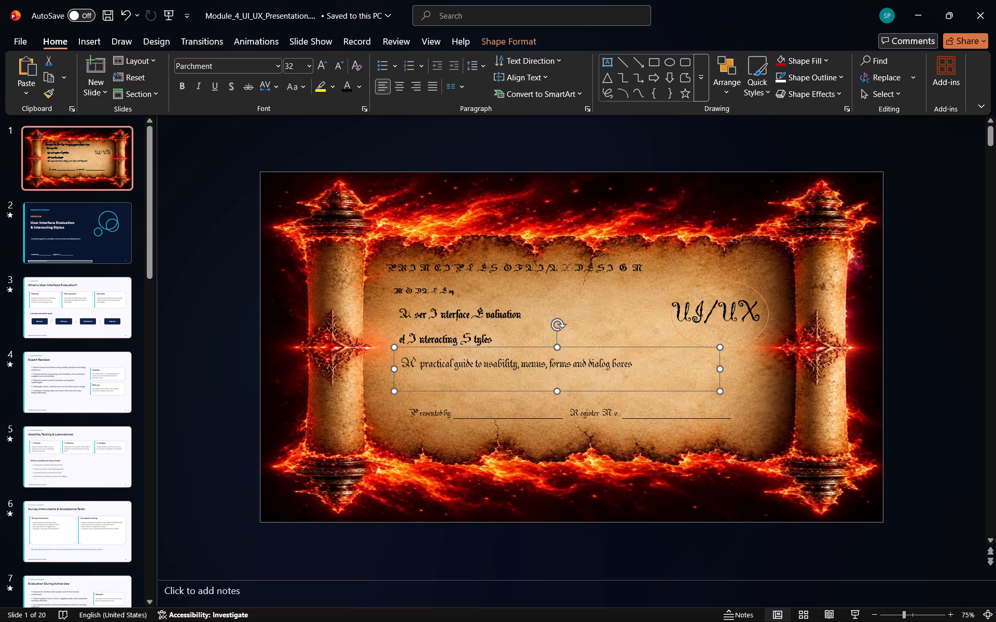
{"action": "left_click", "coordinate": [740, 392]}
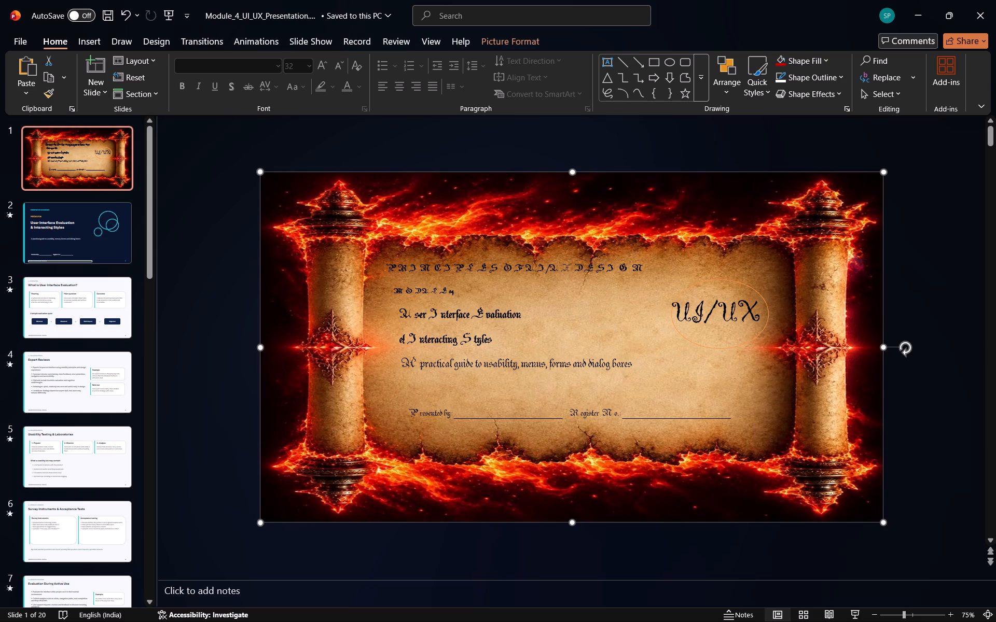
{"action": "left_click", "coordinate": [717, 332]}
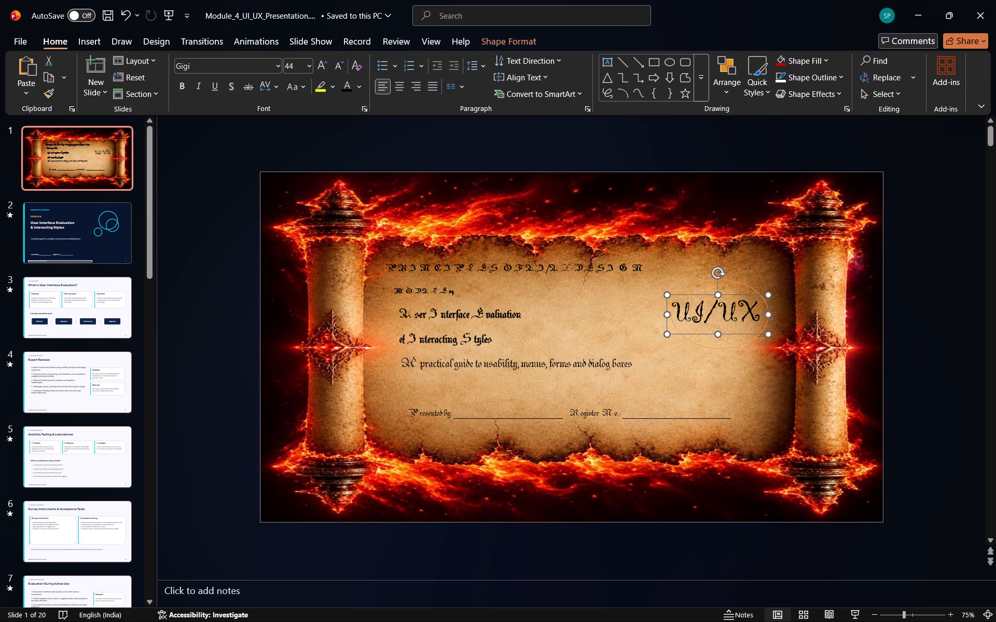
{"action": "left_click", "coordinate": [715, 349]}
{"action": "left_click", "coordinate": [735, 342]}
{"action": "left_click", "coordinate": [735, 342]}
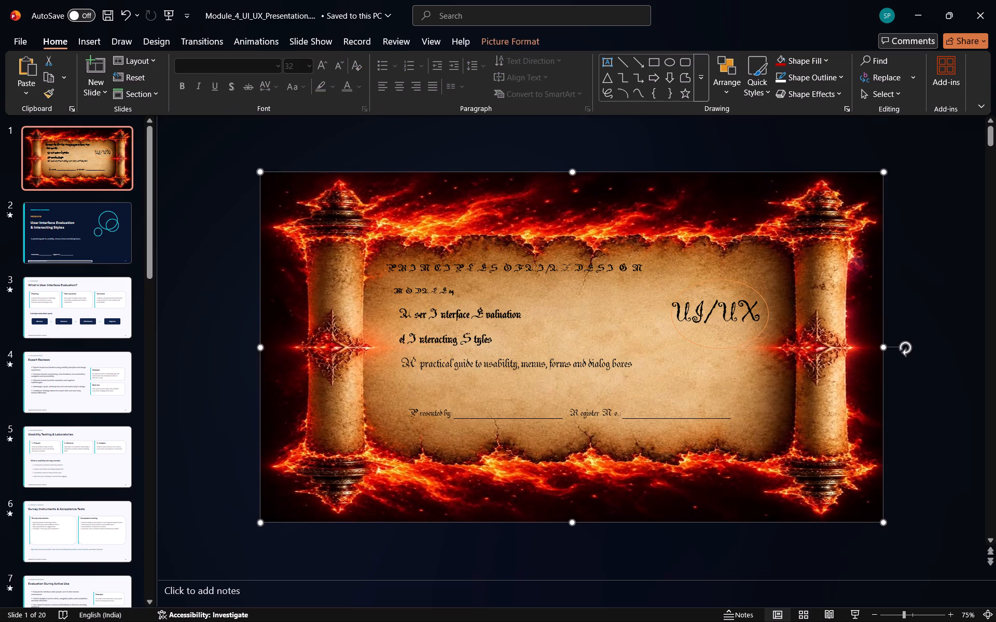
{"action": "left_click", "coordinate": [718, 331]}
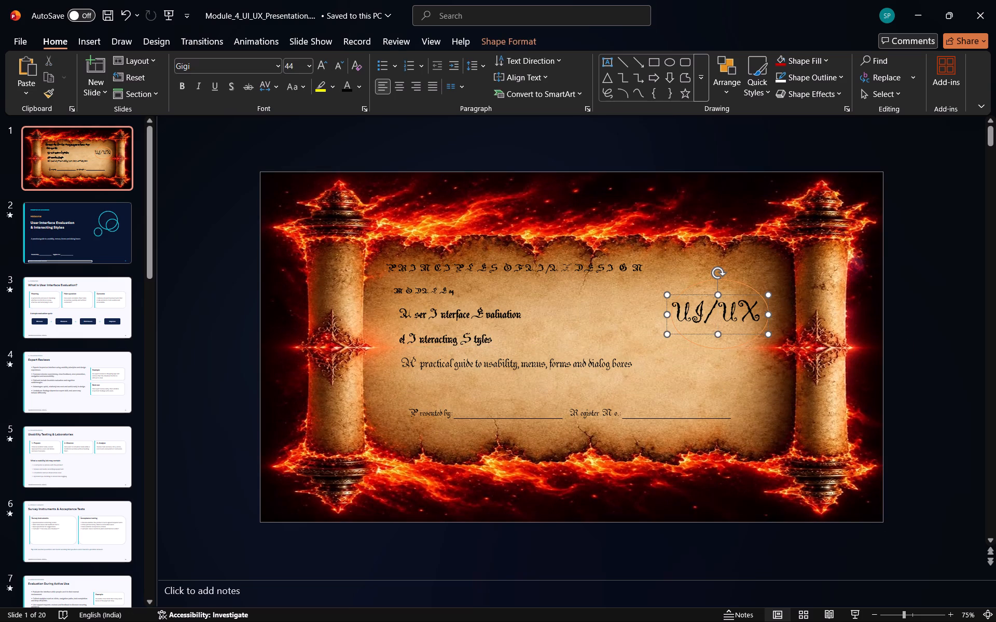
{"action": "left_click", "coordinate": [702, 344]}
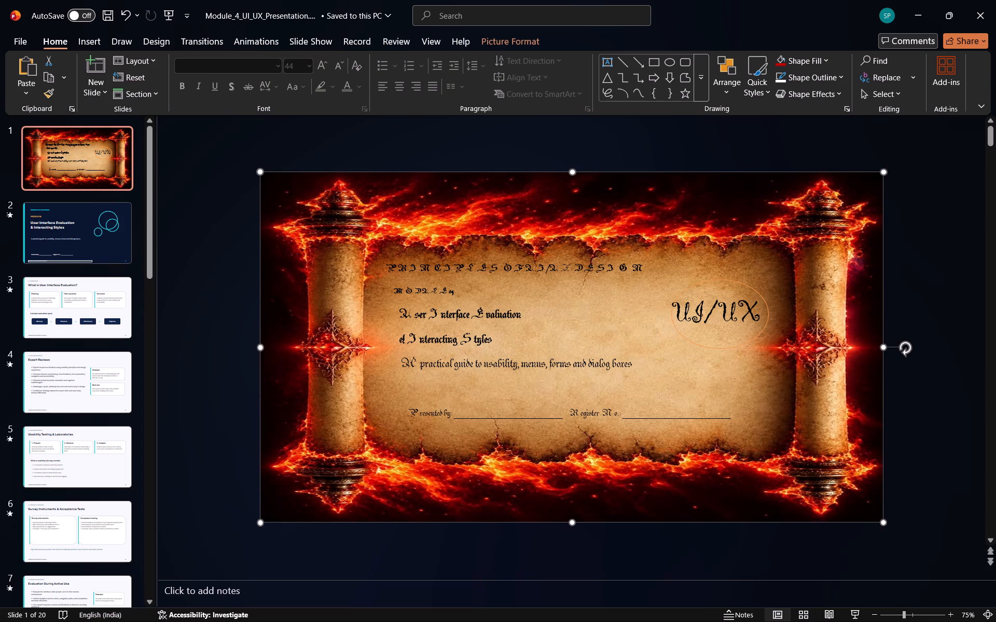
{"action": "left_click", "coordinate": [689, 337]}
{"action": "left_click", "coordinate": [728, 344]}
{"action": "left_click", "coordinate": [741, 346]}
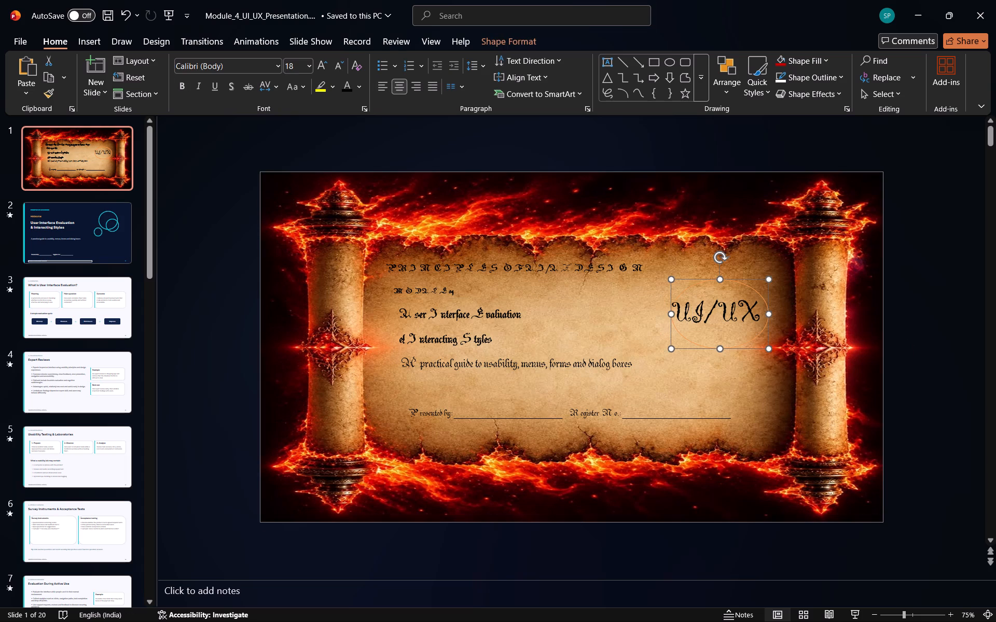
{"action": "left_click_drag", "start_coordinate": [741, 346], "coordinate": [730, 294]}
{"action": "key", "text": "Delete"}
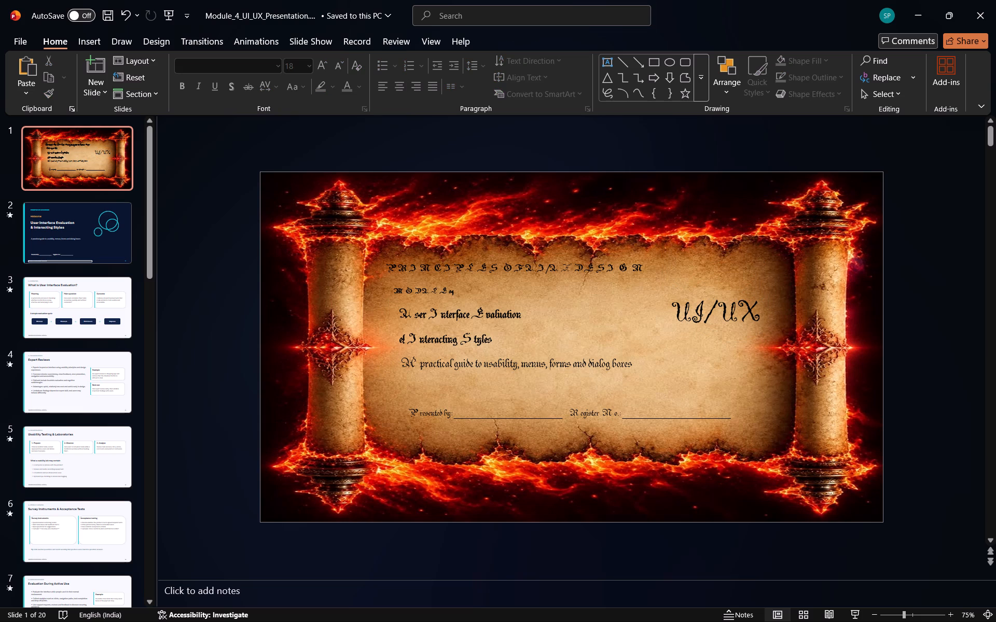
Try the Honeycomb transition on slide 1 and replace it with Glitter.
{"action": "left_click", "coordinate": [273, 188]}
{"action": "left_click", "coordinate": [260, 175]}
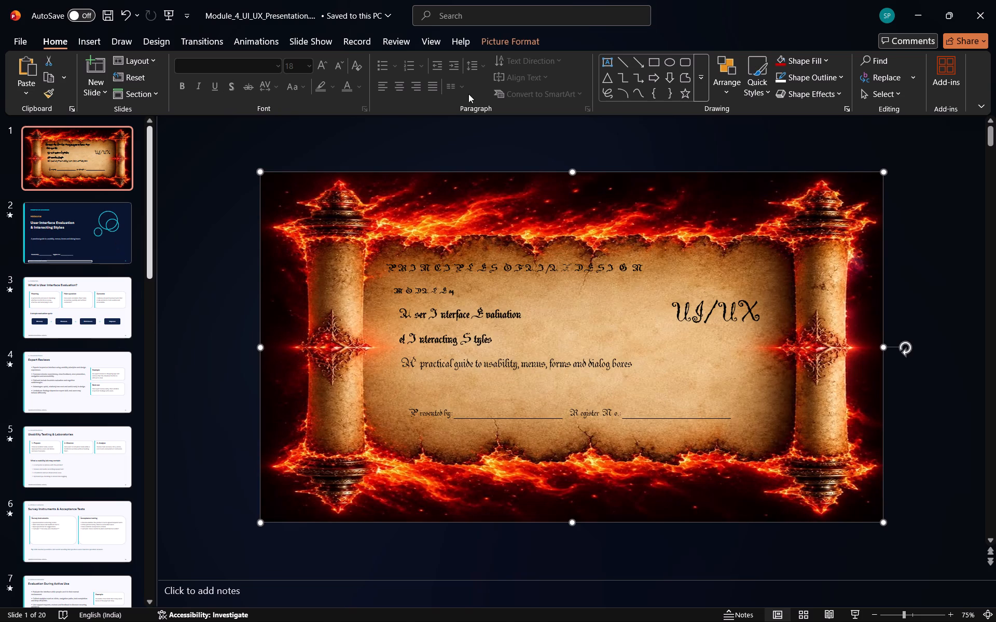
{"action": "left_click", "coordinate": [202, 45]}
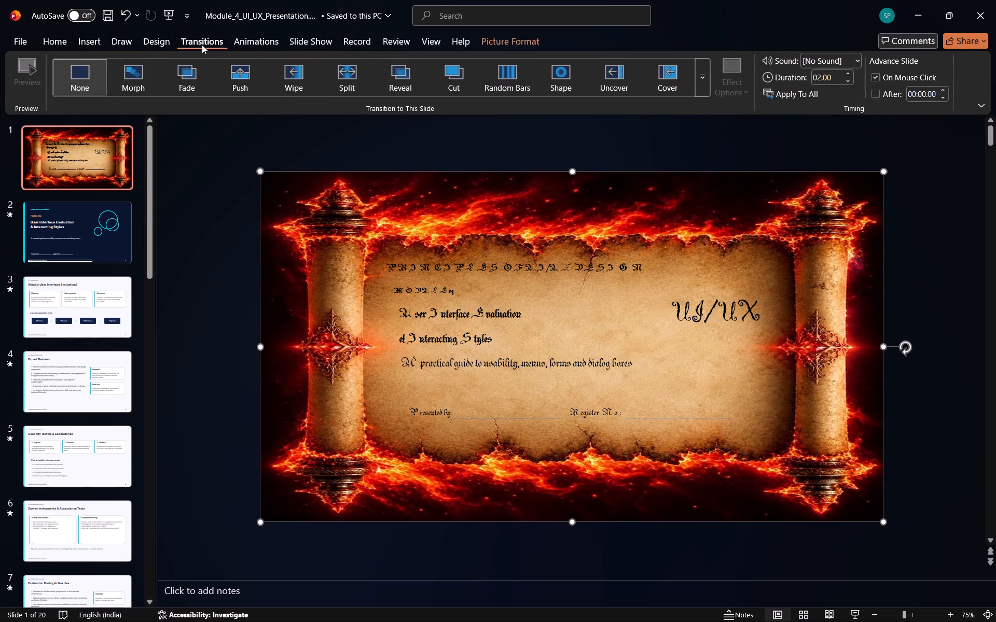
{"action": "left_click", "coordinate": [699, 82]}
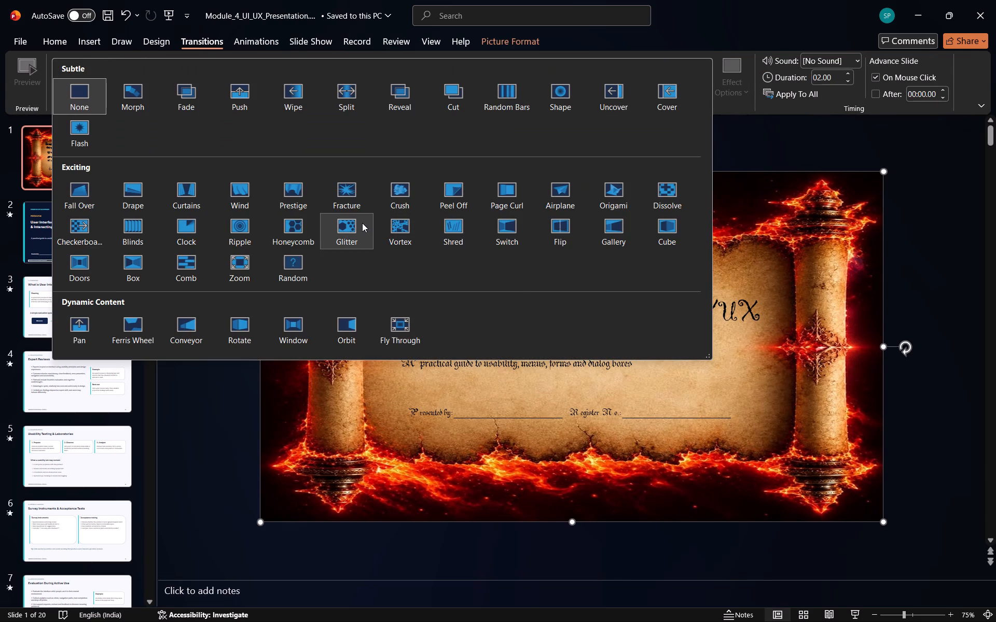
{"action": "left_click", "coordinate": [304, 235]}
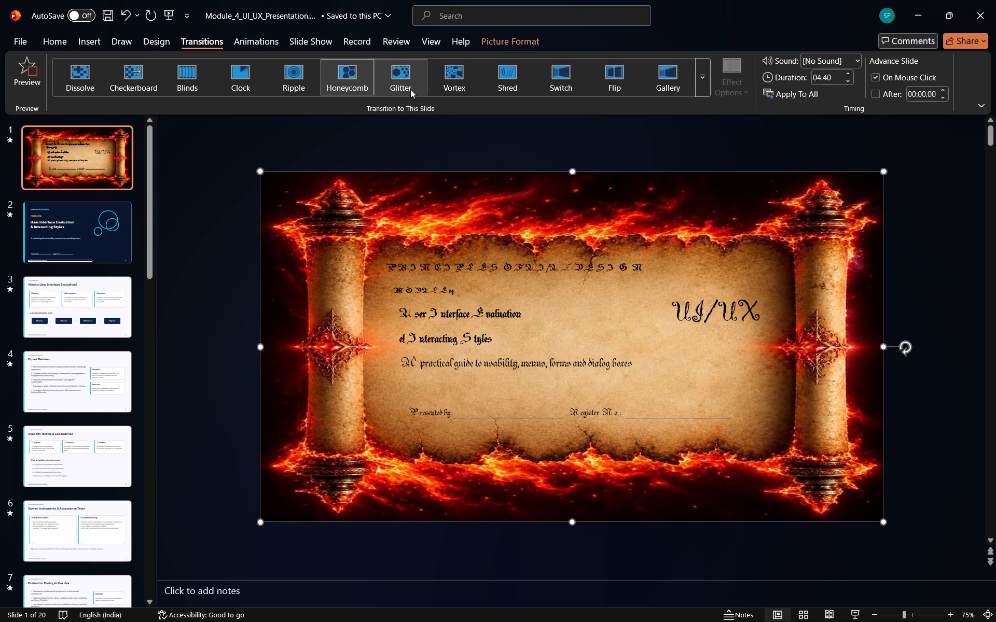
{"action": "left_click", "coordinate": [410, 89]}
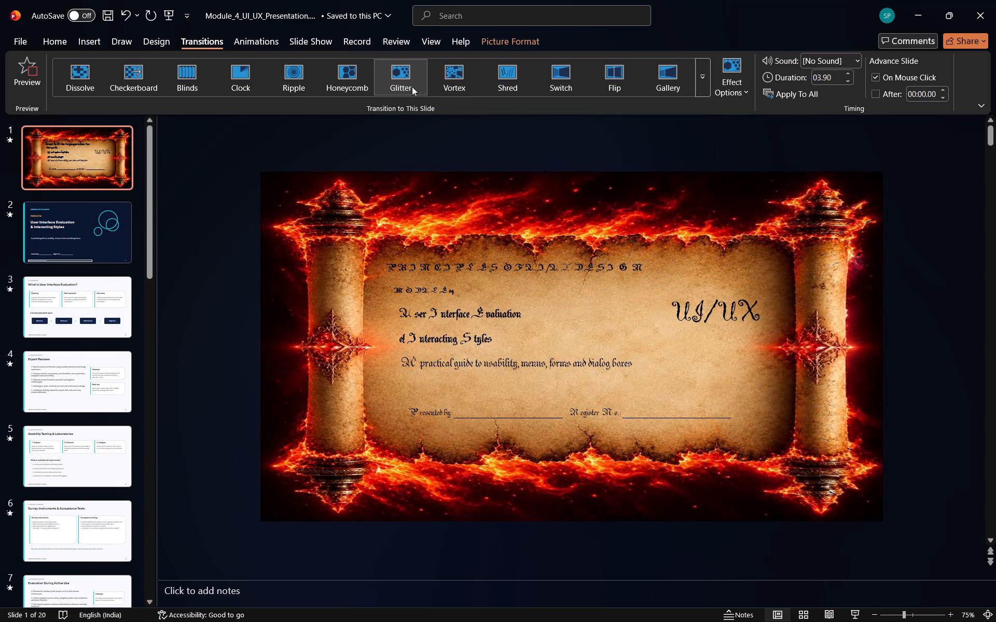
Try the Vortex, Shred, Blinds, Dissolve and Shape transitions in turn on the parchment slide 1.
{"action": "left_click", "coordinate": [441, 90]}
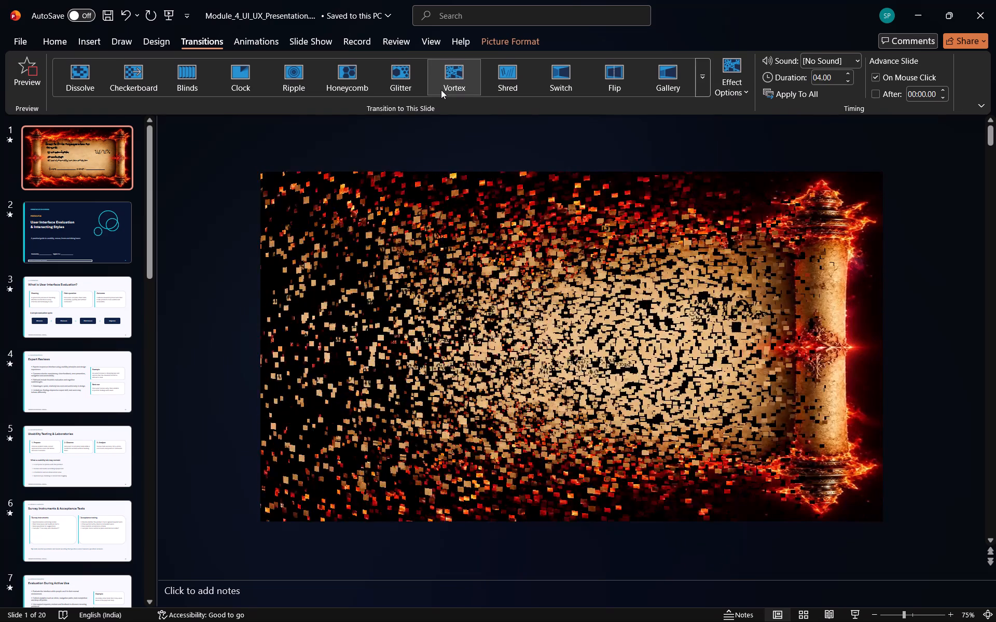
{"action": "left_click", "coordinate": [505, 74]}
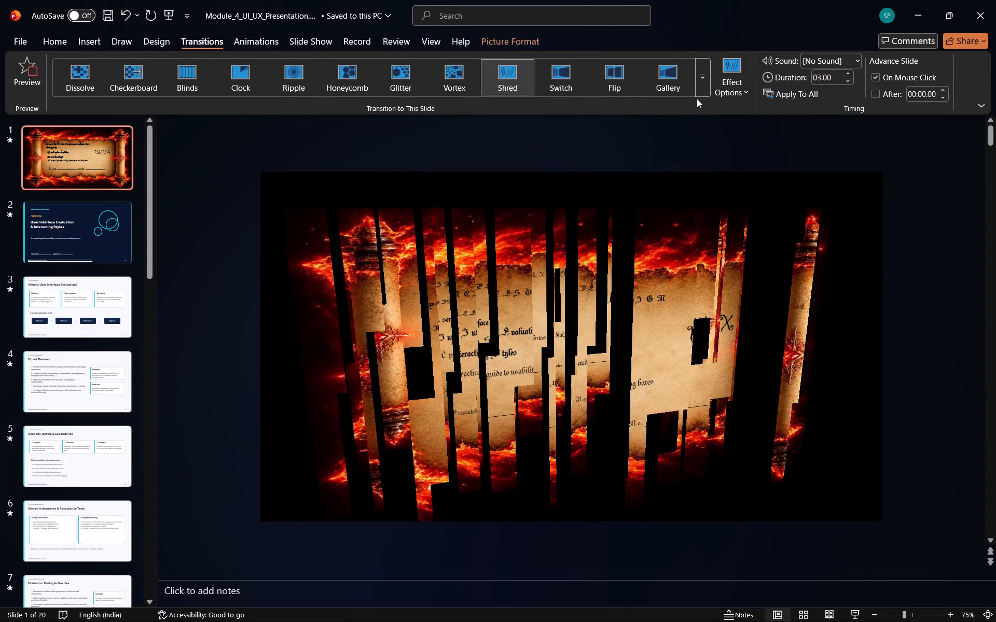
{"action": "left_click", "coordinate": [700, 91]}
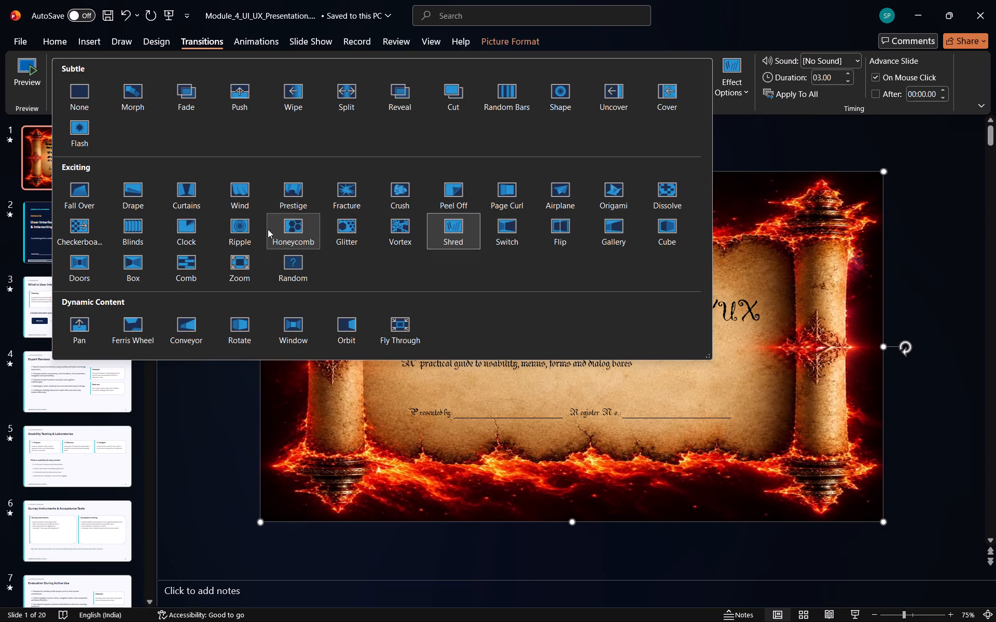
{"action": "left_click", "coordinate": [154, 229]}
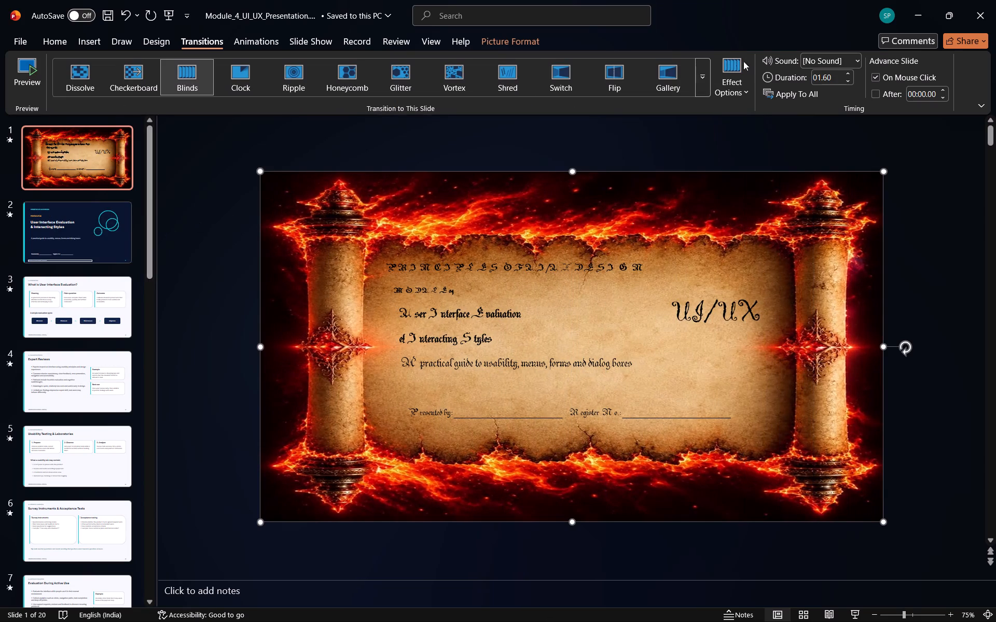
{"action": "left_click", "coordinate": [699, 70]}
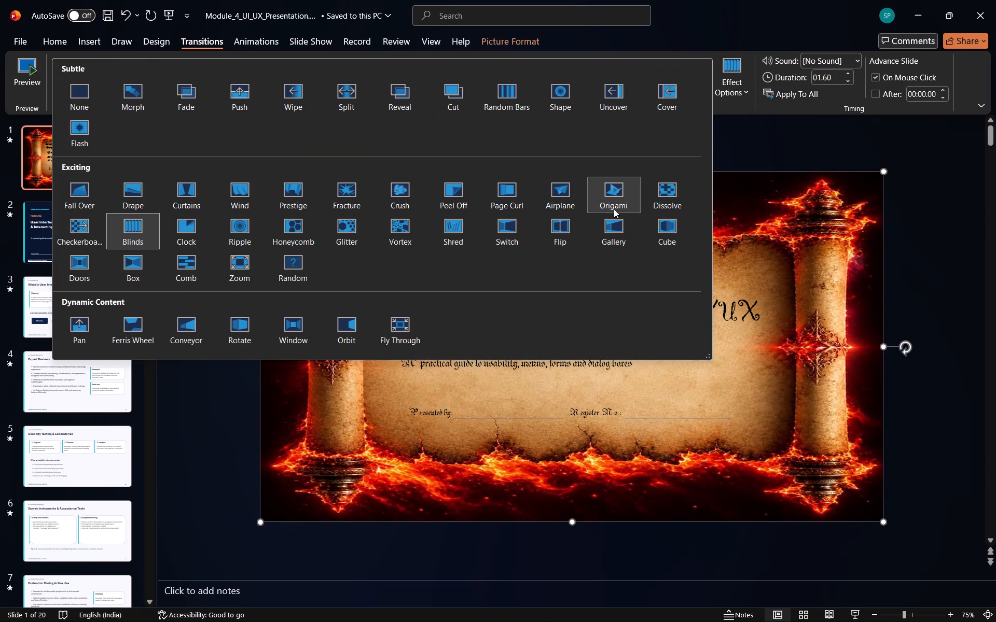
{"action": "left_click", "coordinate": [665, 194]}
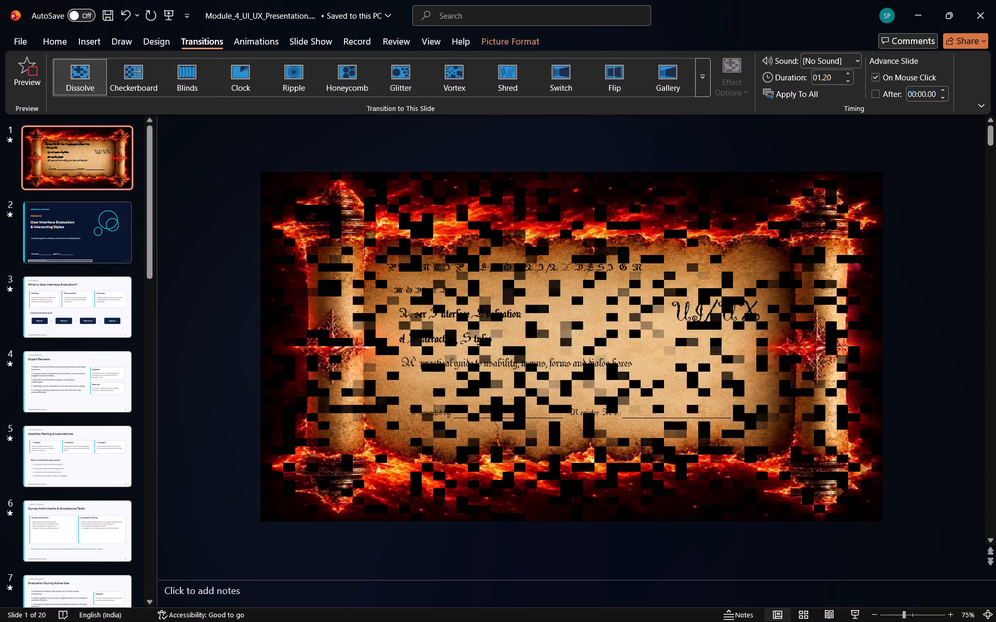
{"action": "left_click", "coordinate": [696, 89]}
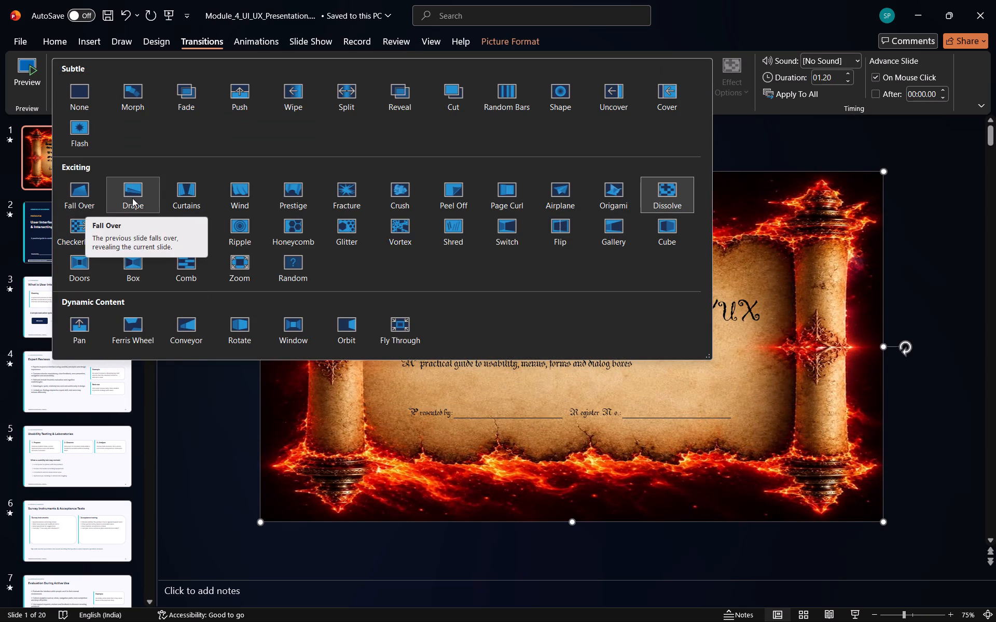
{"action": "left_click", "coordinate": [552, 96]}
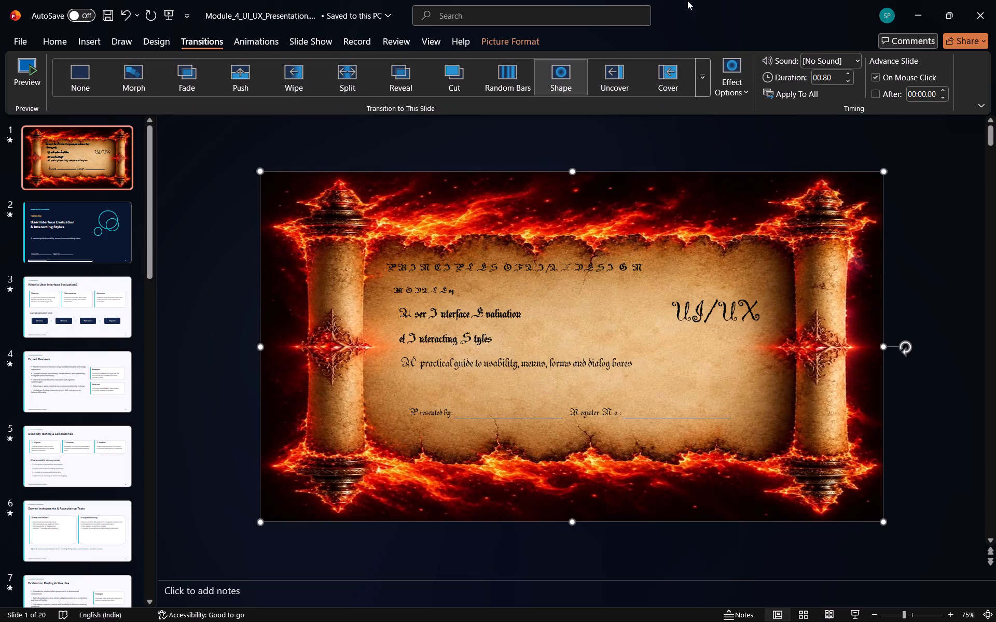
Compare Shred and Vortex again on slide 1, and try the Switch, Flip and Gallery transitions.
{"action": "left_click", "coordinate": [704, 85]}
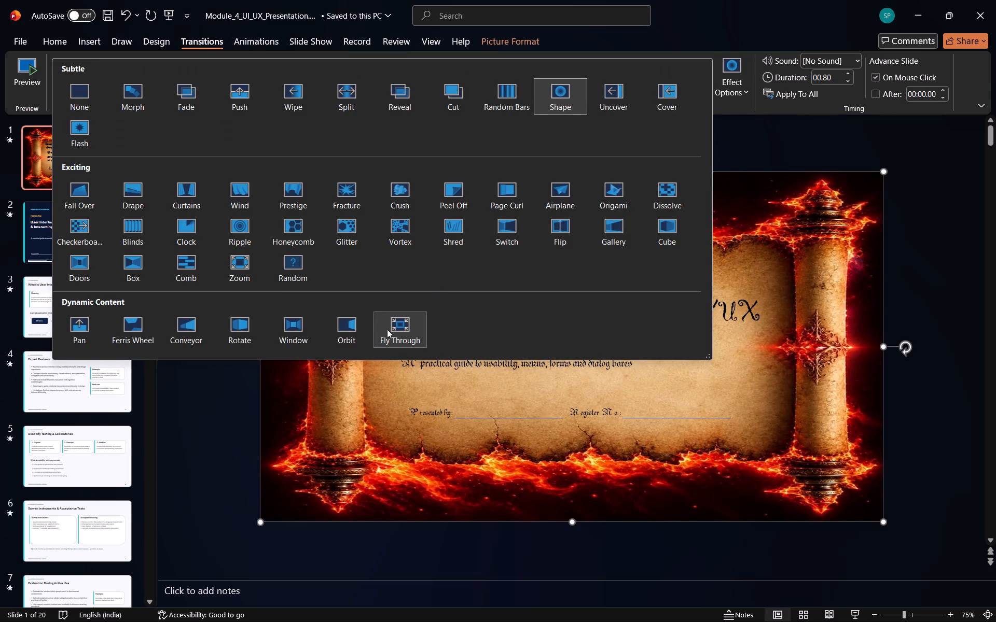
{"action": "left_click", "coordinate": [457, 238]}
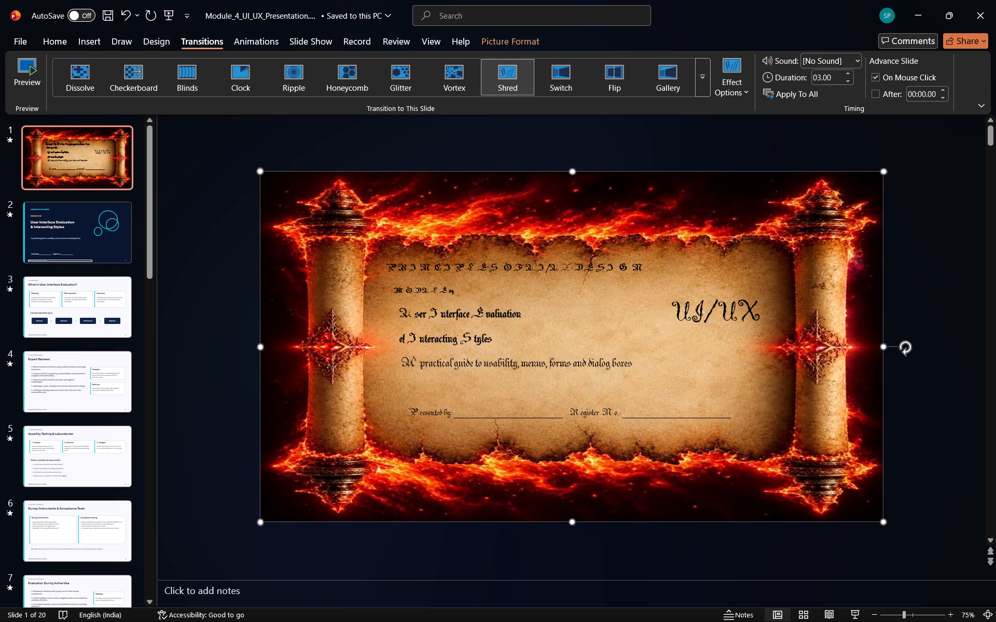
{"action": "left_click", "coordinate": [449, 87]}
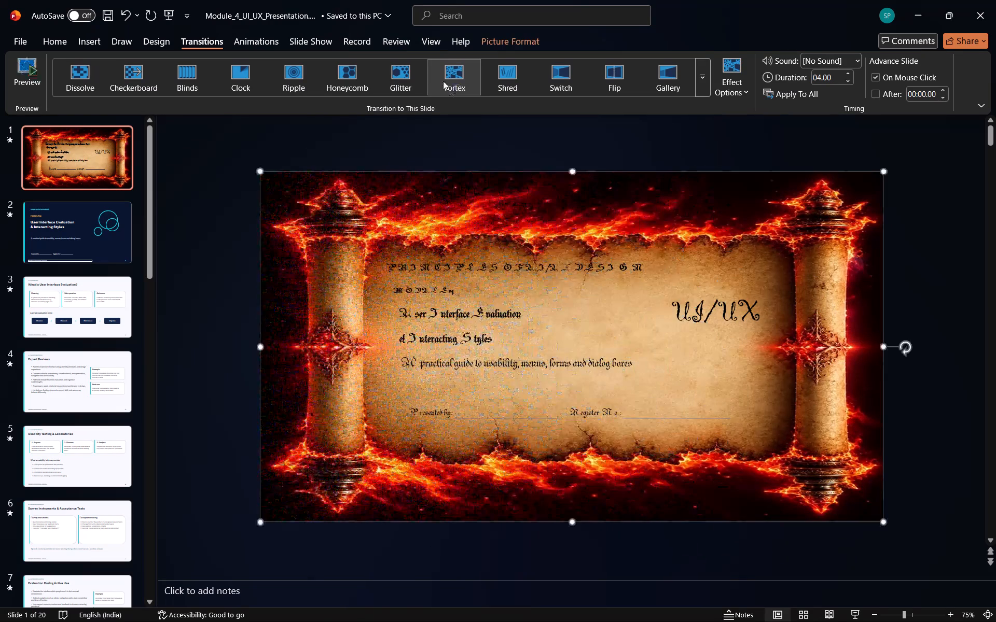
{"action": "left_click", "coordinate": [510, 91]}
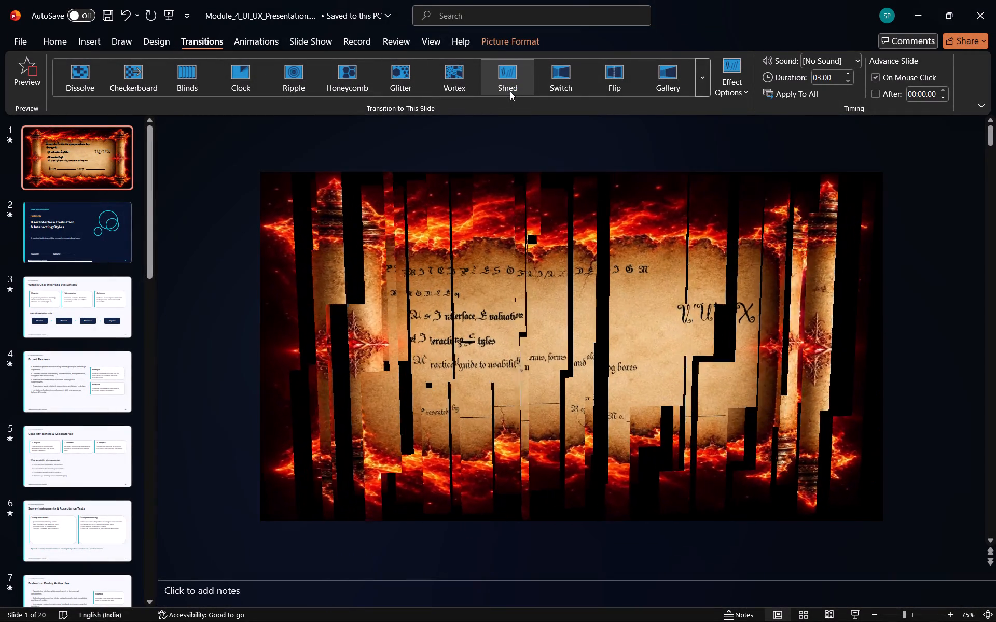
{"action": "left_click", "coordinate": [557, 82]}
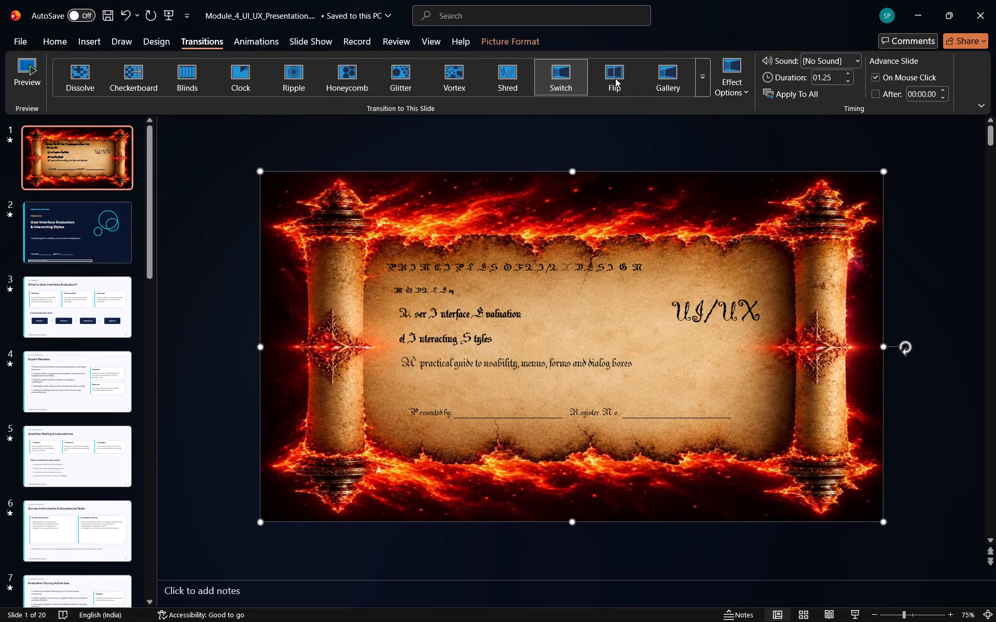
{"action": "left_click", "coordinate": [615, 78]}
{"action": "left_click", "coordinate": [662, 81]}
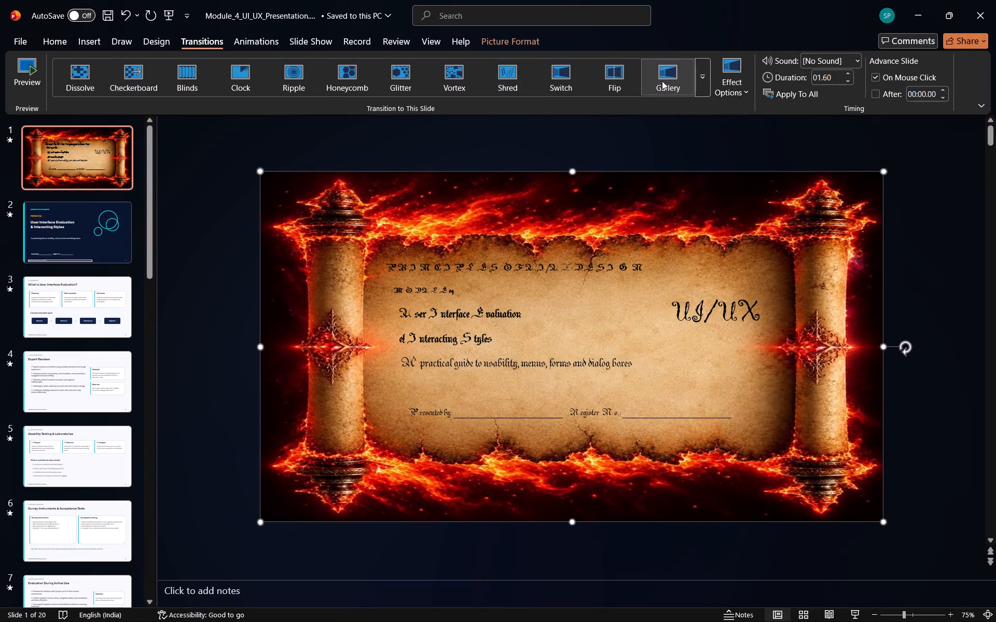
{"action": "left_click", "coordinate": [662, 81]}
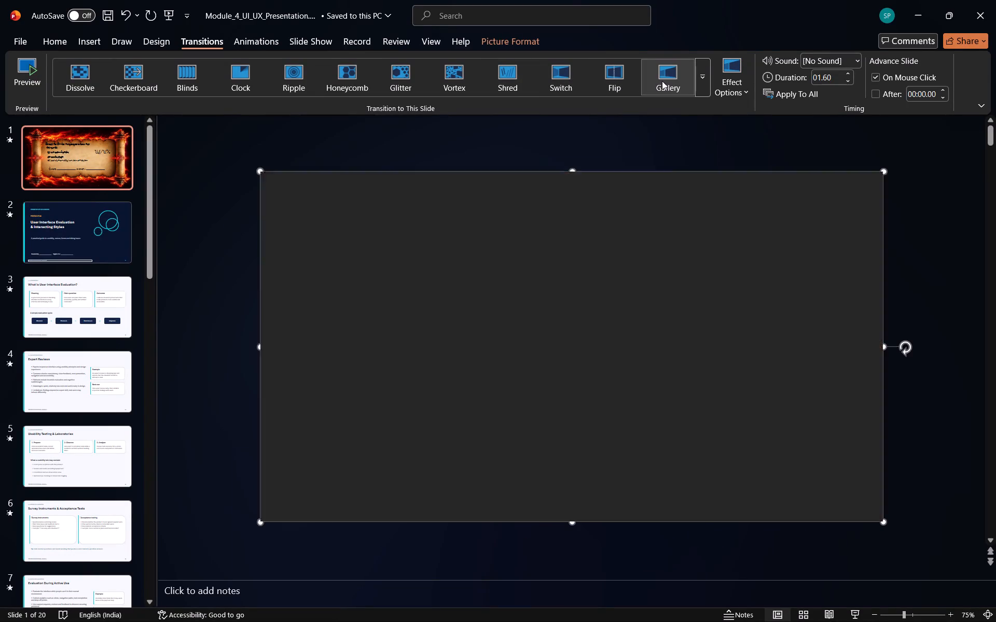
Try the Cube, Zoom and Fly Through transitions on slide 1 and replace them with Orbit.
{"action": "left_click", "coordinate": [706, 83]}
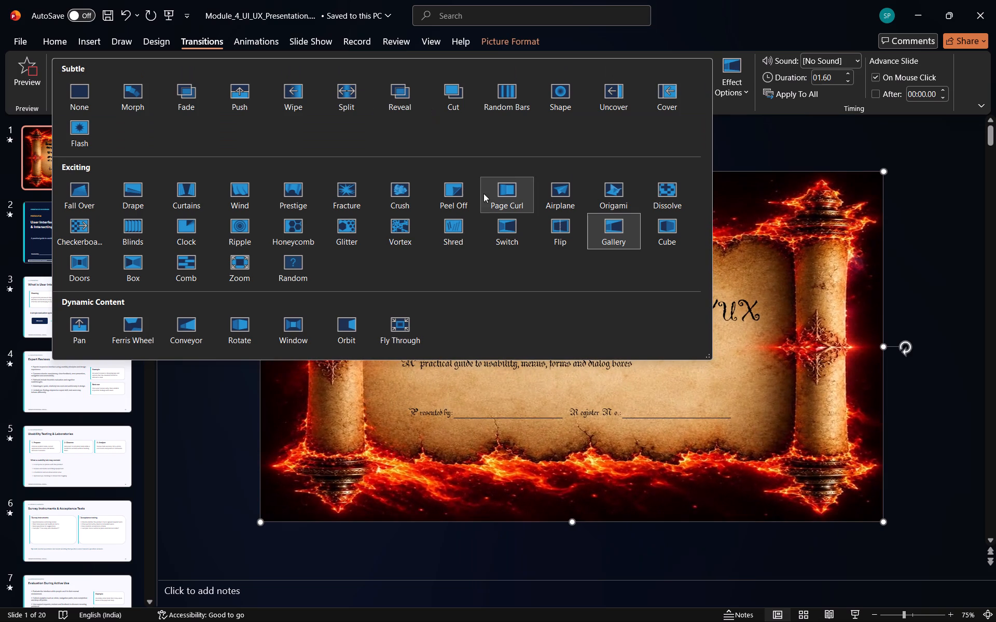
{"action": "left_click", "coordinate": [666, 234]}
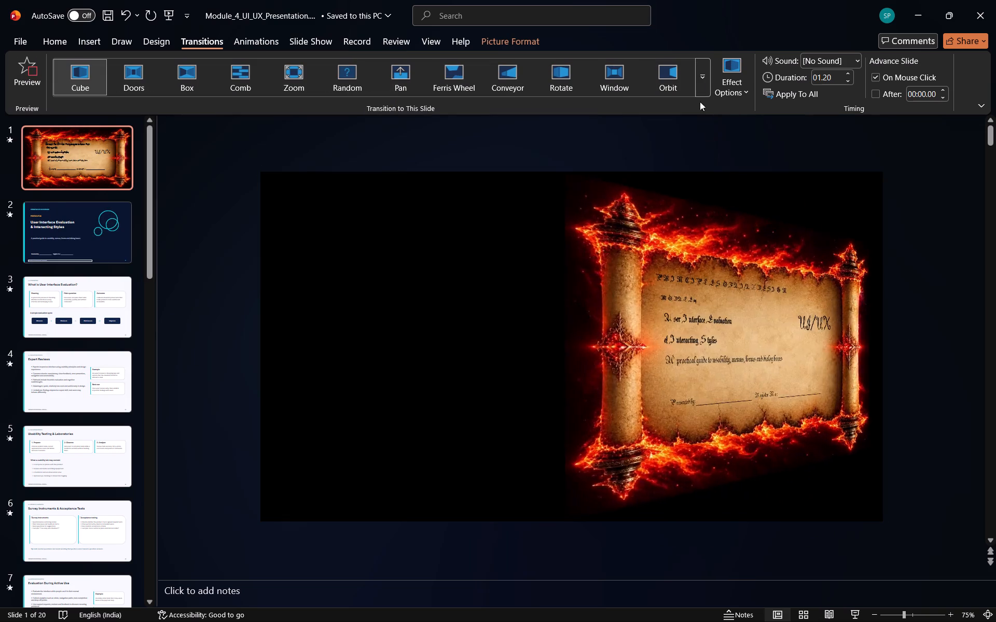
{"action": "left_click", "coordinate": [701, 66]}
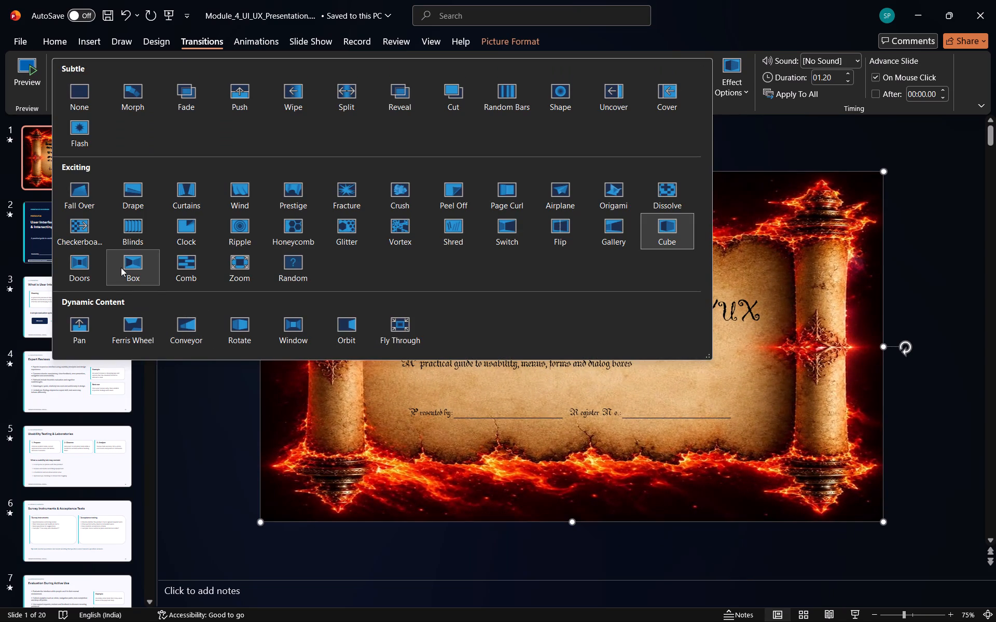
{"action": "left_click", "coordinate": [233, 267]}
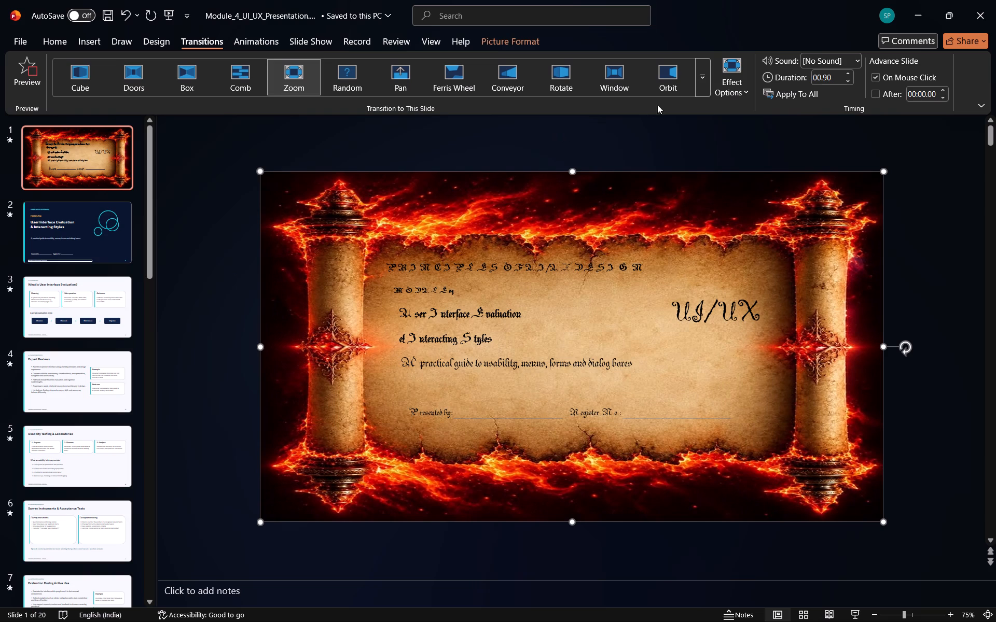
{"action": "left_click", "coordinate": [704, 79]}
{"action": "left_click", "coordinate": [403, 335]}
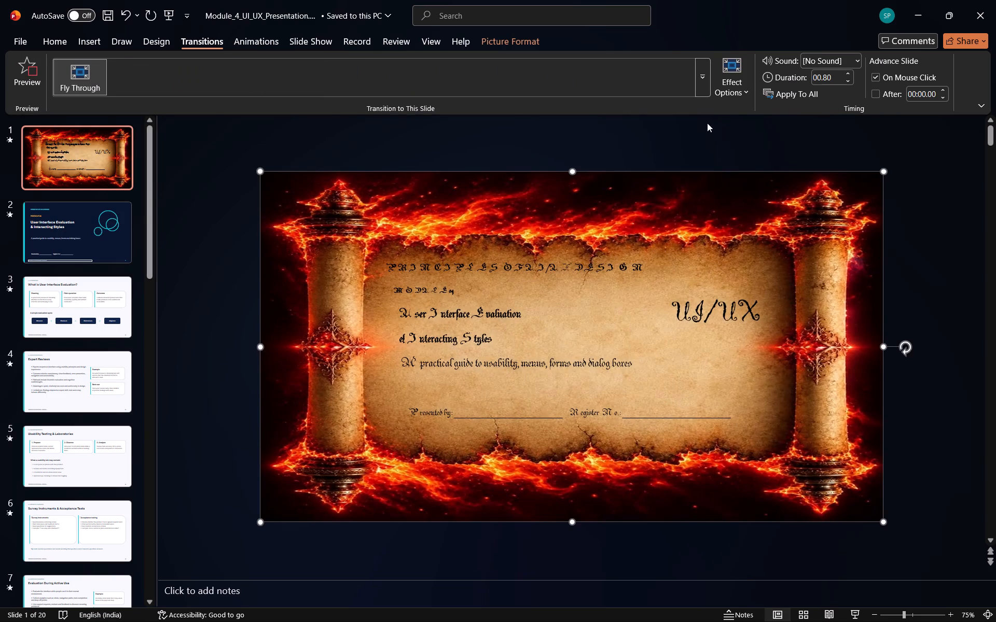
{"action": "left_click", "coordinate": [700, 80]}
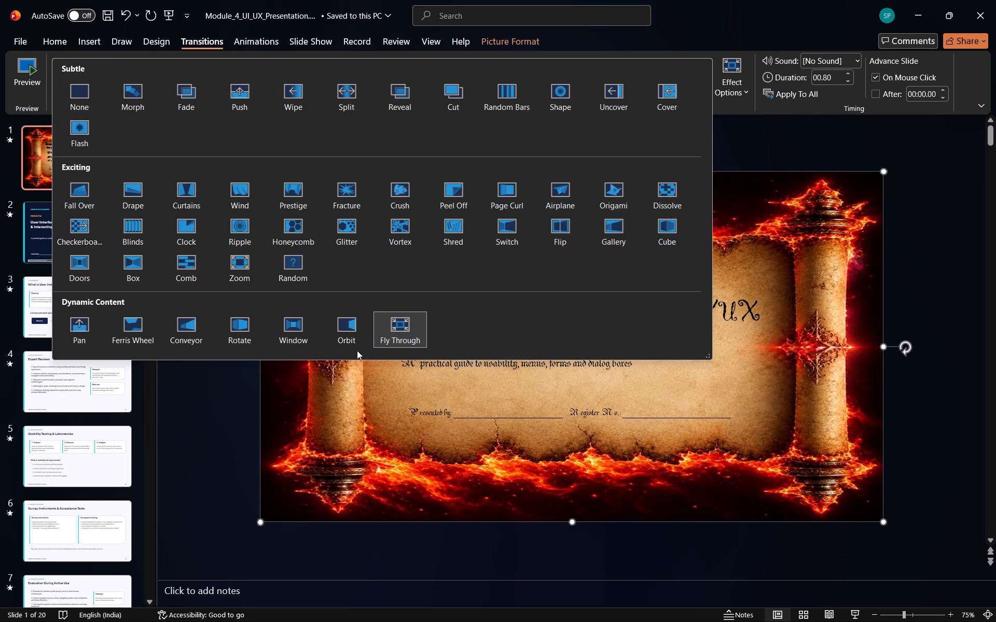
{"action": "left_click", "coordinate": [350, 343]}
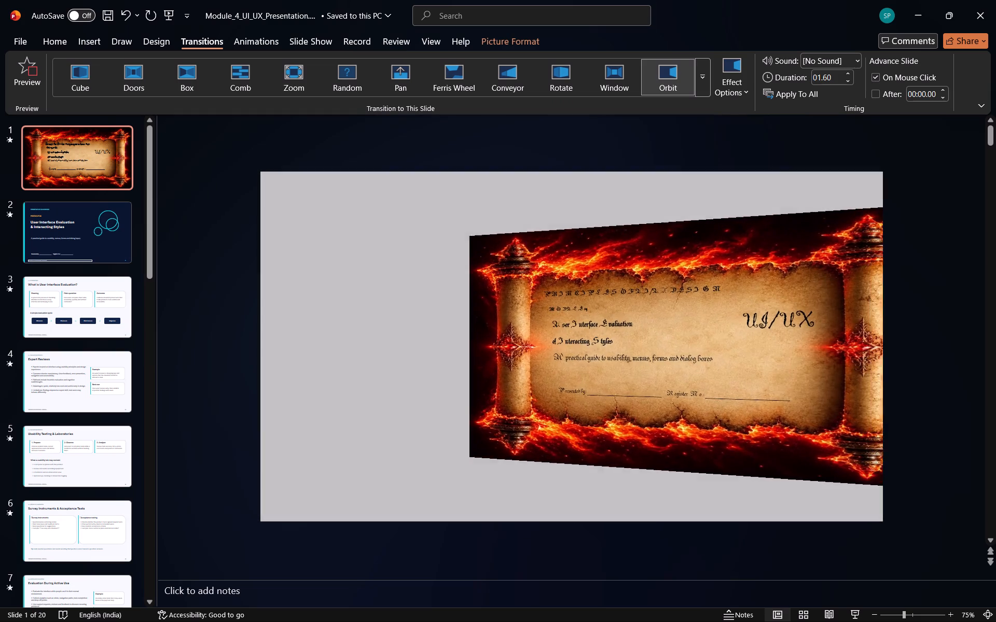
Browse the full set of transition effects for a replacement for Orbit on slide 1.
{"action": "left_click", "coordinate": [698, 80]}
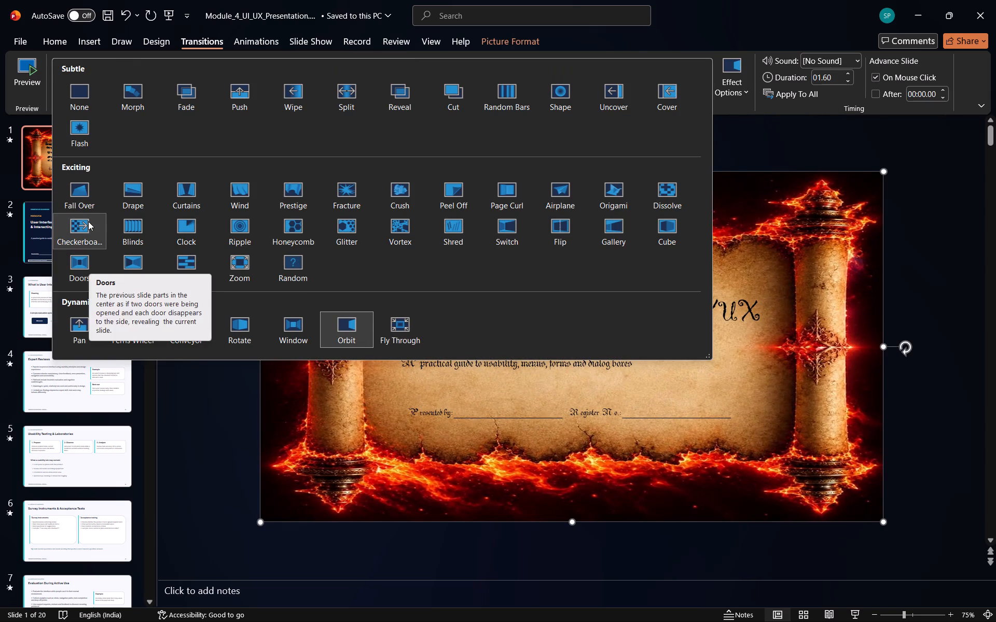
Replace the Orbit transition on the parchment slide 1 with Fall Over.
{"action": "left_click", "coordinate": [88, 190]}
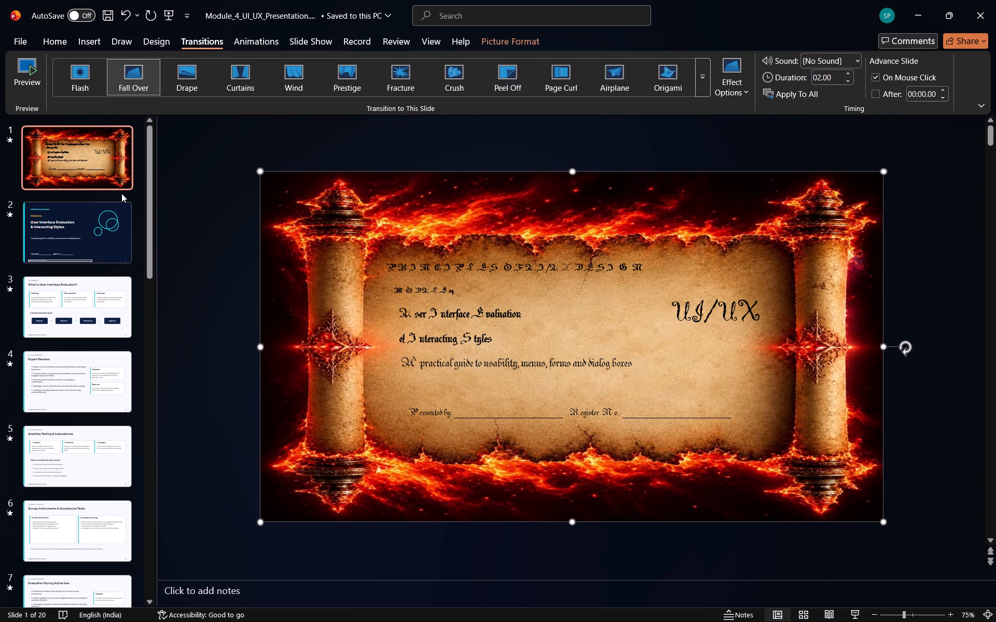
Add a new blank slide and move it ahead of the parchment slide as the presentation's first slide.
{"action": "left_click", "coordinate": [66, 35]}
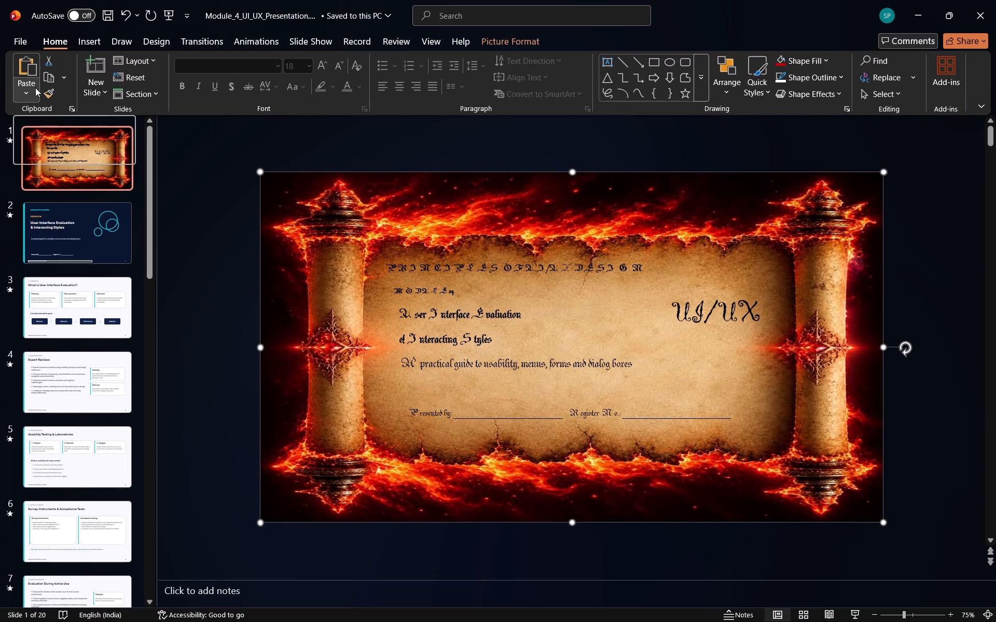
{"action": "left_click", "coordinate": [90, 76]}
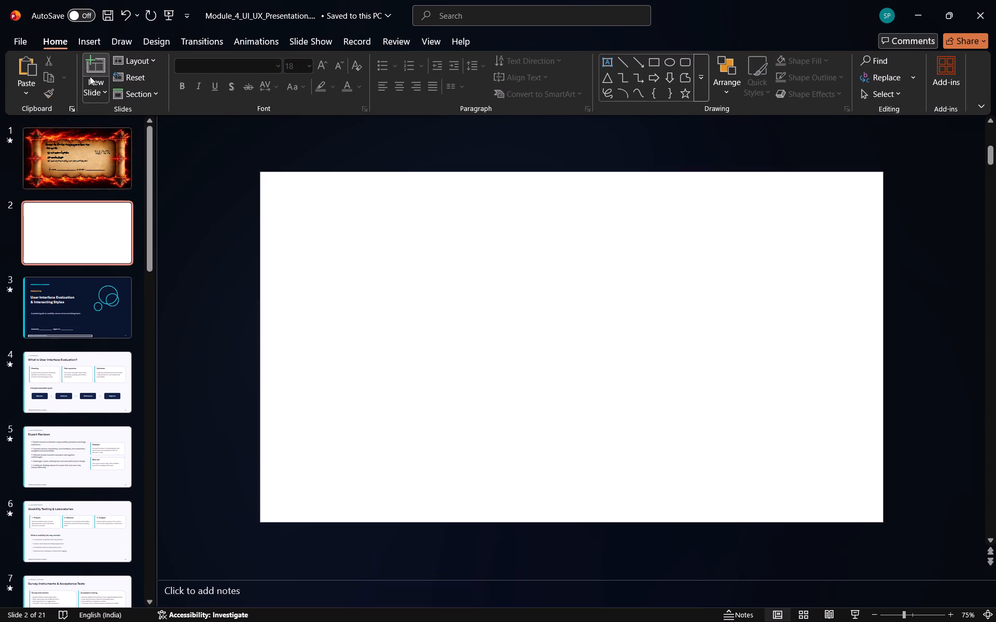
{"action": "left_click_drag", "start_coordinate": [66, 220], "coordinate": [83, 136]}
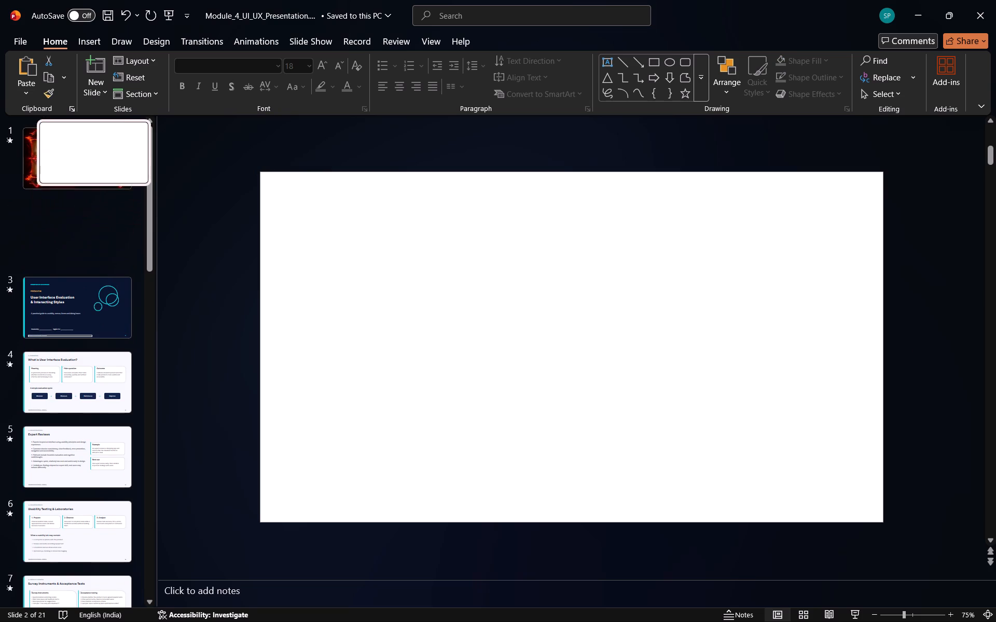
{"action": "left_click_drag", "start_coordinate": [83, 136], "coordinate": [68, 148]}
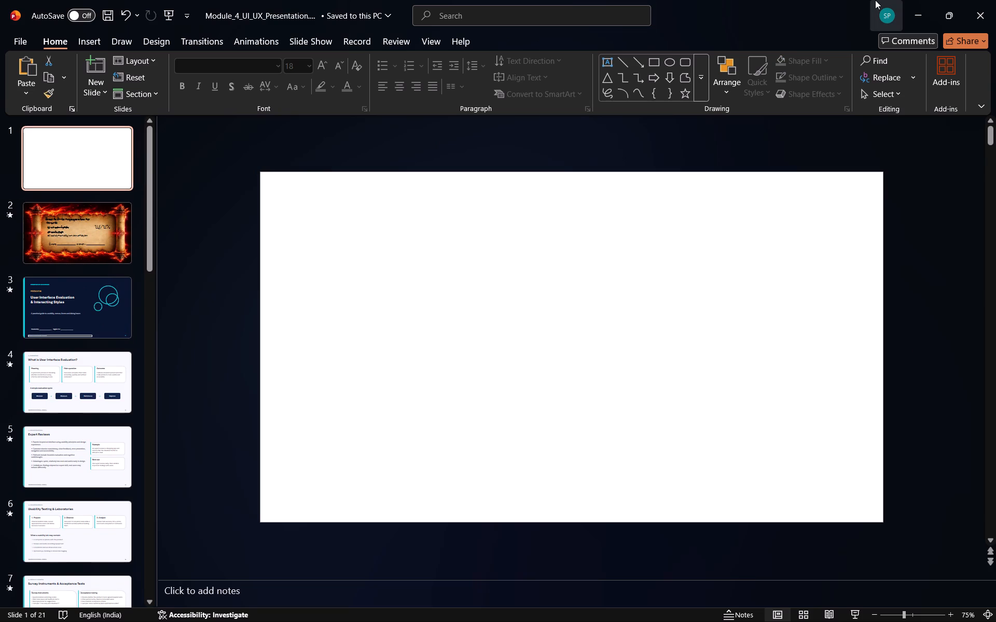
Minimize the presentation window to reach the desktop.
{"action": "left_click", "coordinate": [919, 10]}
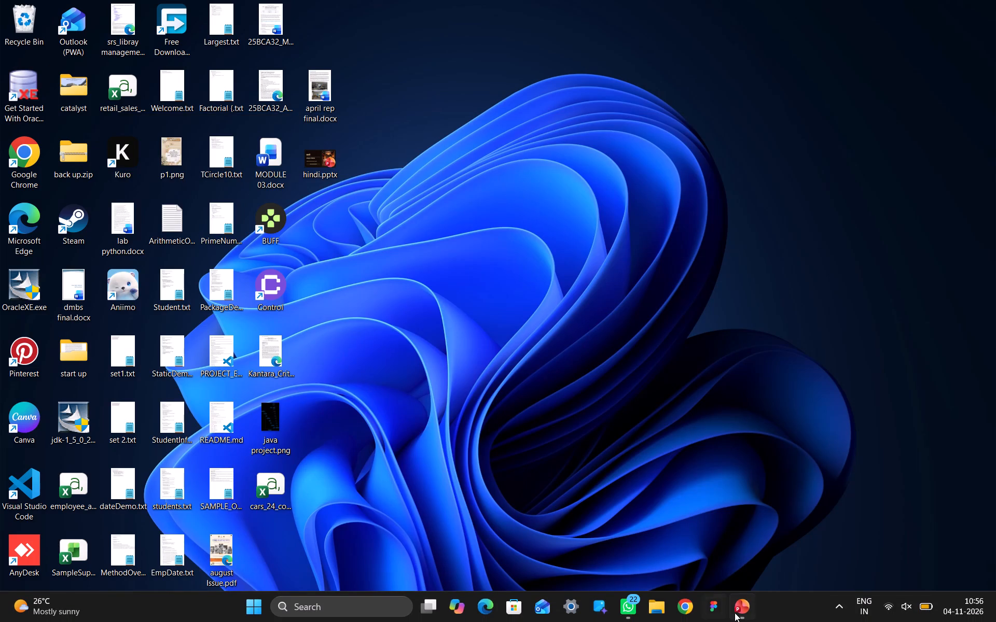
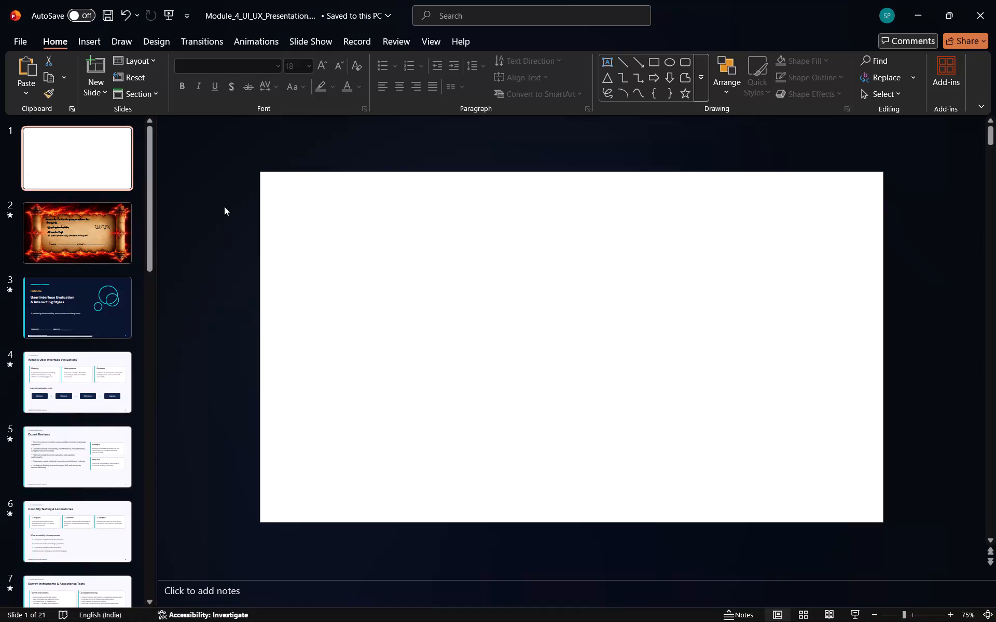
Paste the copied video onto the blank slide 1 and stretch it to about 33.3 cm wide, nearly the slide's full width.
{"action": "left_click", "coordinate": [316, 243]}
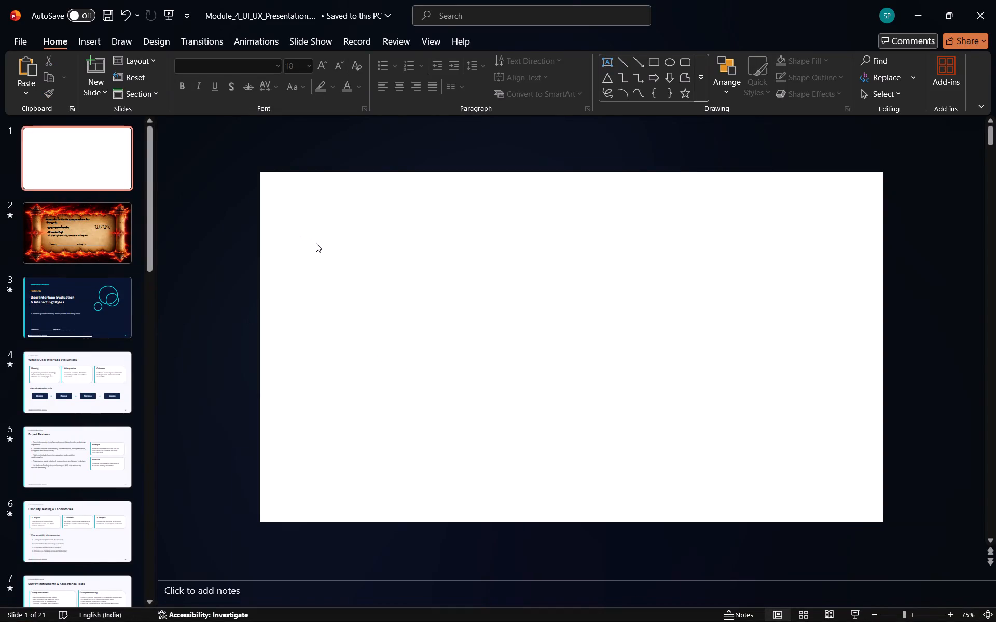
{"action": "key", "text": "ctrl+v"}
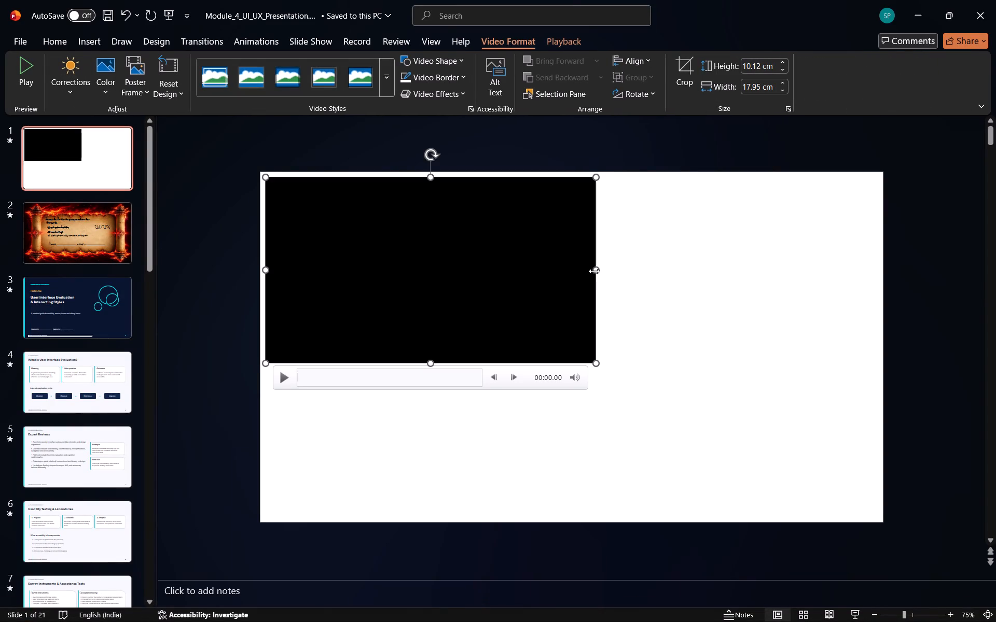
{"action": "left_click_drag", "start_coordinate": [597, 271], "coordinate": [840, 255]}
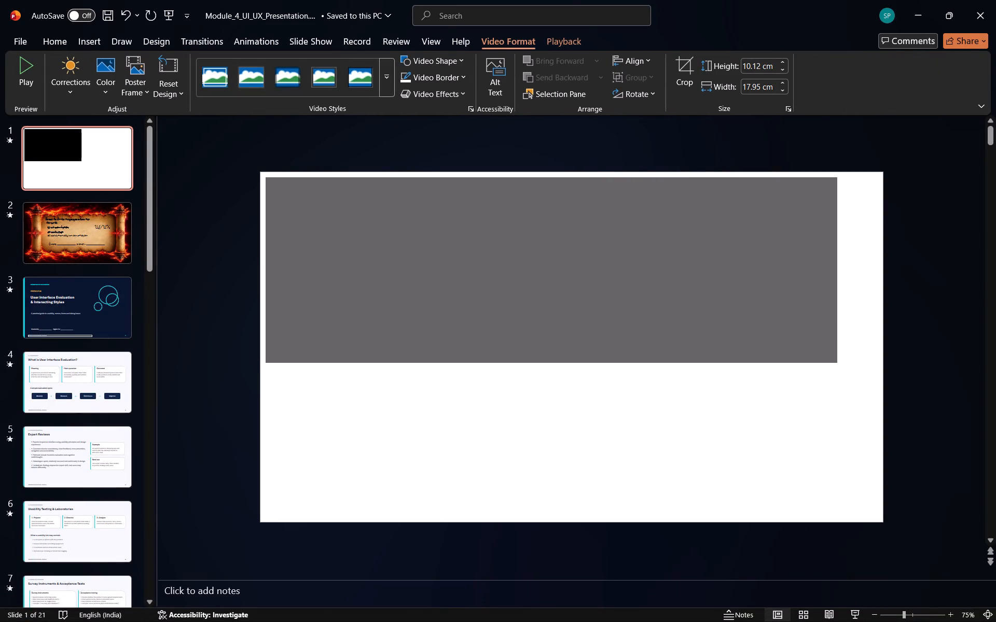
{"action": "left_click_drag", "start_coordinate": [840, 255], "coordinate": [879, 250]}
{"action": "left_click", "coordinate": [862, 422]}
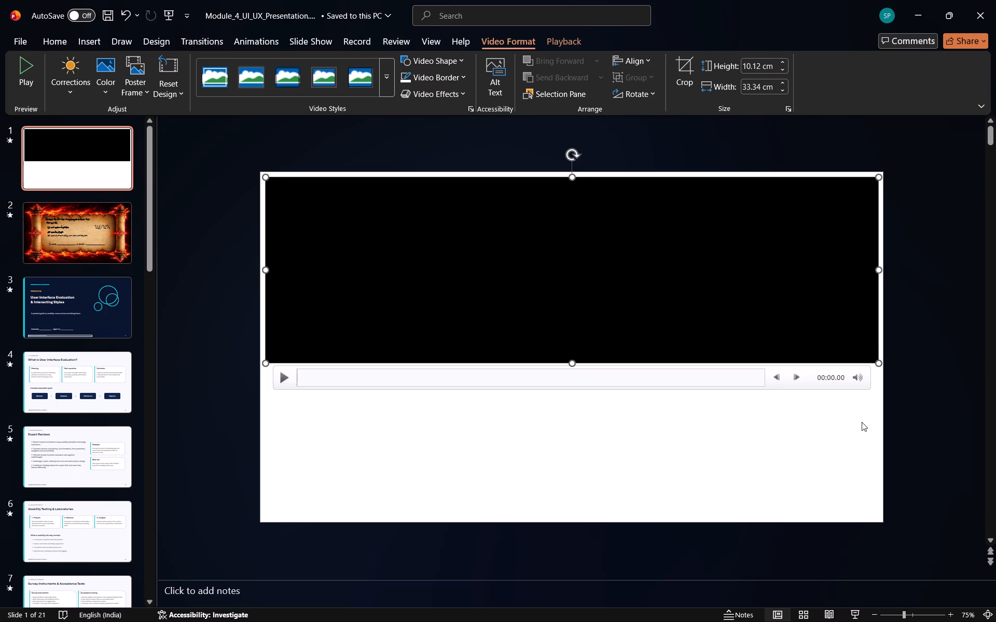
{"action": "left_click", "coordinate": [335, 439]}
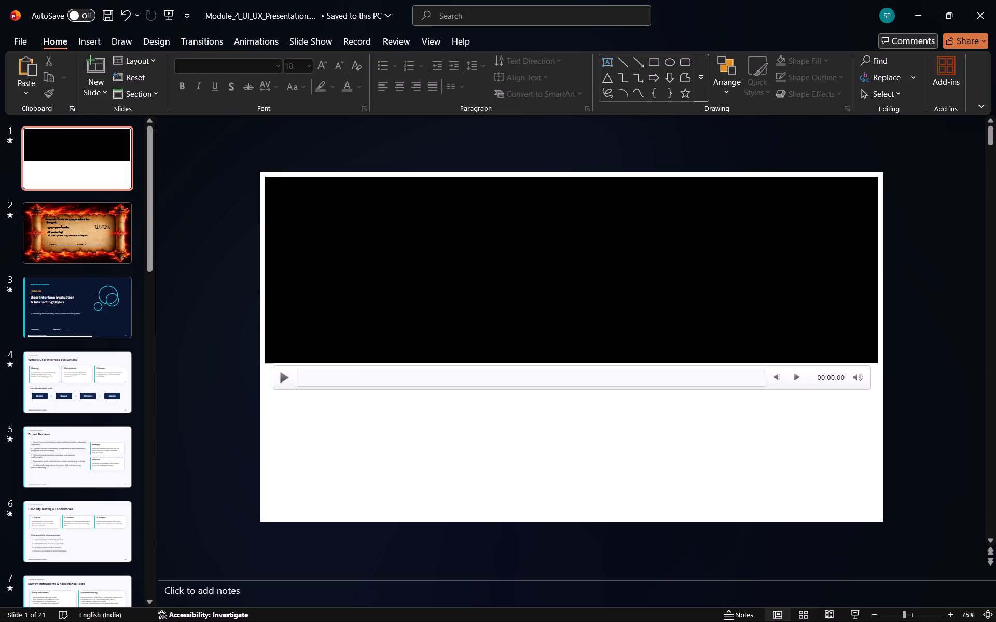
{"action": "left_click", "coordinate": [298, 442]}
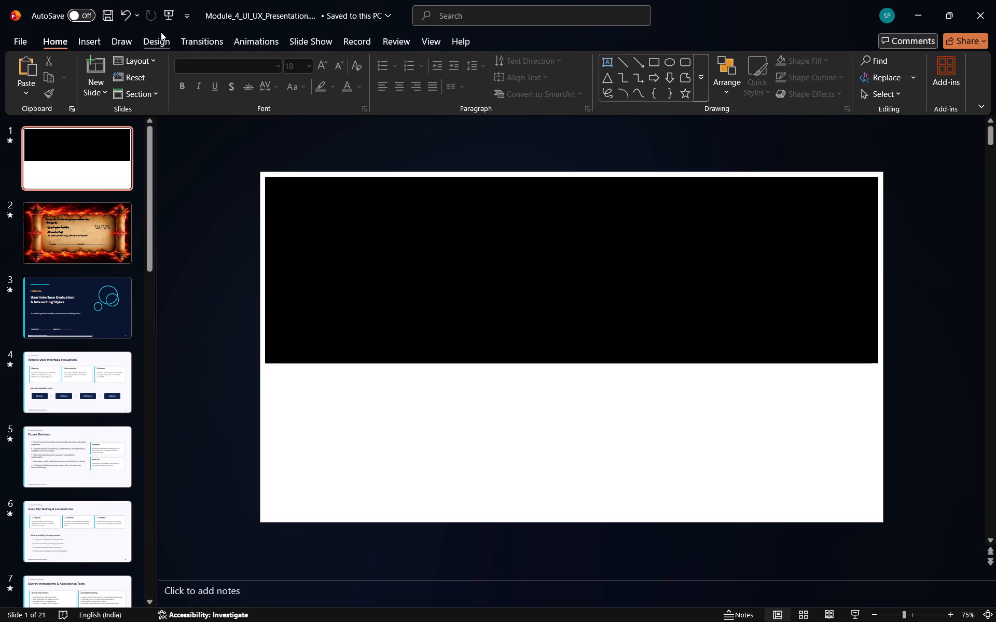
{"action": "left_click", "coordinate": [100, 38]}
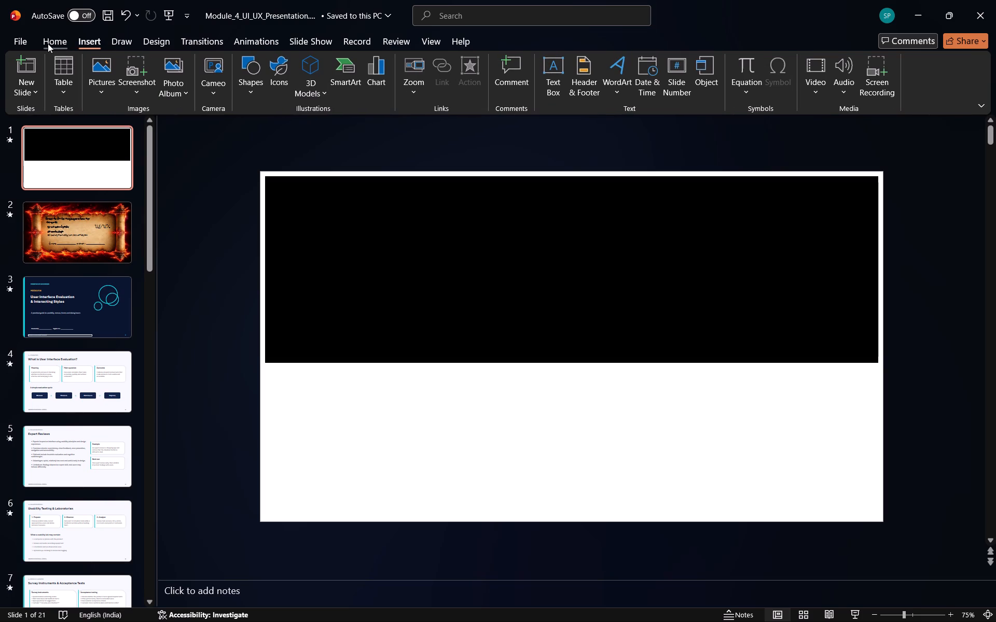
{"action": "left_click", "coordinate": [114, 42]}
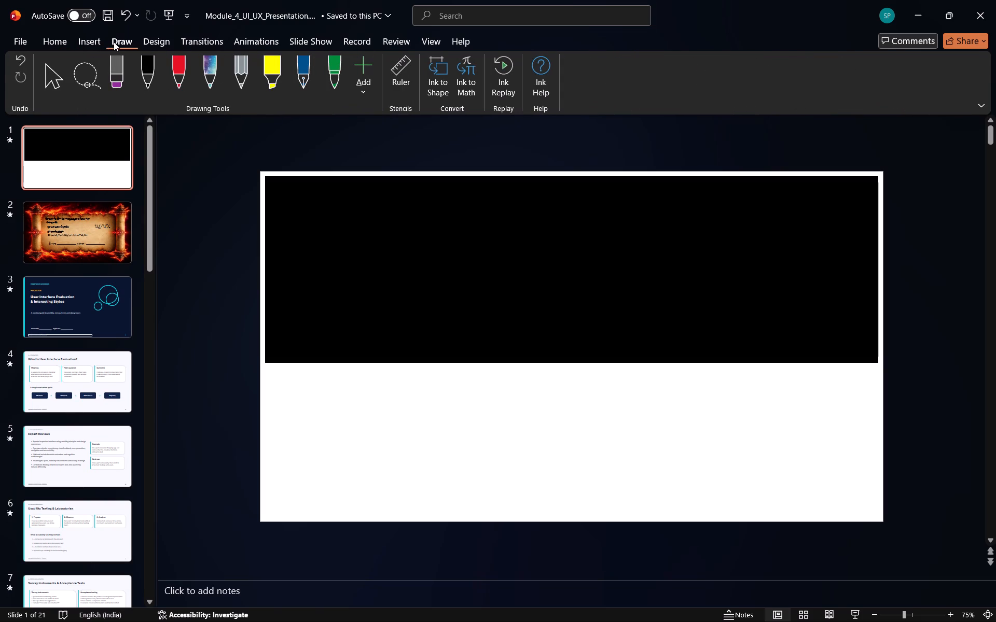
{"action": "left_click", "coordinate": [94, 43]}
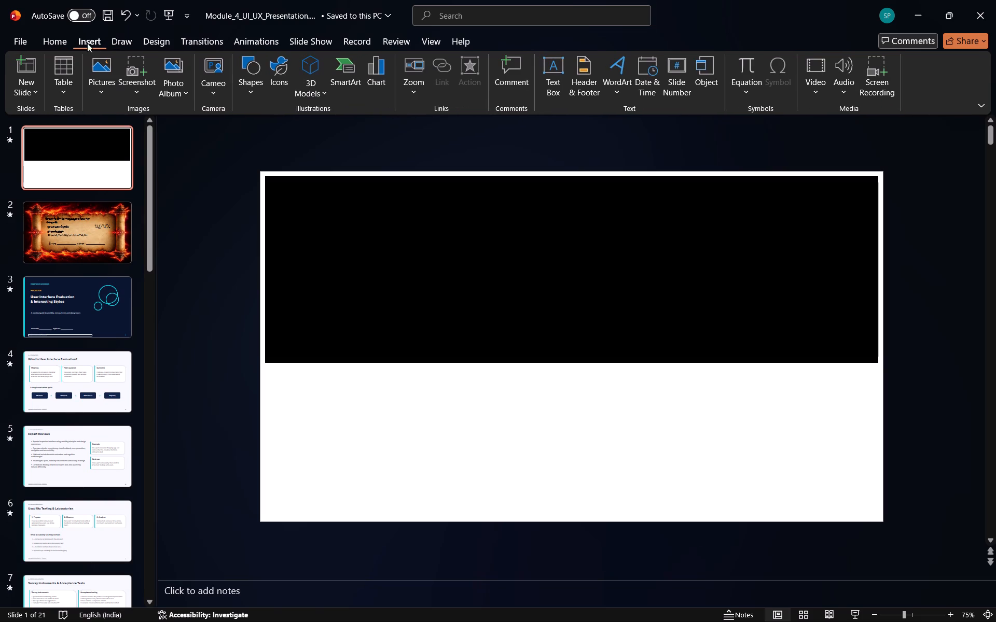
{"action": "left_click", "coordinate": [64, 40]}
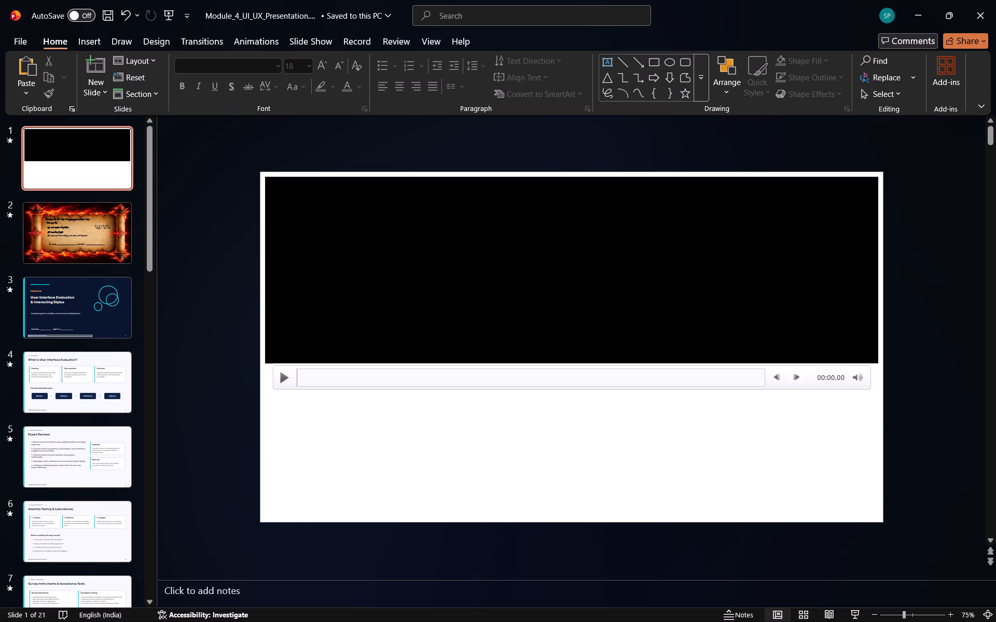
Stretch the video on slide 1 on every side so that it fills the whole slide.
{"action": "left_click", "coordinate": [661, 323]}
{"action": "left_click_drag", "start_coordinate": [572, 363], "coordinate": [568, 521]}
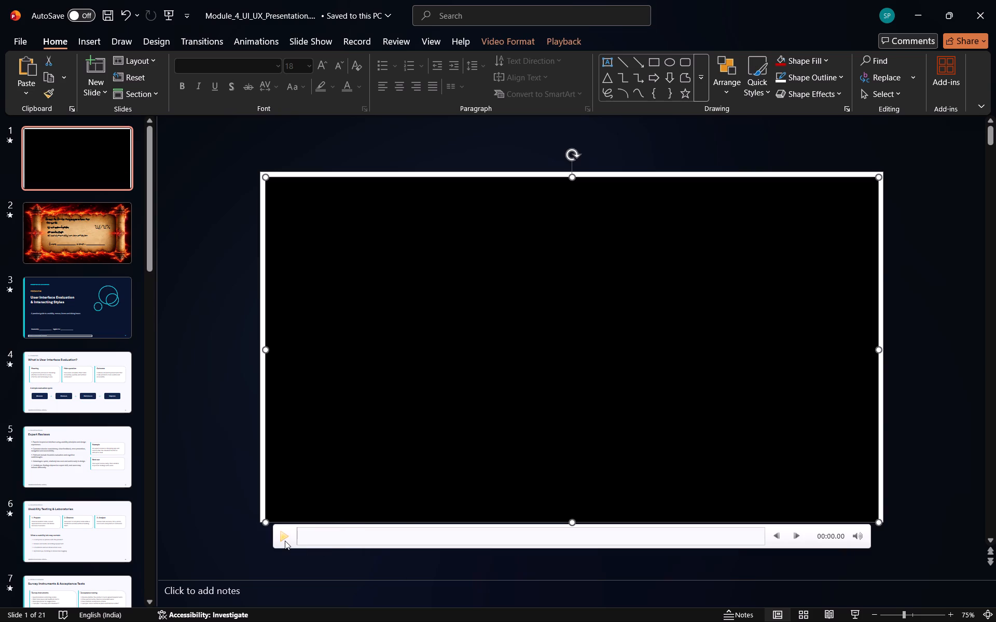
{"action": "left_click", "coordinate": [285, 541]}
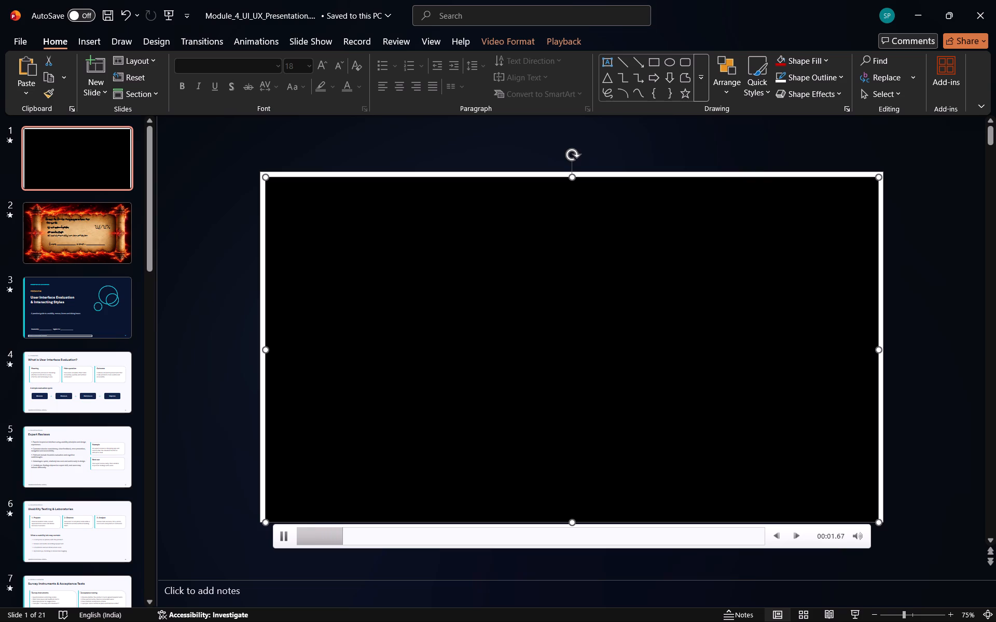
{"action": "left_click", "coordinate": [266, 351]}
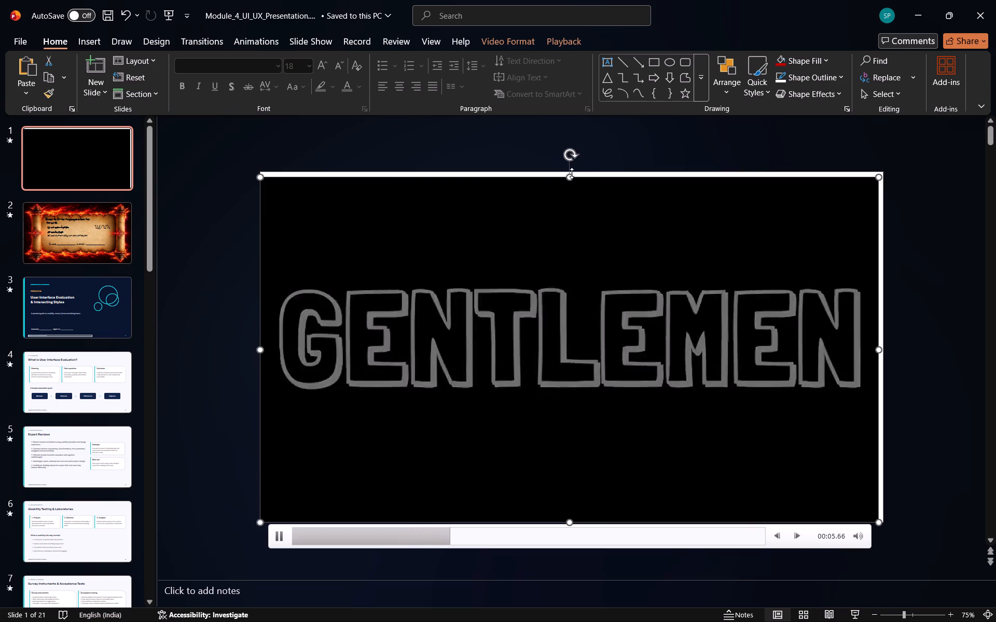
{"action": "left_click_drag", "start_coordinate": [569, 177], "coordinate": [569, 172]}
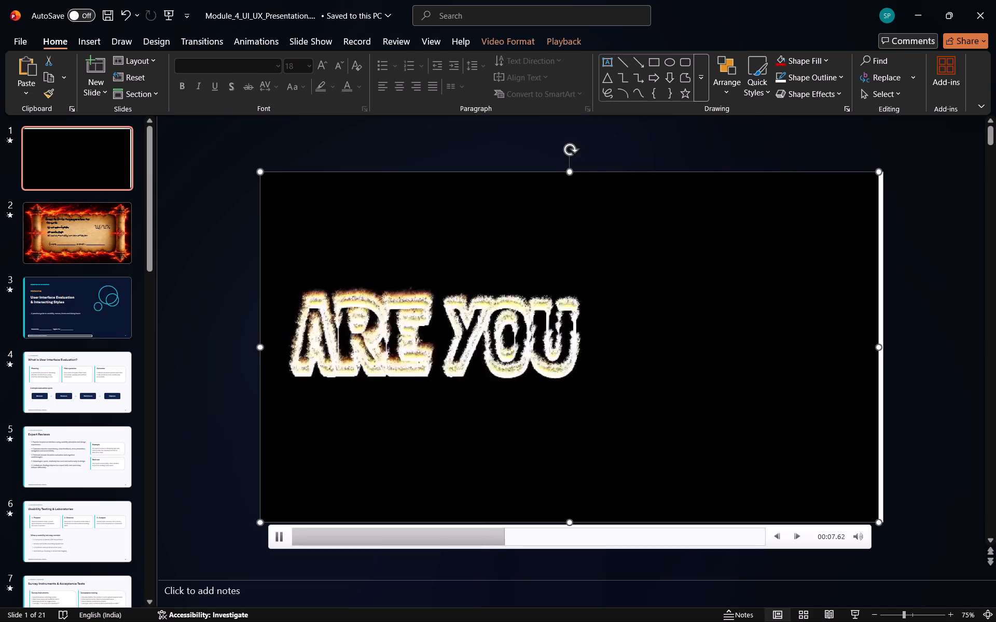
{"action": "left_click_drag", "start_coordinate": [880, 347], "coordinate": [886, 347]}
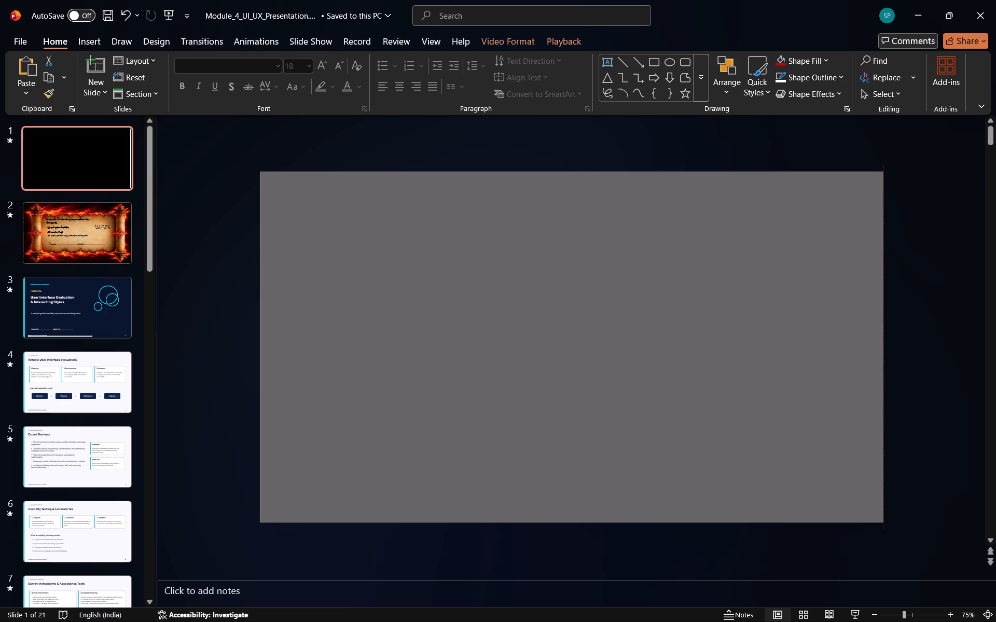
{"action": "left_click_drag", "start_coordinate": [886, 347], "coordinate": [887, 347]}
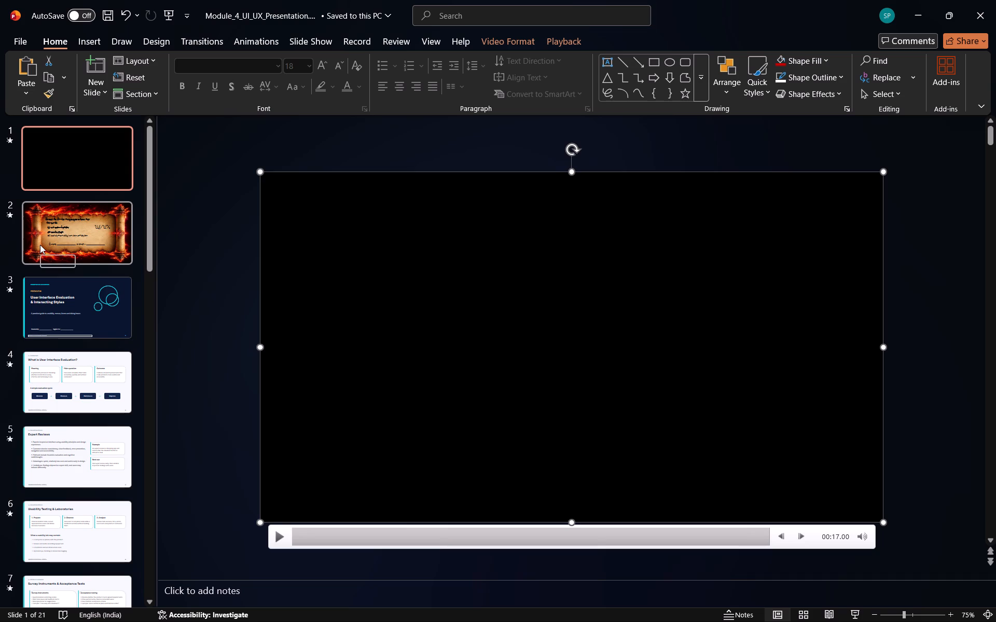
Play back the resized video on slide 1.
{"action": "left_click", "coordinate": [378, 378]}
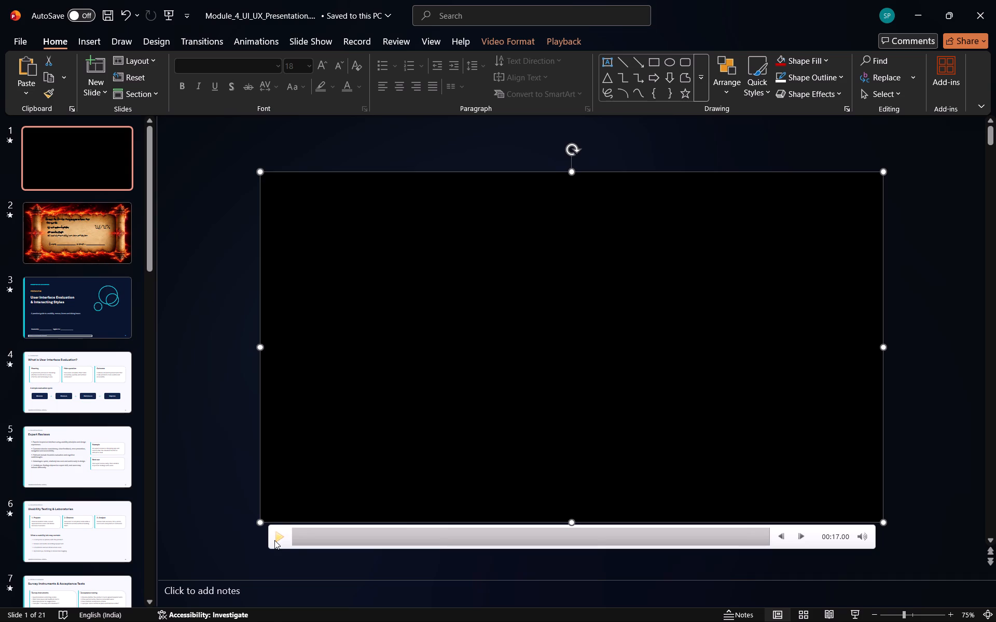
{"action": "left_click", "coordinate": [274, 540]}
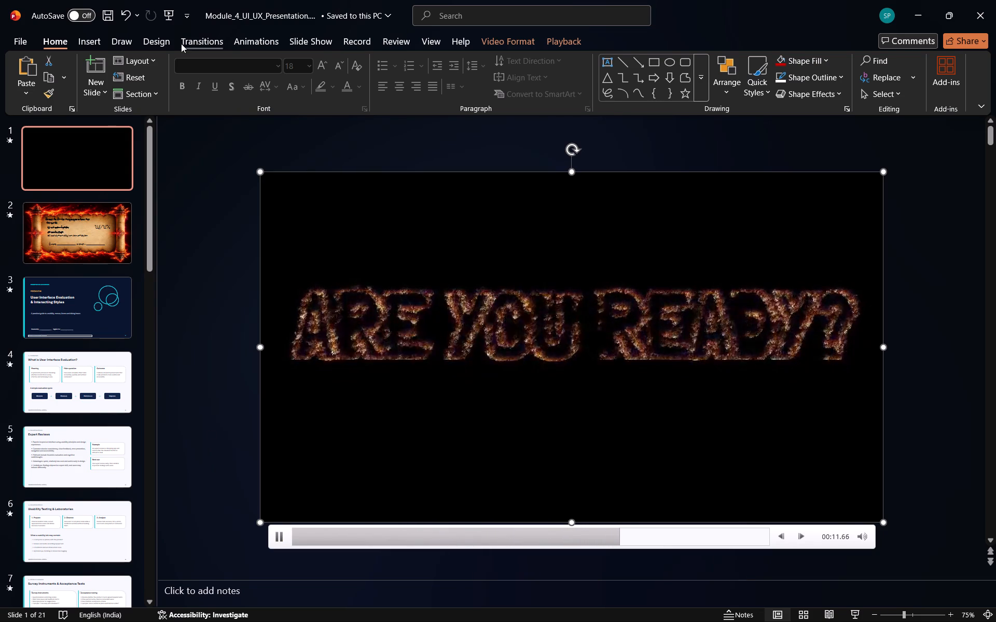
Run the slide show from the beginning, past the intro video to the parchment slide, and end it there.
{"action": "left_click", "coordinate": [173, 17]}
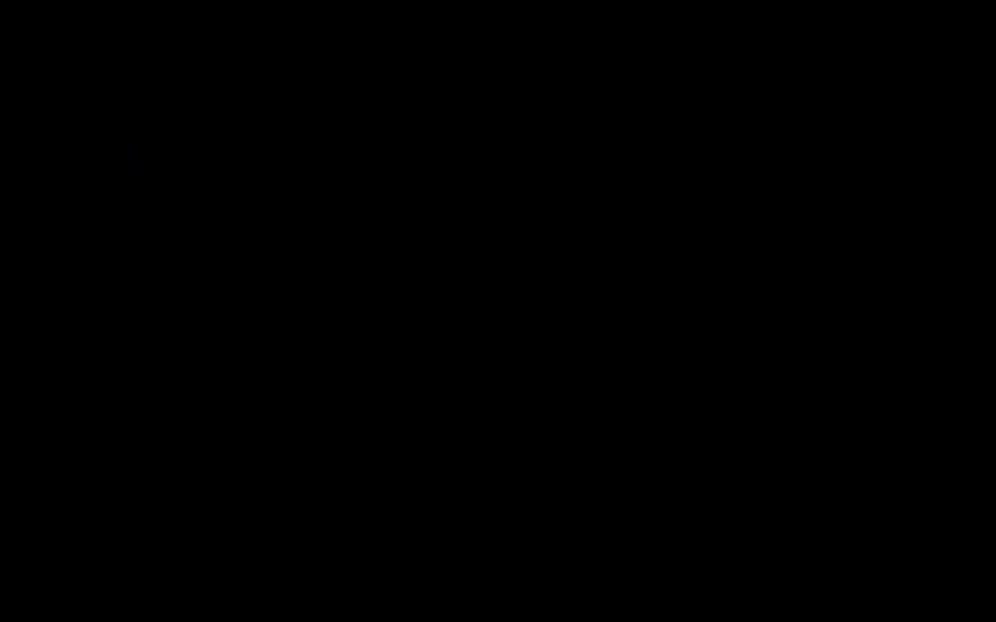
{"action": "key", "text": "Return"}
{"action": "key", "text": "space"}
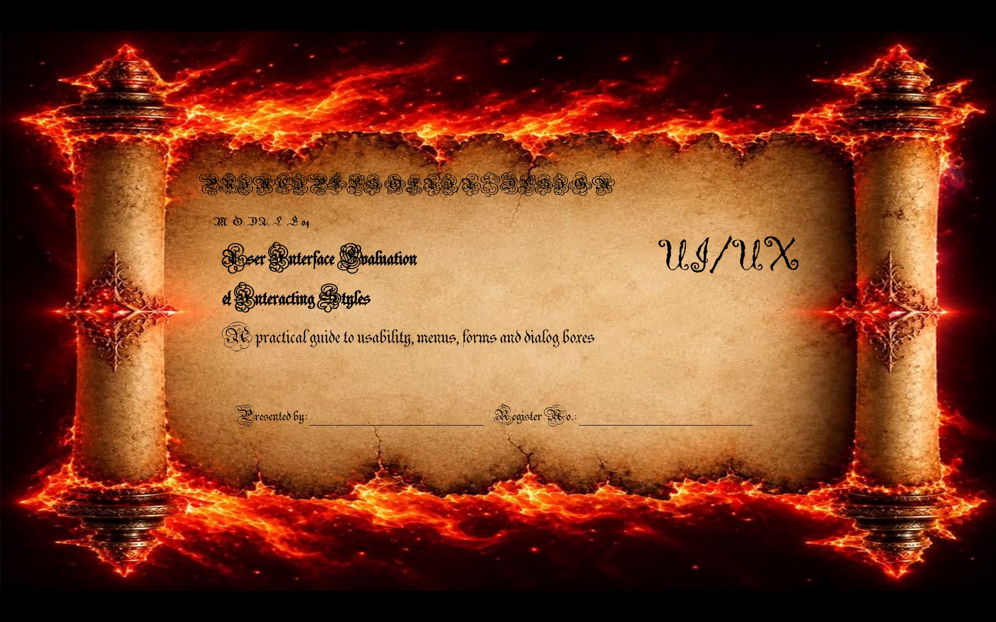
{"action": "key", "text": "Escape"}
Replay the slide show from slide 1 through the intro video and parchment slide to the "What is User Interface Evaluation?" slide, and exit.
{"action": "left_click", "coordinate": [79, 154]}
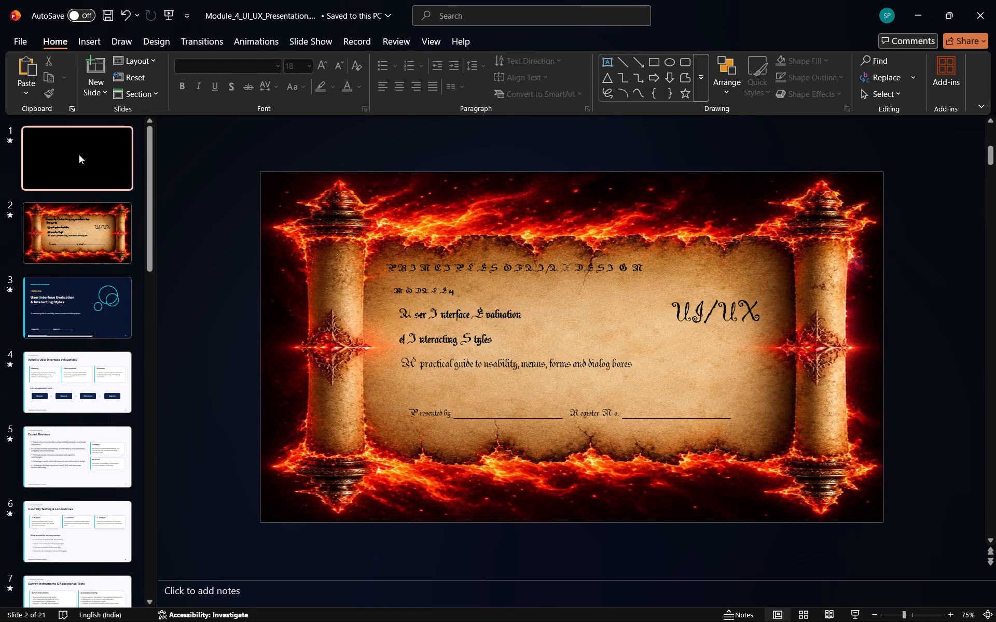
{"action": "left_click", "coordinate": [169, 16]}
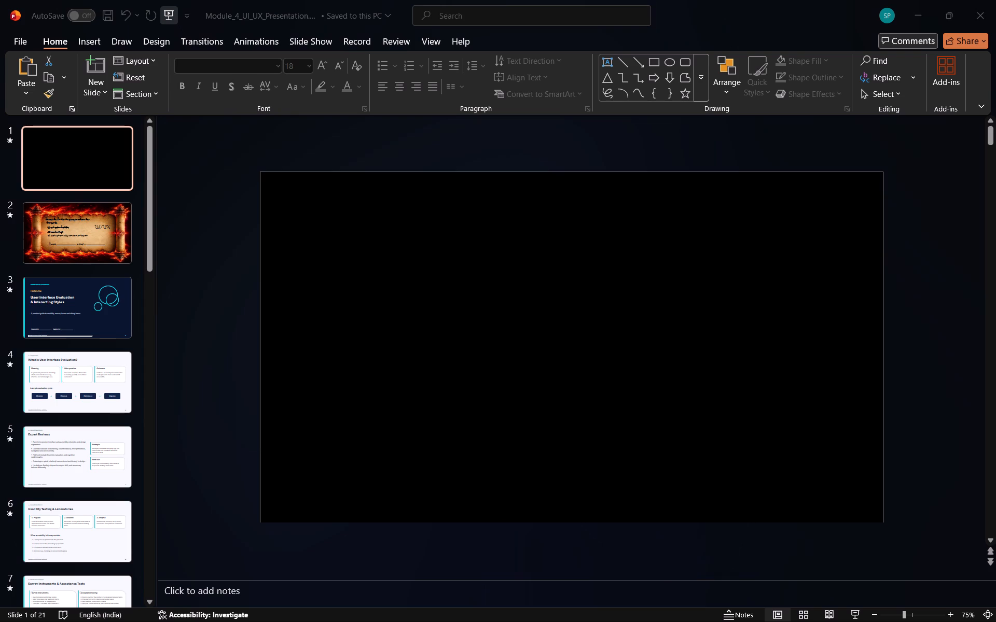
{"action": "key", "text": "space"}
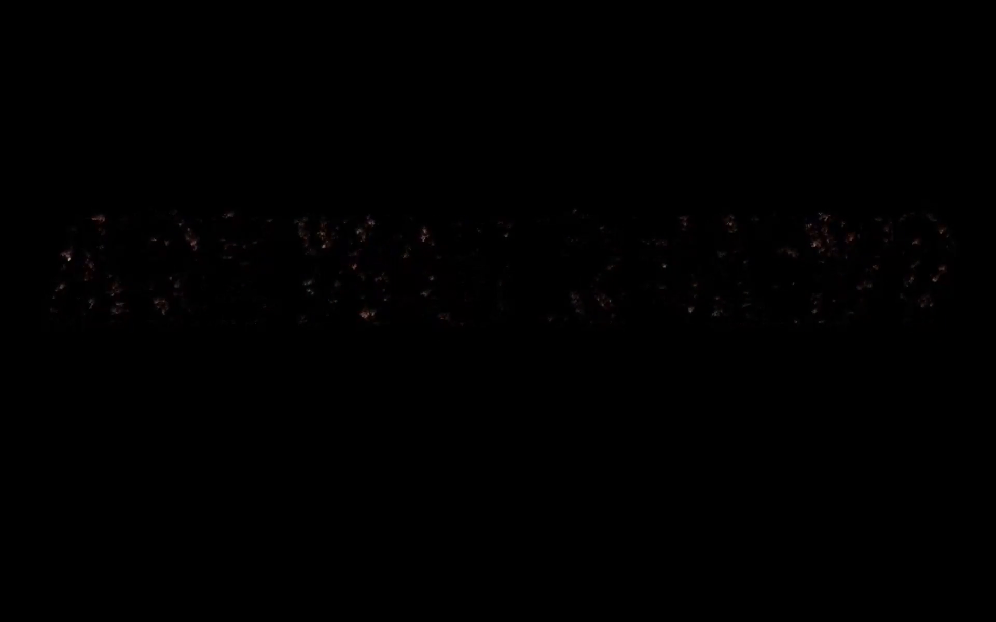
{"action": "key", "text": "space"}
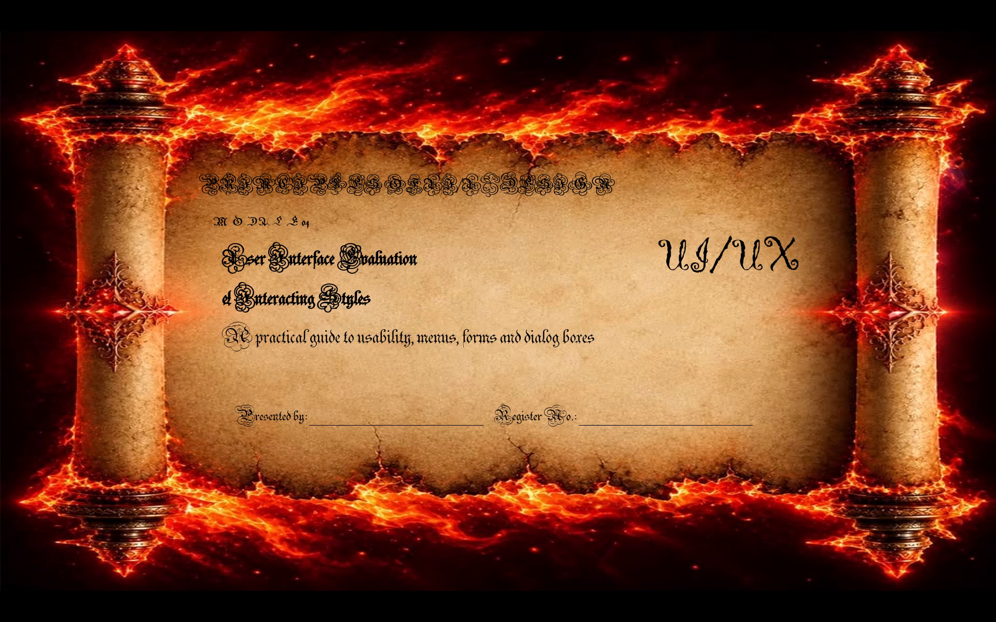
{"action": "key", "text": "space"}
{"action": "key", "text": "space"}
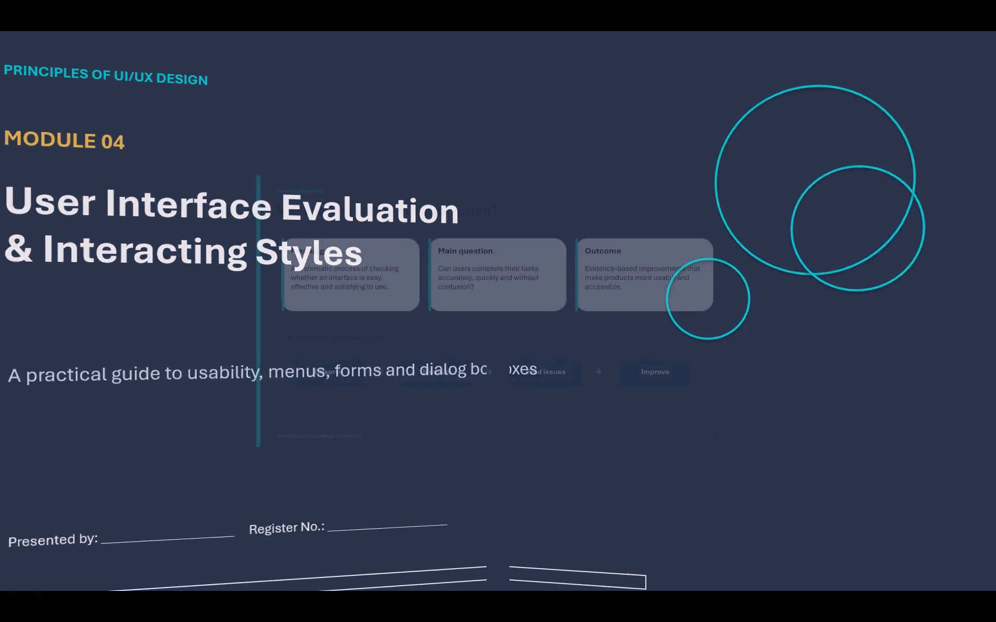
{"action": "key", "text": "Escape"}
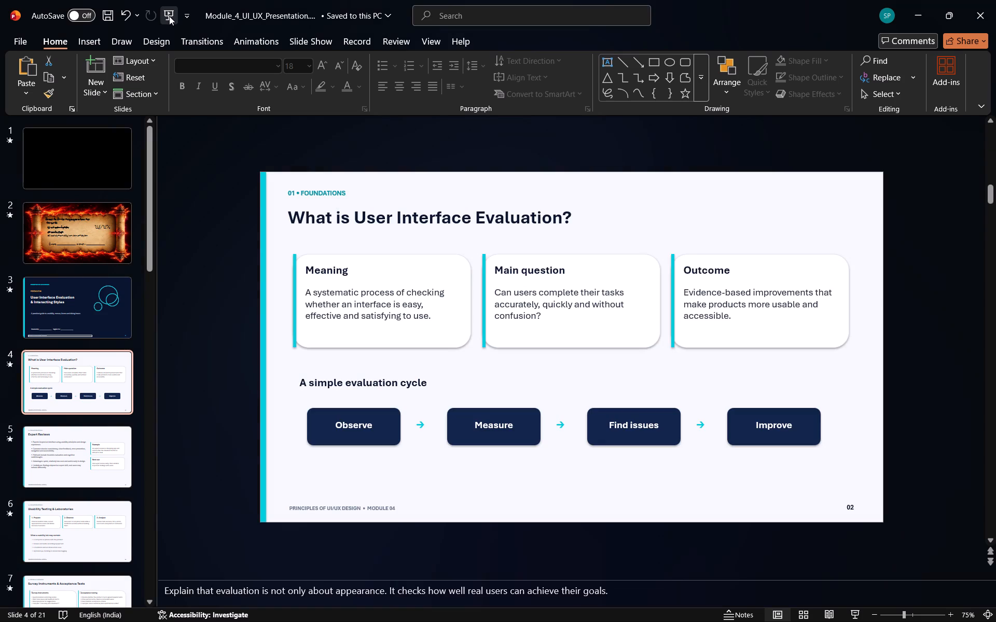
Run the slide show from the beginning through the intro video, the parchment slide and the dark blue Module 04 title slide.
{"action": "left_click", "coordinate": [169, 10]}
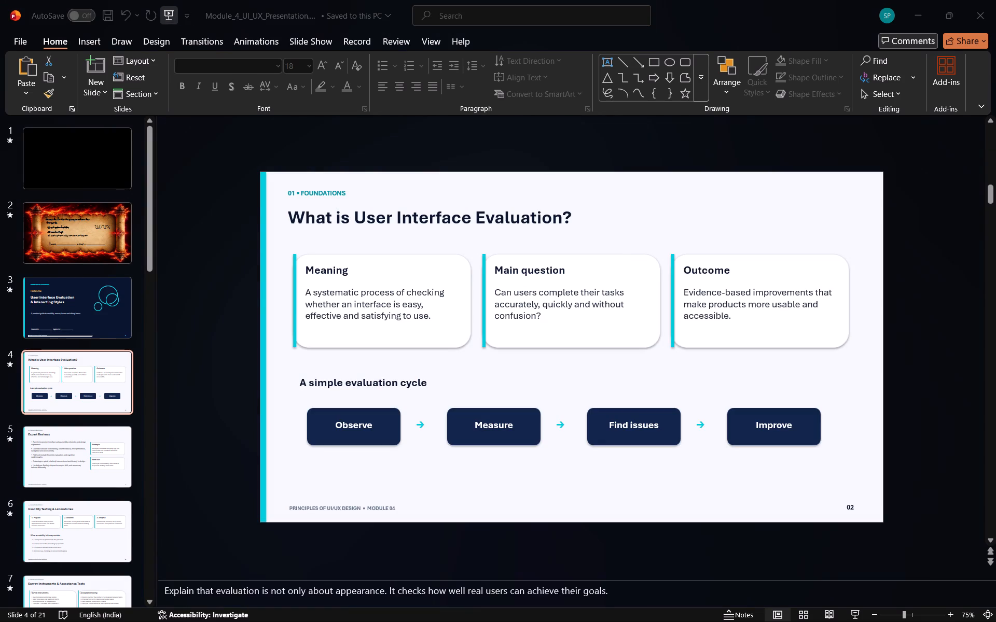
{"action": "key", "text": "space"}
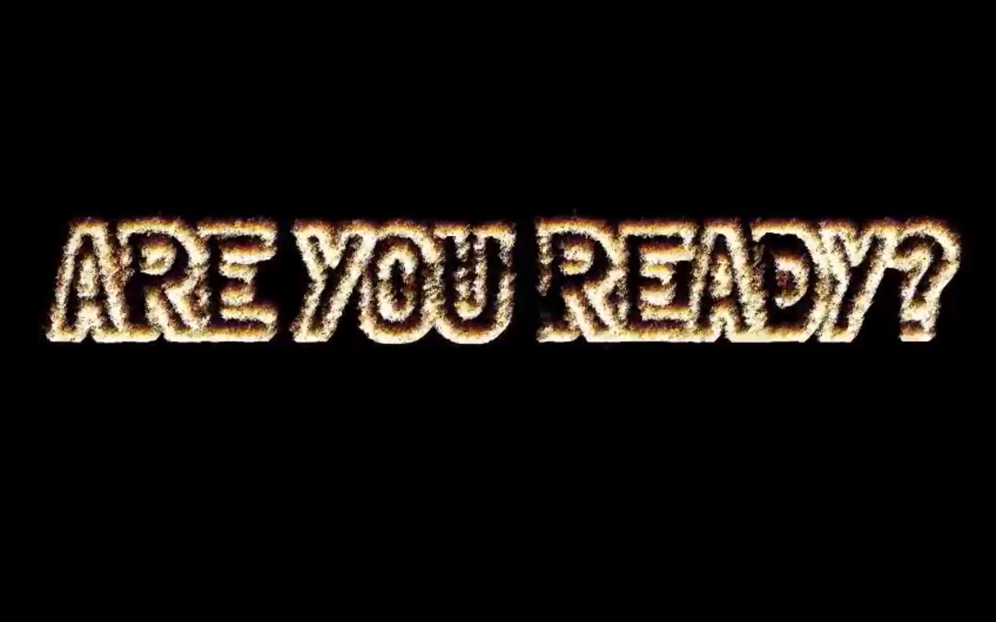
{"action": "key", "text": "space"}
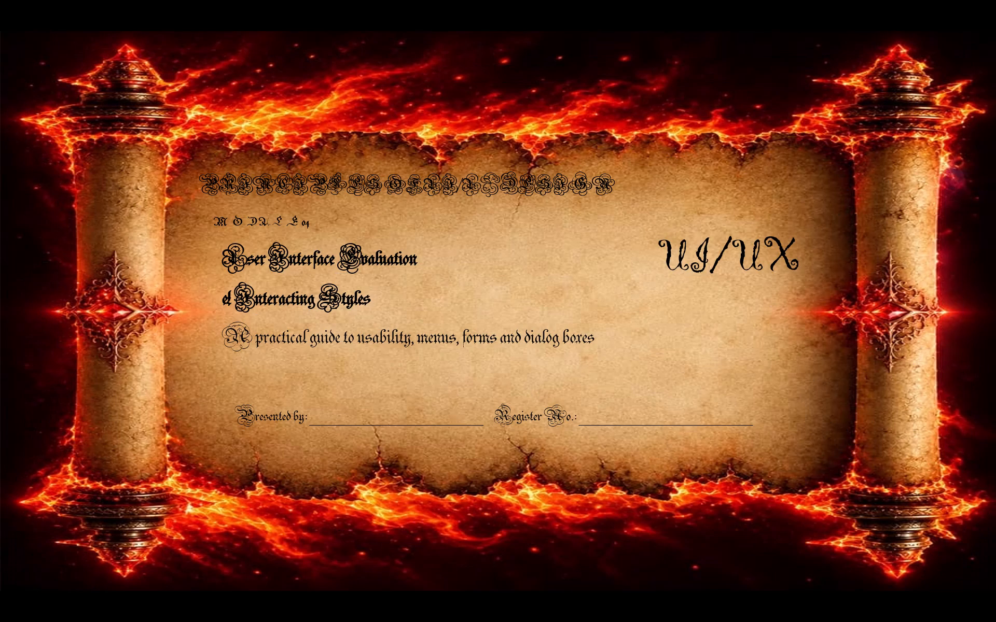
{"action": "key", "text": "space"}
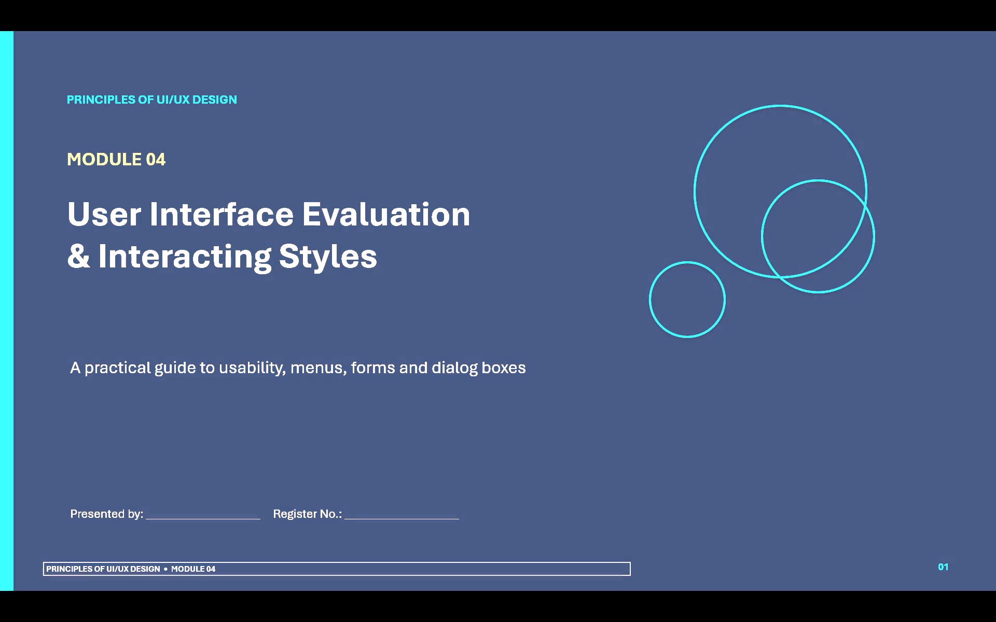
{"action": "key", "text": "space"}
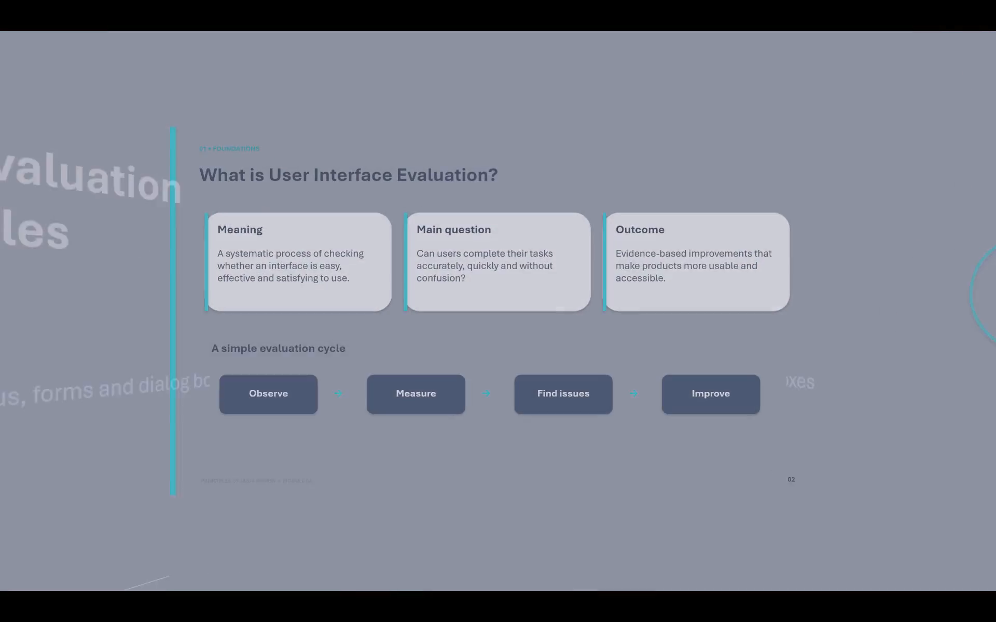
Advance the show through the evaluation slides to "Introduction to Menu Selection", checking each slide's transition.
{"action": "key", "text": "space"}
{"action": "key", "text": "space"}
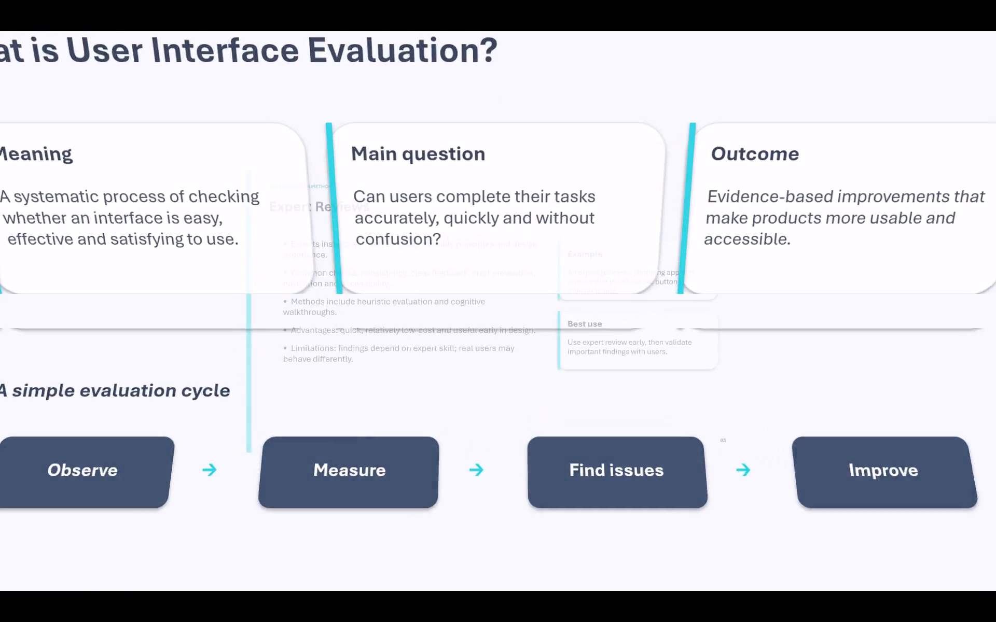
{"action": "key", "text": "space"}
{"action": "key", "text": "space"}
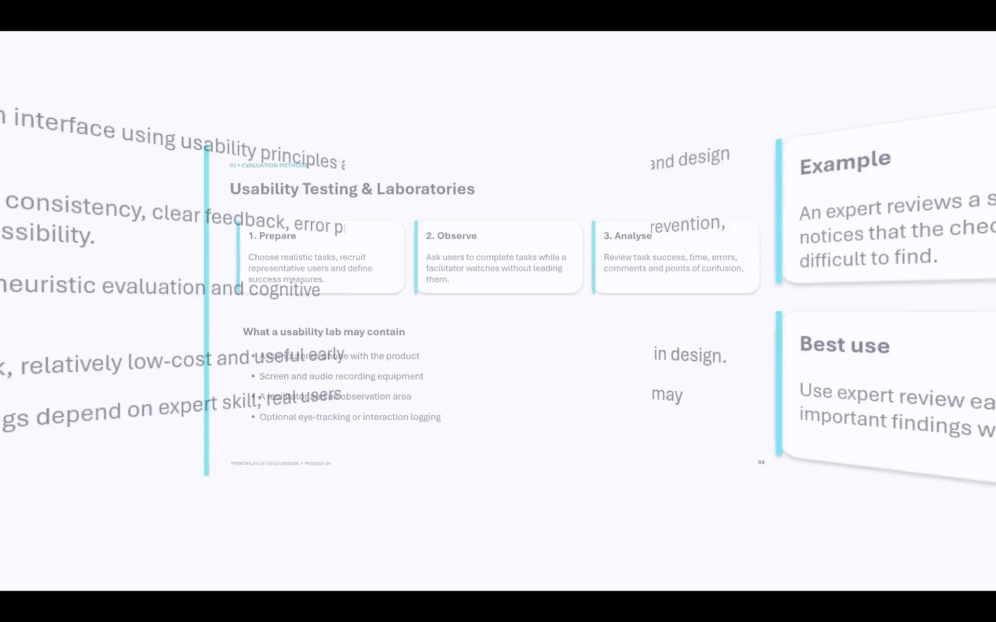
{"action": "key", "text": "space"}
{"action": "key", "text": "space"}
{"action": "key", "text": "space"}
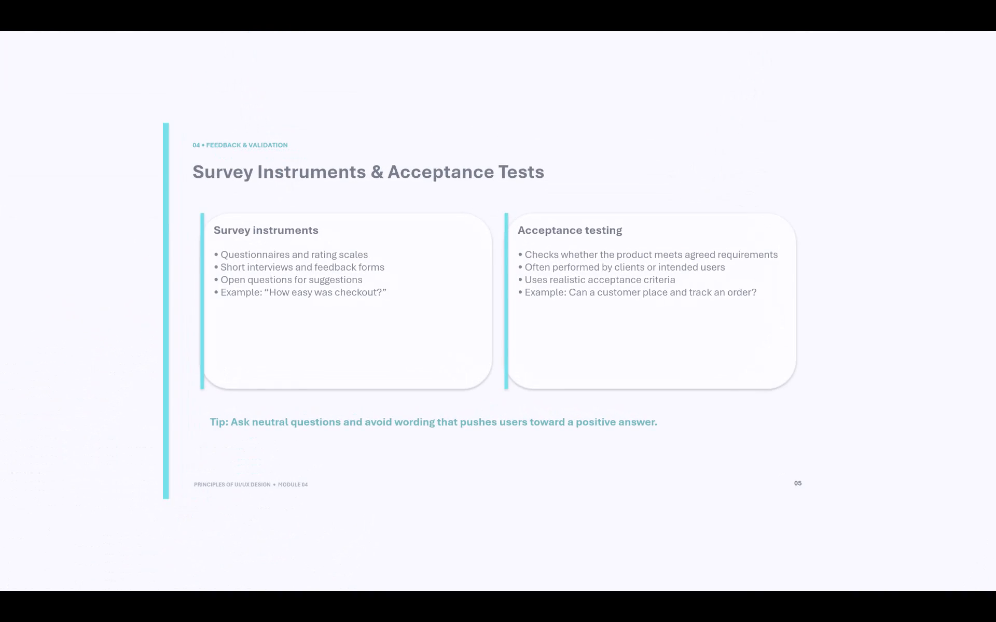
{"action": "key", "text": "space"}
{"action": "key", "text": "space"}
{"action": "key", "text": "space"}
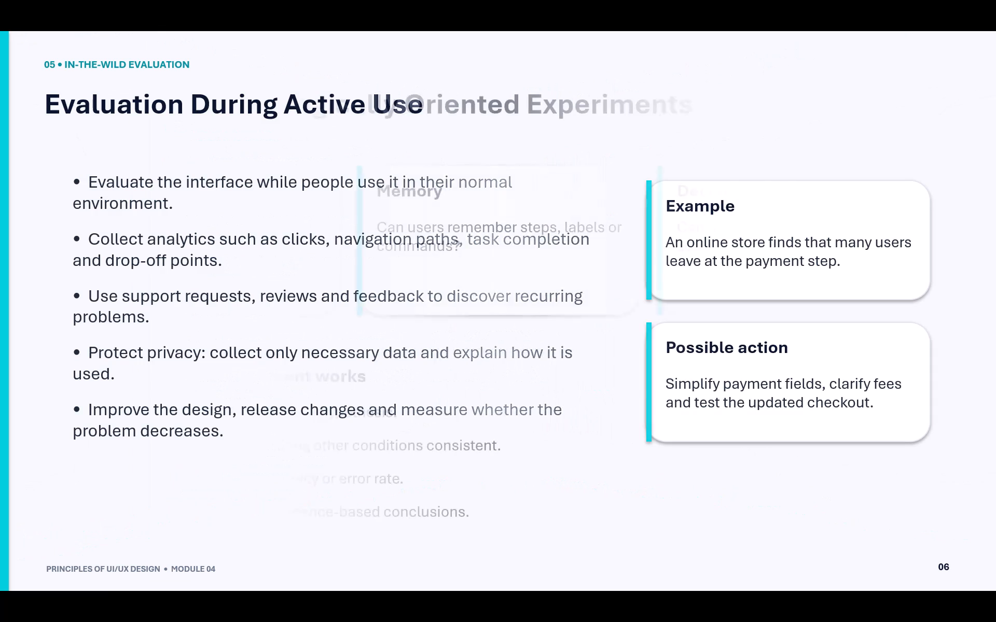
{"action": "key", "text": "space"}
{"action": "key", "text": "space"}
{"action": "key", "text": "space"}
{"action": "key", "text": "space"}
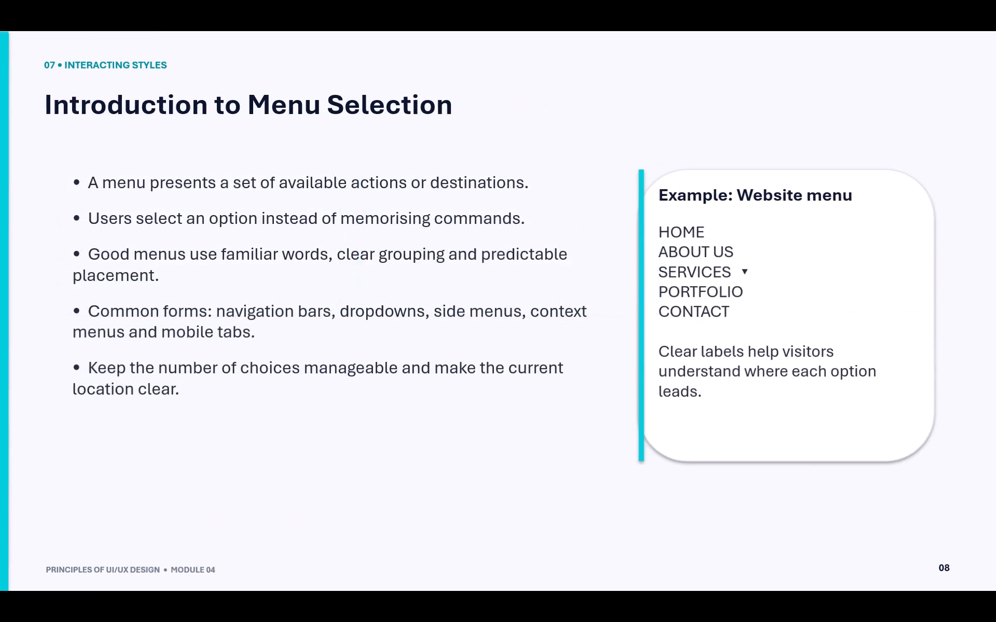
Continue checking transitions through the menu, form, dialog and conclusion slides, past the Thank You slide, and leave the show.
{"action": "key", "text": "space"}
{"action": "key", "text": "space"}
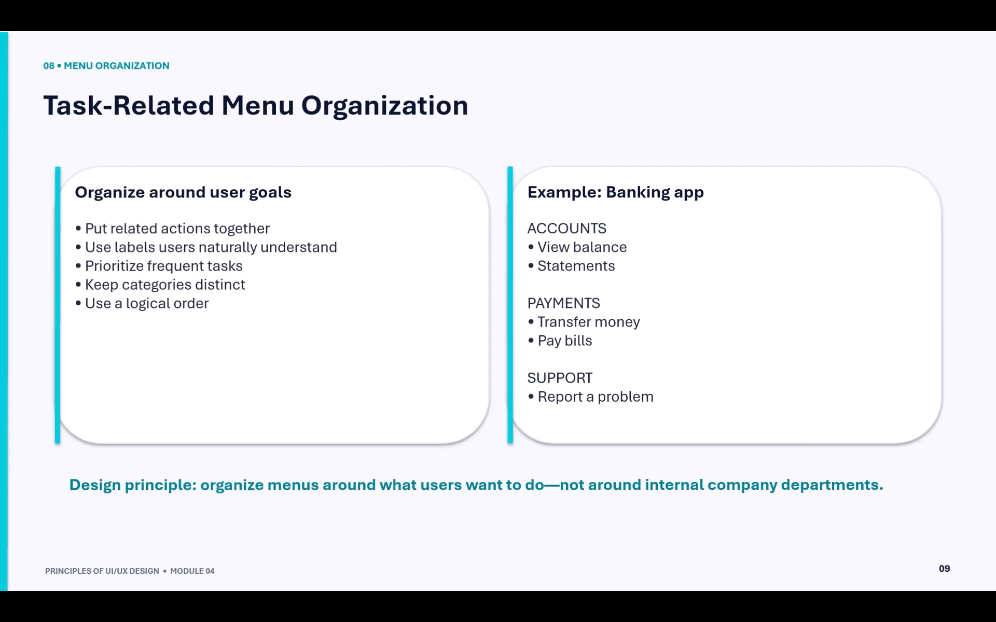
{"action": "key", "text": "space"}
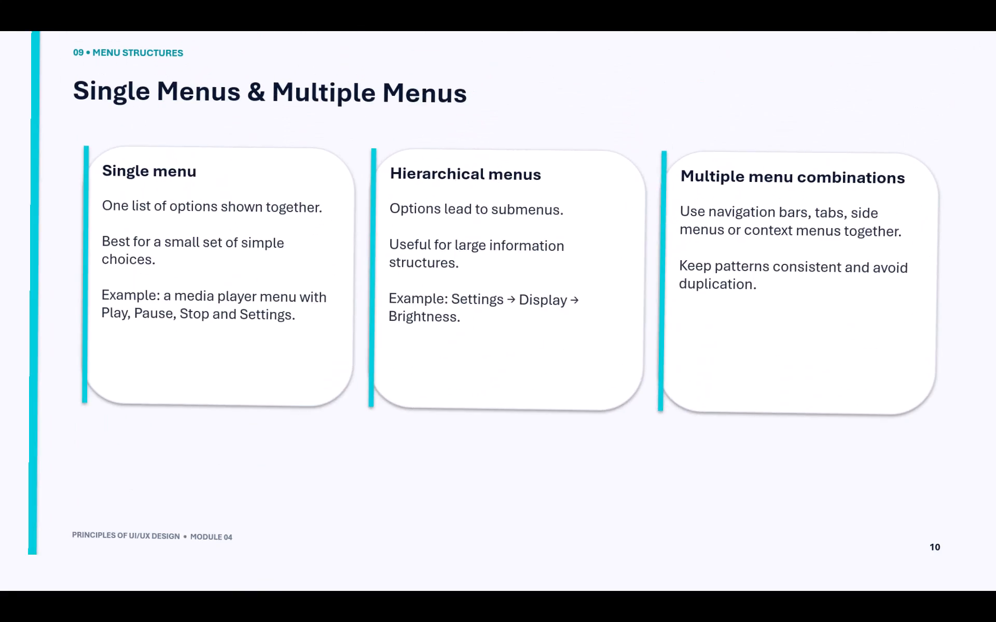
{"action": "key", "text": "space"}
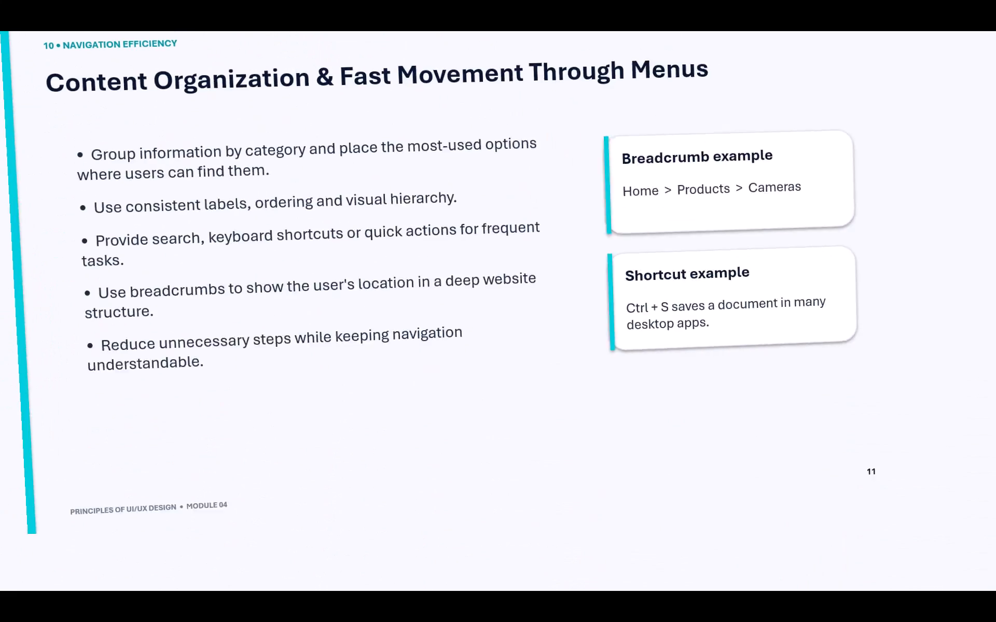
{"action": "key", "text": "space"}
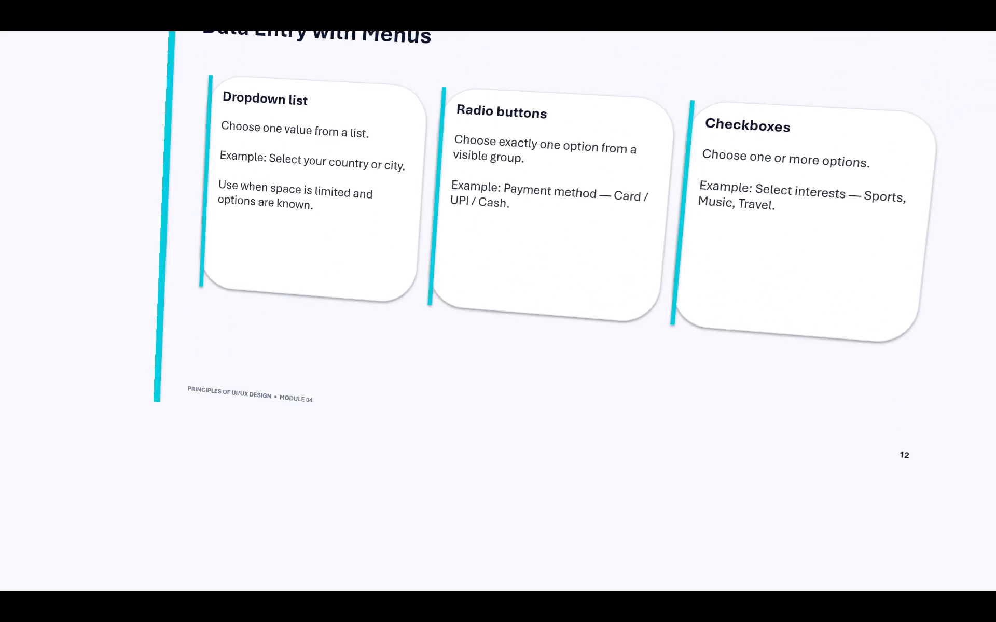
{"action": "key", "text": "space"}
{"action": "key", "text": "space"}
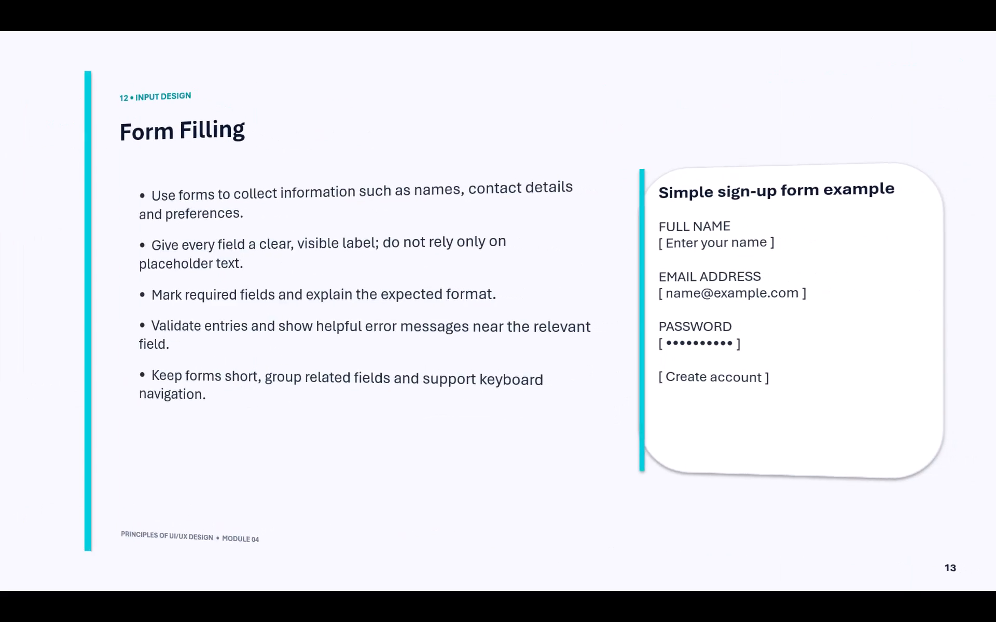
{"action": "key", "text": "space"}
{"action": "key", "text": "space"}
{"action": "key", "text": "space"}
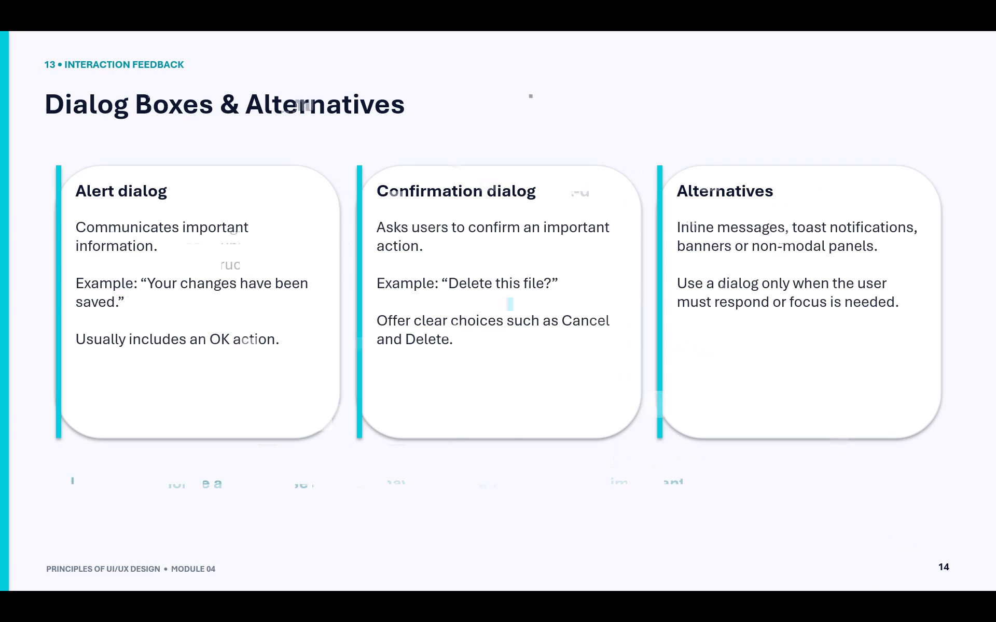
{"action": "key", "text": "space"}
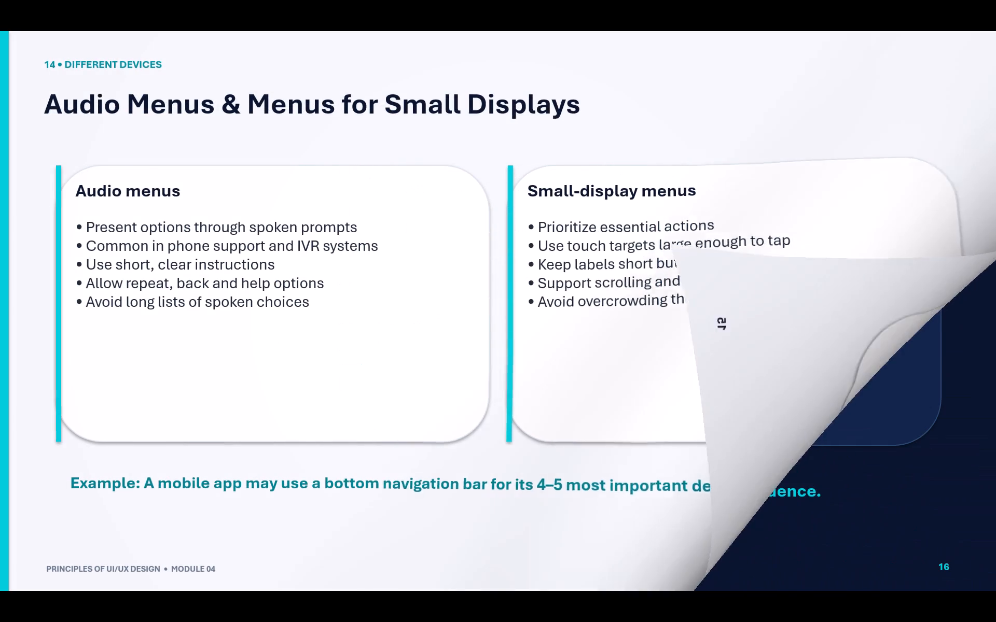
{"action": "key", "text": "space"}
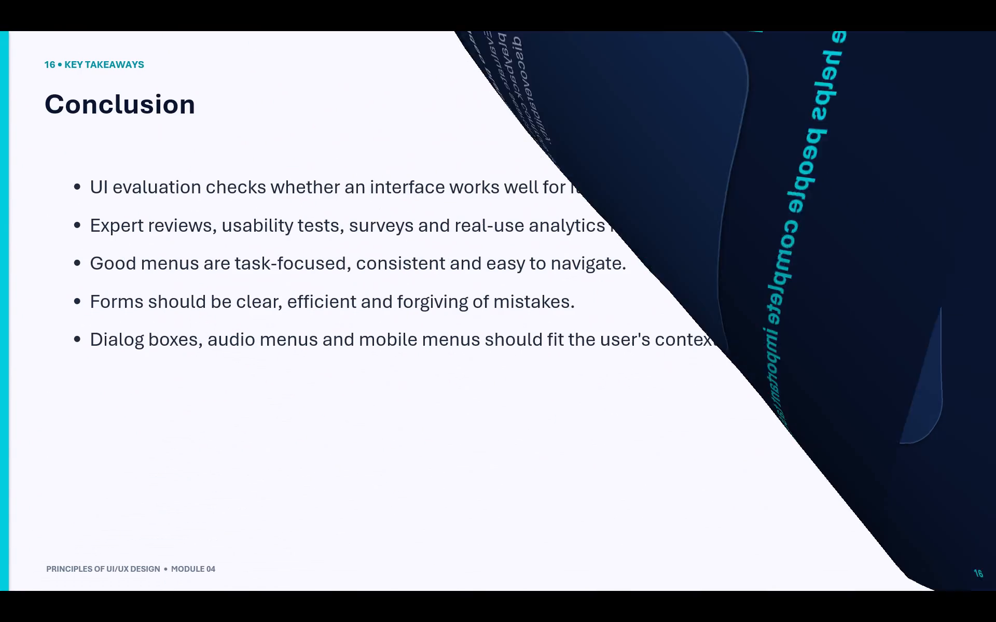
{"action": "key", "text": "space"}
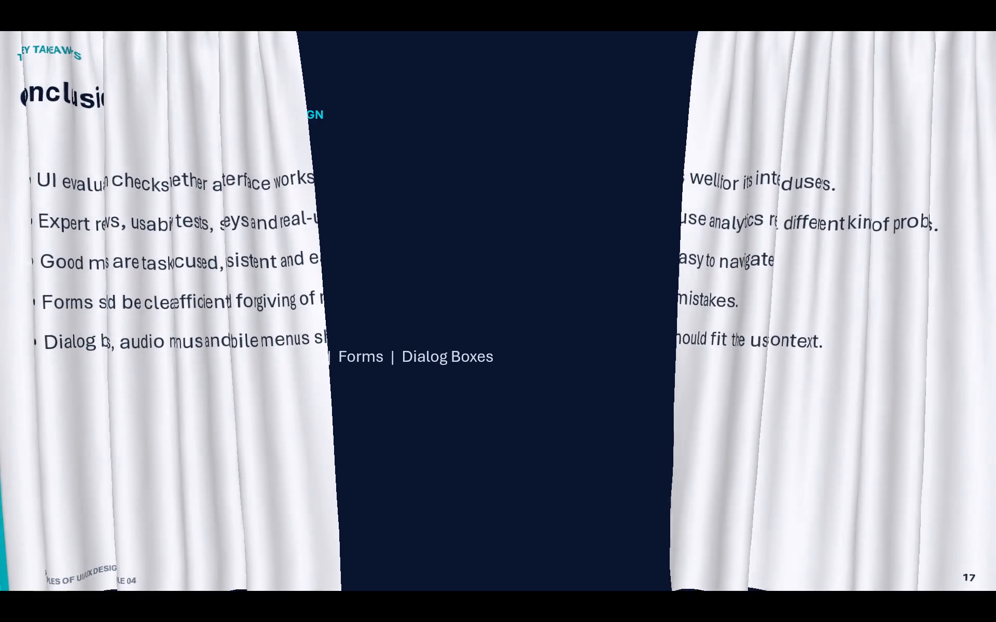
{"action": "key", "text": "space"}
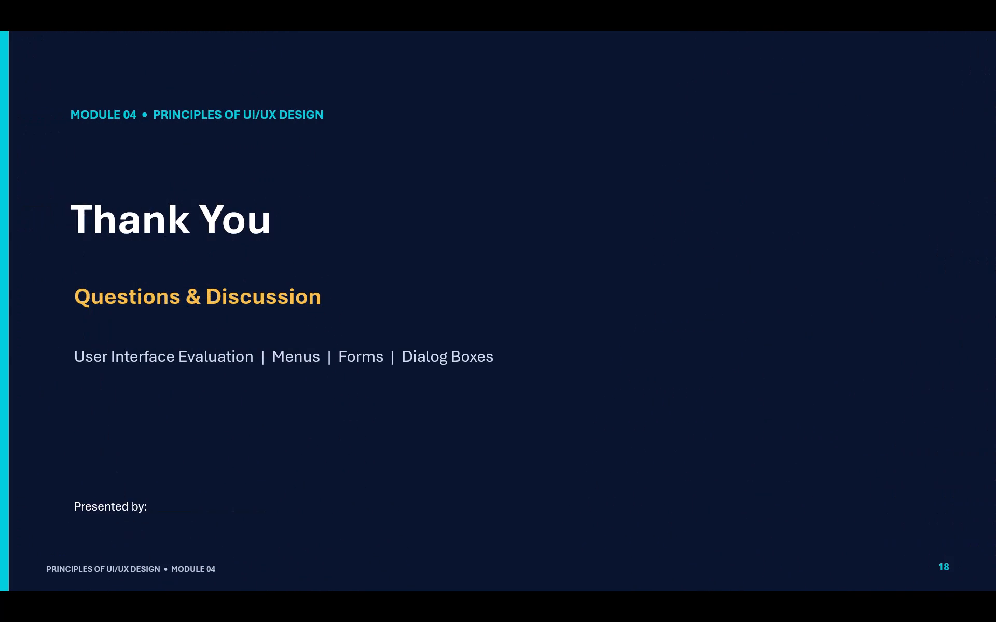
{"action": "key", "text": "space"}
{"action": "key", "text": "space"}
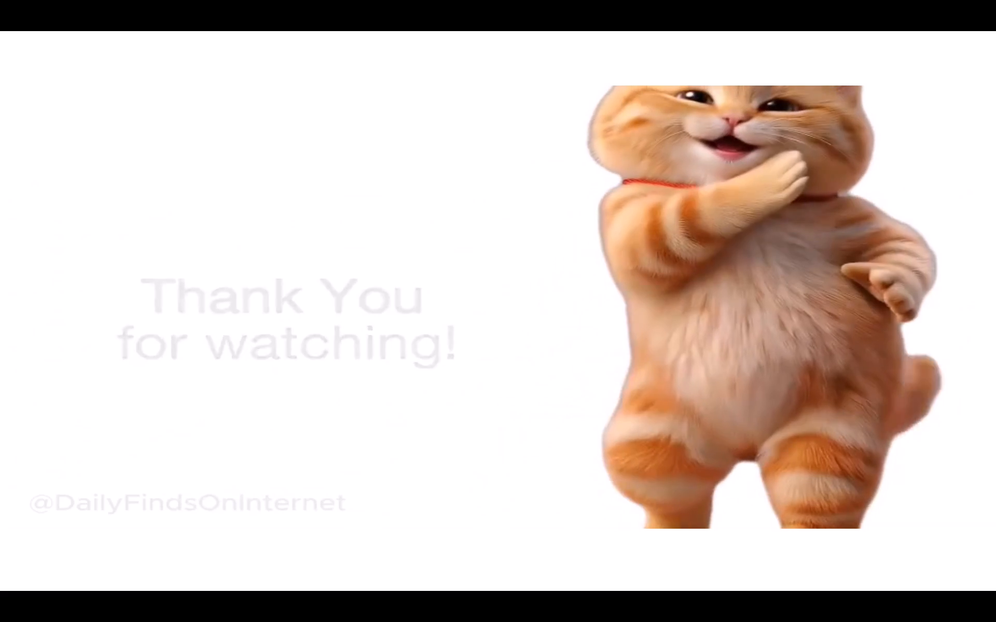
End the slide show after the closing Thank You slide and dismiss the incoming message notification.
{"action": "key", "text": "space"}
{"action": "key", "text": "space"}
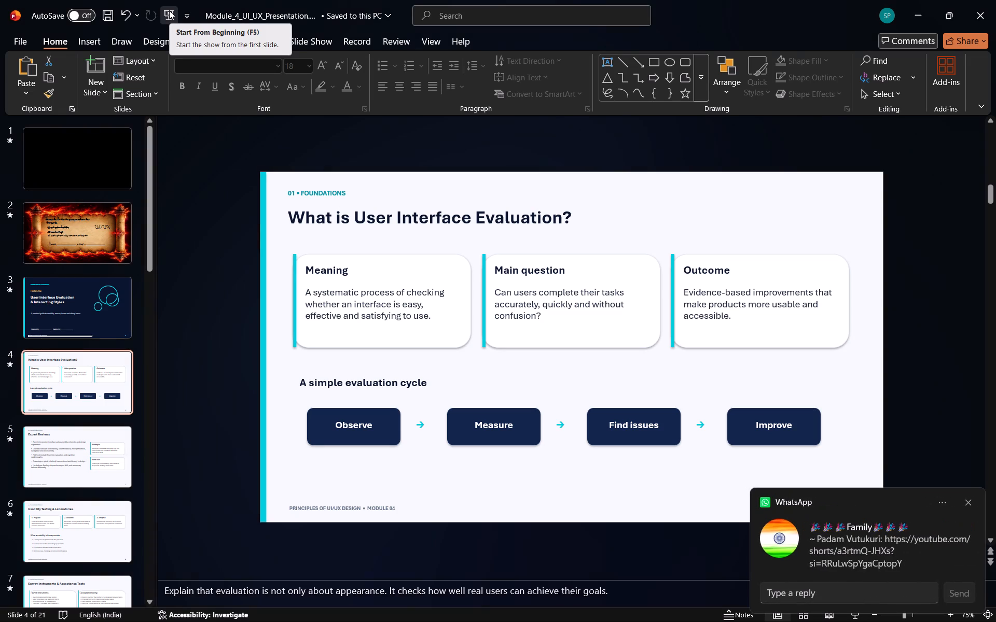
{"action": "left_click", "coordinate": [938, 313]}
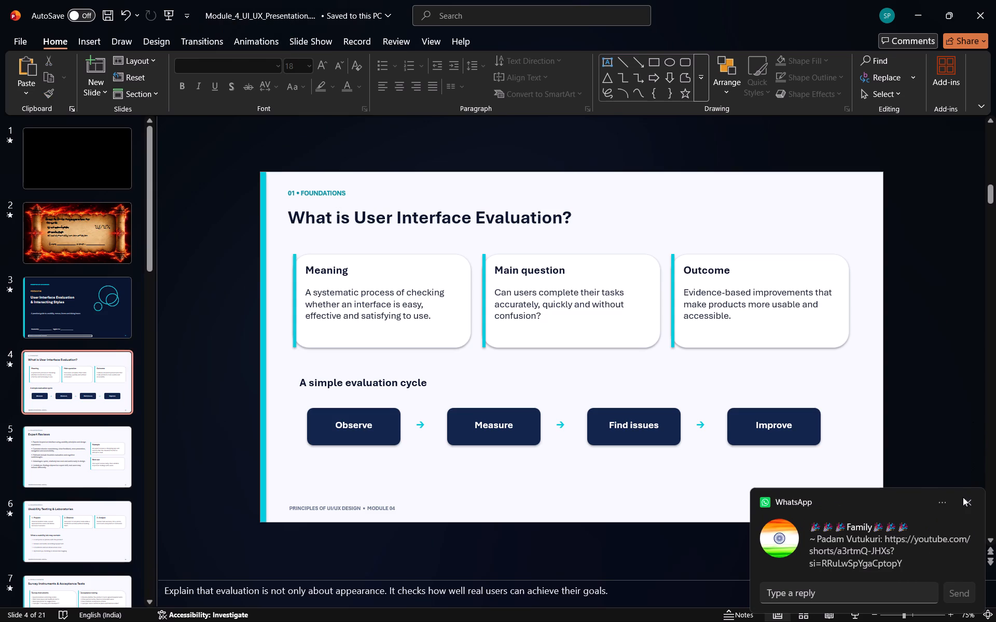
{"action": "left_click", "coordinate": [963, 497]}
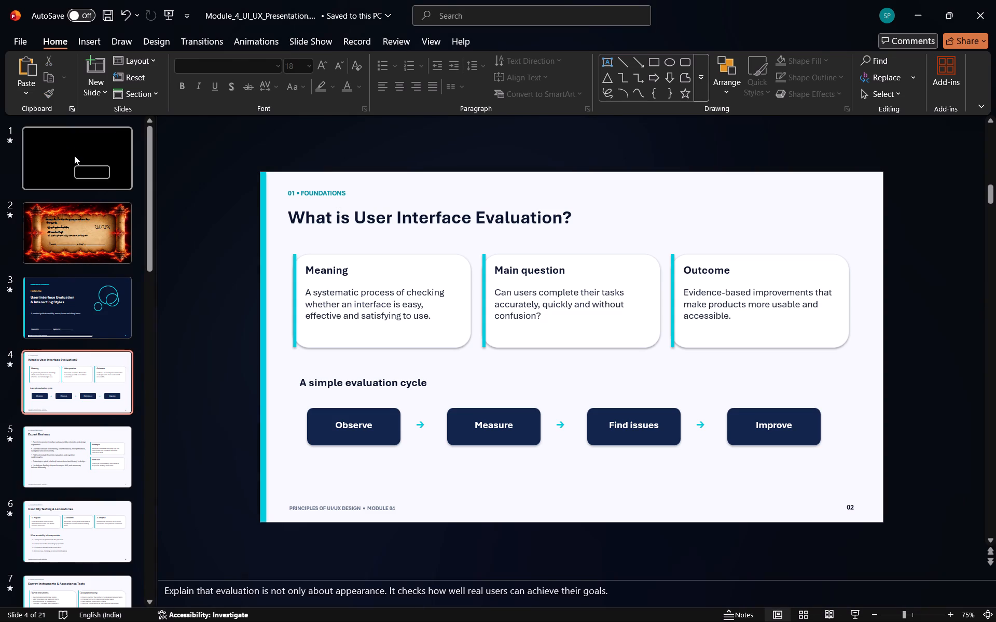
Preview the intro video on slide 1 in the editing view.
{"action": "left_click", "coordinate": [74, 155]}
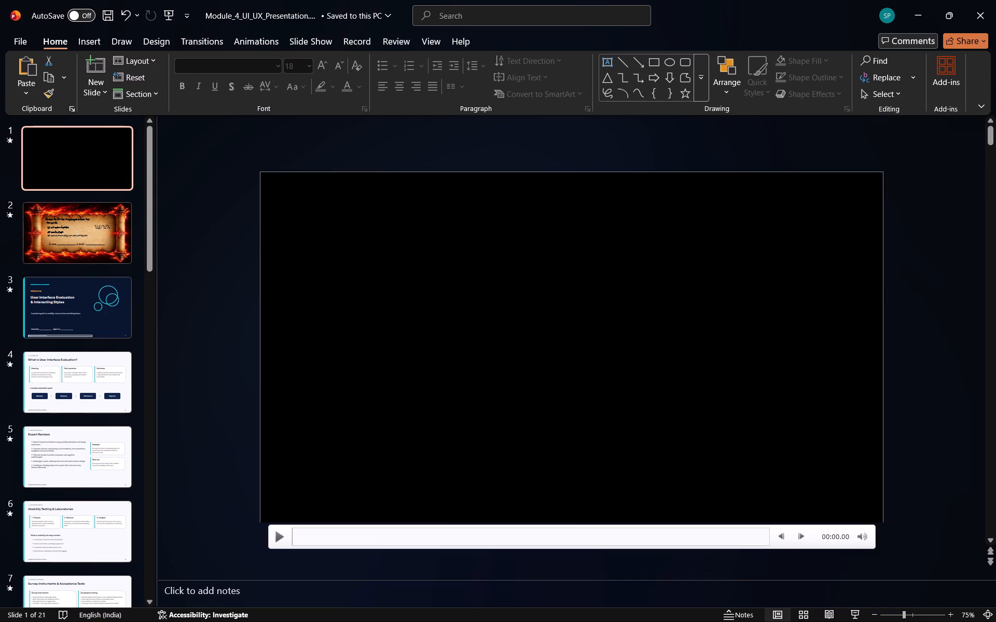
{"action": "left_click", "coordinate": [276, 539]}
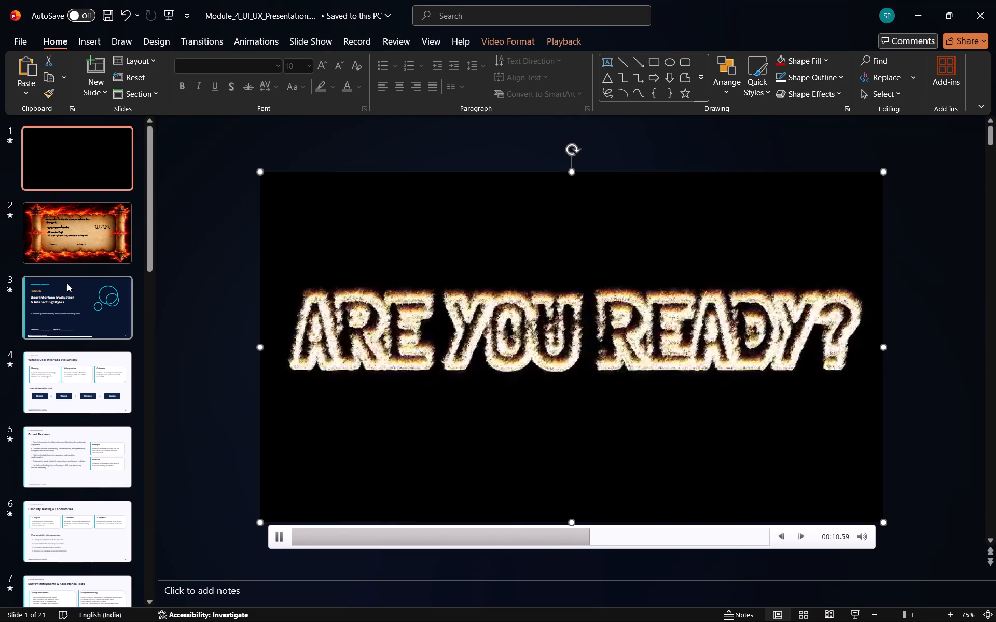
Restart the slide show from slide 1, play the intro video, and advance past the parchment slide to the dark blue title slide.
{"action": "left_click", "coordinate": [84, 262]}
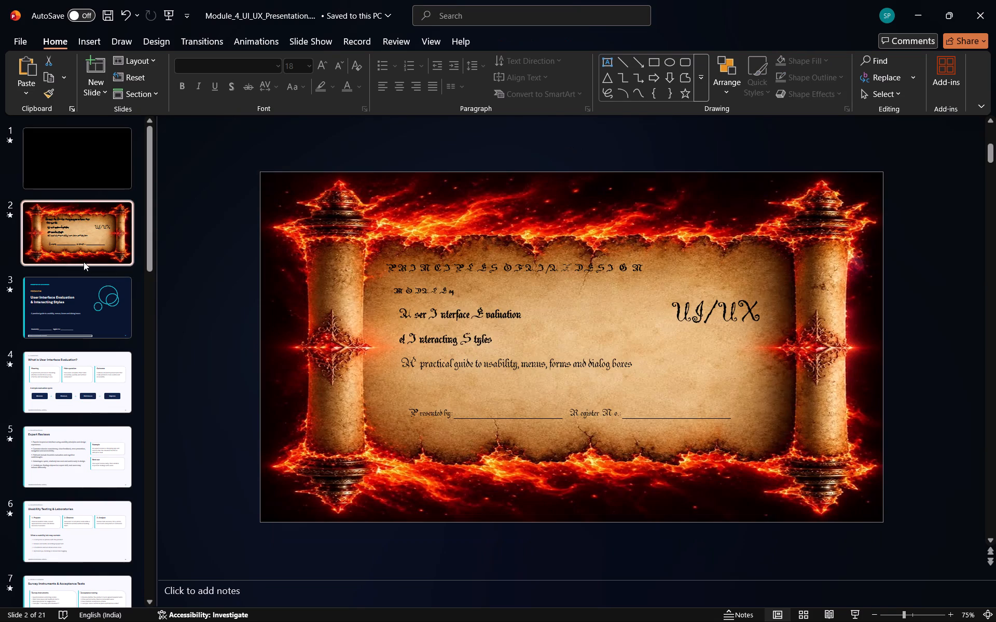
{"action": "left_click", "coordinate": [160, 11]}
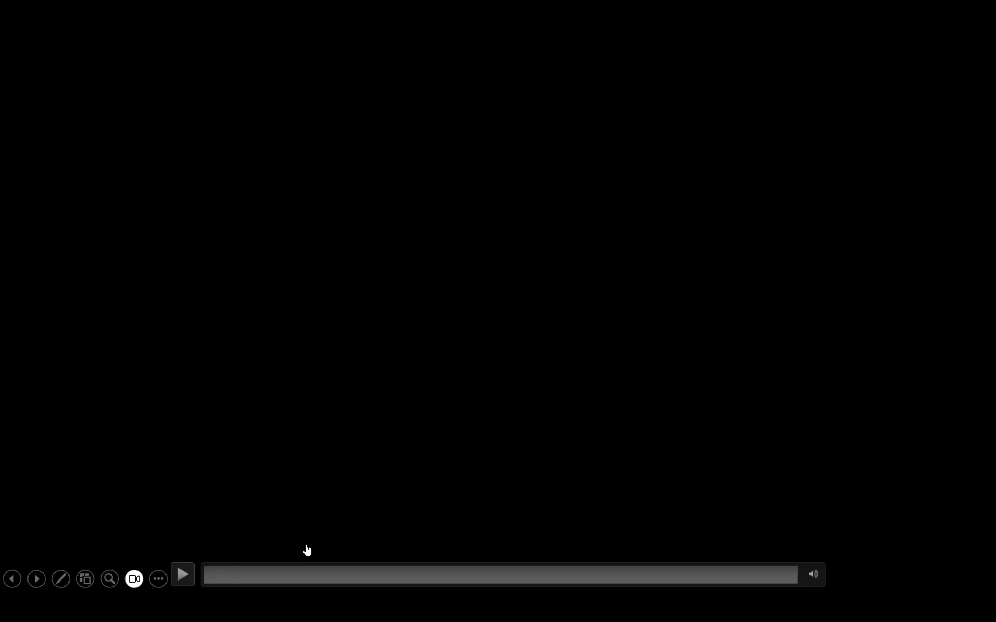
{"action": "left_click", "coordinate": [260, 506]}
{"action": "key", "text": "space"}
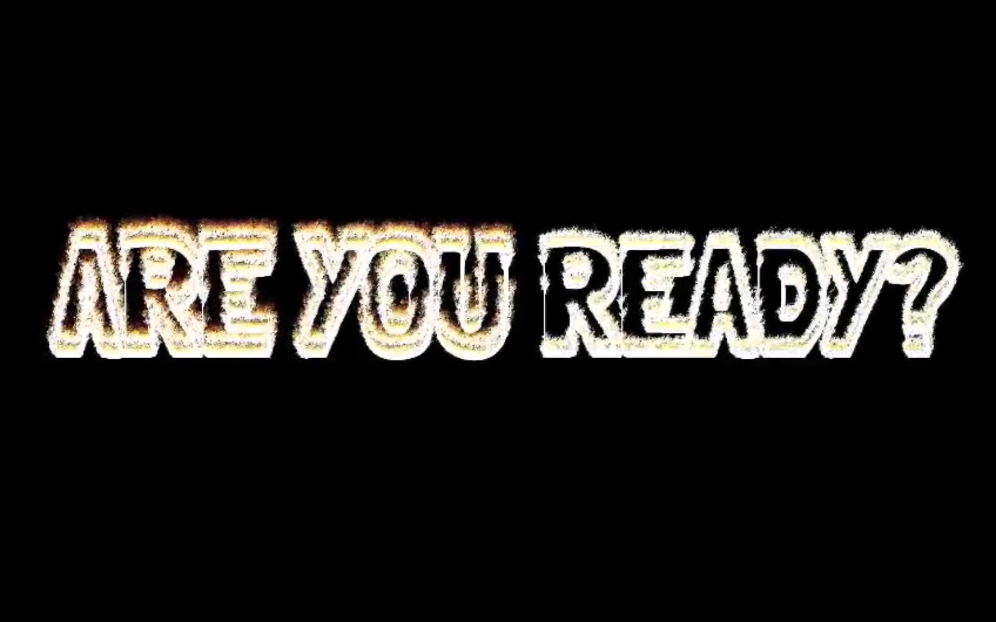
{"action": "key", "text": "space"}
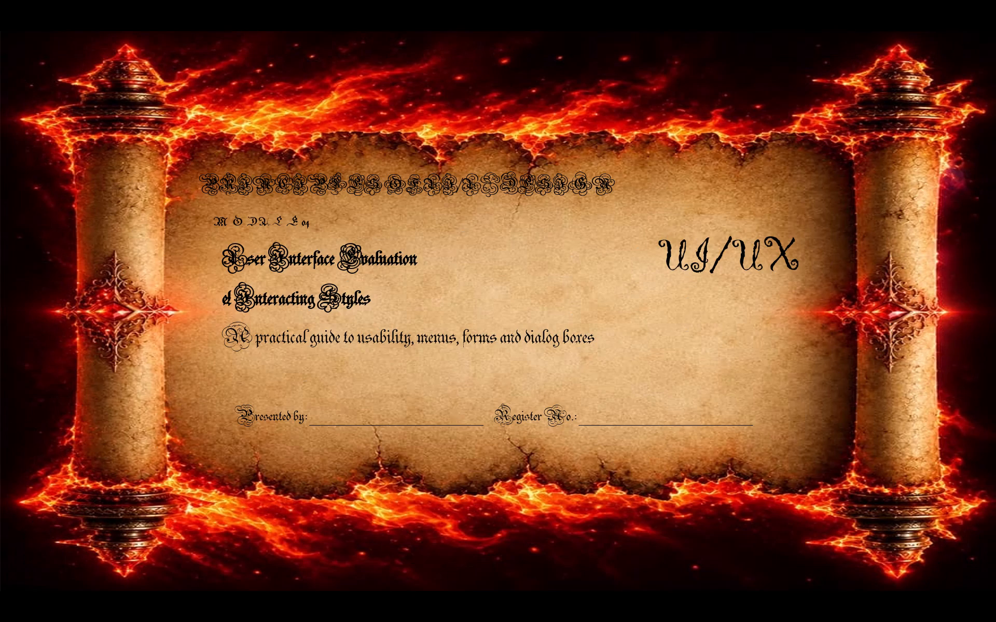
{"action": "key", "text": "space"}
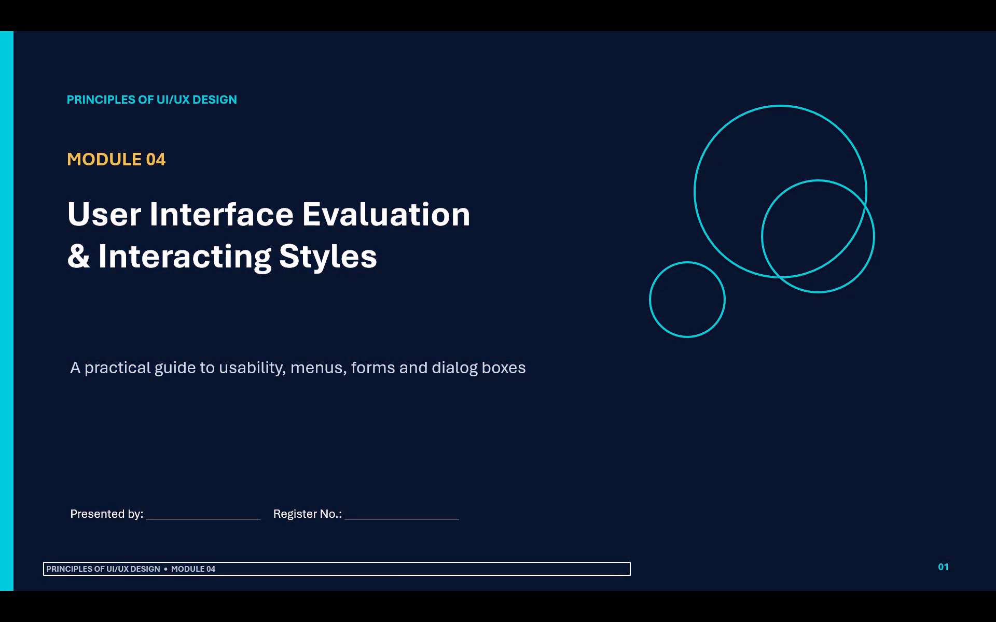
Recheck the evaluation slides at a faster pace, up to "Controlled Psychologically Oriented Experiments".
{"action": "key", "text": "space"}
{"action": "key", "text": "space"}
{"action": "key", "text": "space"}
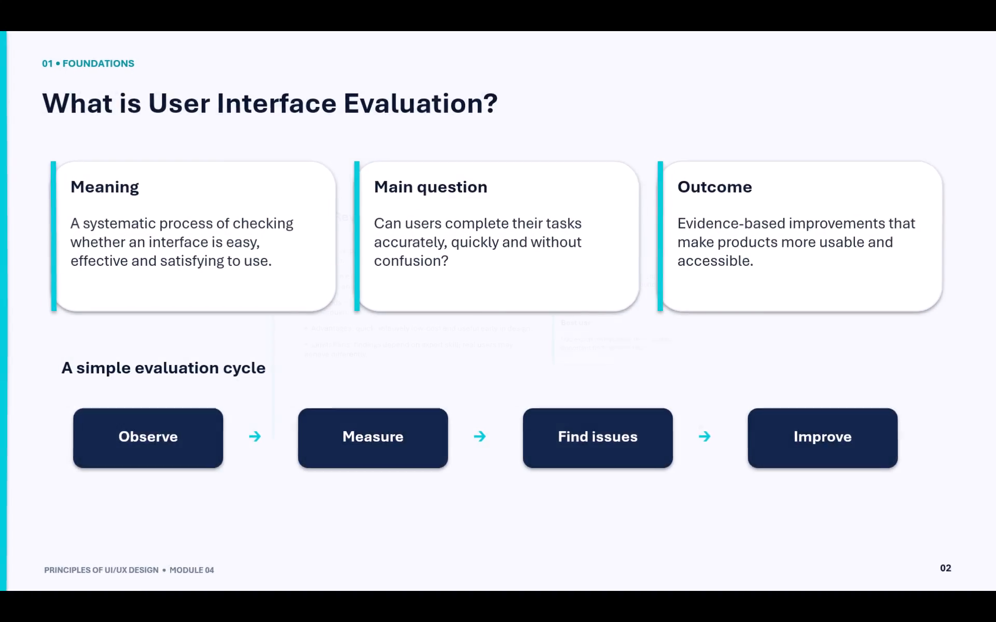
{"action": "key", "text": "space"}
{"action": "key", "text": "space"}
{"action": "key", "text": "space"}
{"action": "key", "text": "space"}
{"action": "key", "text": "space"}
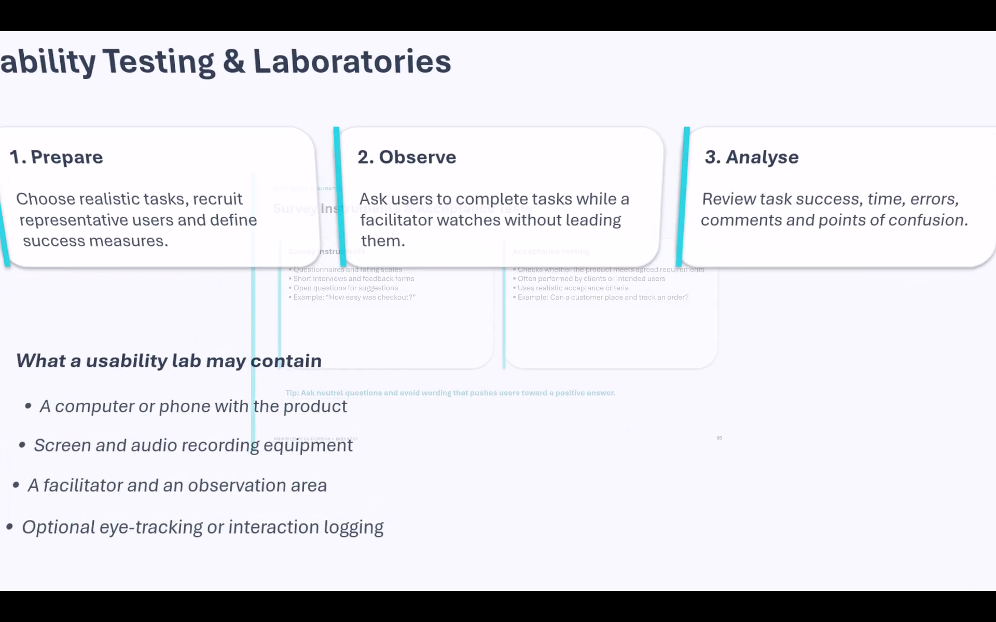
{"action": "key", "text": "space"}
{"action": "key", "text": "space"}
{"action": "key", "text": "space"}
{"action": "key", "text": "space"}
{"action": "key", "text": "space"}
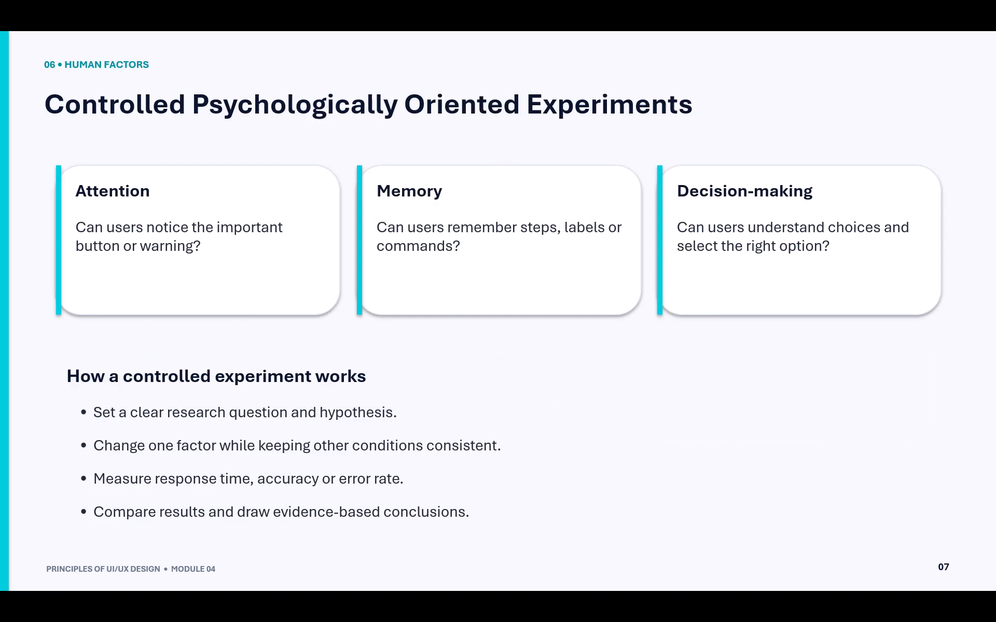
Recheck the transitions on the menu slides, advancing as far as the "Form Filling" slide.
{"action": "key", "text": "space"}
{"action": "key", "text": "space"}
{"action": "key", "text": "space"}
{"action": "key", "text": "space"}
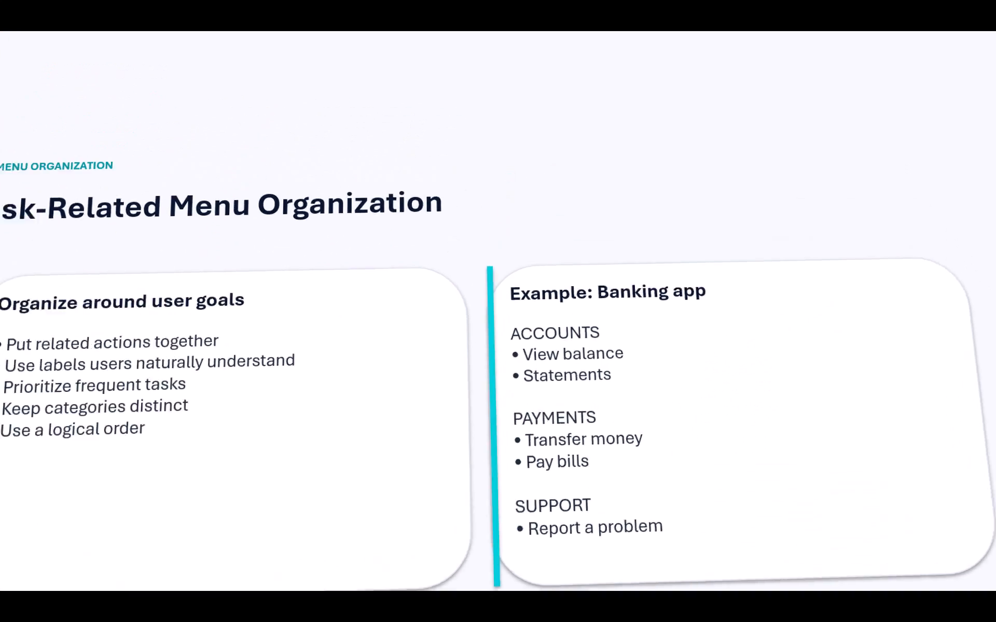
{"action": "key", "text": "space"}
{"action": "key", "text": "space"}
{"action": "key", "text": "space"}
{"action": "key", "text": "space"}
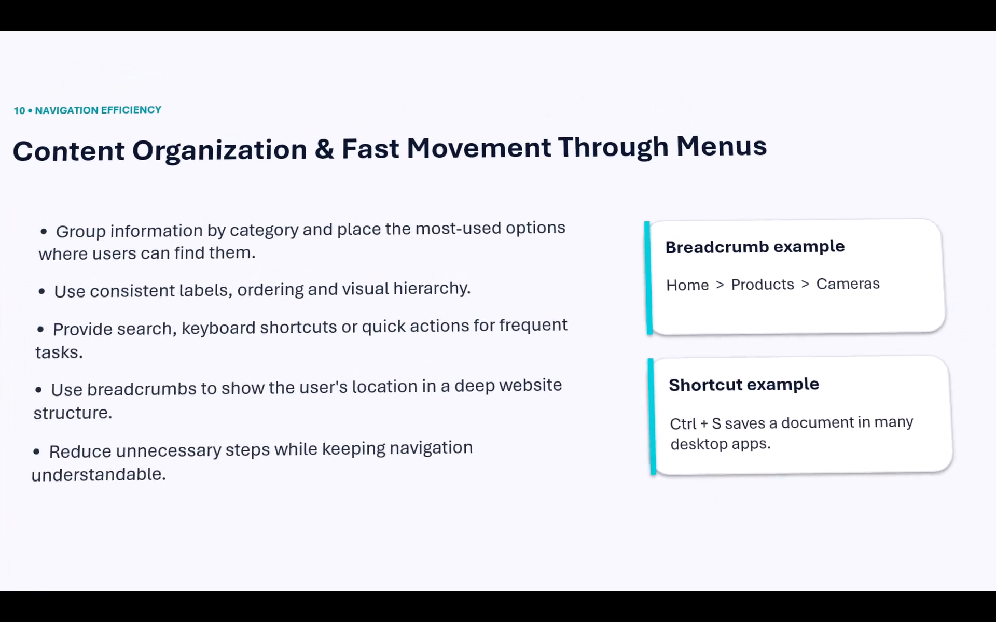
{"action": "key", "text": "space"}
{"action": "key", "text": "space"}
{"action": "key", "text": "space"}
{"action": "key", "text": "space"}
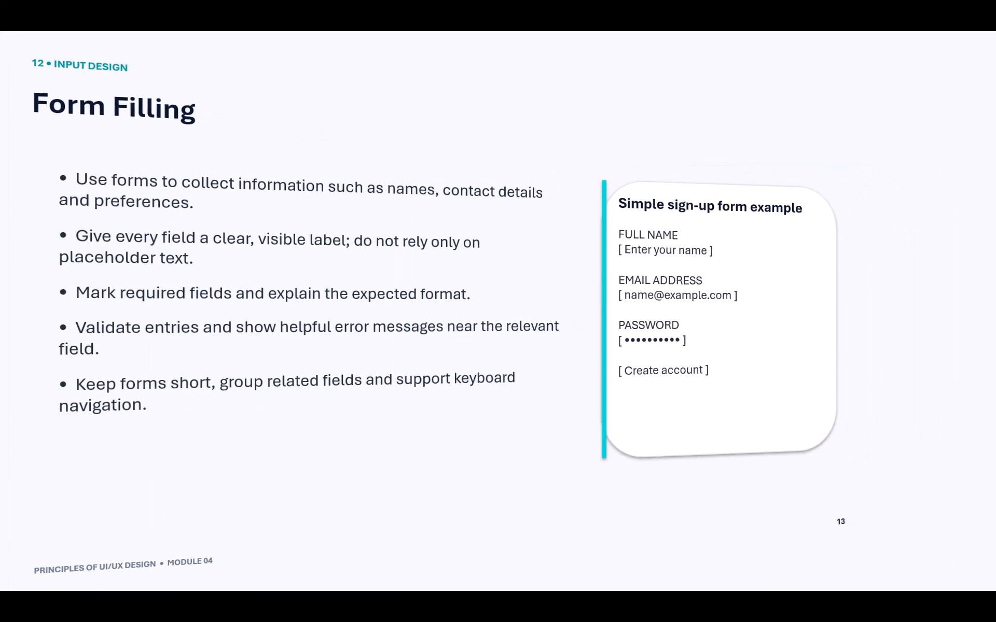
Advance through the remaining slides and the Thank You slide, play the closing cat video, and end the show.
{"action": "key", "text": "space"}
{"action": "key", "text": "space"}
{"action": "key", "text": "space"}
{"action": "key", "text": "space"}
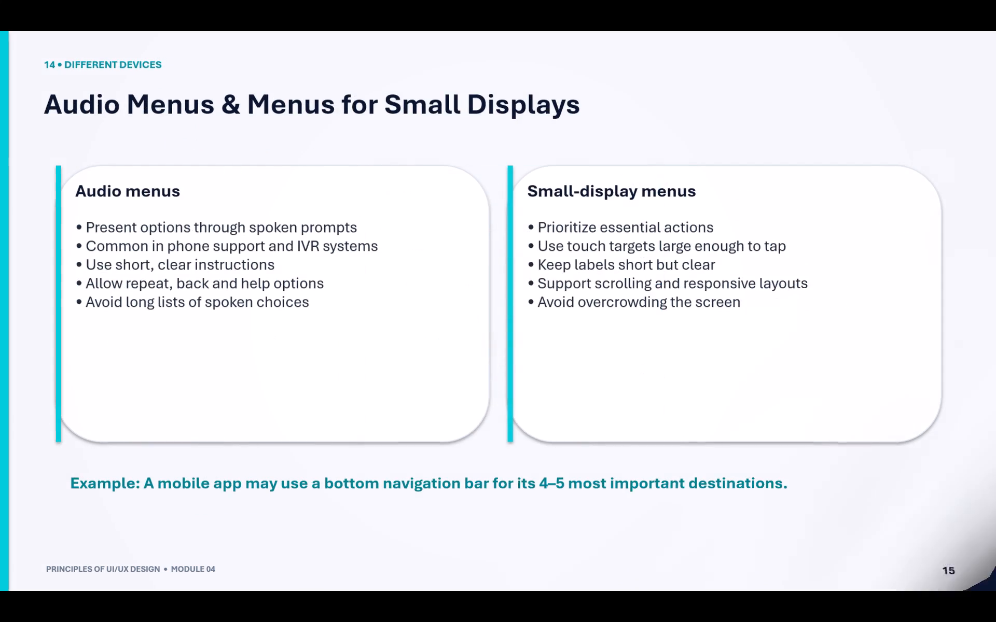
{"action": "key", "text": "space"}
{"action": "key", "text": "space"}
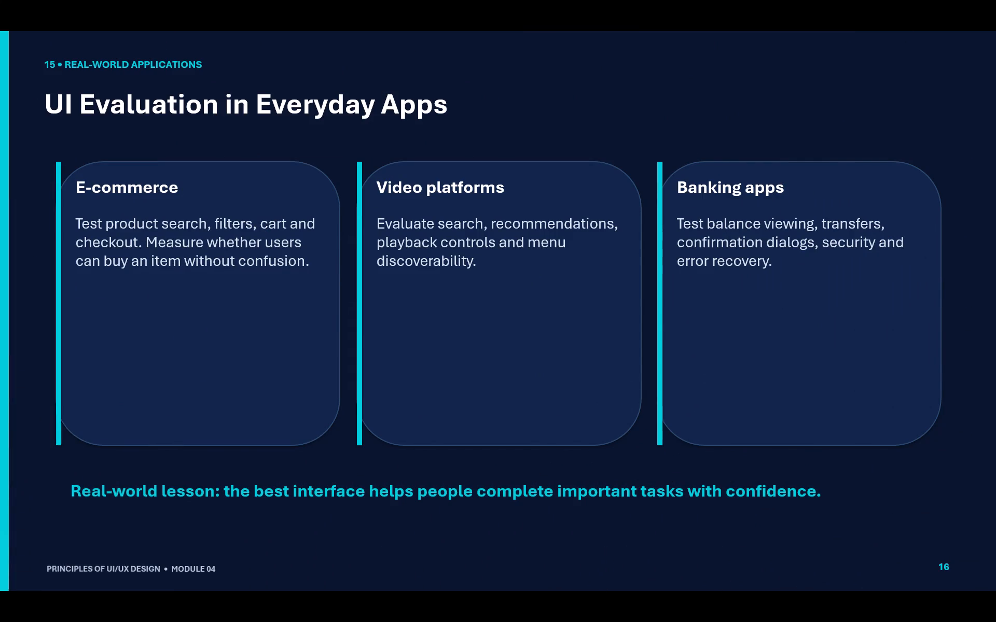
{"action": "key", "text": "space"}
{"action": "key", "text": "space"}
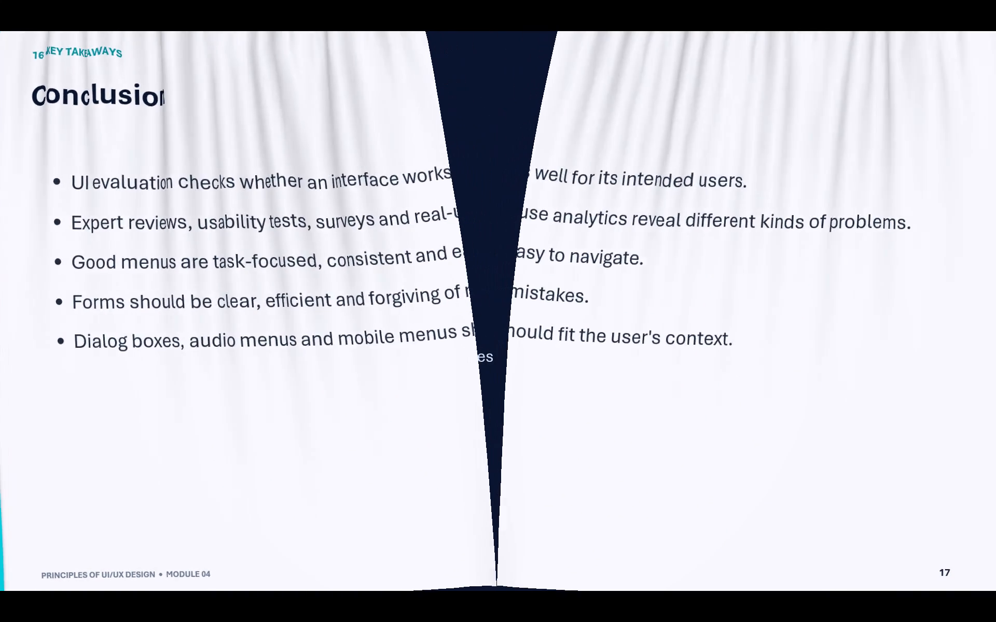
{"action": "key", "text": "space"}
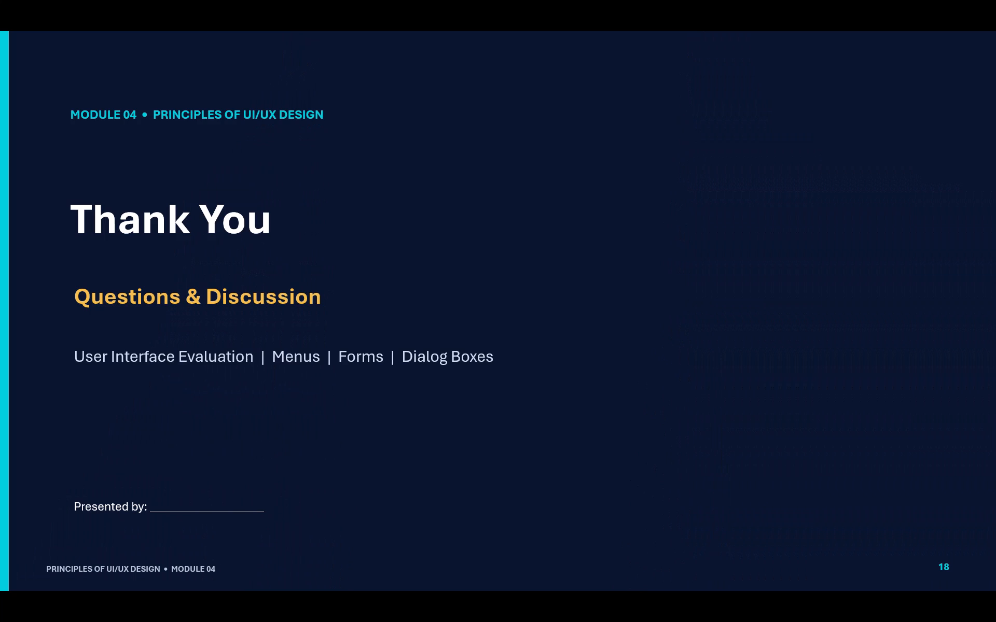
{"action": "key", "text": "space"}
{"action": "key", "text": "space"}
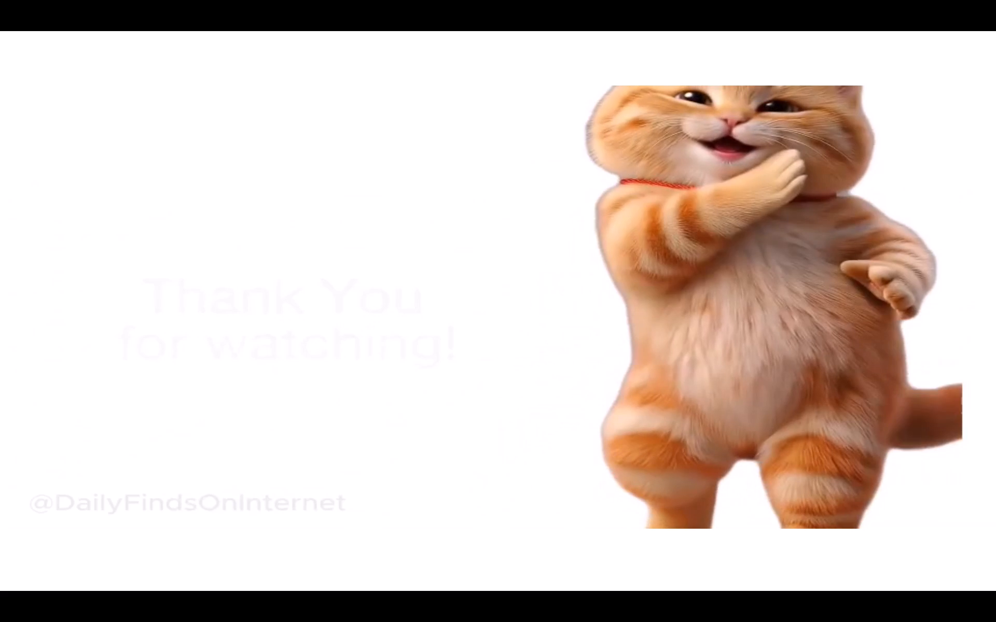
{"action": "key", "text": "space"}
{"action": "key", "text": "space"}
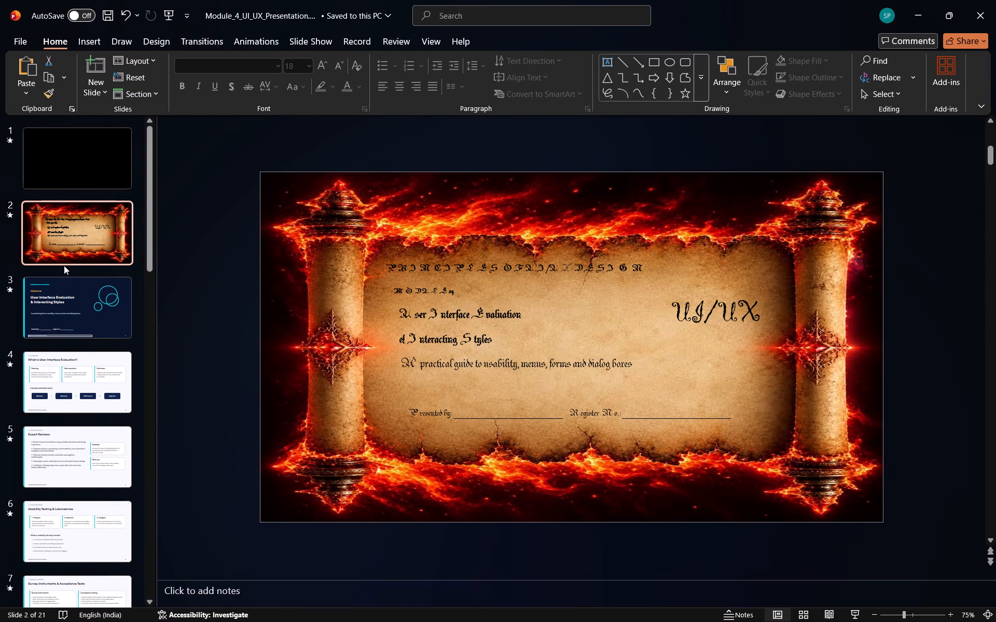
Open slide 3, the dark blue Module 04 title slide, in the editor.
{"action": "left_click_drag", "start_coordinate": [64, 265], "coordinate": [82, 213]}
{"action": "left_click", "coordinate": [82, 213]}
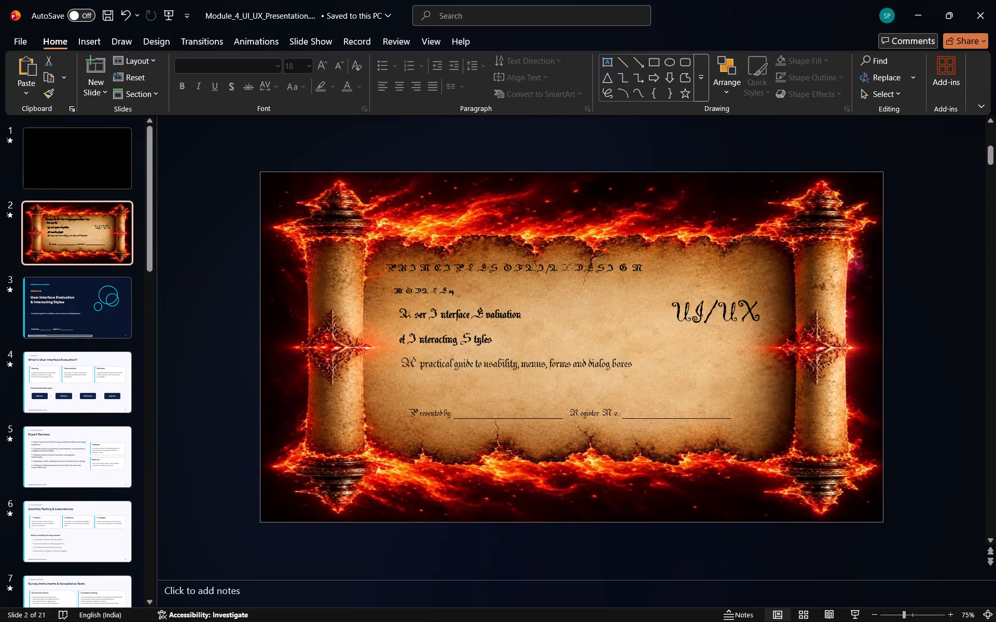
{"action": "left_click", "coordinate": [67, 310]}
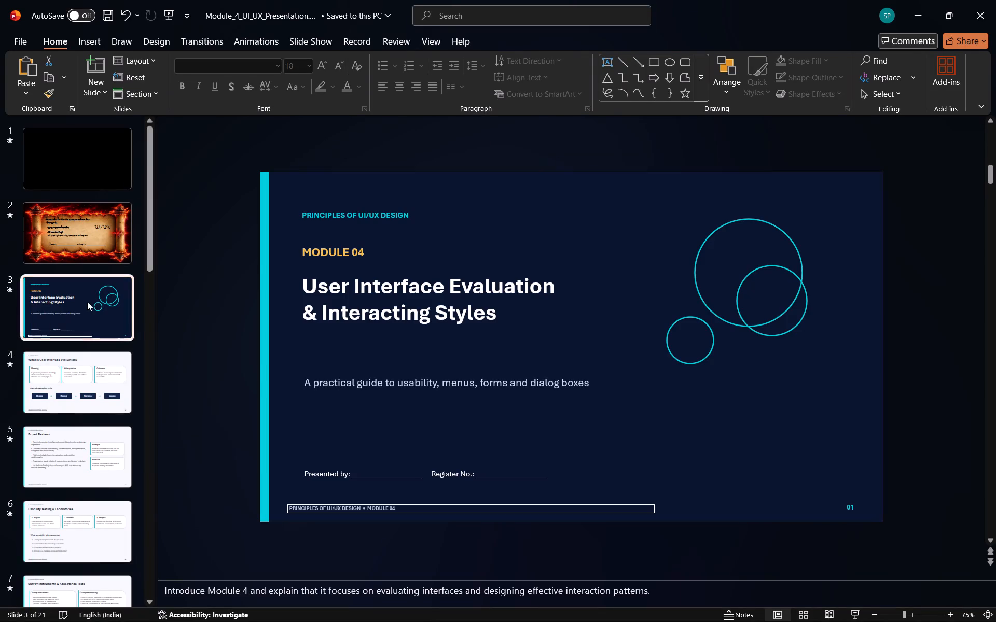
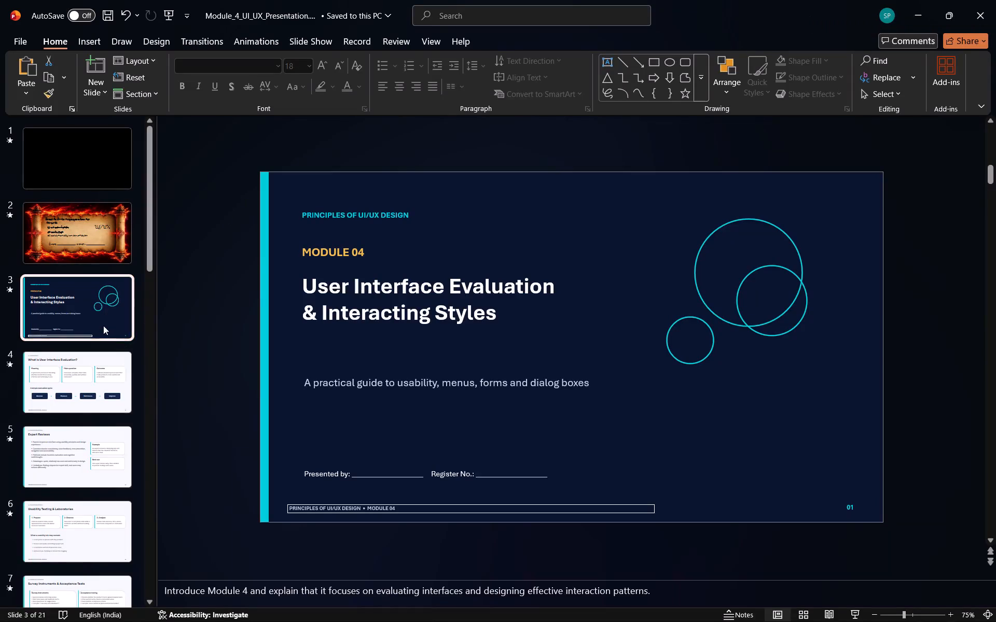
Minimize the presentation editor window to get back to the desktop.
{"action": "left_click", "coordinate": [928, 18]}
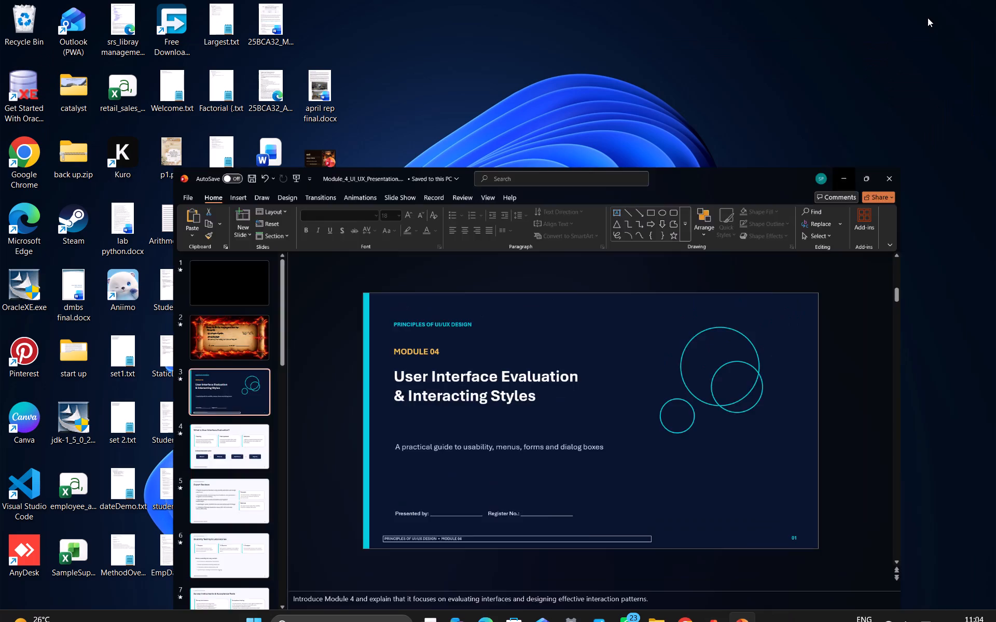
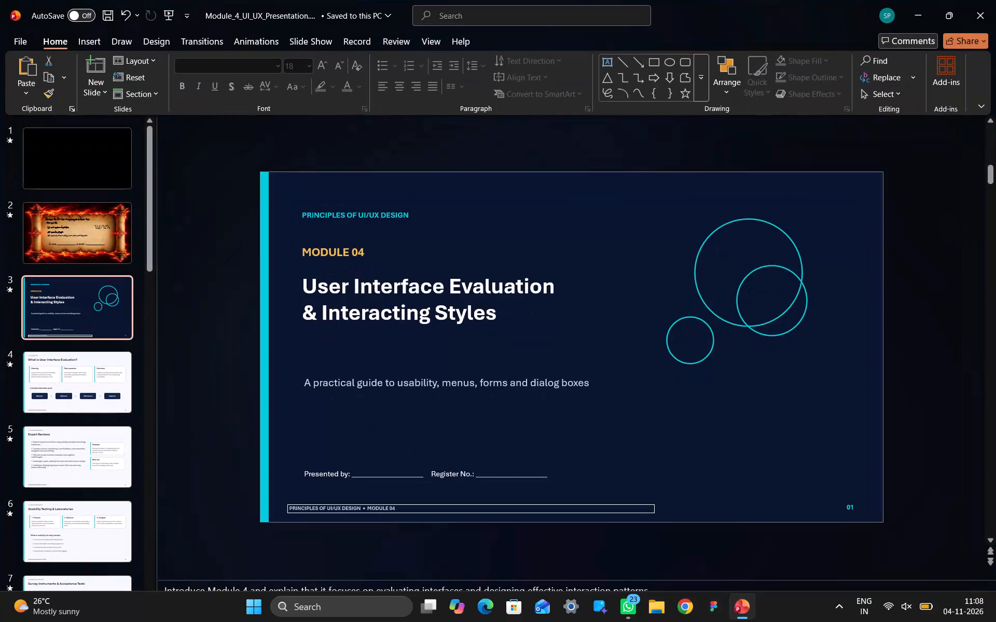
Paste the black-and-white rough-edged frame picture onto slide 3 and rotate it 90° to landscape.
{"action": "left_click", "coordinate": [433, 354]}
{"action": "left_click", "coordinate": [632, 477]}
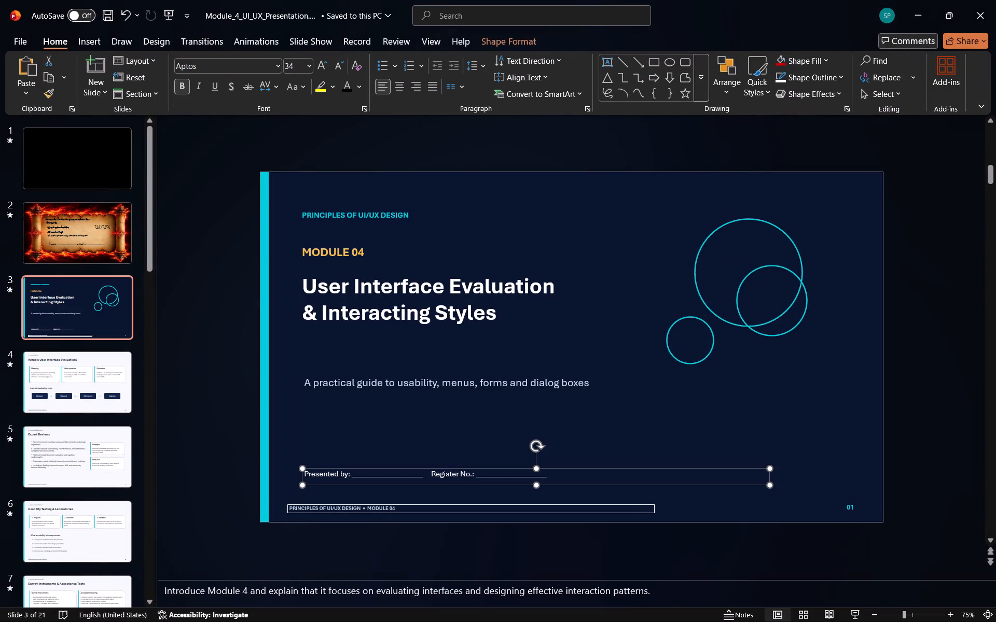
{"action": "left_click", "coordinate": [691, 507]}
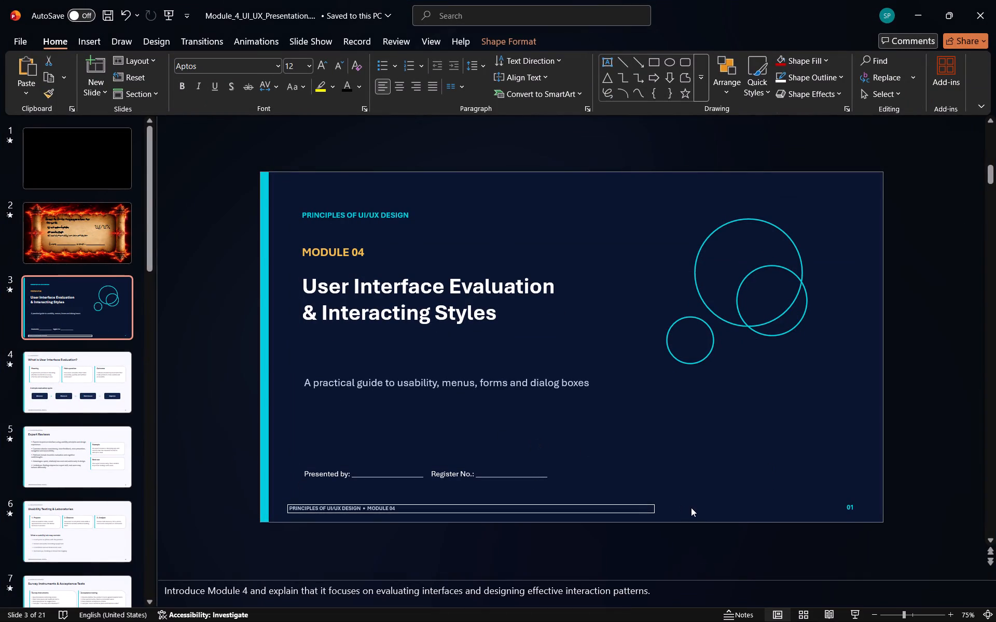
{"action": "key", "text": "ctrl+v"}
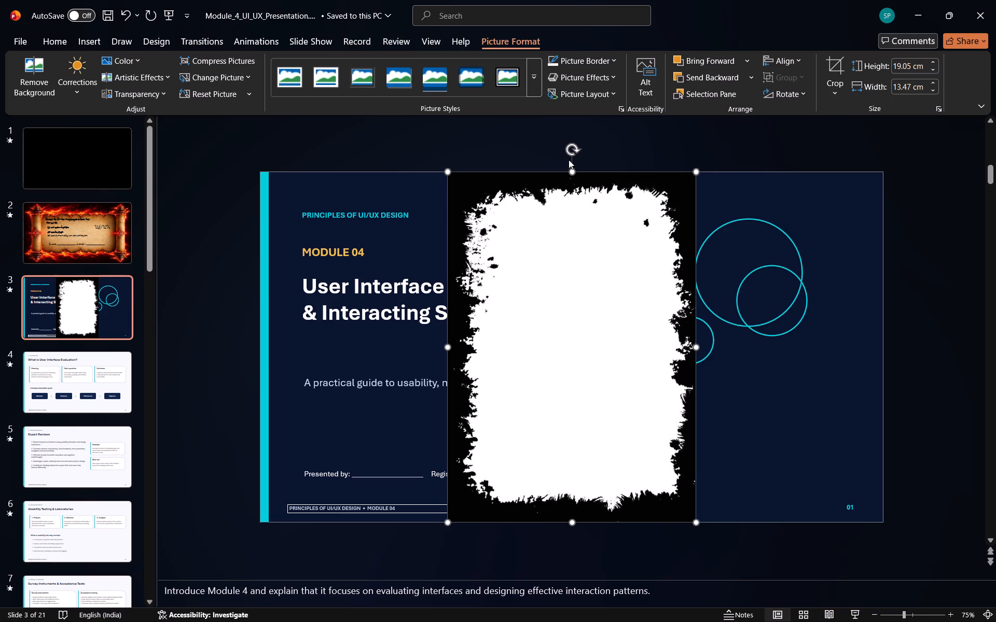
{"action": "left_click_drag", "start_coordinate": [570, 150], "coordinate": [750, 324]}
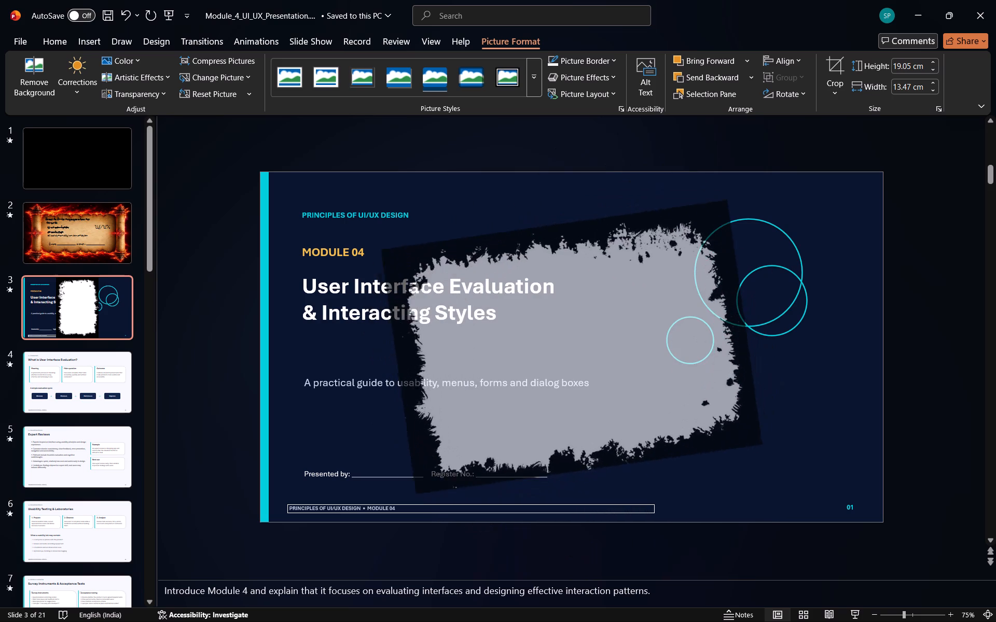
{"action": "left_click_drag", "start_coordinate": [750, 324], "coordinate": [754, 339]}
{"action": "left_click", "coordinate": [665, 319]}
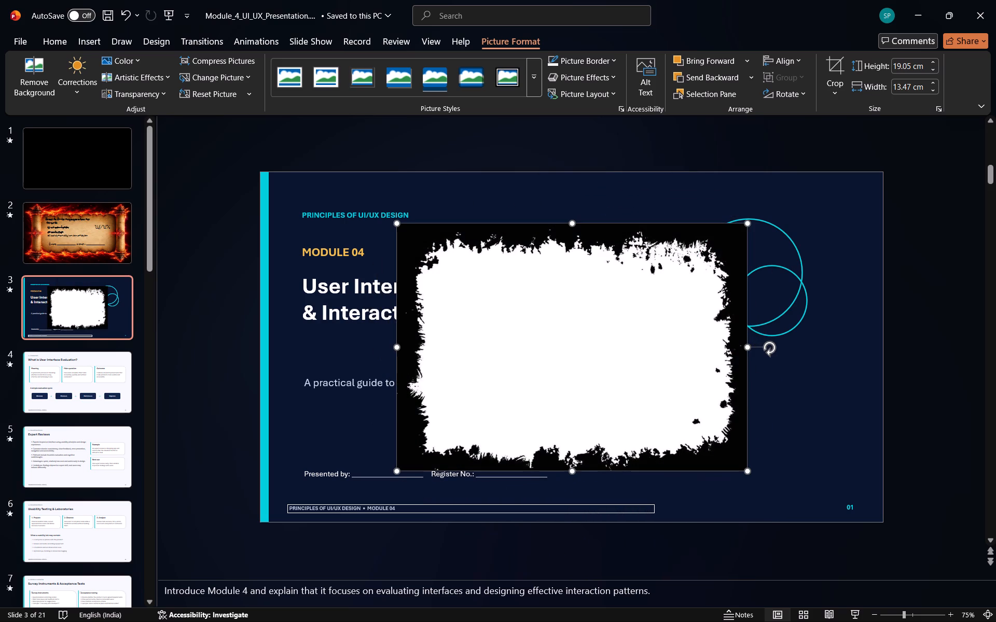
Send the frame picture to the back, behind the title slide's text and circles.
{"action": "left_click", "coordinate": [745, 75]}
{"action": "left_click", "coordinate": [725, 92]}
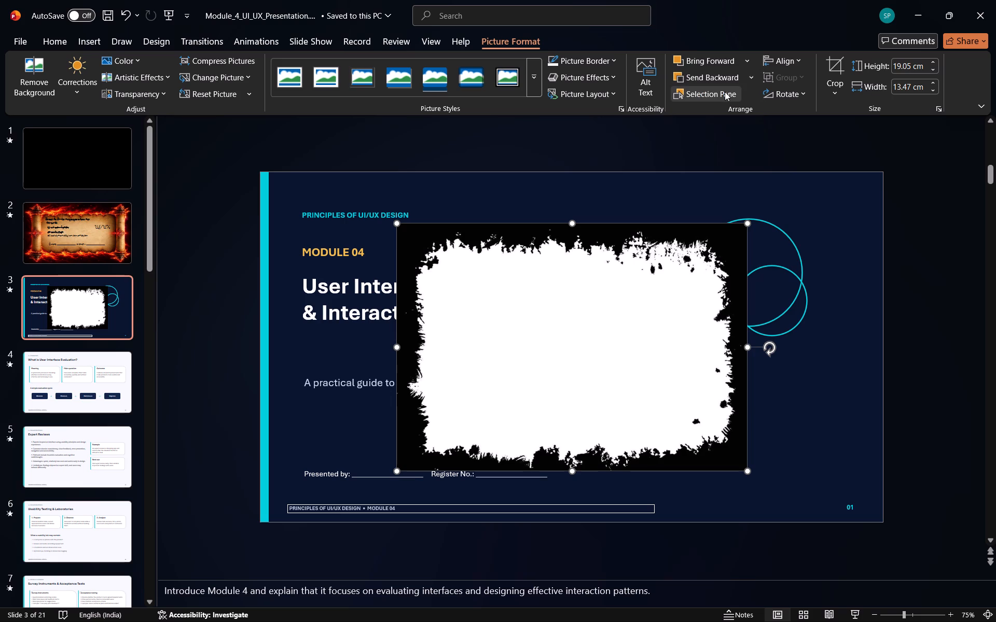
{"action": "left_click", "coordinate": [708, 59]}
{"action": "left_click", "coordinate": [740, 60]}
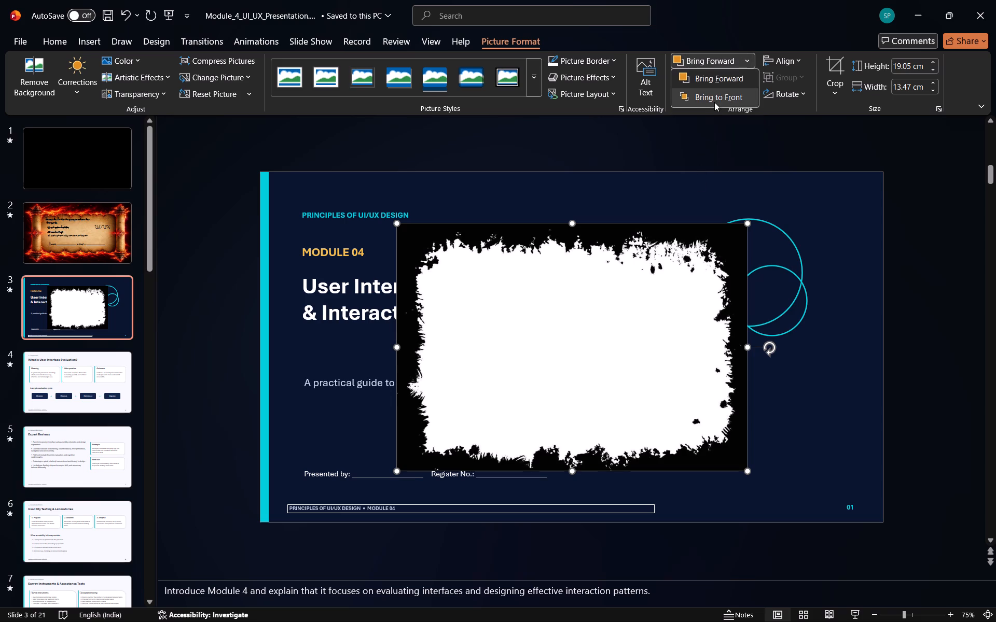
{"action": "left_click_drag", "start_coordinate": [715, 138], "coordinate": [737, 81]}
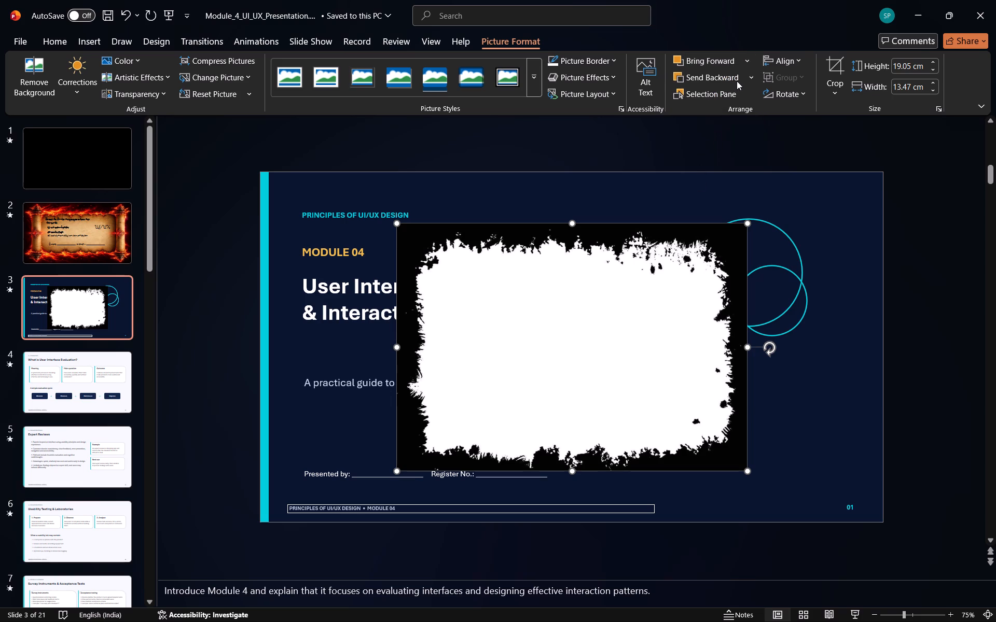
{"action": "left_click_drag", "start_coordinate": [737, 81], "coordinate": [756, 73]}
{"action": "left_click", "coordinate": [756, 73]}
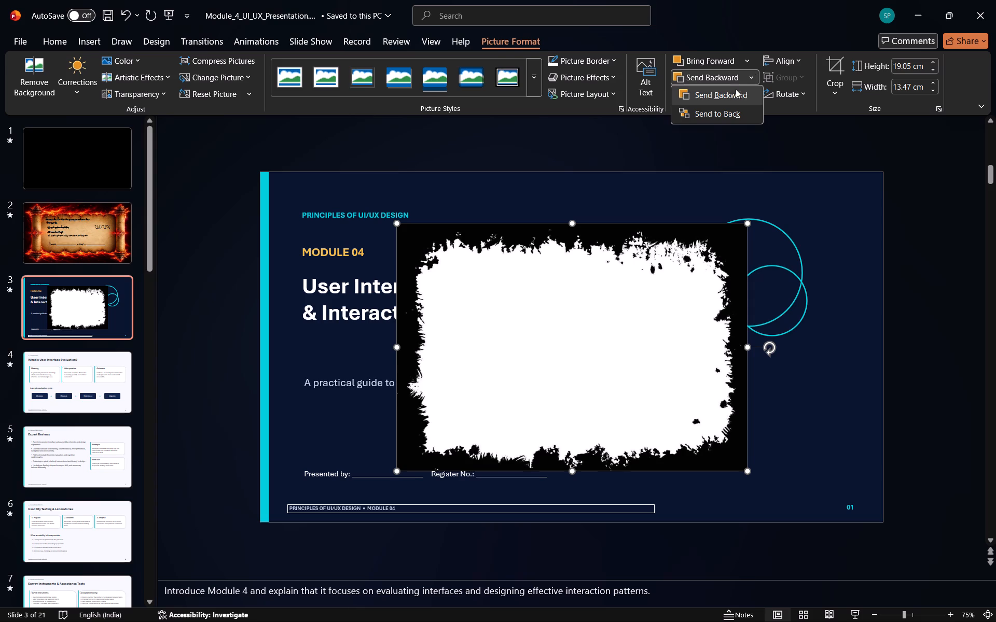
{"action": "left_click", "coordinate": [729, 90]}
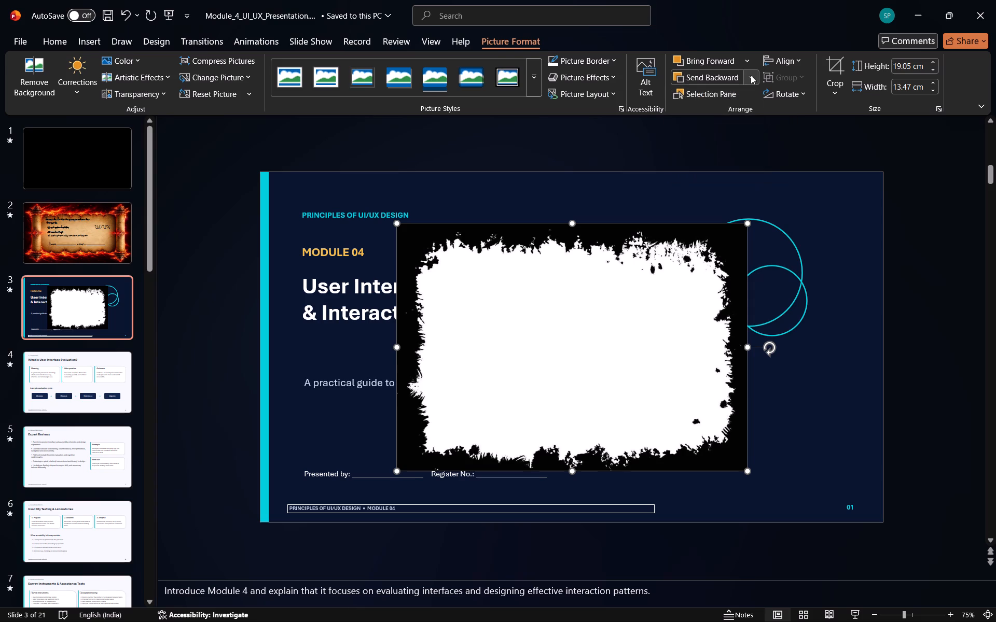
{"action": "left_click", "coordinate": [751, 75]}
{"action": "left_click", "coordinate": [718, 110]}
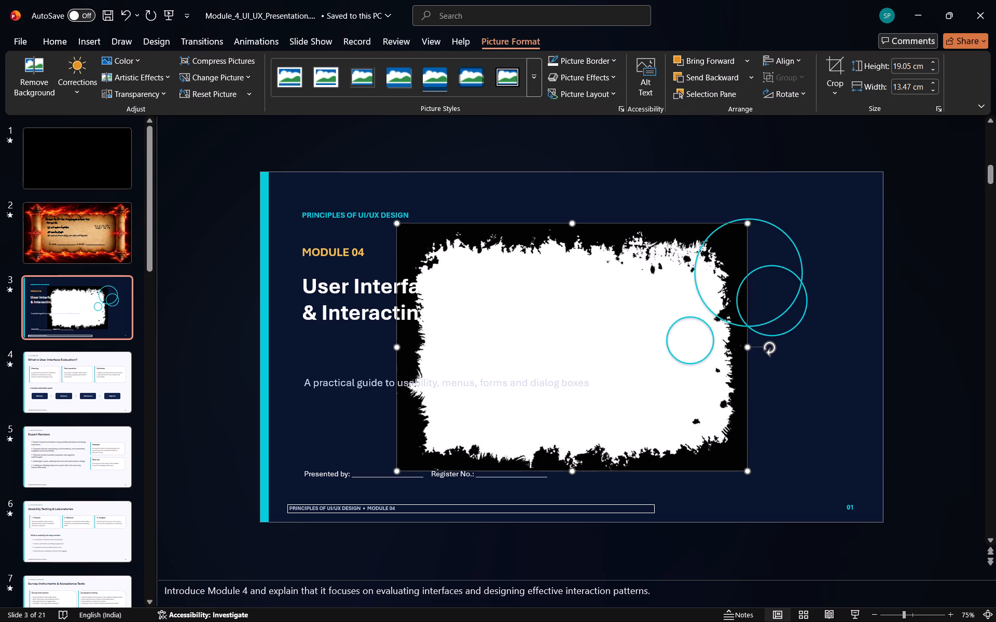
Stretch the frame picture to cover the whole slide, about 33.87 cm by 19.1 cm.
{"action": "left_click_drag", "start_coordinate": [397, 225], "coordinate": [288, 300]}
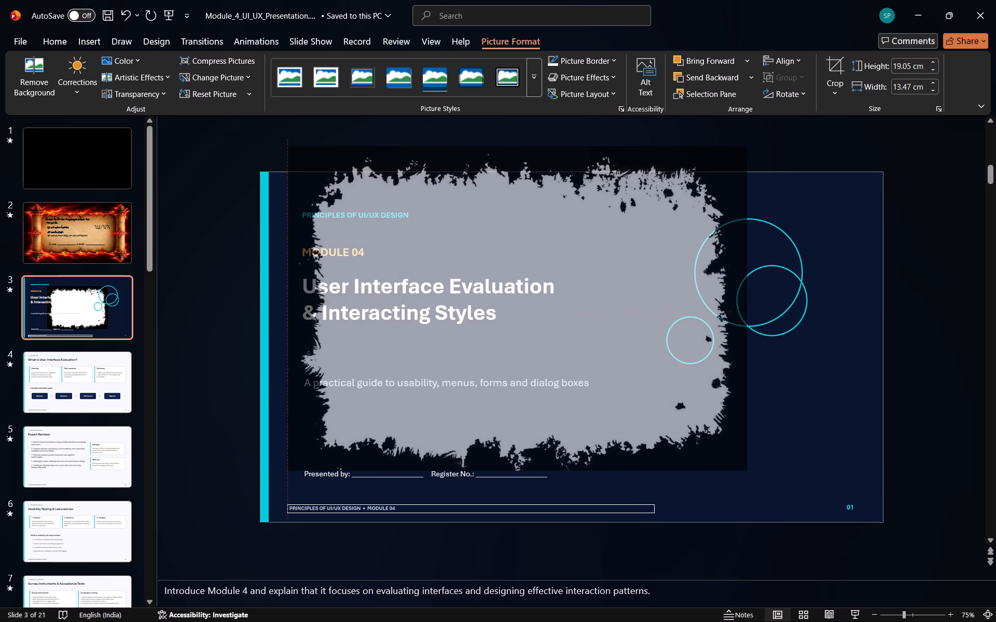
{"action": "left_click_drag", "start_coordinate": [288, 300], "coordinate": [324, 370]}
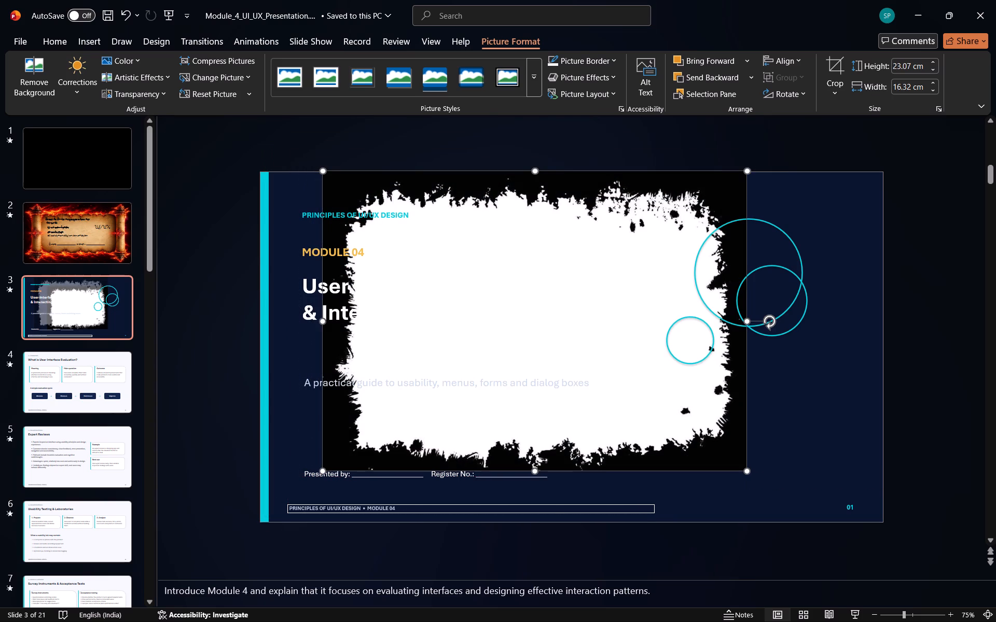
{"action": "left_click_drag", "start_coordinate": [324, 324], "coordinate": [270, 332]}
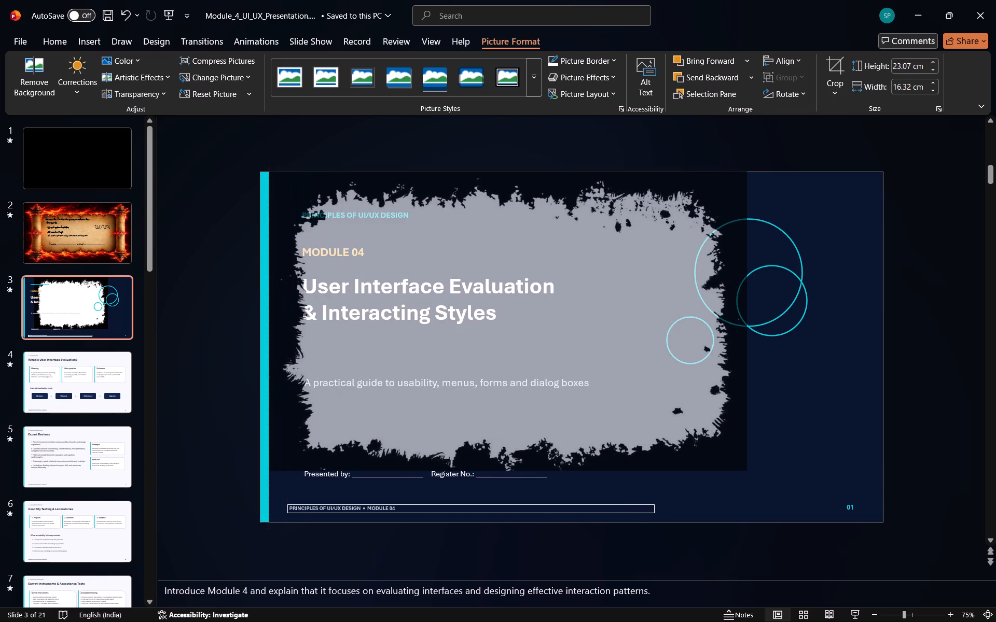
{"action": "left_click_drag", "start_coordinate": [270, 332], "coordinate": [262, 333]}
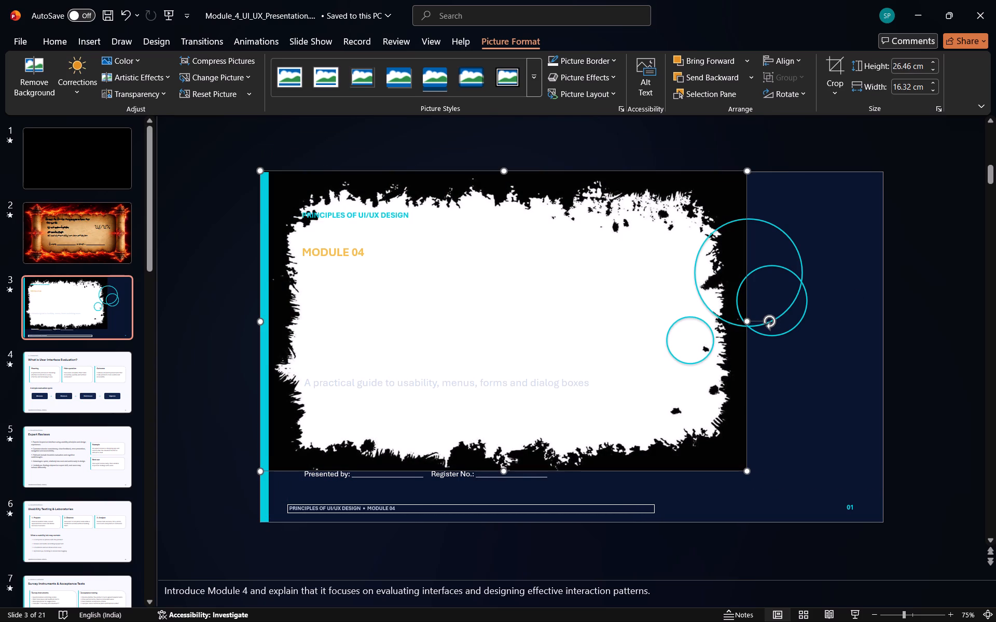
{"action": "left_click_drag", "start_coordinate": [745, 324], "coordinate": [893, 323]}
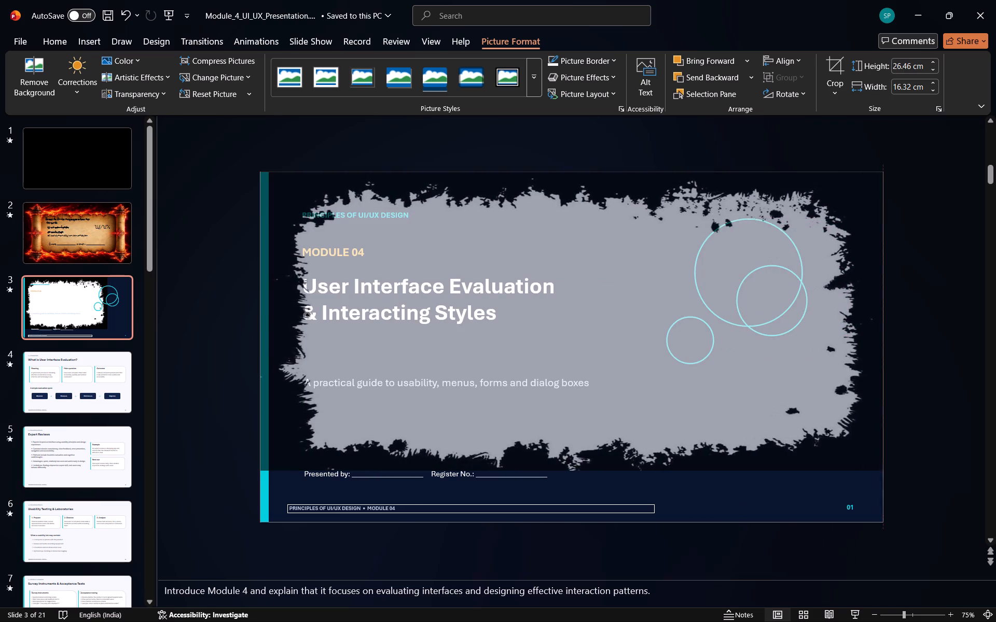
{"action": "left_click_drag", "start_coordinate": [893, 323], "coordinate": [881, 340]}
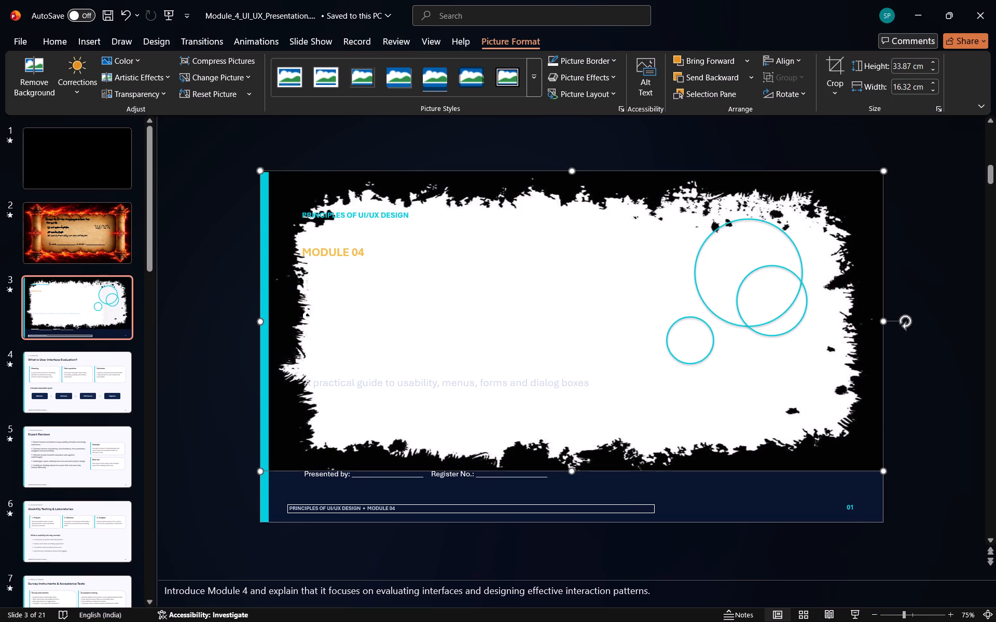
{"action": "left_click_drag", "start_coordinate": [572, 474], "coordinate": [567, 523]}
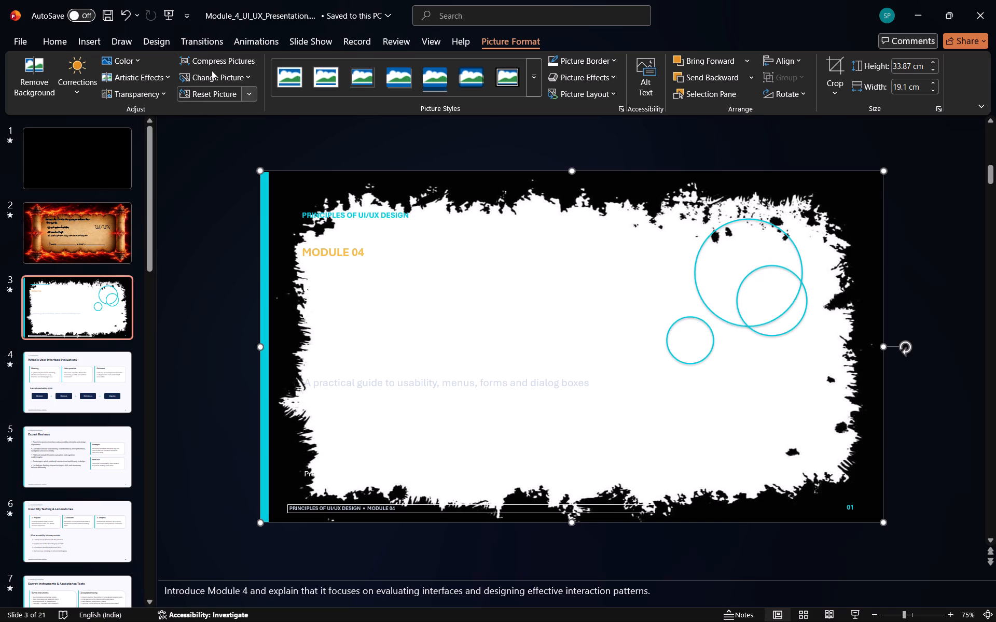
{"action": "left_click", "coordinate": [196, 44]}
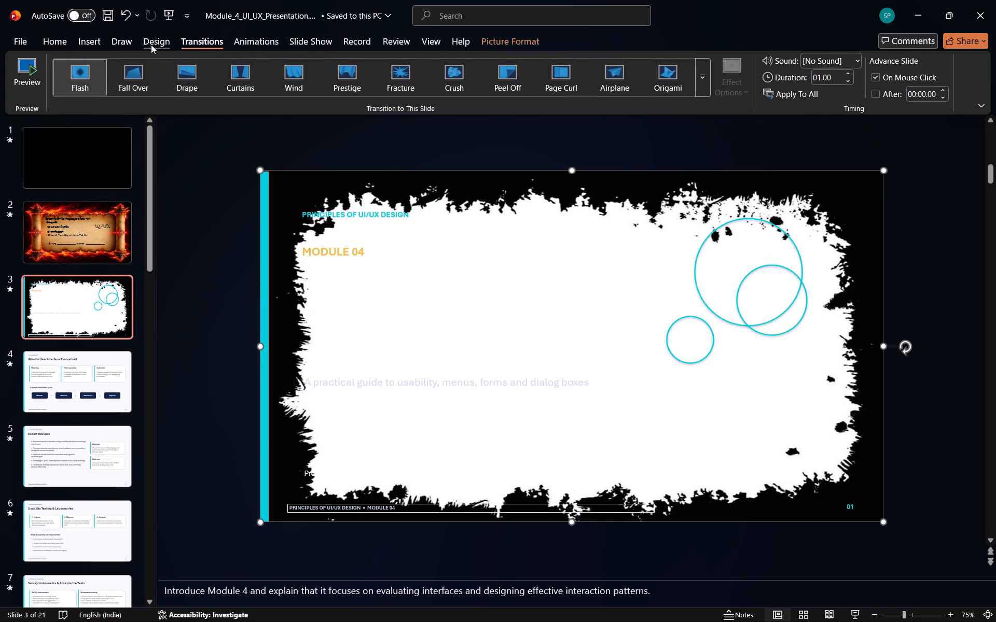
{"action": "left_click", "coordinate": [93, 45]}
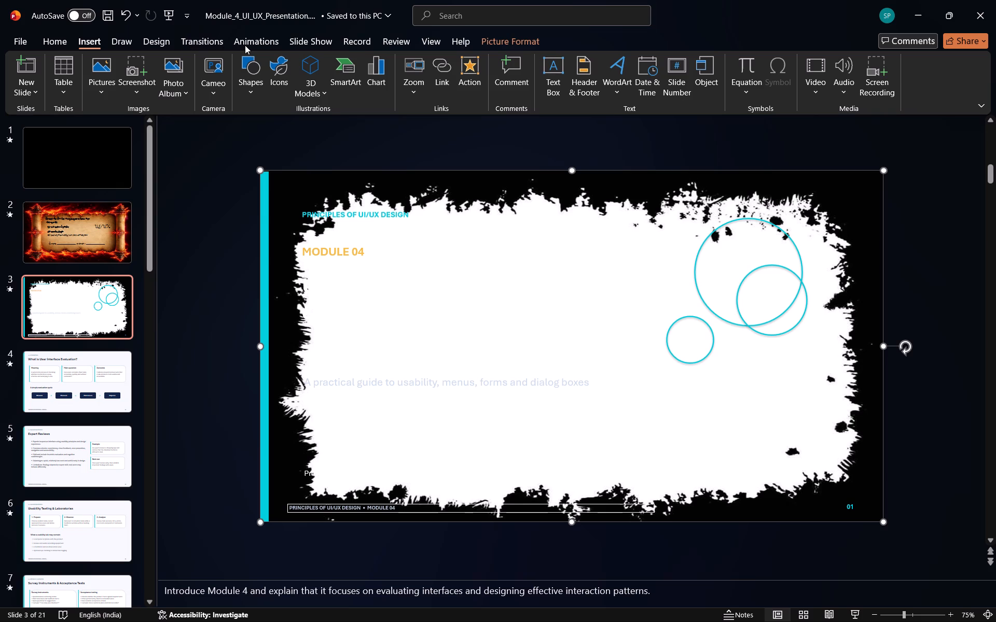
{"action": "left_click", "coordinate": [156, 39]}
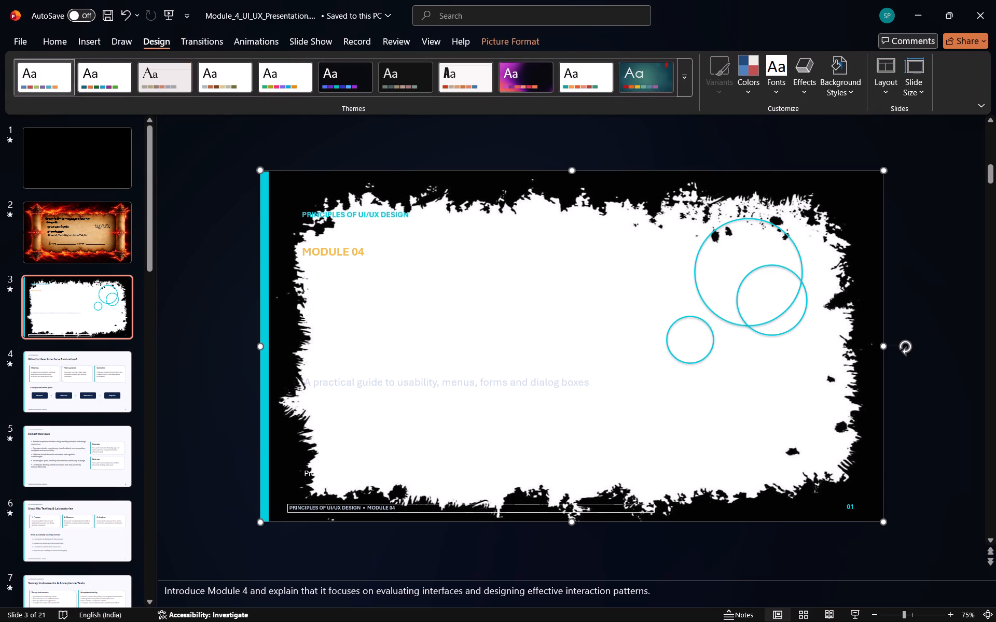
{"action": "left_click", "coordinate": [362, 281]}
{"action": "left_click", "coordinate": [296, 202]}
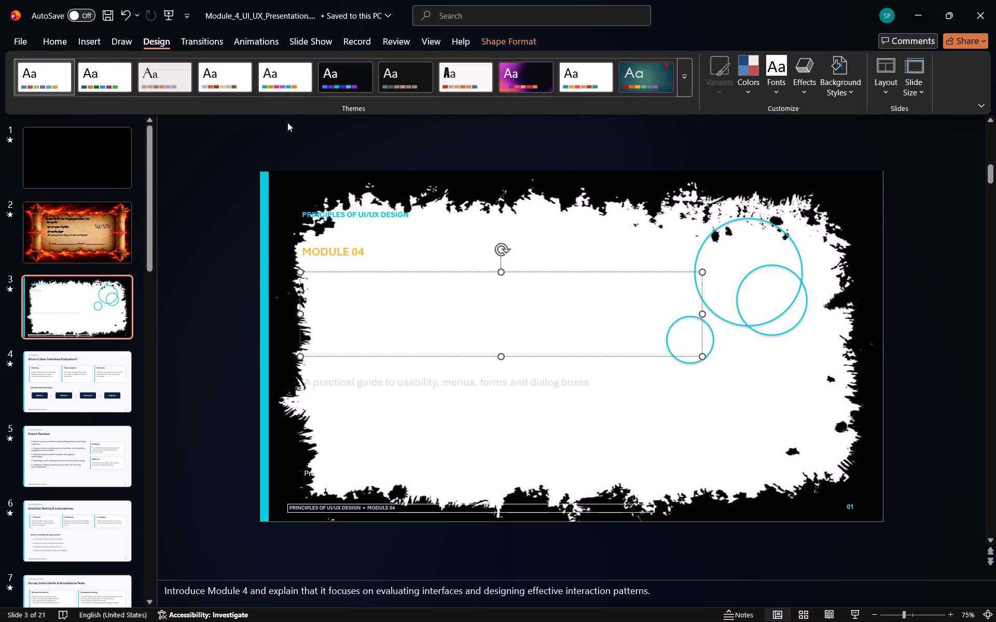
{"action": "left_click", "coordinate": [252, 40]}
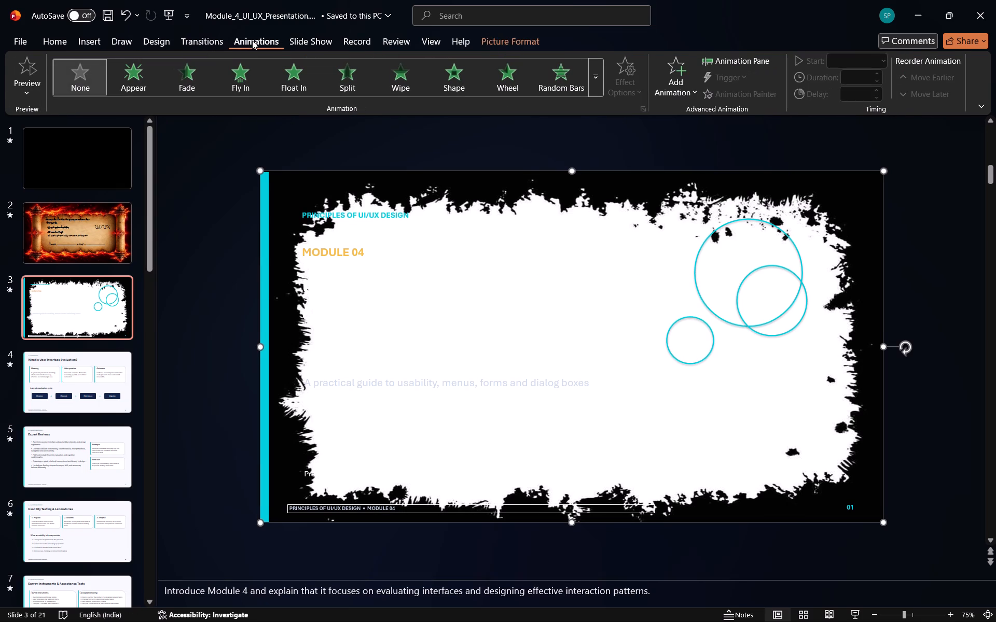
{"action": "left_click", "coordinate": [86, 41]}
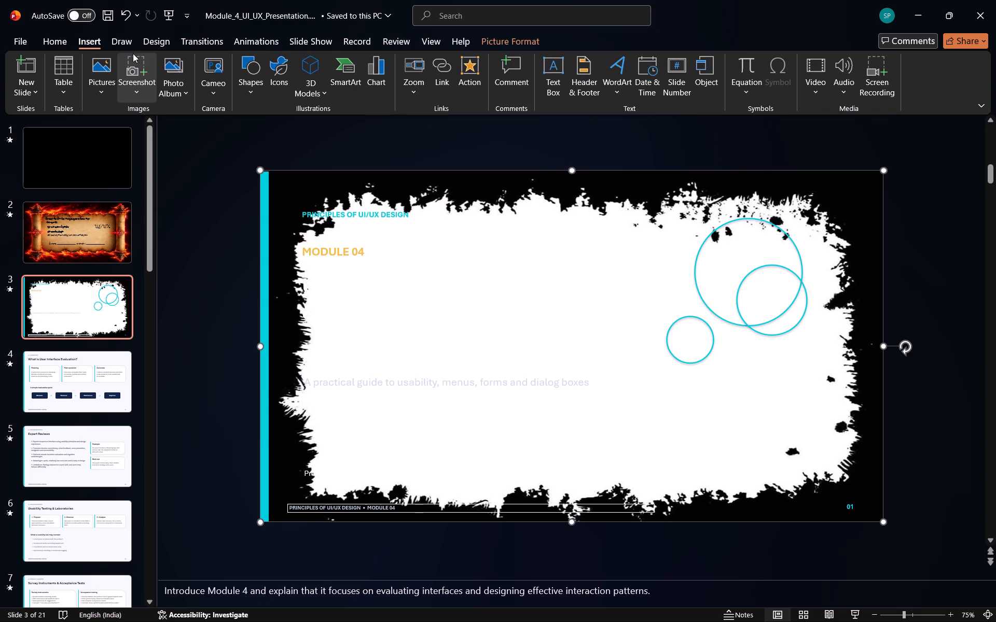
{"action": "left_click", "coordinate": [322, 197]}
Pull the frame picture's top edge down slightly, making its shorter dimension about 18.53 cm.
{"action": "left_click_drag", "start_coordinate": [574, 168], "coordinate": [575, 181]}
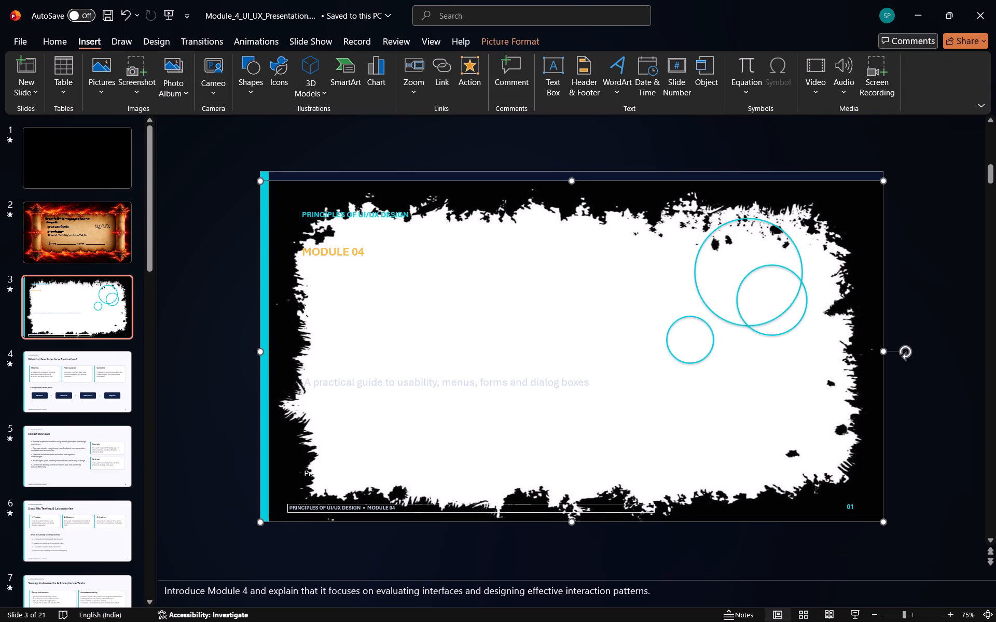
{"action": "left_click", "coordinate": [516, 272]}
{"action": "left_click", "coordinate": [297, 200]}
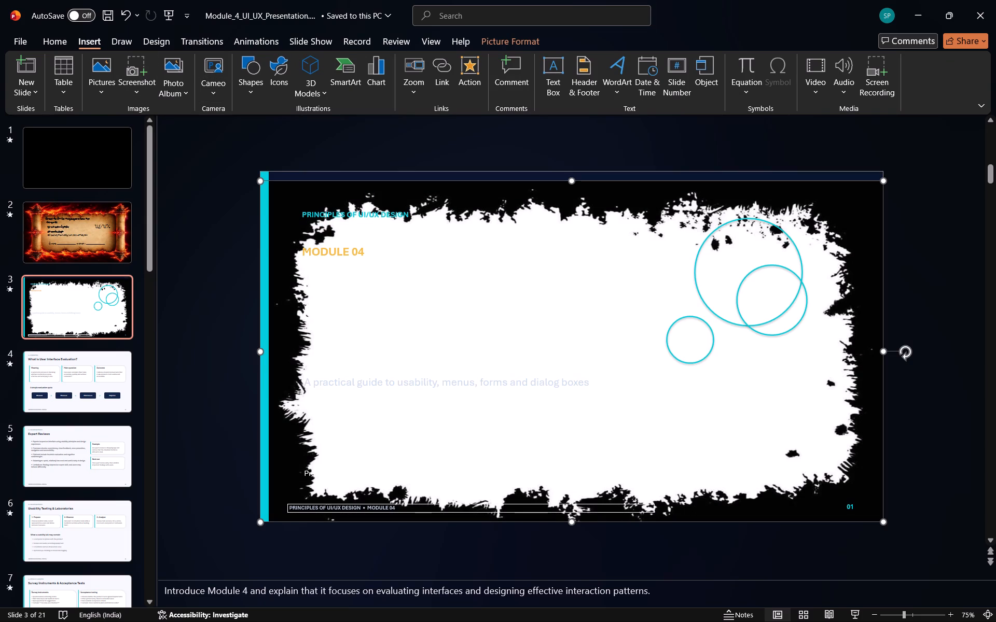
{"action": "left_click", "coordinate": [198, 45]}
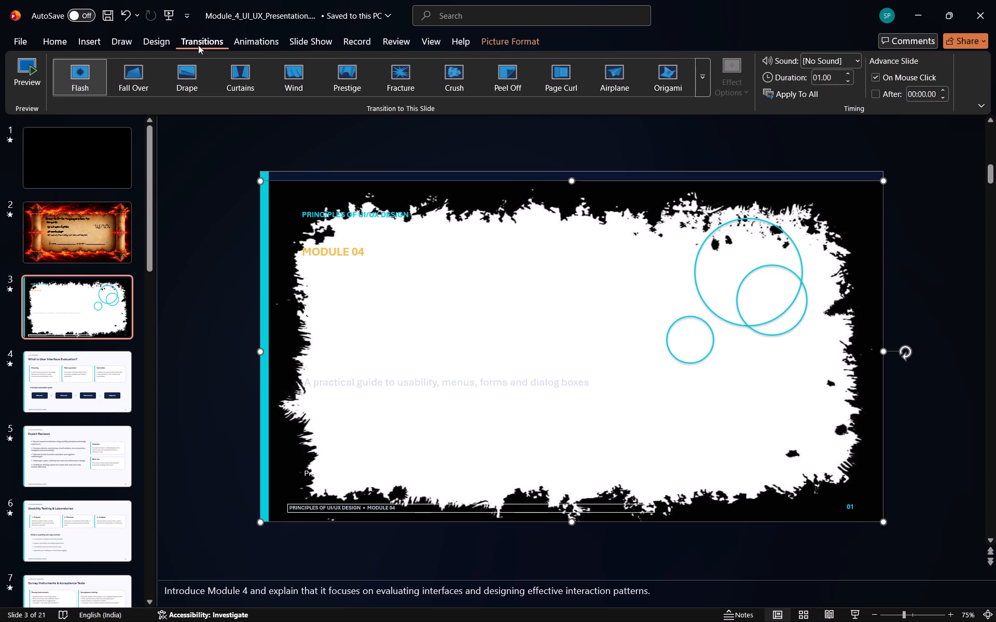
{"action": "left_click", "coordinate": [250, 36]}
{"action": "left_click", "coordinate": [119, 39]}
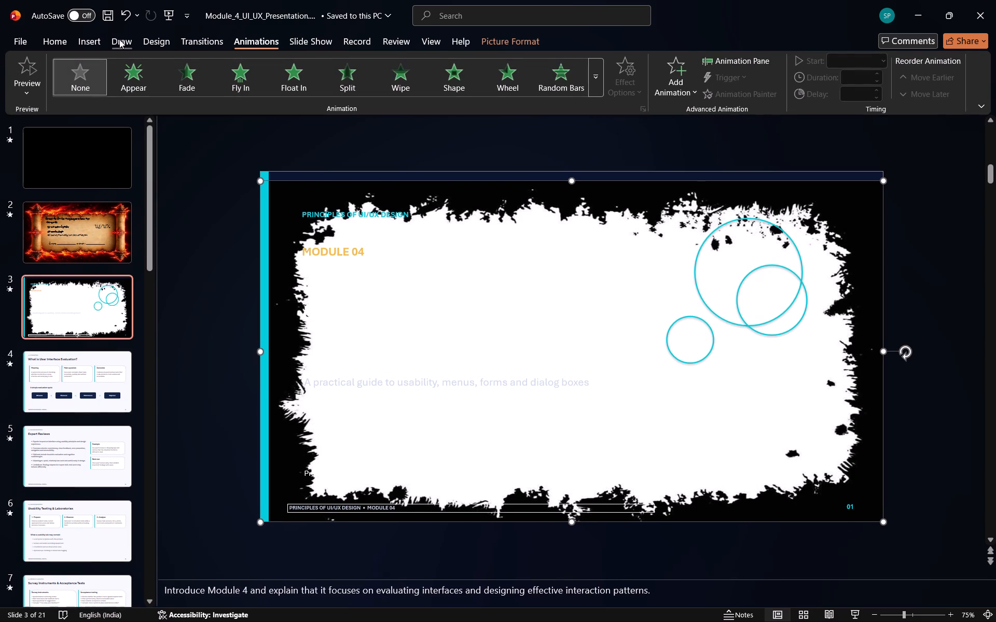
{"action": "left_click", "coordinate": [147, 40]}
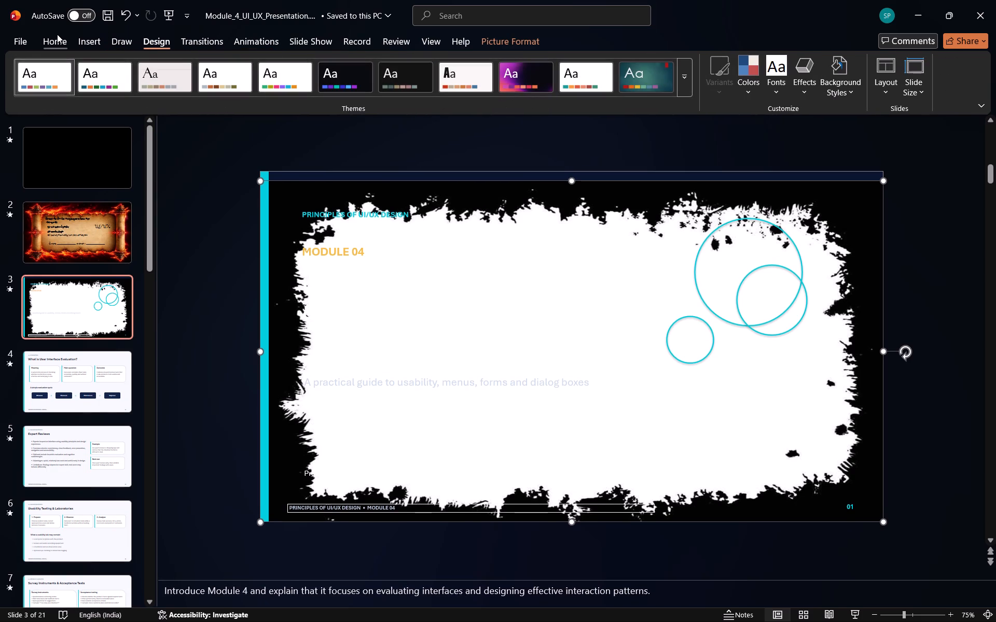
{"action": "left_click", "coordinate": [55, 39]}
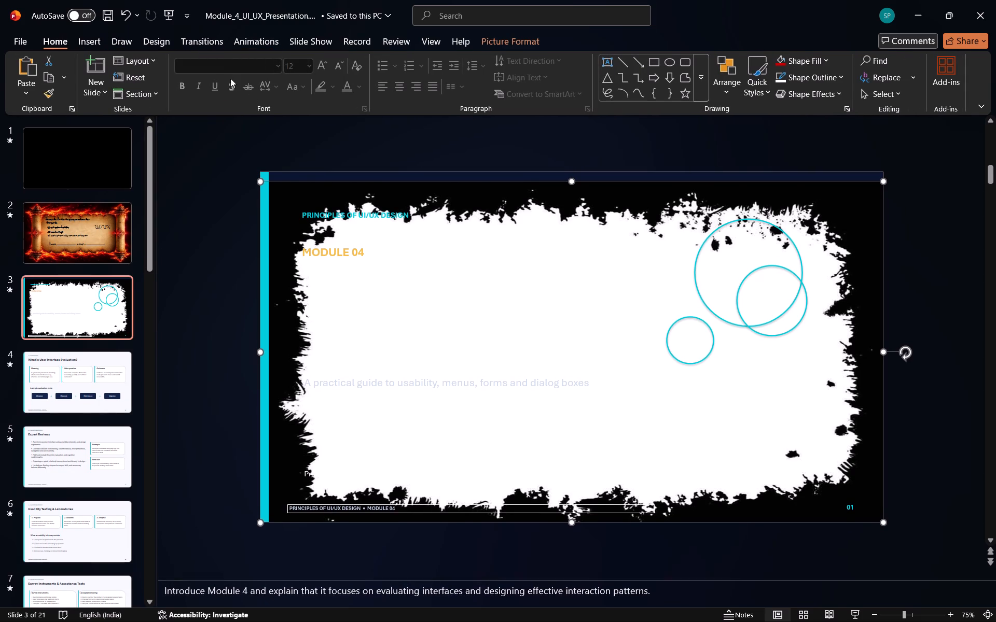
Apply the first, fully opaque transparency preset to the frame picture.
{"action": "left_click", "coordinate": [493, 38]}
{"action": "left_click", "coordinate": [131, 93]}
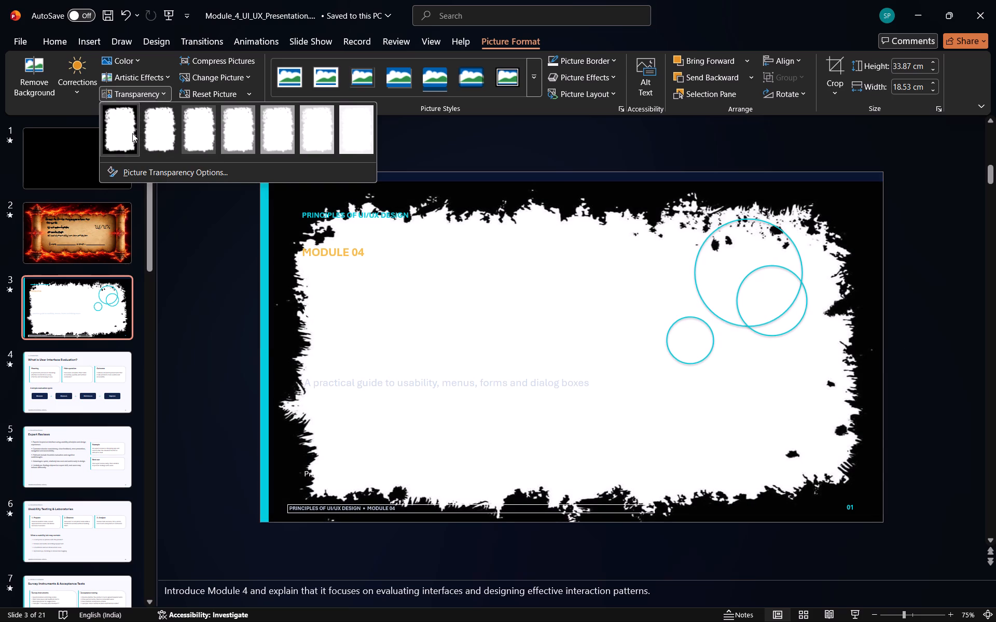
{"action": "left_click", "coordinate": [109, 137]}
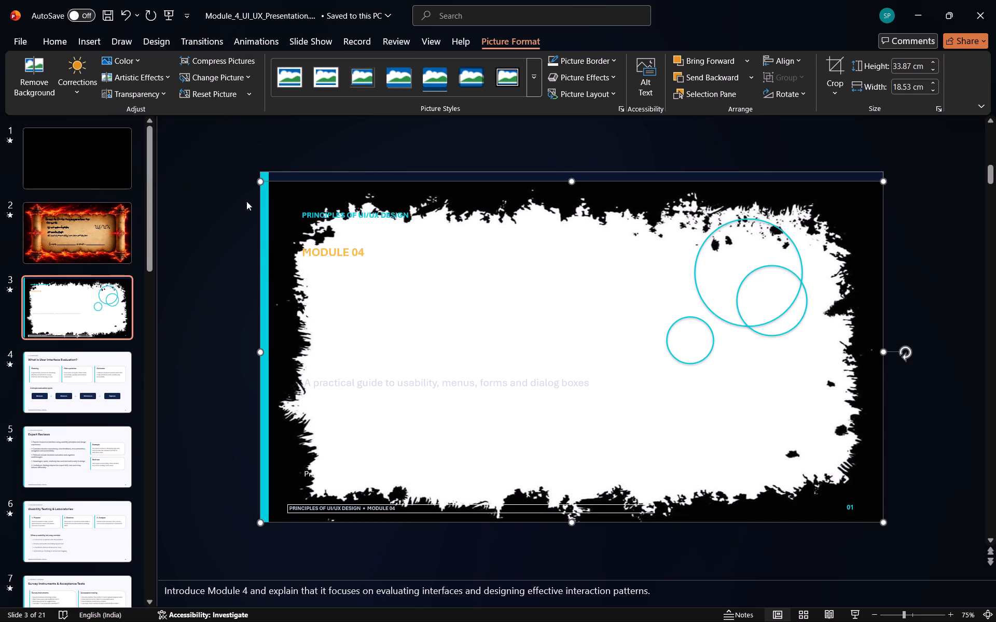
Move the frame picture aside and recolour the title "User Interface Evaluation & Interacting Styles" black.
{"action": "left_click_drag", "start_coordinate": [290, 195], "coordinate": [433, 298]}
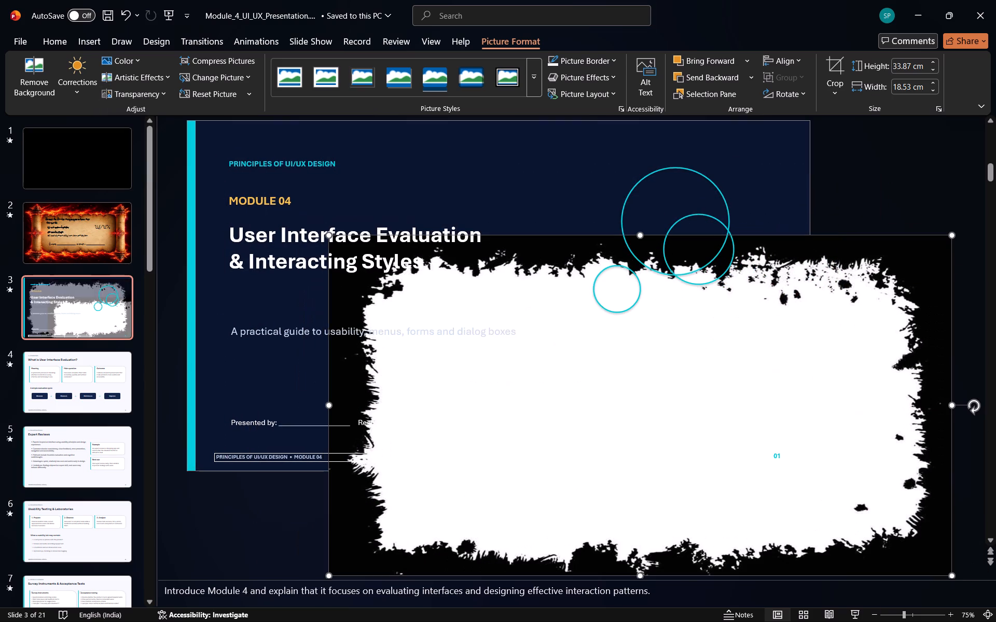
{"action": "left_click_drag", "start_coordinate": [292, 245], "coordinate": [267, 233]}
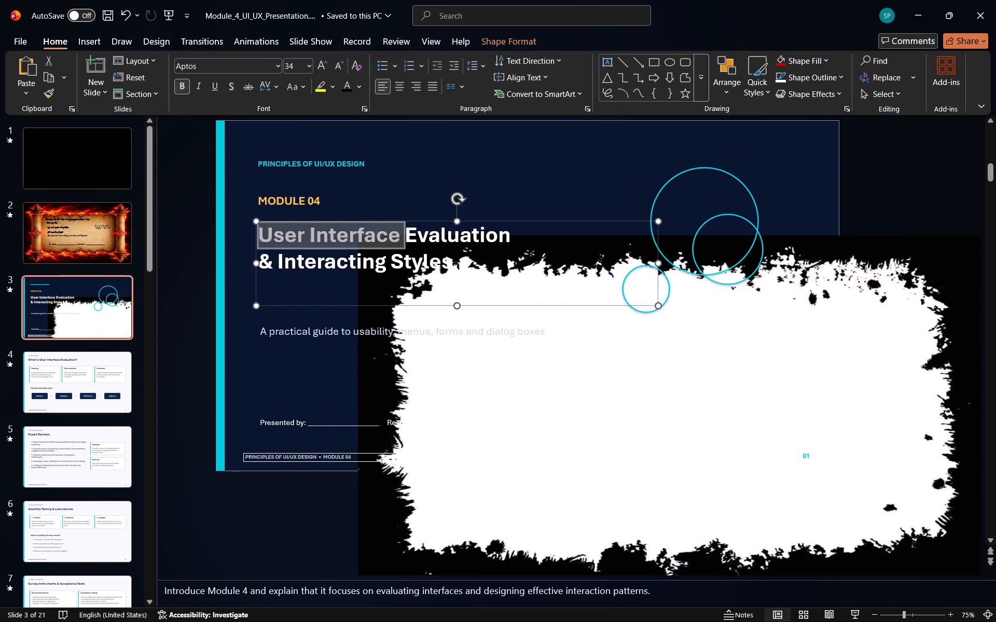
{"action": "left_click_drag", "start_coordinate": [267, 233], "coordinate": [263, 231]}
{"action": "left_click", "coordinate": [263, 231]}
{"action": "left_click_drag", "start_coordinate": [262, 230], "coordinate": [398, 243]}
{"action": "left_click_drag", "start_coordinate": [398, 243], "coordinate": [486, 267]}
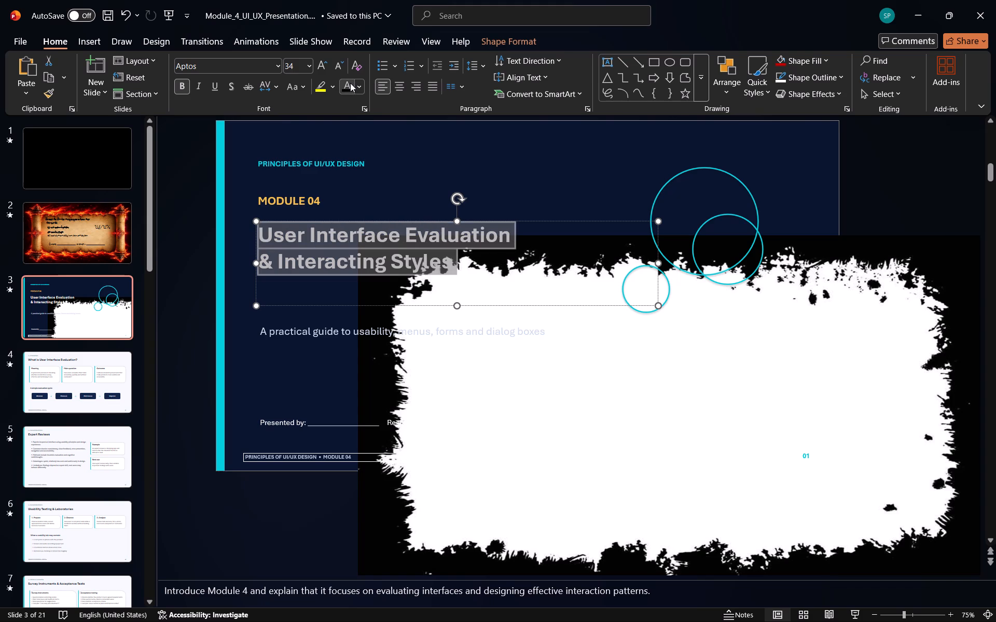
{"action": "left_click", "coordinate": [351, 83]}
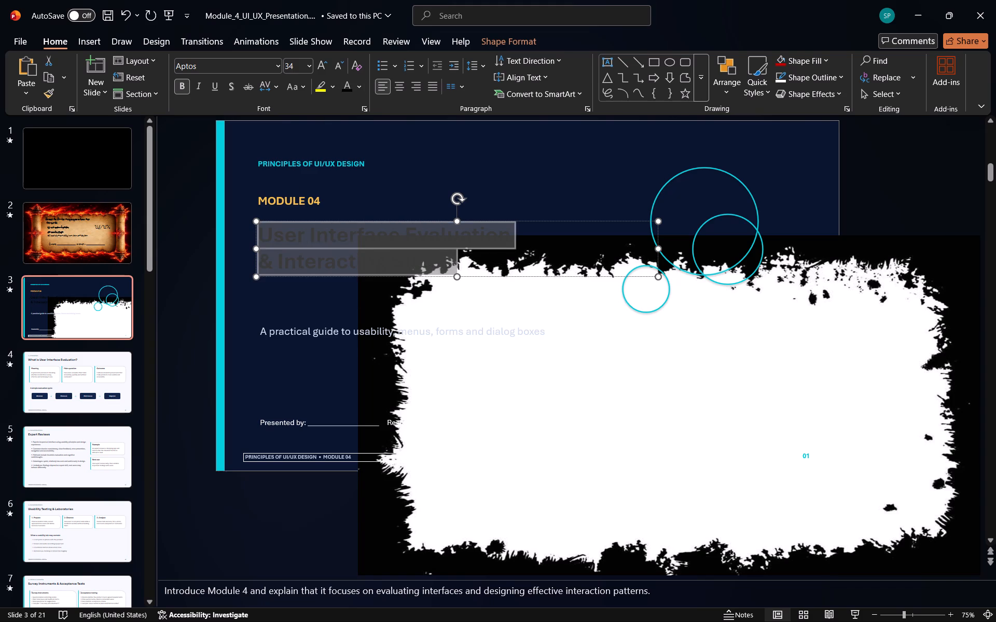
Move the frame picture back over the slide, aligned with the slide's top and side edges.
{"action": "left_click", "coordinate": [464, 318]}
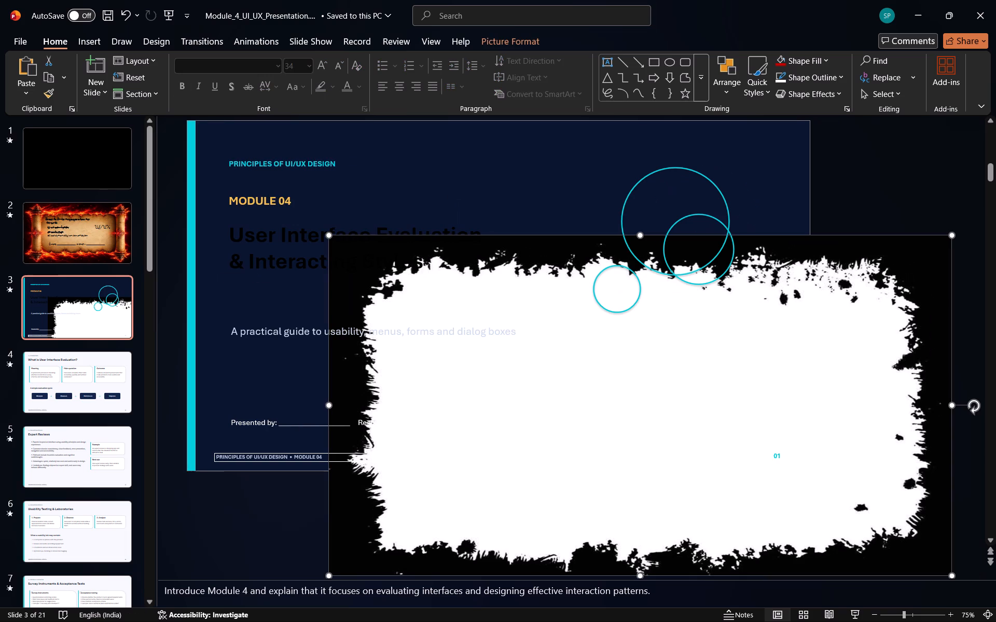
{"action": "left_click_drag", "start_coordinate": [489, 400], "coordinate": [483, 290]}
{"action": "left_click", "coordinate": [418, 294]}
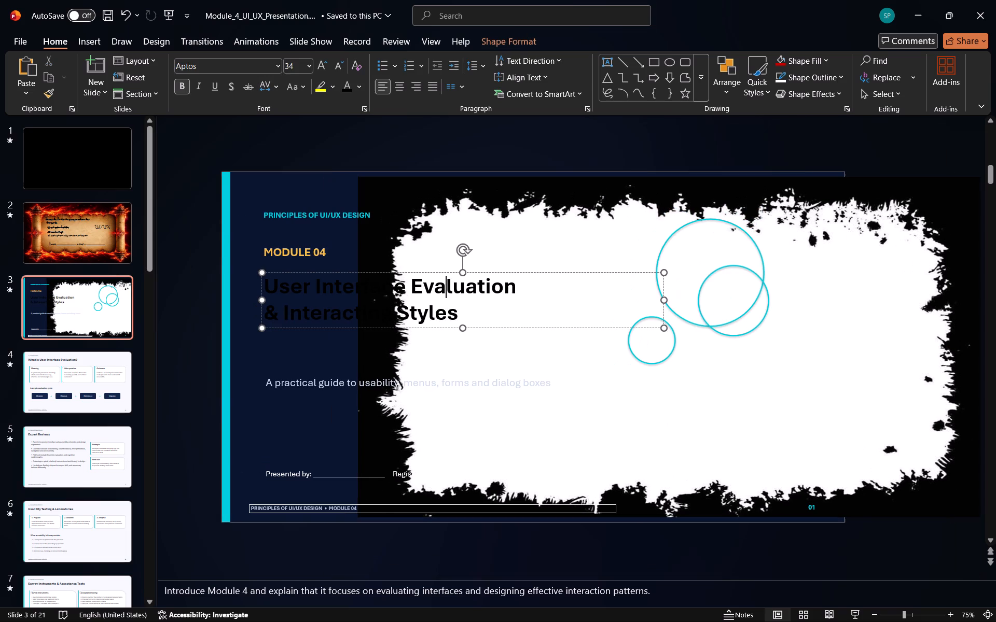
{"action": "left_click", "coordinate": [460, 377]}
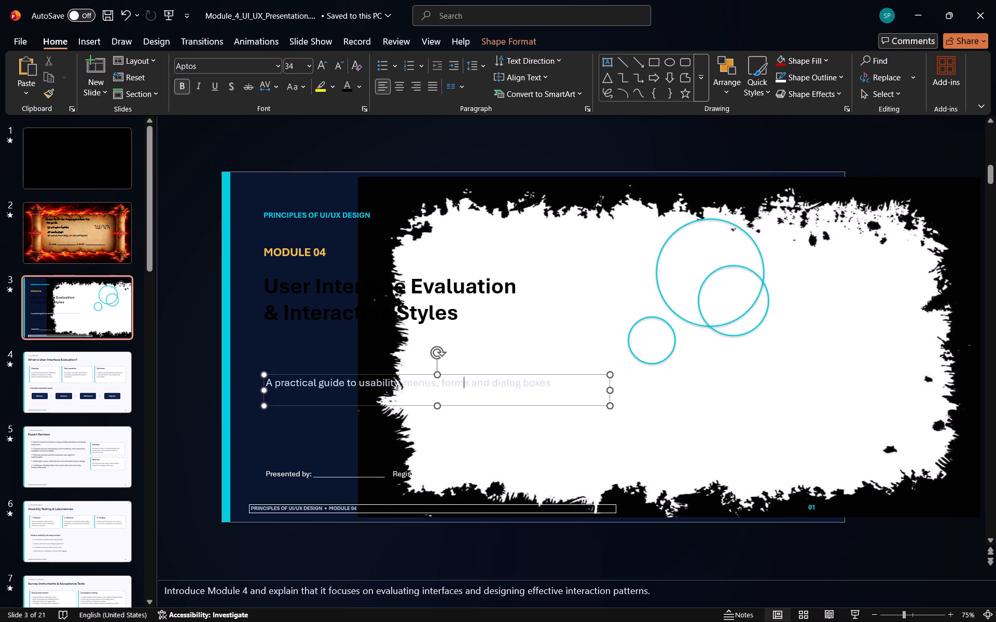
{"action": "left_click_drag", "start_coordinate": [473, 431], "coordinate": [440, 427]}
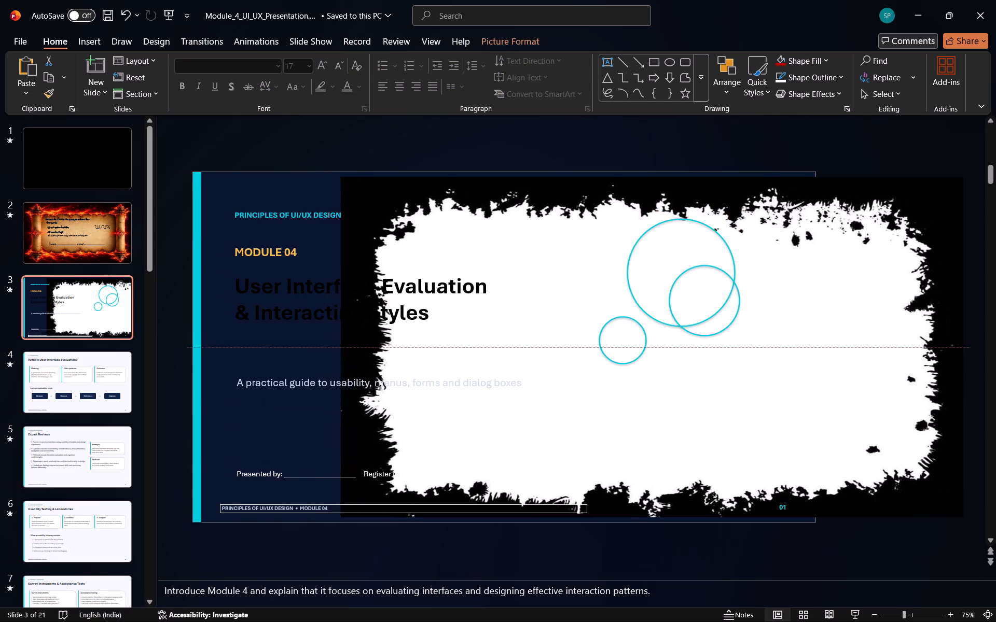
{"action": "left_click_drag", "start_coordinate": [440, 427], "coordinate": [315, 427]}
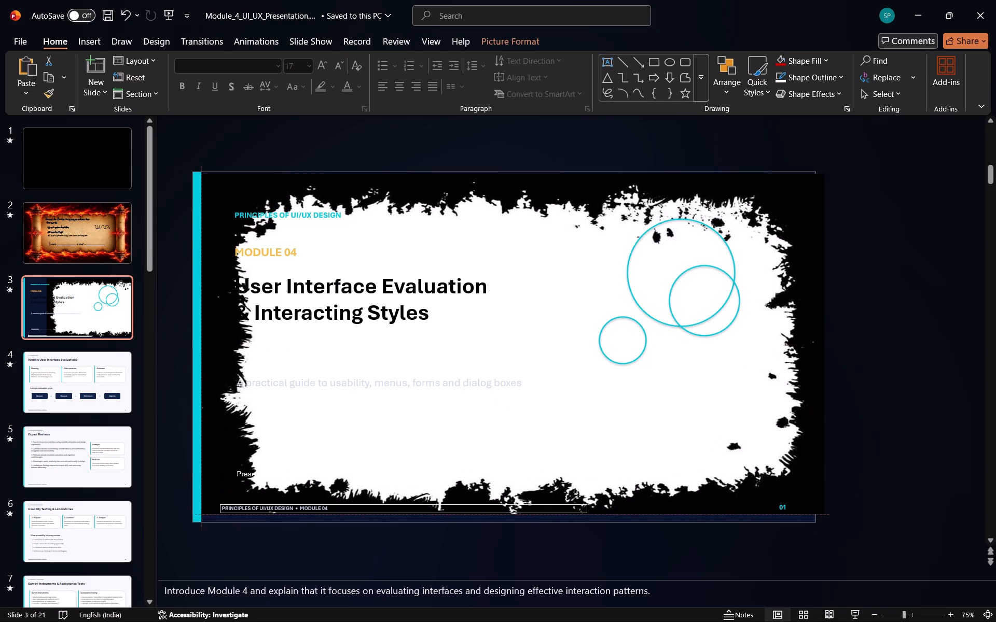
{"action": "left_click_drag", "start_coordinate": [315, 427], "coordinate": [309, 425]}
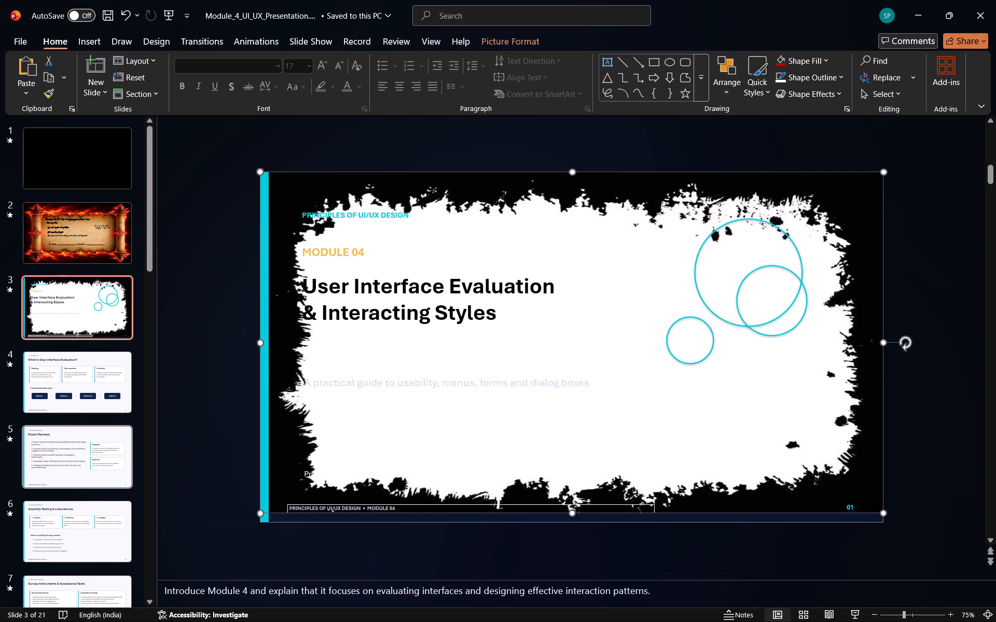
Shift the frame picture to uncover the cyan vertical bar and move the bar off the slide, beyond its left edge.
{"action": "left_click_drag", "start_coordinate": [261, 373], "coordinate": [272, 370]}
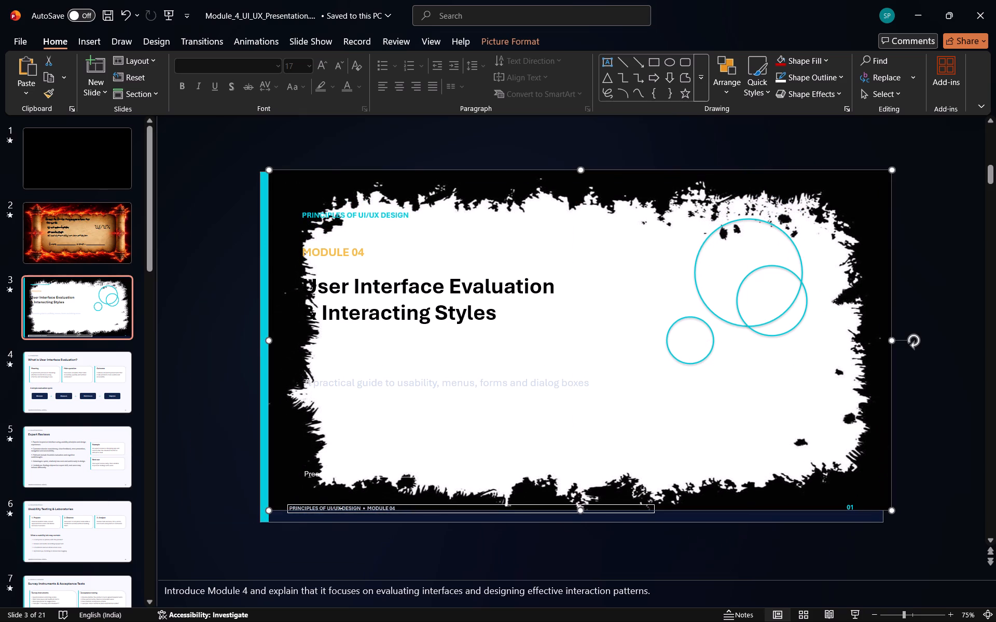
{"action": "left_click", "coordinate": [261, 363]}
{"action": "left_click", "coordinate": [261, 363]}
{"action": "left_click_drag", "start_coordinate": [261, 363], "coordinate": [218, 372]}
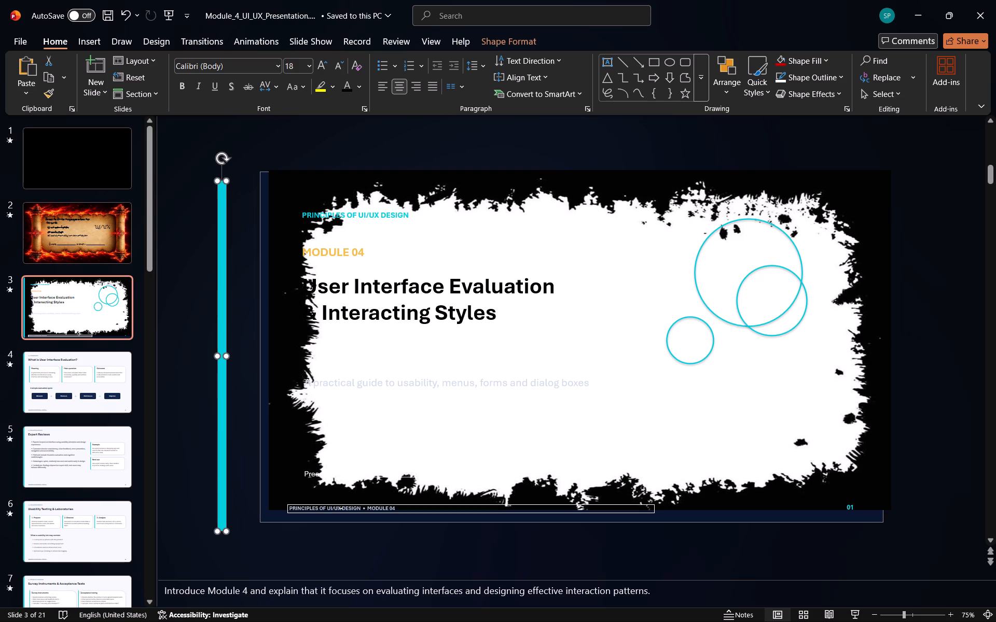
Realign the frame picture with the slide's top and side edges.
{"action": "left_click_drag", "start_coordinate": [328, 367], "coordinate": [319, 369]}
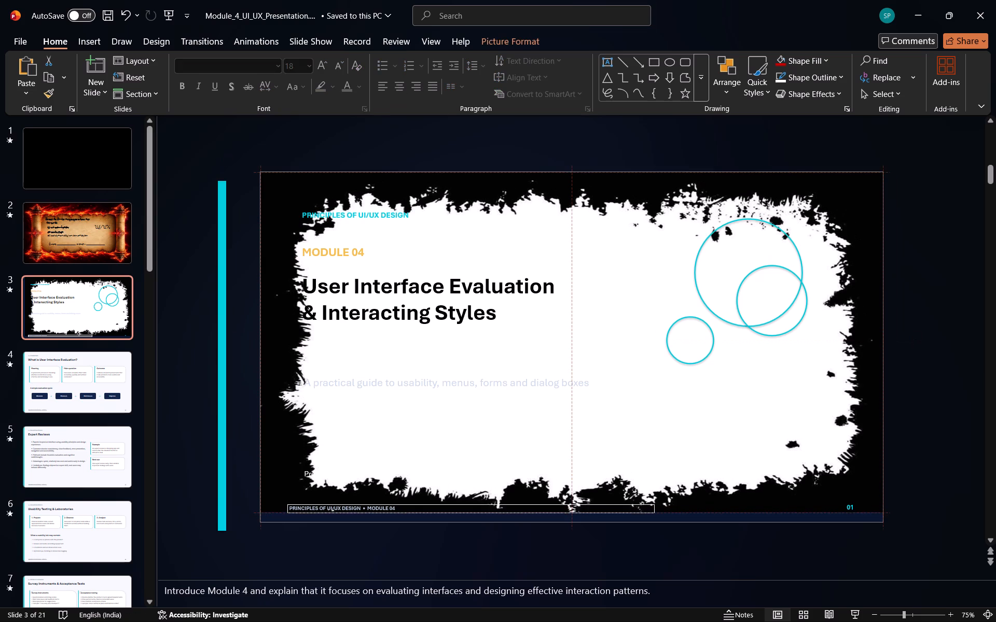
{"action": "left_click_drag", "start_coordinate": [319, 369], "coordinate": [320, 369]}
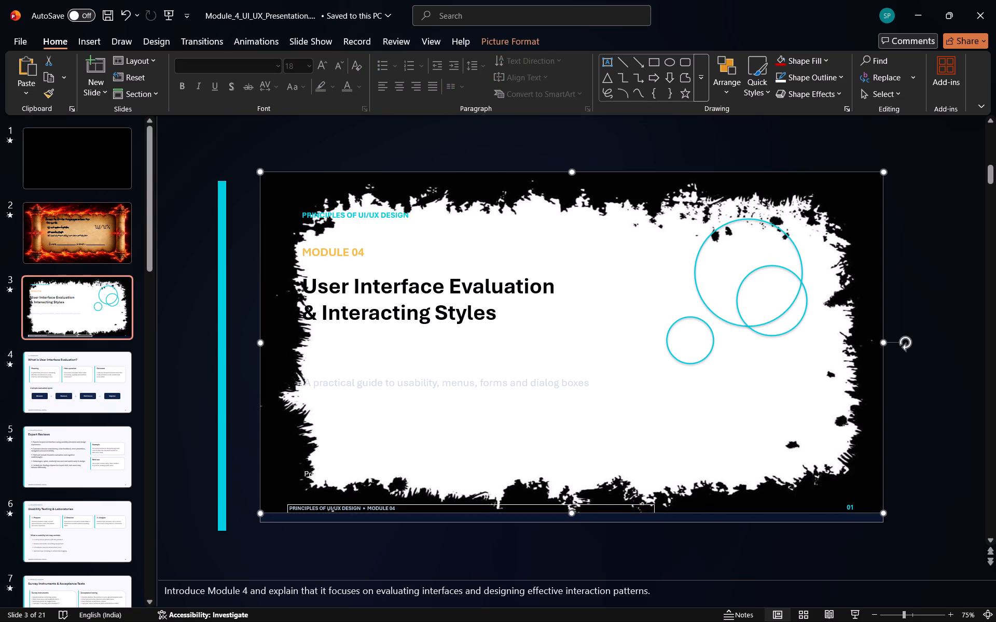
Move "PRINCIPLES OF UI/UX DESIGN" and "MODULE 04" right into the frame's white area, with their left edges aligned.
{"action": "left_click", "coordinate": [355, 214]}
{"action": "left_click", "coordinate": [355, 214]}
{"action": "left_click_drag", "start_coordinate": [428, 220], "coordinate": [482, 228]}
{"action": "left_click", "coordinate": [355, 251]}
{"action": "left_click_drag", "start_coordinate": [392, 256], "coordinate": [449, 246]}
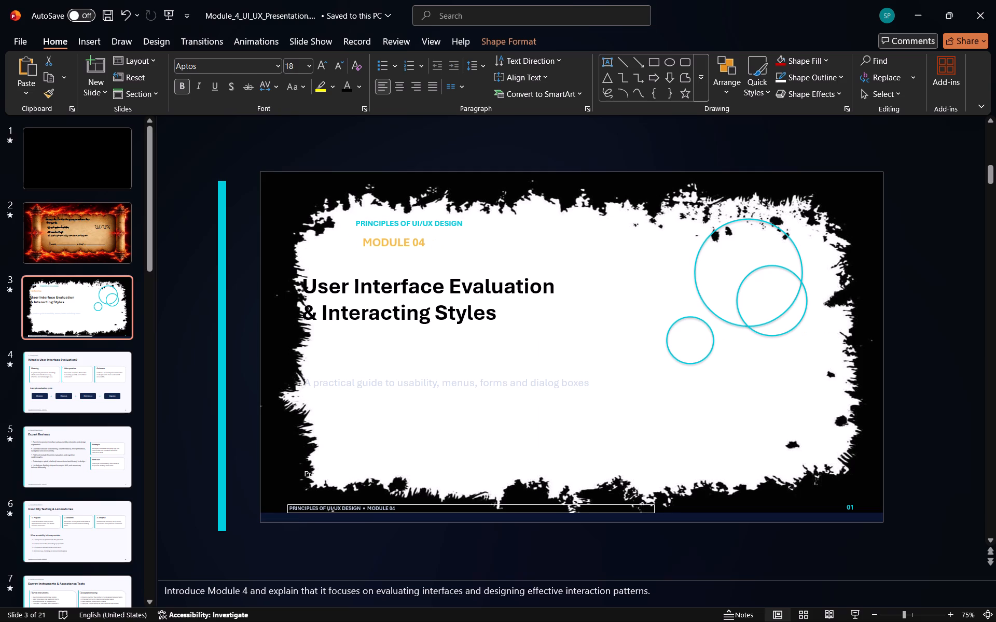
{"action": "left_click_drag", "start_coordinate": [449, 246], "coordinate": [444, 246]}
Move the title "User Interface Evaluation & Interacting Styles" slightly right, clear of the frame's rough black edge.
{"action": "left_click", "coordinate": [412, 309]}
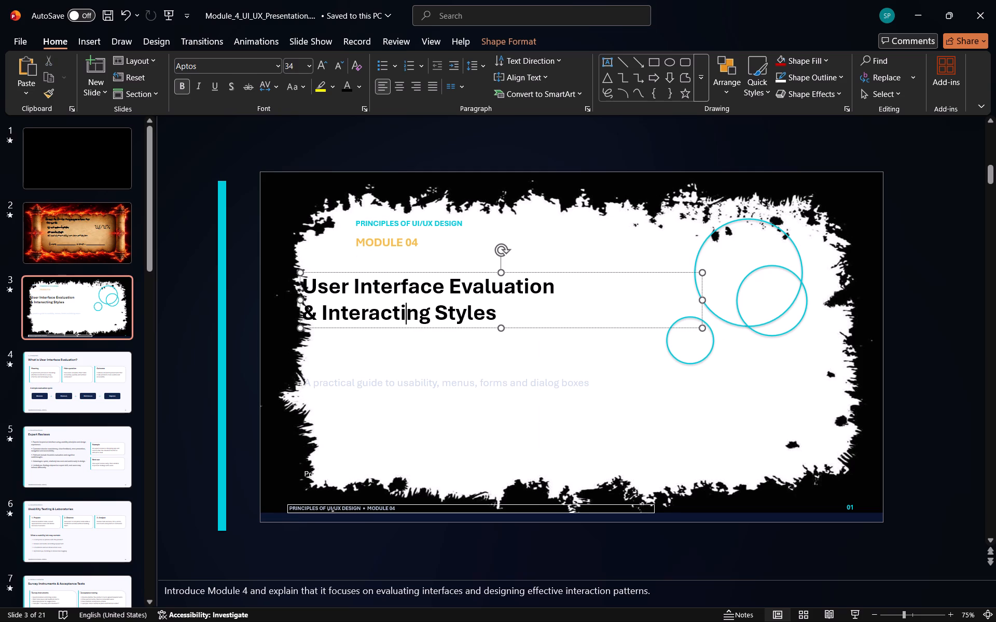
{"action": "left_click", "coordinate": [510, 319]}
{"action": "left_click", "coordinate": [502, 330]}
{"action": "left_click_drag", "start_coordinate": [502, 330], "coordinate": [526, 331]}
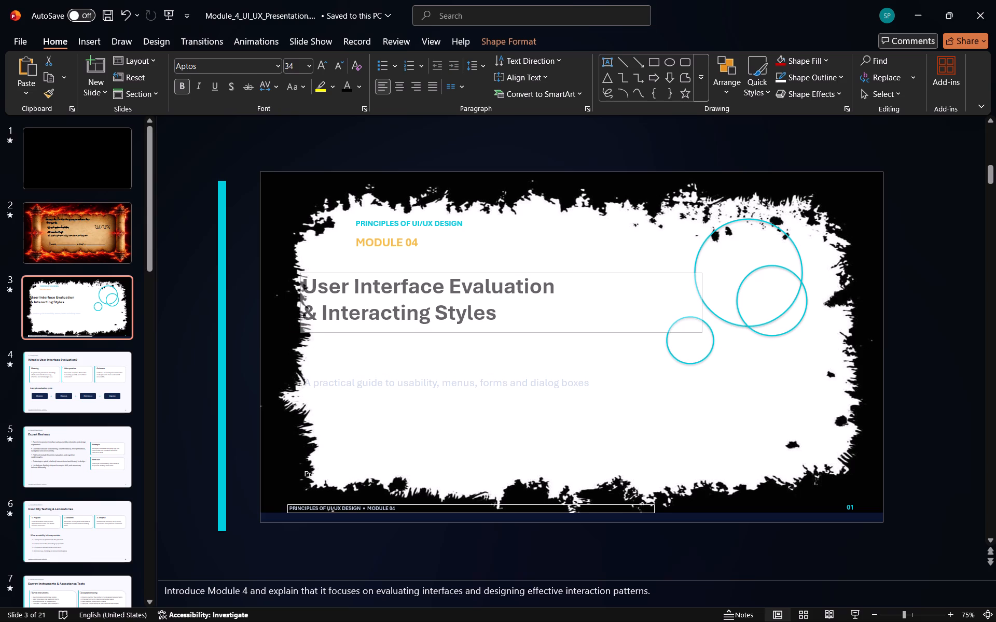
{"action": "left_click", "coordinate": [538, 316]}
{"action": "left_click_drag", "start_coordinate": [549, 329], "coordinate": [573, 327]}
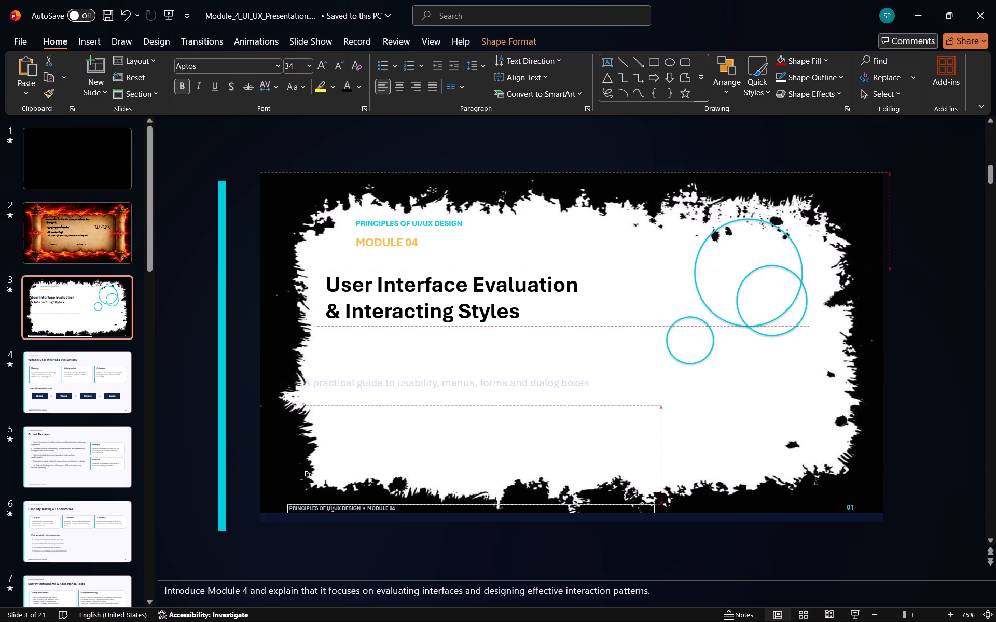
{"action": "left_click_drag", "start_coordinate": [573, 327], "coordinate": [573, 327]}
Move the subtitle "A practical guide to usability, menus, forms and dialog boxes" up and right, closer beneath the title.
{"action": "left_click", "coordinate": [514, 382]}
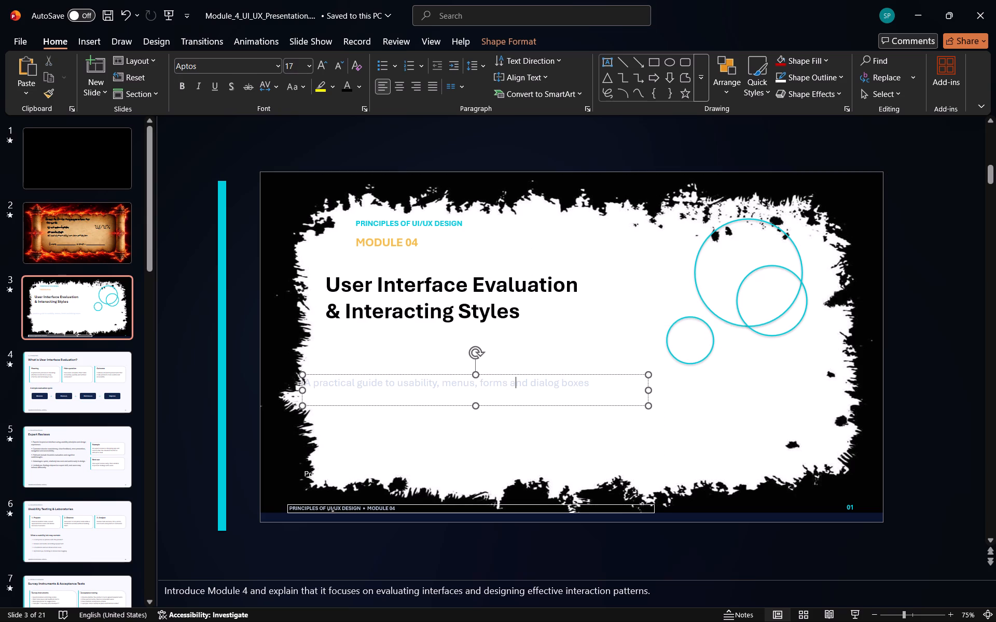
{"action": "left_click_drag", "start_coordinate": [548, 396], "coordinate": [567, 376]}
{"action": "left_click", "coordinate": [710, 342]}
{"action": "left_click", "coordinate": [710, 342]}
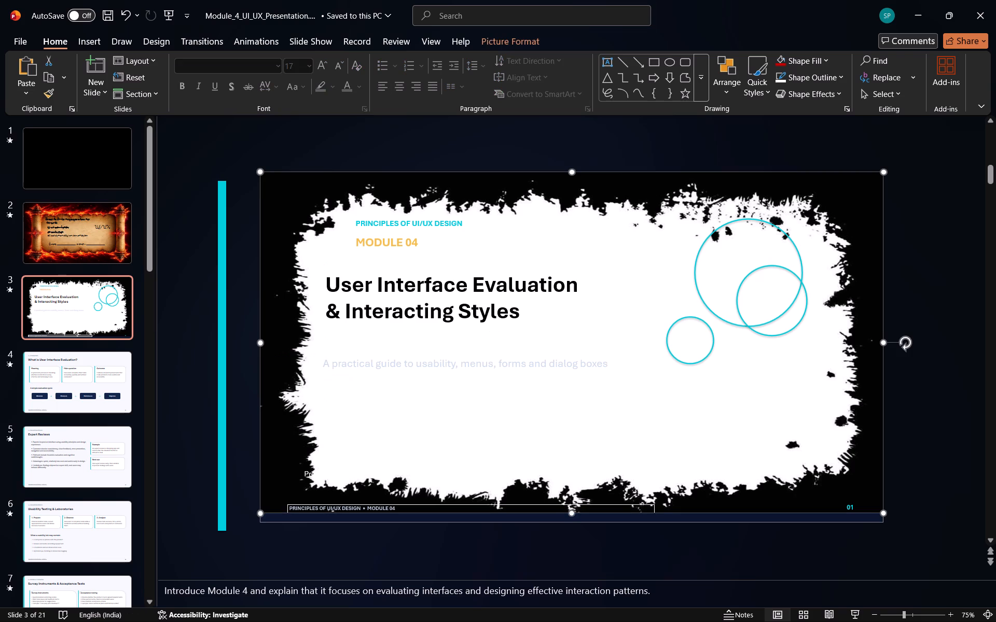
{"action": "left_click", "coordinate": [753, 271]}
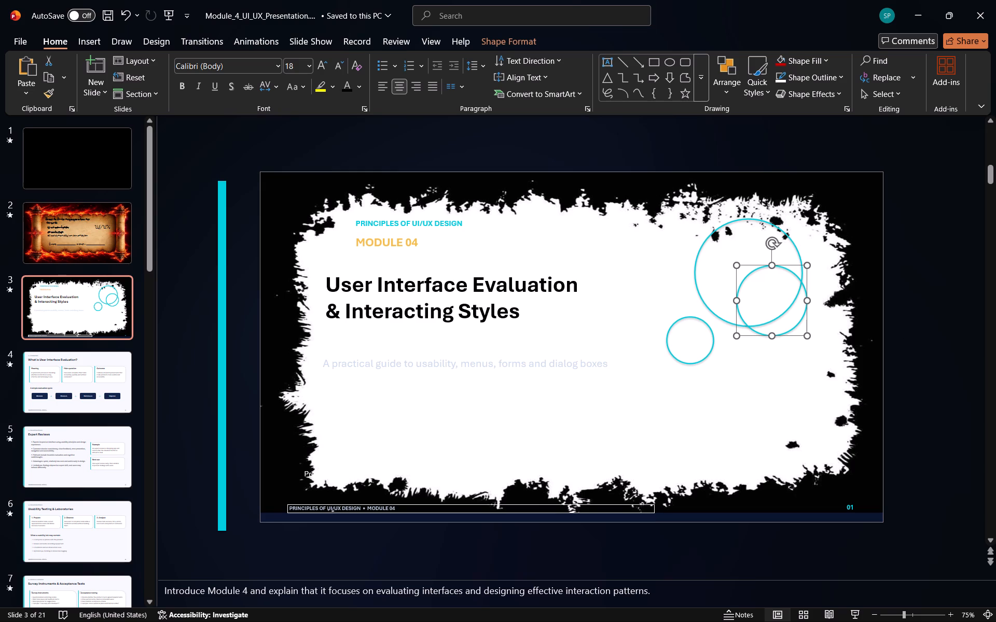
Recolour the "Presented by" and "Register No." line black.
{"action": "left_click", "coordinate": [388, 473]}
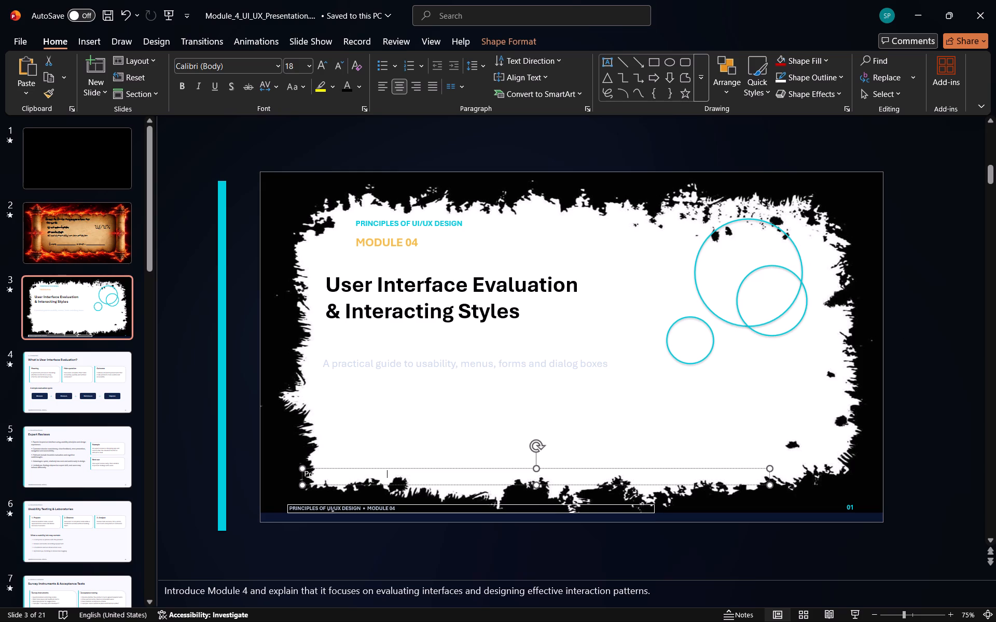
{"action": "left_click", "coordinate": [304, 475]}
{"action": "left_click_drag", "start_coordinate": [304, 475], "coordinate": [511, 475]}
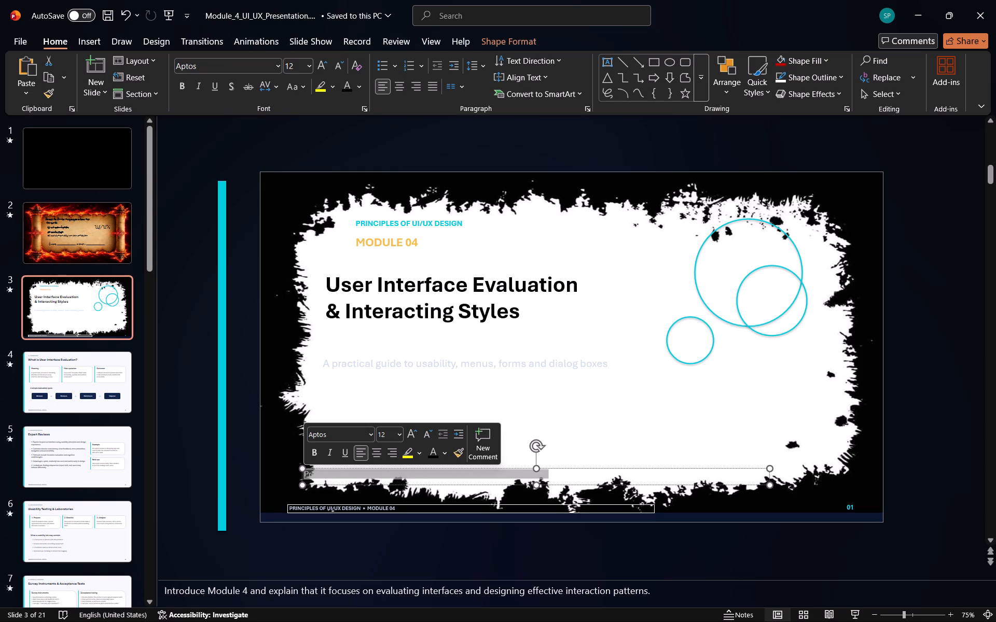
{"action": "left_click_drag", "start_coordinate": [511, 475], "coordinate": [528, 477]}
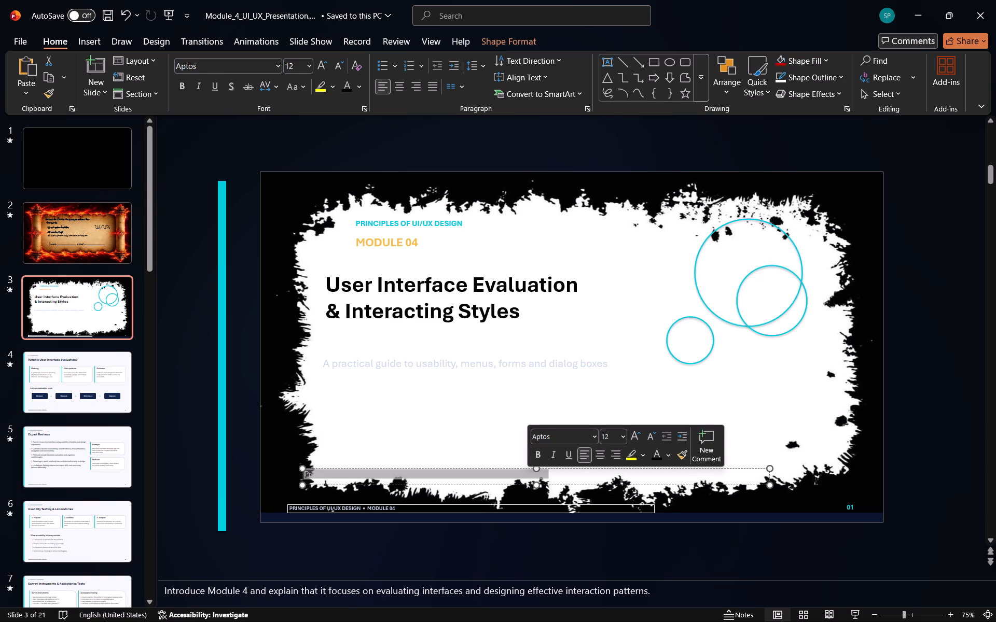
{"action": "left_click", "coordinate": [657, 457]}
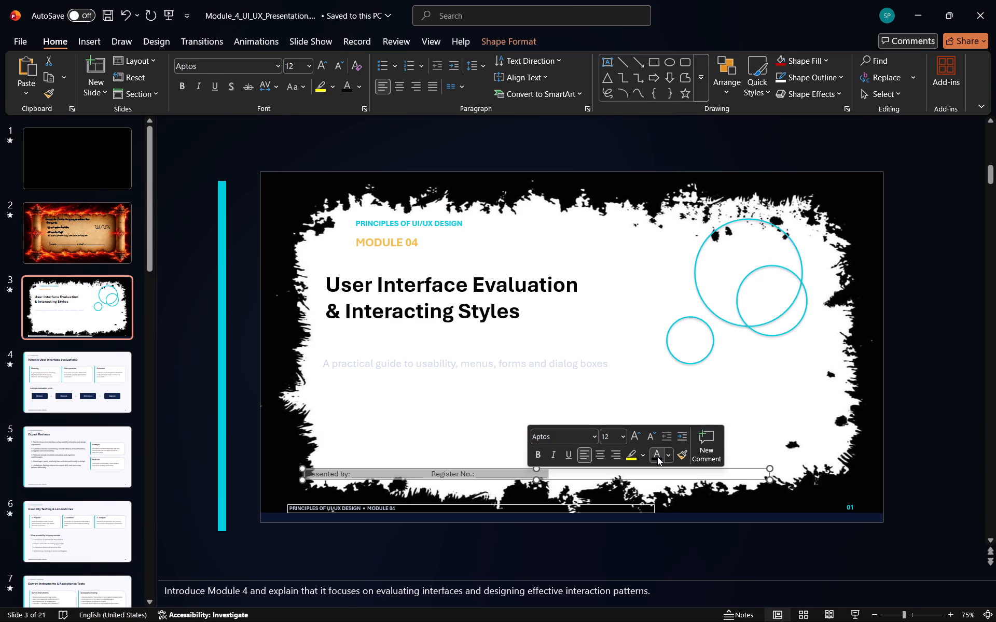
{"action": "left_click", "coordinate": [497, 414]}
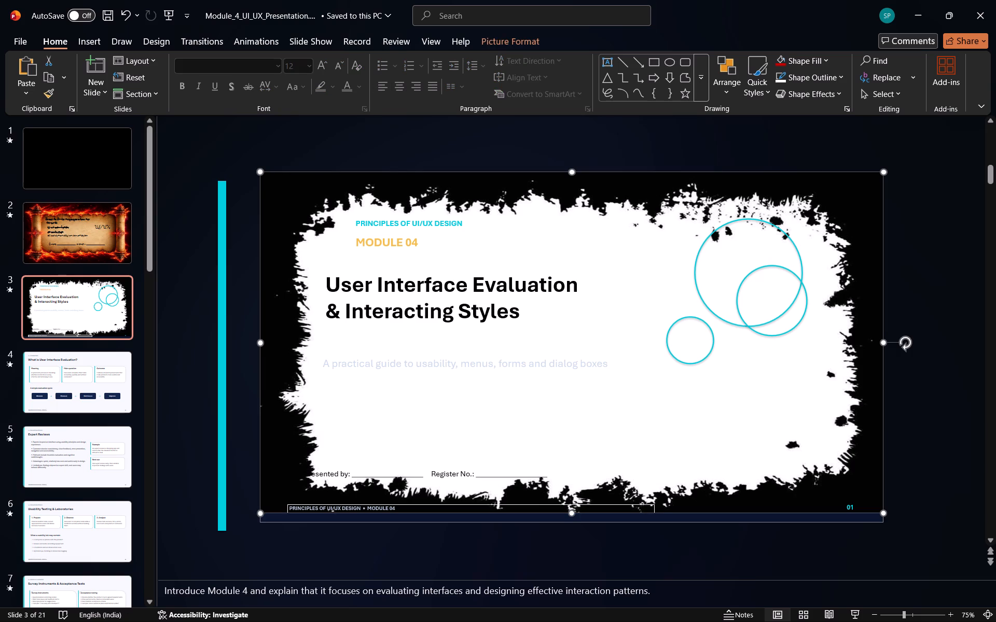
Move the "Presented by" and "Register No." line up beneath the subtitle, roughly aligned with its left edge.
{"action": "left_click", "coordinate": [562, 472]}
{"action": "left_click_drag", "start_coordinate": [562, 472], "coordinate": [575, 438]}
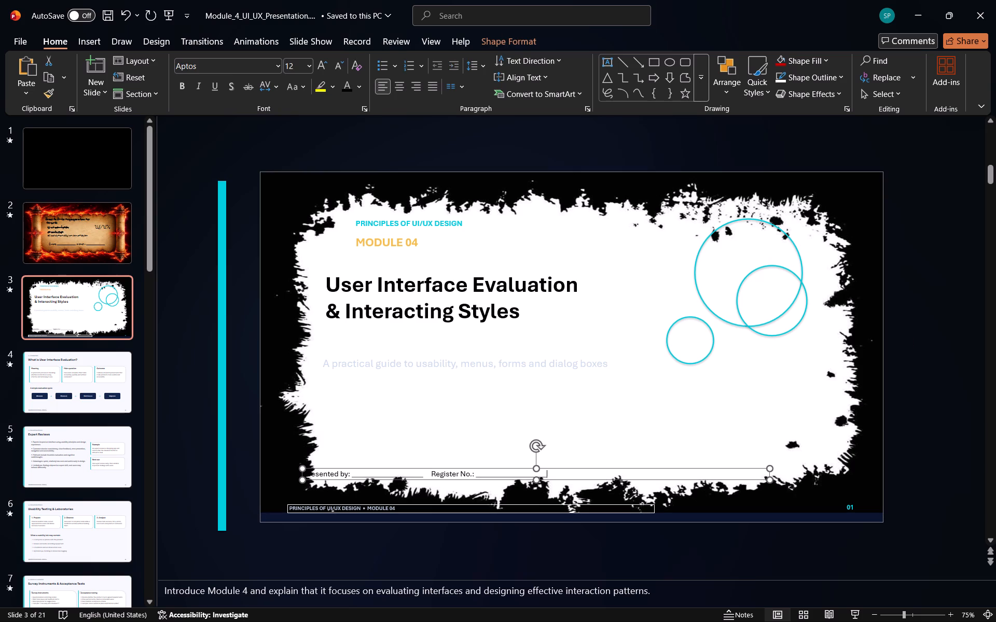
{"action": "left_click_drag", "start_coordinate": [575, 438], "coordinate": [577, 471]}
{"action": "left_click_drag", "start_coordinate": [577, 471], "coordinate": [613, 452]}
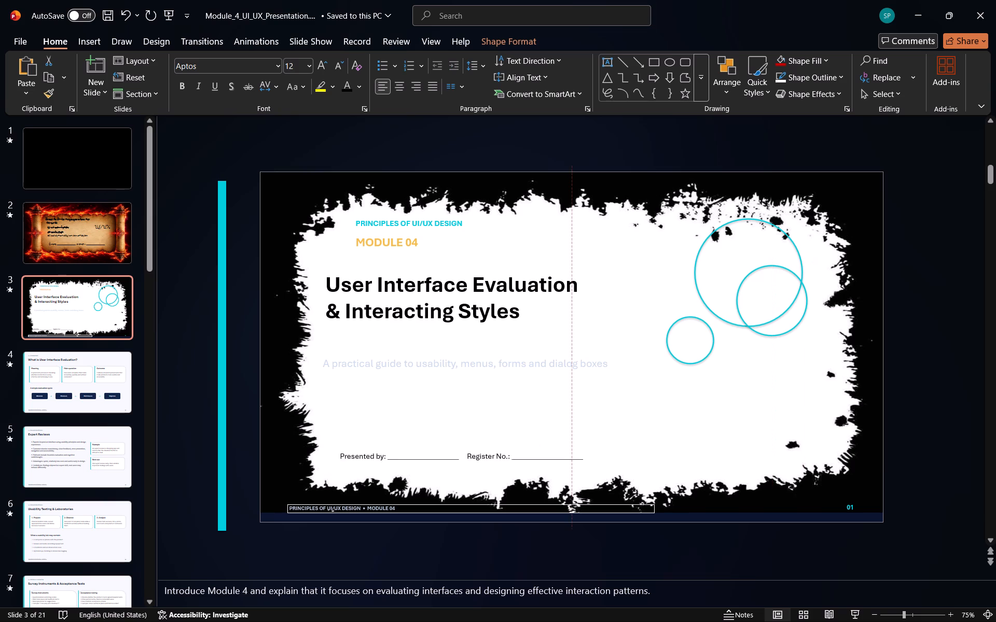
{"action": "left_click_drag", "start_coordinate": [613, 452], "coordinate": [599, 400]}
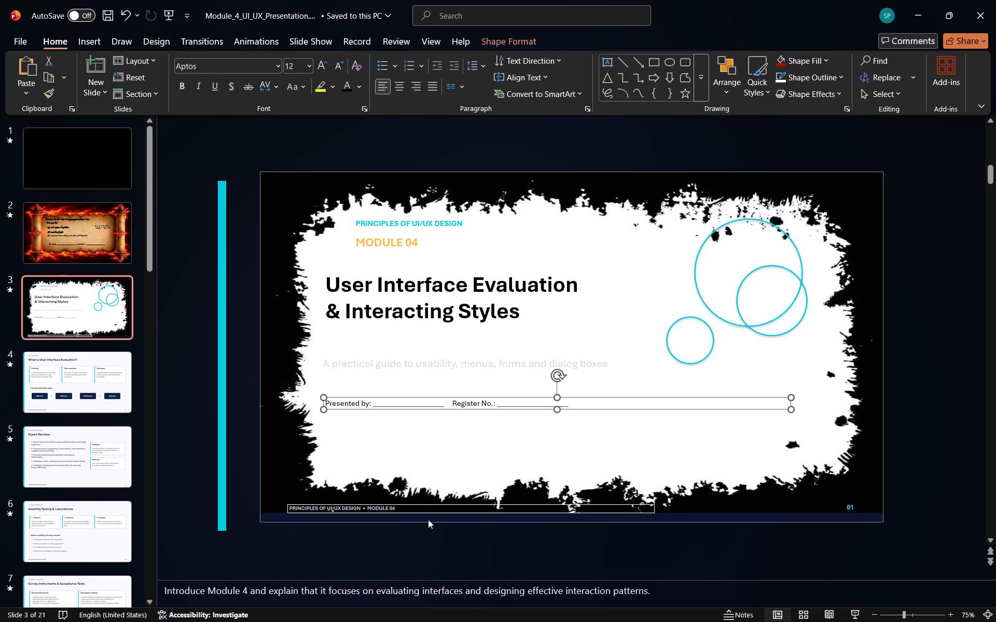
Nudge the footer "PRINCIPLES OF UI/UX DESIGN • MODULE 04" slightly right and up.
{"action": "left_click_drag", "start_coordinate": [423, 514], "coordinate": [428, 512]}
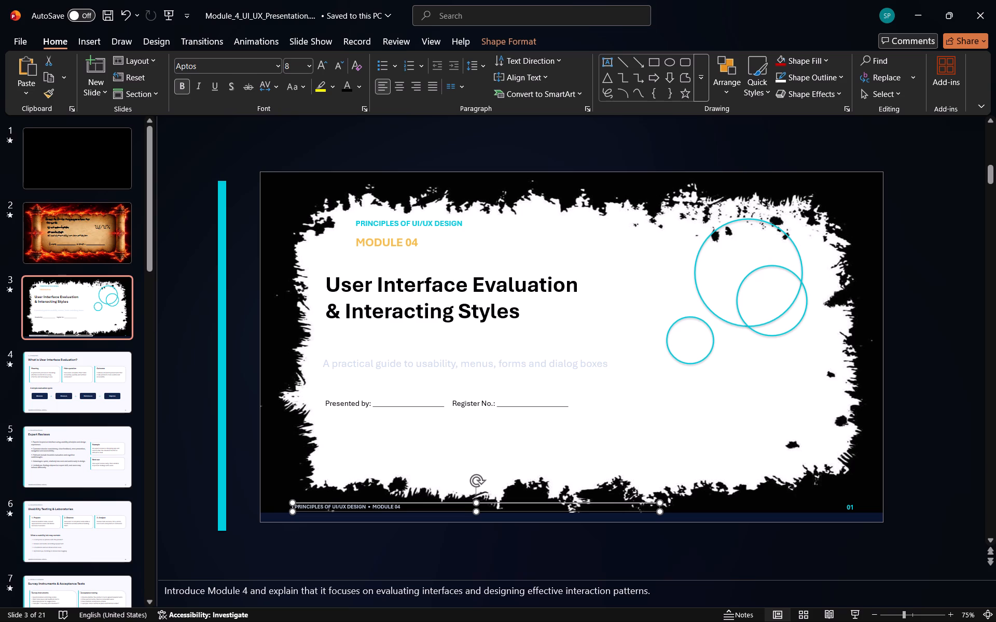
Widen the frame picture slightly beyond the slide's left edge, keeping its right side on the slide's right edge.
{"action": "left_click", "coordinate": [301, 359]}
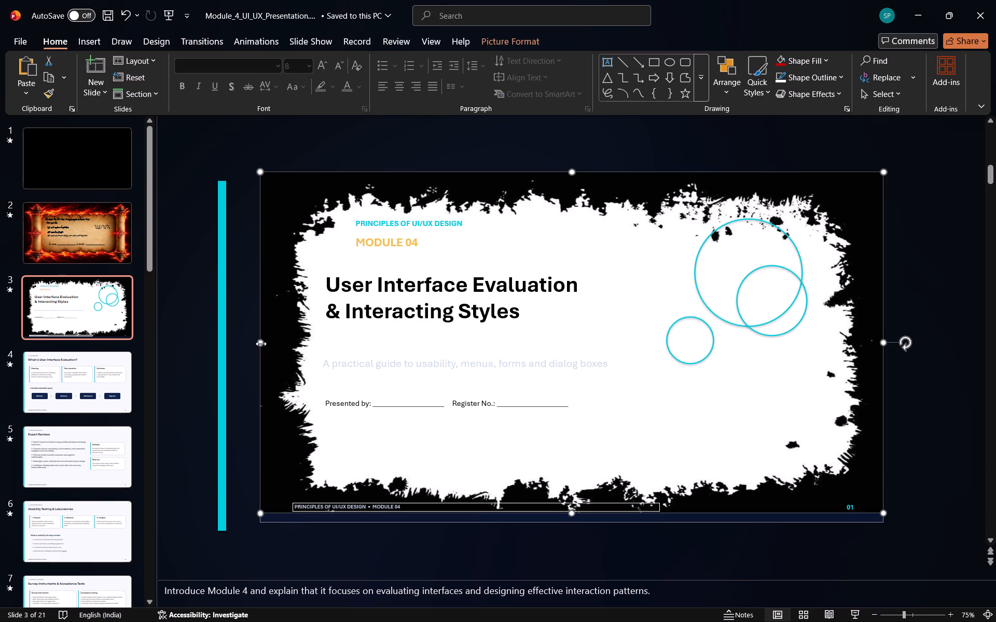
{"action": "left_click", "coordinate": [262, 337]}
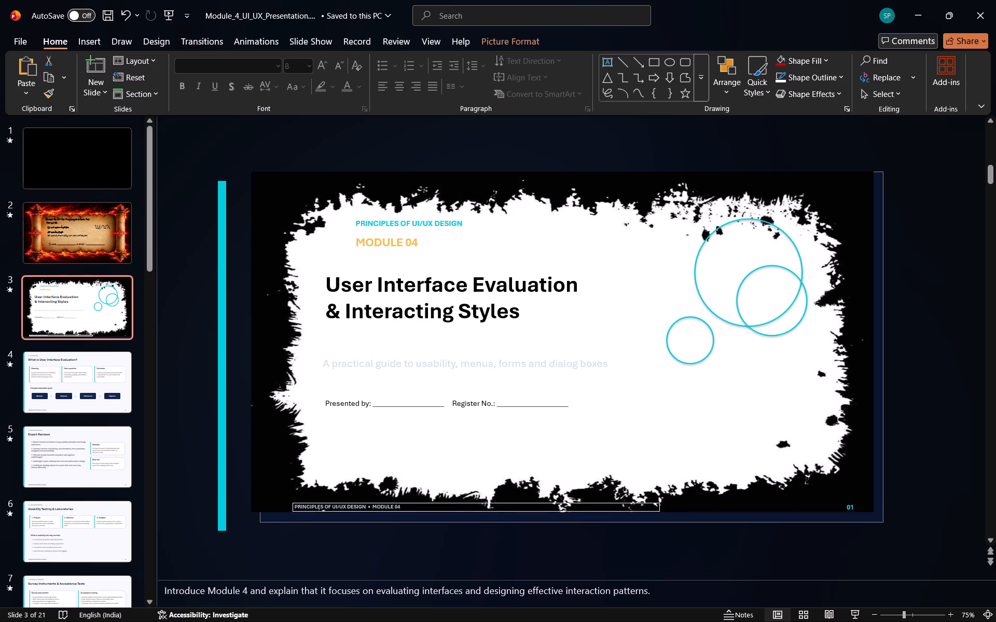
{"action": "left_click_drag", "start_coordinate": [260, 344], "coordinate": [250, 347]}
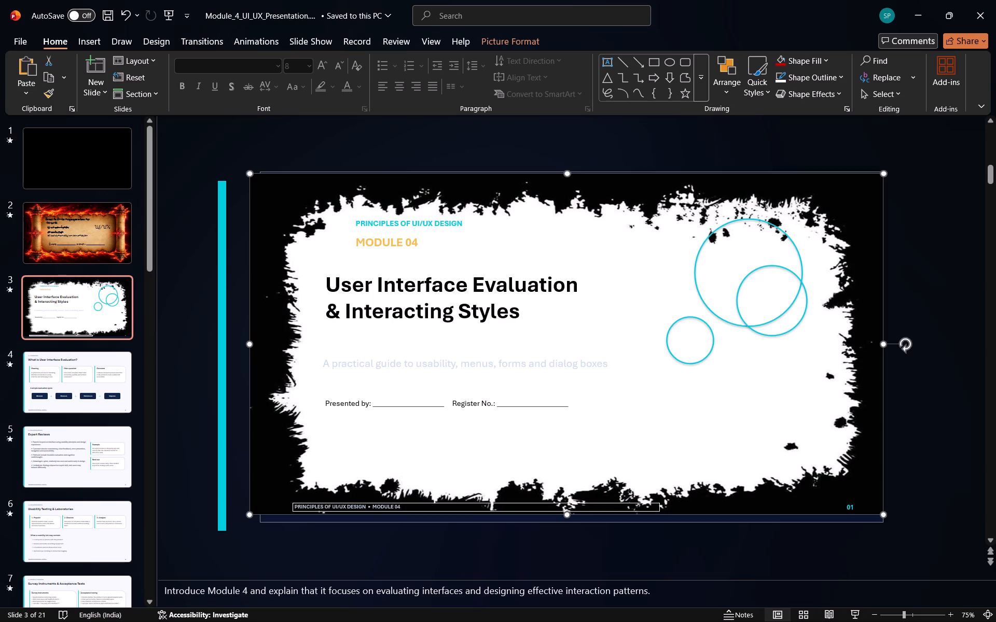
Enlarge slide 3's frame picture and recentre it so its top meets the slide's top edge and both sides overhang the slide slightly.
{"action": "left_click_drag", "start_coordinate": [567, 174], "coordinate": [566, 168]}
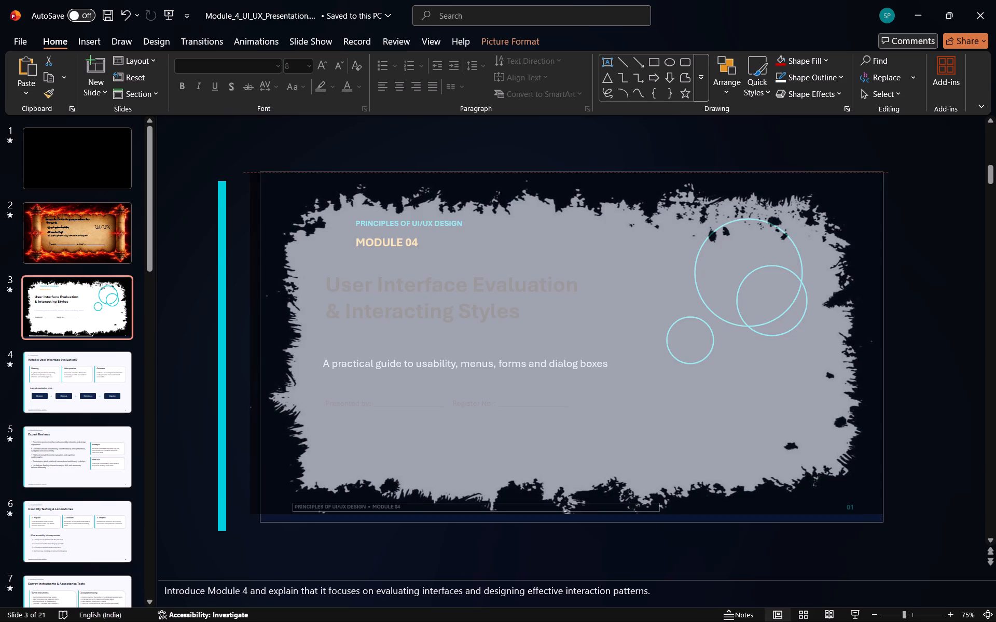
{"action": "left_click_drag", "start_coordinate": [566, 168], "coordinate": [568, 169]}
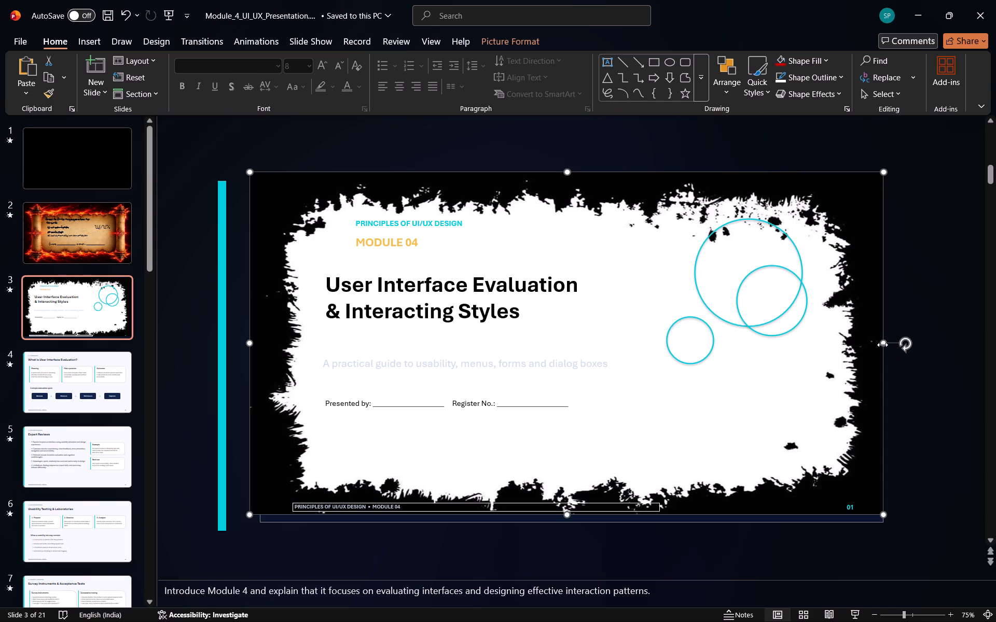
{"action": "left_click_drag", "start_coordinate": [882, 345], "coordinate": [895, 347]}
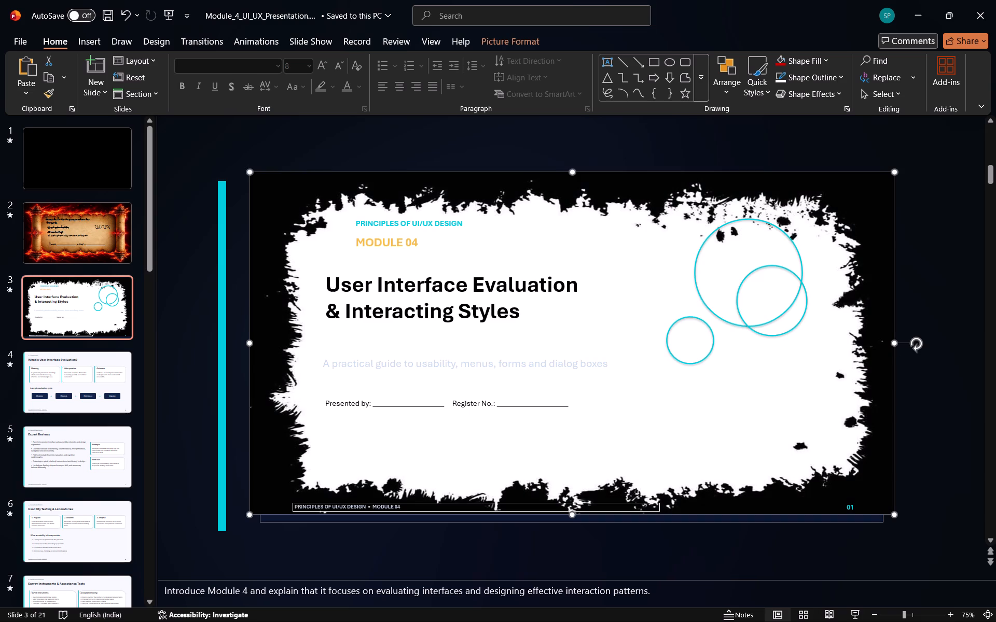
{"action": "left_click_drag", "start_coordinate": [895, 516], "coordinate": [903, 525]}
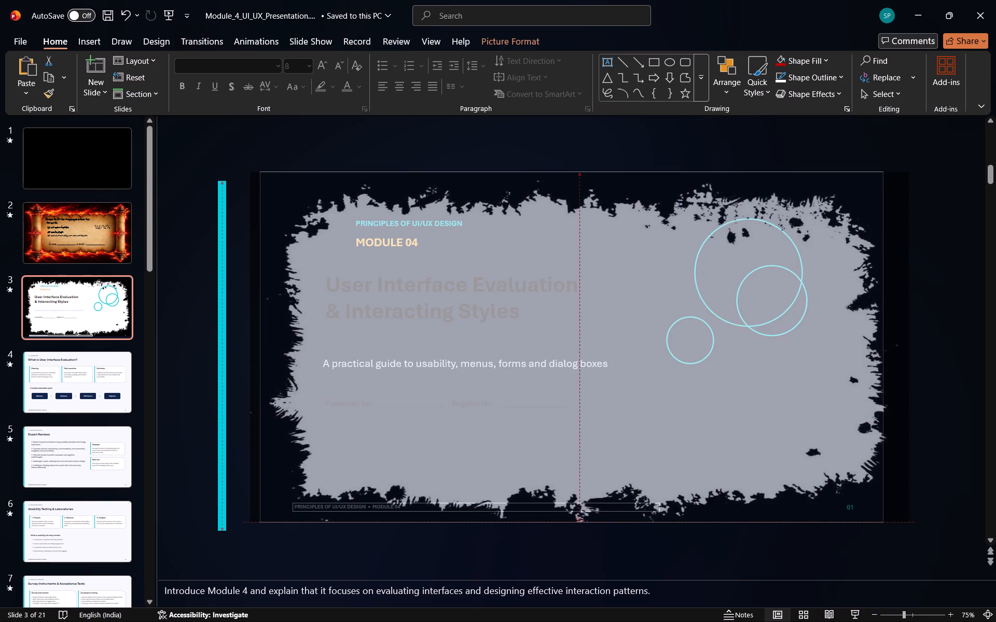
{"action": "left_click_drag", "start_coordinate": [903, 525], "coordinate": [883, 517]}
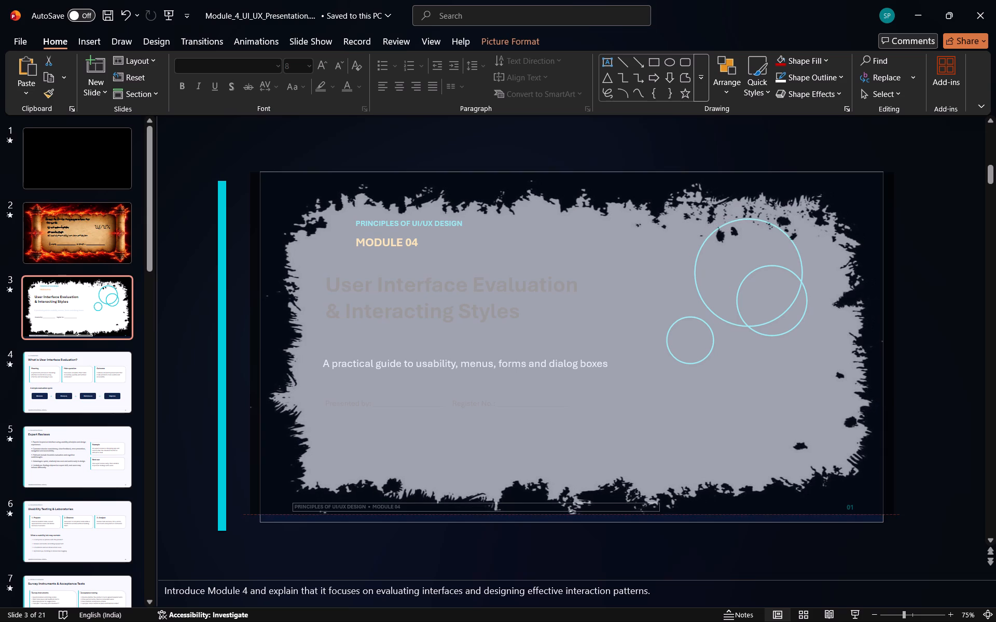
{"action": "left_click_drag", "start_coordinate": [883, 517], "coordinate": [885, 518]}
{"action": "left_click_drag", "start_coordinate": [737, 454], "coordinate": [727, 454]}
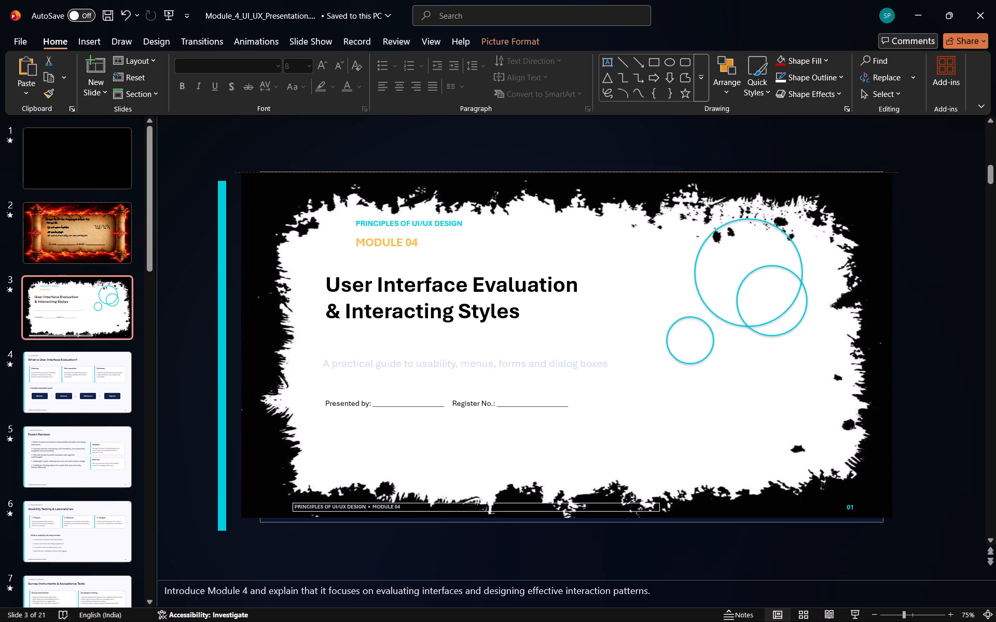
{"action": "left_click_drag", "start_coordinate": [727, 454], "coordinate": [730, 454]}
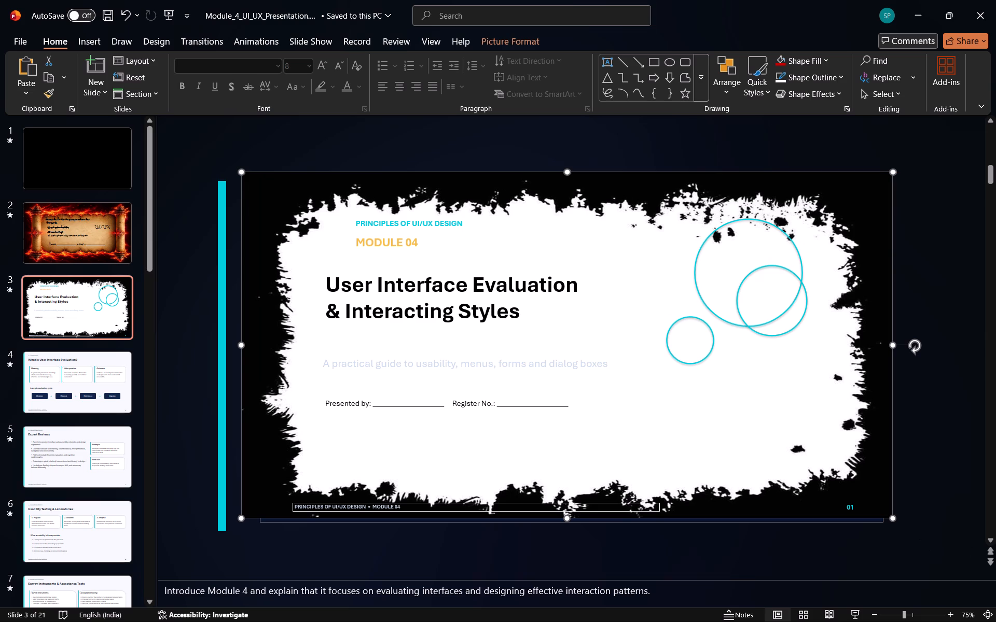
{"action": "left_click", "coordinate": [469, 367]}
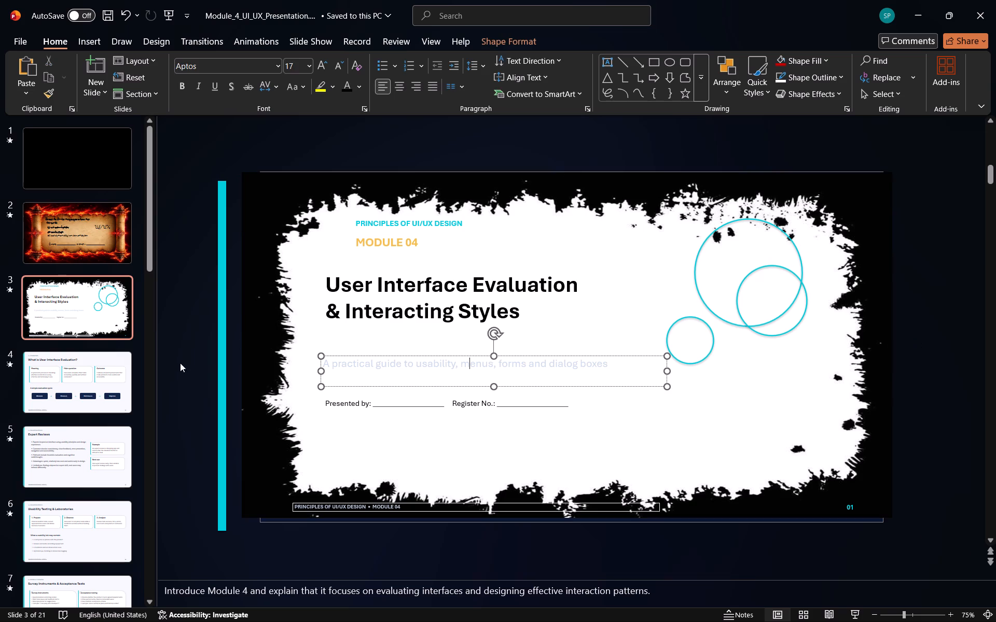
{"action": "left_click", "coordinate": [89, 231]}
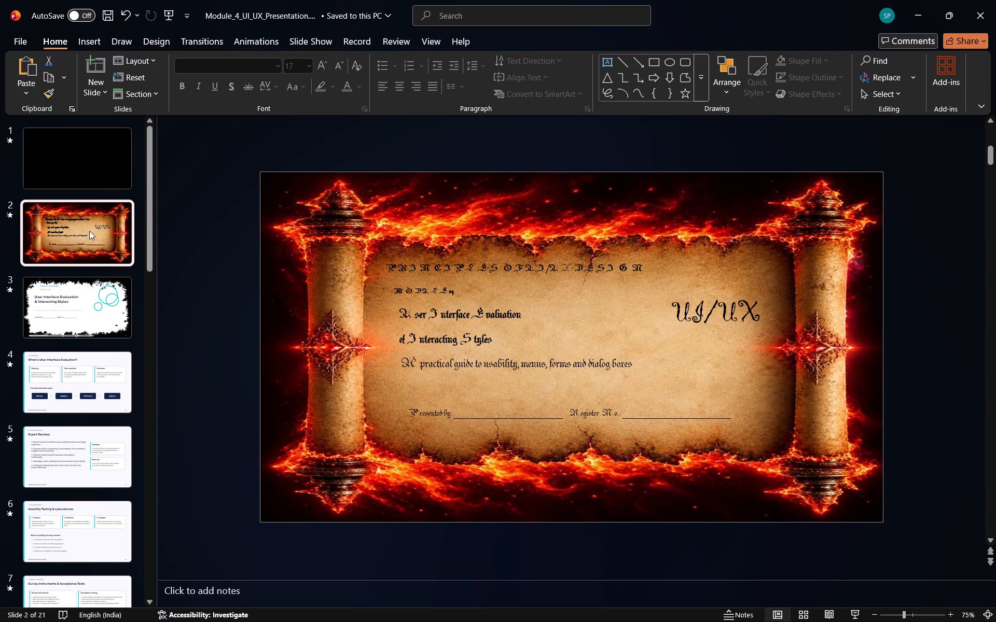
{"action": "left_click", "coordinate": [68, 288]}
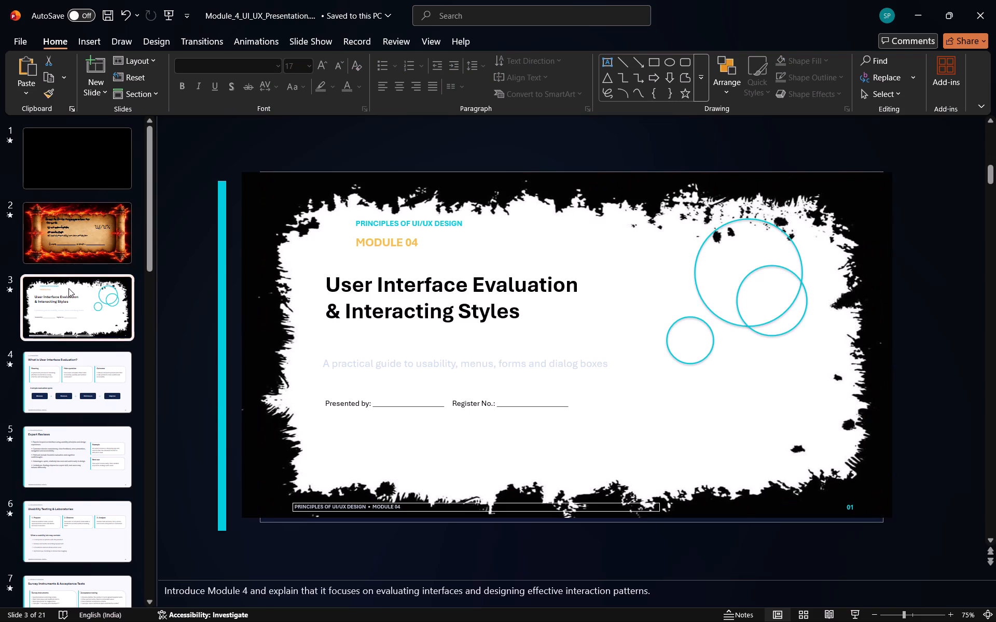
Paste the copied rough-edged frame picture onto slide 4, "What is User Interface Evaluation?".
{"action": "left_click", "coordinate": [80, 367]}
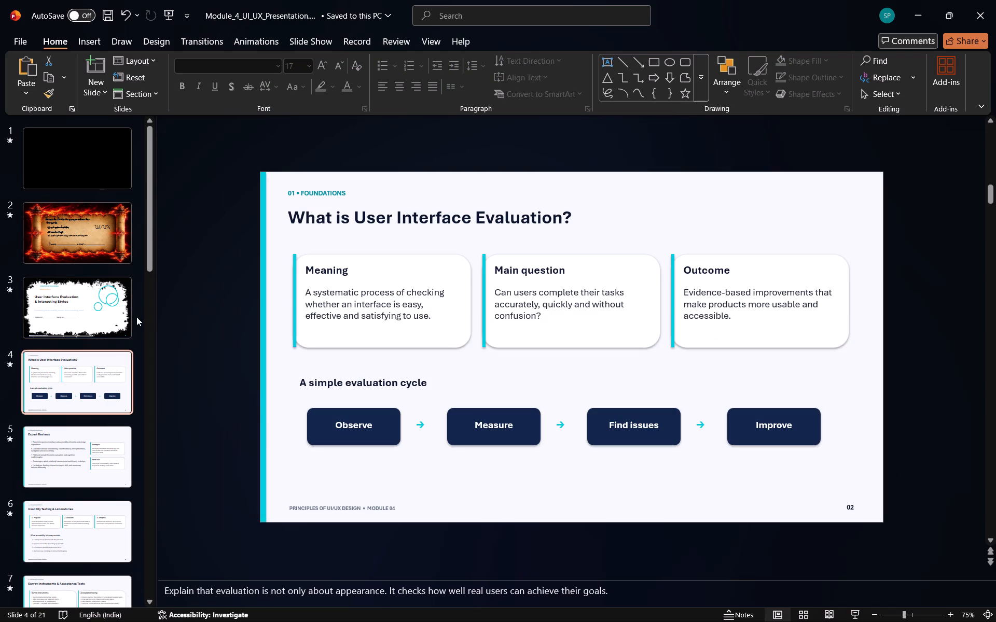
{"action": "left_click", "coordinate": [305, 476]}
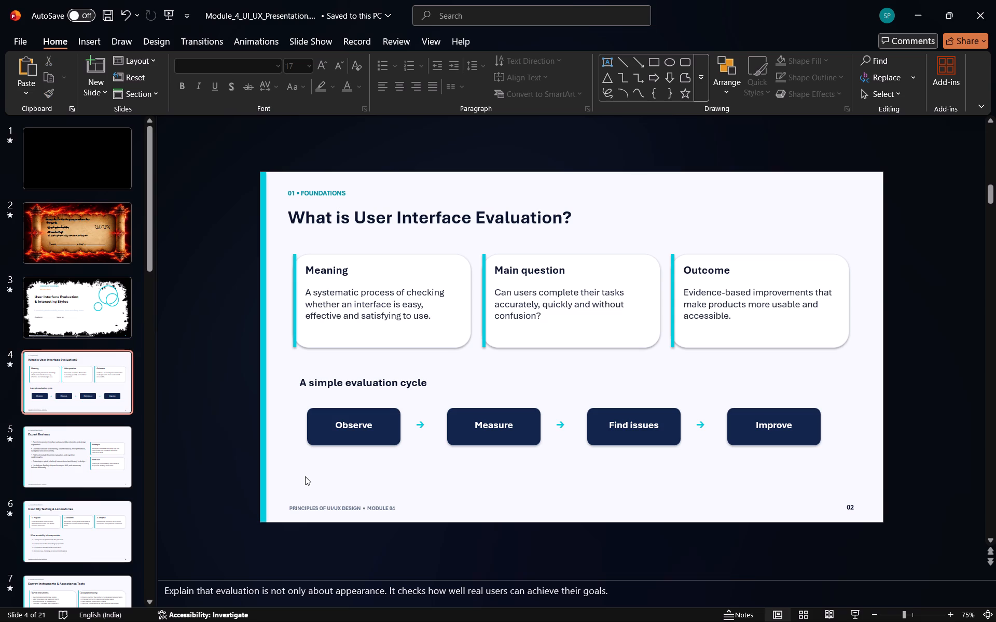
{"action": "key", "text": "ctrl+v"}
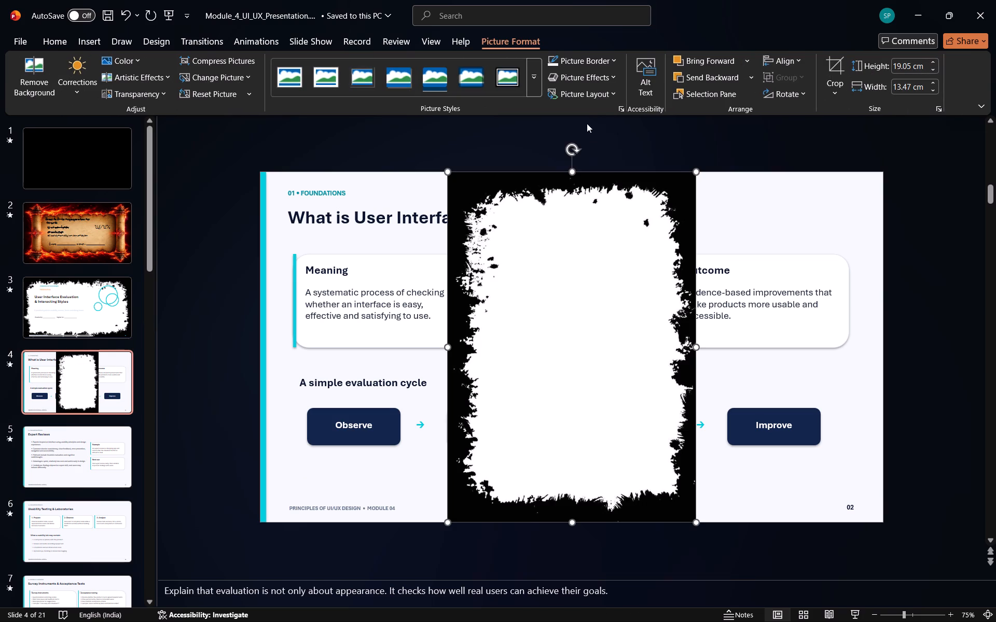
Send the pasted frame picture to the back, behind all of slide 4's text, cards and boxes.
{"action": "left_click", "coordinate": [732, 77]}
{"action": "left_click_drag", "start_coordinate": [557, 230], "coordinate": [516, 221]}
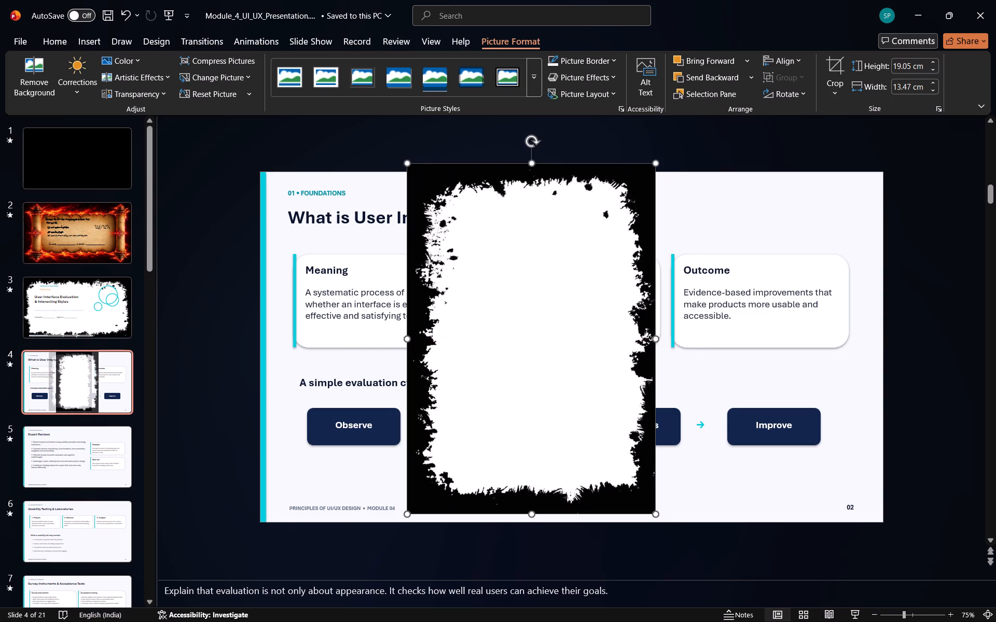
{"action": "left_click", "coordinate": [745, 72]}
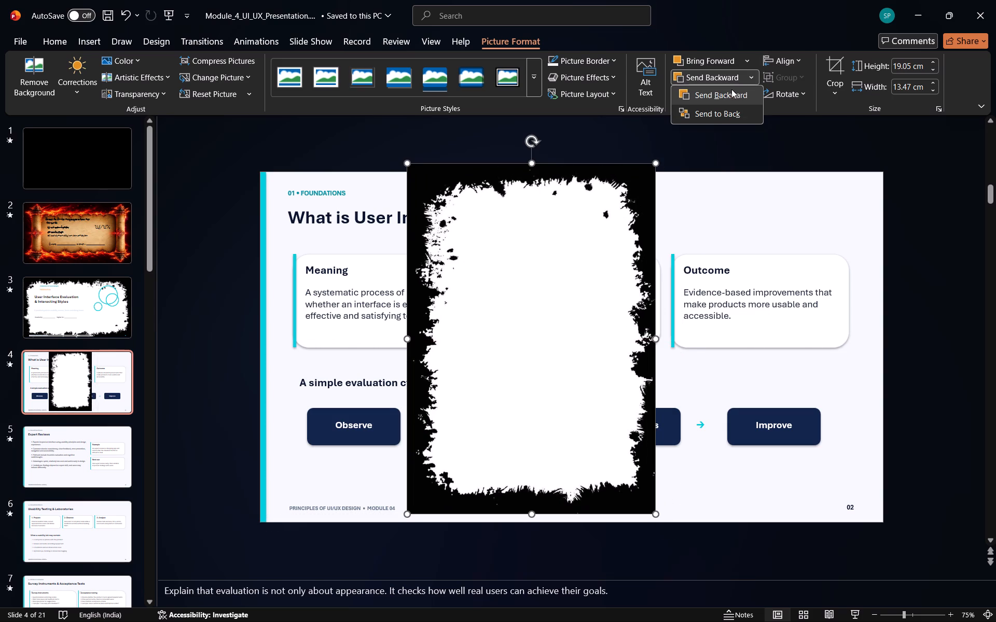
{"action": "left_click", "coordinate": [728, 93]}
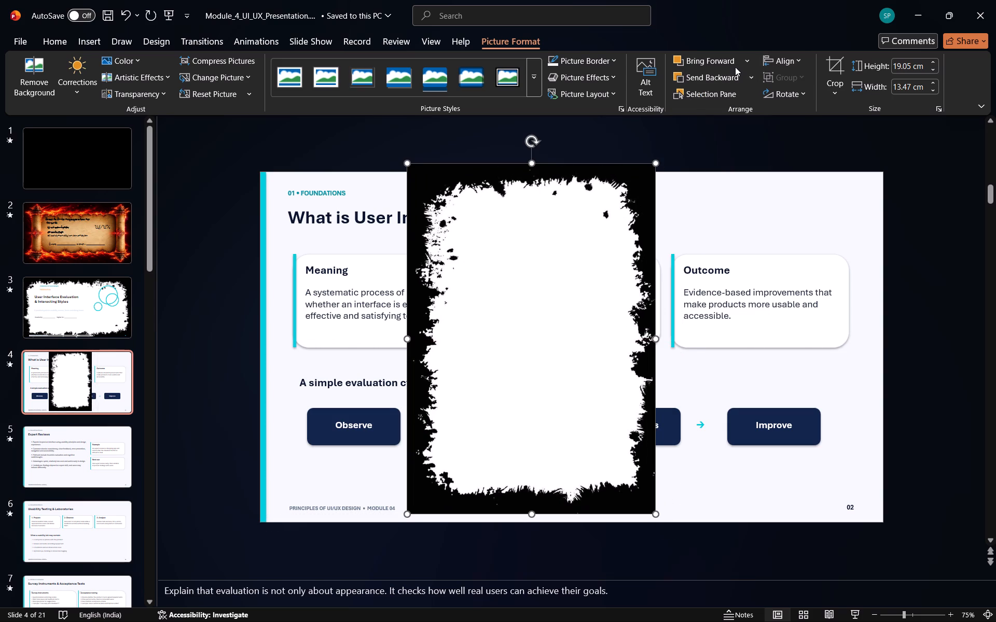
{"action": "left_click", "coordinate": [737, 65]}
{"action": "left_click", "coordinate": [743, 63]}
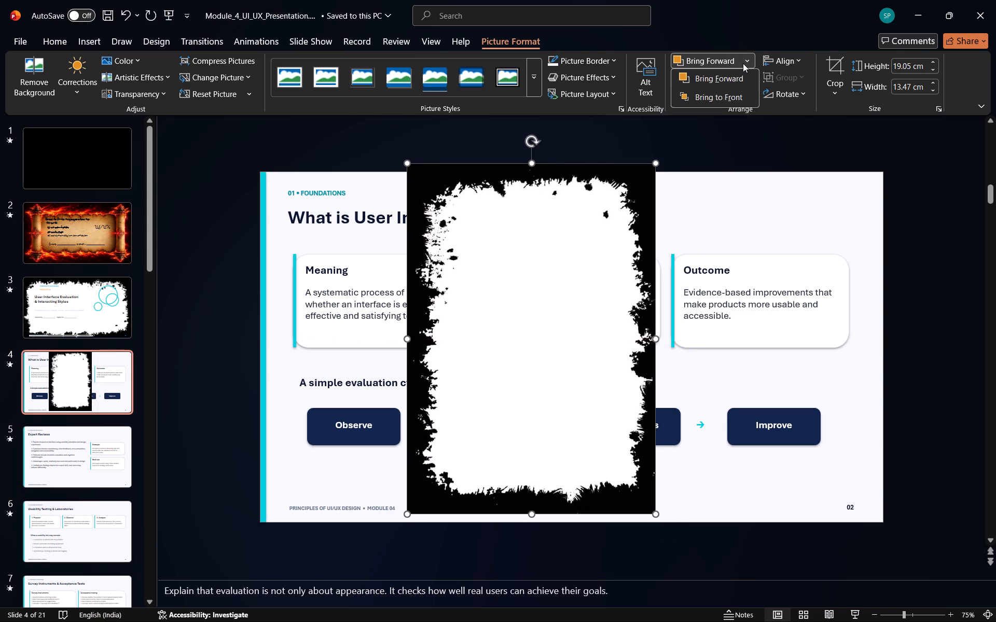
{"action": "left_click_drag", "start_coordinate": [732, 137], "coordinate": [735, 120]}
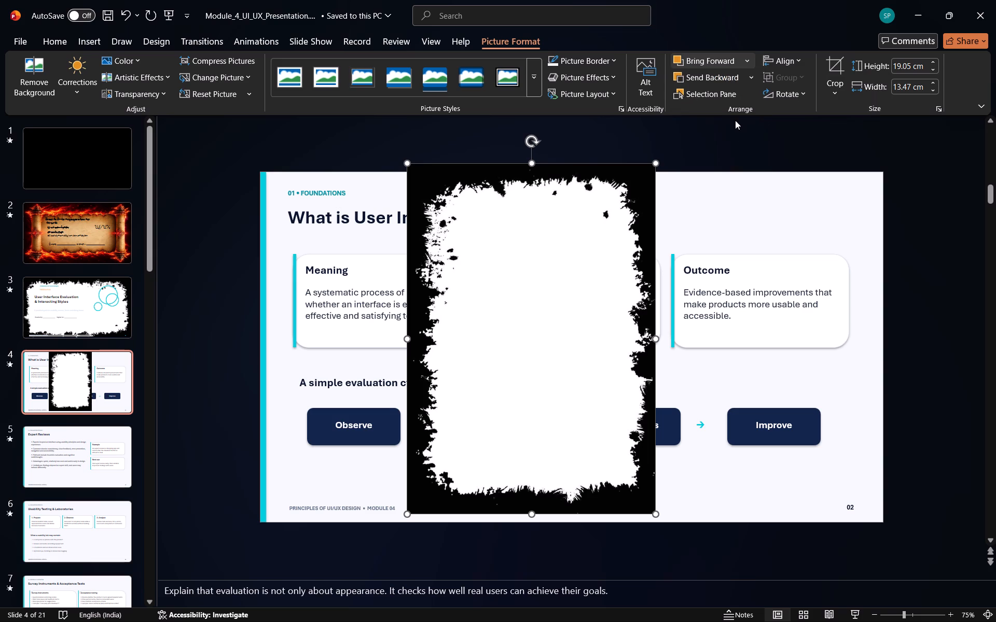
{"action": "left_click_drag", "start_coordinate": [735, 120], "coordinate": [747, 78]}
{"action": "left_click", "coordinate": [747, 78]}
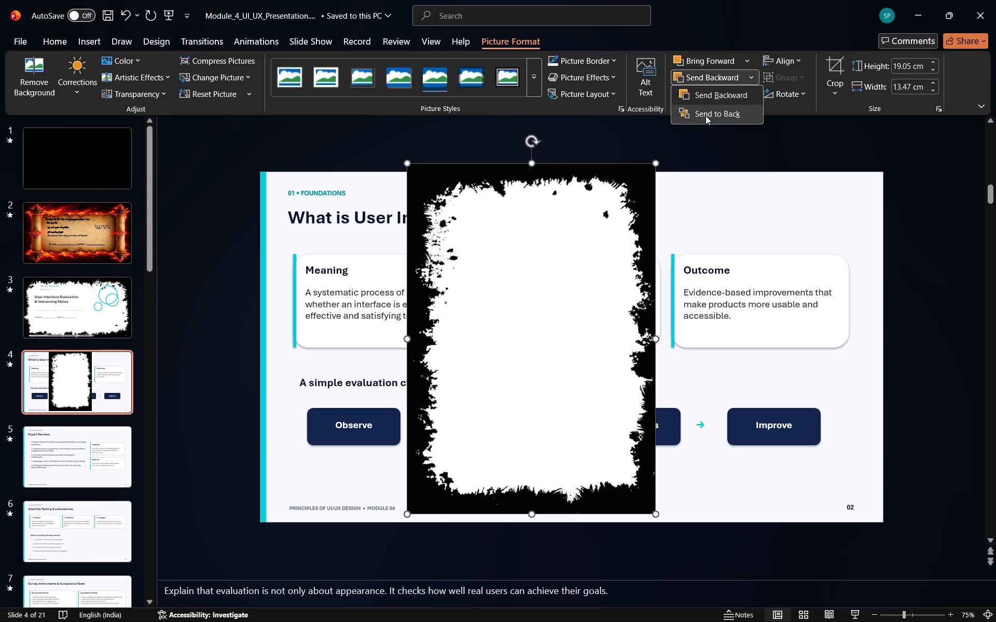
{"action": "left_click", "coordinate": [705, 115]}
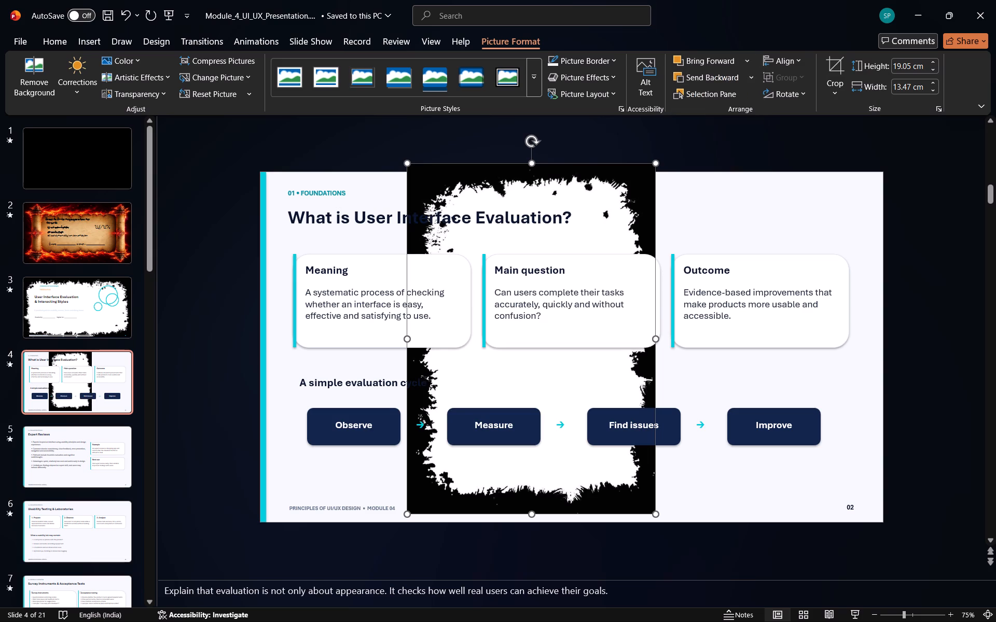
Rotate slide 4's frame picture 90° clockwise into landscape orientation.
{"action": "left_click_drag", "start_coordinate": [532, 143], "coordinate": [696, 292]}
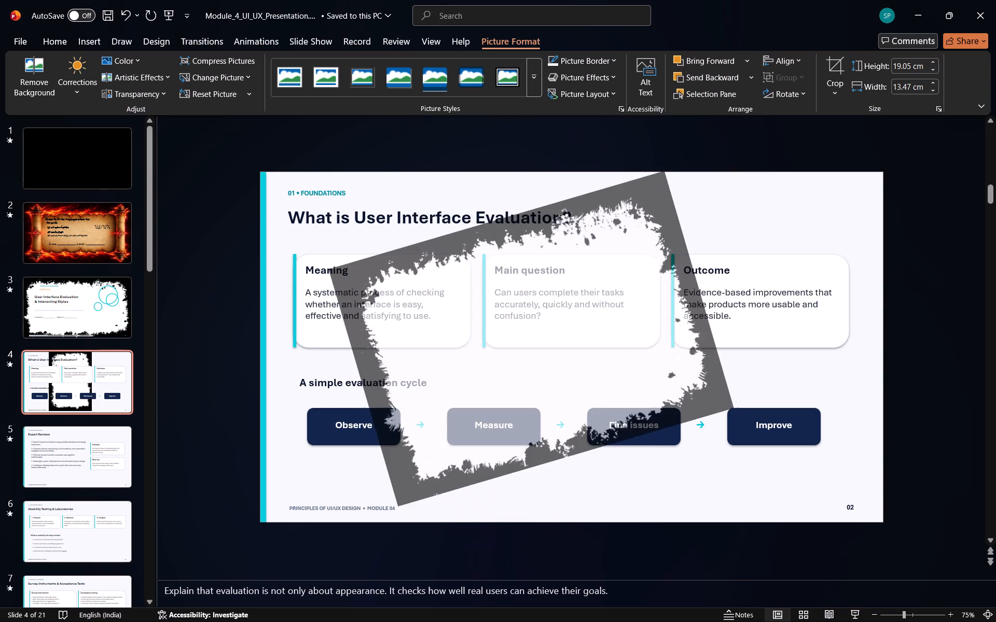
{"action": "left_click_drag", "start_coordinate": [696, 292], "coordinate": [702, 338]}
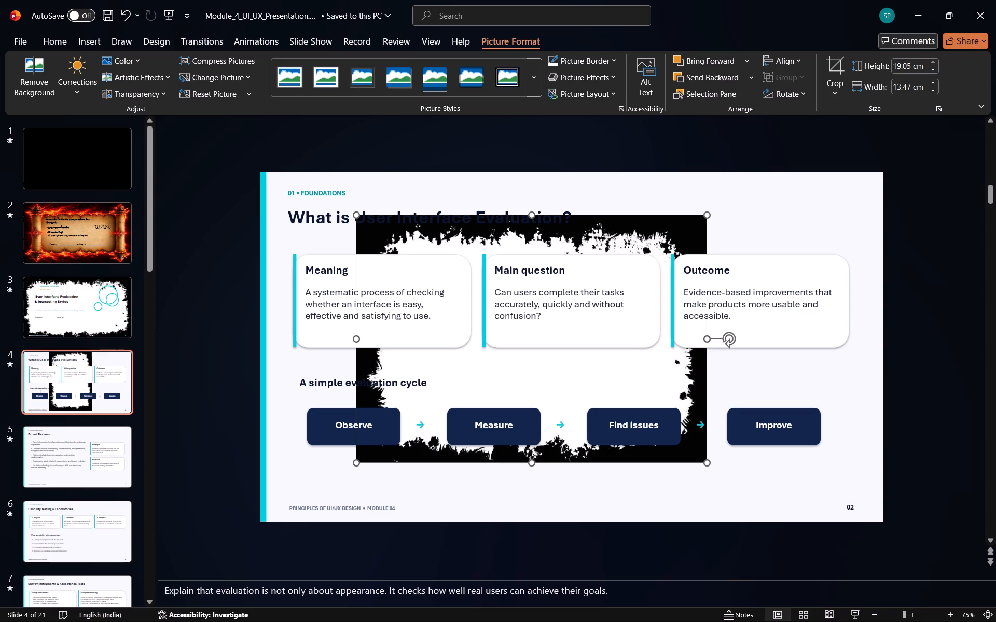
Stretch the rotated frame picture to cover slide 4 from edge to edge, with height 33.87 cm and width about 19.45 cm.
{"action": "left_click_drag", "start_coordinate": [706, 339], "coordinate": [855, 330]}
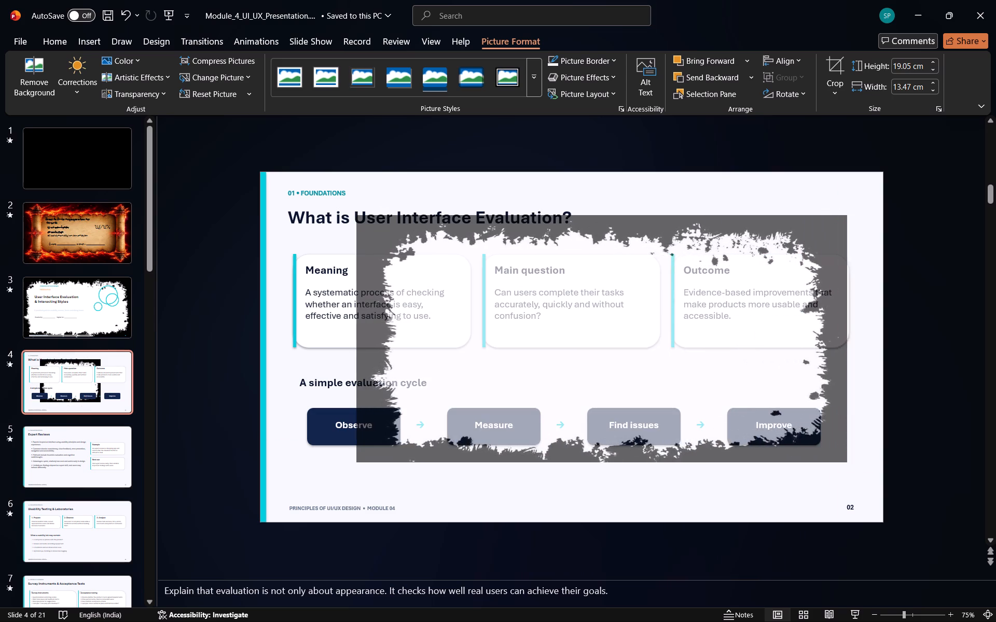
{"action": "left_click_drag", "start_coordinate": [855, 330], "coordinate": [880, 333]}
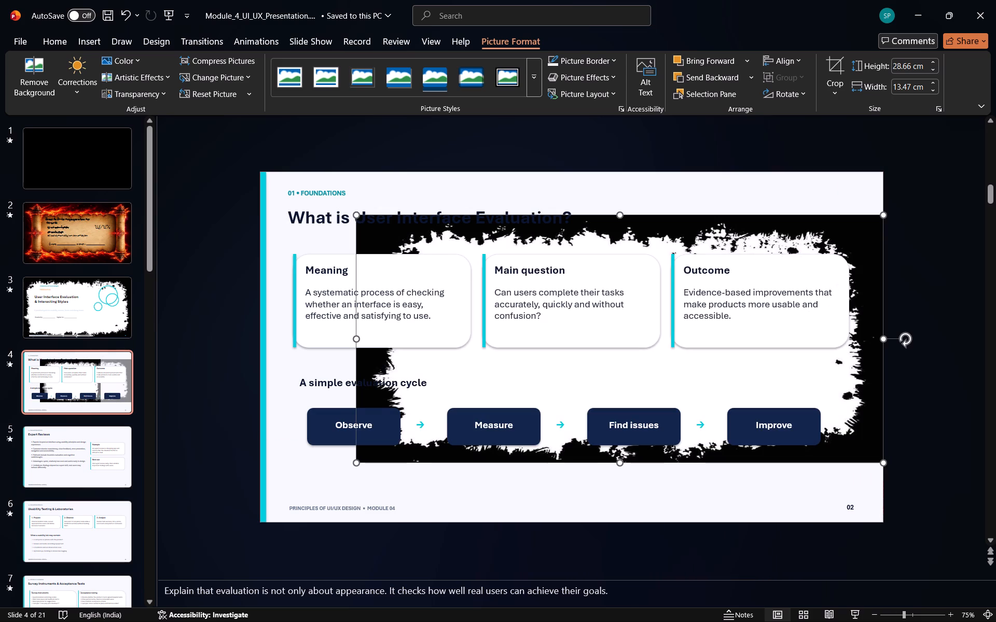
{"action": "left_click_drag", "start_coordinate": [354, 340], "coordinate": [291, 349]}
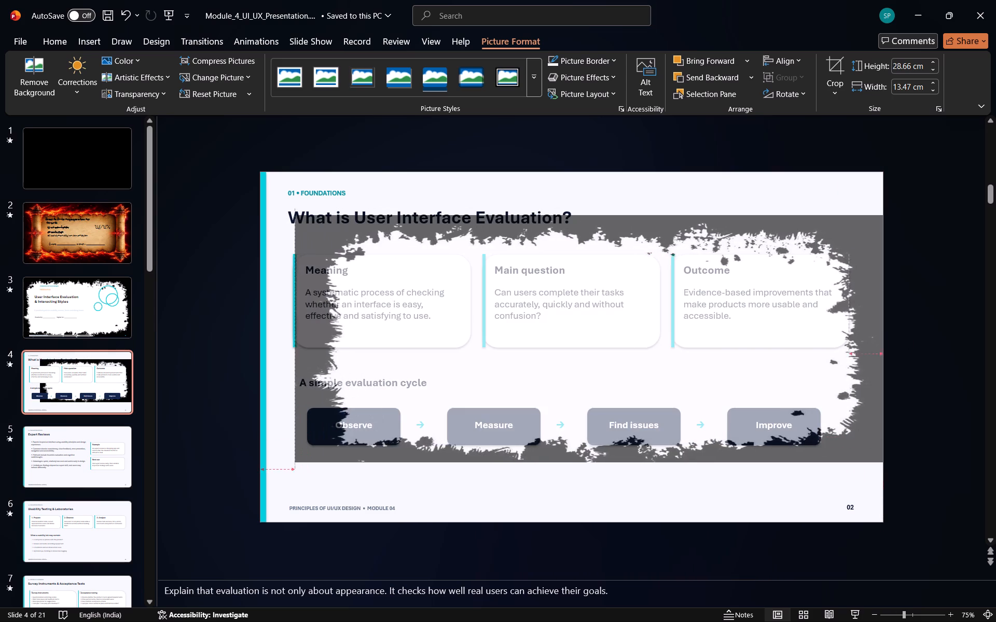
{"action": "left_click_drag", "start_coordinate": [291, 349], "coordinate": [262, 344]}
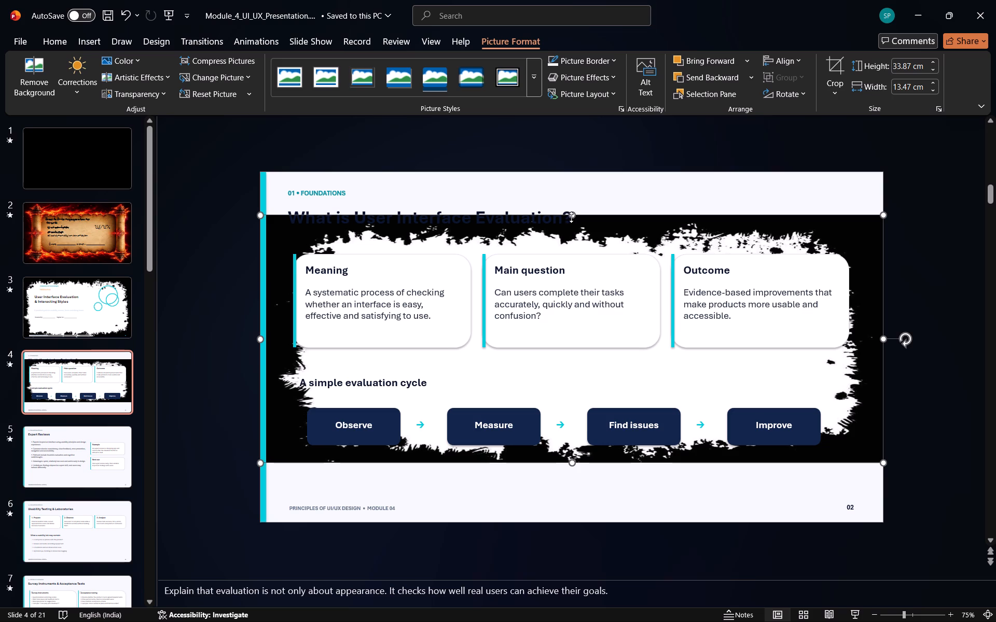
{"action": "left_click_drag", "start_coordinate": [571, 216], "coordinate": [554, 167]}
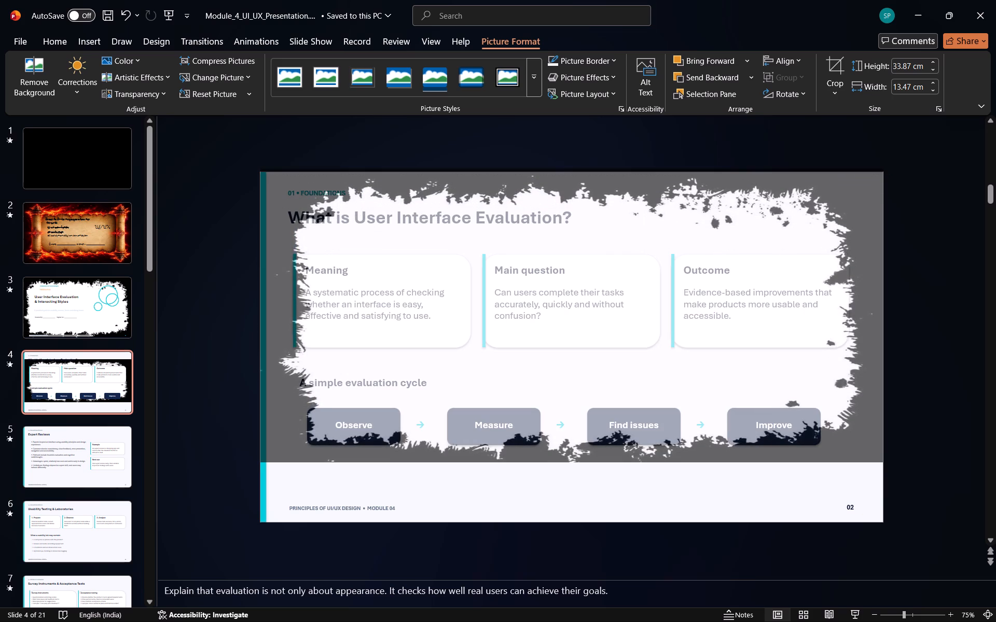
{"action": "left_click_drag", "start_coordinate": [554, 167], "coordinate": [554, 167]}
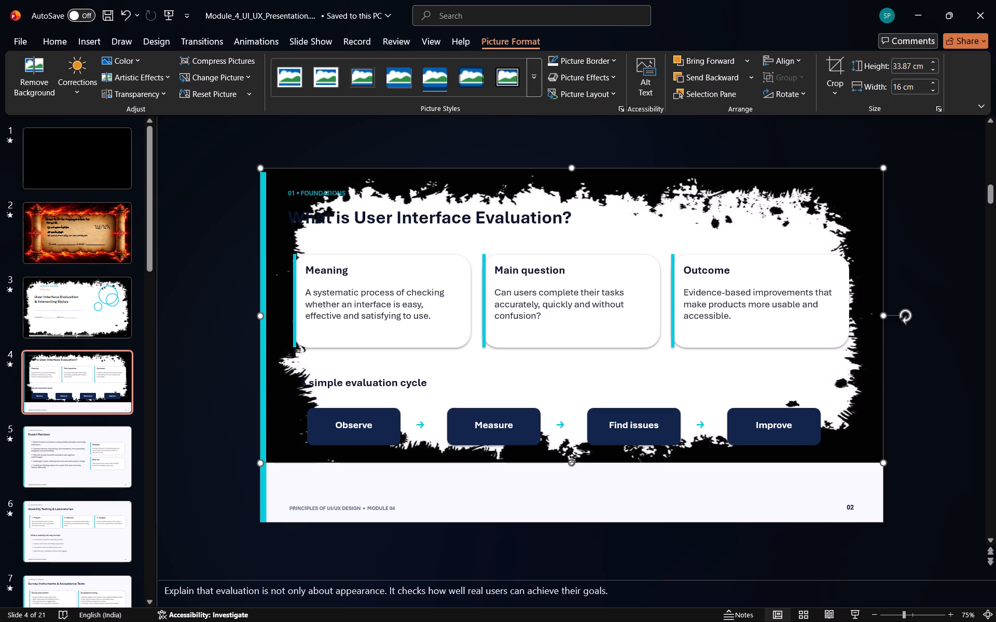
{"action": "left_click_drag", "start_coordinate": [571, 461], "coordinate": [570, 526]}
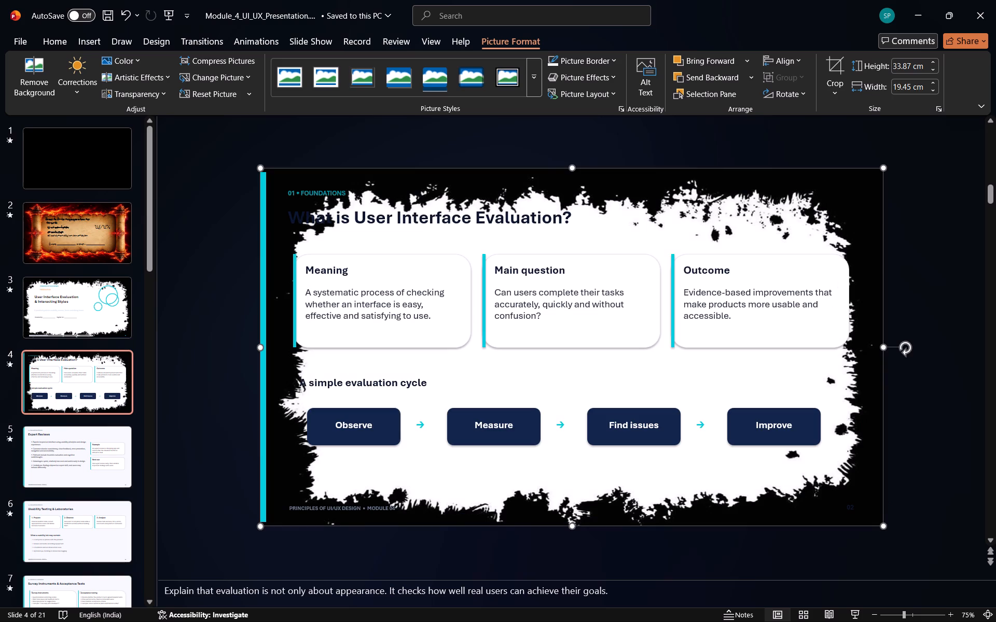
Move slide 4's vertical cyan accent bar off the slide, past its left edge.
{"action": "left_click", "coordinate": [265, 365]}
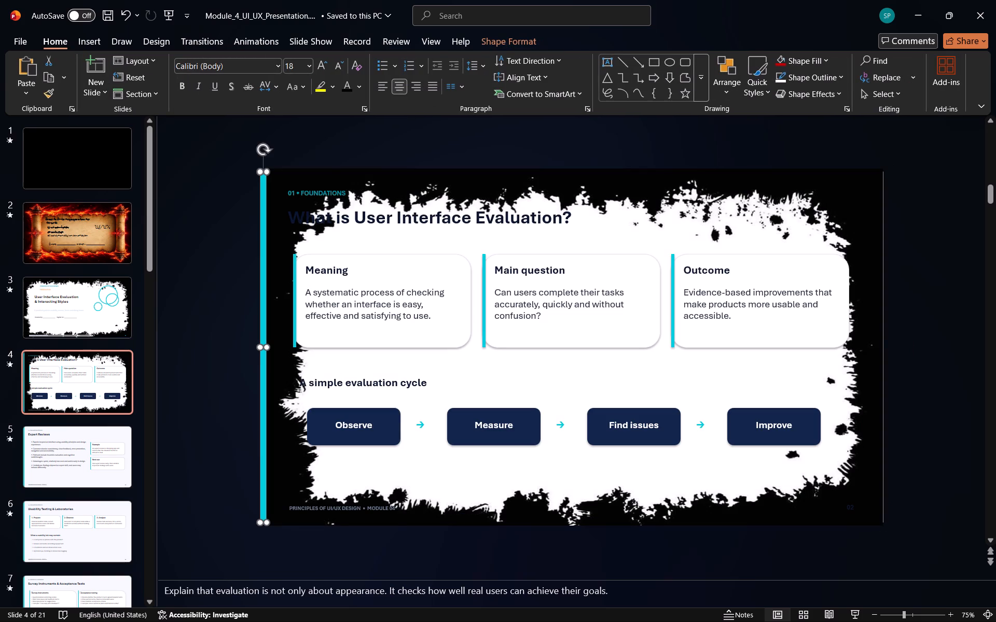
{"action": "left_click_drag", "start_coordinate": [263, 363], "coordinate": [203, 370]}
Widen slide 4's frame picture slightly beyond the slide's left edge, keeping its right side on the slide's right edge.
{"action": "left_click", "coordinate": [307, 376]}
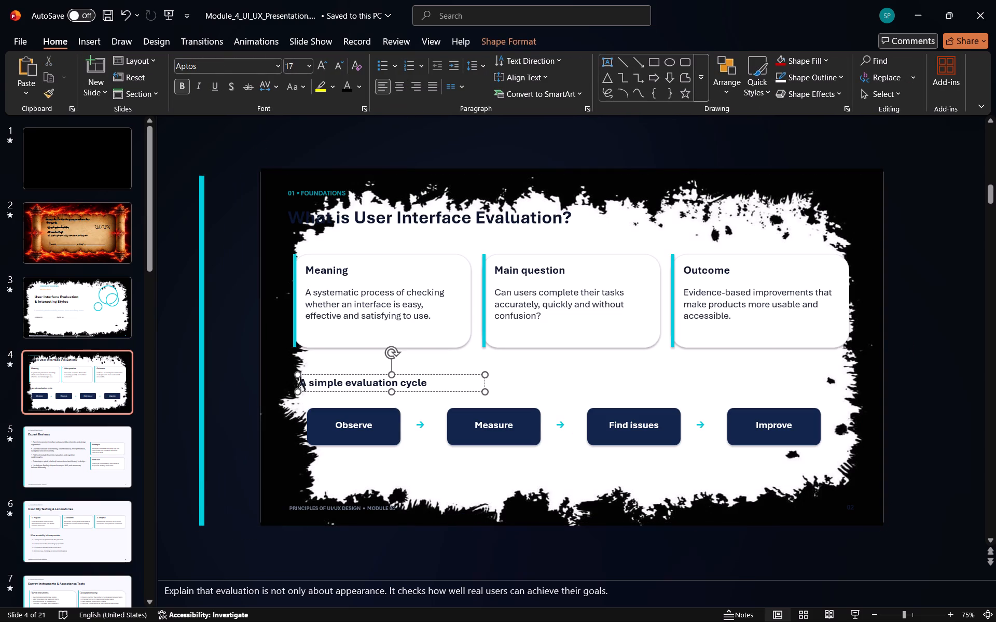
{"action": "left_click", "coordinate": [279, 355]}
{"action": "left_click_drag", "start_coordinate": [260, 347], "coordinate": [251, 346]}
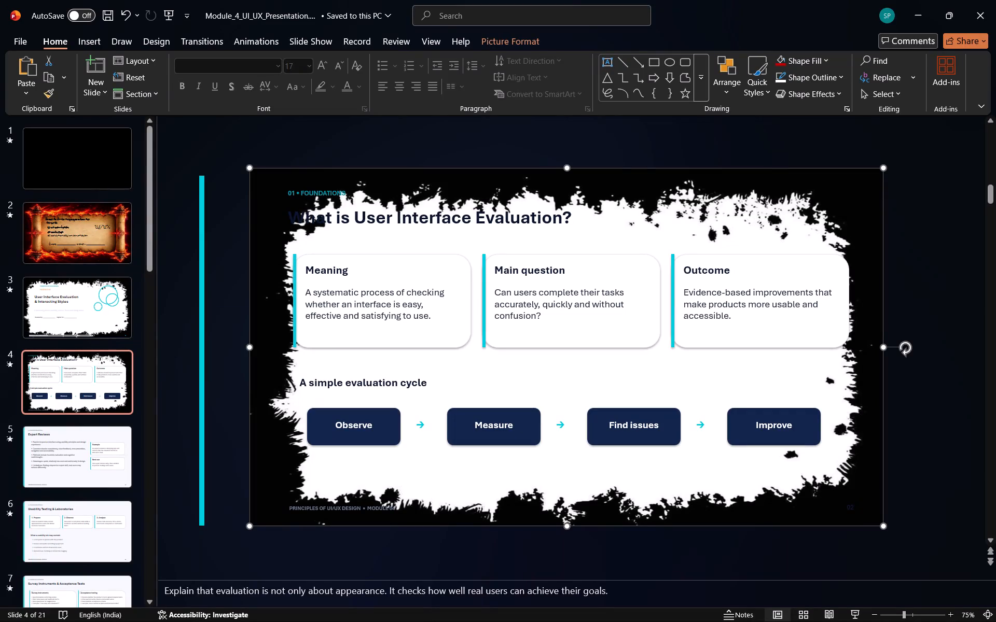
Move slide 4's title right and slightly down so its text sits centred above the three cards in the frame's white area.
{"action": "left_click", "coordinate": [358, 221]}
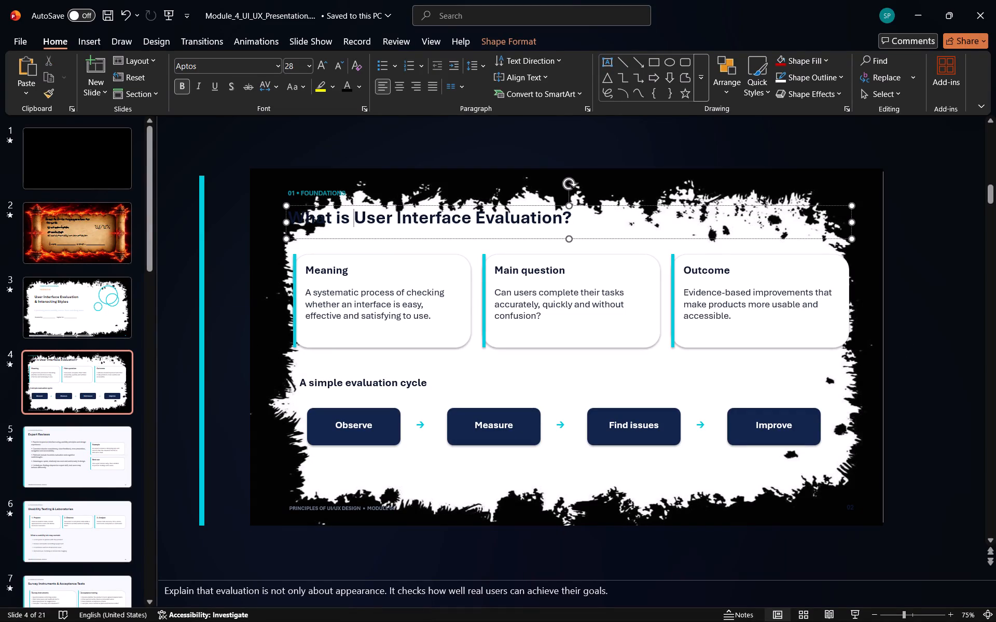
{"action": "left_click_drag", "start_coordinate": [580, 236], "coordinate": [690, 244]}
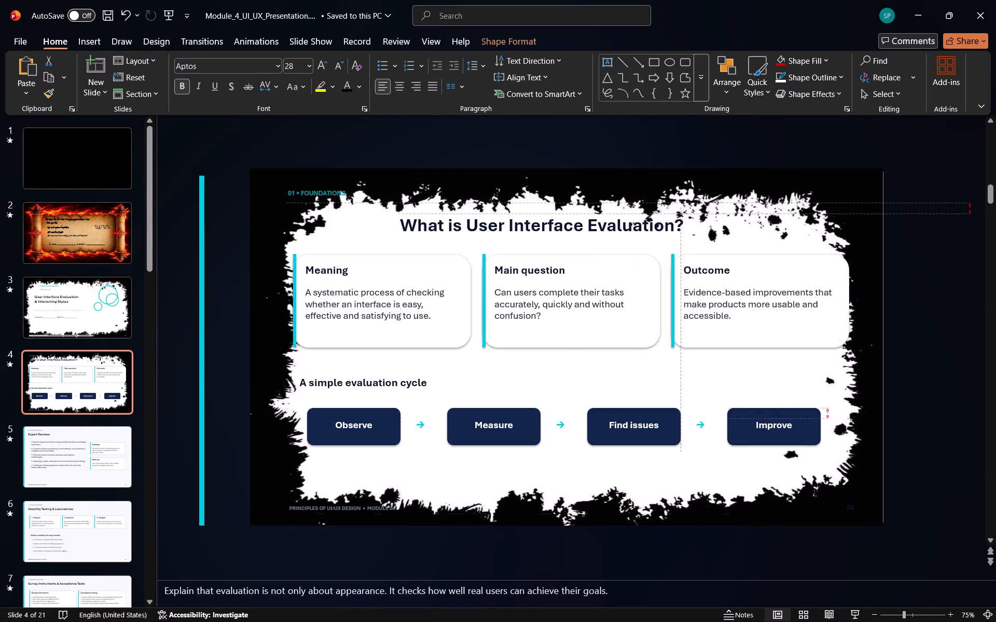
{"action": "left_click_drag", "start_coordinate": [690, 244], "coordinate": [684, 246]}
Stretch slide 4's frame picture slightly upward, extending its top edge further above the cards.
{"action": "left_click", "coordinate": [598, 177]}
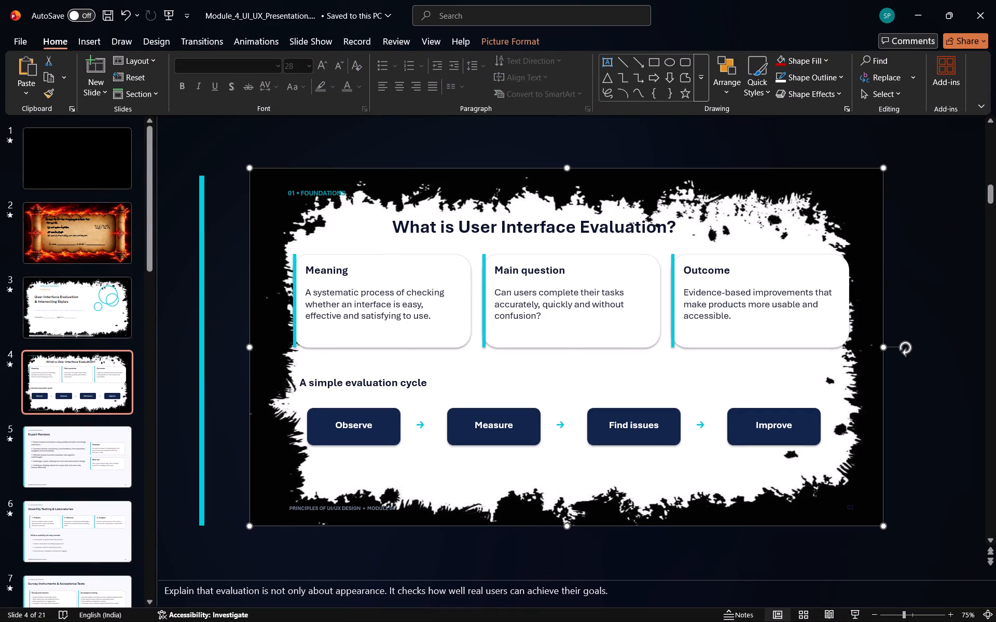
{"action": "left_click_drag", "start_coordinate": [569, 164], "coordinate": [567, 159]}
Move the "01 • FOUNDATIONS" label up and slightly right onto the frame's black top border.
{"action": "left_click", "coordinate": [326, 192]}
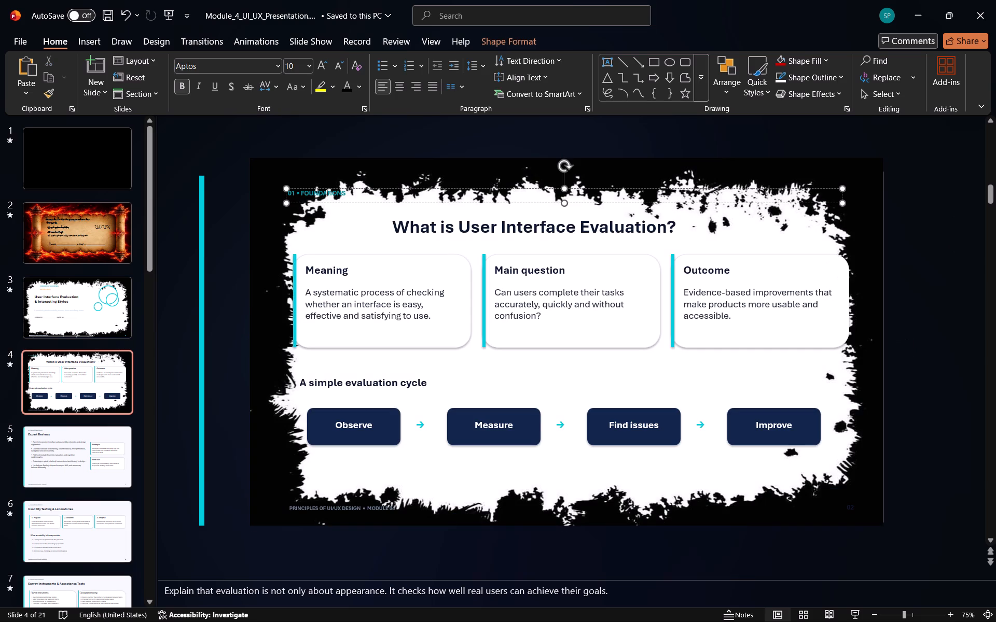
{"action": "left_click_drag", "start_coordinate": [400, 199], "coordinate": [412, 178]}
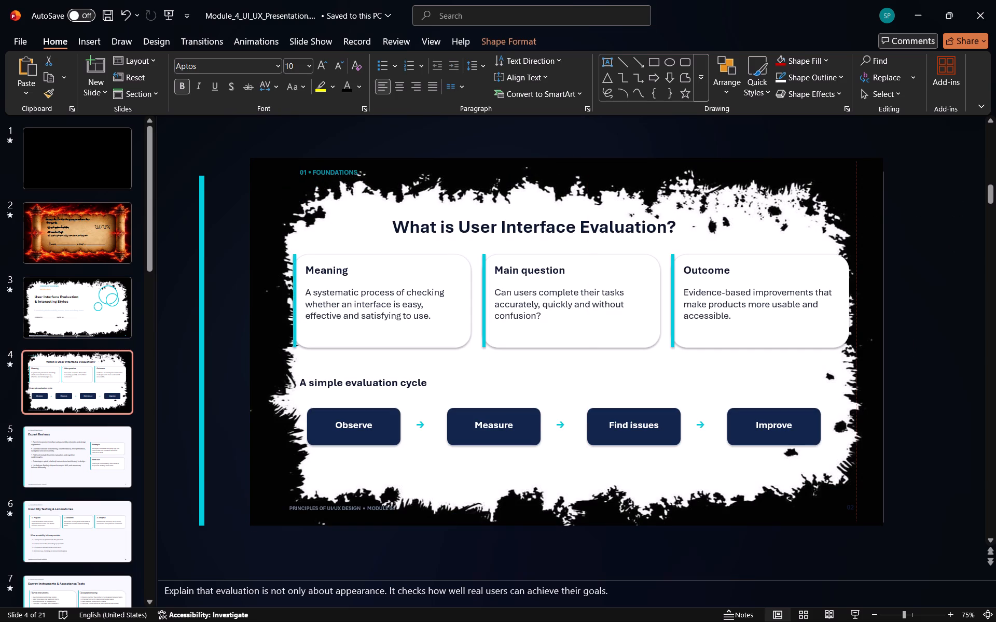
{"action": "left_click_drag", "start_coordinate": [412, 178], "coordinate": [412, 178]}
Change the font colour of the "01 • FOUNDATIONS" label to white.
{"action": "left_click_drag", "start_coordinate": [301, 172], "coordinate": [312, 172]}
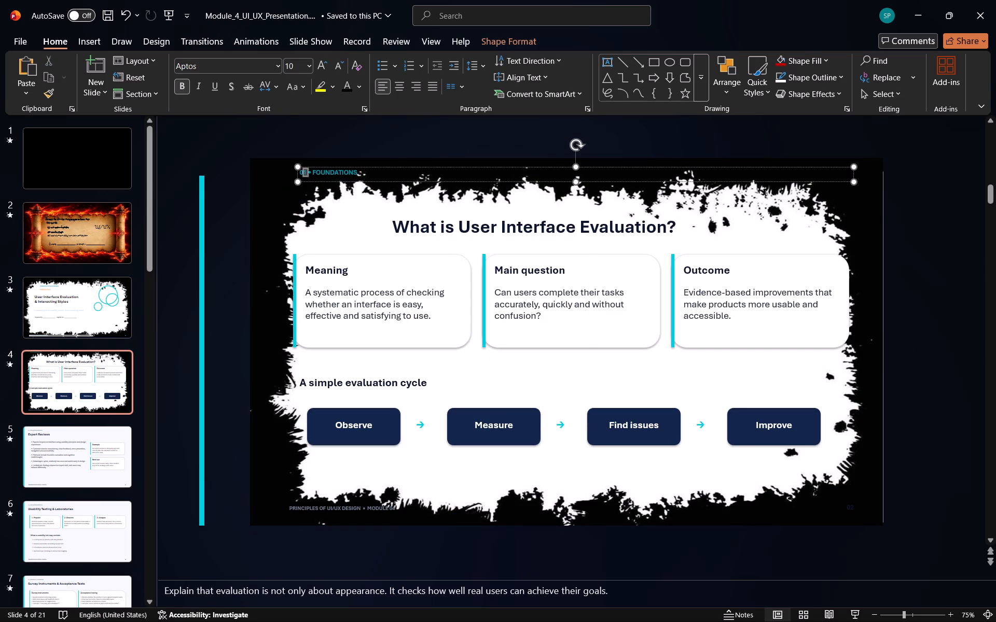
{"action": "left_click_drag", "start_coordinate": [312, 172], "coordinate": [349, 171]}
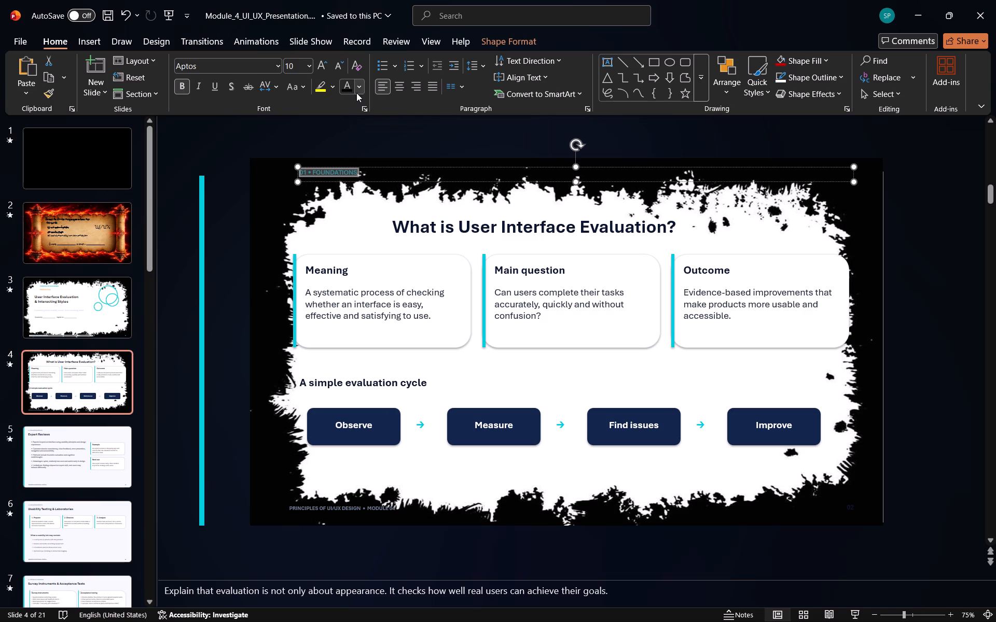
{"action": "left_click", "coordinate": [356, 90]}
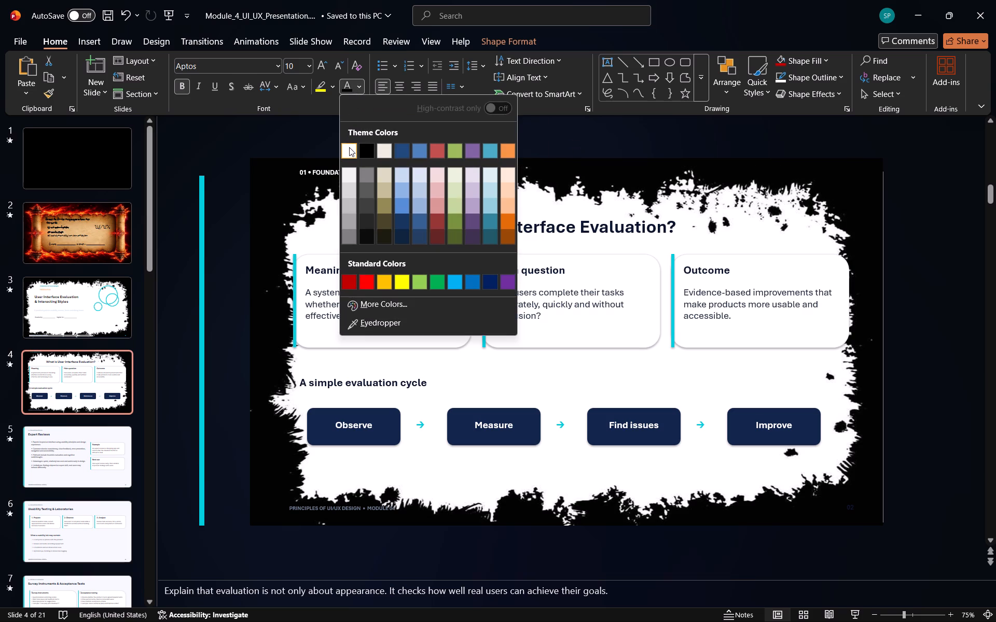
{"action": "left_click", "coordinate": [349, 147]}
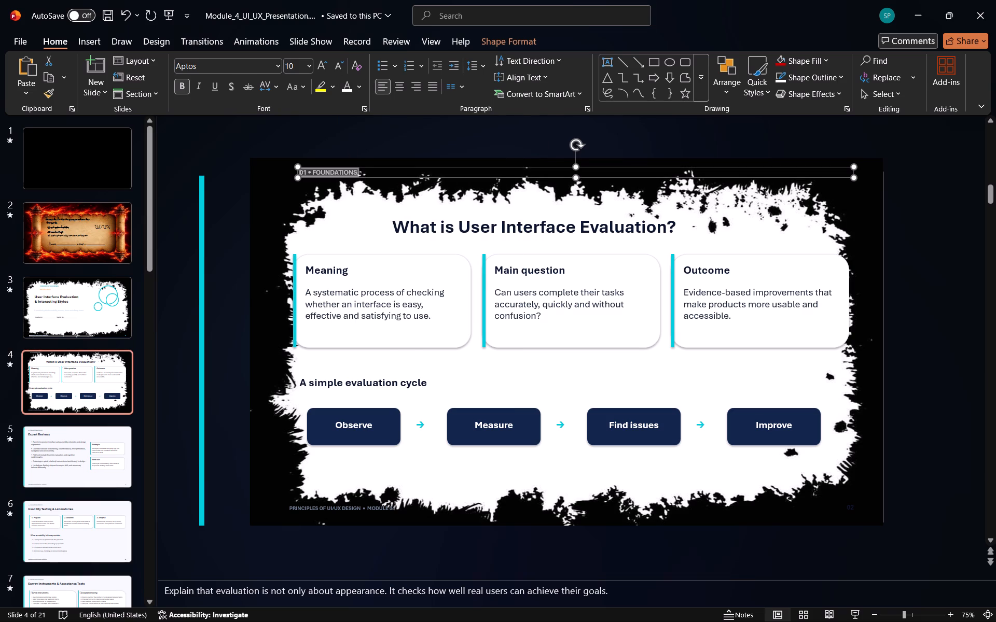
Change the font colour of slide 4's footer text "PRINCIPLES OF UI/UX DESIGN • MODULE 04" to white.
{"action": "left_click", "coordinate": [336, 511]}
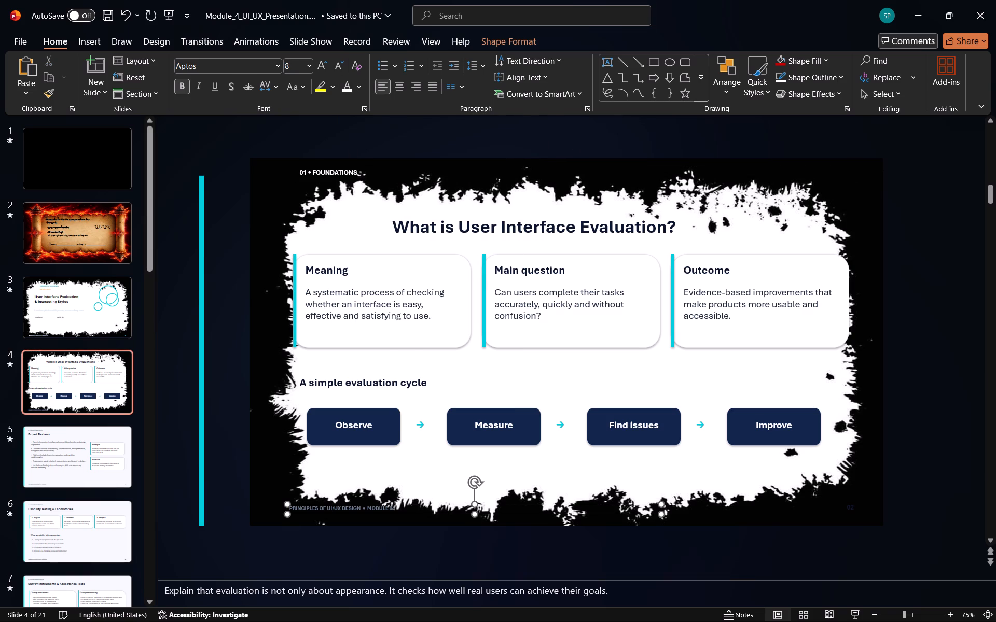
{"action": "left_click", "coordinate": [291, 507]}
{"action": "left_click_drag", "start_coordinate": [291, 507], "coordinate": [314, 507]}
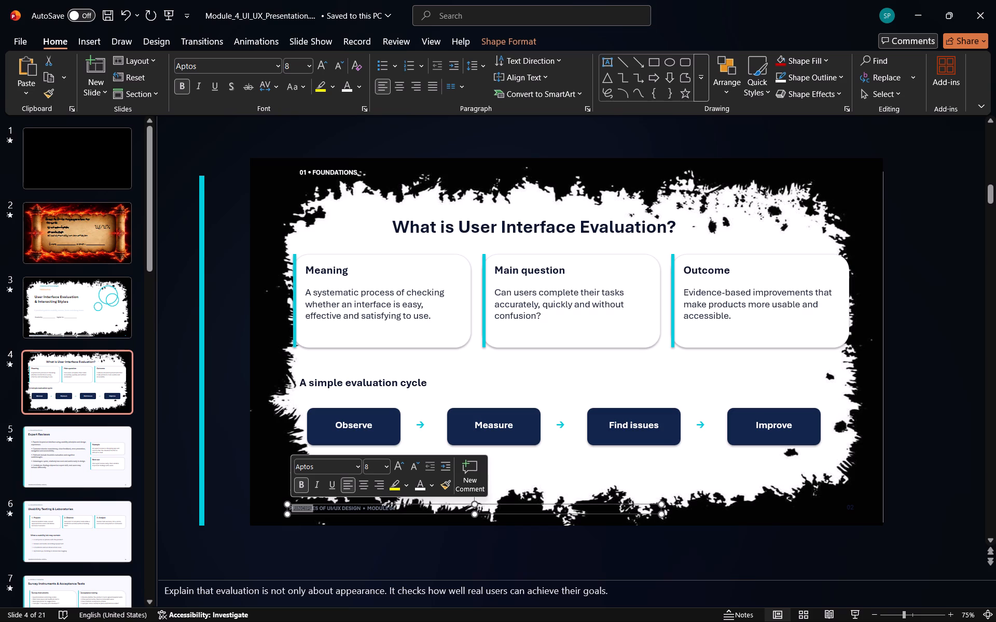
{"action": "left_click_drag", "start_coordinate": [314, 507], "coordinate": [402, 513]}
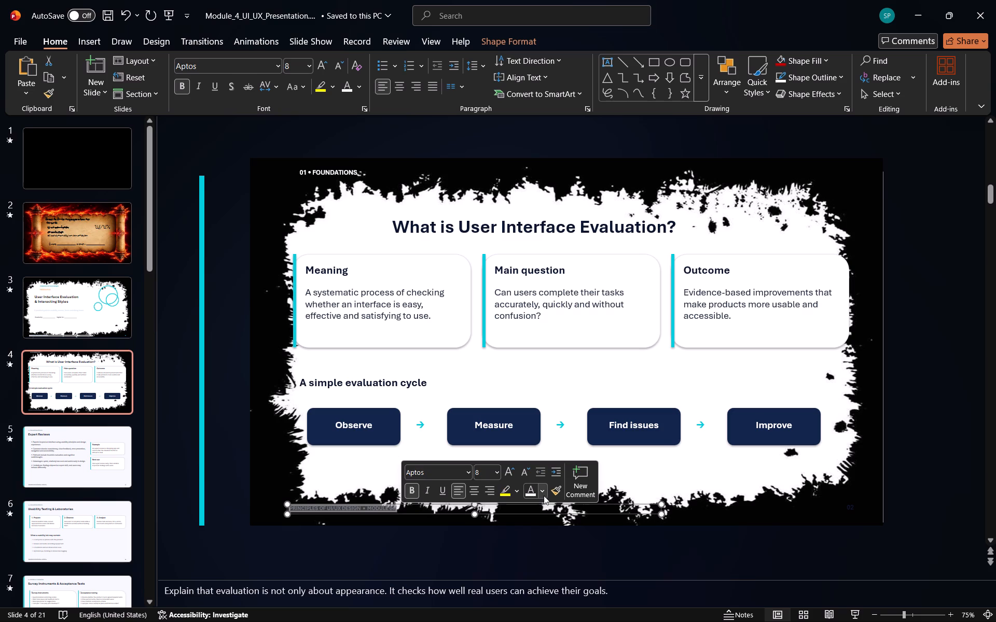
{"action": "left_click", "coordinate": [528, 489]}
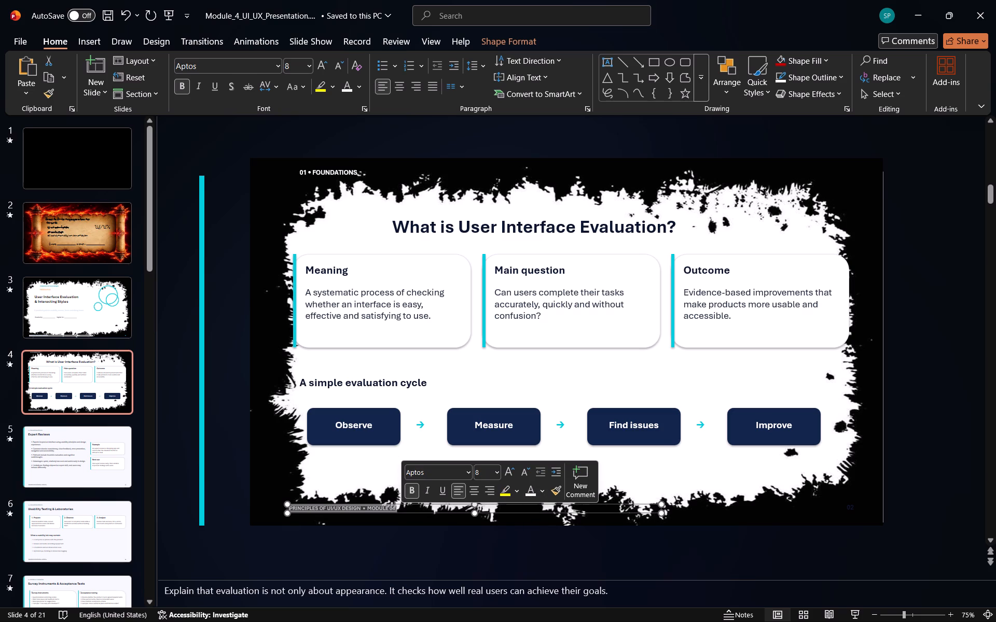
{"action": "left_click", "coordinate": [370, 470]}
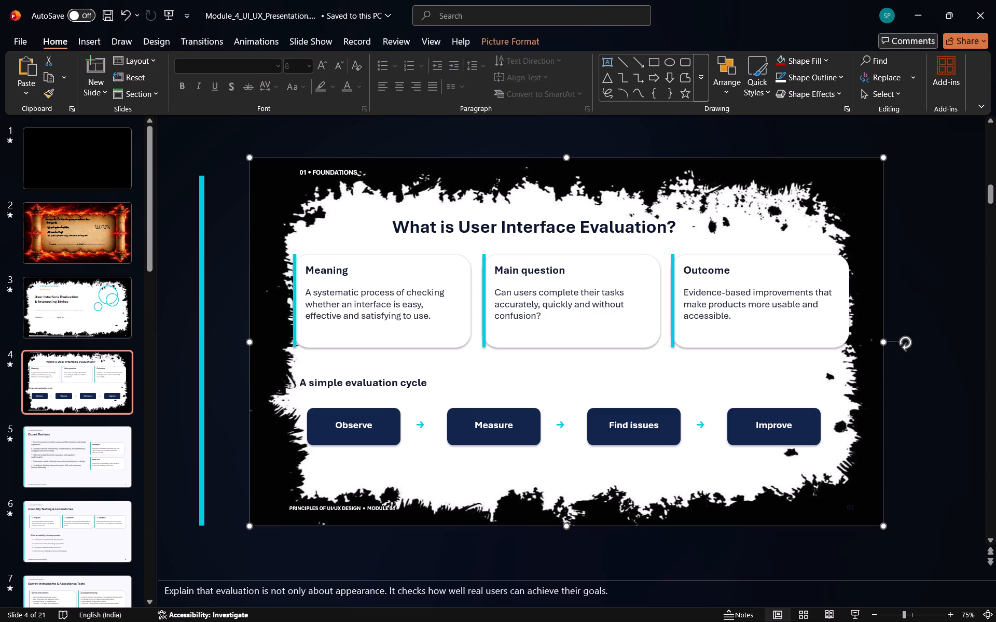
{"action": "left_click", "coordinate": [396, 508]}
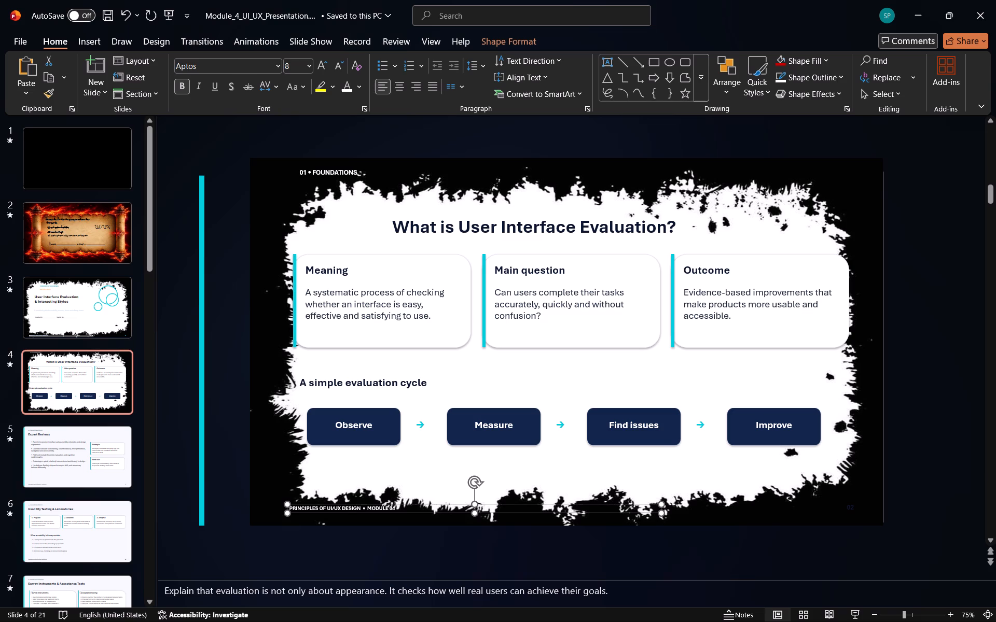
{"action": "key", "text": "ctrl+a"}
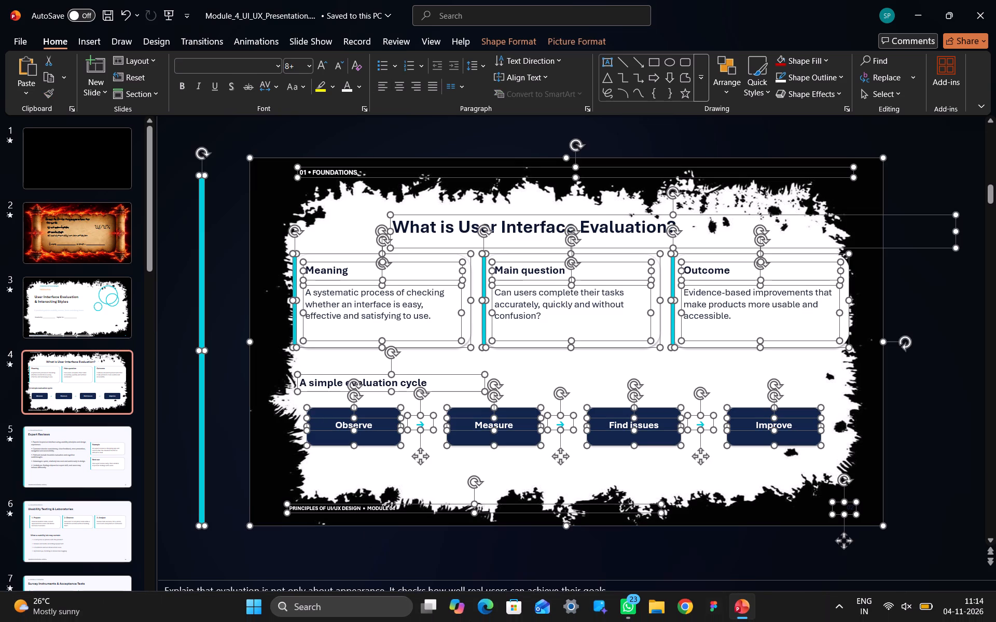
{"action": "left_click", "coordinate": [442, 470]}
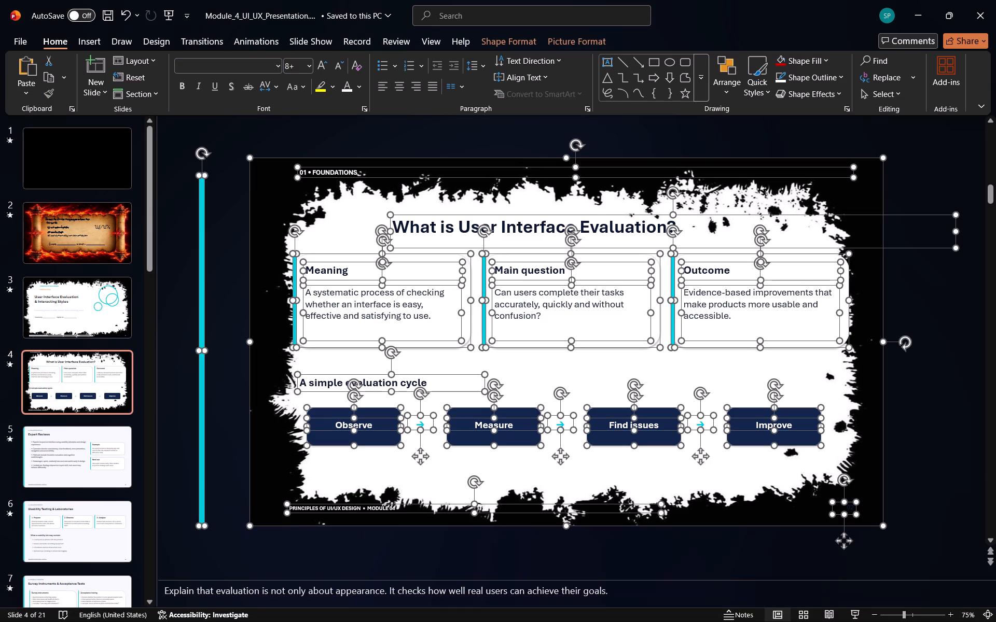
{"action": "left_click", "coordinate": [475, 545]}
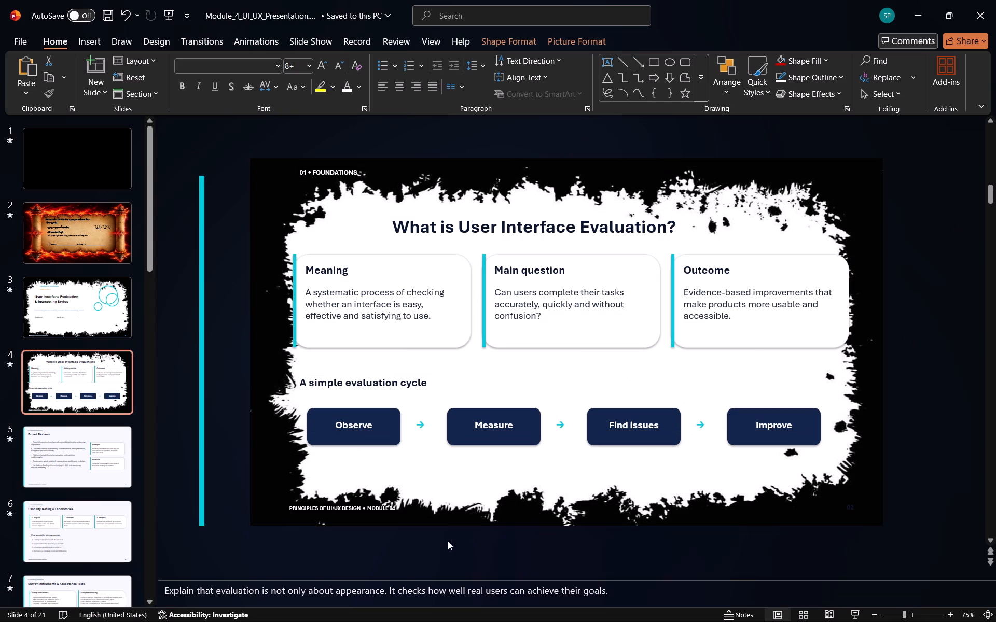
Set the font size of slide 4's whole footer text to 10.
{"action": "left_click", "coordinate": [289, 507]}
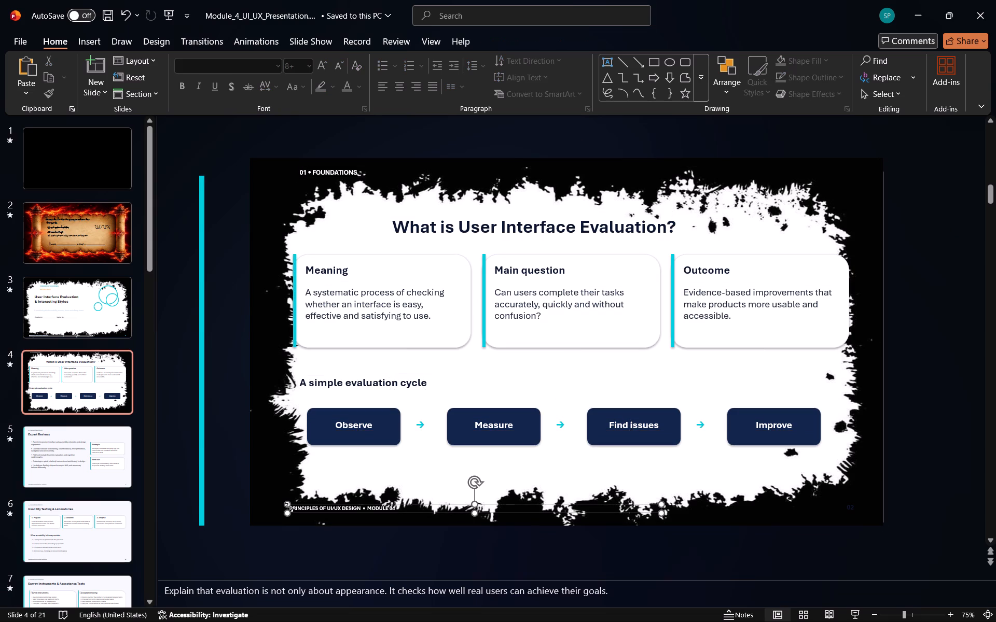
{"action": "left_click", "coordinate": [289, 507]}
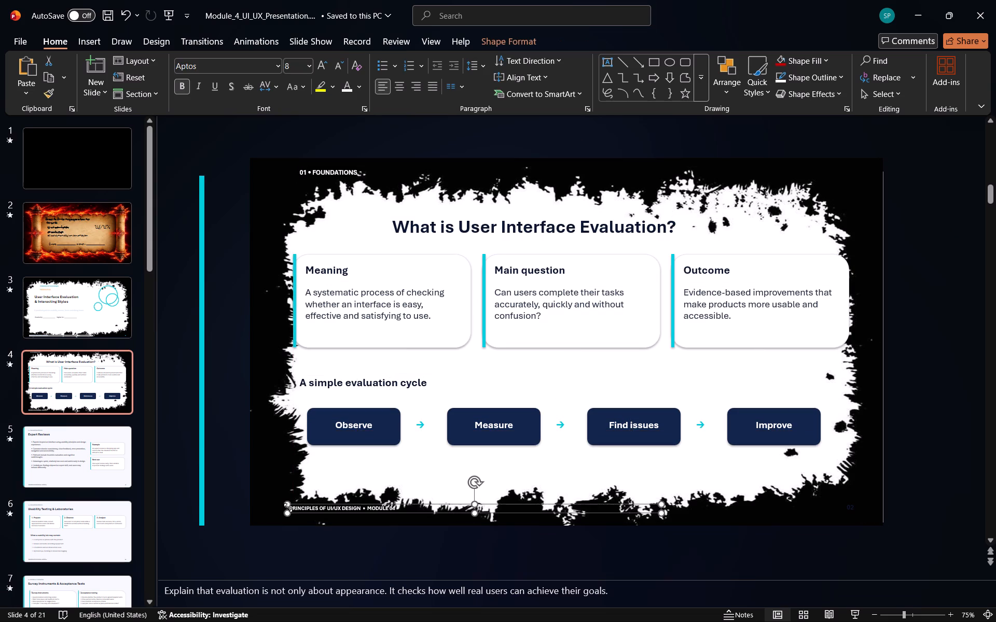
{"action": "left_click", "coordinate": [289, 508]}
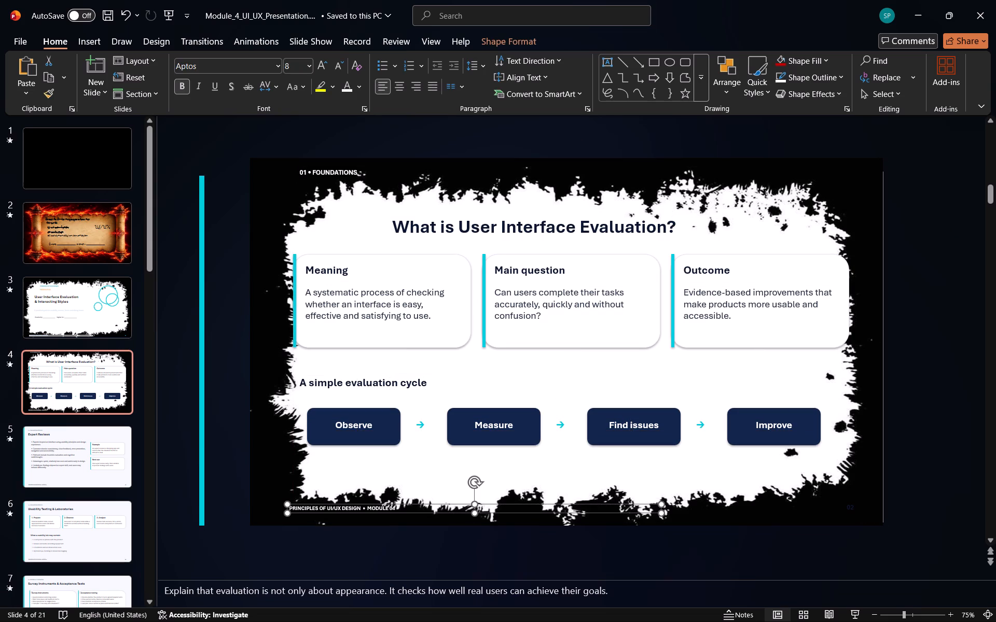
{"action": "left_click_drag", "start_coordinate": [293, 508], "coordinate": [286, 508]}
{"action": "left_click", "coordinate": [286, 508]}
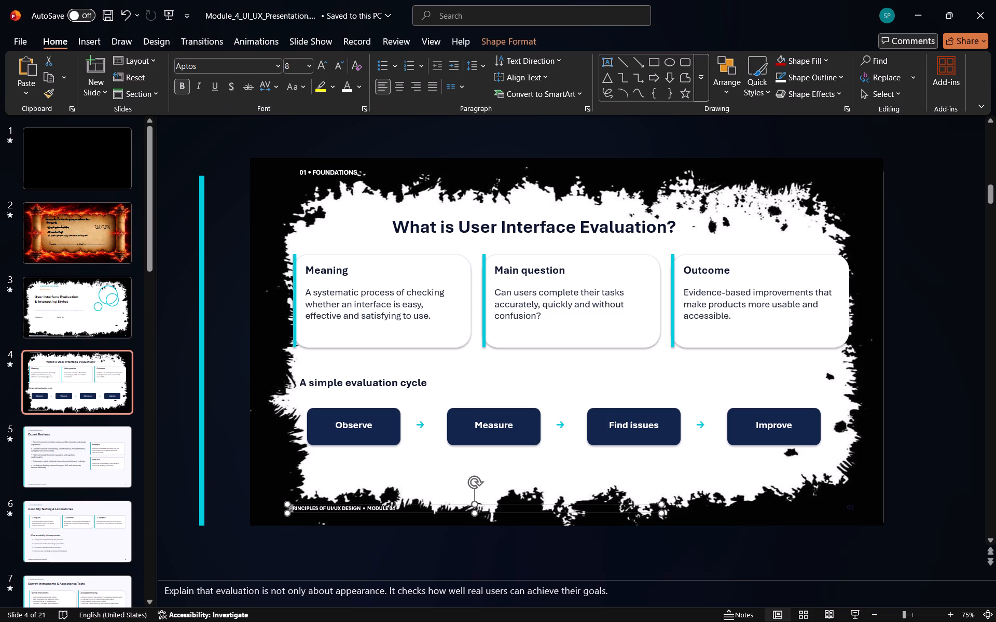
{"action": "left_click", "coordinate": [288, 509]}
{"action": "left_click_drag", "start_coordinate": [291, 507], "coordinate": [388, 511]}
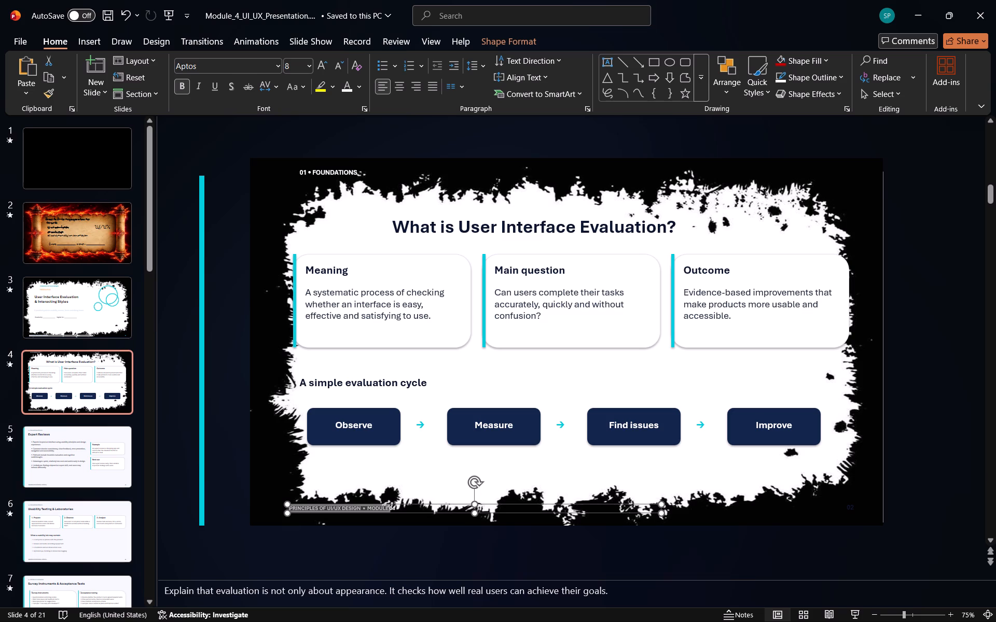
{"action": "left_click_drag", "start_coordinate": [388, 511], "coordinate": [398, 511]}
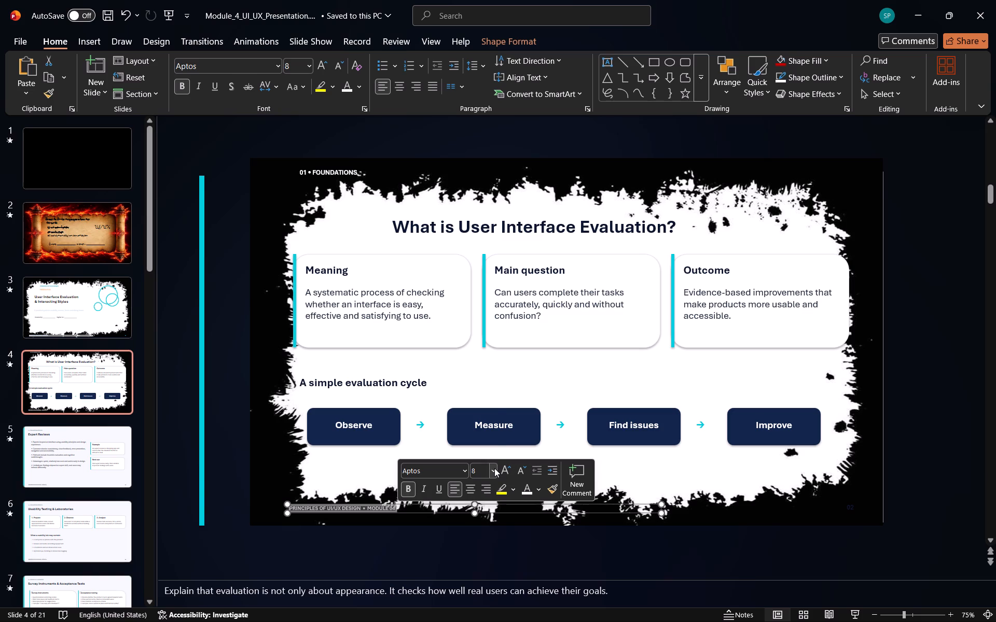
{"action": "left_click", "coordinate": [494, 468]}
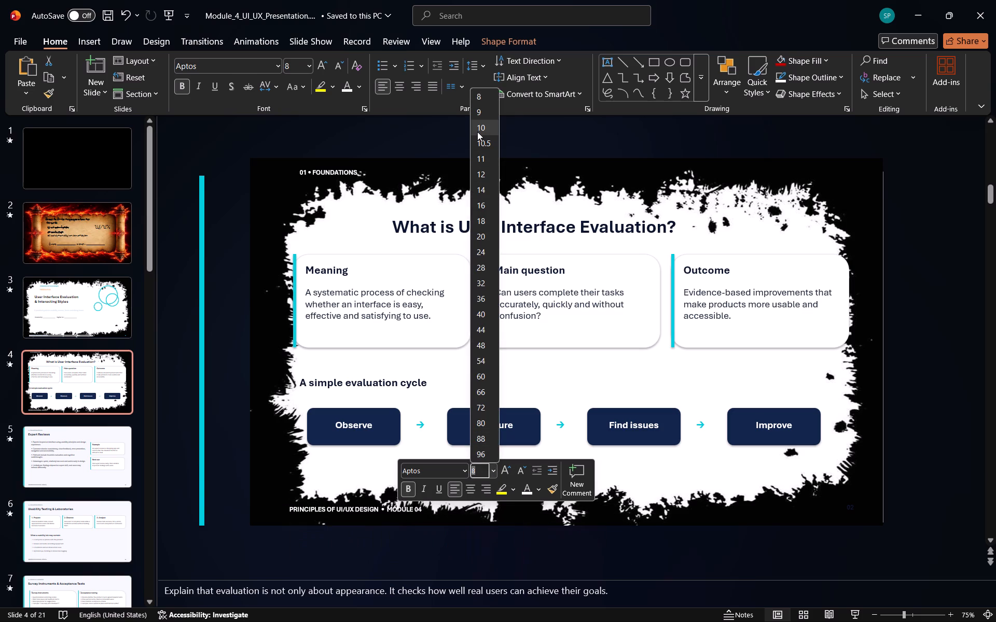
{"action": "left_click", "coordinate": [477, 132]}
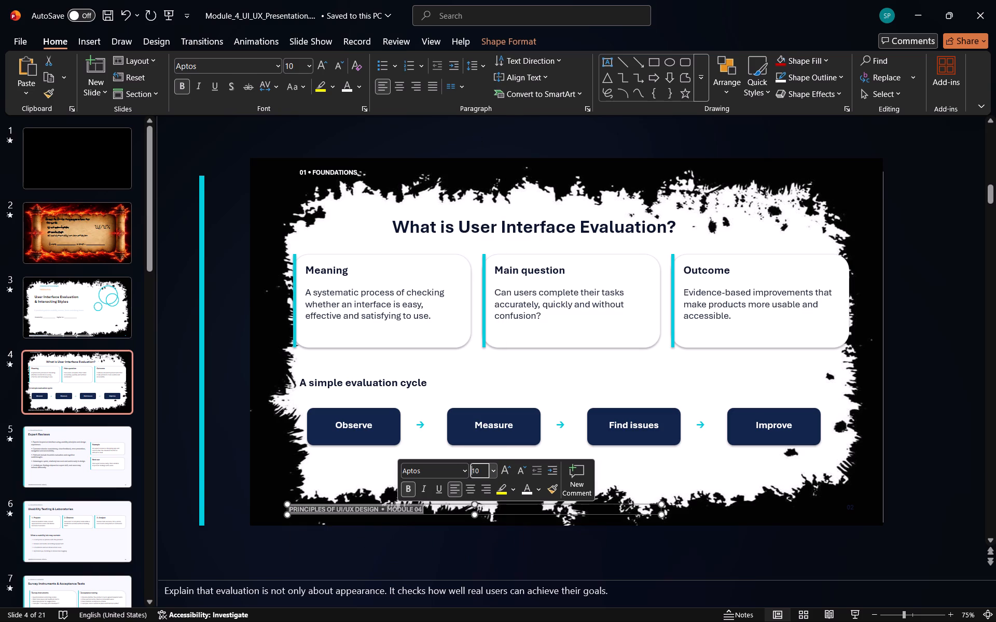
Move slide 4's footer text slightly down, deeper into the frame's black bottom border.
{"action": "left_click_drag", "start_coordinate": [459, 508], "coordinate": [458, 513]}
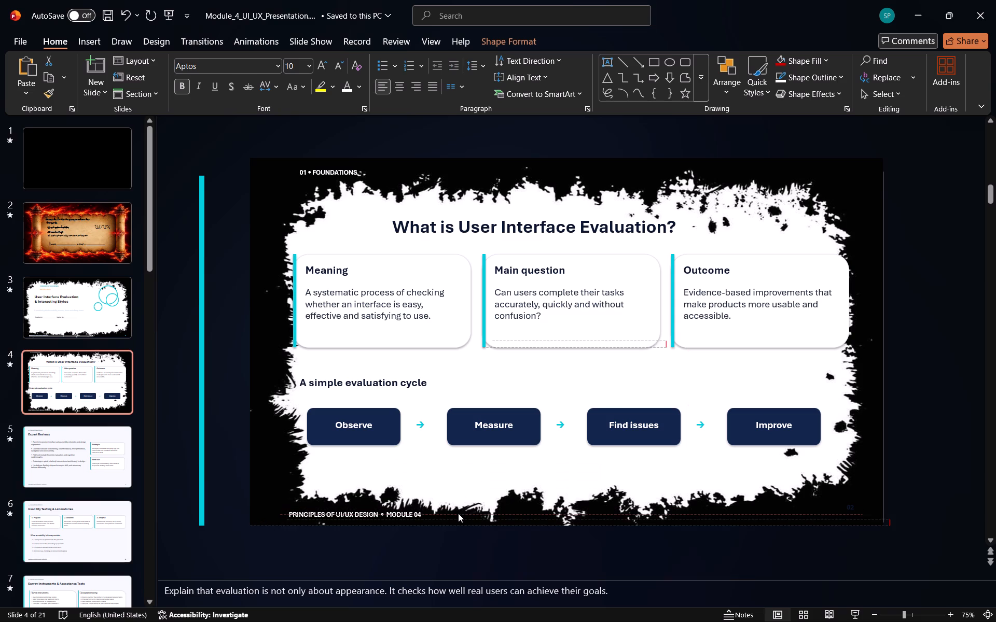
{"action": "left_click_drag", "start_coordinate": [458, 513], "coordinate": [458, 514]}
{"action": "left_click", "coordinate": [443, 457]}
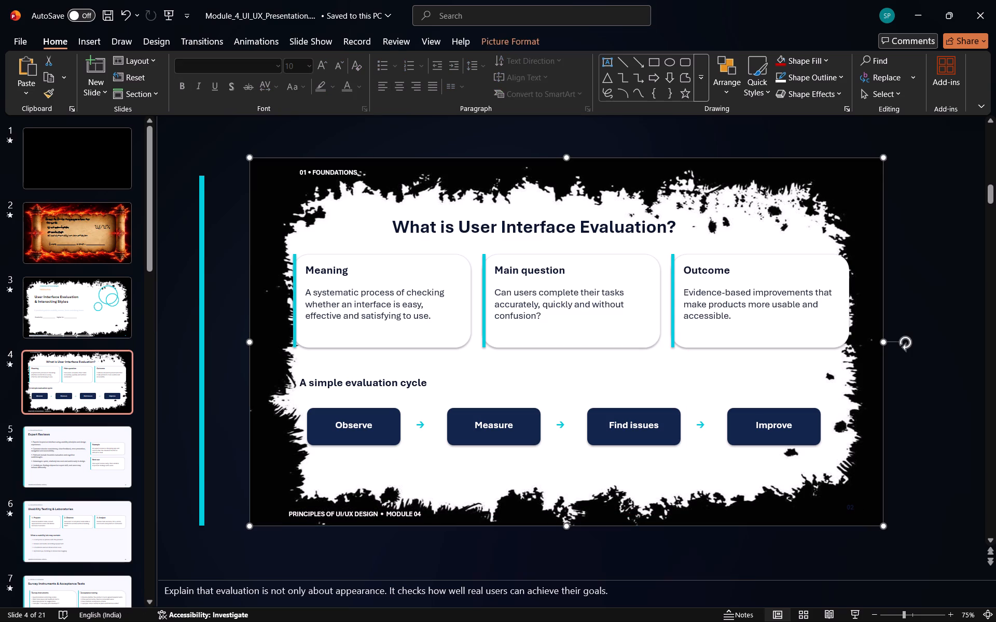
Delete the cyan accent strip along the left edge of the Meaning card.
{"action": "left_click", "coordinate": [293, 283]}
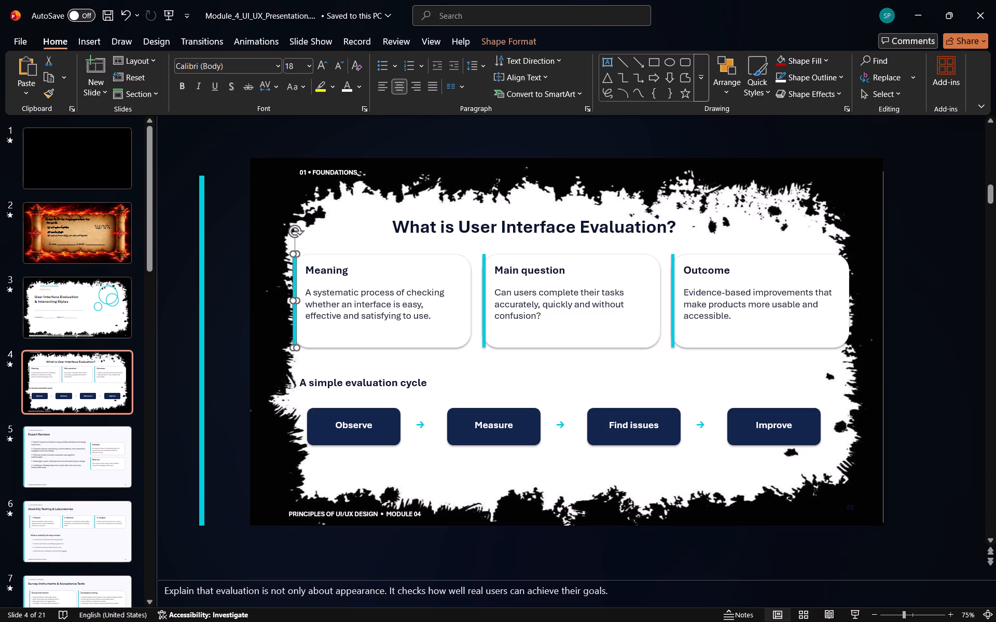
{"action": "key", "text": "Delete"}
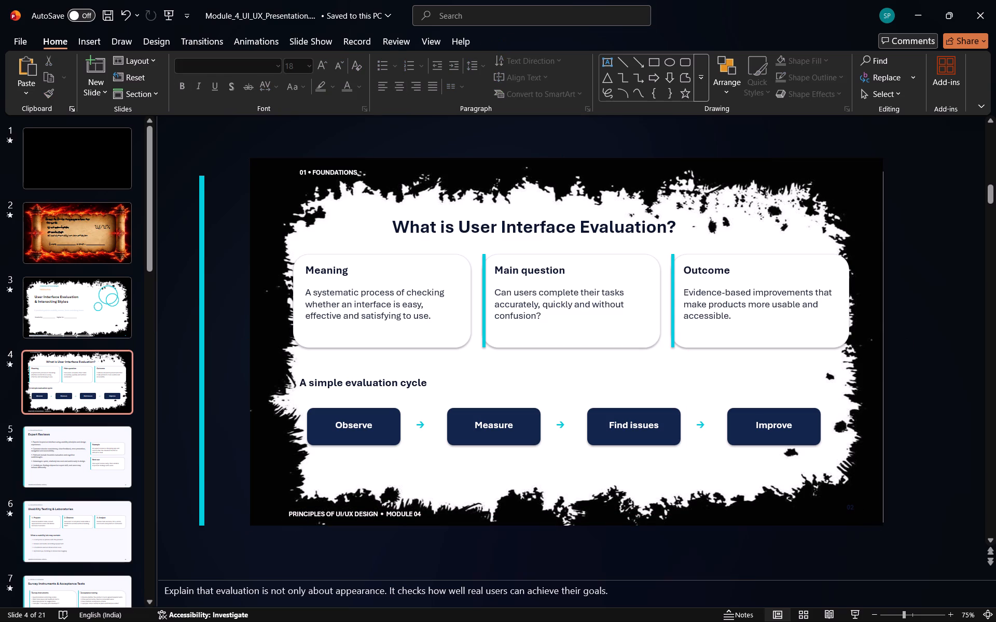
Widen slide 4's frame picture slightly further to the left, keeping its right edge in place.
{"action": "left_click", "coordinate": [272, 329]}
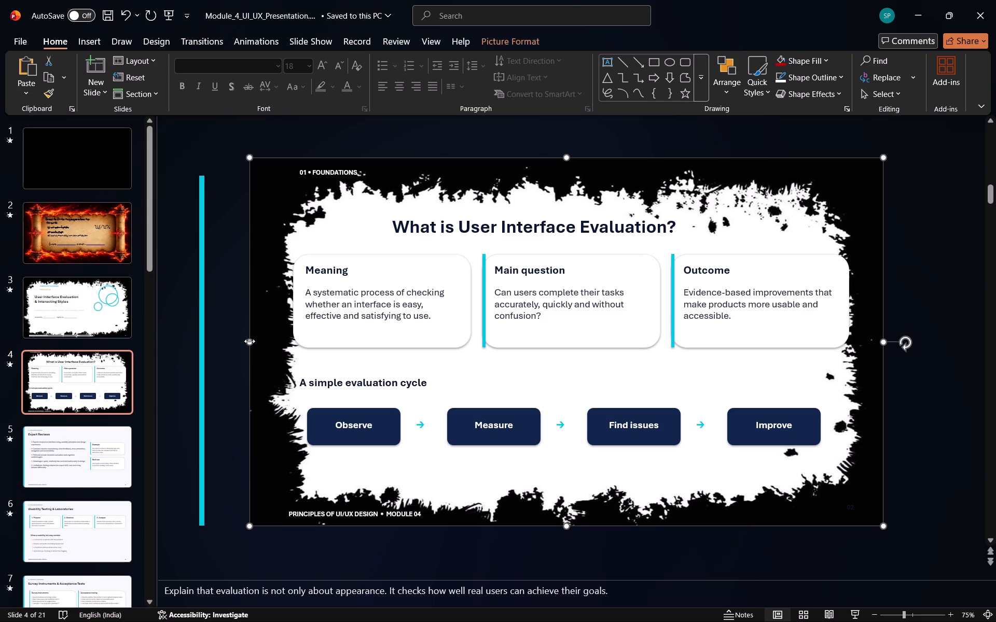
{"action": "left_click_drag", "start_coordinate": [250, 341], "coordinate": [244, 341]}
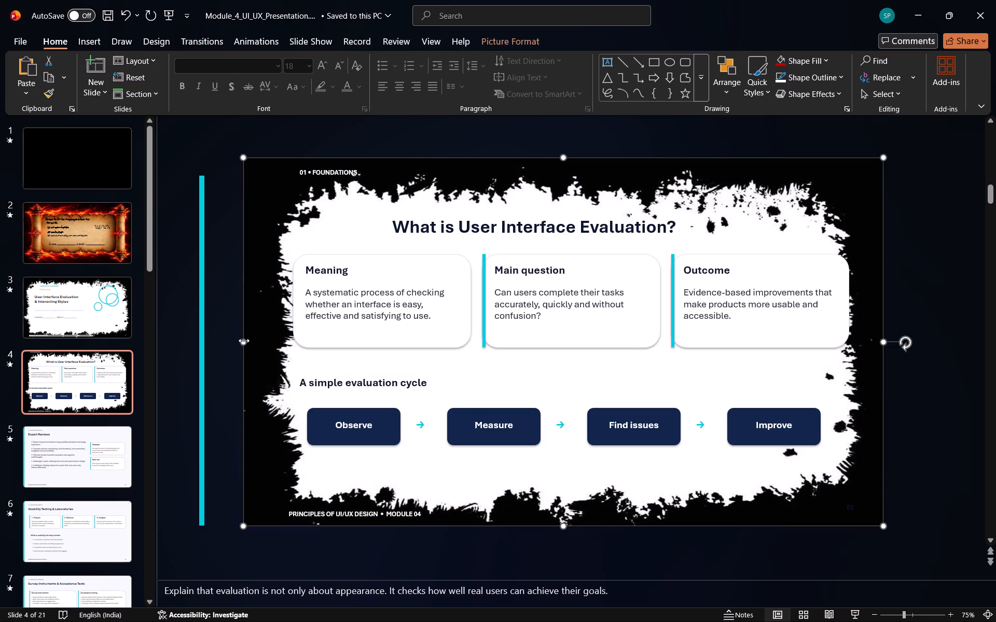
Delete the cyan accent strips along the left edges of the Main question and Outcome cards.
{"action": "left_click", "coordinate": [486, 297]}
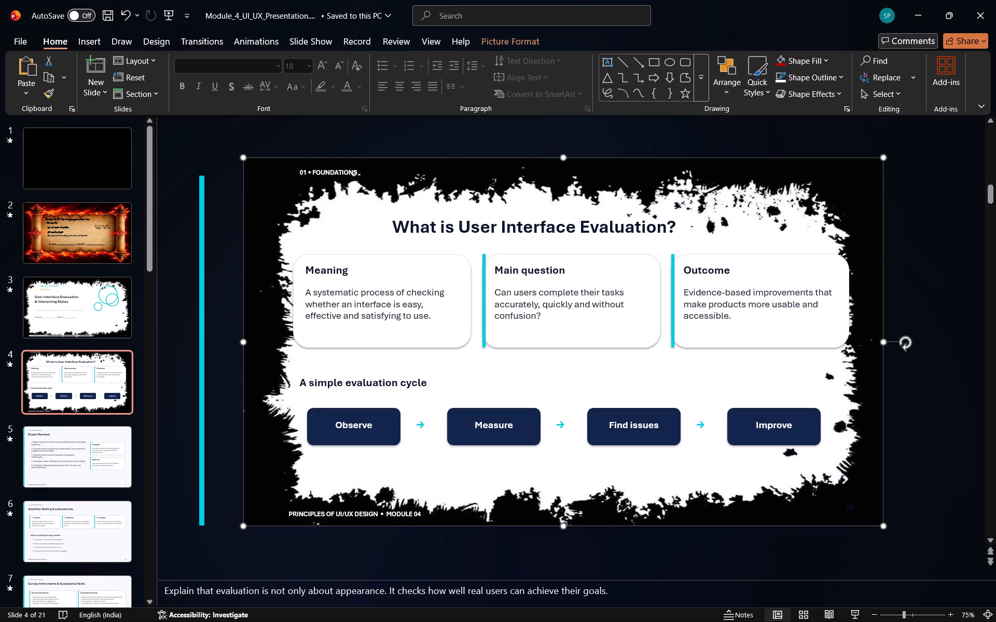
{"action": "left_click", "coordinate": [483, 291]}
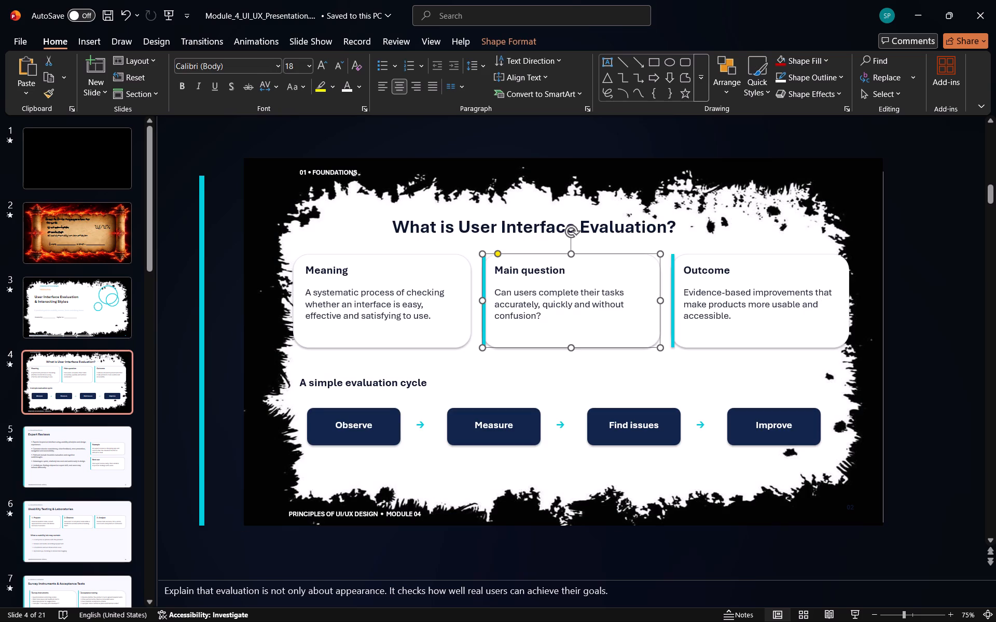
{"action": "left_click", "coordinate": [487, 354]}
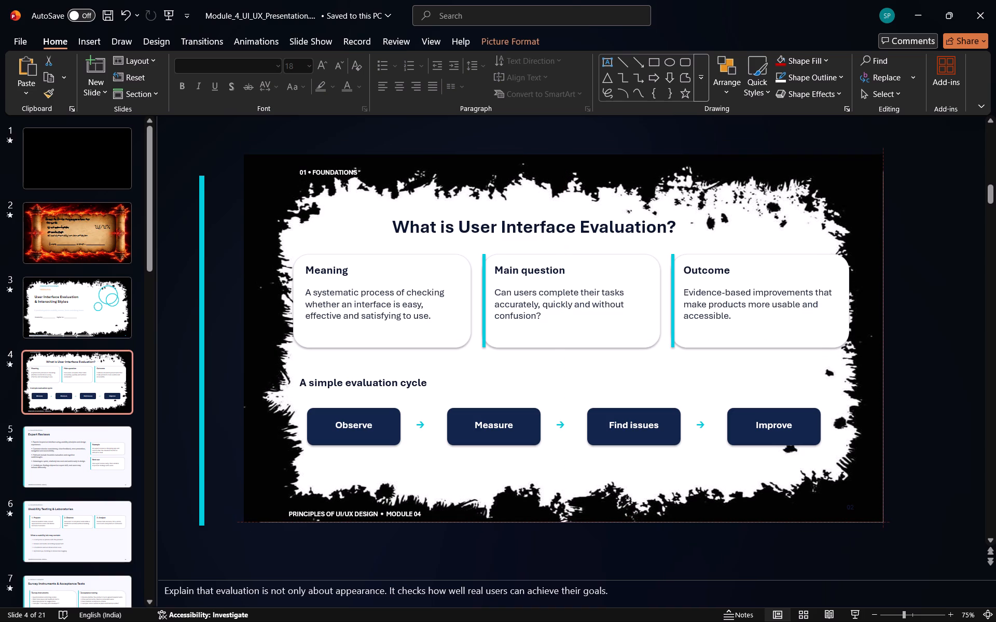
{"action": "left_click", "coordinate": [483, 333]}
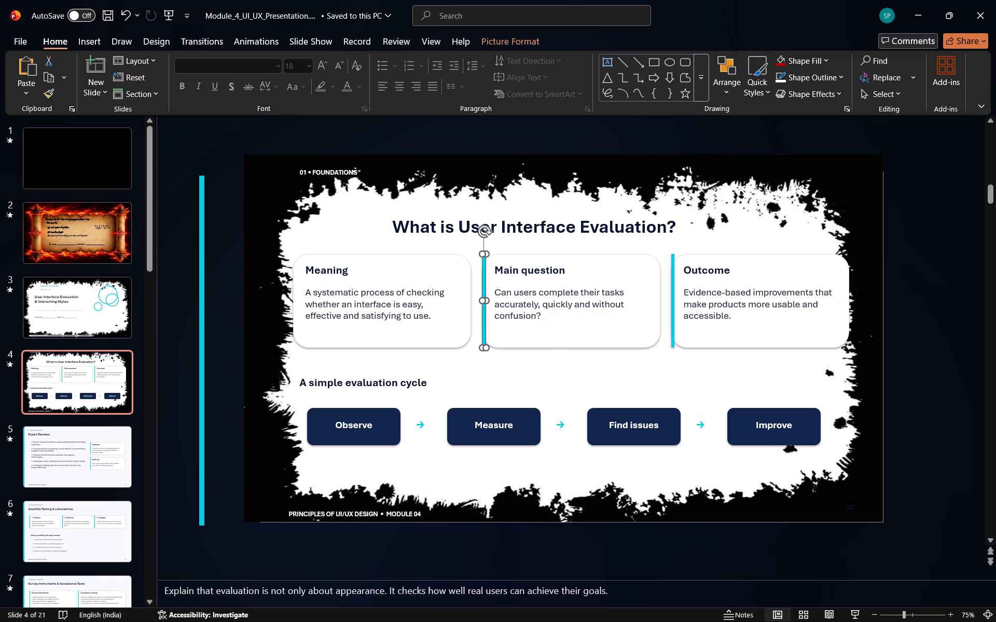
{"action": "key", "text": "BackSpace"}
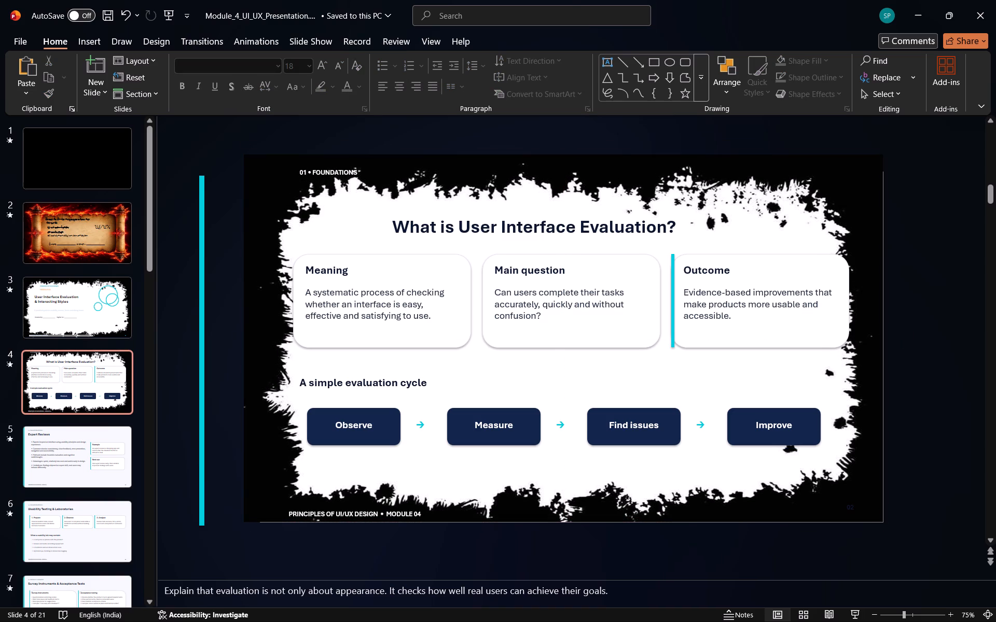
{"action": "left_click", "coordinate": [672, 284]}
{"action": "key", "text": "Delete"}
Enlarge slide 4's frame picture slightly outward to the right, at its top-left corner and at its bottom-right corner.
{"action": "left_click", "coordinate": [876, 287]}
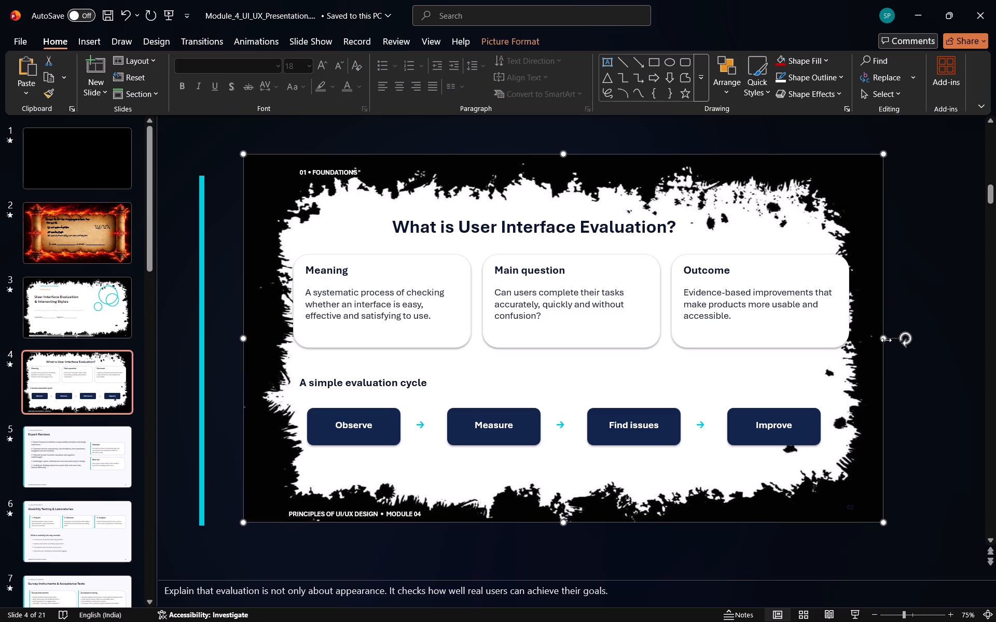
{"action": "left_click_drag", "start_coordinate": [882, 339], "coordinate": [892, 338]}
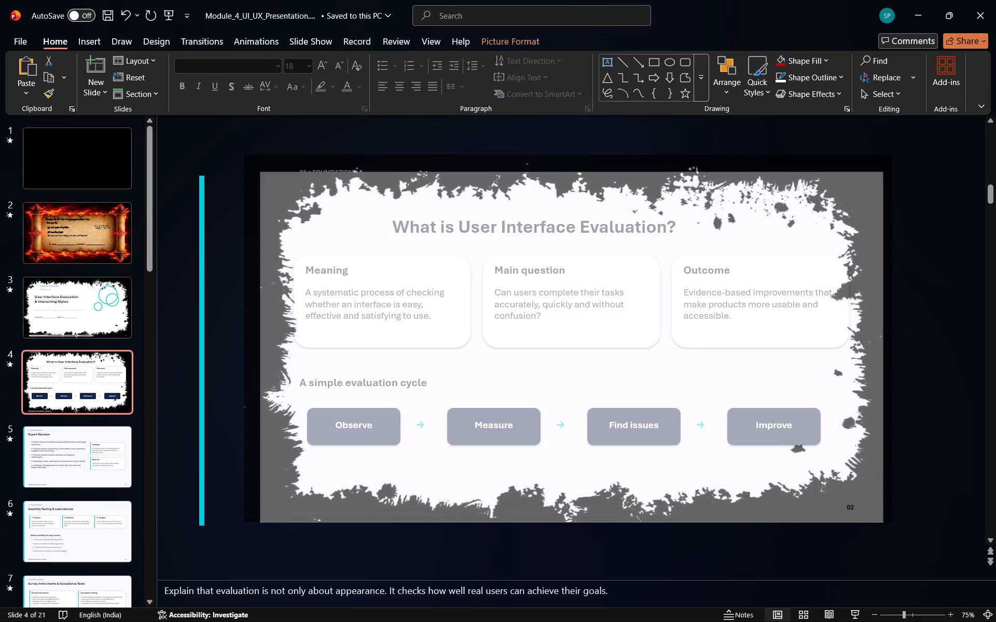
{"action": "left_click_drag", "start_coordinate": [892, 338], "coordinate": [891, 339]}
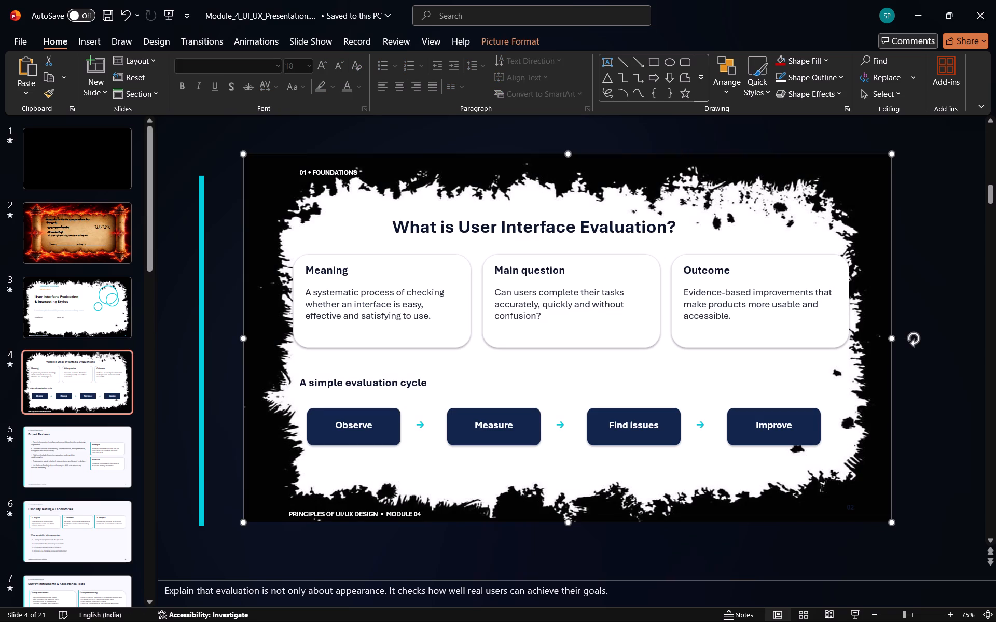
{"action": "left_click", "coordinate": [243, 155]}
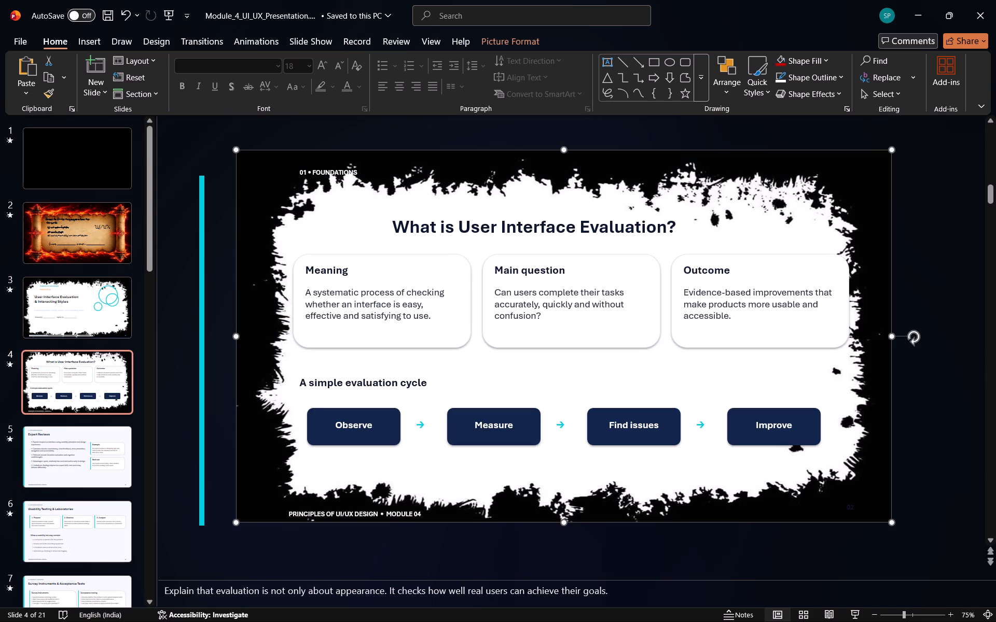
{"action": "left_click_drag", "start_coordinate": [889, 335], "coordinate": [898, 335]}
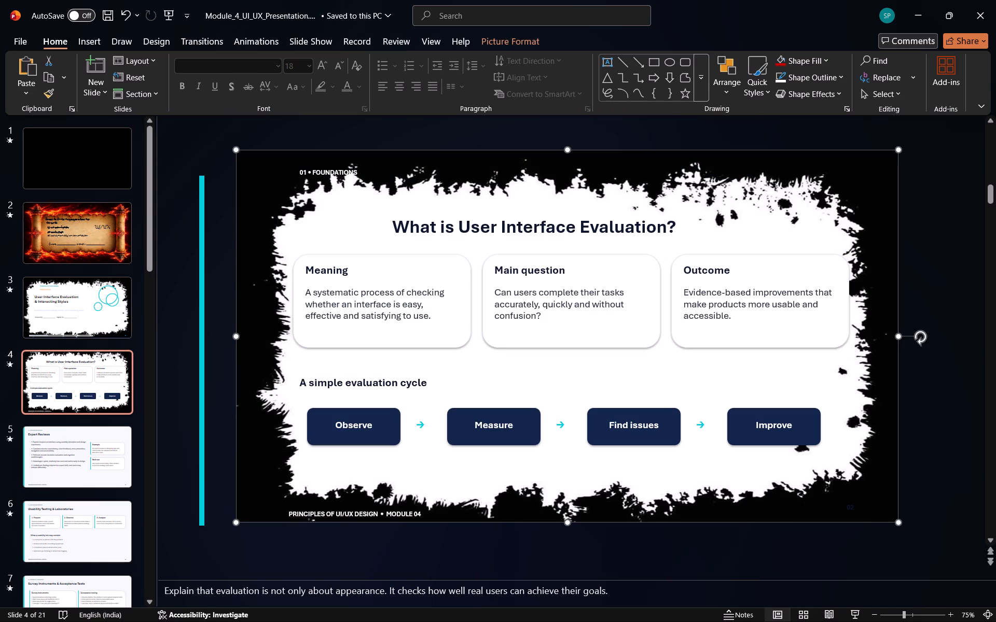
{"action": "left_click_drag", "start_coordinate": [898, 521], "coordinate": [905, 524]}
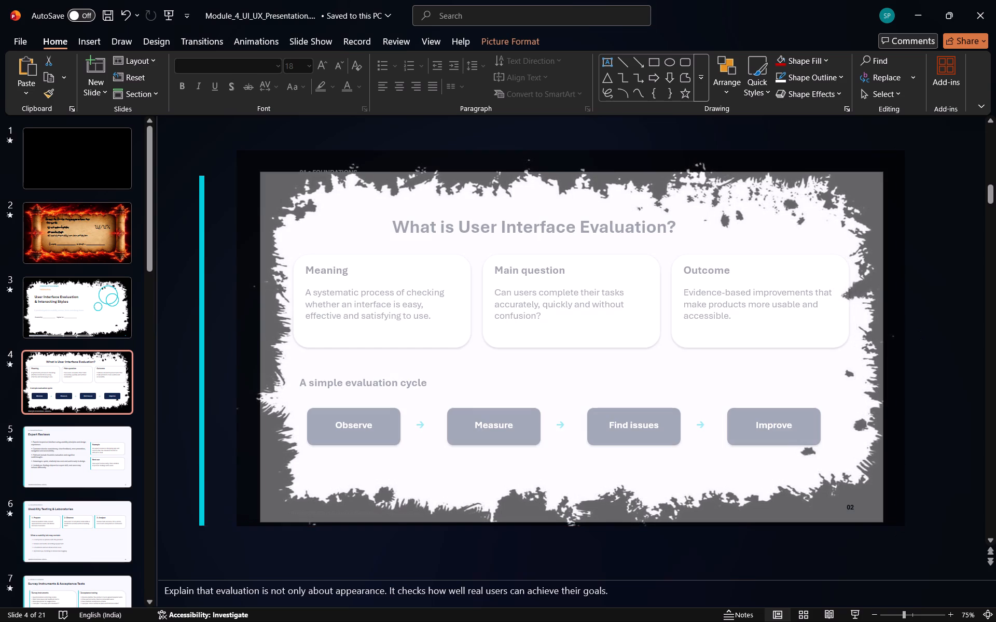
{"action": "left_click_drag", "start_coordinate": [905, 524], "coordinate": [906, 526]}
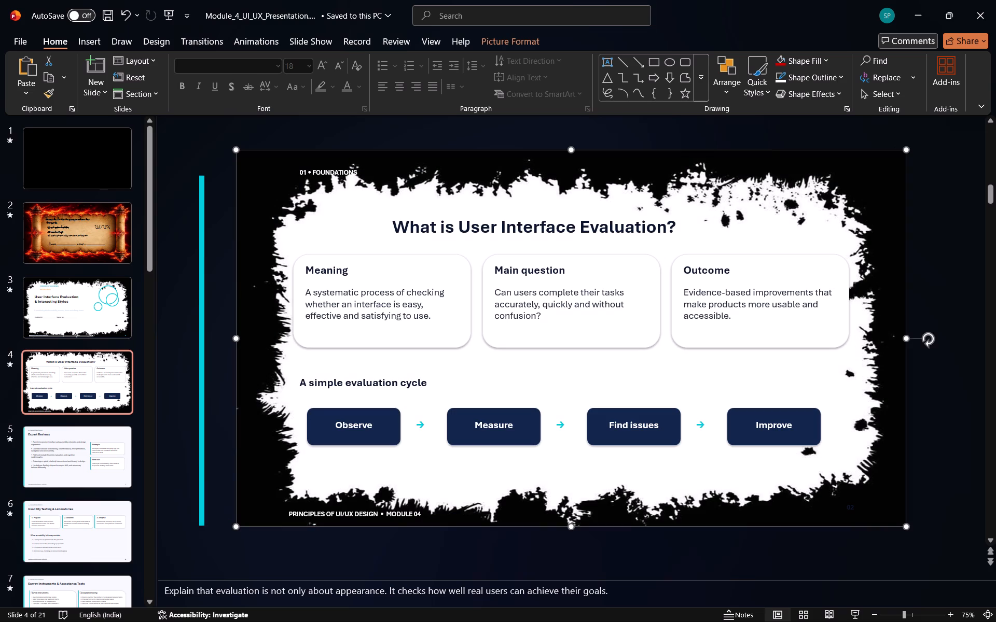
Set the font size of slide 4's "01 • FOUNDATIONS" label to 12.
{"action": "left_click", "coordinate": [329, 175]}
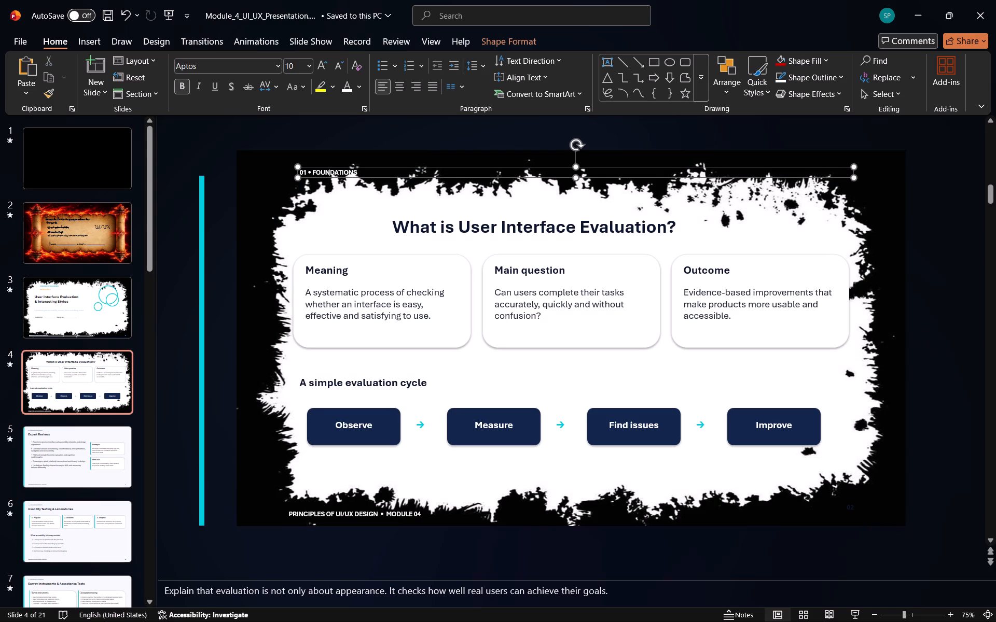
{"action": "left_click_drag", "start_coordinate": [299, 173], "coordinate": [353, 173]}
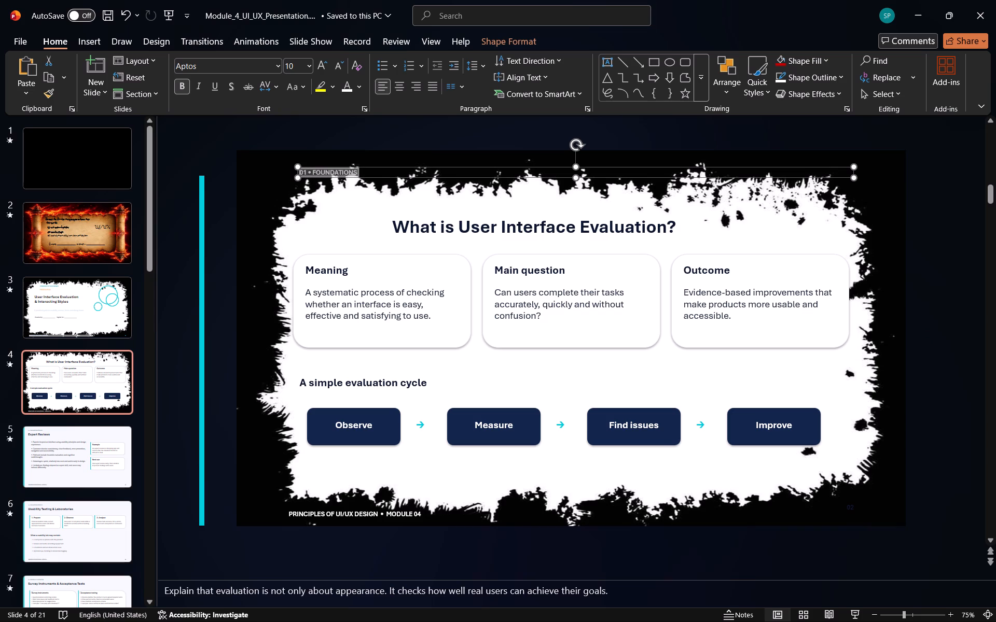
{"action": "left_click_drag", "start_coordinate": [353, 173], "coordinate": [357, 175]}
{"action": "left_click", "coordinate": [310, 67]}
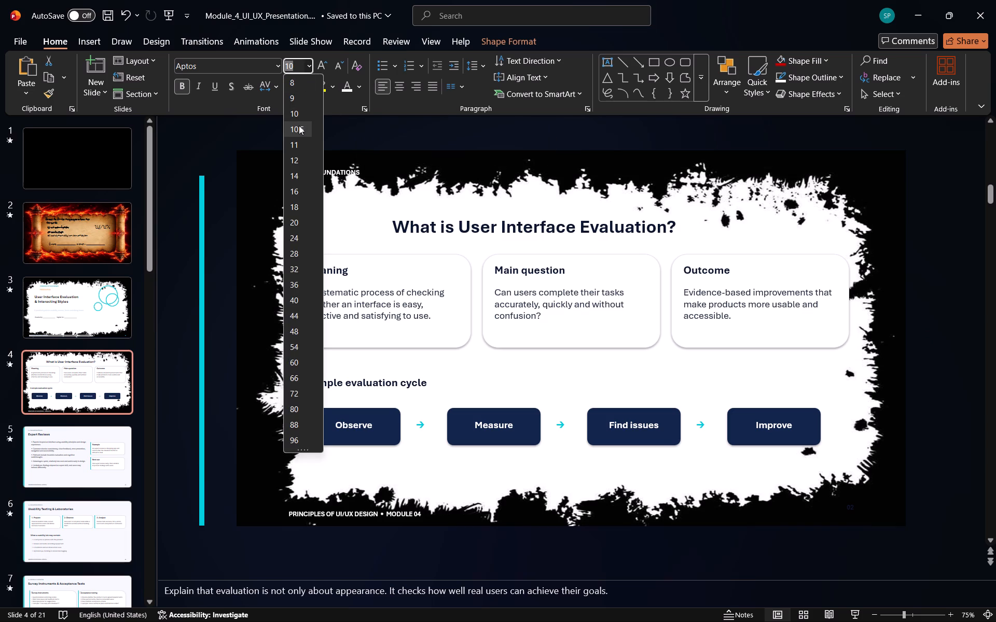
{"action": "left_click", "coordinate": [294, 158]}
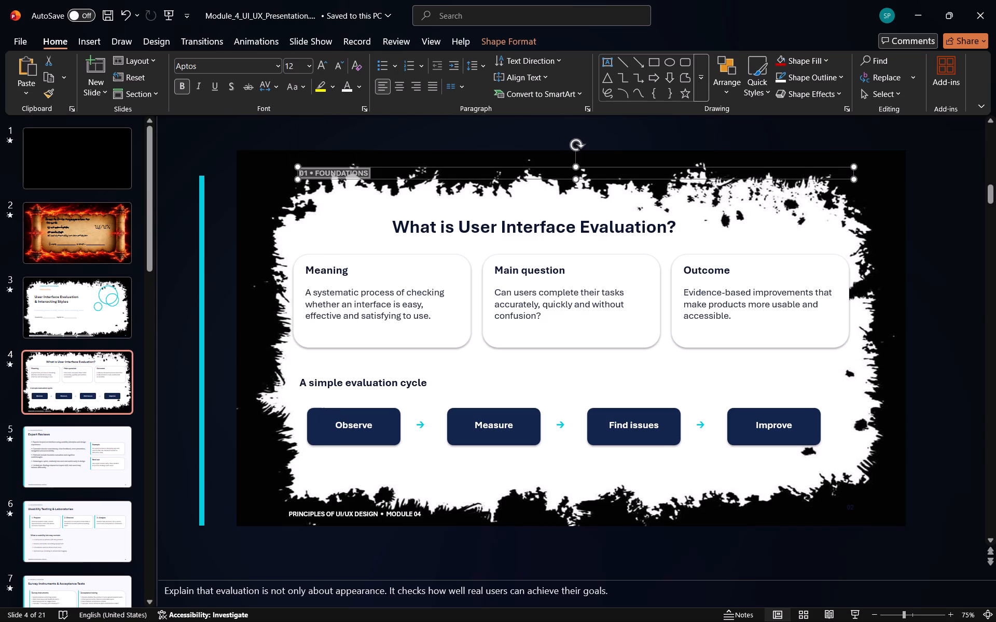
Move the "01 • FOUNDATIONS" label slightly up and to the left, into the frame's black top border.
{"action": "left_click_drag", "start_coordinate": [406, 172], "coordinate": [401, 164]}
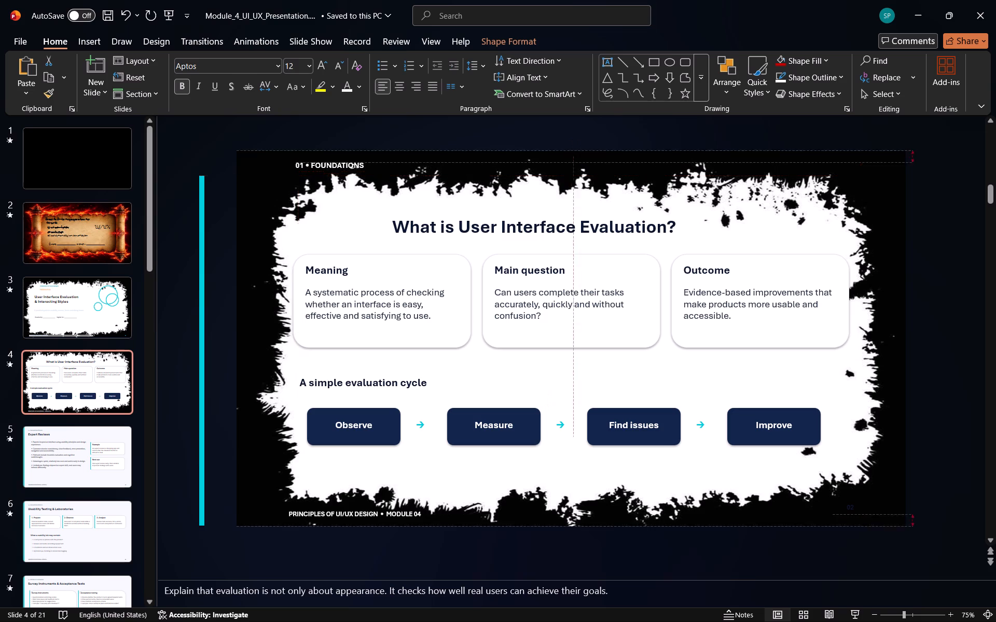
{"action": "left_click_drag", "start_coordinate": [401, 164], "coordinate": [373, 166]}
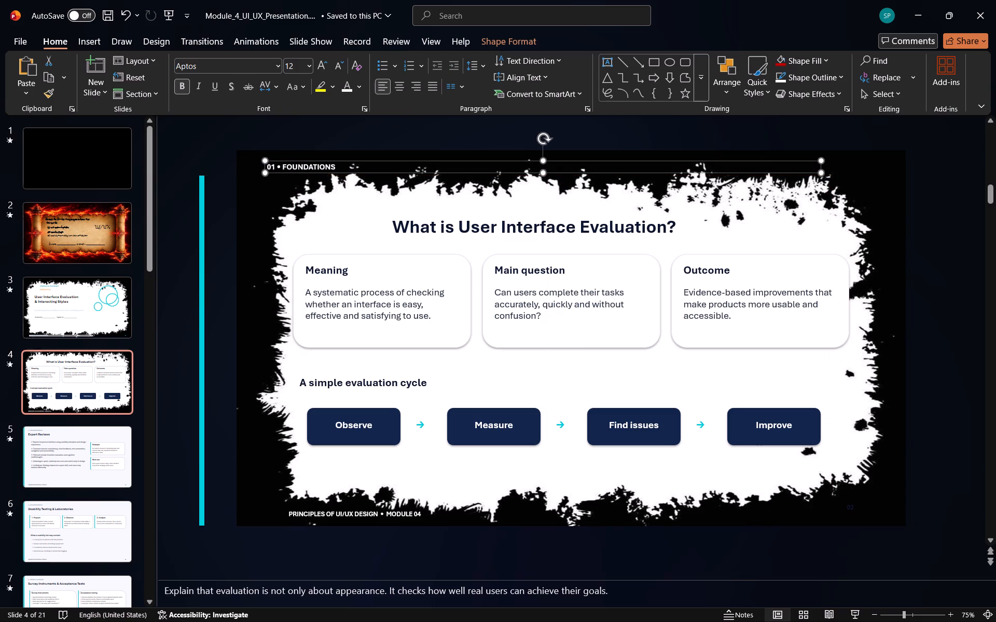
Fill the Observe, Measure, Find issues and Improve boxes with the same very dark grey theme colour.
{"action": "left_click", "coordinate": [413, 450]}
{"action": "left_click", "coordinate": [383, 432]}
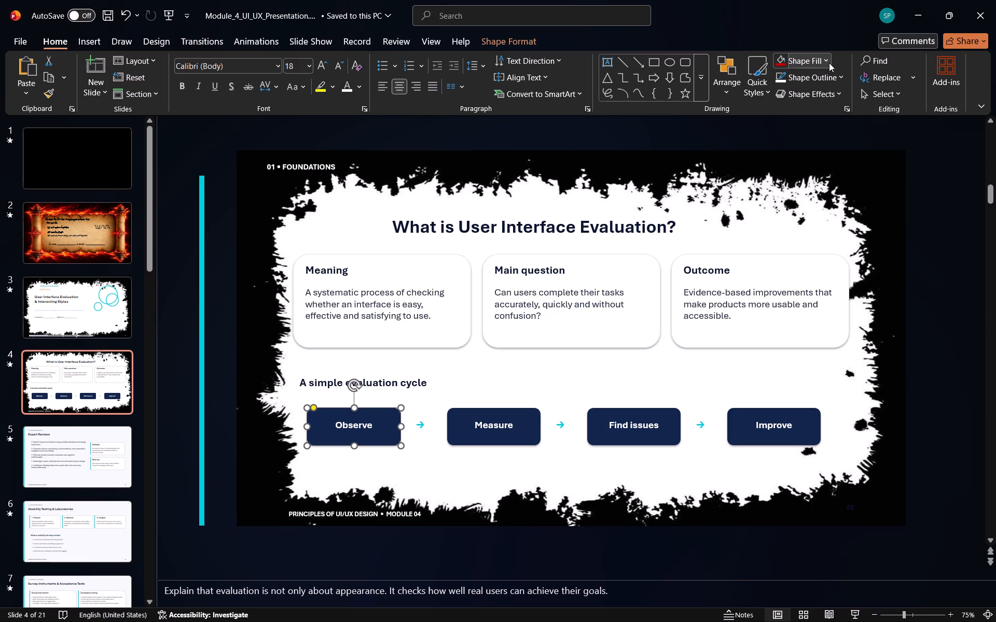
{"action": "left_click", "coordinate": [825, 63]}
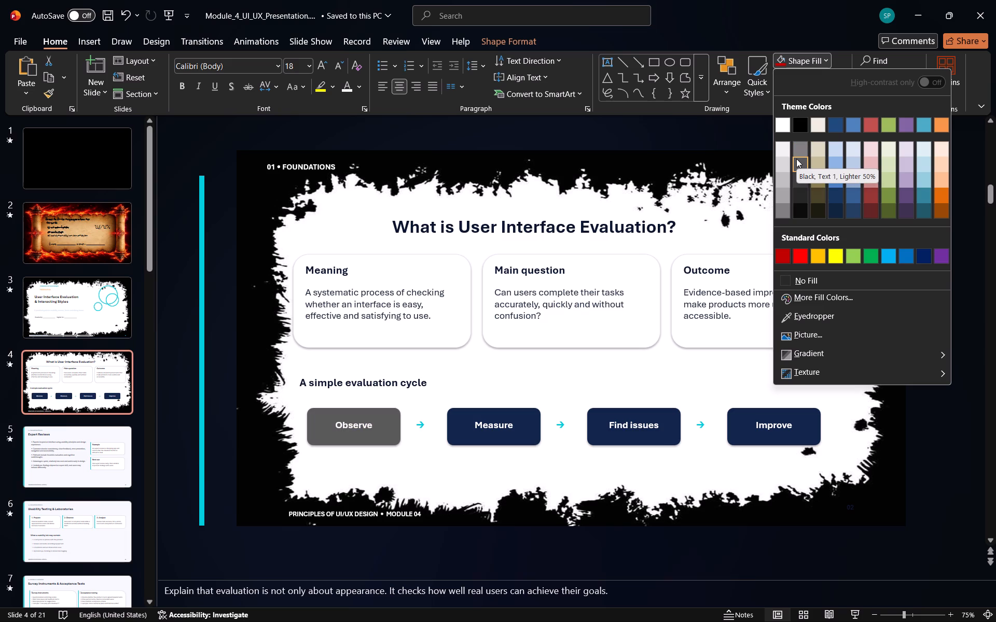
{"action": "left_click", "coordinate": [801, 195]}
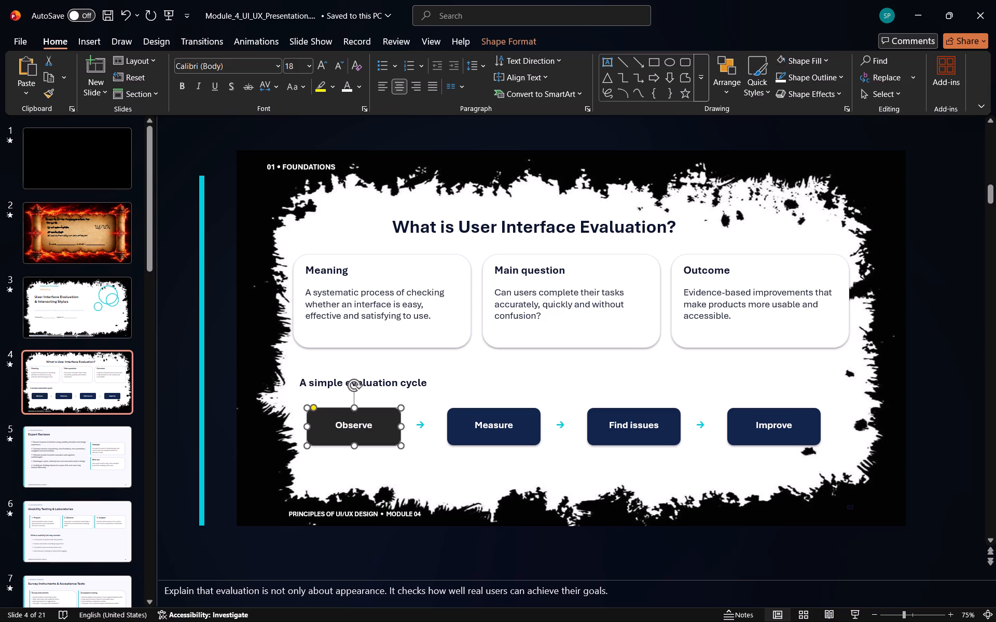
{"action": "left_click", "coordinate": [521, 430]}
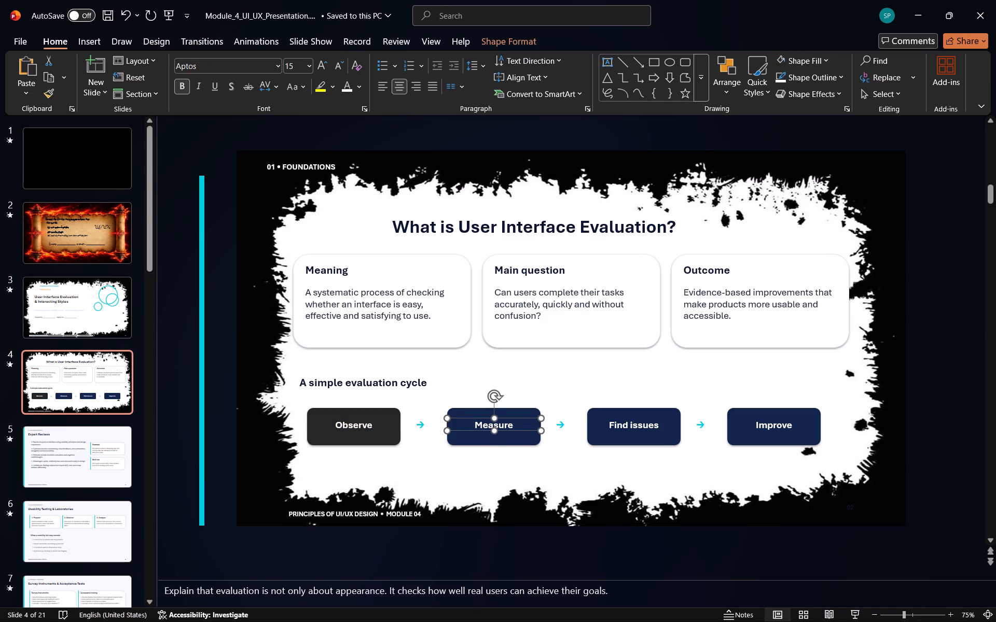
{"action": "left_click", "coordinate": [524, 443]}
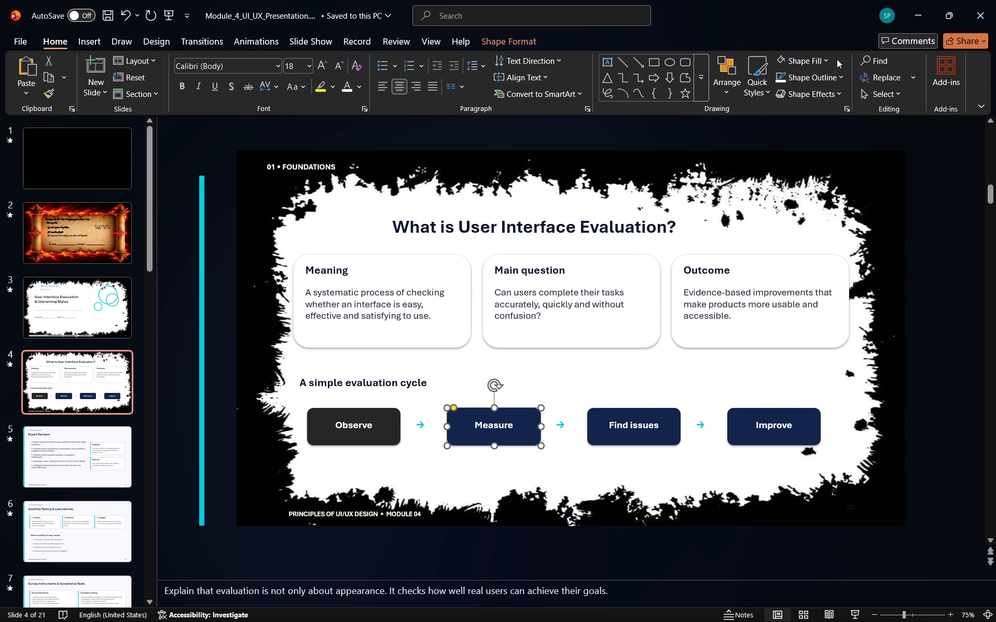
{"action": "left_click", "coordinate": [826, 56]}
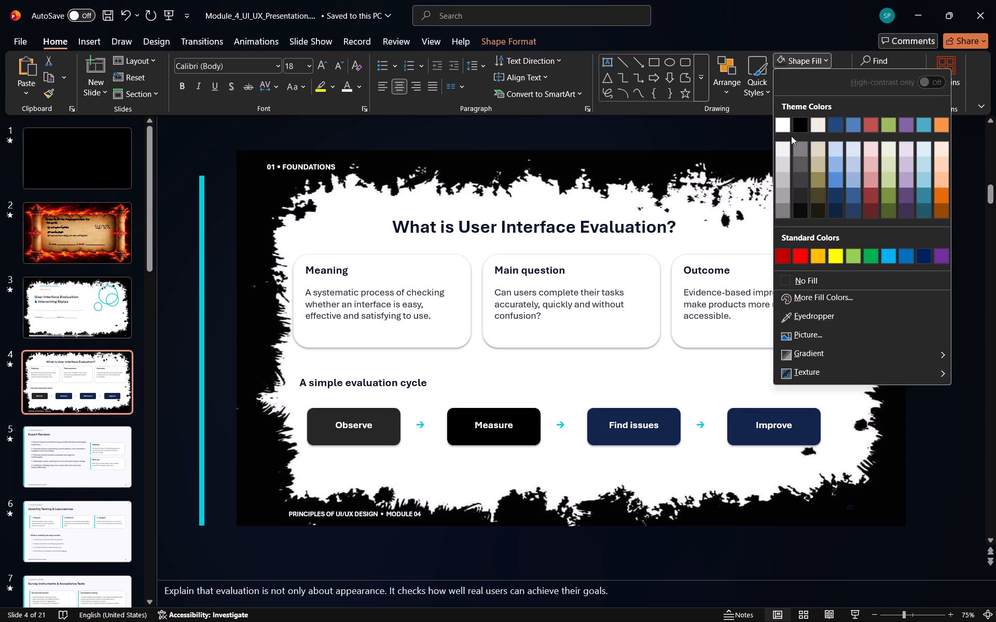
{"action": "left_click", "coordinate": [797, 192]}
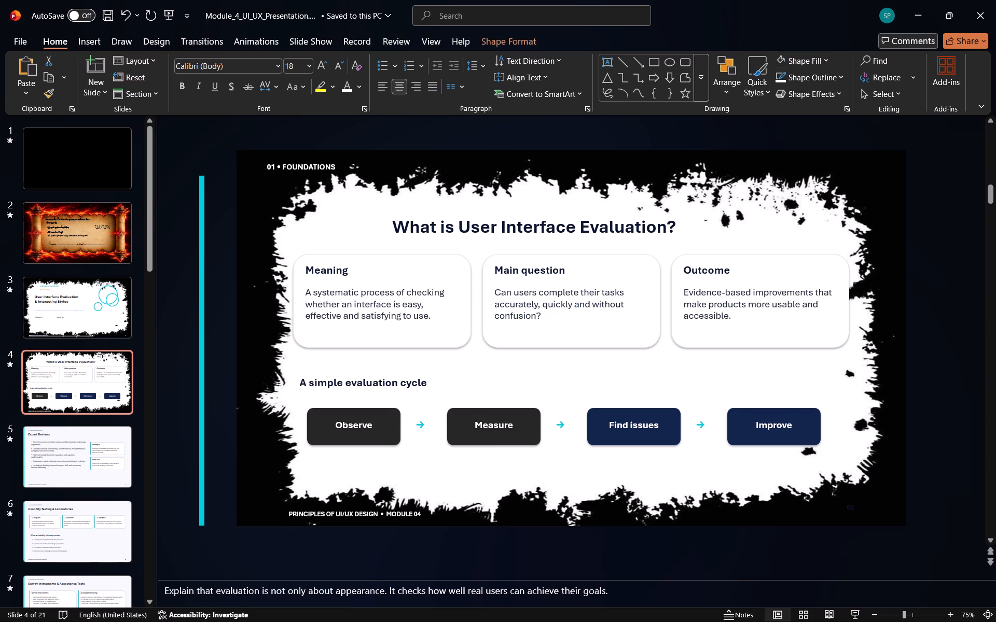
{"action": "left_click", "coordinate": [665, 437]}
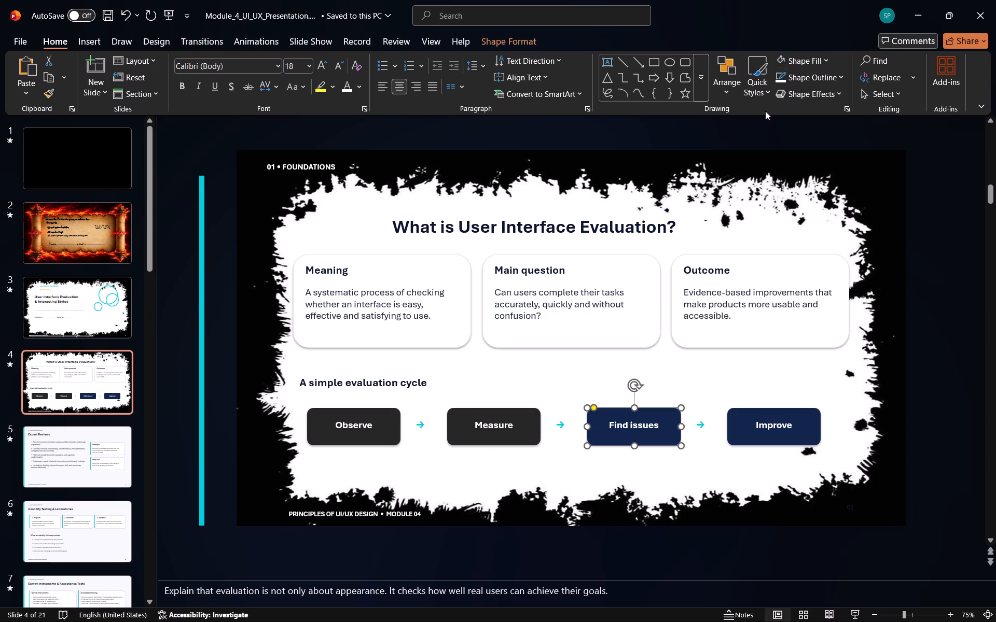
{"action": "left_click", "coordinate": [826, 62]}
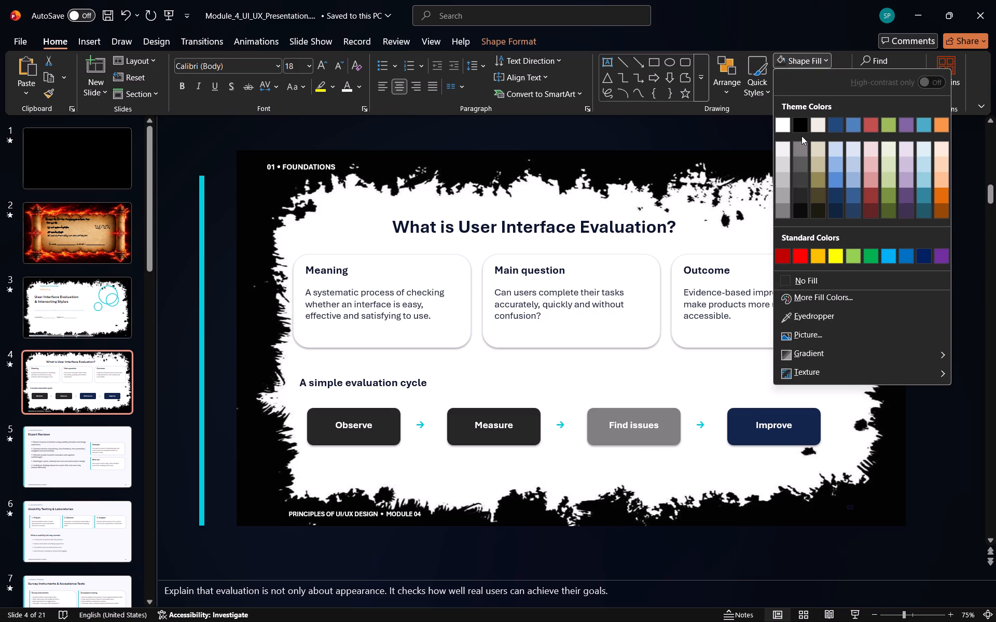
{"action": "left_click", "coordinate": [798, 201]}
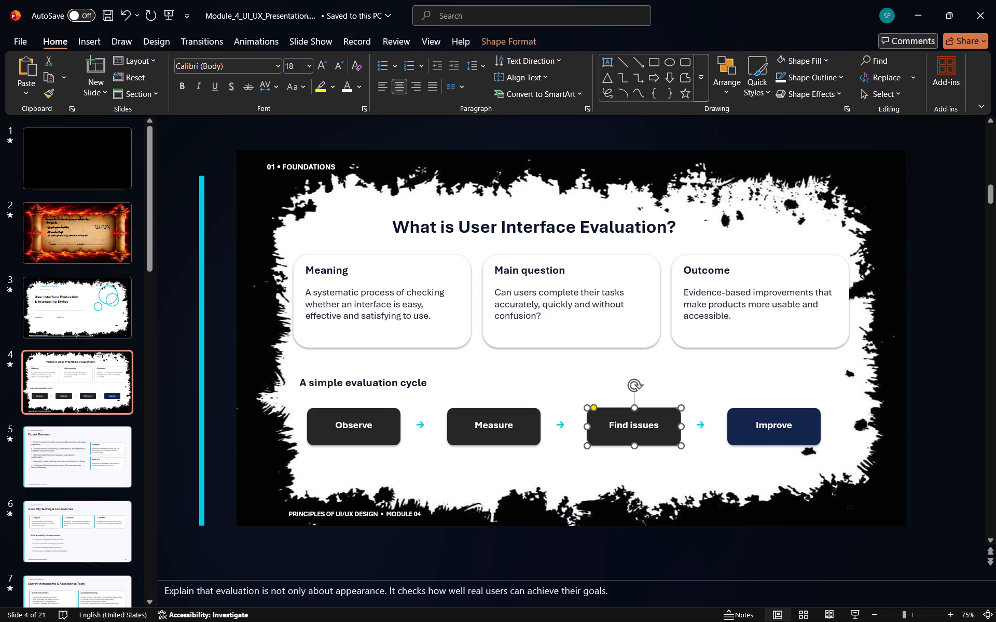
{"action": "left_click", "coordinate": [789, 434]}
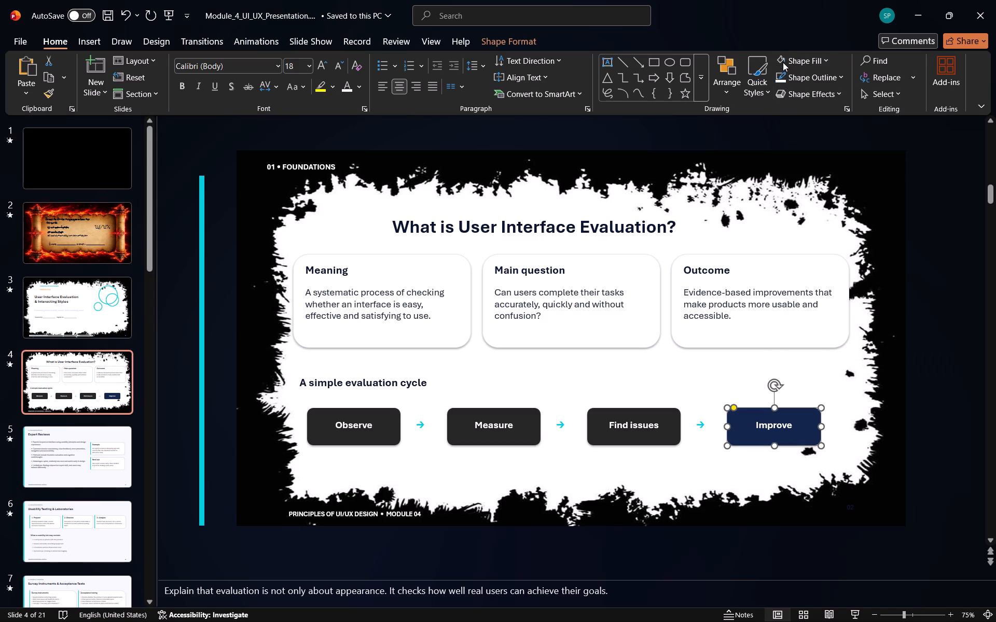
{"action": "left_click", "coordinate": [783, 62]}
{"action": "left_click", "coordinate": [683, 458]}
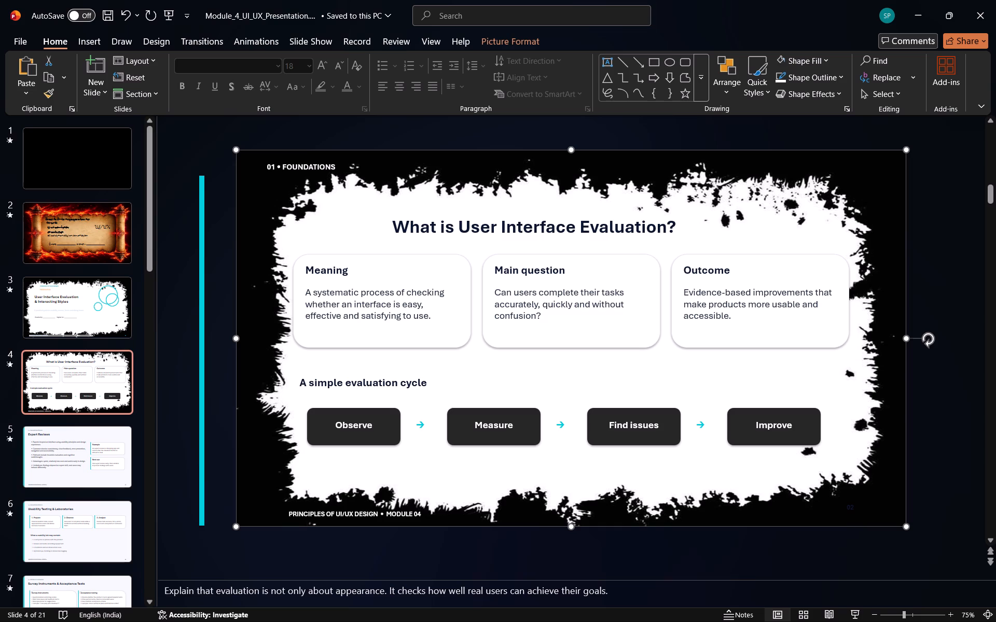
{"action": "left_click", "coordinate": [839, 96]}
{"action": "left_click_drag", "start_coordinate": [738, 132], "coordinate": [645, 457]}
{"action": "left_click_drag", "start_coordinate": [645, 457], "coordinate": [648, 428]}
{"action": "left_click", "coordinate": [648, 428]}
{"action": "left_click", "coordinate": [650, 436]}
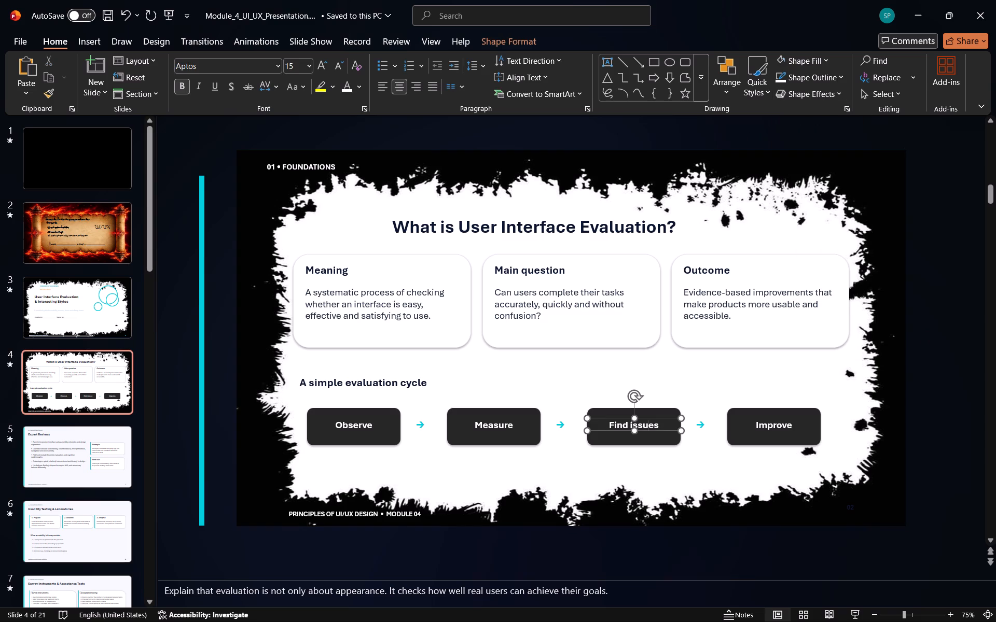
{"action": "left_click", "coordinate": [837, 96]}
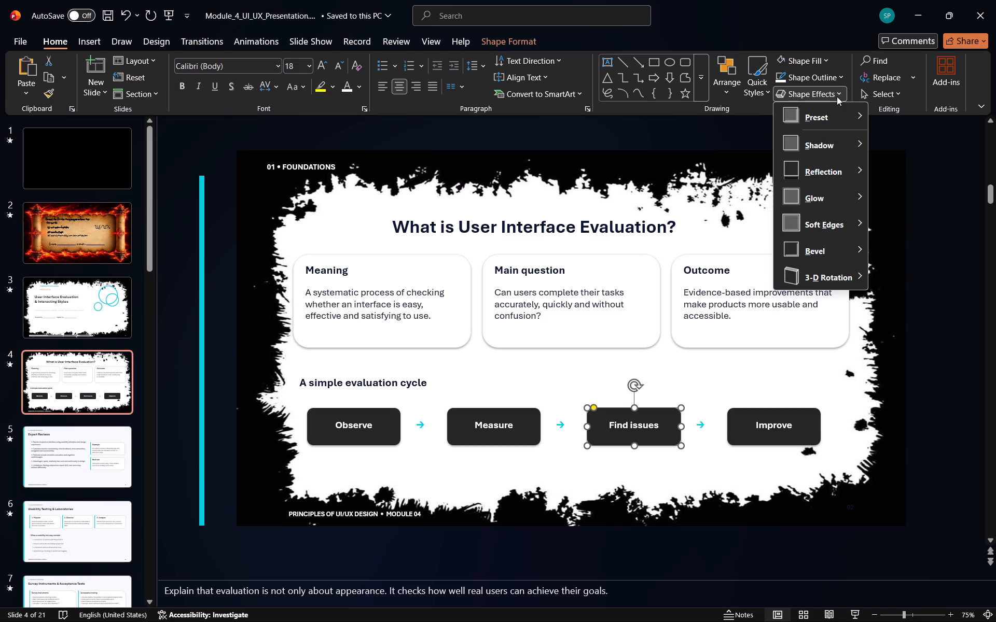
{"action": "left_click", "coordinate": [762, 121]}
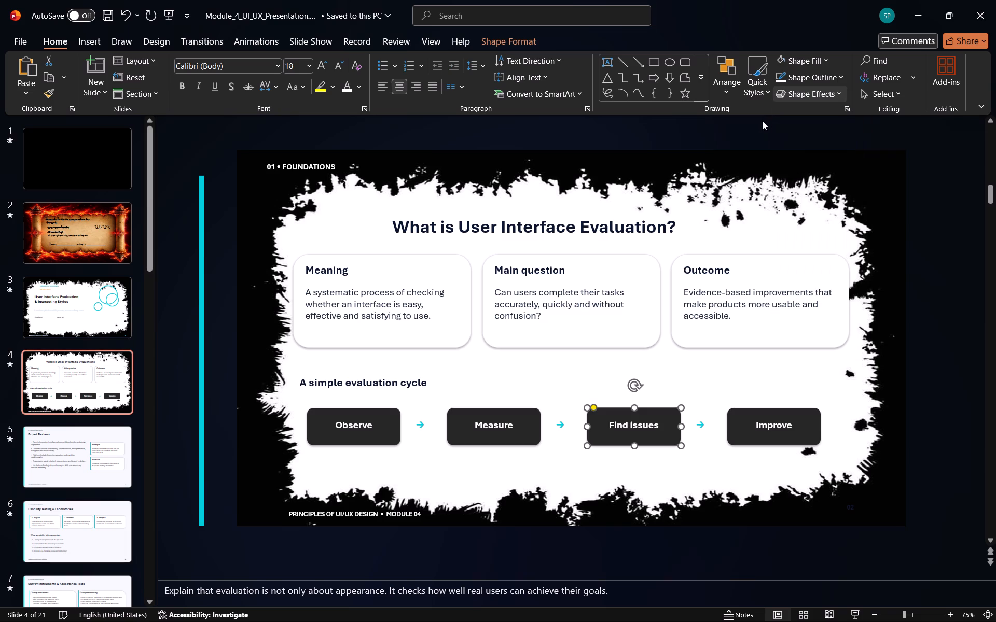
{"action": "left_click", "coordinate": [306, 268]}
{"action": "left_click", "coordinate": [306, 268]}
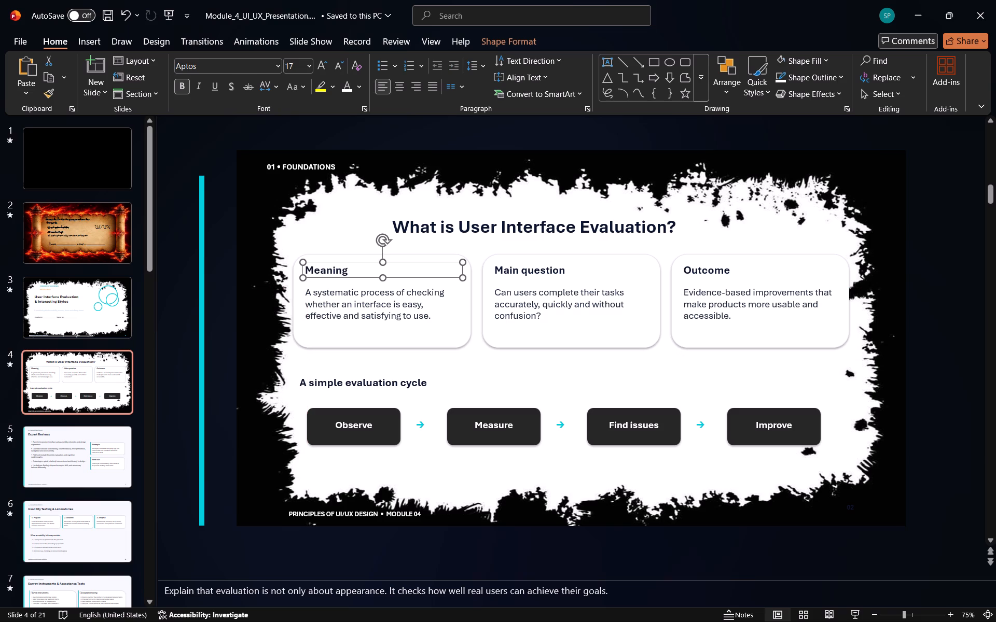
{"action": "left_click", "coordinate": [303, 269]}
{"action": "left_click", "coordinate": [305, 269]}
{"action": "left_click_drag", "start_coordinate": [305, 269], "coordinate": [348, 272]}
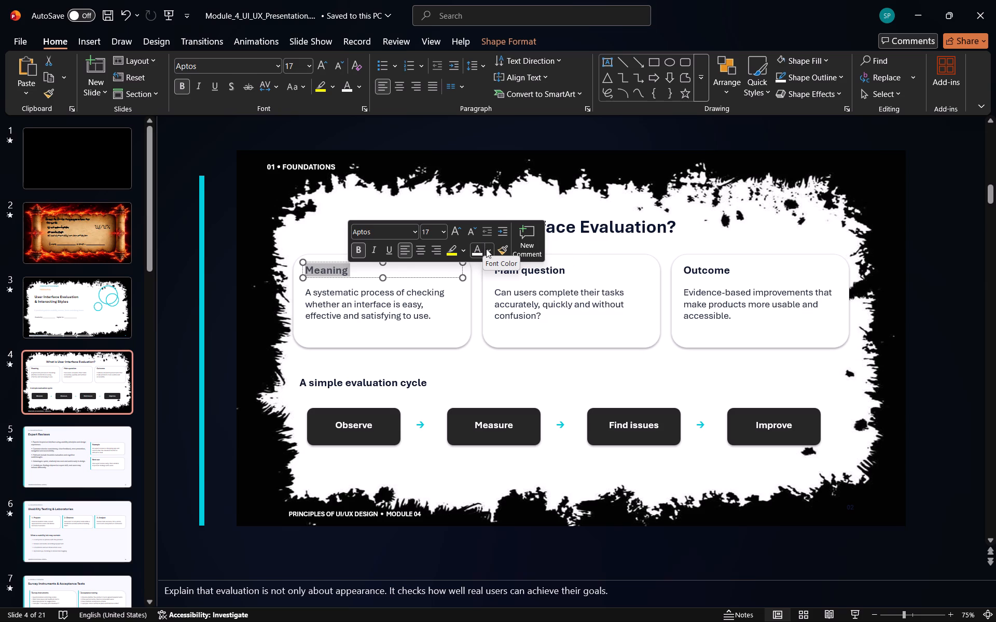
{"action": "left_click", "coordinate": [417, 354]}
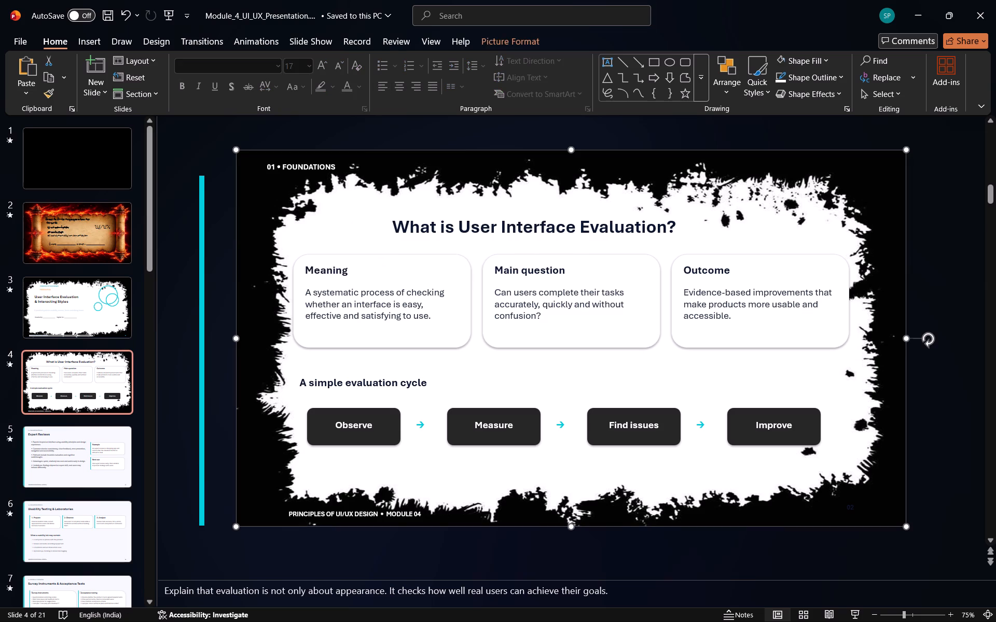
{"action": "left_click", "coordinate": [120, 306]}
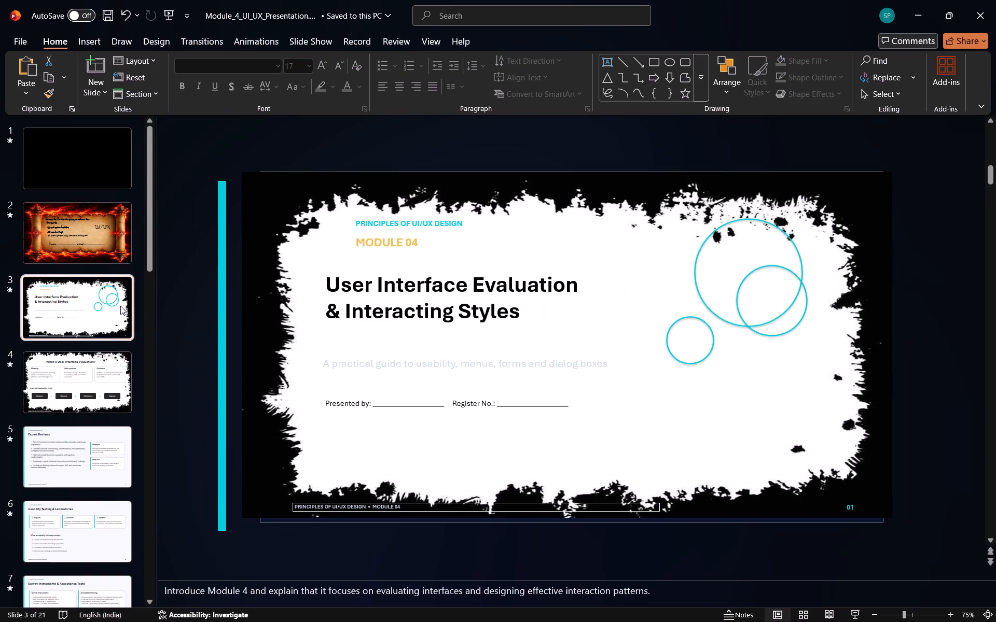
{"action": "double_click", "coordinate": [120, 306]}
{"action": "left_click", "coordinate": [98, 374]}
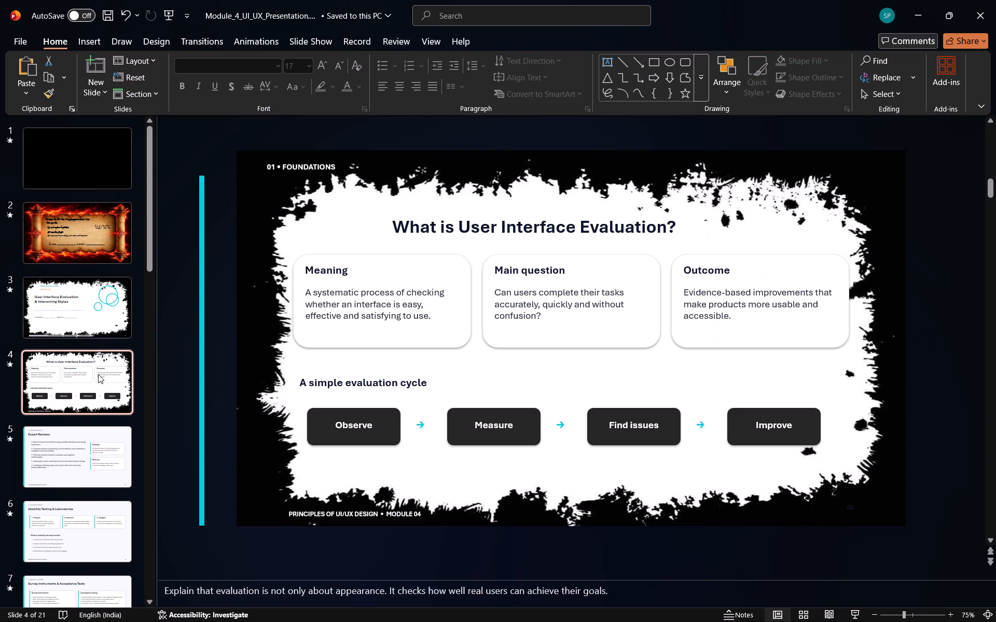
Paste the rough-edged frame picture onto slide 5 and rotate it a quarter turn clockwise into landscape orientation.
{"action": "left_click", "coordinate": [85, 463]}
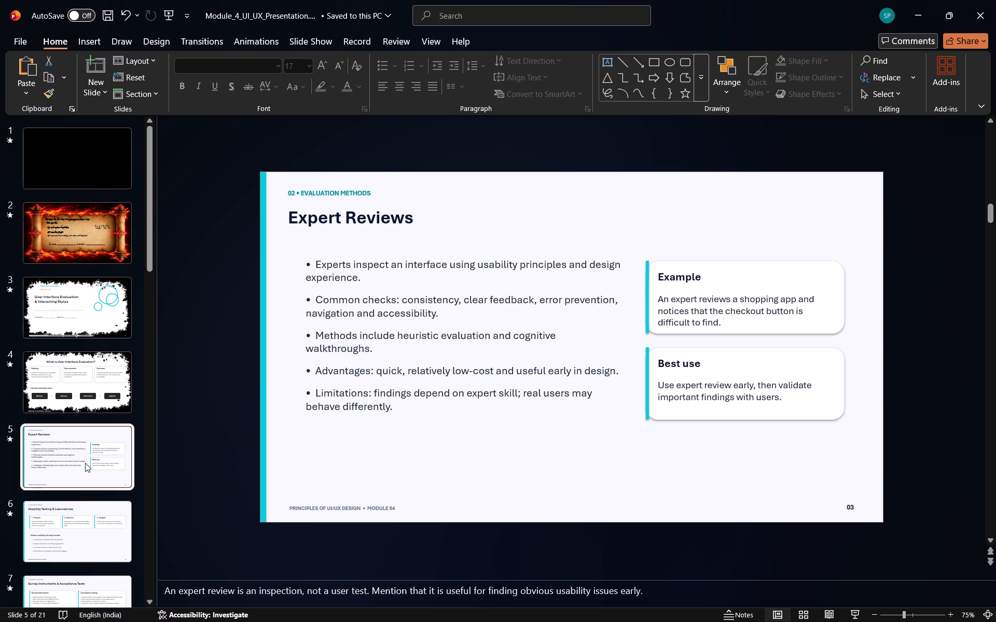
{"action": "left_click", "coordinate": [530, 490]}
{"action": "key", "text": "ctrl+v"}
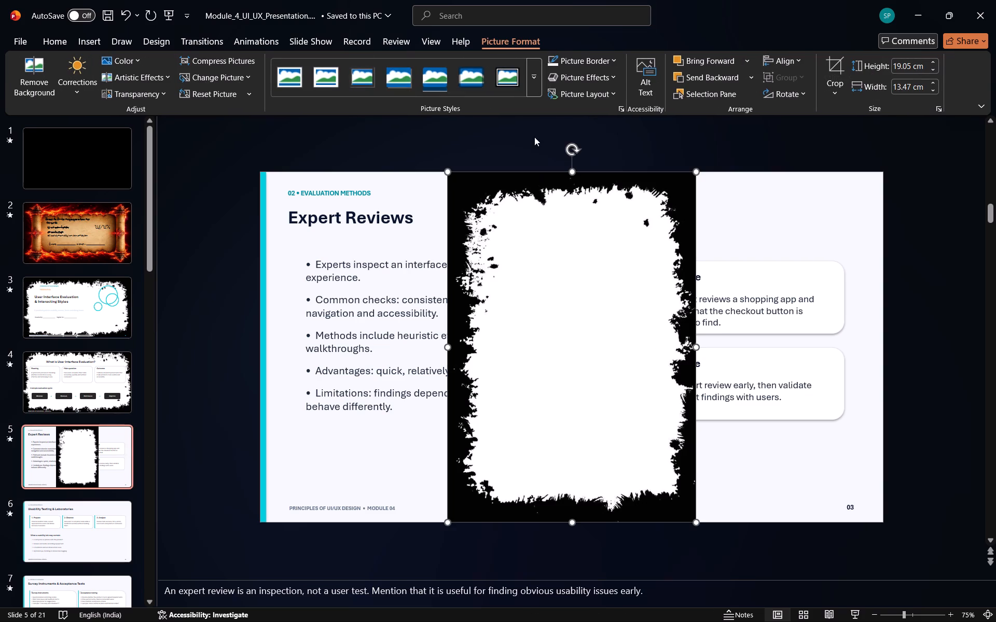
{"action": "left_click_drag", "start_coordinate": [571, 148], "coordinate": [674, 297]}
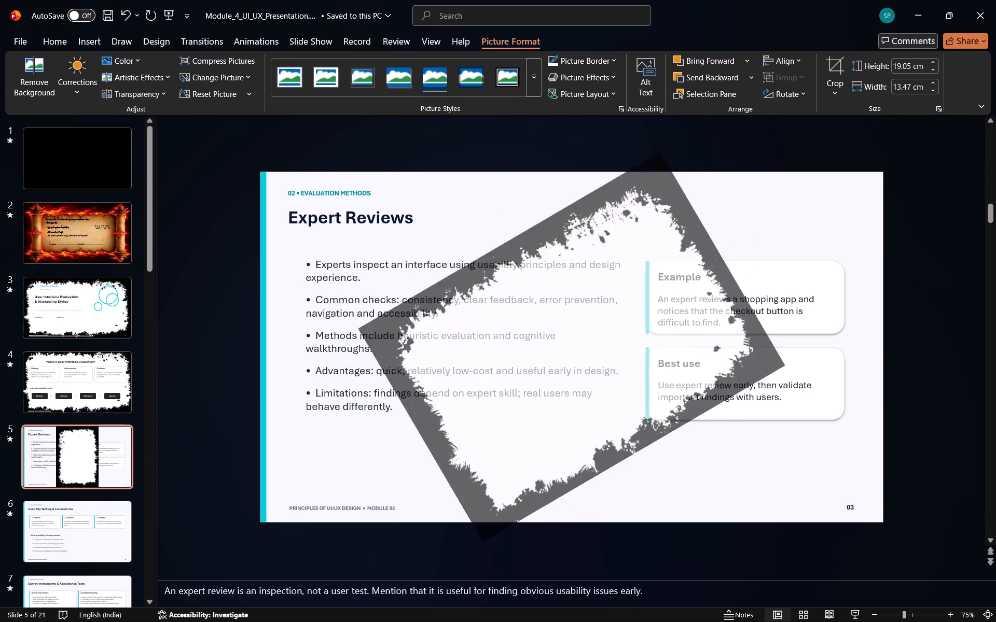
{"action": "left_click_drag", "start_coordinate": [674, 297], "coordinate": [691, 357]}
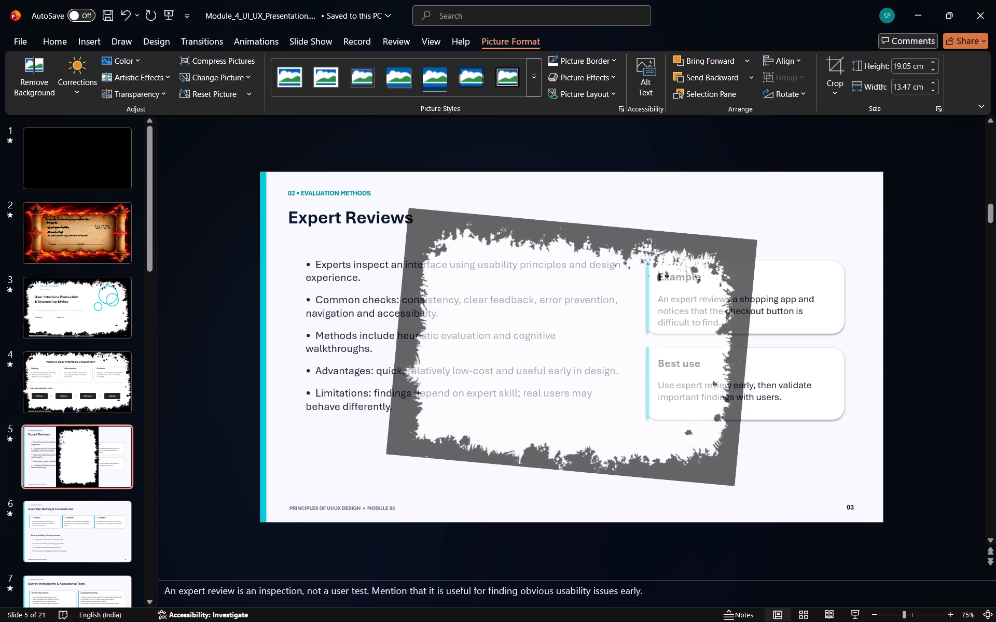
{"action": "left_click_drag", "start_coordinate": [691, 357], "coordinate": [693, 349]}
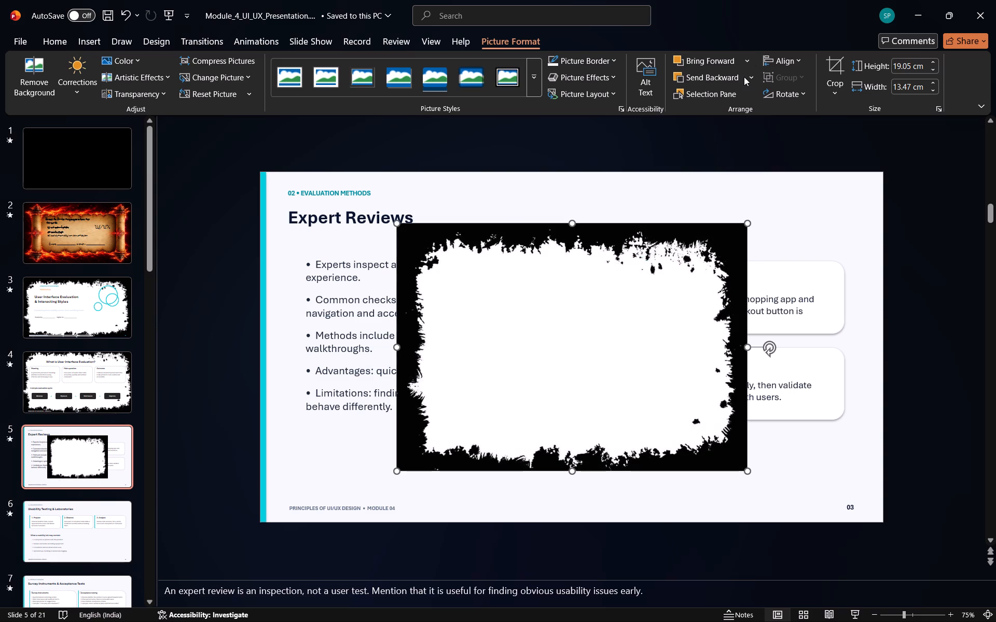
Send slide 5's frame picture to the back, behind the text and cards.
{"action": "double_click", "coordinate": [744, 77]}
{"action": "left_click", "coordinate": [744, 77]}
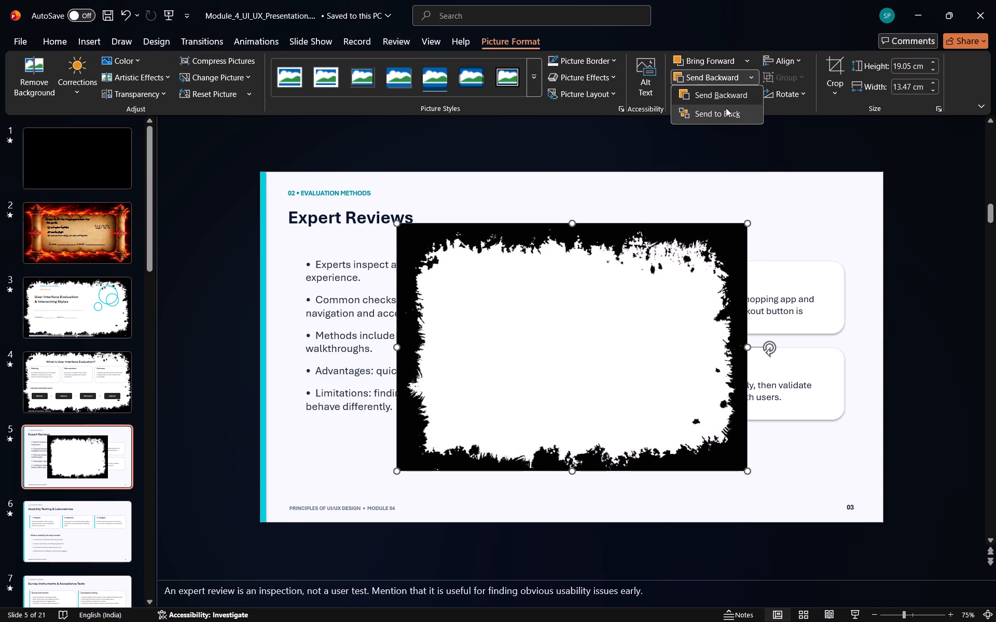
{"action": "left_click", "coordinate": [726, 108]}
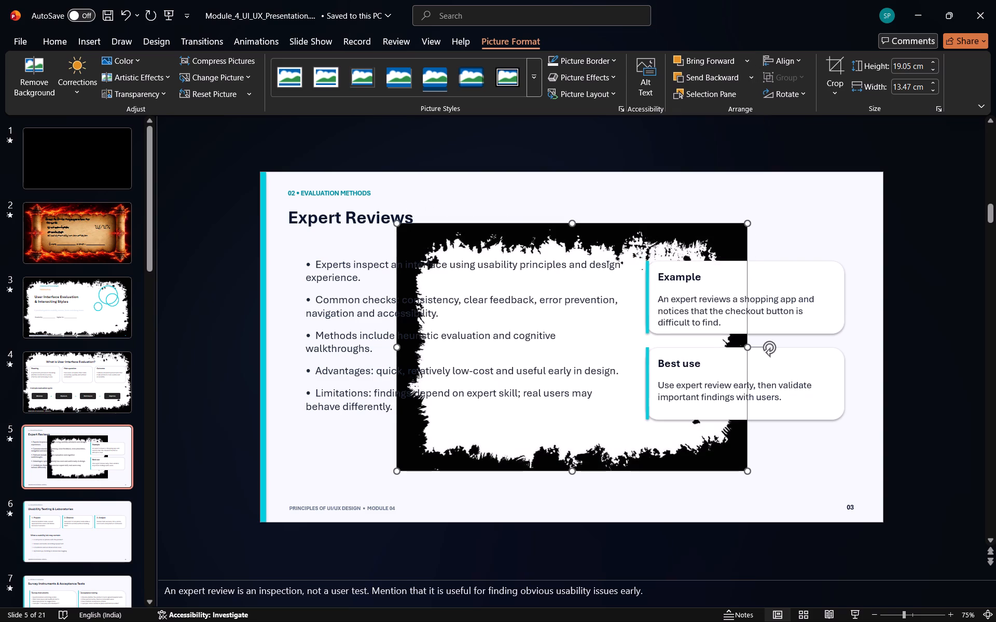
Enlarge slide 5's frame picture outward from its top-left corner.
{"action": "left_click_drag", "start_coordinate": [397, 225], "coordinate": [338, 195]}
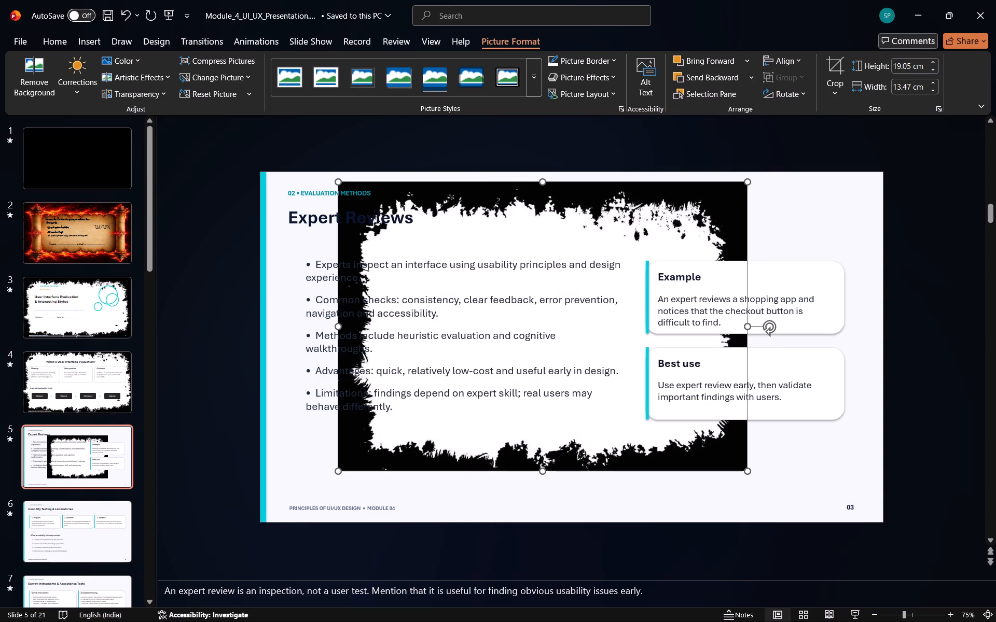
Delete the cyan vertical bar along slide 5's left edge.
{"action": "left_click", "coordinate": [262, 229]}
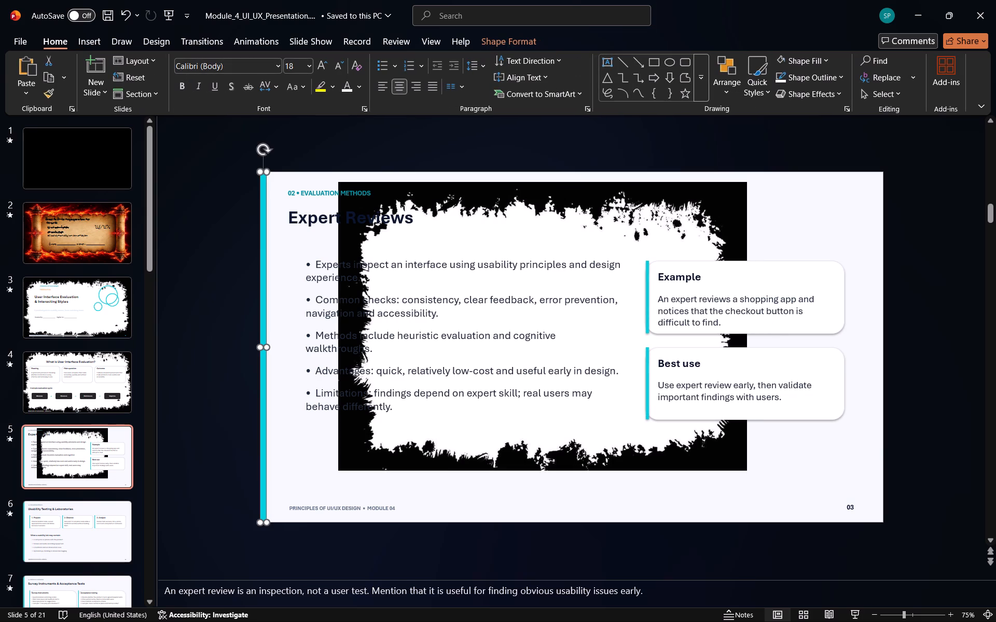
{"action": "key", "text": "Delete"}
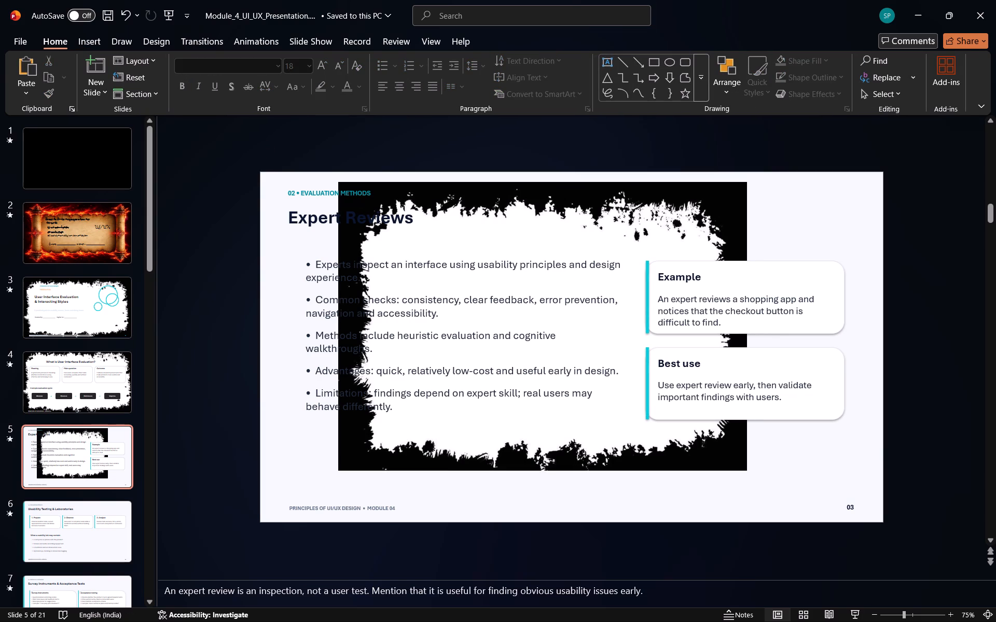
Stretch slide 5's frame picture to the left, top, right and bottom slide edges so it covers the whole slide.
{"action": "left_click", "coordinate": [368, 319]}
{"action": "left_click", "coordinate": [390, 239]}
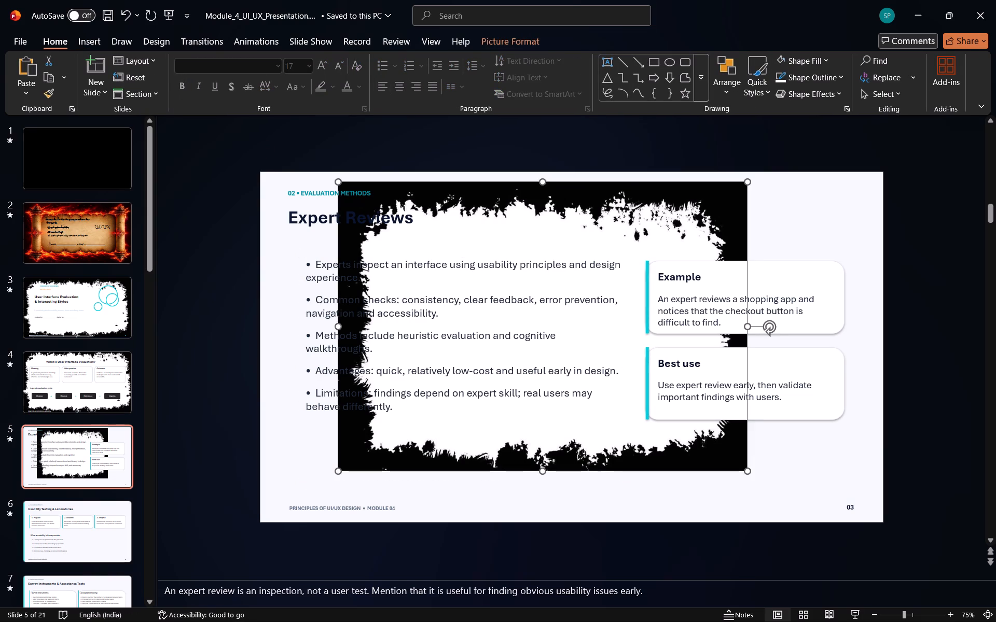
{"action": "left_click_drag", "start_coordinate": [337, 328], "coordinate": [270, 331]}
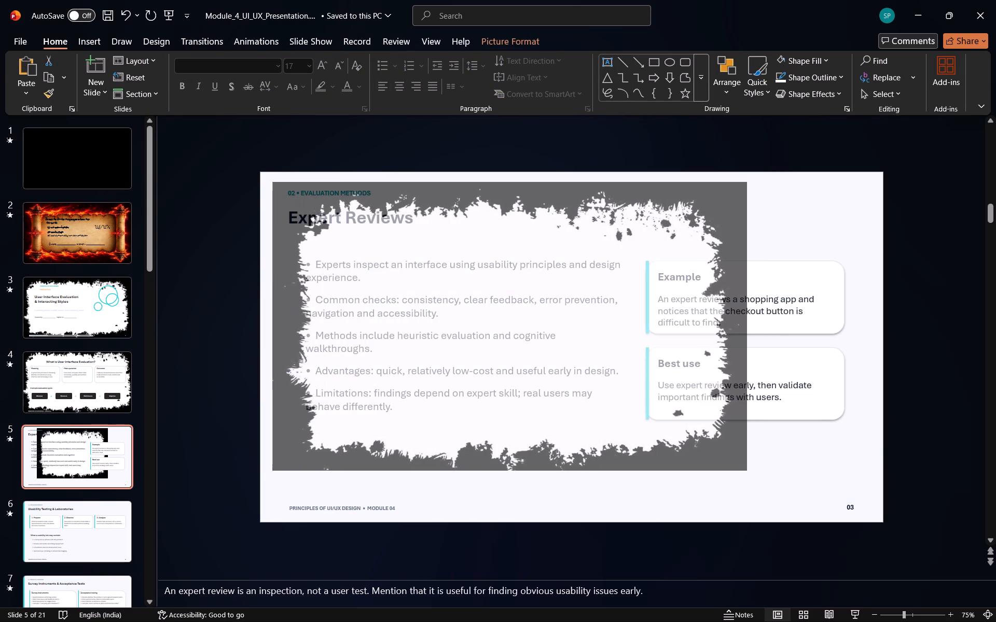
{"action": "left_click_drag", "start_coordinate": [270, 331], "coordinate": [262, 326]}
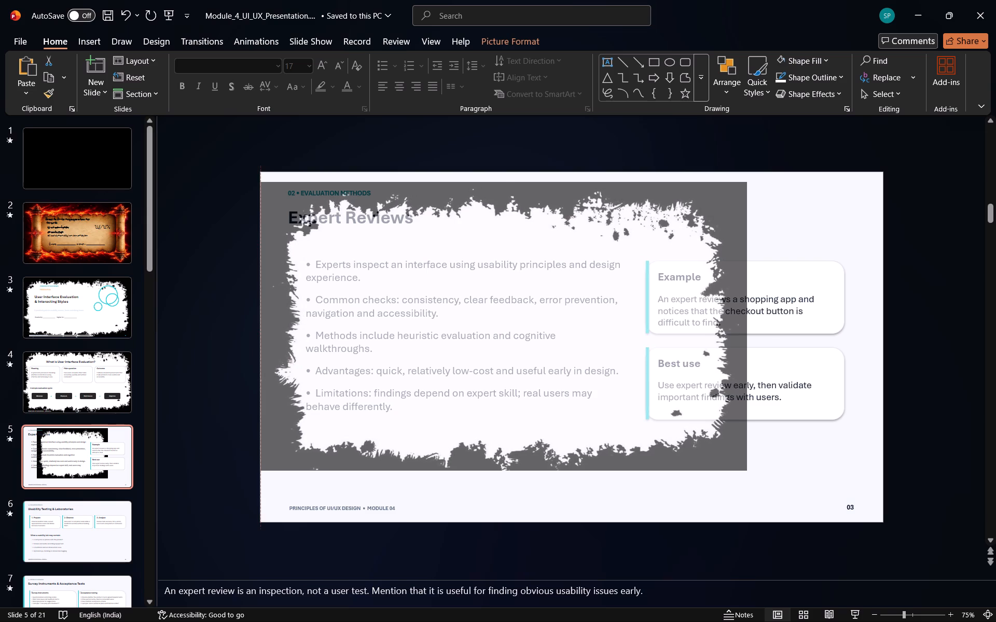
{"action": "left_click_drag", "start_coordinate": [262, 326], "coordinate": [264, 326]}
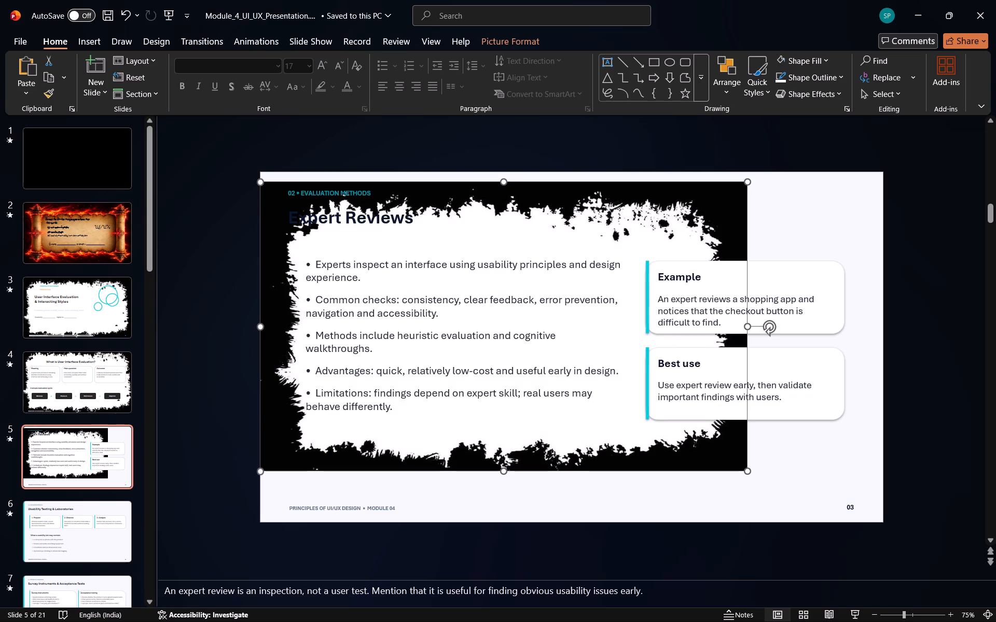
{"action": "left_click", "coordinate": [507, 184]}
{"action": "left_click_drag", "start_coordinate": [505, 184], "coordinate": [502, 172]}
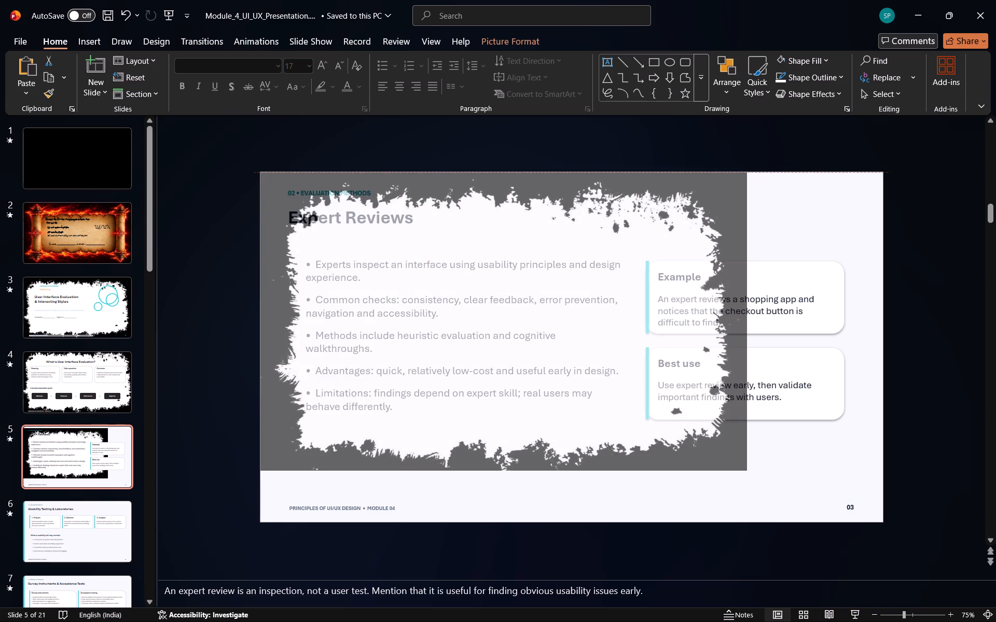
{"action": "left_click_drag", "start_coordinate": [502, 172], "coordinate": [503, 173]}
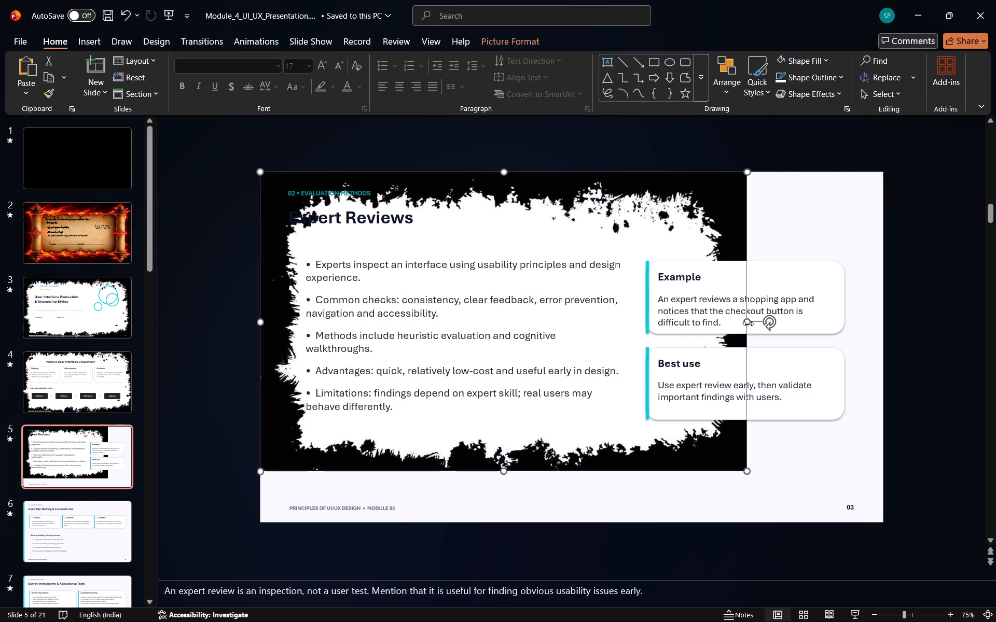
{"action": "left_click_drag", "start_coordinate": [748, 323], "coordinate": [885, 313]}
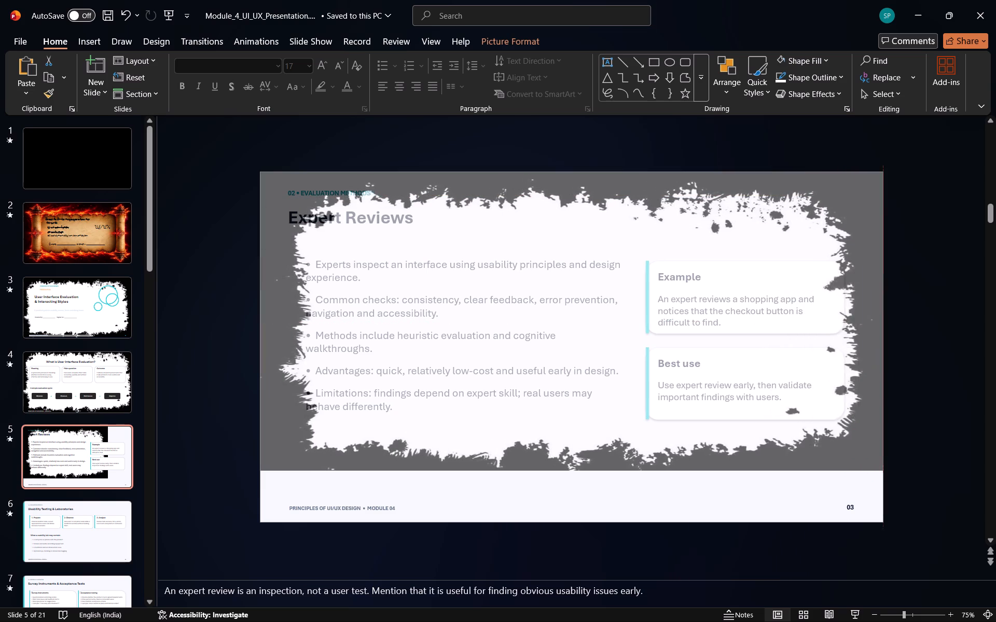
{"action": "left_click_drag", "start_coordinate": [885, 313], "coordinate": [879, 319]}
{"action": "left_click_drag", "start_coordinate": [879, 319], "coordinate": [879, 319]}
{"action": "left_click_drag", "start_coordinate": [574, 472], "coordinate": [579, 525]}
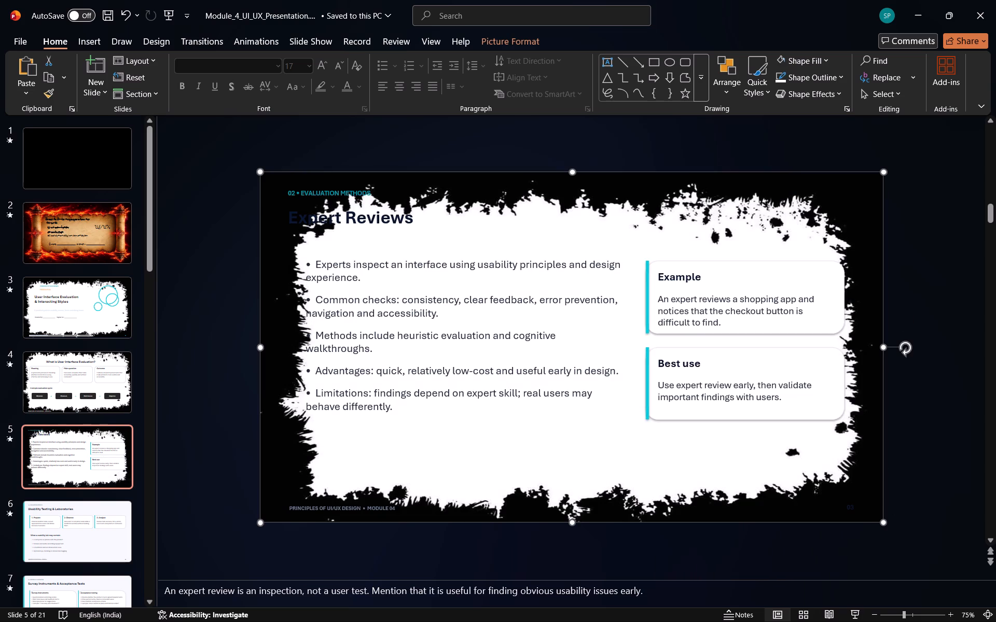
Shrink slide 5's frame from its bottom-right corner to uncover page number 03, and set the number's font colour to white.
{"action": "left_click", "coordinate": [853, 498]}
{"action": "left_click_drag", "start_coordinate": [882, 525], "coordinate": [817, 468]}
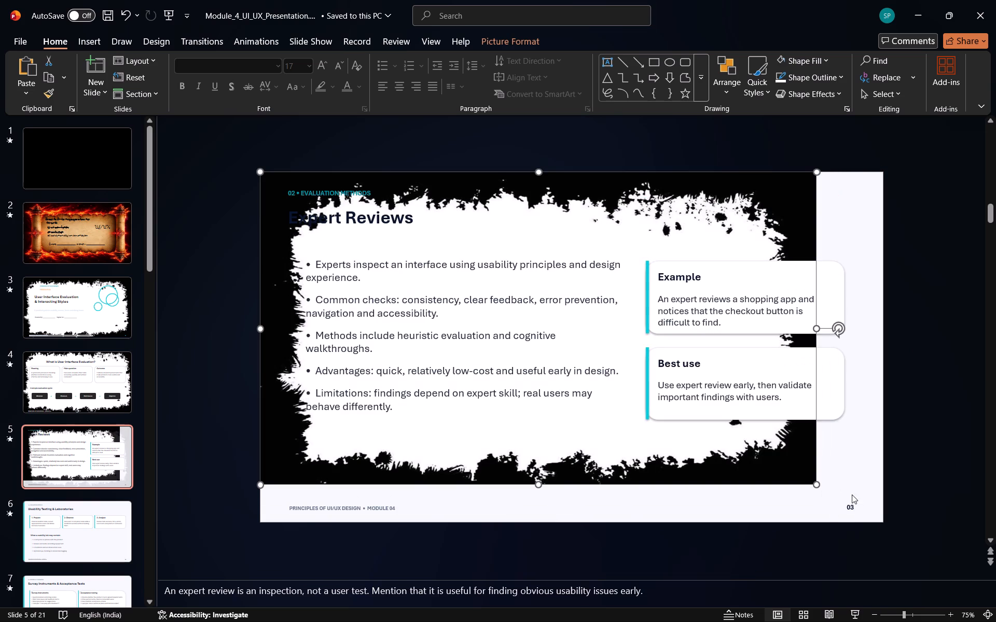
{"action": "left_click", "coordinate": [851, 507]}
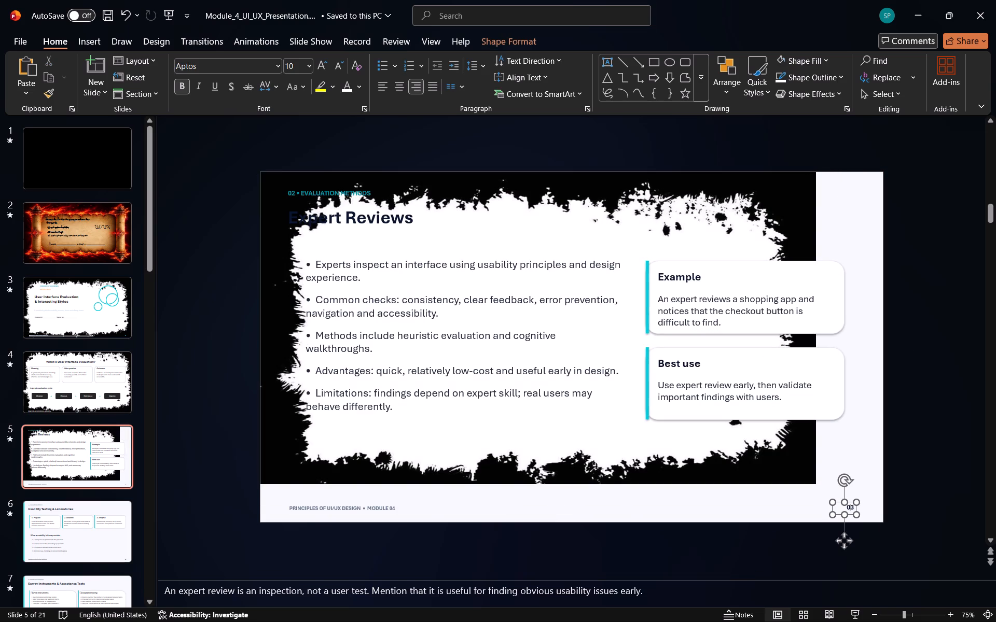
{"action": "left_click", "coordinate": [853, 507]}
{"action": "left_click_drag", "start_coordinate": [853, 507], "coordinate": [842, 507]}
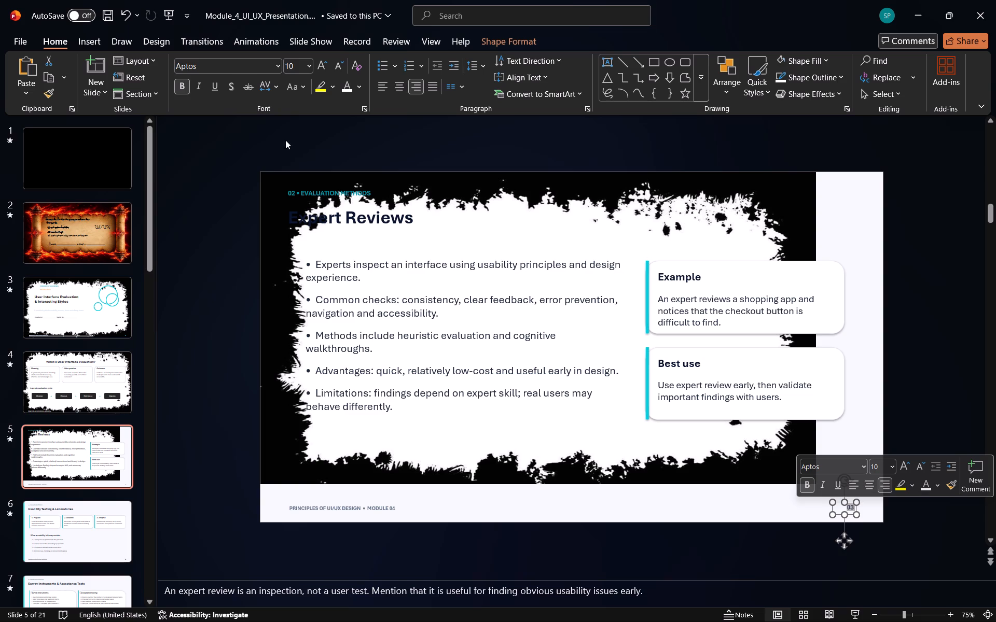
{"action": "left_click", "coordinate": [344, 87]}
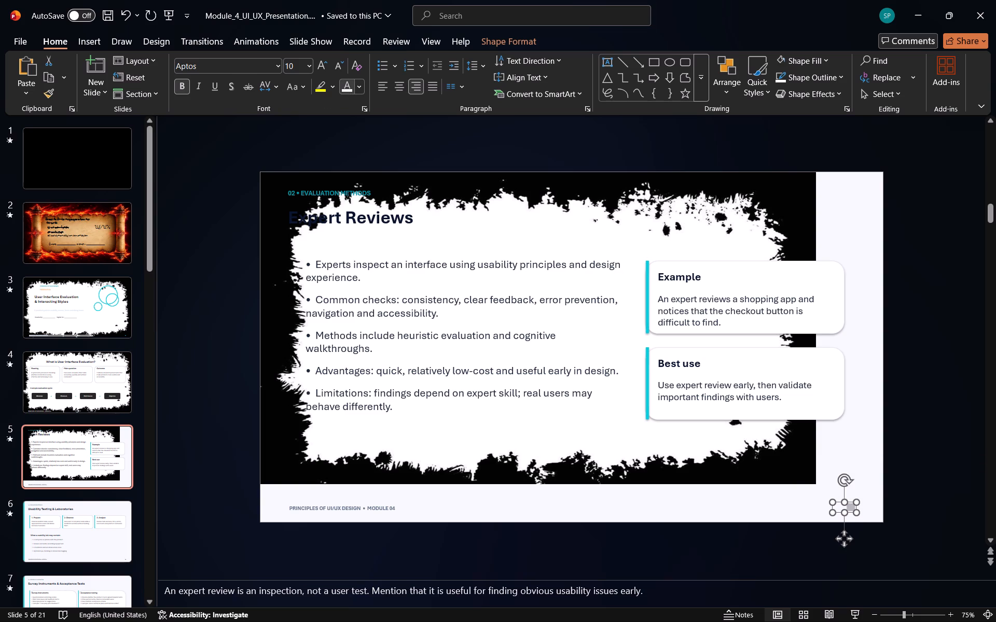
Stretch slide 5's frame picture from its bottom-right corner back out to the slide's bottom-right corner.
{"action": "left_click", "coordinate": [681, 470]}
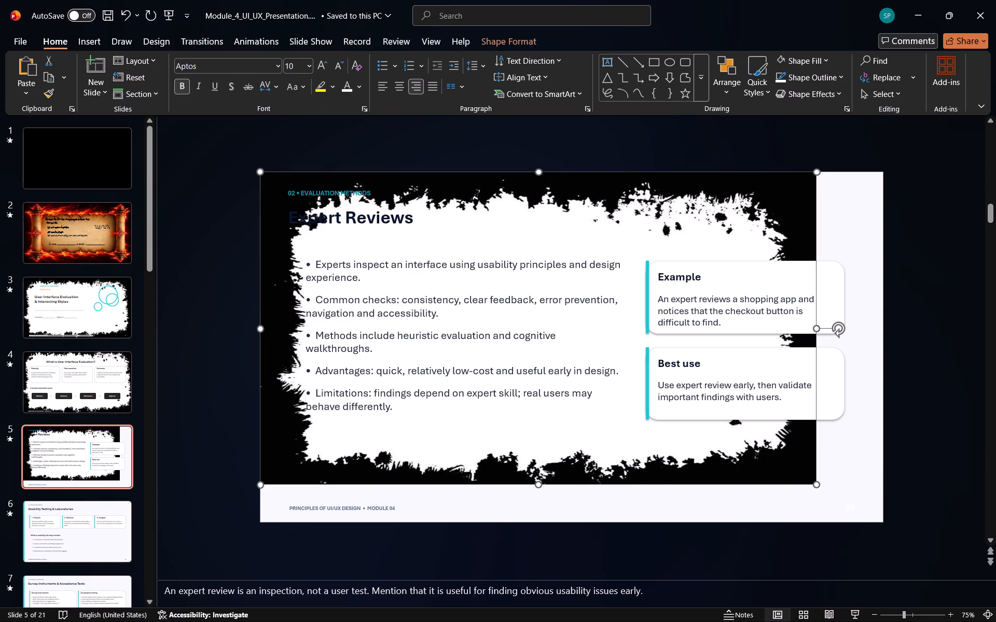
{"action": "left_click_drag", "start_coordinate": [821, 482], "coordinate": [841, 500]}
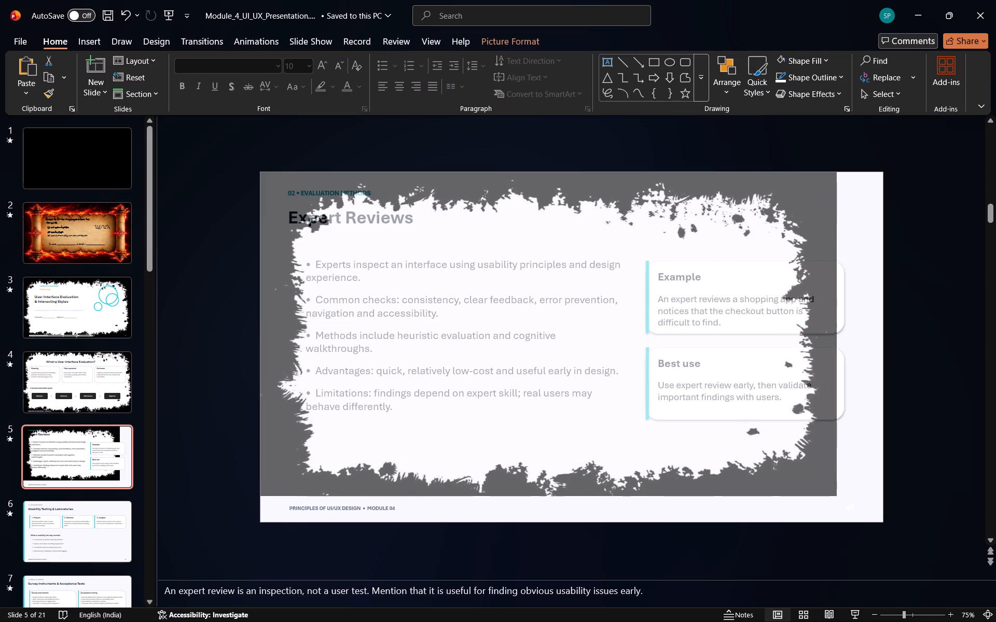
{"action": "left_click_drag", "start_coordinate": [841, 500], "coordinate": [881, 520]}
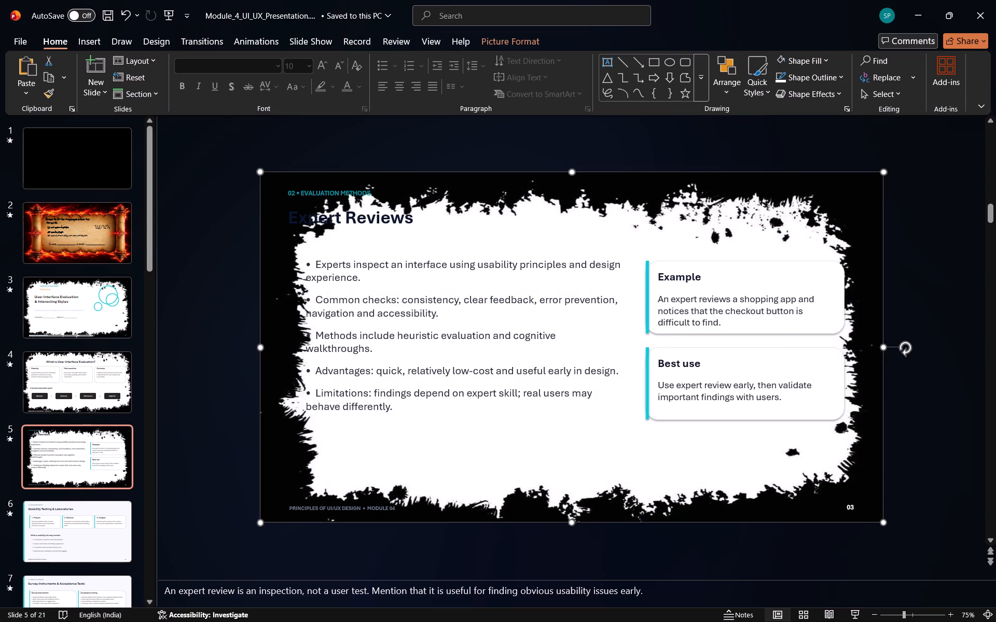
Set slide 5's footer text "PRINCIPLES OF UI/UX DESIGN • MODULE 04" to white at font size 10.
{"action": "left_click", "coordinate": [289, 507]}
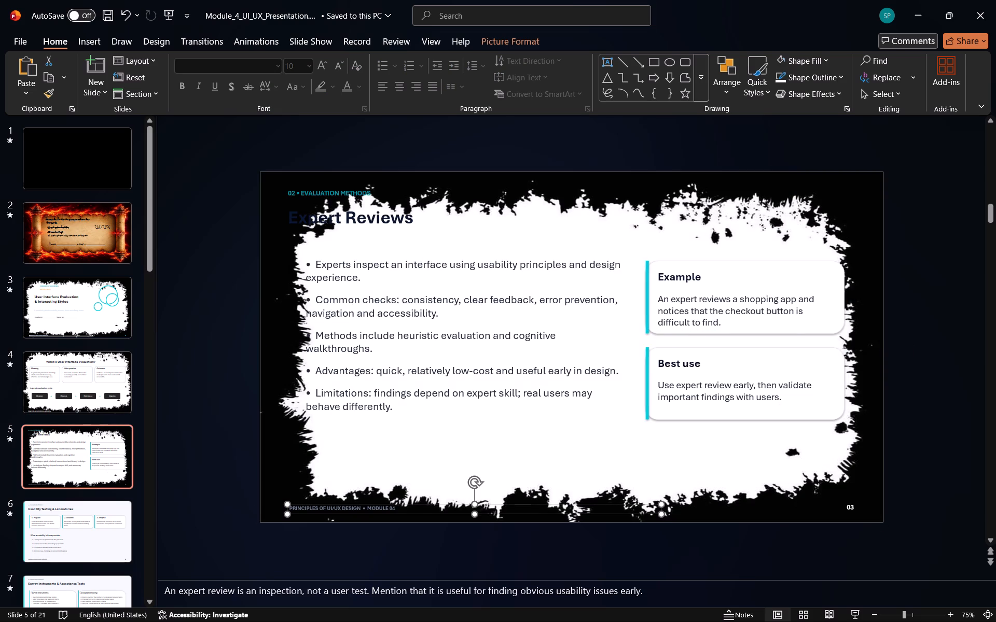
{"action": "left_click_drag", "start_coordinate": [394, 506], "coordinate": [340, 511]}
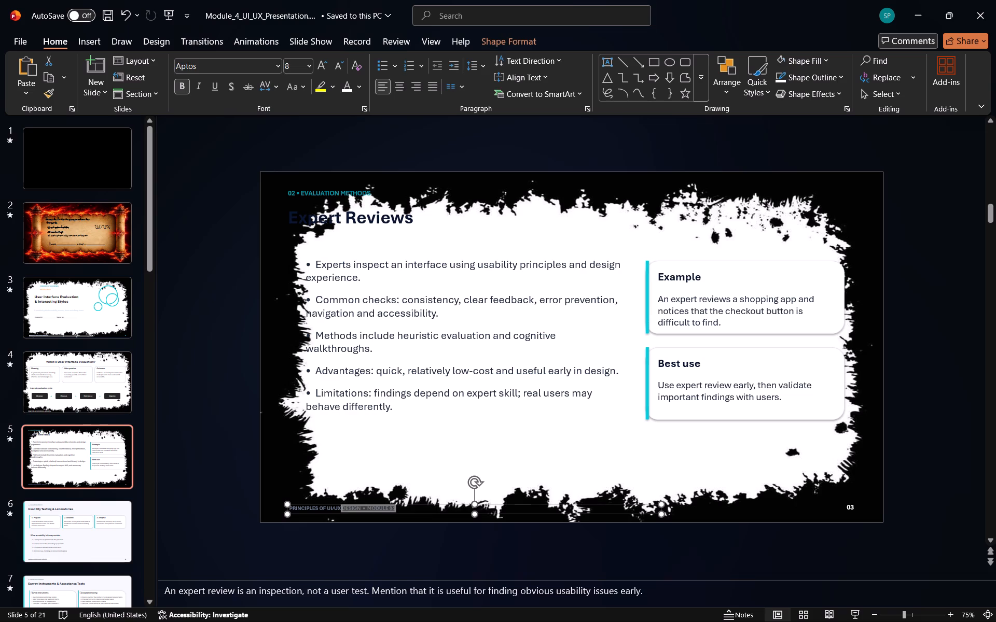
{"action": "left_click_drag", "start_coordinate": [340, 511], "coordinate": [242, 508]}
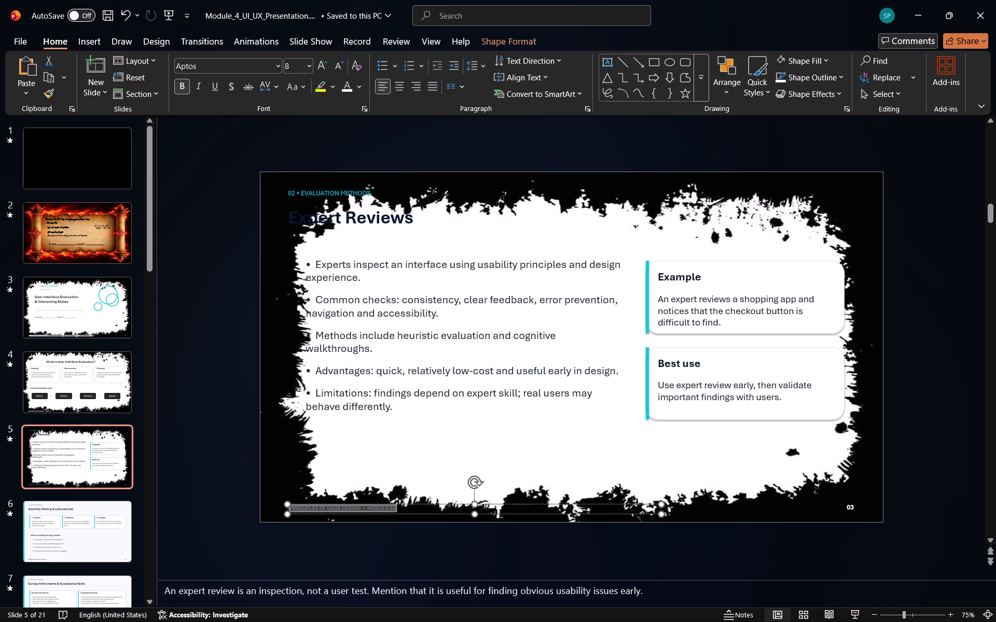
{"action": "left_click", "coordinate": [343, 87]}
{"action": "left_click", "coordinate": [310, 67]}
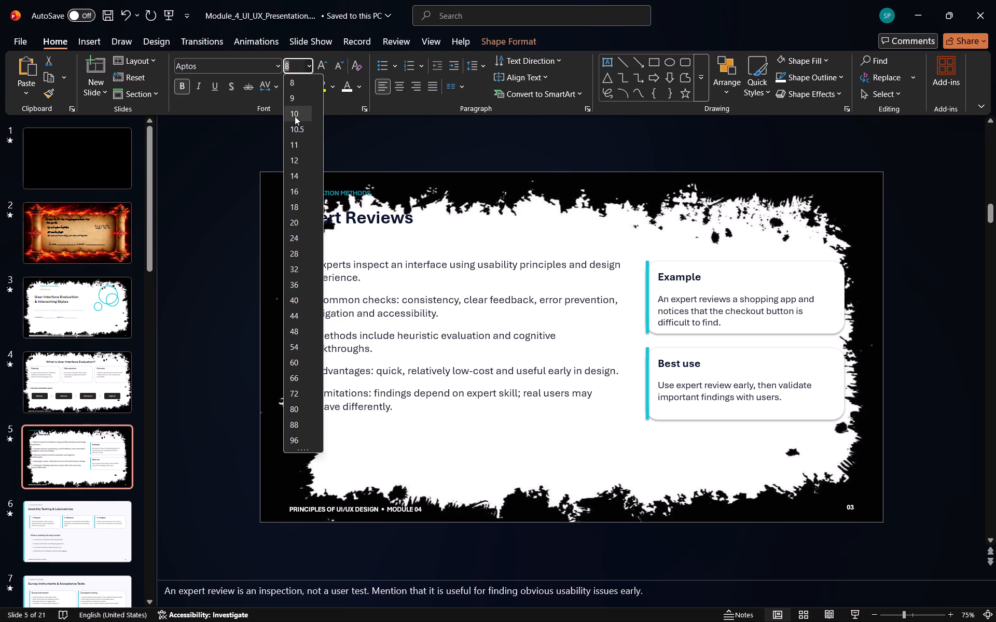
{"action": "left_click", "coordinate": [295, 116]}
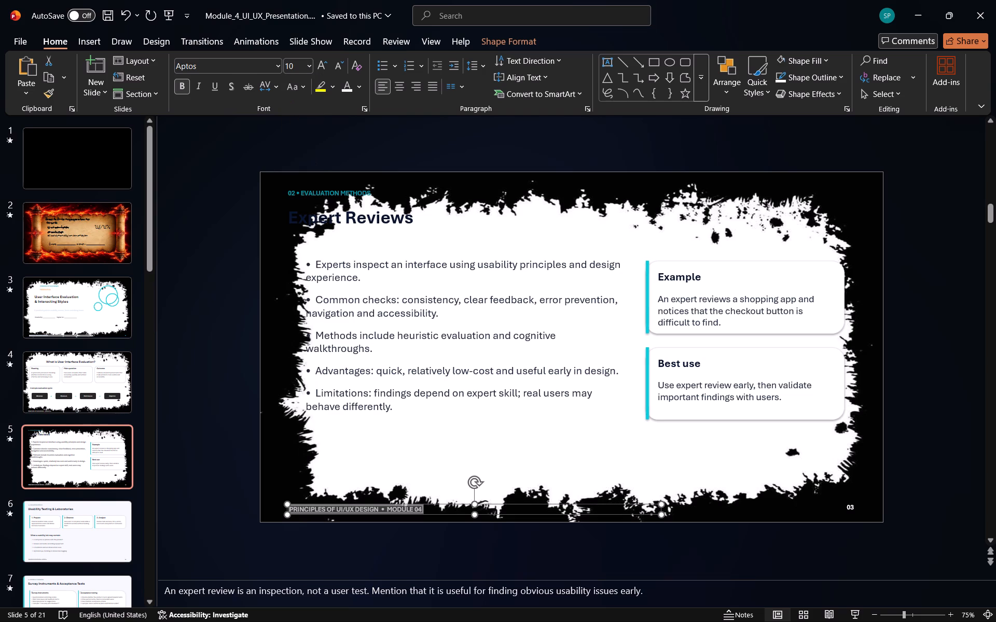
Set the "Expert Reviews" title to black and move it right and slightly down into the frame's white area.
{"action": "left_click", "coordinate": [290, 219]}
{"action": "left_click_drag", "start_coordinate": [290, 219], "coordinate": [413, 217]}
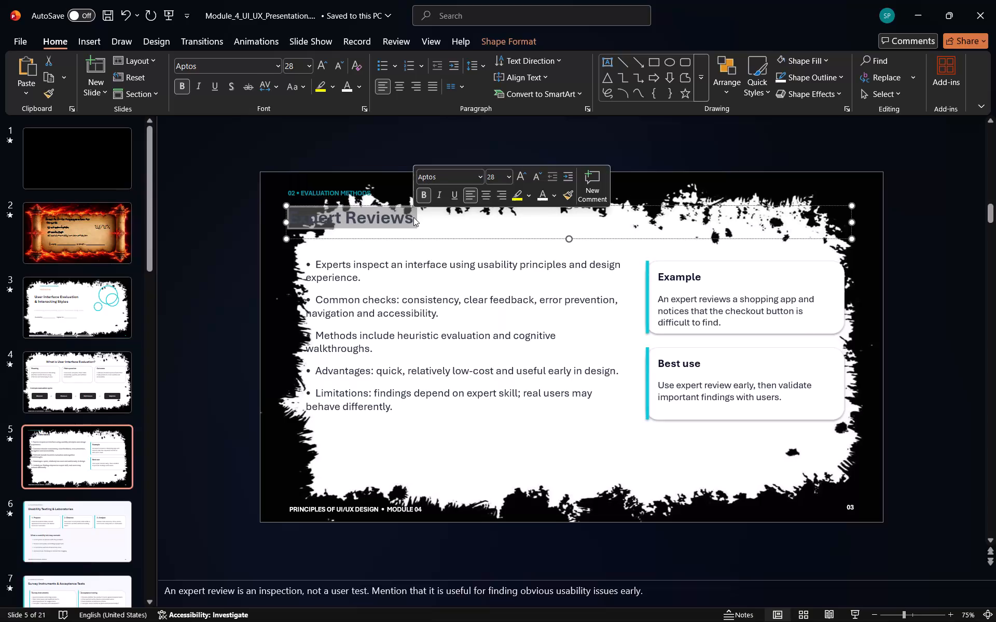
{"action": "left_click", "coordinate": [555, 197]}
{"action": "left_click", "coordinate": [559, 259]}
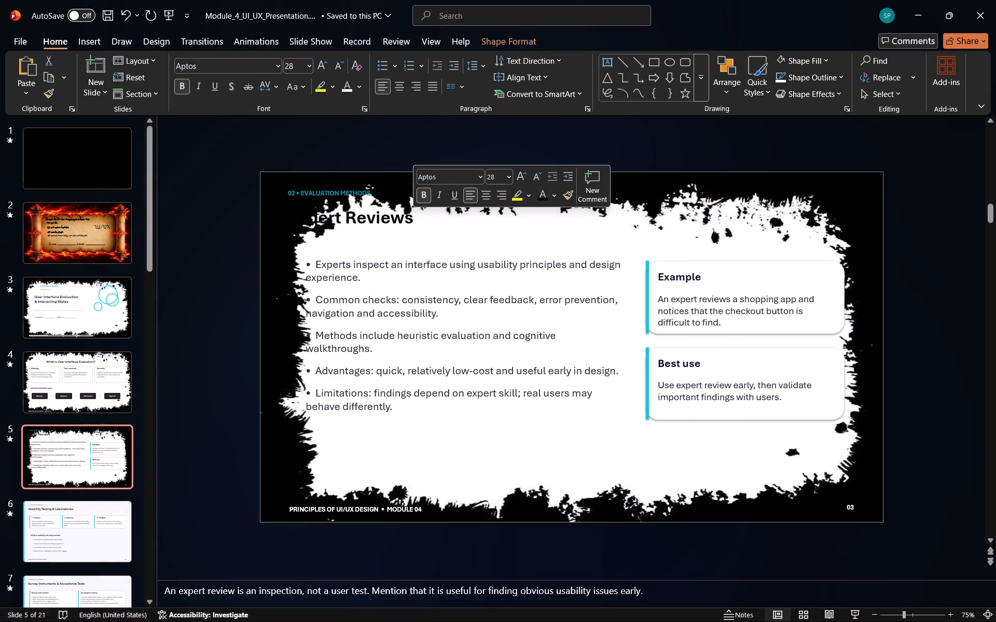
{"action": "left_click_drag", "start_coordinate": [449, 221], "coordinate": [457, 224]}
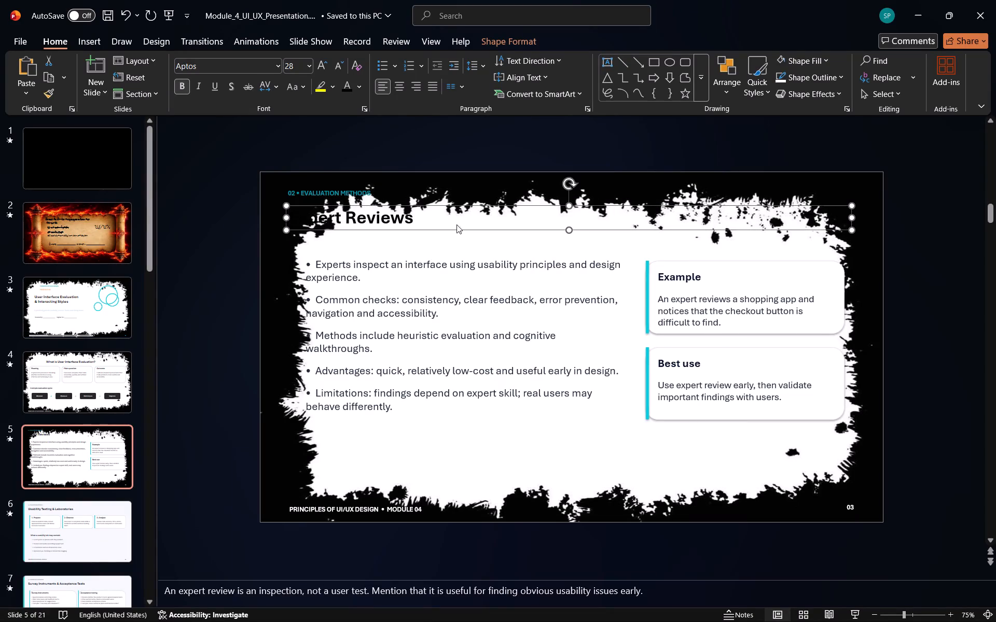
{"action": "left_click_drag", "start_coordinate": [457, 224], "coordinate": [500, 231]}
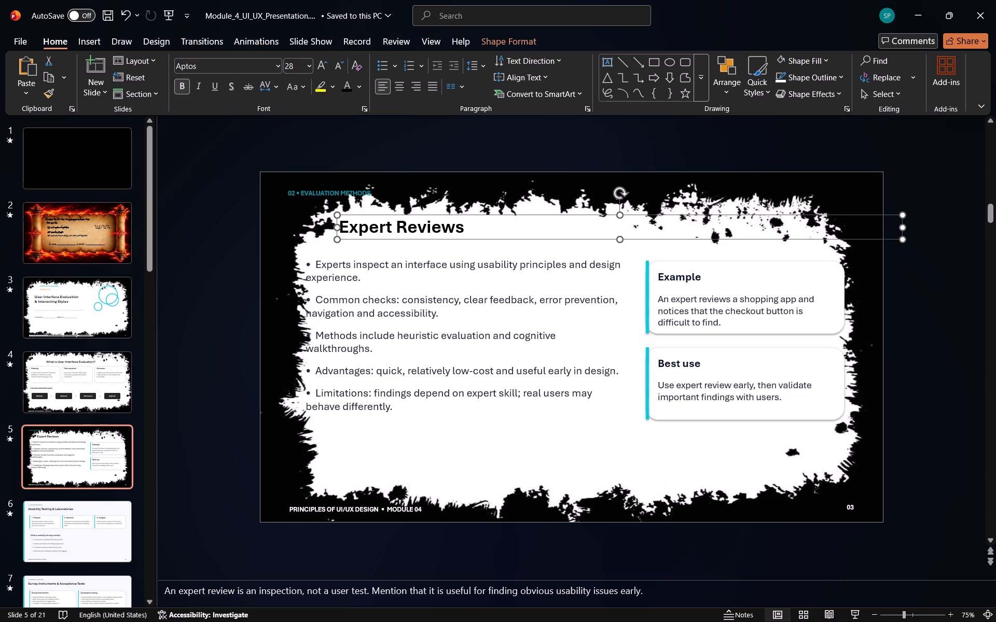
Enlarge the frame picture from its top-left and top-right corners slightly beyond slide 5's edges.
{"action": "left_click", "coordinate": [299, 228]}
{"action": "left_click_drag", "start_coordinate": [260, 170], "coordinate": [253, 164]}
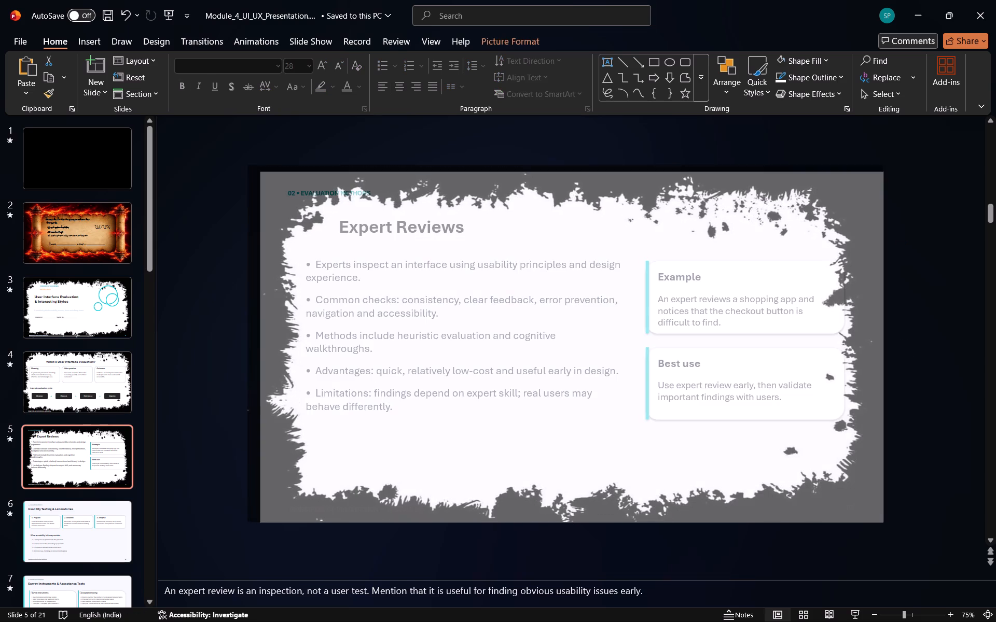
{"action": "left_click_drag", "start_coordinate": [253, 164], "coordinate": [254, 166]}
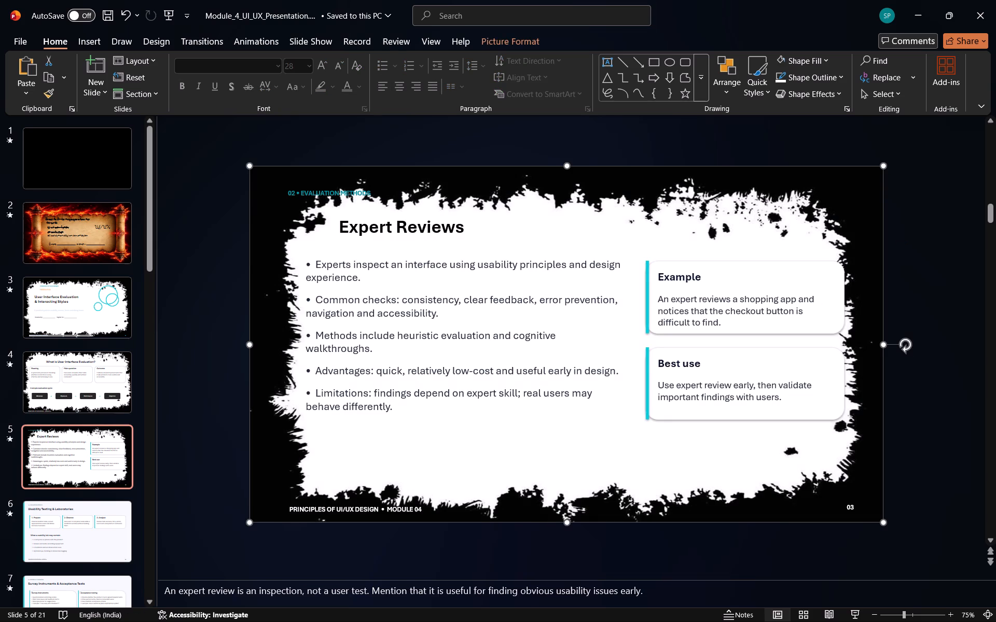
{"action": "left_click_drag", "start_coordinate": [882, 168], "coordinate": [887, 165]}
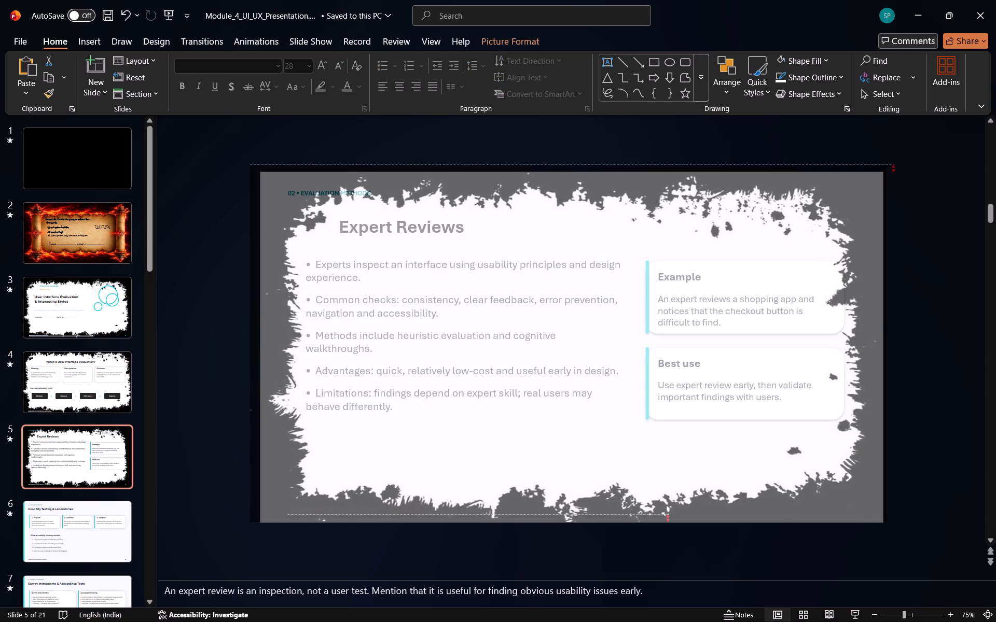
{"action": "left_click_drag", "start_coordinate": [887, 165], "coordinate": [891, 169]}
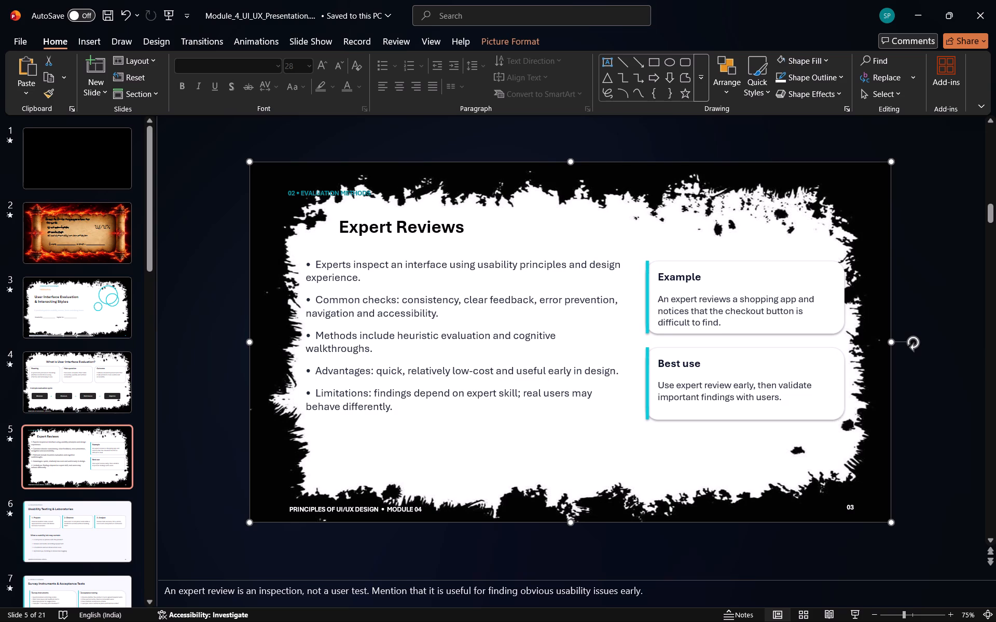
Delete the cyan accent bars beside the Example and Best use cards.
{"action": "left_click", "coordinate": [648, 291]}
{"action": "key", "text": "Delete"}
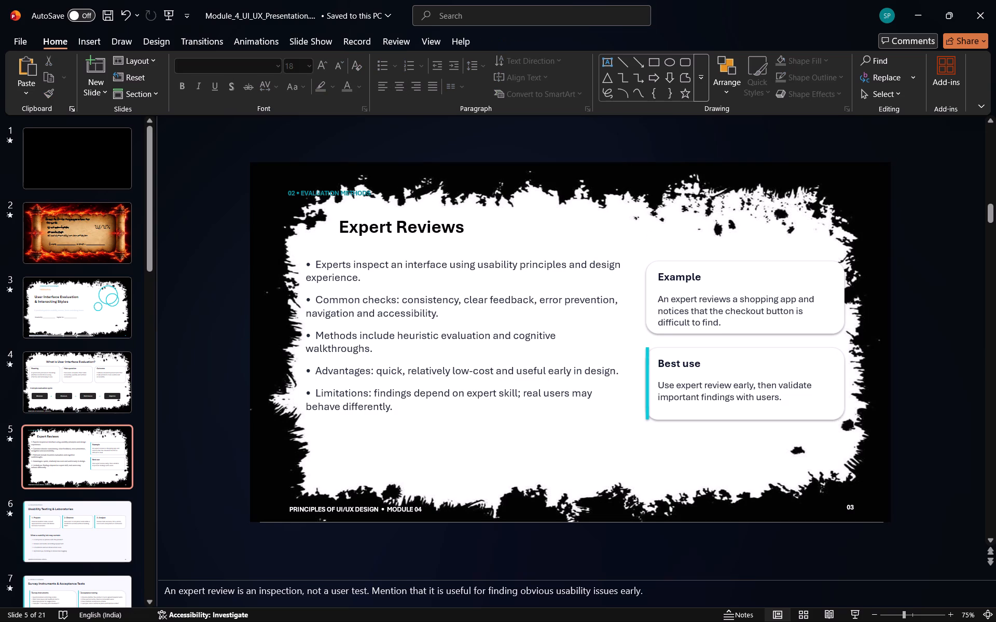
{"action": "left_click", "coordinate": [648, 383]}
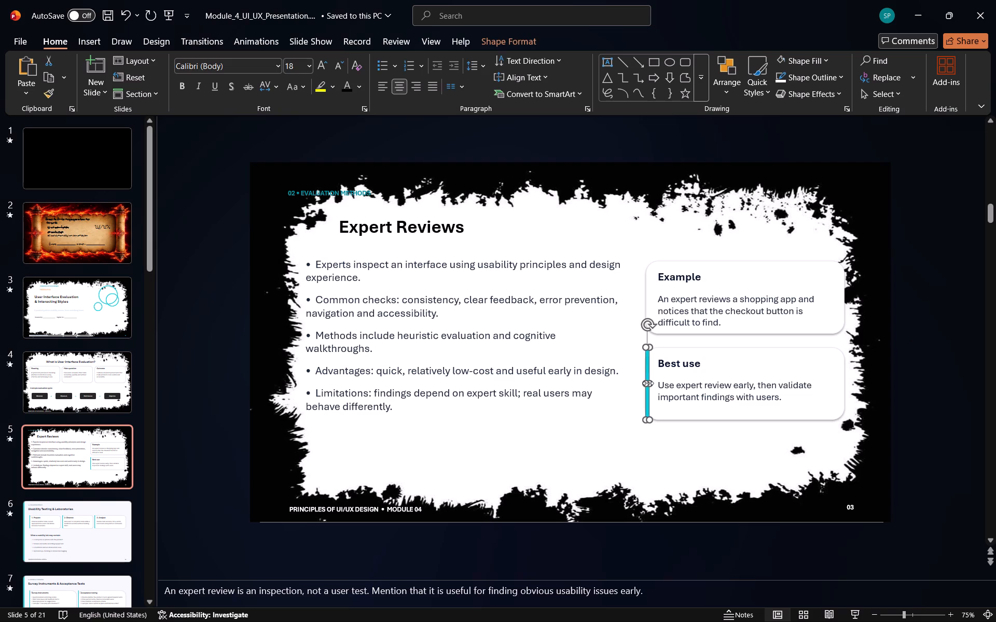
{"action": "key", "text": "Delete"}
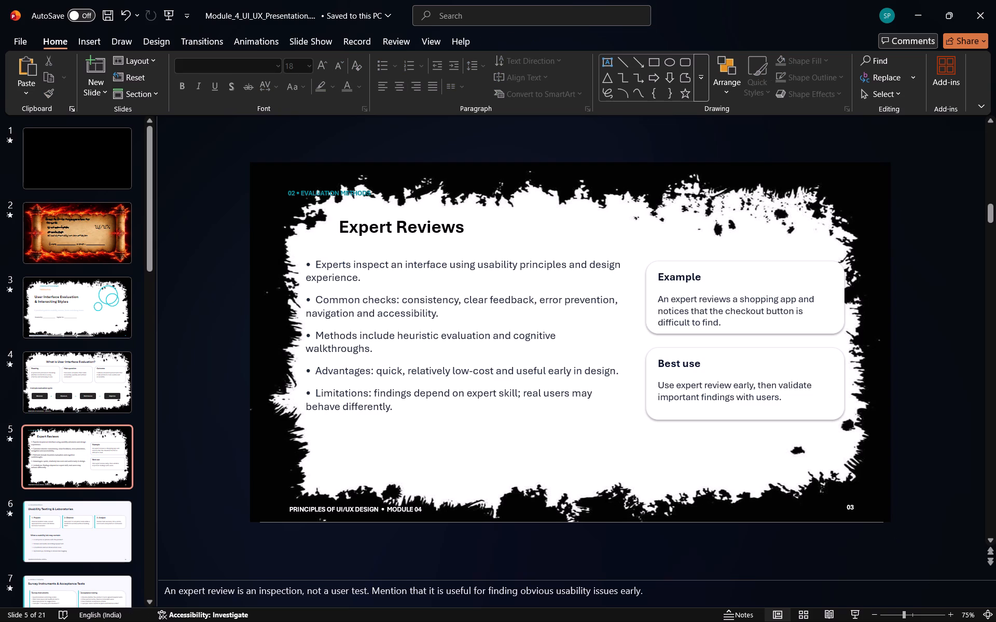
Enlarge the frame picture from its bottom-right corner slightly beyond slide 5's edges.
{"action": "left_click", "coordinate": [873, 481]}
{"action": "left_click_drag", "start_coordinate": [891, 523], "coordinate": [898, 524]}
{"action": "left_click_drag", "start_coordinate": [898, 524], "coordinate": [903, 527]}
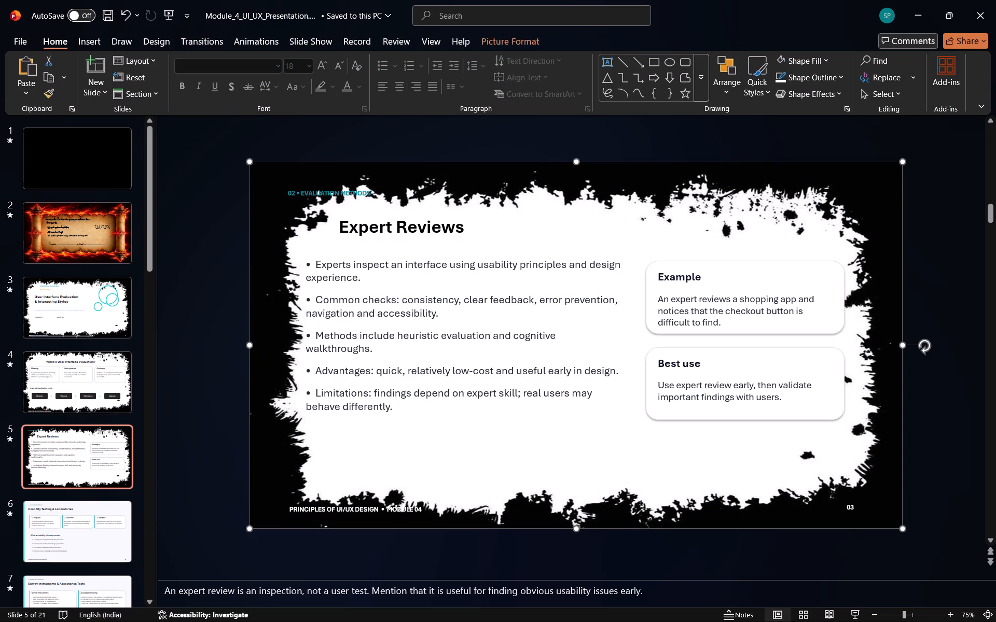
Set the "02 • EVALUATION METHODS" label to white at font size 10.5.
{"action": "left_click", "coordinate": [338, 189]}
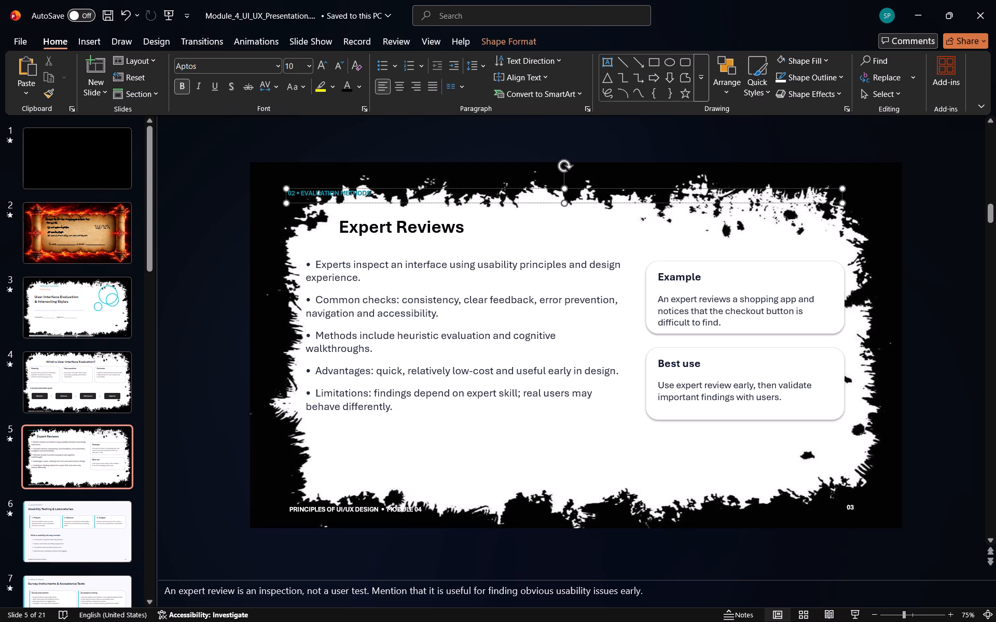
{"action": "left_click", "coordinate": [372, 192]}
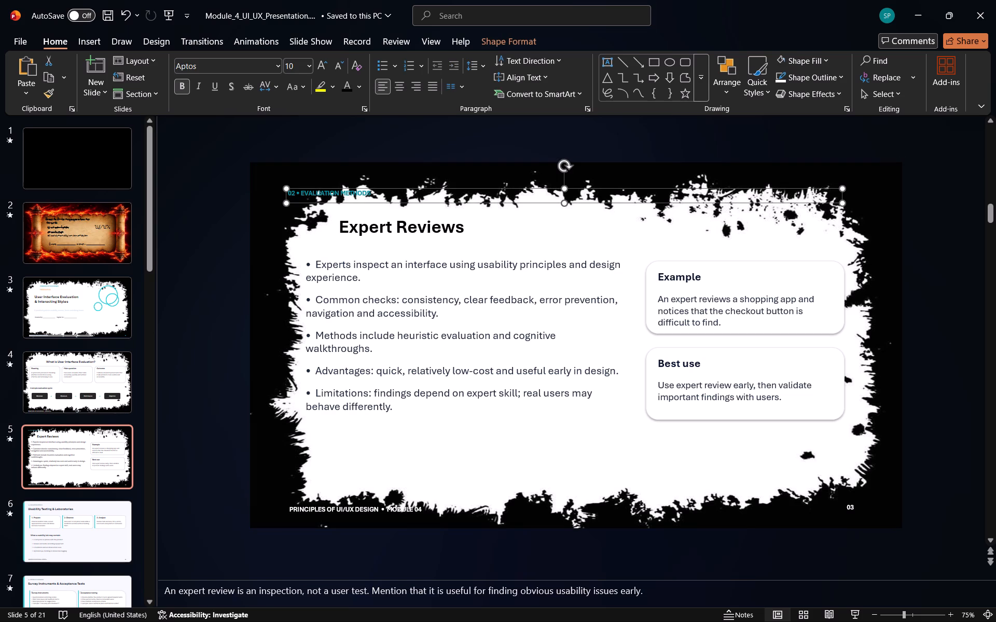
{"action": "left_click_drag", "start_coordinate": [372, 190], "coordinate": [363, 192]}
{"action": "left_click", "coordinate": [363, 192]}
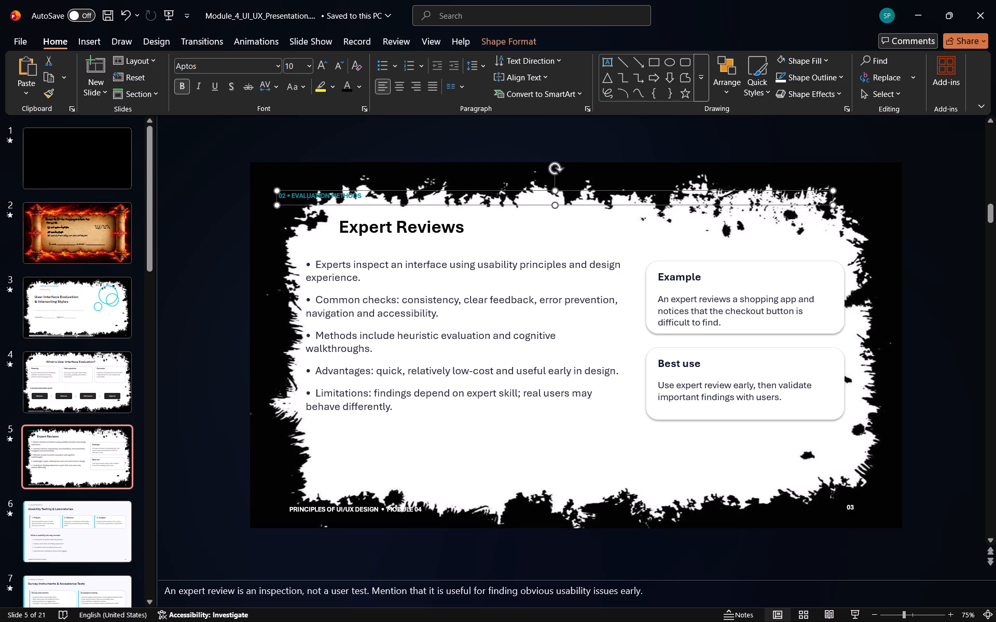
{"action": "left_click", "coordinate": [364, 193]}
{"action": "left_click", "coordinate": [364, 193]}
{"action": "left_click_drag", "start_coordinate": [281, 193], "coordinate": [356, 195]}
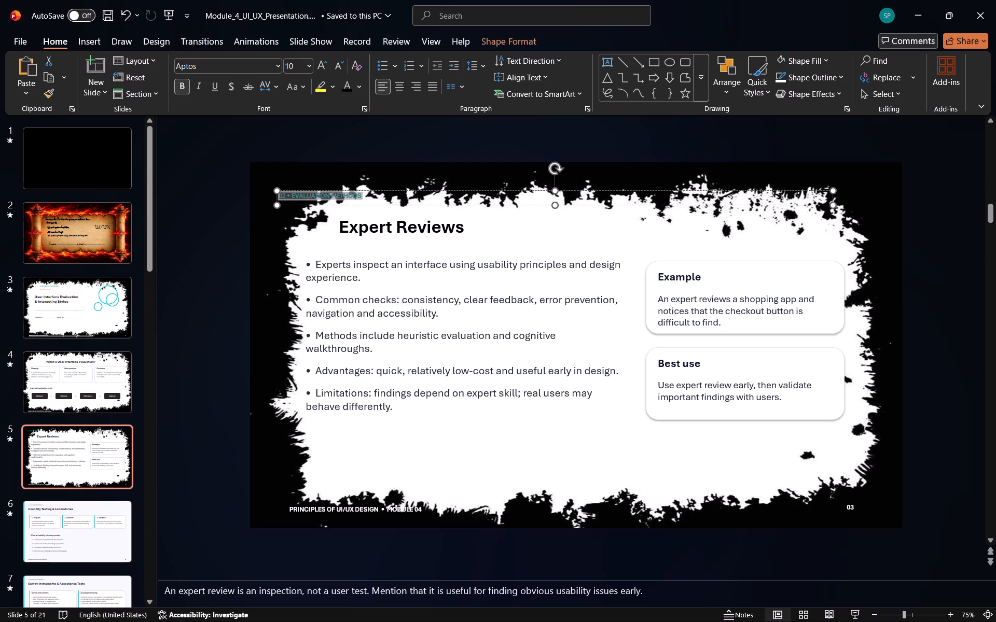
{"action": "left_click_drag", "start_coordinate": [356, 195], "coordinate": [357, 196]}
{"action": "left_click", "coordinate": [357, 88]}
{"action": "left_click", "coordinate": [351, 145]}
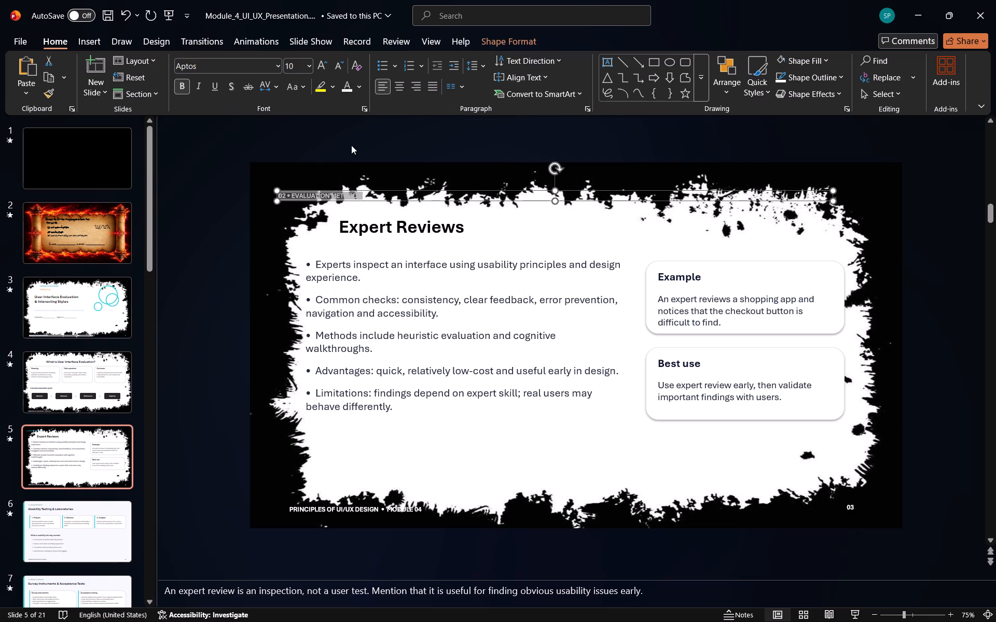
{"action": "left_click_drag", "start_coordinate": [308, 66], "coordinate": [297, 139]}
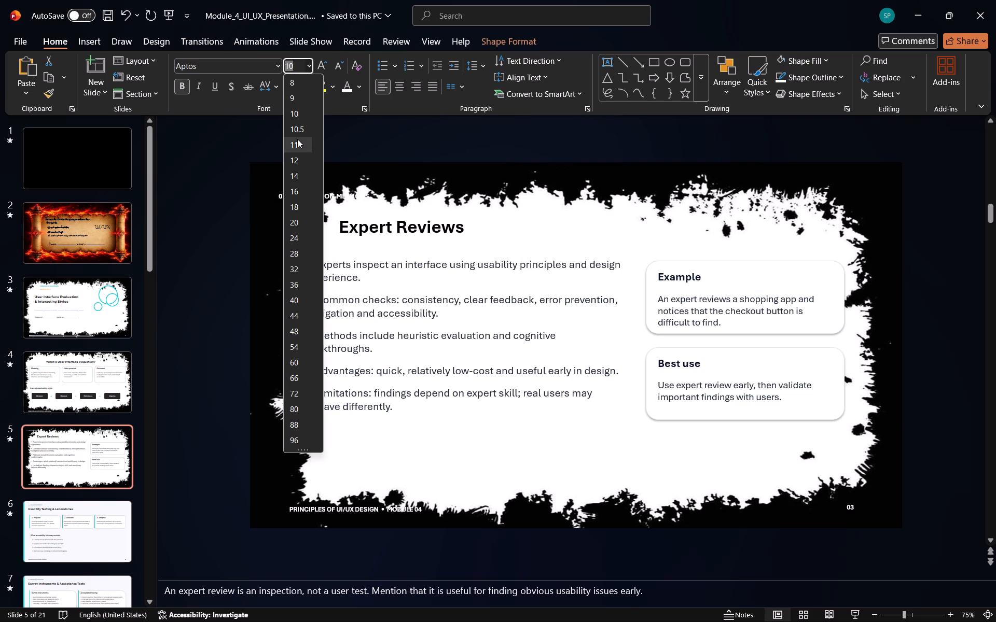
{"action": "left_click_drag", "start_coordinate": [297, 139], "coordinate": [297, 132]}
{"action": "left_click", "coordinate": [297, 132]}
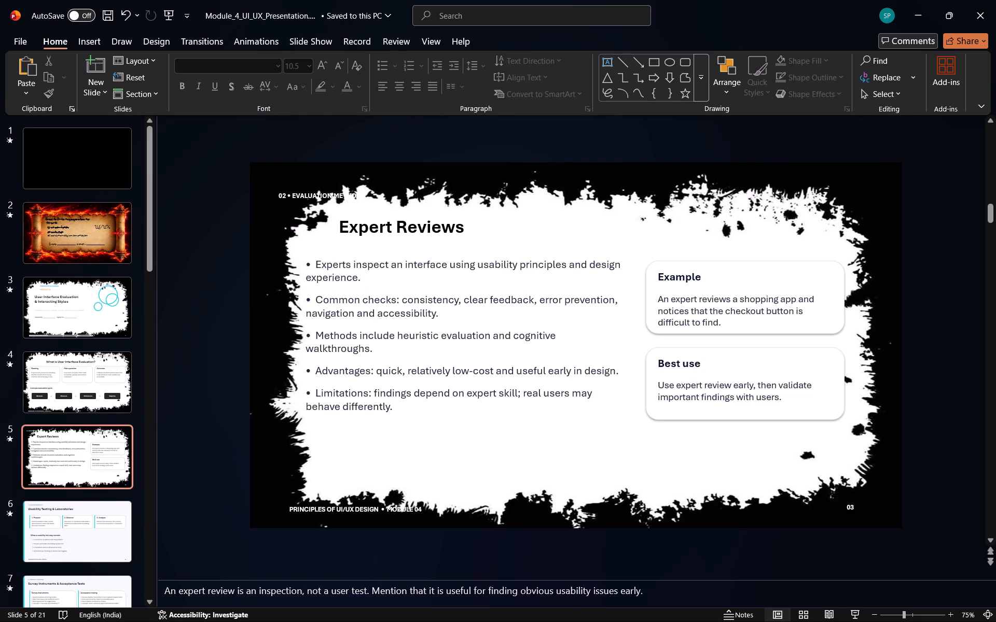
Move the "02 • EVALUATION METHODS" label up onto the frame's black top border, near the slide's top-left corner.
{"action": "left_click", "coordinate": [339, 199]}
{"action": "left_click_drag", "start_coordinate": [381, 194], "coordinate": [380, 175]}
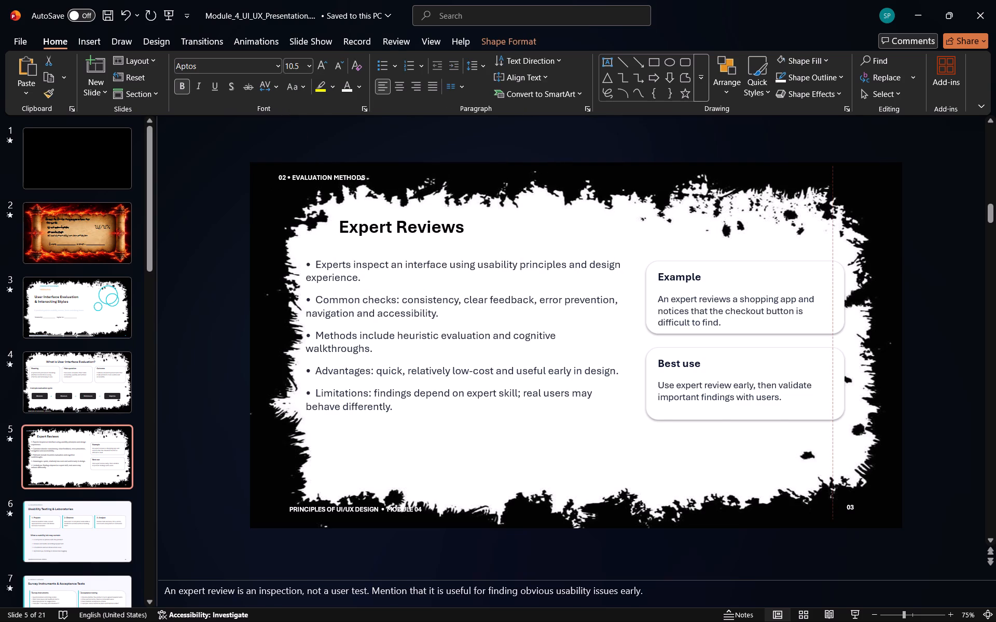
{"action": "left_click_drag", "start_coordinate": [380, 175], "coordinate": [392, 169]}
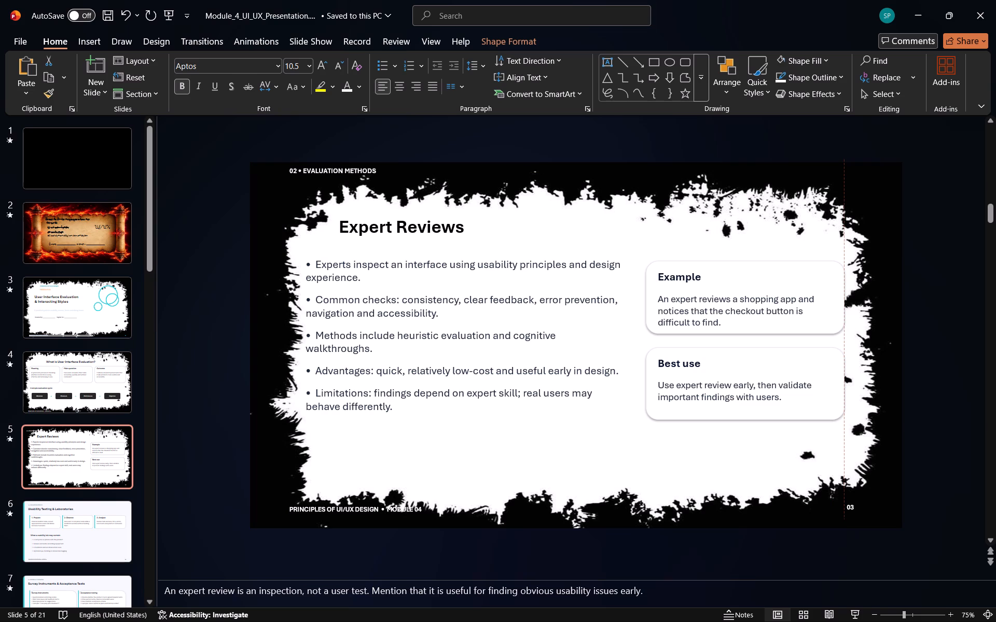
{"action": "left_click_drag", "start_coordinate": [392, 169], "coordinate": [387, 175]}
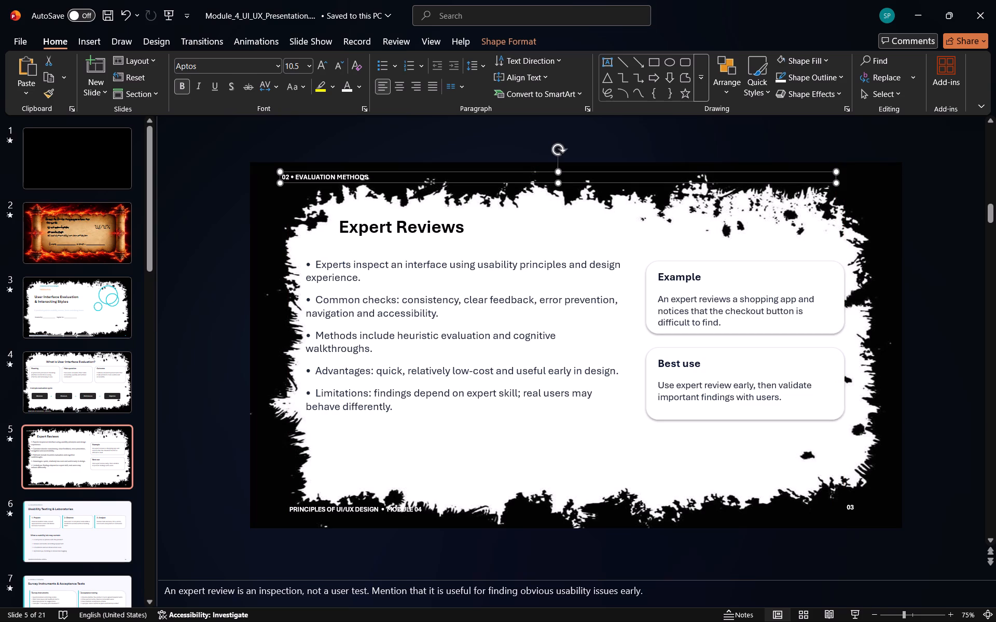
{"action": "left_click", "coordinate": [399, 214]}
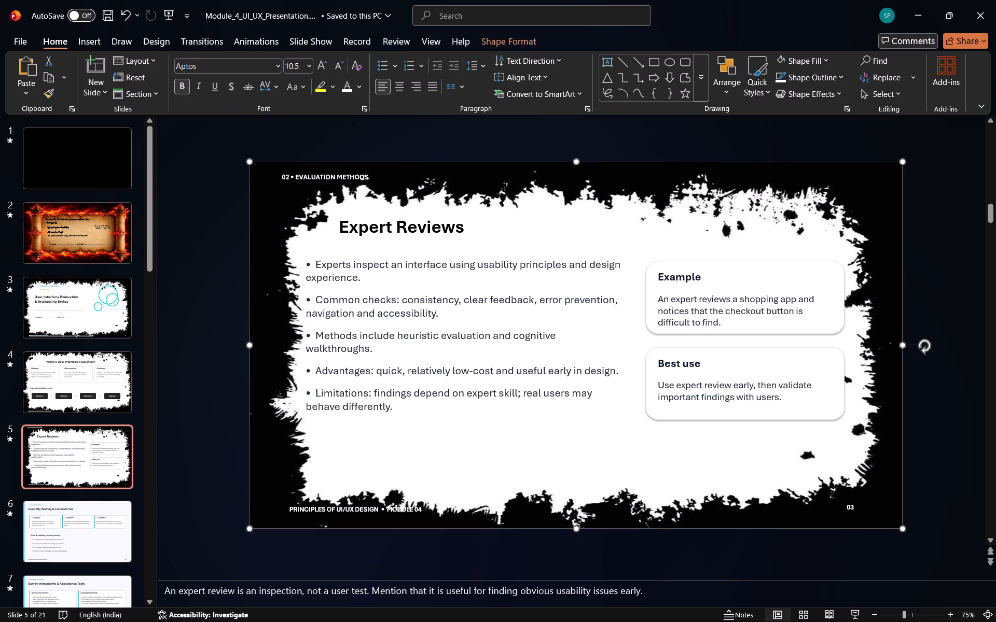
Set the evaluation methods label on slide 5's black top border to font size 12.
{"action": "left_click_drag", "start_coordinate": [327, 174], "coordinate": [284, 174]}
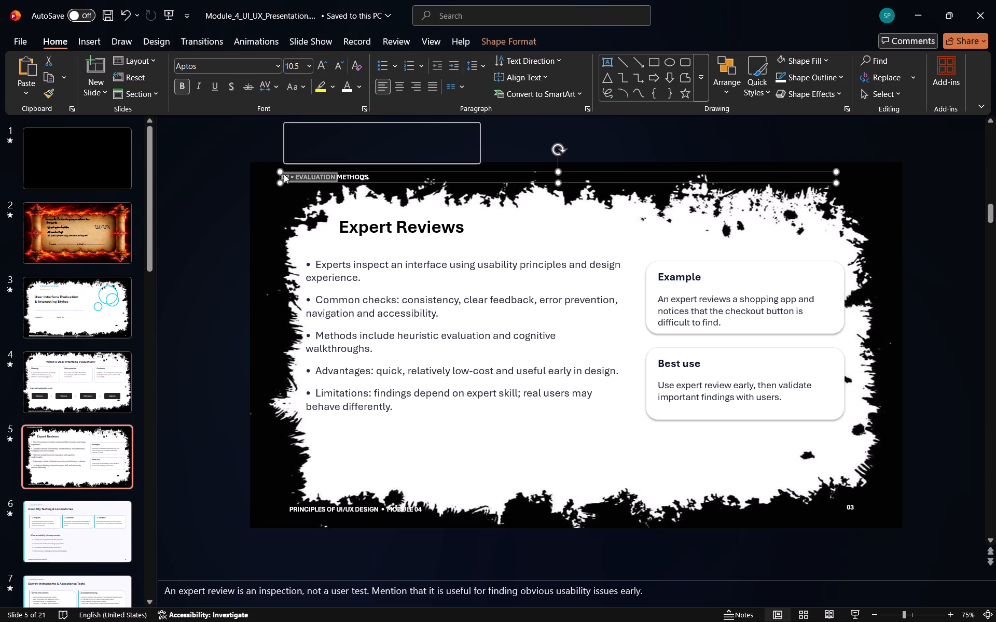
{"action": "left_click_drag", "start_coordinate": [335, 175], "coordinate": [350, 176]}
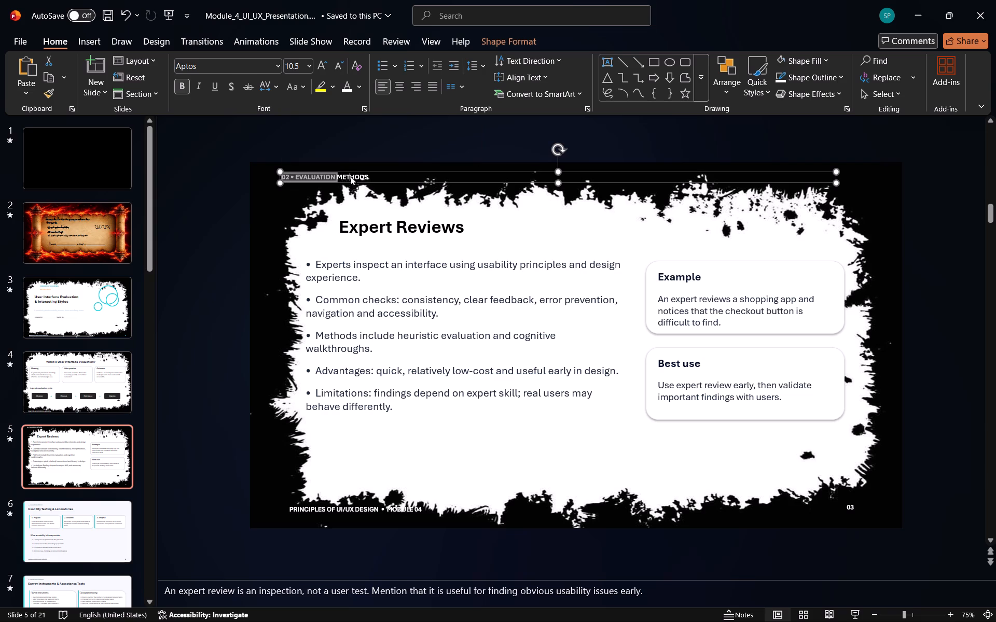
{"action": "left_click_drag", "start_coordinate": [350, 176], "coordinate": [368, 176]}
{"action": "left_click", "coordinate": [368, 176]}
{"action": "left_click_drag", "start_coordinate": [368, 176], "coordinate": [299, 178]}
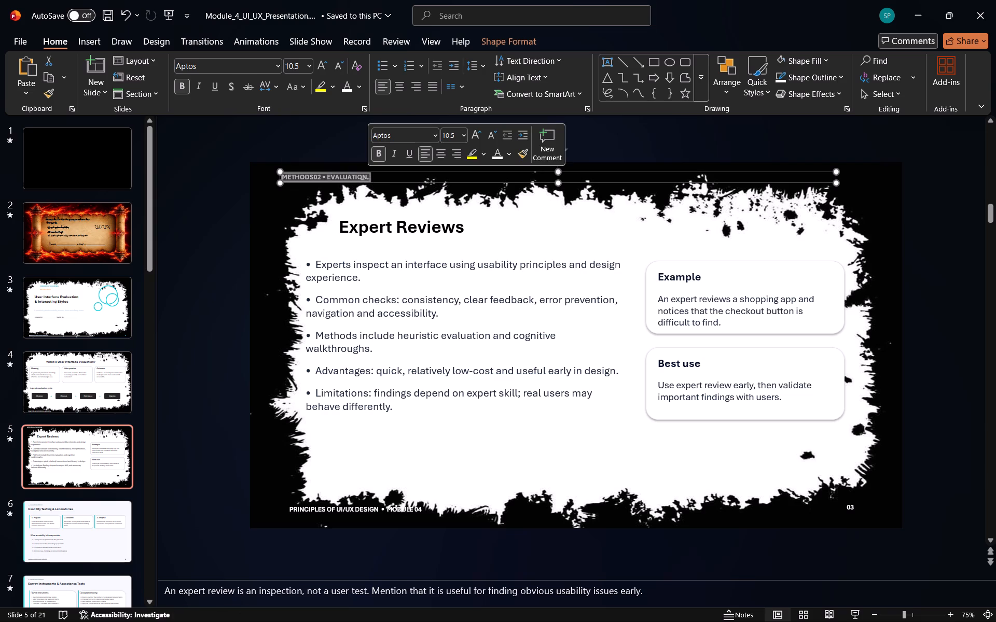
{"action": "left_click_drag", "start_coordinate": [299, 178], "coordinate": [284, 177]}
{"action": "left_click_drag", "start_coordinate": [380, 136], "coordinate": [367, 227]}
{"action": "left_click", "coordinate": [367, 227]}
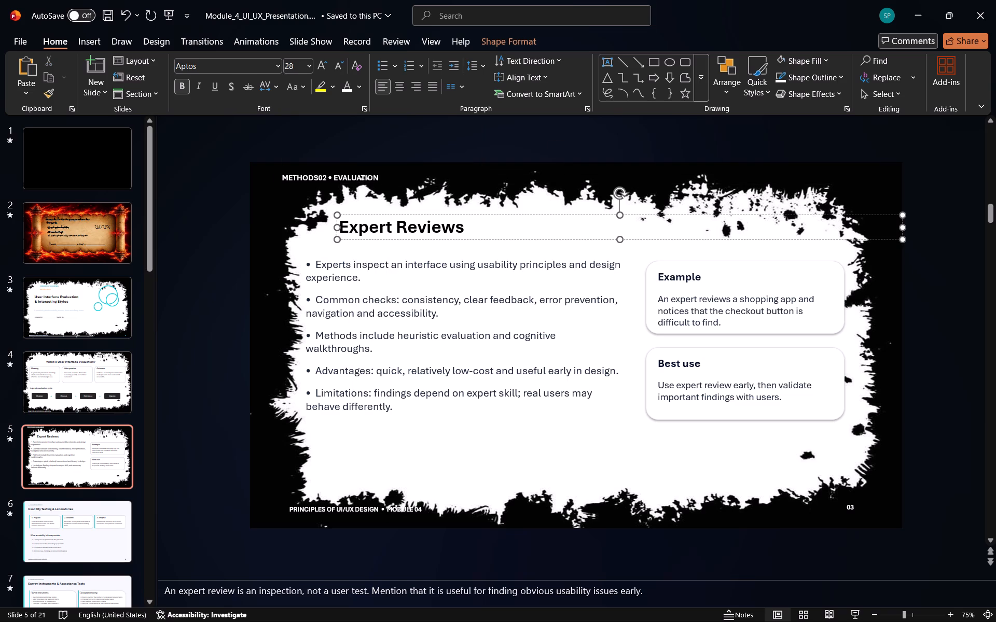
{"action": "left_click", "coordinate": [341, 177]}
{"action": "left_click_drag", "start_coordinate": [391, 179], "coordinate": [391, 176]}
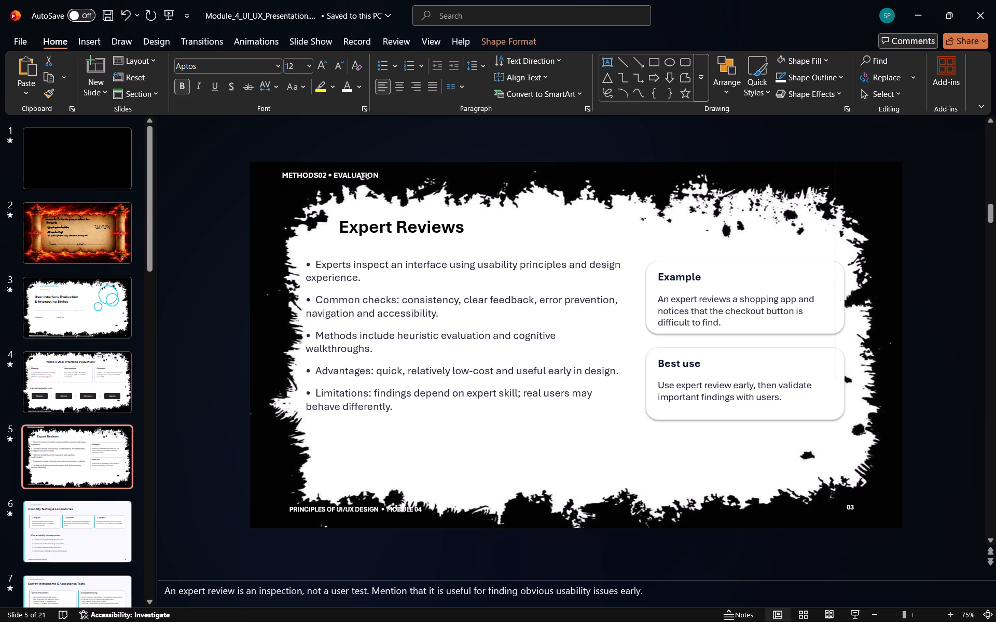
{"action": "left_click_drag", "start_coordinate": [391, 176], "coordinate": [391, 178]}
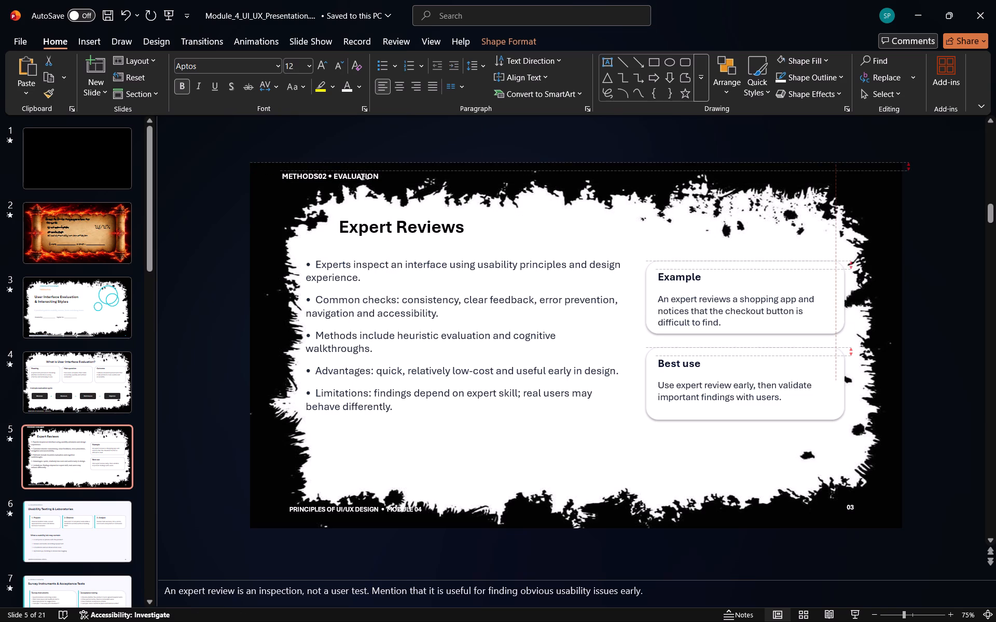
{"action": "left_click_drag", "start_coordinate": [391, 178], "coordinate": [365, 176]}
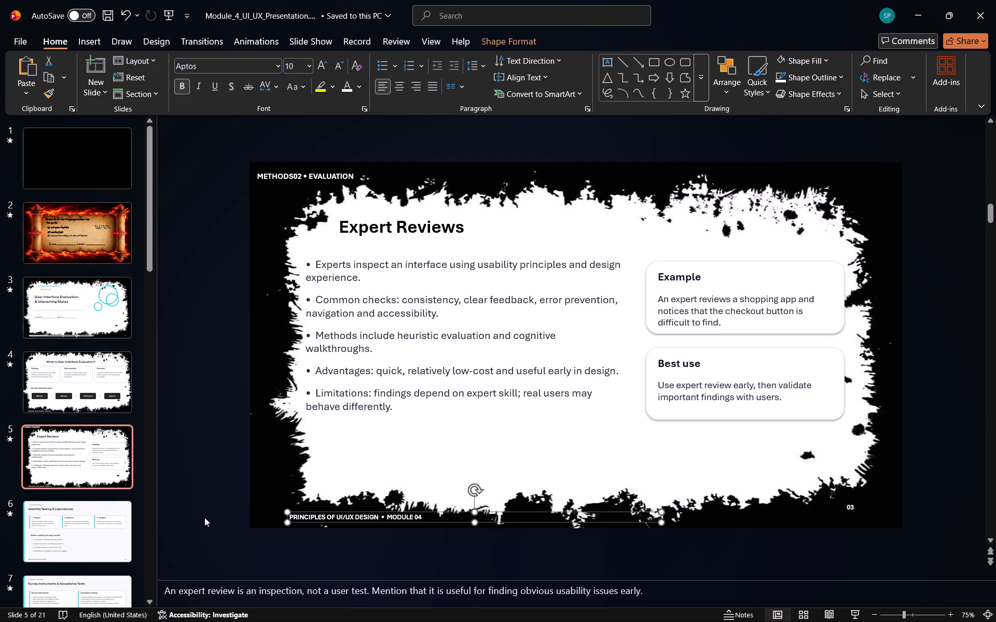
Paste the rough-edged frame picture onto slide 6 and rotate it 90° clockwise to landscape.
{"action": "left_click", "coordinate": [109, 557]}
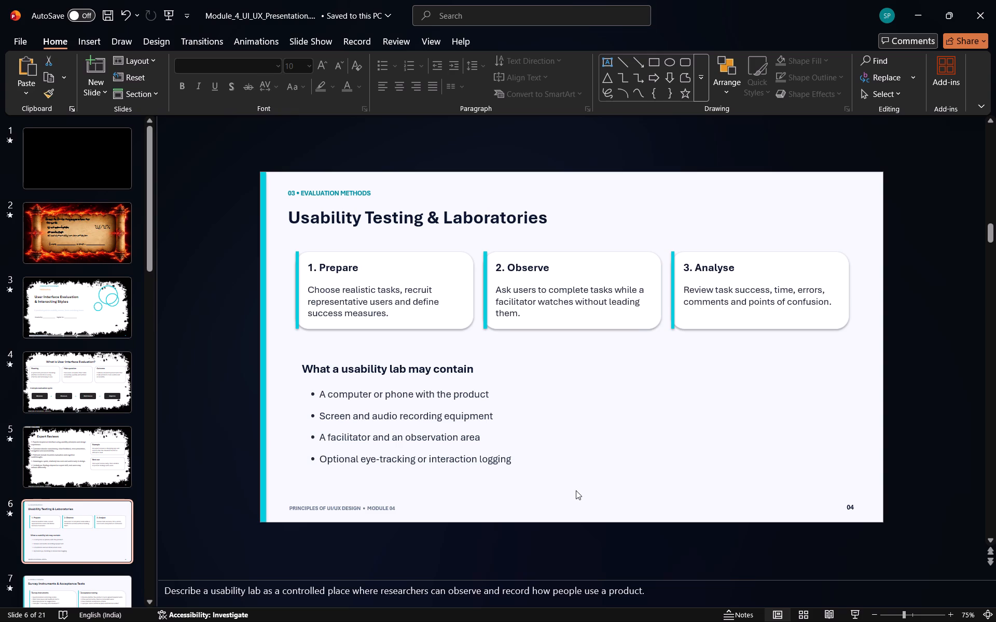
{"action": "key", "text": "ctrl+v"}
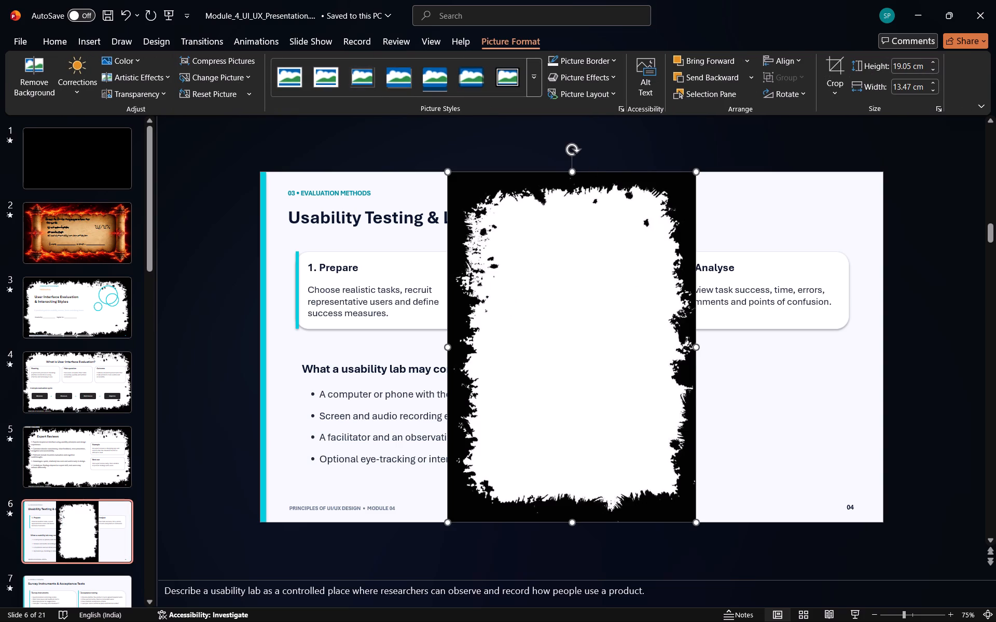
{"action": "left_click_drag", "start_coordinate": [572, 149], "coordinate": [720, 342]}
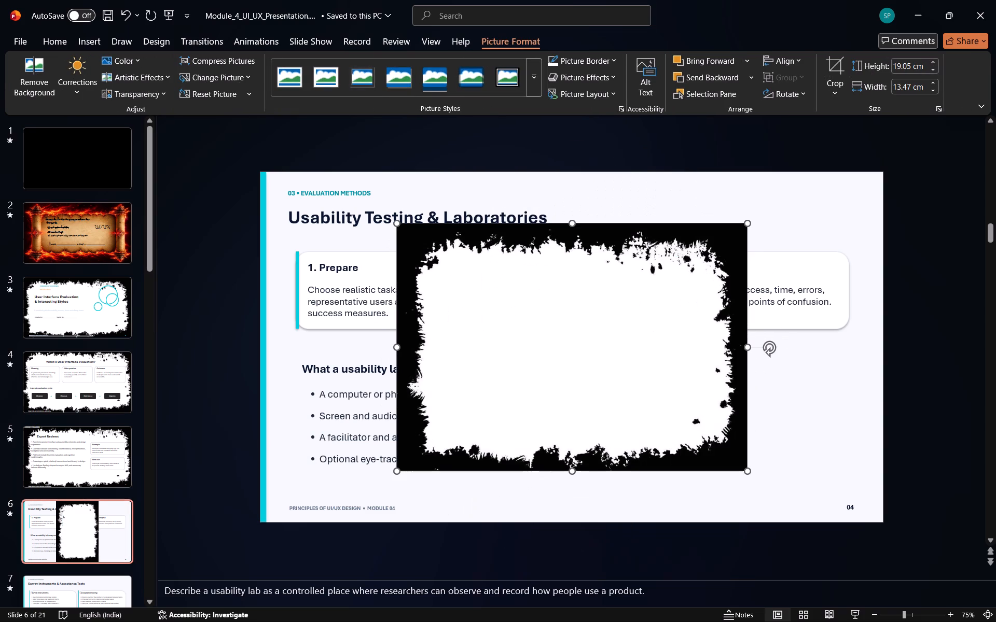
Enlarge the frame picture on slide 6 up and to the left, to about 24.38 by 16.11 cm.
{"action": "left_click_drag", "start_coordinate": [397, 225], "coordinate": [309, 211]}
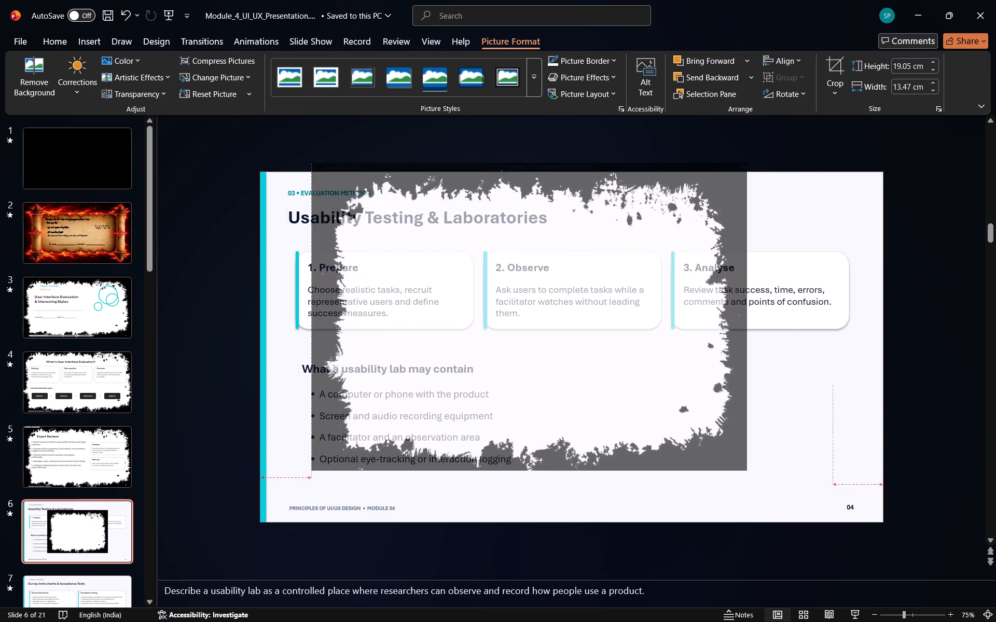
{"action": "left_click_drag", "start_coordinate": [309, 211], "coordinate": [326, 270]}
{"action": "left_click_drag", "start_coordinate": [326, 323], "coordinate": [278, 327]}
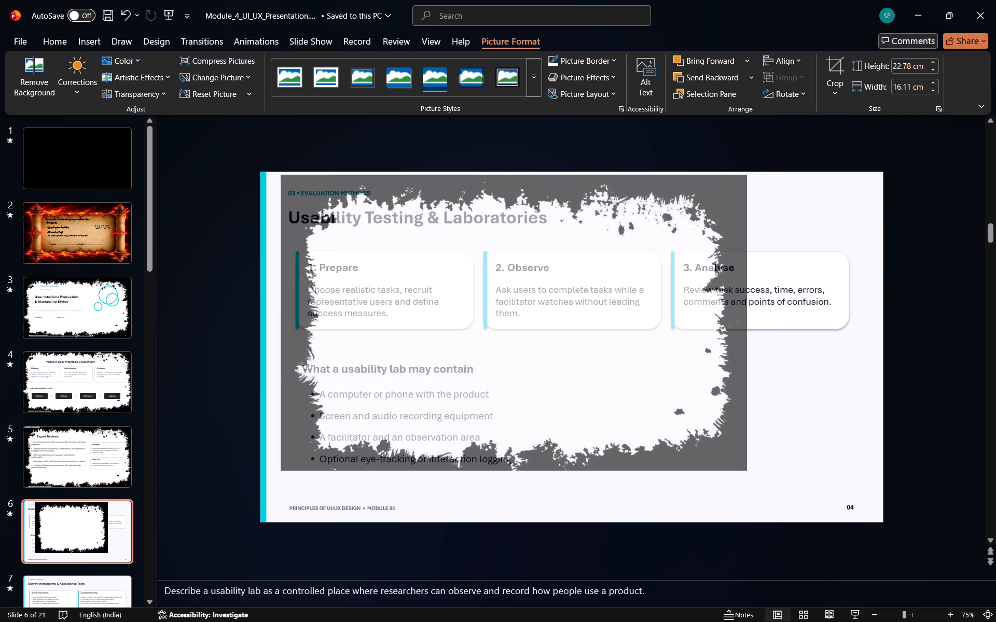
{"action": "left_click_drag", "start_coordinate": [278, 327], "coordinate": [300, 327]}
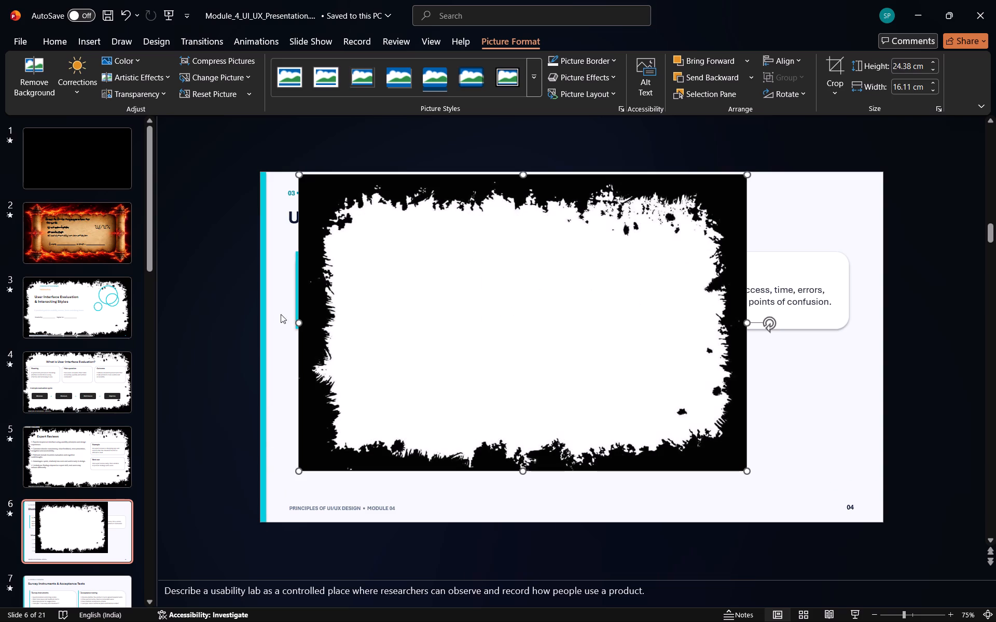
Delete the full-height cyan bar along slide 6's left edge.
{"action": "left_click", "coordinate": [261, 272]}
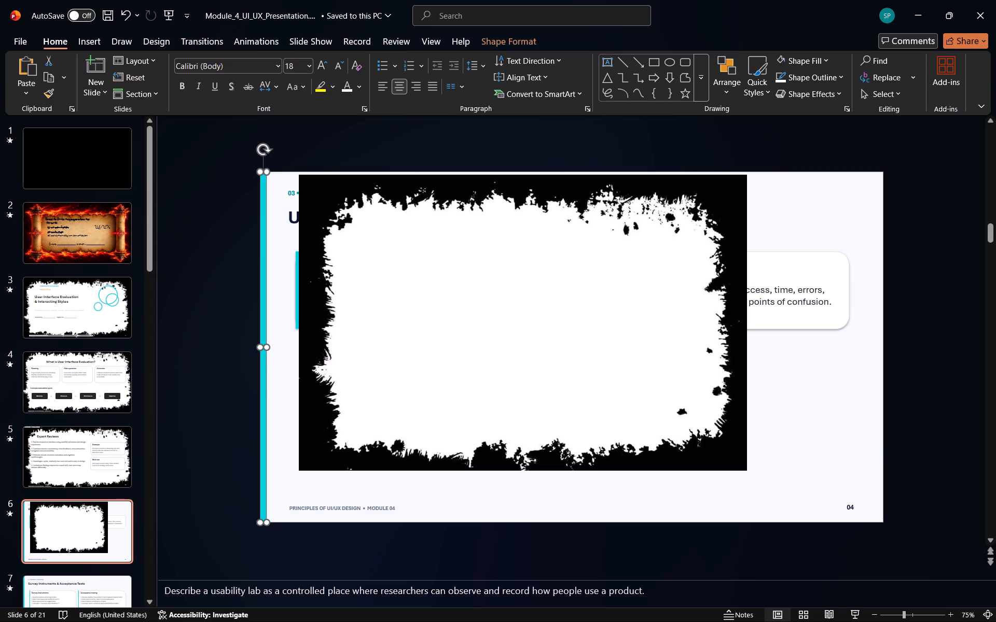
{"action": "key", "text": "Delete"}
Shift the frame picture slightly down and left on slide 6 and send it to the back.
{"action": "left_click_drag", "start_coordinate": [317, 221], "coordinate": [308, 288]}
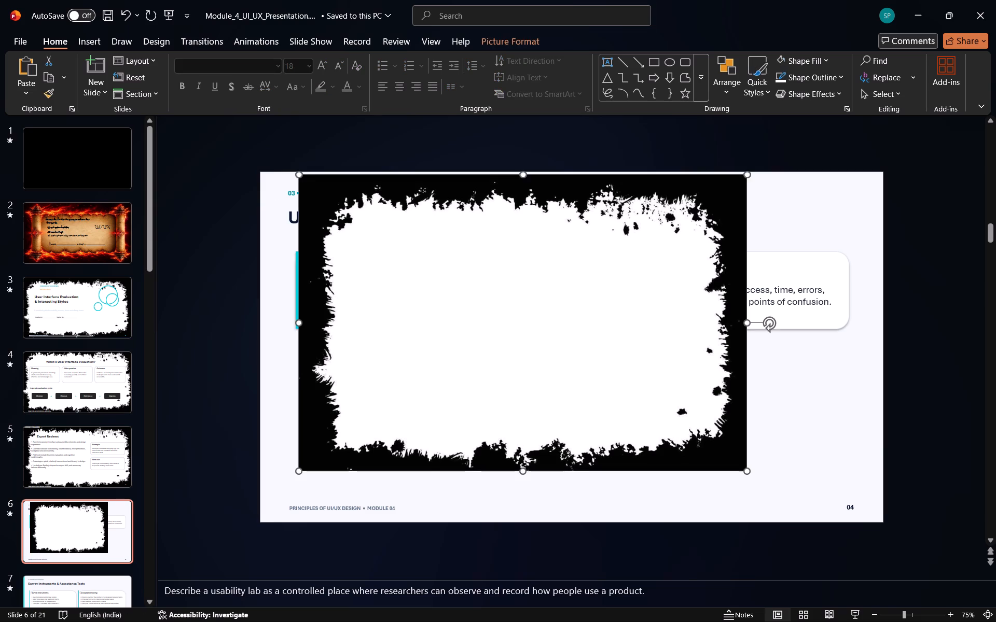
{"action": "left_click_drag", "start_coordinate": [308, 288], "coordinate": [304, 248]}
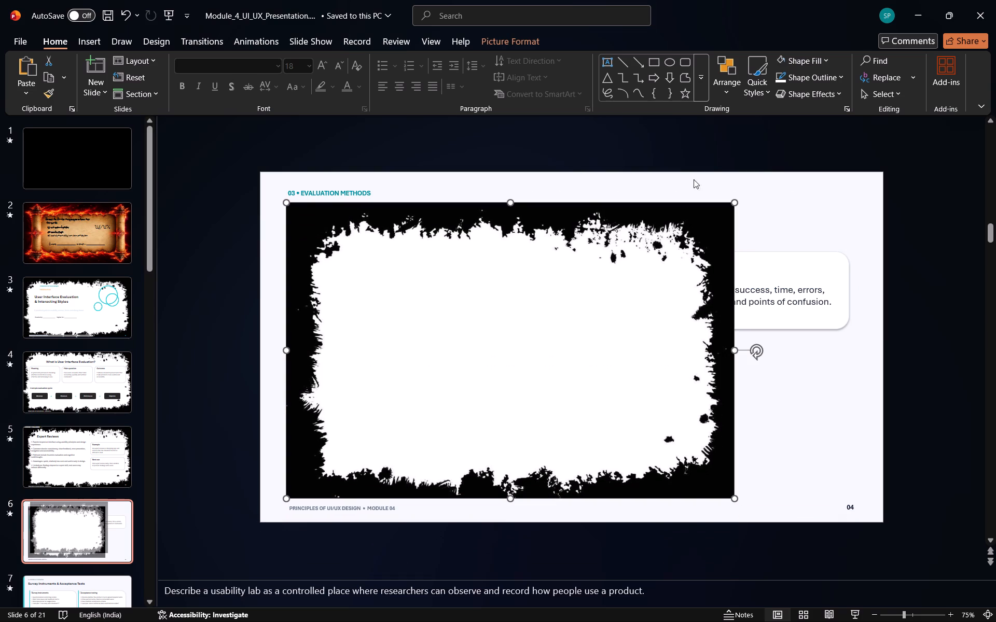
{"action": "left_click", "coordinate": [731, 90]}
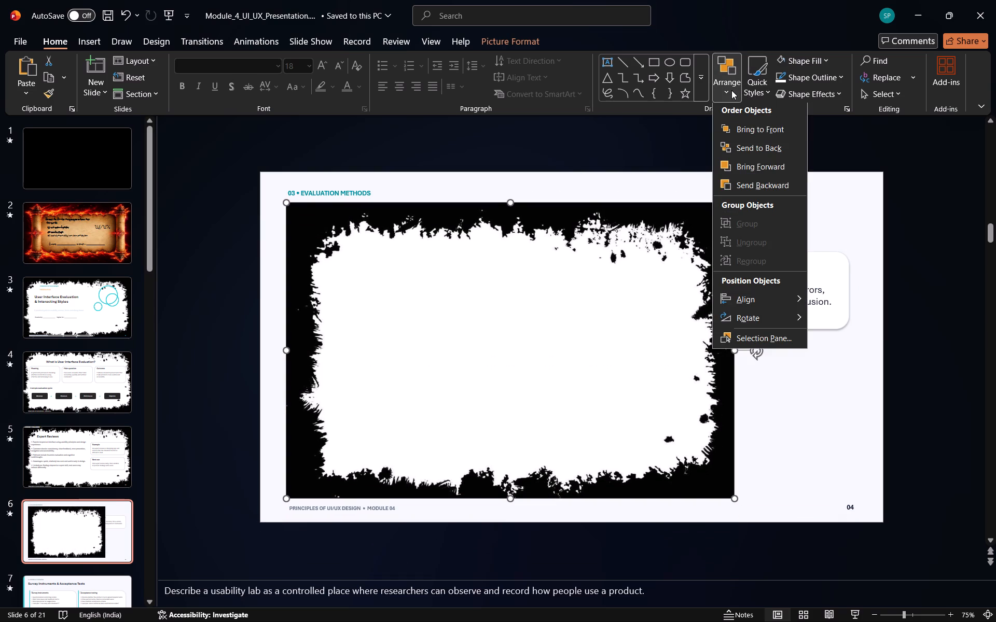
{"action": "left_click", "coordinate": [755, 155]}
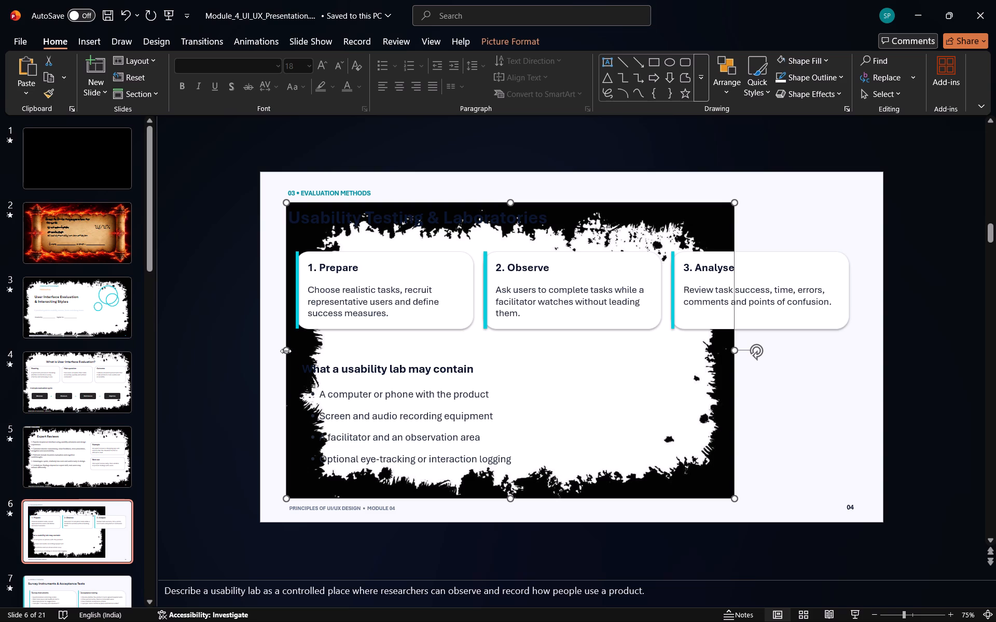
Stretch the frame picture to slide 6's left, top, right and bottom edges so it fills the slide.
{"action": "left_click_drag", "start_coordinate": [286, 351], "coordinate": [261, 351]}
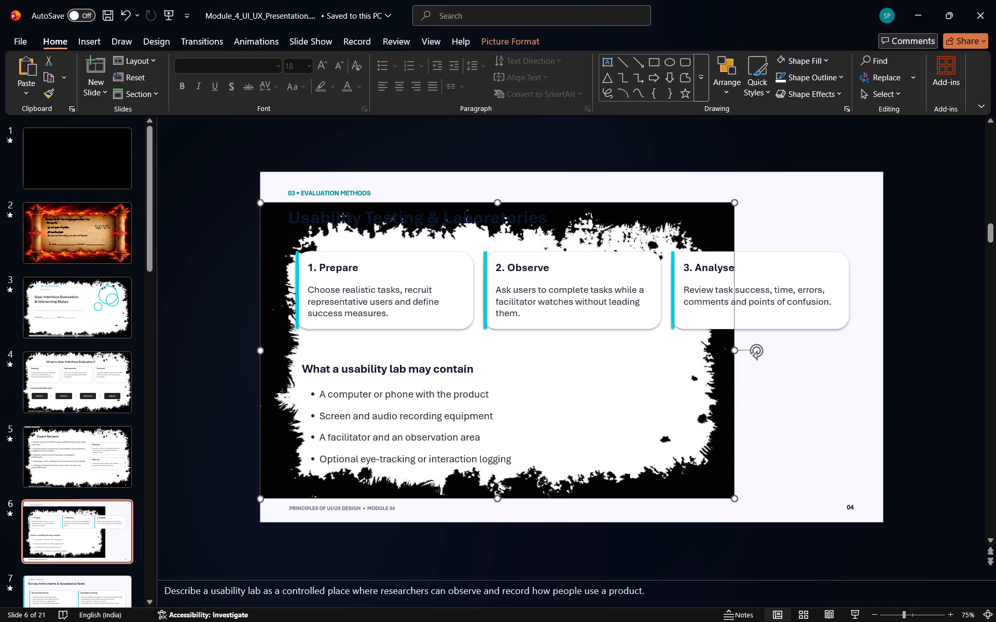
{"action": "left_click_drag", "start_coordinate": [732, 204], "coordinate": [841, 190]}
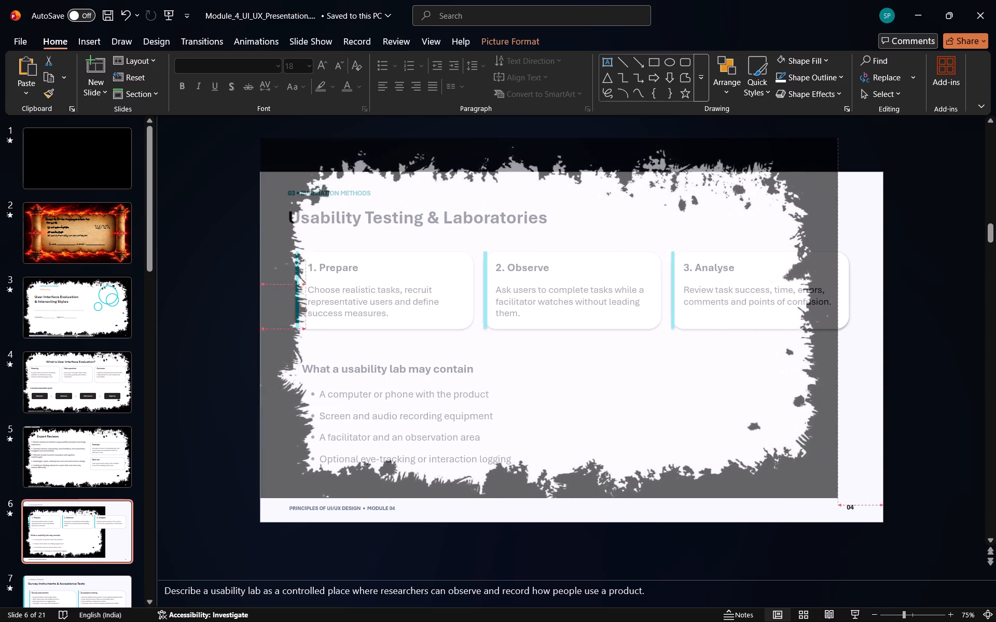
{"action": "left_click_drag", "start_coordinate": [841, 190], "coordinate": [782, 248]}
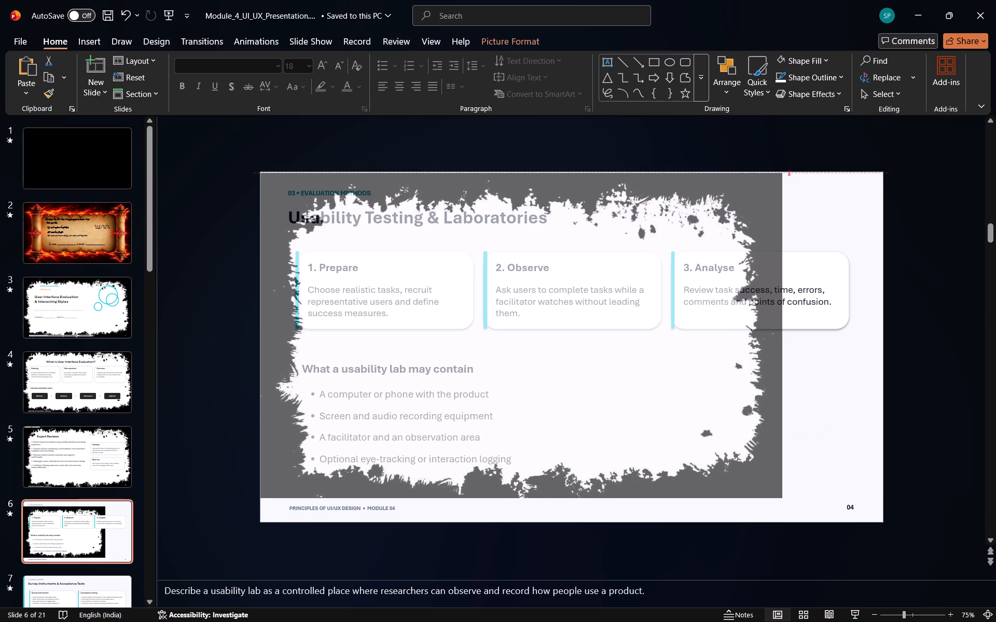
{"action": "left_click_drag", "start_coordinate": [783, 335], "coordinate": [847, 326]}
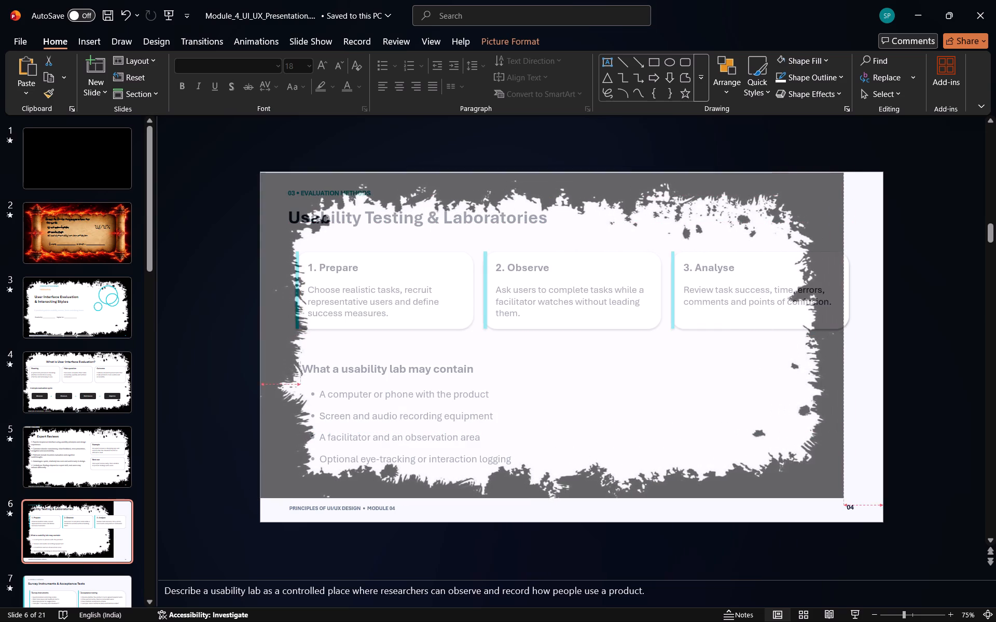
{"action": "left_click_drag", "start_coordinate": [847, 326], "coordinate": [883, 320]}
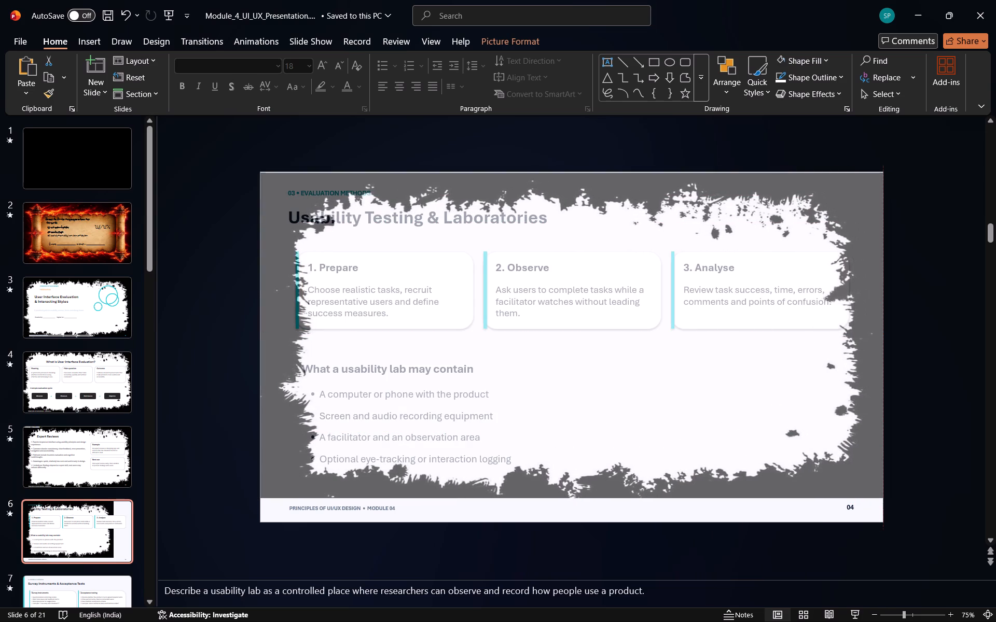
{"action": "left_click_drag", "start_coordinate": [883, 320], "coordinate": [883, 320]}
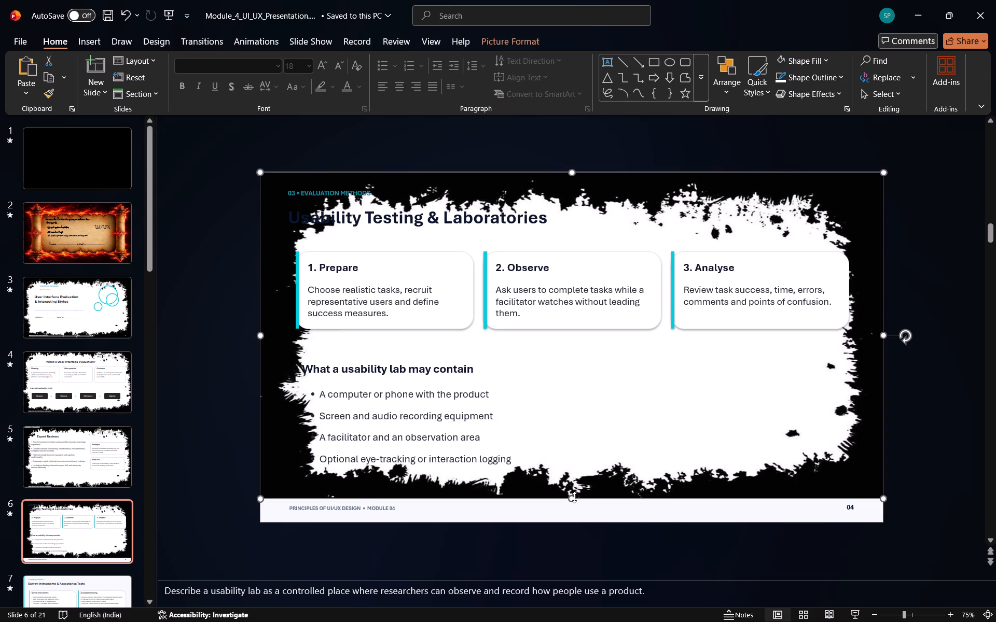
{"action": "left_click_drag", "start_coordinate": [574, 497], "coordinate": [575, 524]}
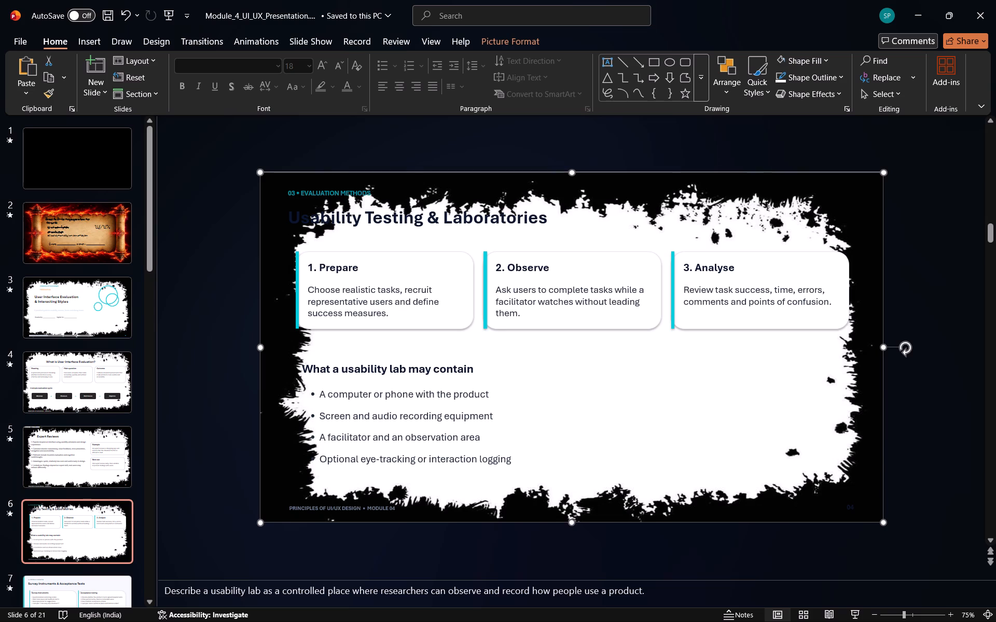
Move the "Usability Testing & Laboratories" title right and slightly down into the frame's white area.
{"action": "left_click", "coordinate": [370, 220]}
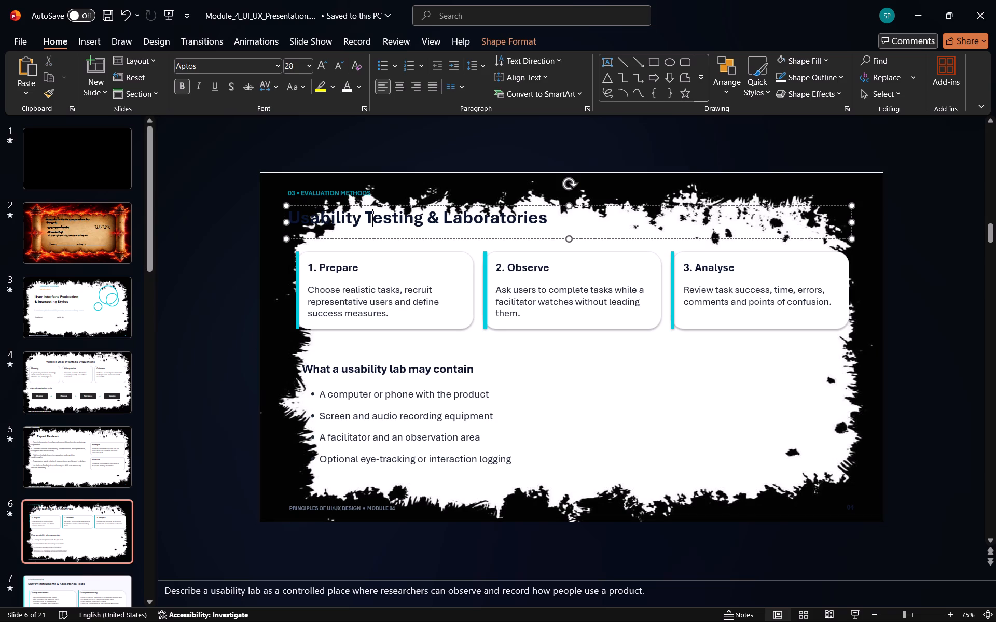
{"action": "left_click_drag", "start_coordinate": [568, 225], "coordinate": [598, 228]}
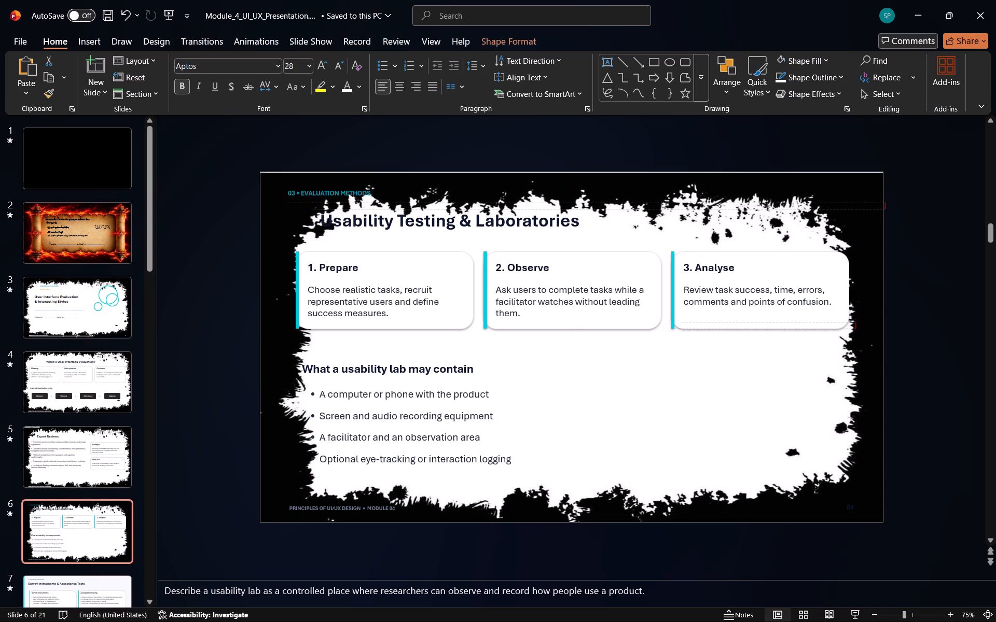
{"action": "left_click_drag", "start_coordinate": [598, 228], "coordinate": [619, 234]}
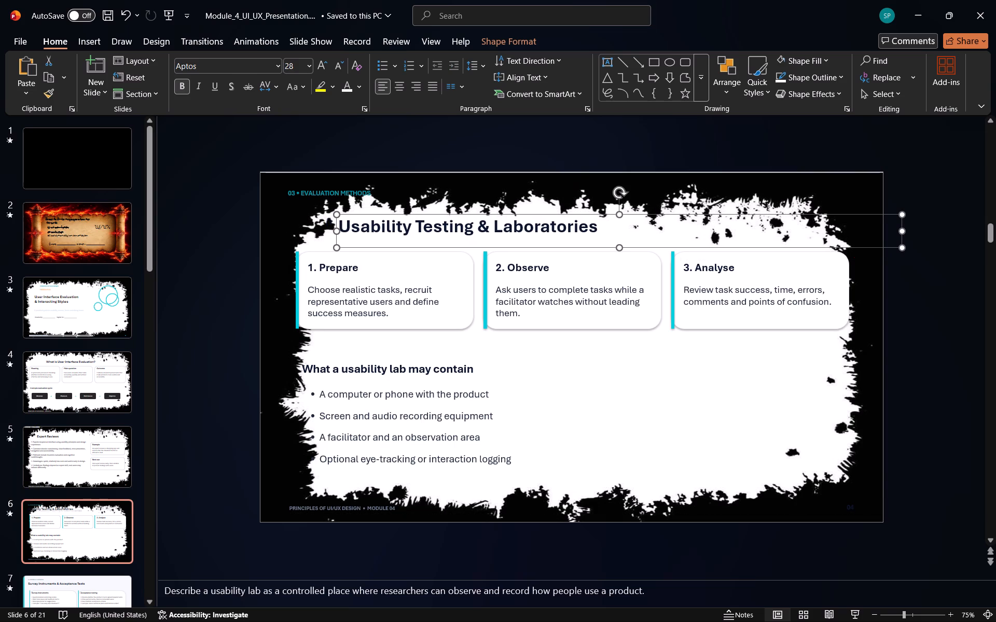
Delete the cyan accent bar beside the "1. Prepare" card on slide 6.
{"action": "left_click", "coordinate": [298, 257]}
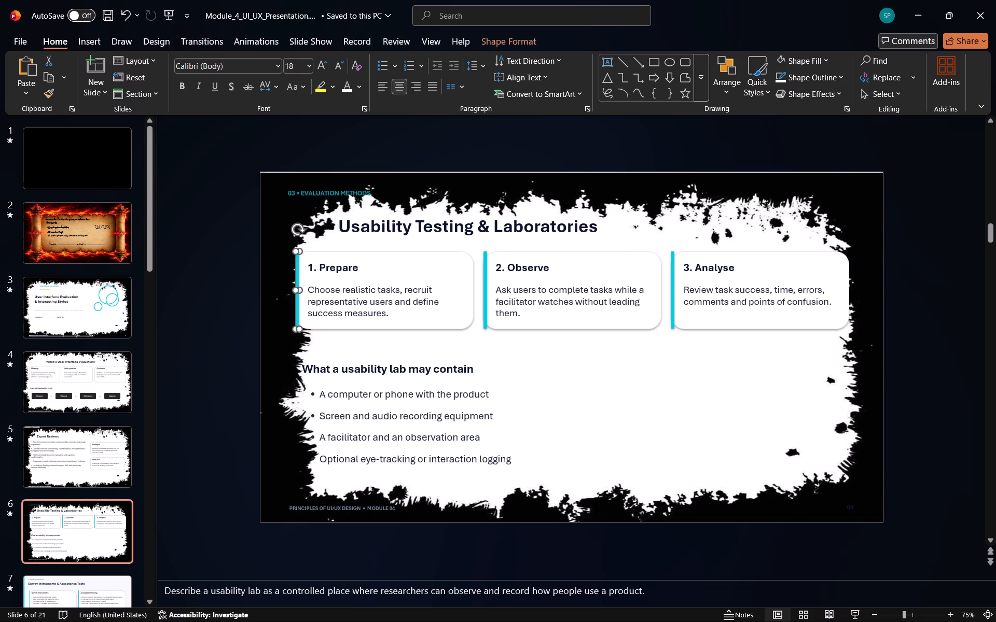
{"action": "key", "text": "Delete"}
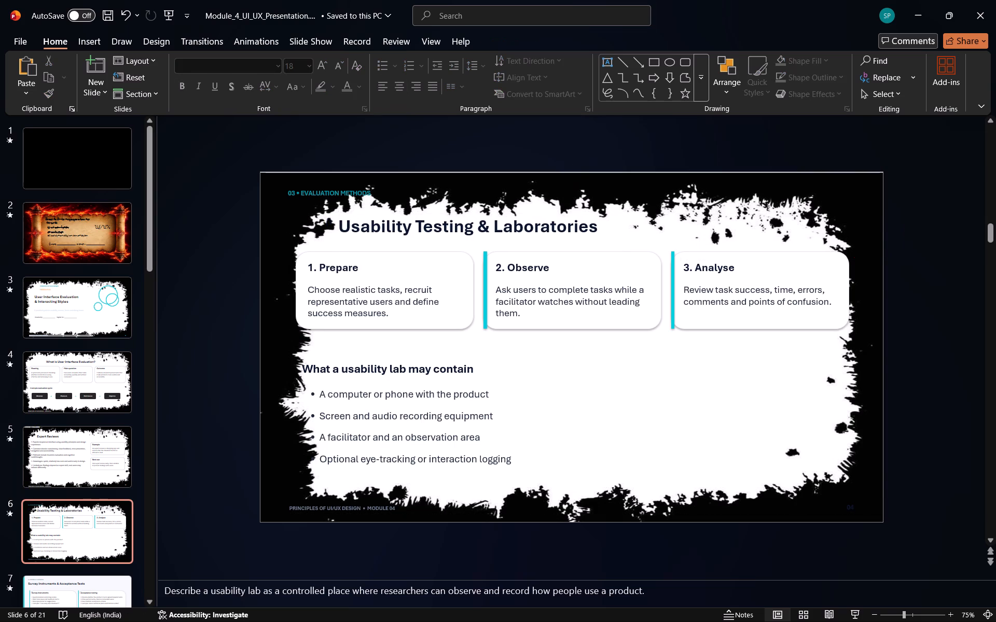
Delete the cyan accent bars beside the "2. Observe" and "3. Analyse" cards on slide 6.
{"action": "left_click", "coordinate": [483, 280]}
{"action": "key", "text": "Delete"}
{"action": "left_click", "coordinate": [672, 284]}
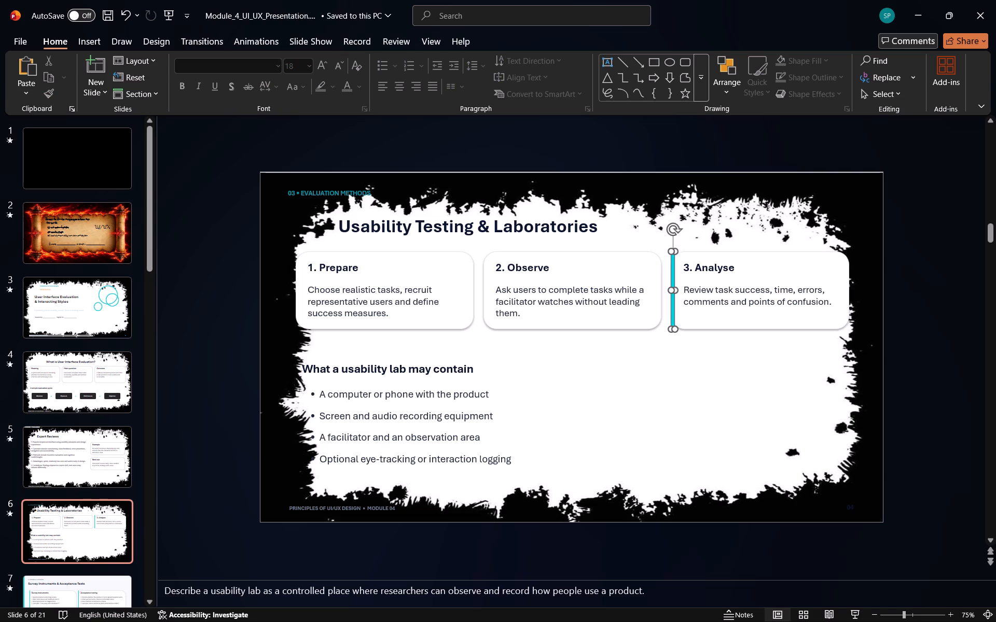
{"action": "key", "text": "Delete"}
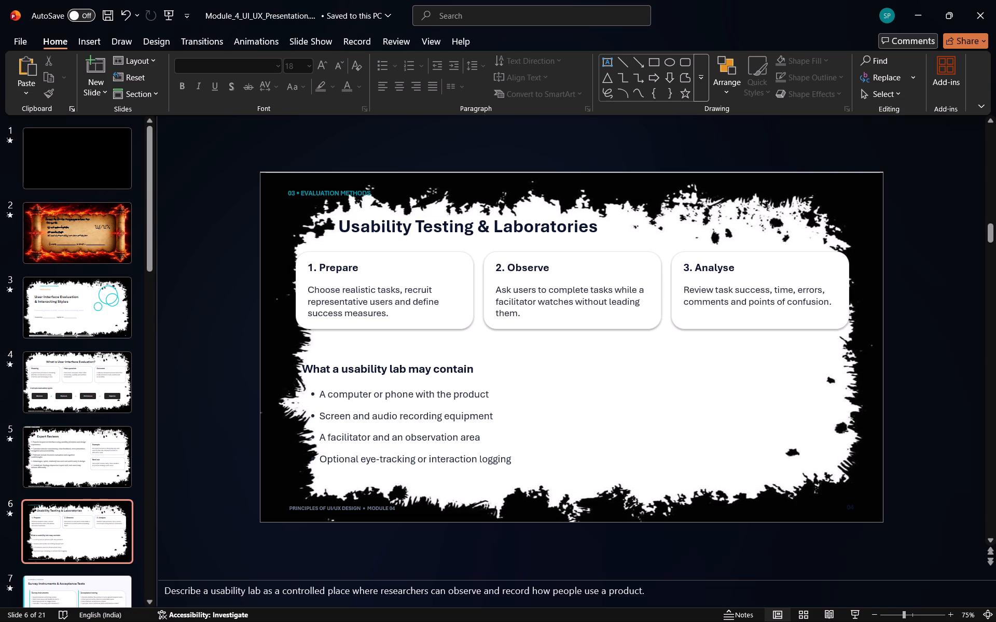
Stretch the frame picture slightly beyond slide 6's bottom, left and right edges.
{"action": "left_click", "coordinate": [574, 201]}
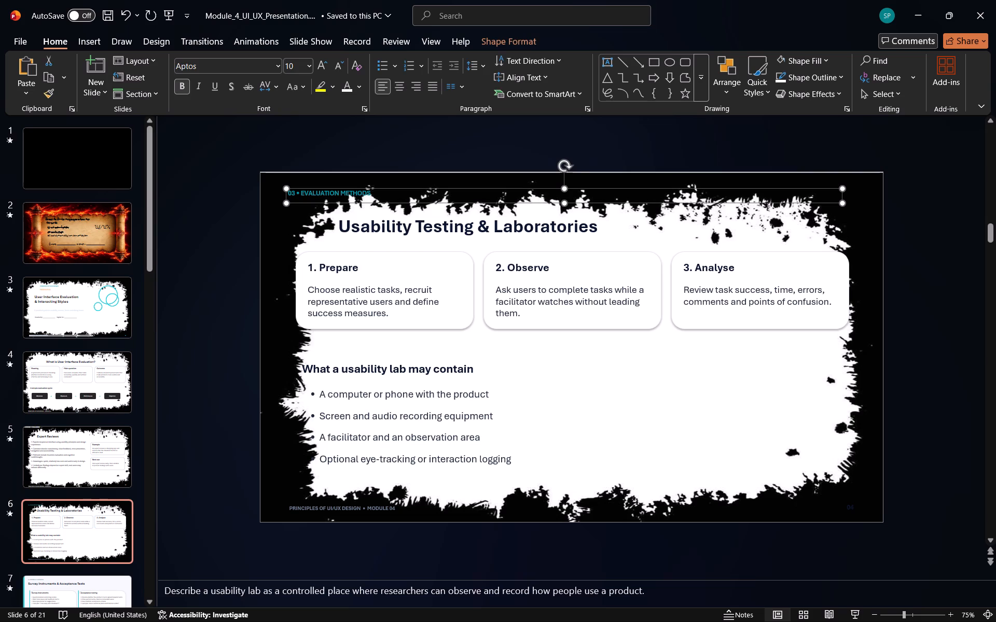
{"action": "left_click", "coordinate": [293, 472]}
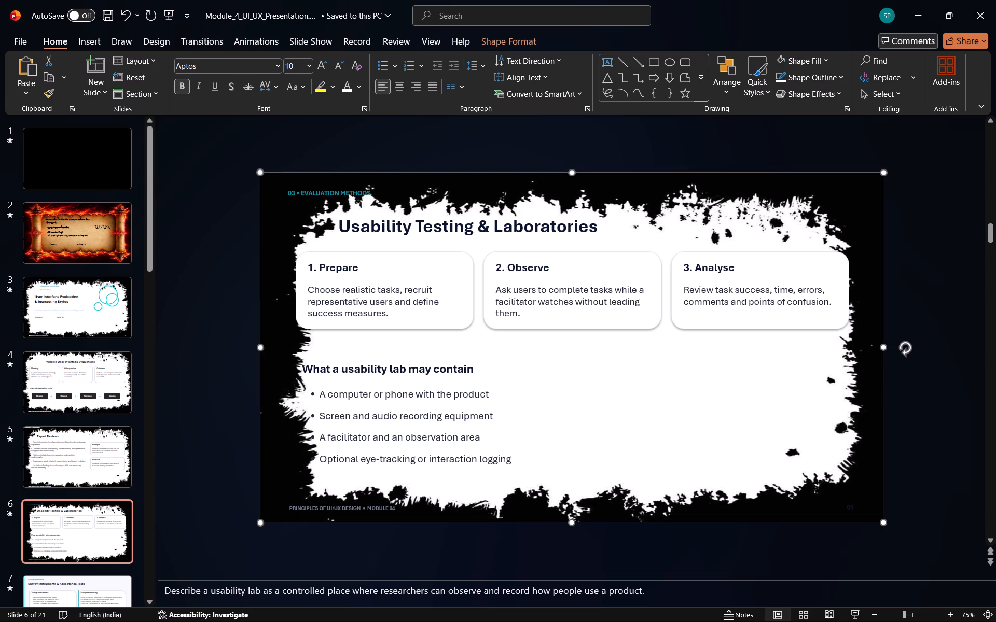
{"action": "left_click", "coordinate": [573, 173]}
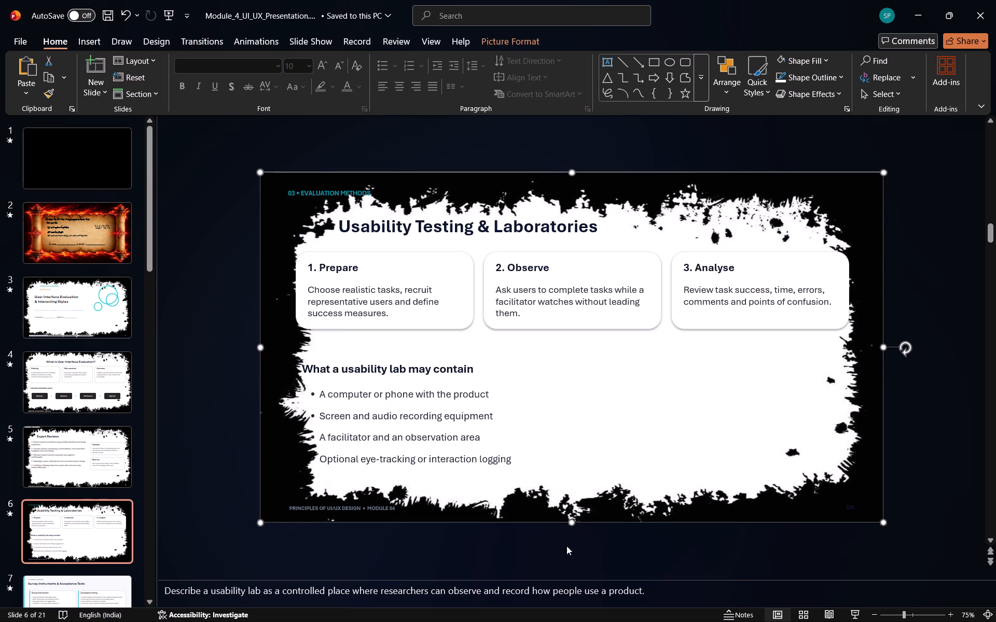
{"action": "left_click", "coordinate": [571, 525]}
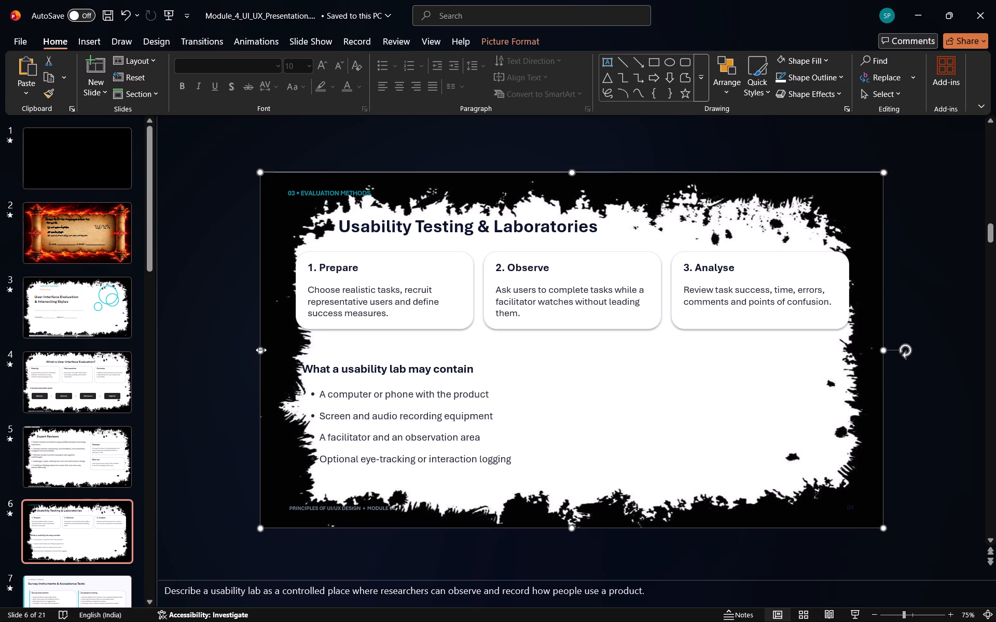
{"action": "left_click_drag", "start_coordinate": [261, 351], "coordinate": [253, 352]}
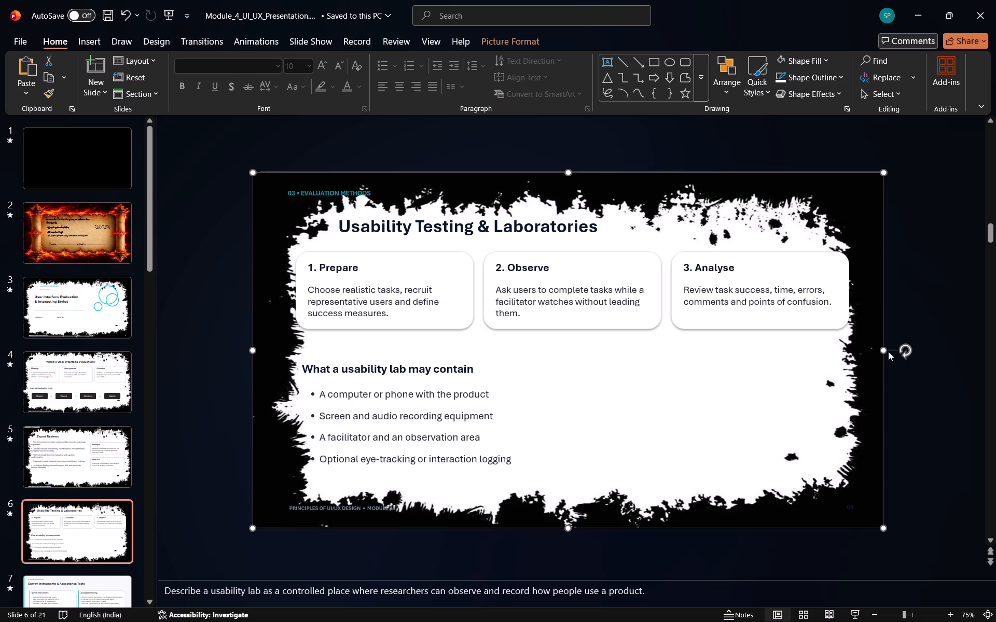
{"action": "left_click_drag", "start_coordinate": [883, 348], "coordinate": [892, 348]}
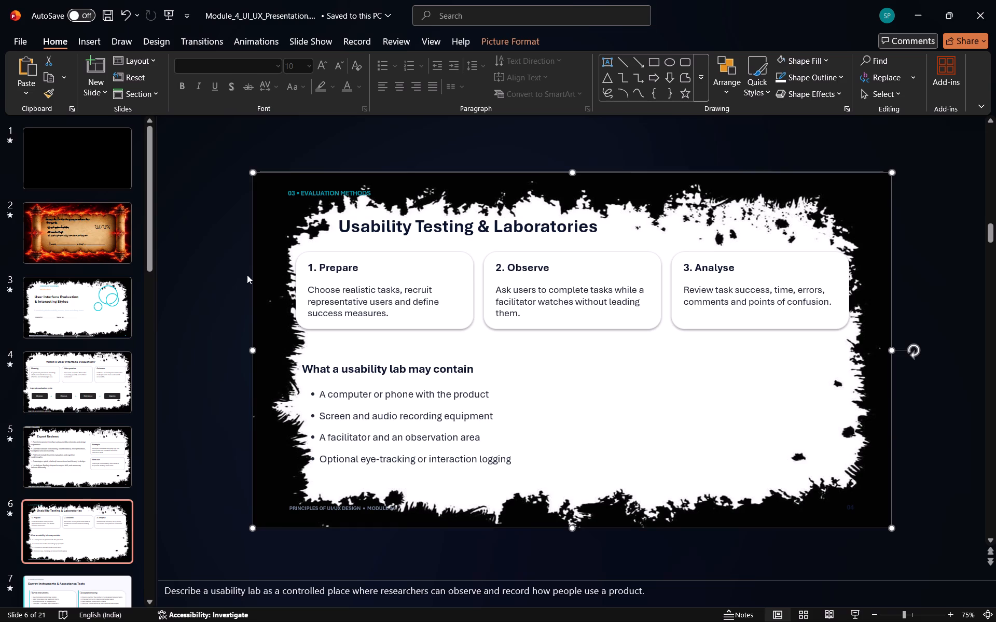
{"action": "left_click", "coordinate": [288, 195]}
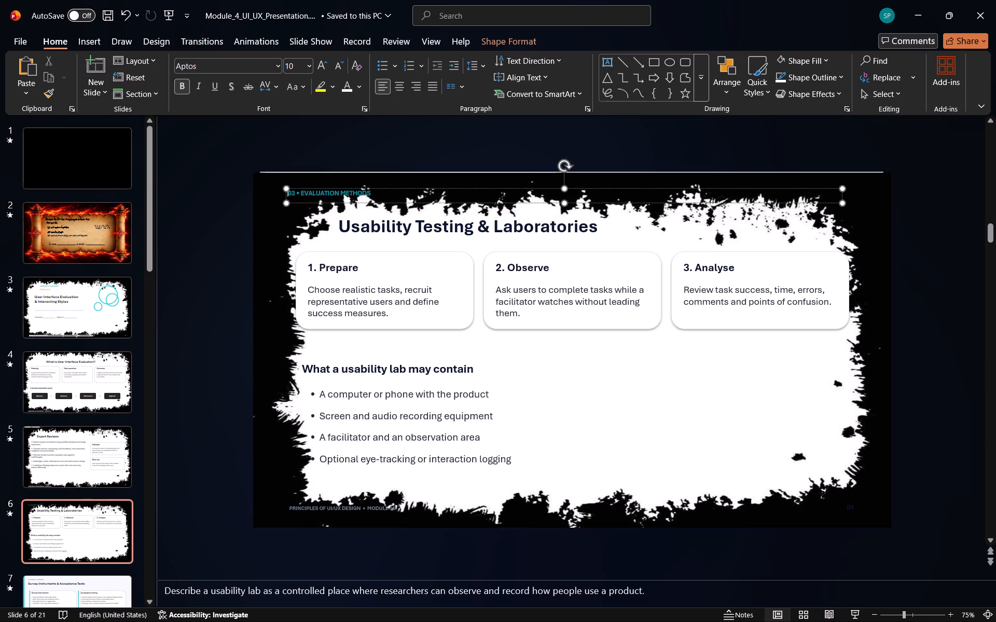
Recolour slide 6's page number 04 white and shift it slightly down and right into the frame's black corner.
{"action": "left_click", "coordinate": [82, 448]}
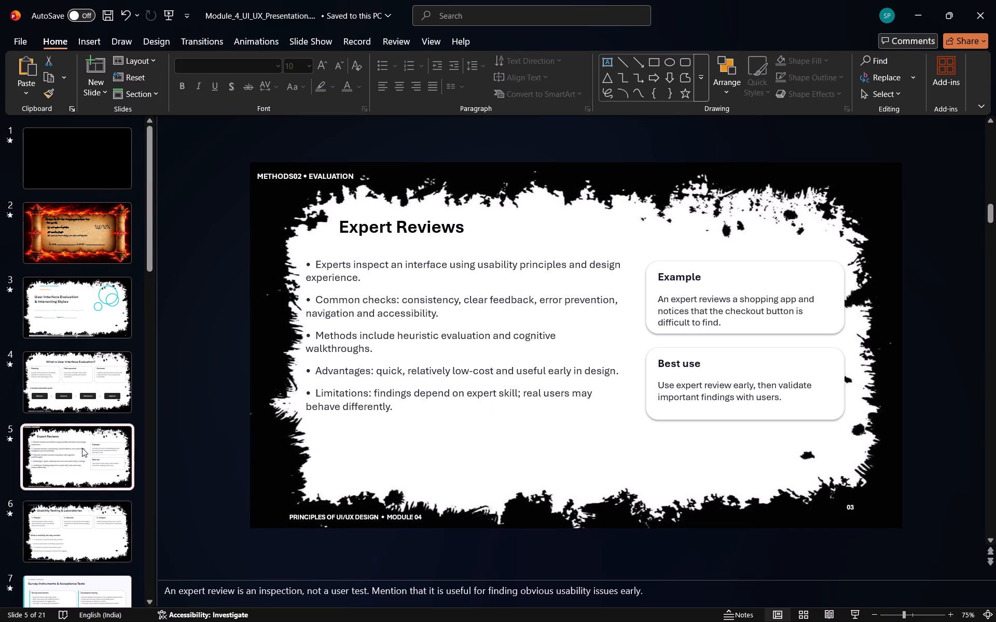
{"action": "left_click", "coordinate": [80, 515]}
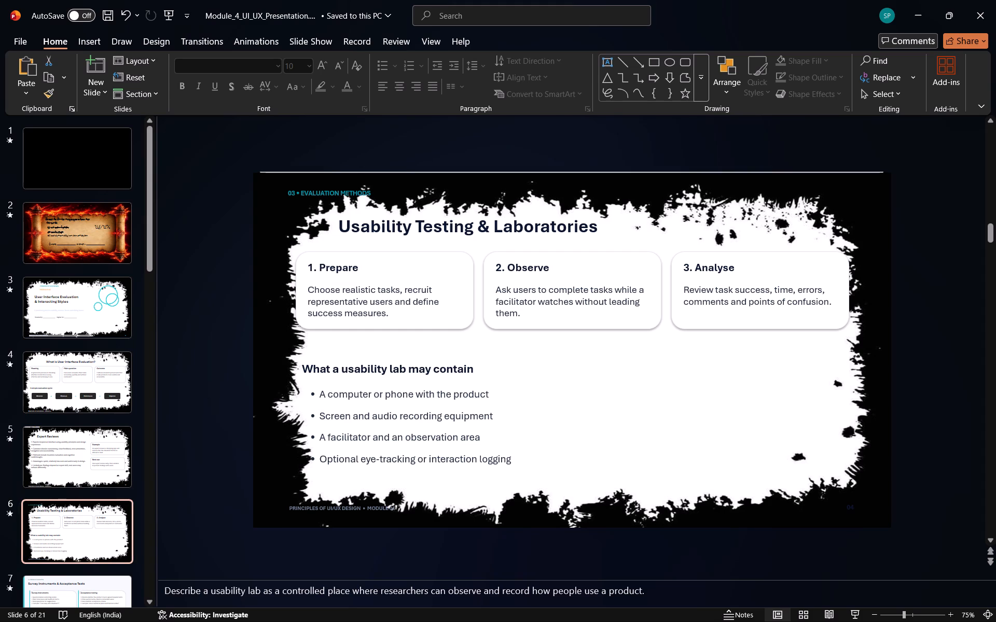
{"action": "left_click", "coordinate": [845, 504]}
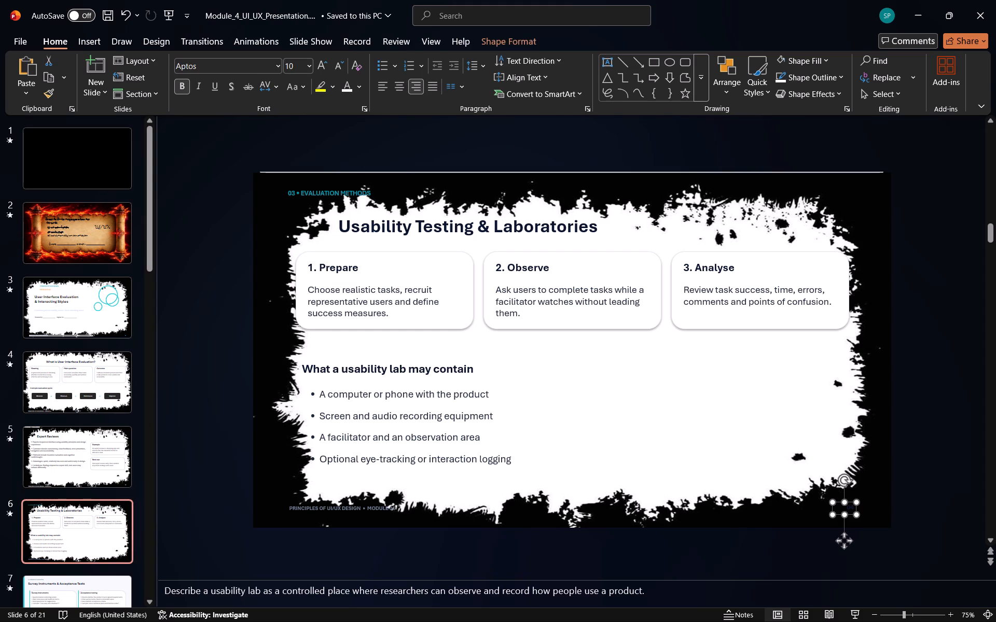
{"action": "left_click", "coordinate": [347, 85]}
{"action": "left_click", "coordinate": [656, 400]}
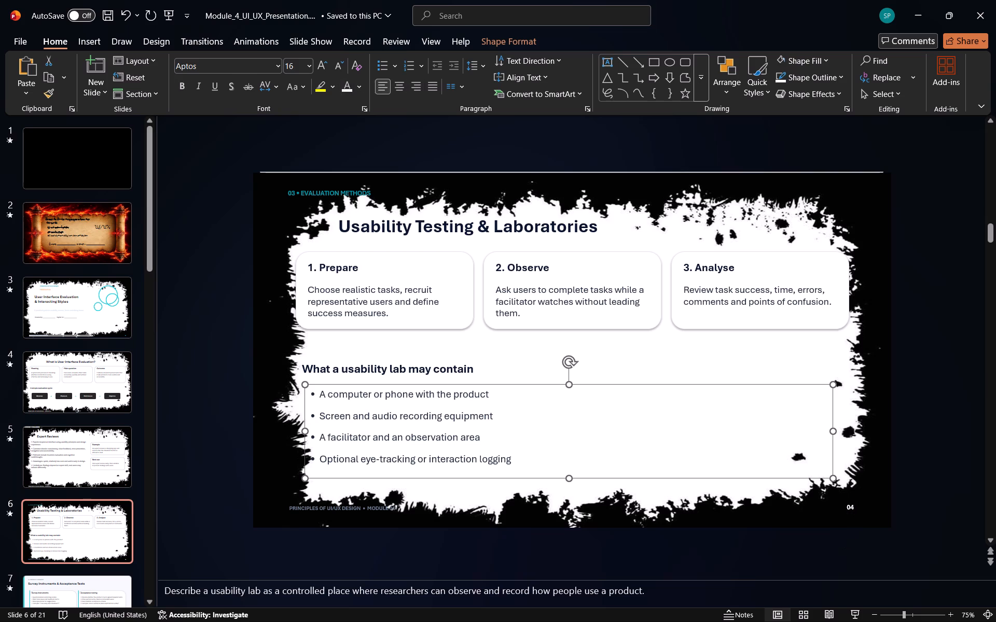
{"action": "left_click", "coordinate": [849, 511]}
{"action": "left_click_drag", "start_coordinate": [849, 511], "coordinate": [859, 517]}
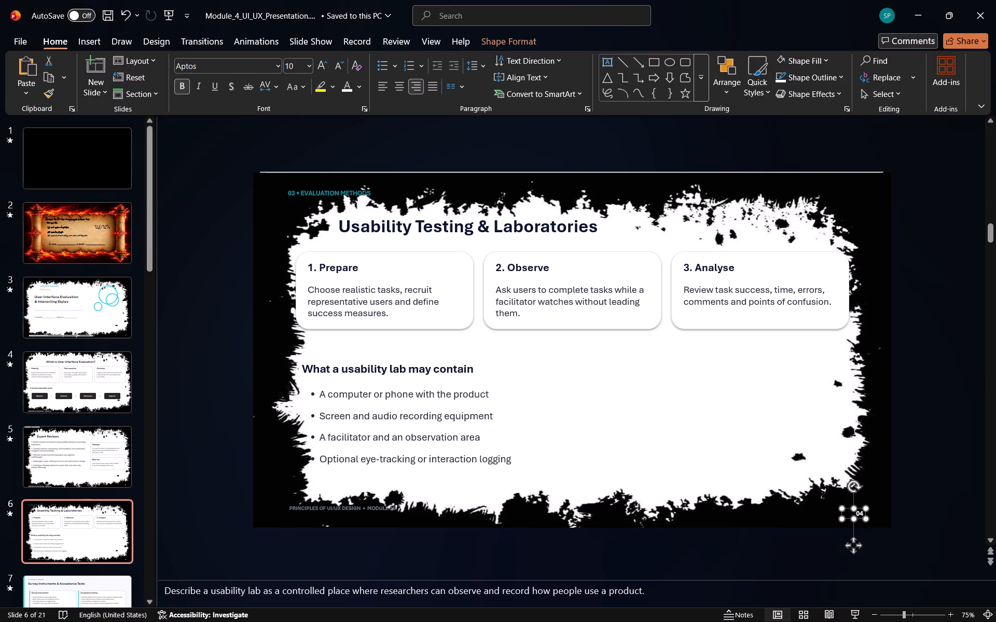
Copy the white footer text "PRINCIPLES OF UI/UX DESIGN • MODULE 04" from slide 5.
{"action": "left_click_drag", "start_coordinate": [323, 510], "coordinate": [336, 506]}
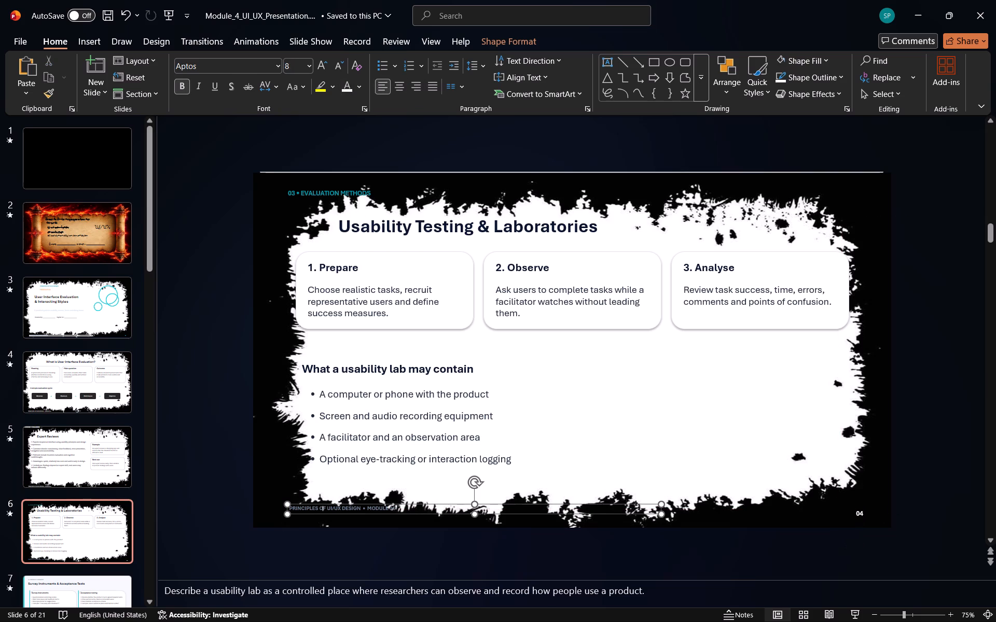
{"action": "left_click_drag", "start_coordinate": [336, 506], "coordinate": [449, 484]}
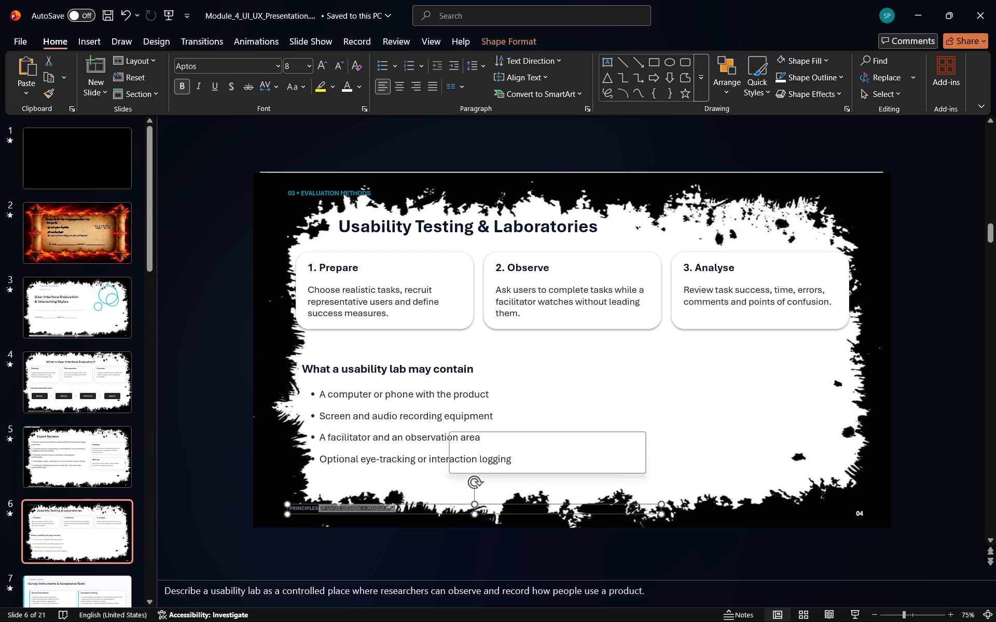
{"action": "left_click", "coordinate": [449, 484]}
{"action": "left_click", "coordinate": [110, 460]}
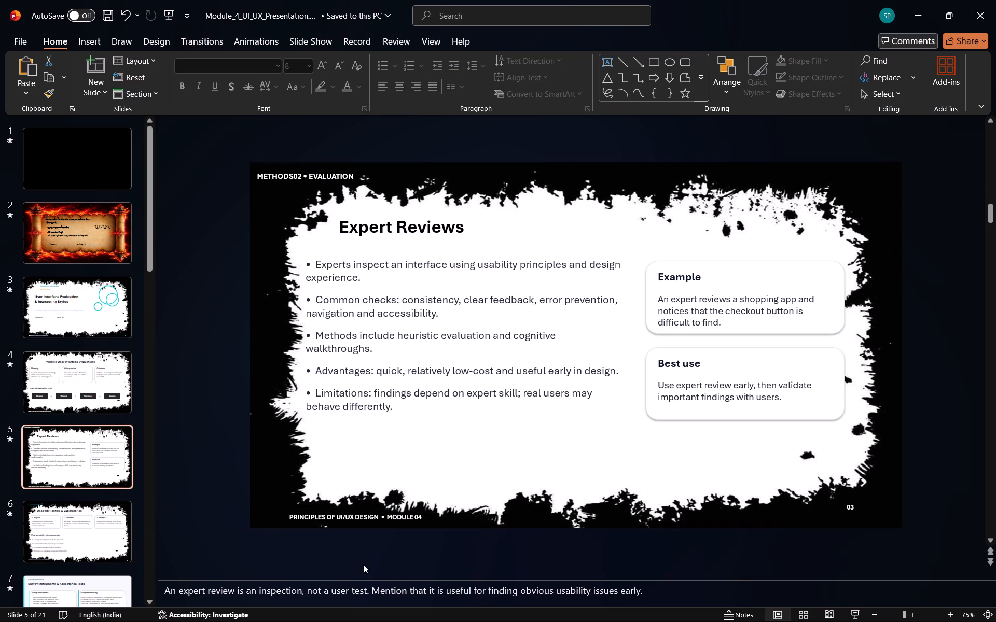
{"action": "left_click_drag", "start_coordinate": [290, 517], "coordinate": [447, 525]}
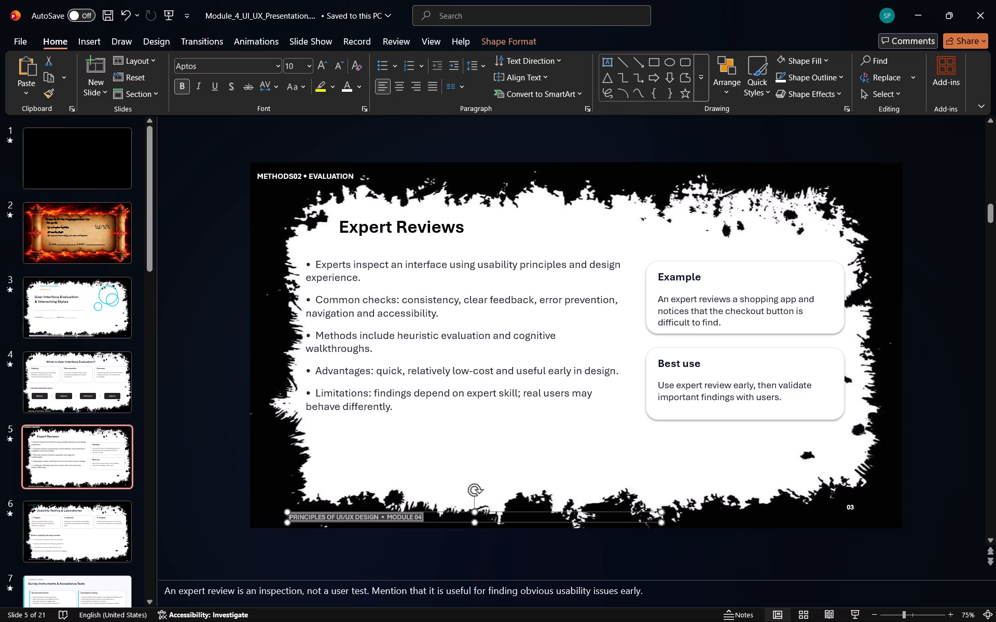
{"action": "left_click_drag", "start_coordinate": [447, 525], "coordinate": [453, 525]}
{"action": "key", "text": "ctrl+c"}
Replace slide 6's footer text with the copied white "PRINCIPLES OF UI/UX DESIGN • MODULE 04" footer.
{"action": "left_click", "coordinate": [93, 541]}
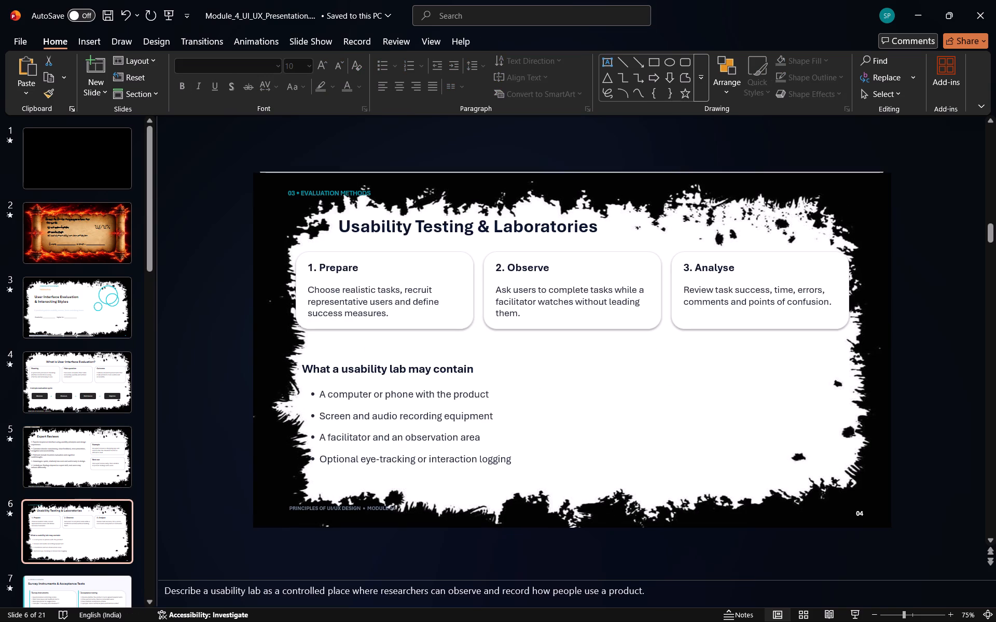
{"action": "left_click", "coordinate": [331, 484]}
{"action": "left_click", "coordinate": [398, 510]}
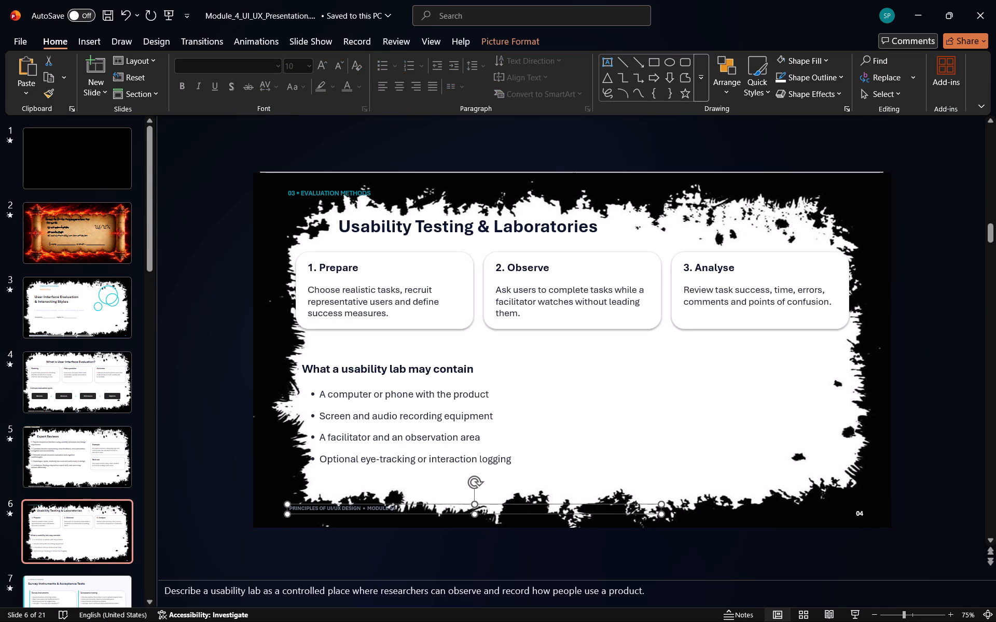
{"action": "left_click", "coordinate": [403, 507]}
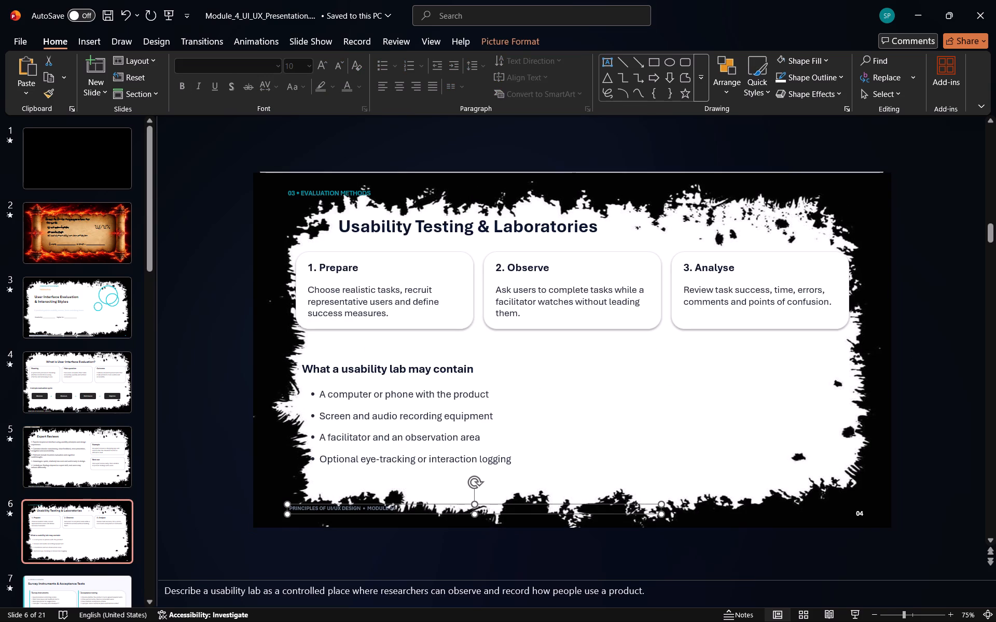
{"action": "left_click", "coordinate": [392, 507]}
{"action": "key", "text": "BackSpace"}
{"action": "key", "text": "BackSpace"}
{"action": "key", "text": "BackSpace"}
{"action": "key", "text": "BackSpace"}
{"action": "key", "text": "BackSpace"}
{"action": "key", "text": "BackSpace"}
{"action": "key", "text": "BackSpace"}
{"action": "key", "text": "BackSpace"}
{"action": "key", "text": "BackSpace"}
{"action": "key", "text": "BackSpace"}
{"action": "key", "text": "BackSpace"}
{"action": "key", "text": "BackSpace"}
{"action": "key", "text": "BackSpace"}
{"action": "key", "text": "BackSpace"}
{"action": "key", "text": "BackSpace"}
{"action": "key", "text": "BackSpace"}
{"action": "key", "text": "BackSpace"}
{"action": "key", "text": "BackSpace"}
{"action": "key", "text": "BackSpace"}
{"action": "key", "text": "BackSpace"}
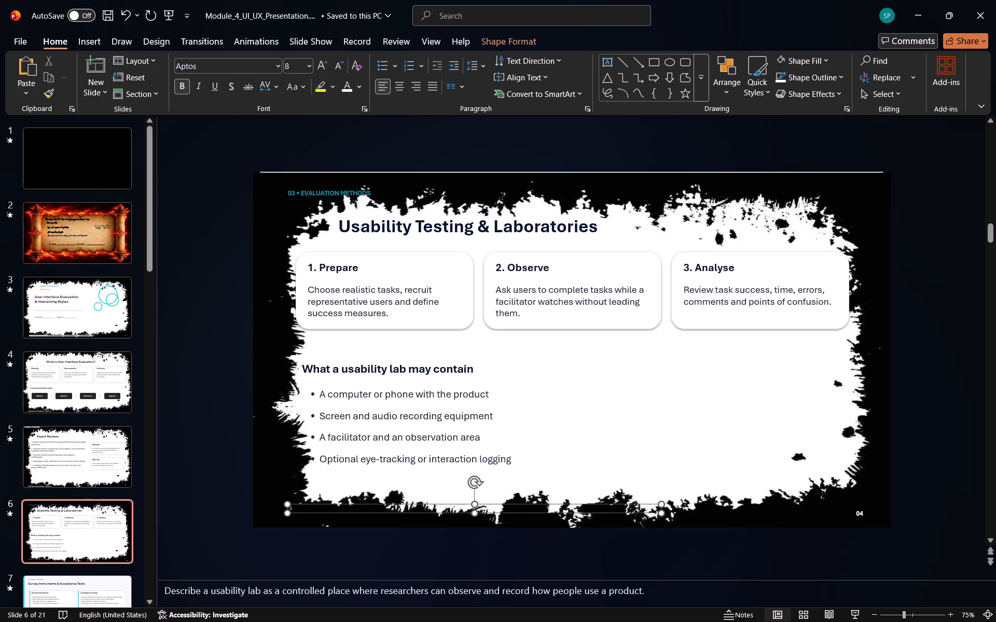
{"action": "key", "text": "Right"}
{"action": "key", "text": "BackSpace"}
{"action": "key", "text": "ctrl+v"}
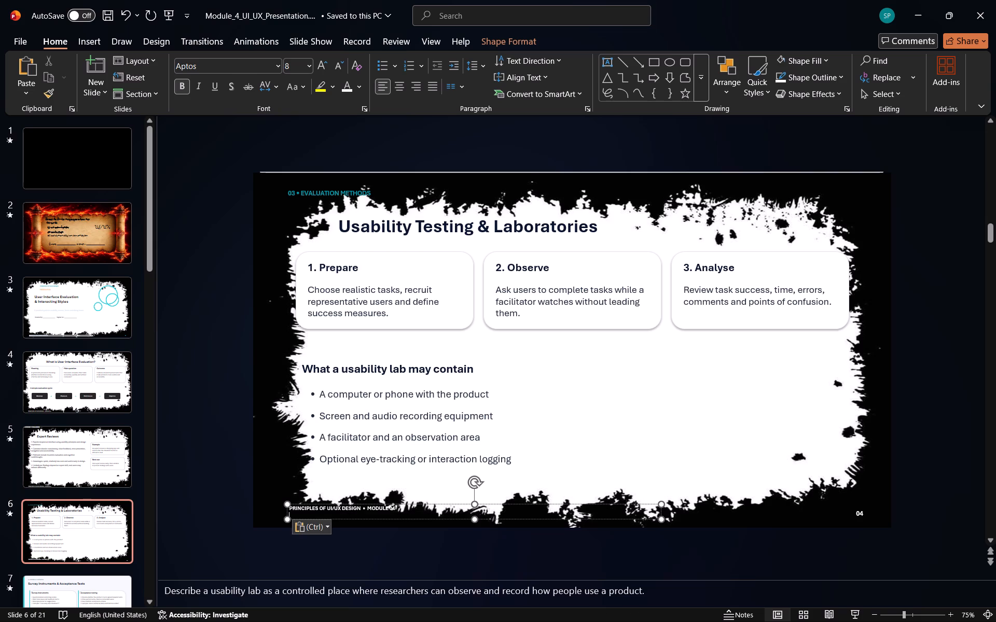
Set the font size of slide 6's footer text to 12.
{"action": "left_click", "coordinate": [403, 508]}
{"action": "left_click", "coordinate": [395, 508]}
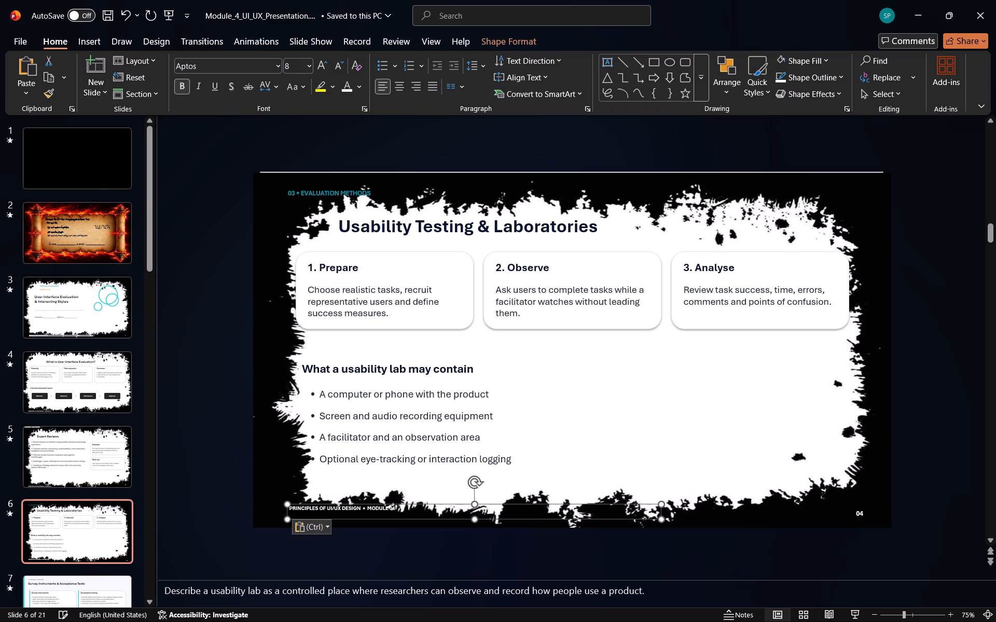
{"action": "left_click_drag", "start_coordinate": [308, 60], "coordinate": [292, 158]}
{"action": "left_click", "coordinate": [292, 158]}
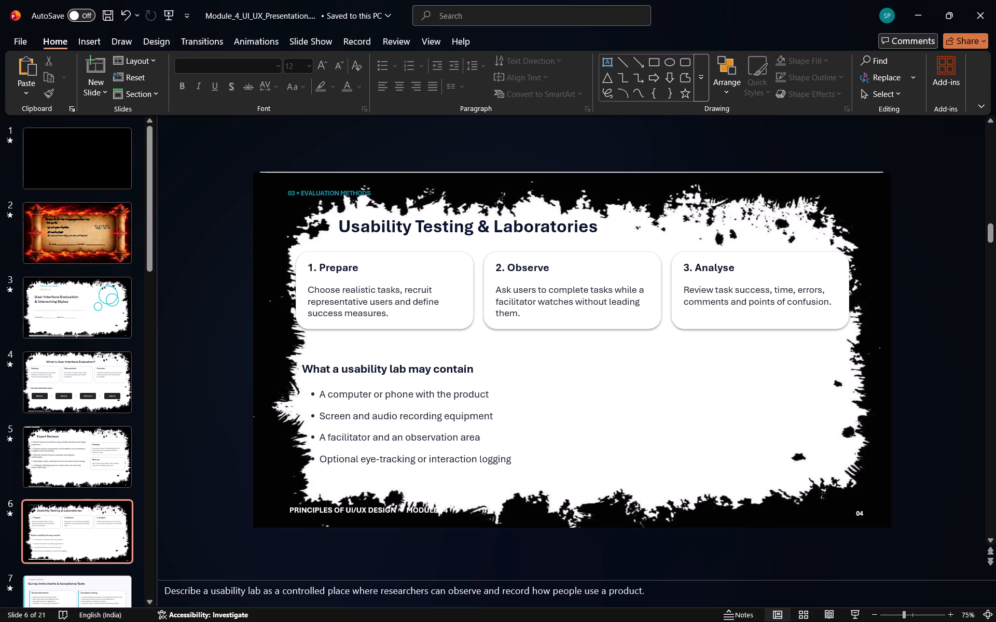
Move slide 6's footer down and slightly left onto the frame's black bottom edge.
{"action": "left_click_drag", "start_coordinate": [452, 512], "coordinate": [449, 526]}
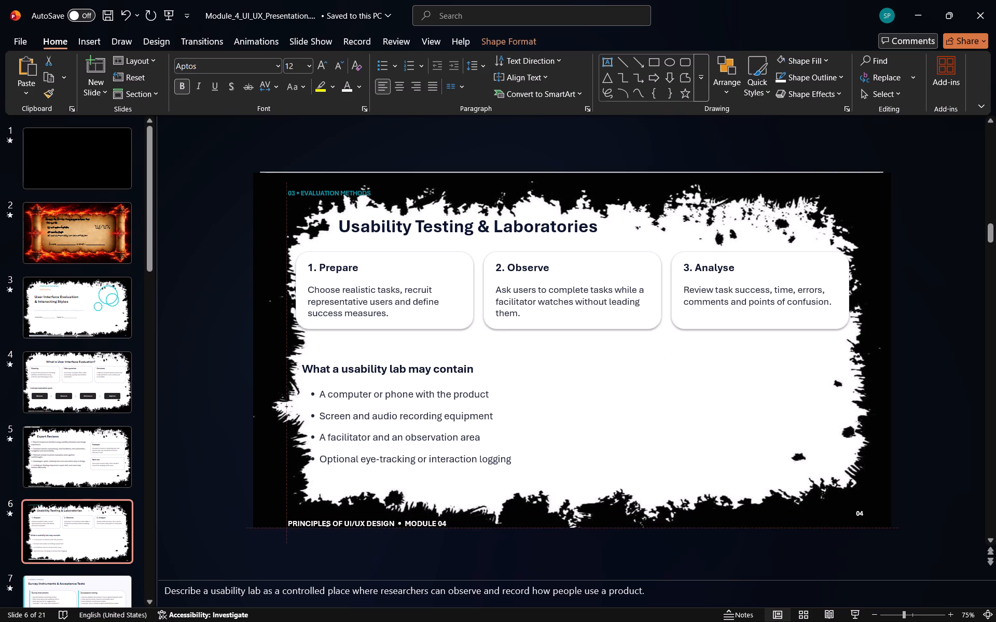
{"action": "left_click_drag", "start_coordinate": [449, 526], "coordinate": [439, 521]}
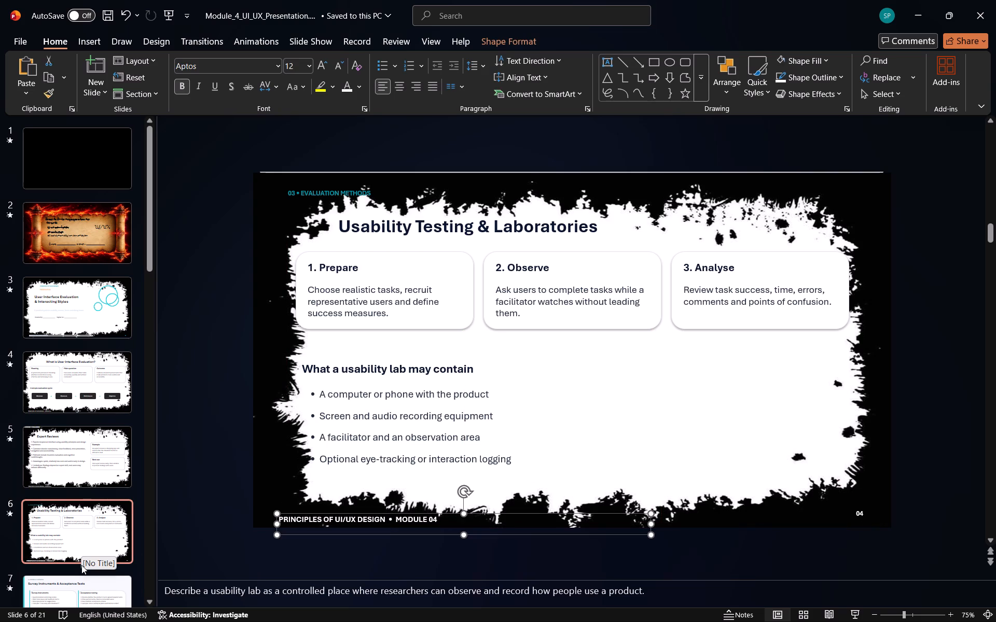
Set the font size of the "03 • EVALUATION METHODS" label on slide 6 to 11.
{"action": "left_click", "coordinate": [323, 191]}
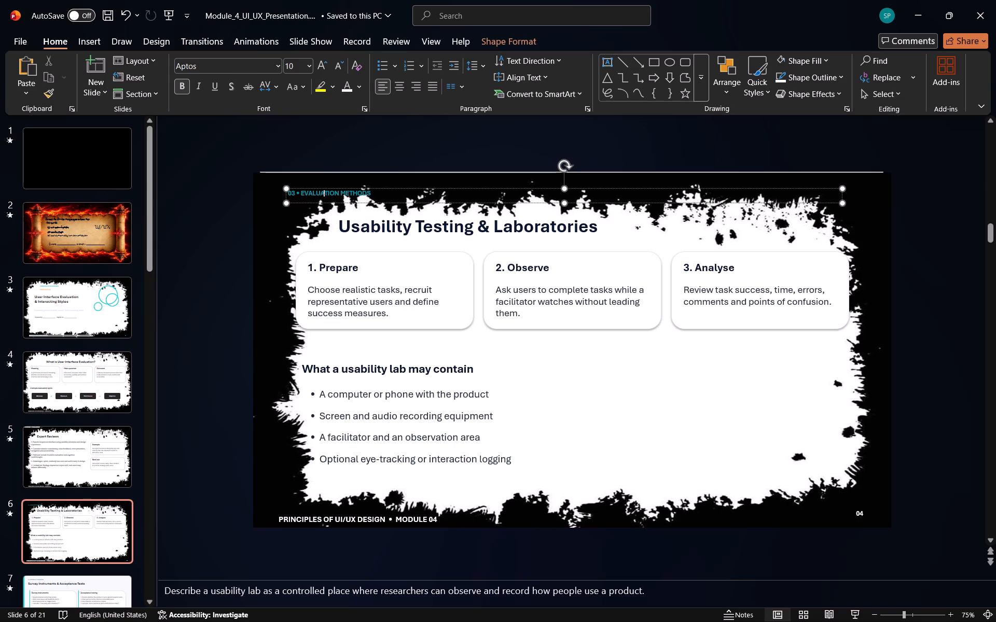
{"action": "left_click", "coordinate": [373, 191]}
{"action": "left_click_drag", "start_coordinate": [290, 193], "coordinate": [382, 194]}
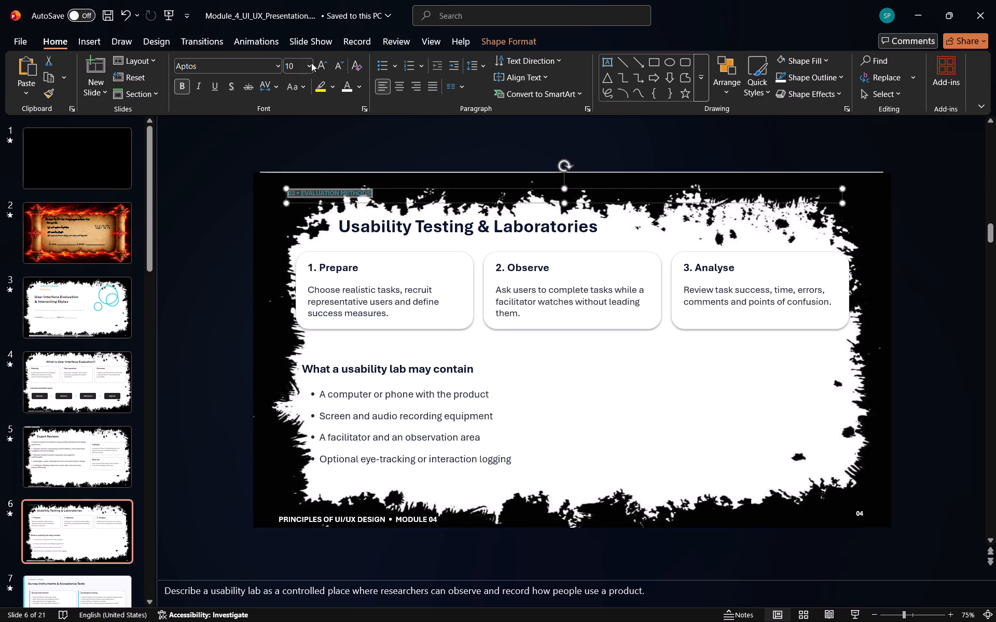
{"action": "left_click", "coordinate": [310, 63]}
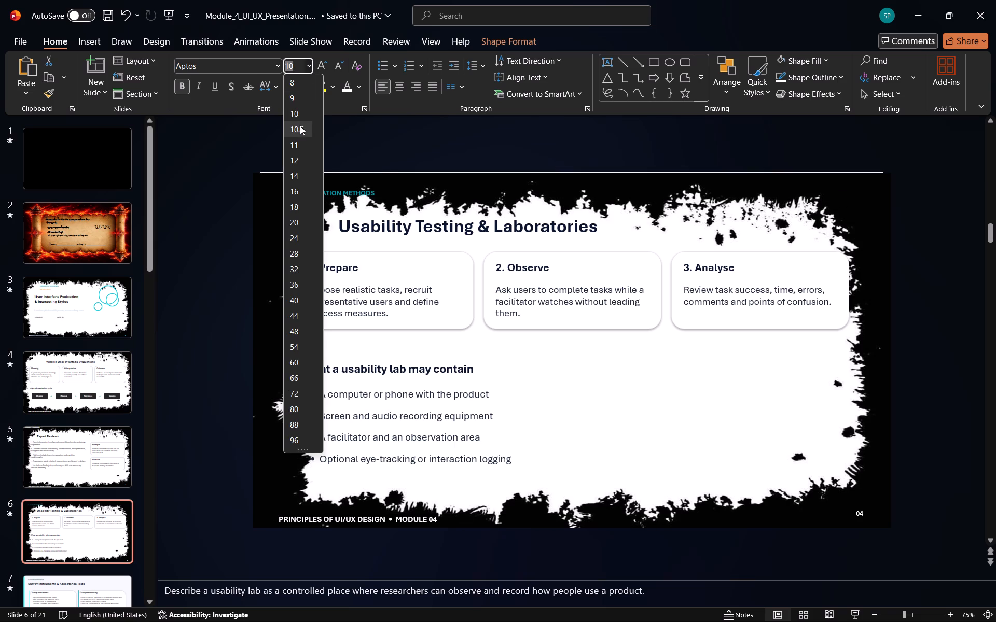
{"action": "left_click", "coordinate": [298, 145]}
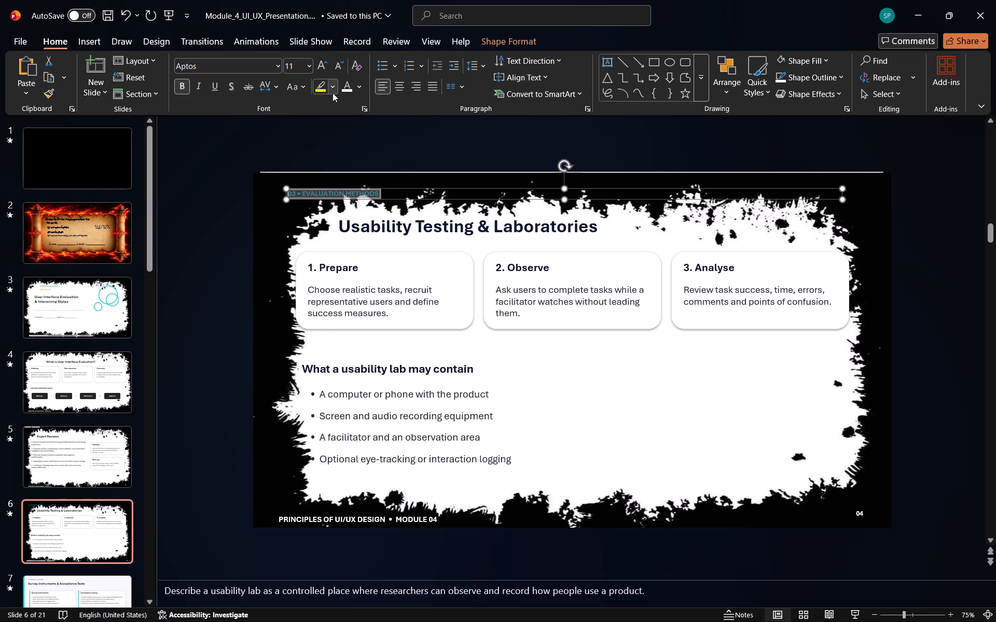
Color slide 6's "03 • EVALUATION METHODS" label white and move it up and left onto the frame's black top edge.
{"action": "left_click", "coordinate": [344, 83]}
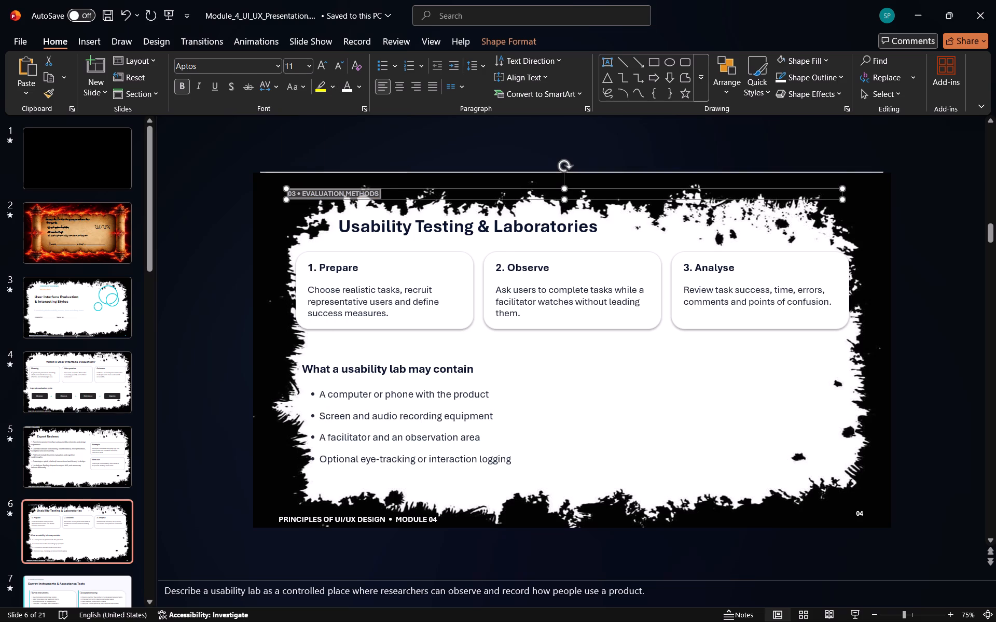
{"action": "left_click_drag", "start_coordinate": [409, 192], "coordinate": [394, 180]}
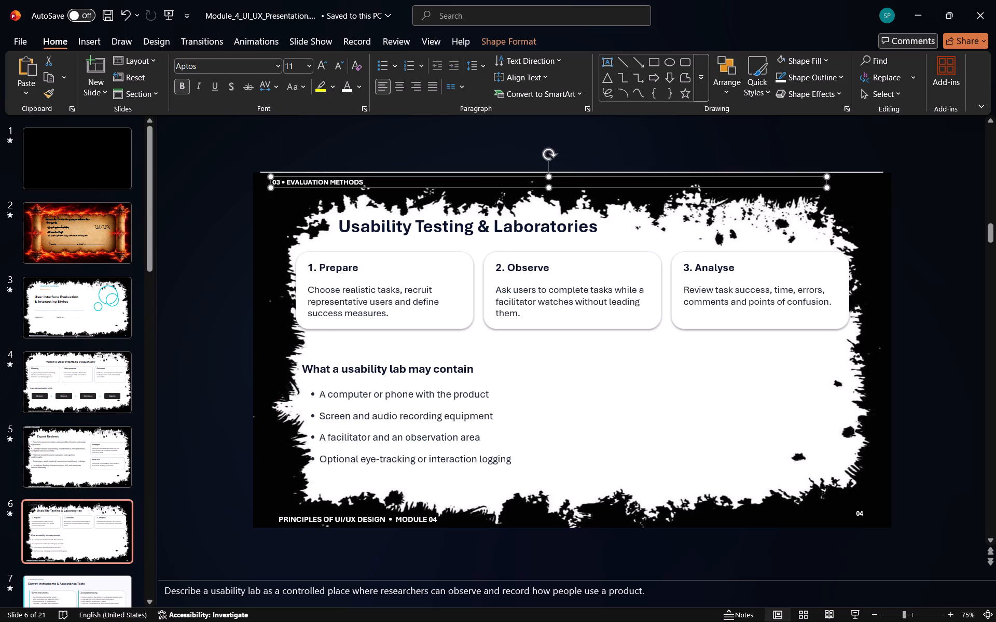
{"action": "left_click", "coordinate": [224, 301]}
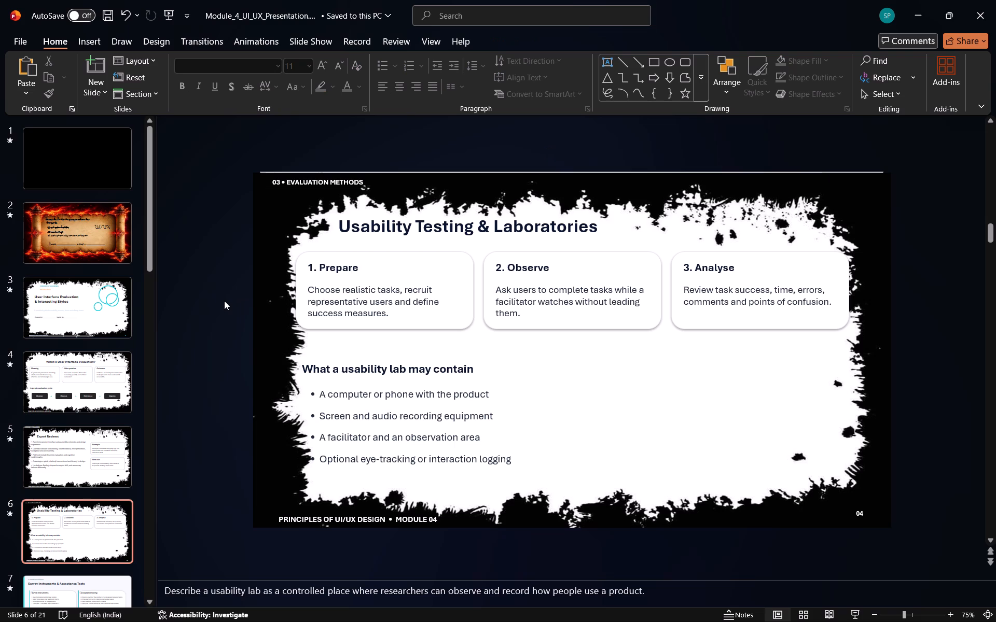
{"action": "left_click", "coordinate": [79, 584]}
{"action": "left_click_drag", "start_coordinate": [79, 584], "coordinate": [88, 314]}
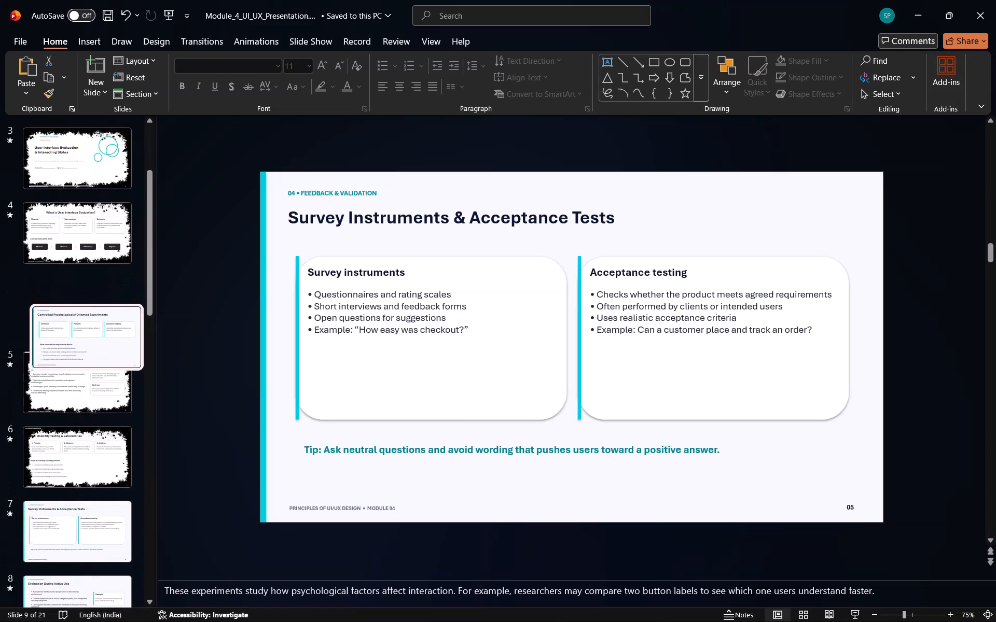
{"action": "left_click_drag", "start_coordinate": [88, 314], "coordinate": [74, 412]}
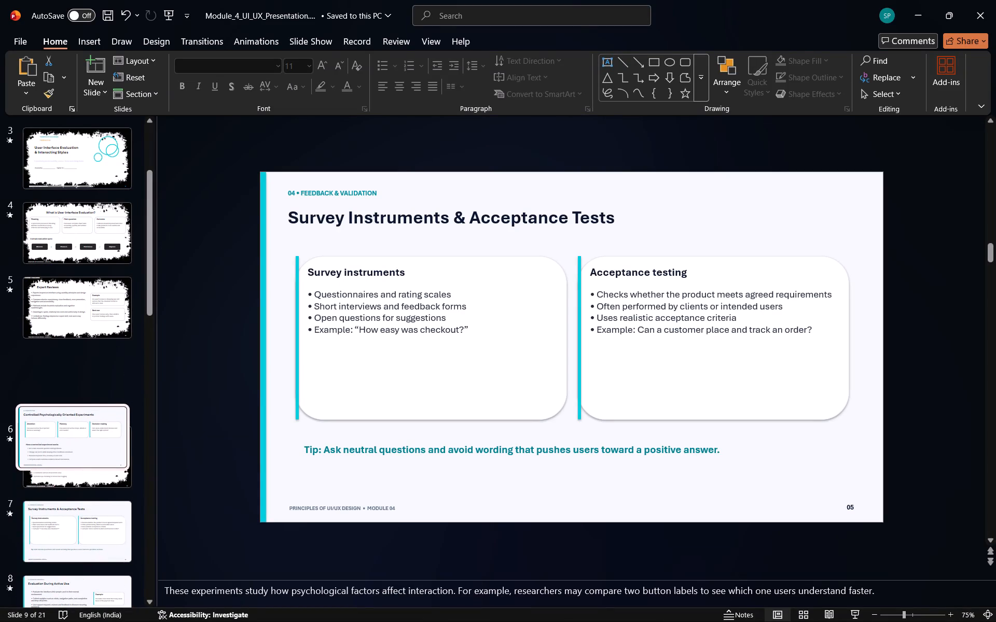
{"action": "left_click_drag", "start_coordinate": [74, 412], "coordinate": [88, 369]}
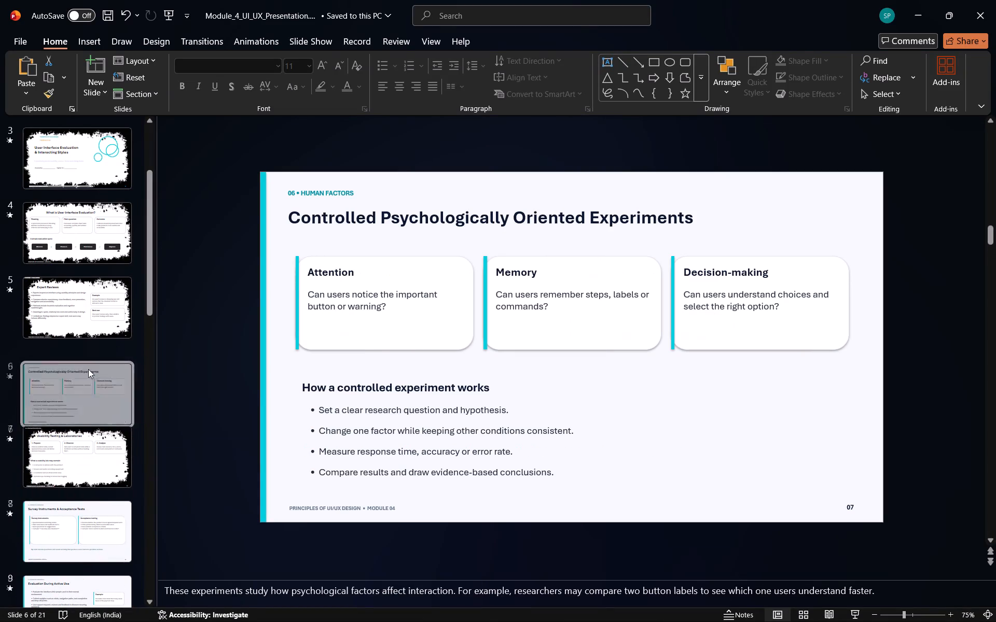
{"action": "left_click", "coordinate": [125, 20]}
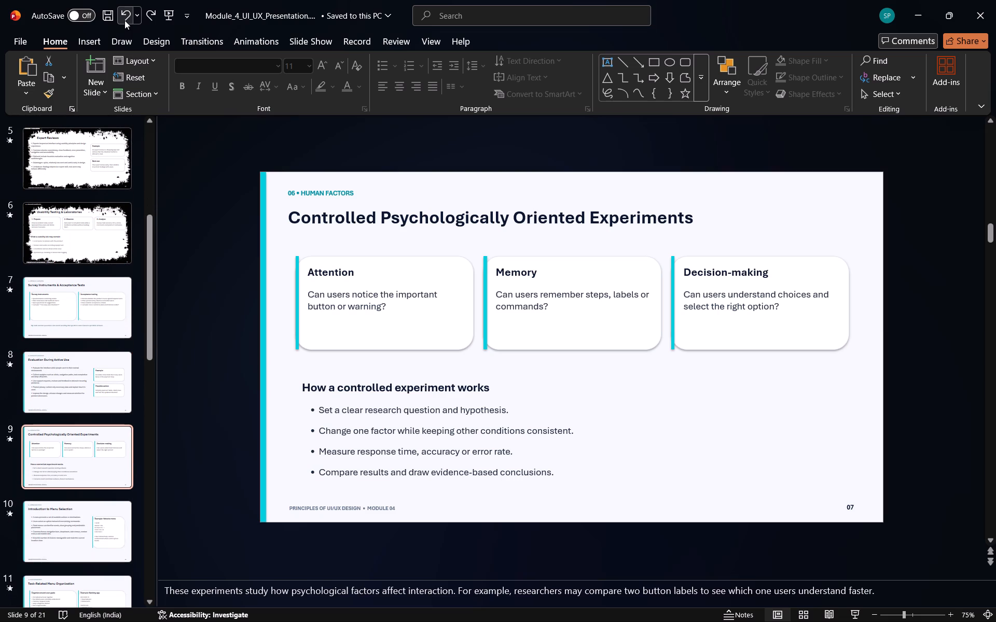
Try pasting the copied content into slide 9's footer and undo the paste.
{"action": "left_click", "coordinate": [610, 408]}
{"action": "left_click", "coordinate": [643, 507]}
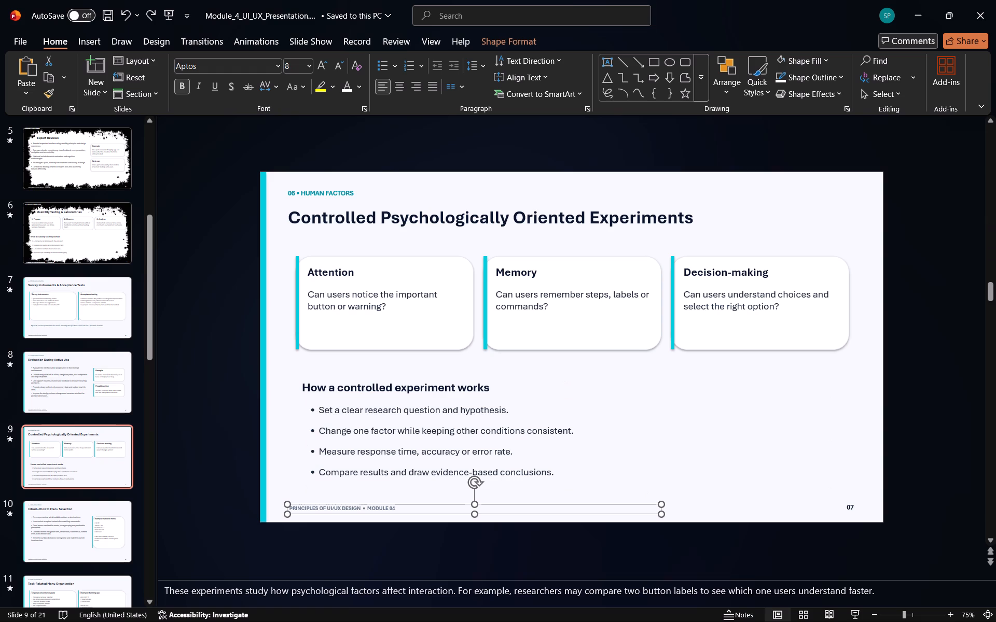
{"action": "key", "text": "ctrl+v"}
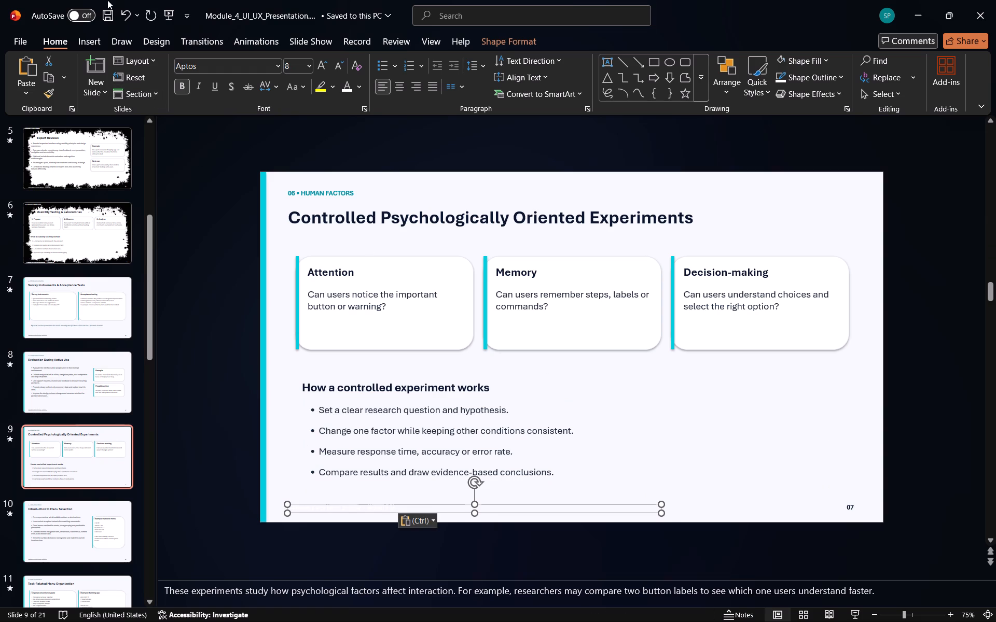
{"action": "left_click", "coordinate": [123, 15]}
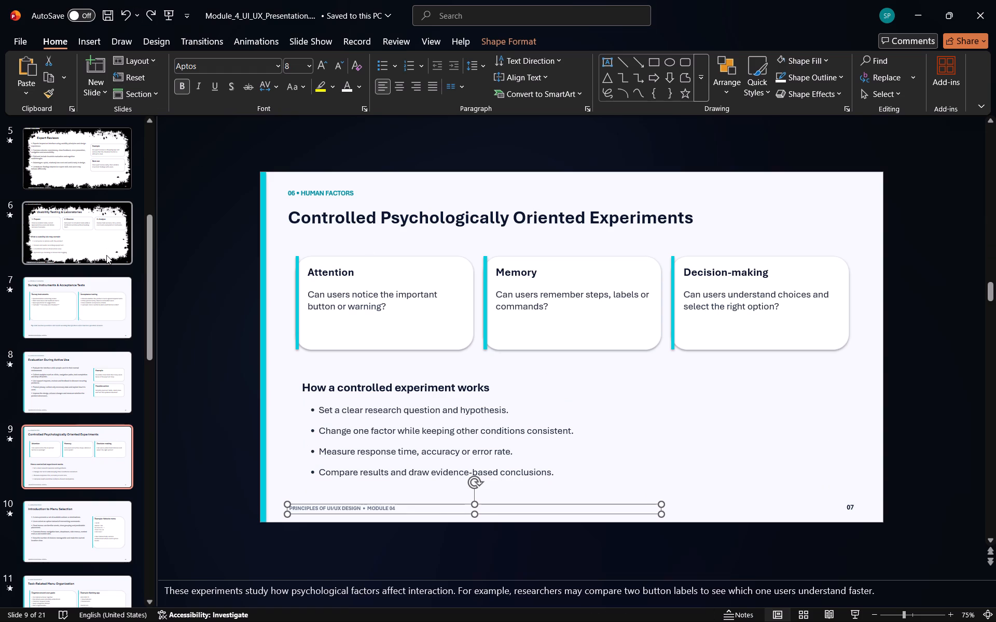
Copy the rough-edged black-and-white frame picture from slide 6 onto slide 7 and send it to the back.
{"action": "left_click", "coordinate": [106, 255]}
{"action": "left_click", "coordinate": [298, 207]}
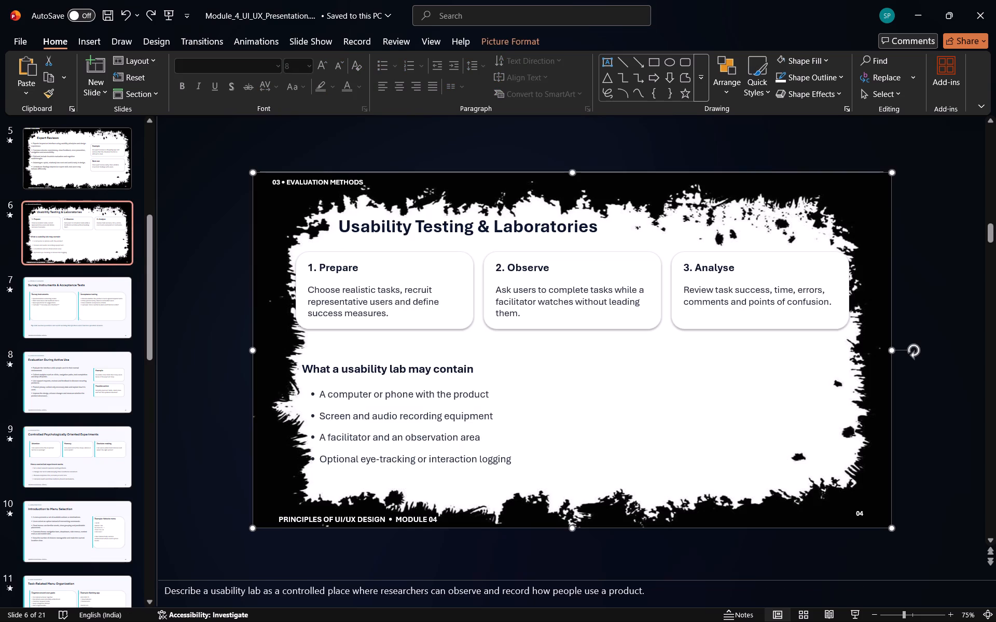
{"action": "key", "text": "ctrl+v"}
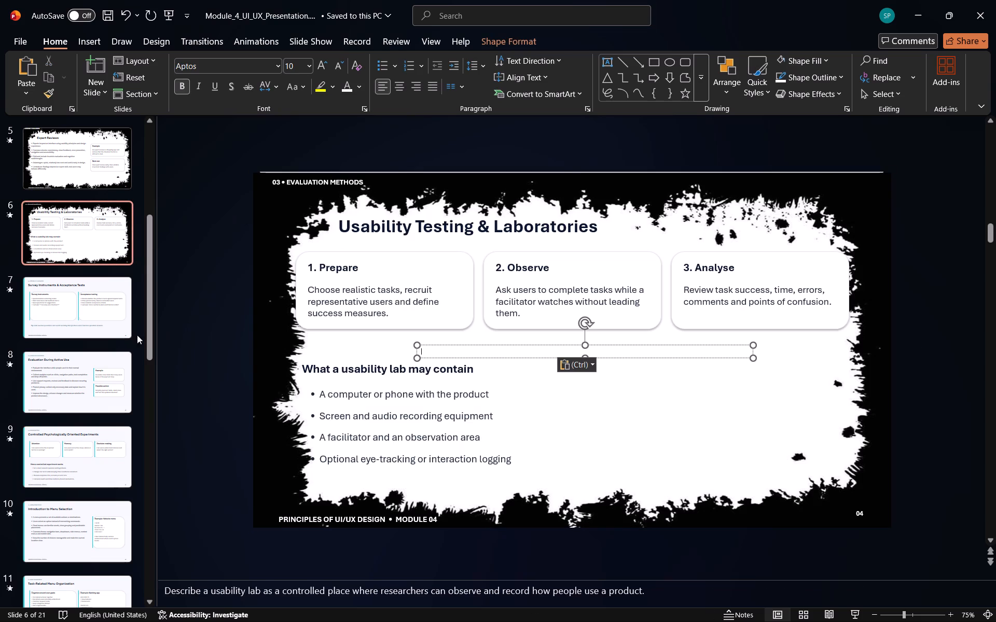
{"action": "left_click", "coordinate": [261, 216]}
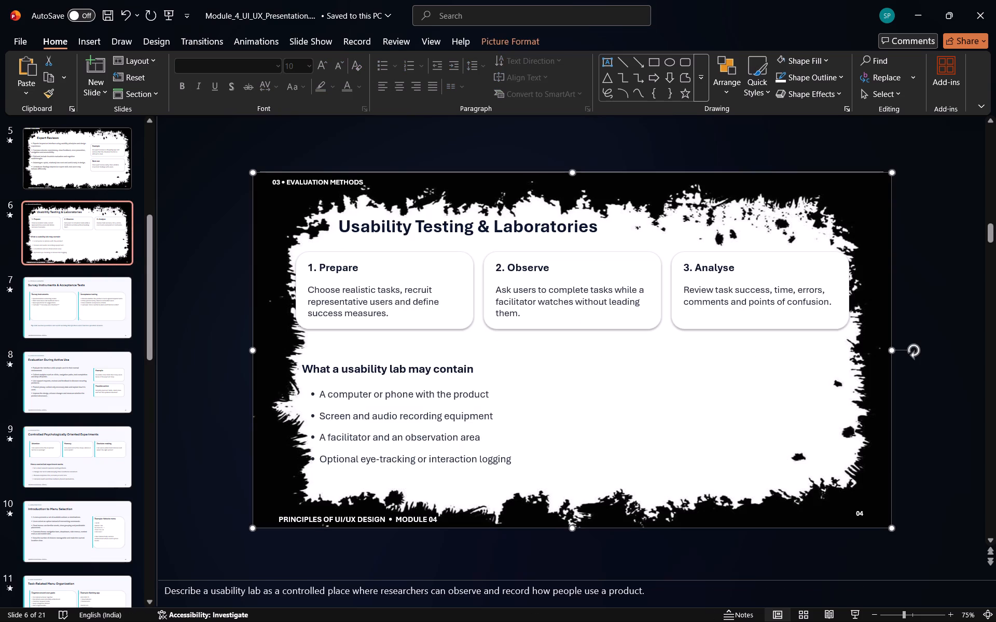
{"action": "key", "text": "ctrl+c"}
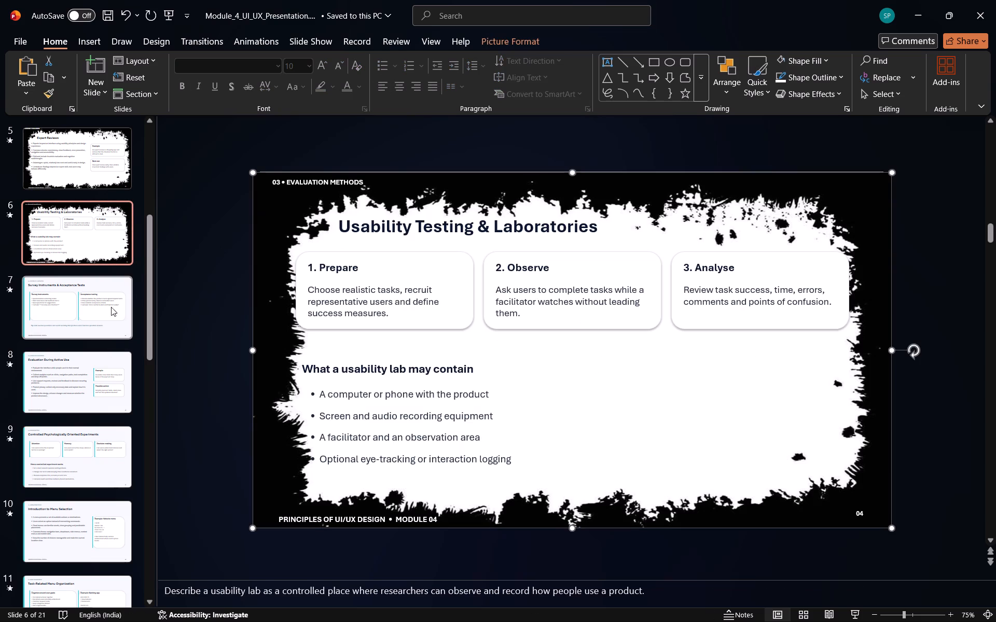
{"action": "left_click", "coordinate": [92, 303]}
{"action": "key", "text": "ctrl+v"}
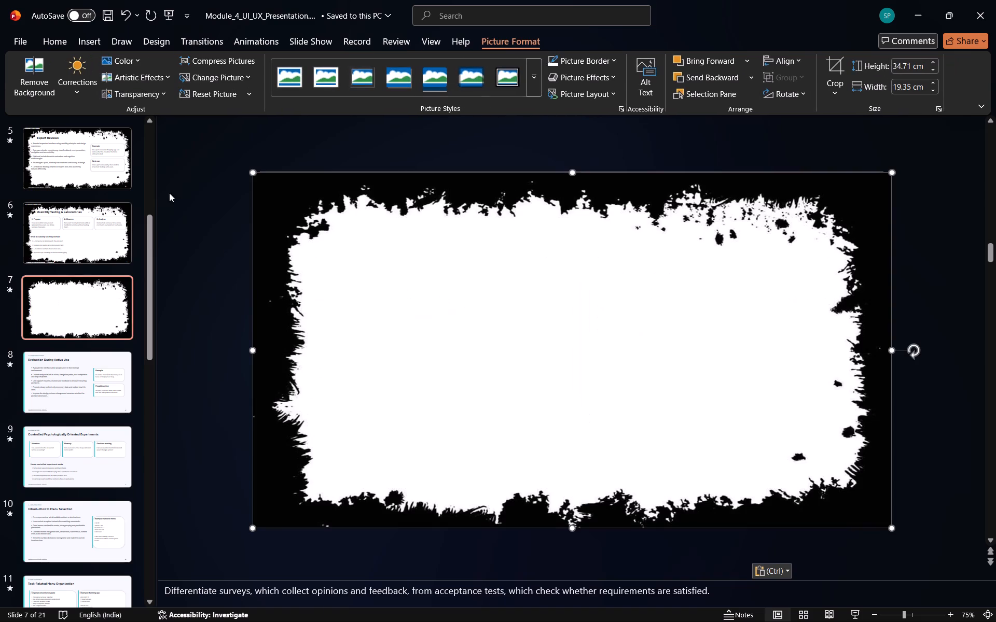
{"action": "left_click", "coordinate": [750, 77]}
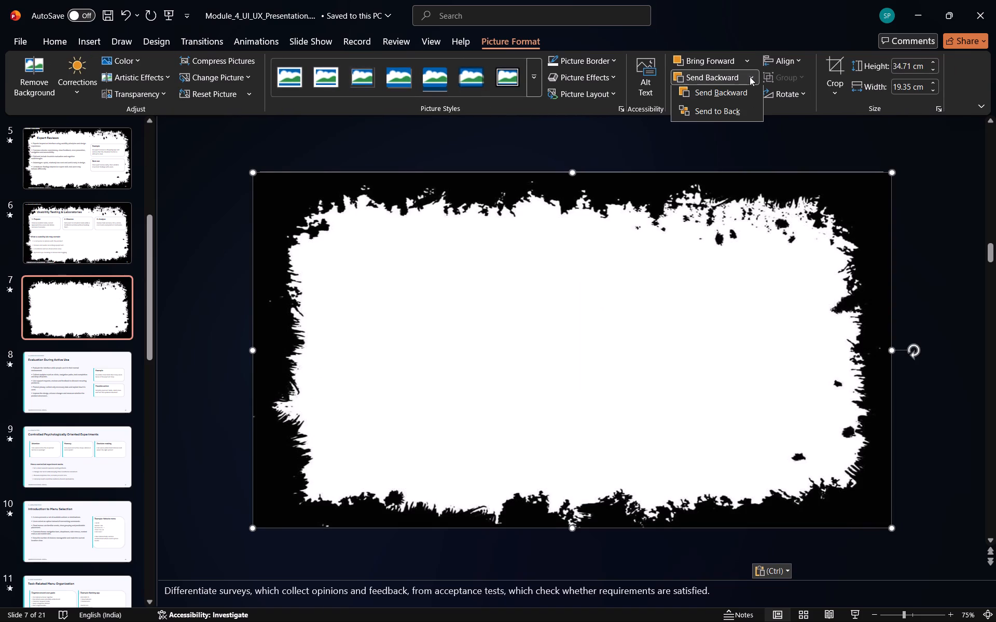
{"action": "left_click", "coordinate": [711, 120]}
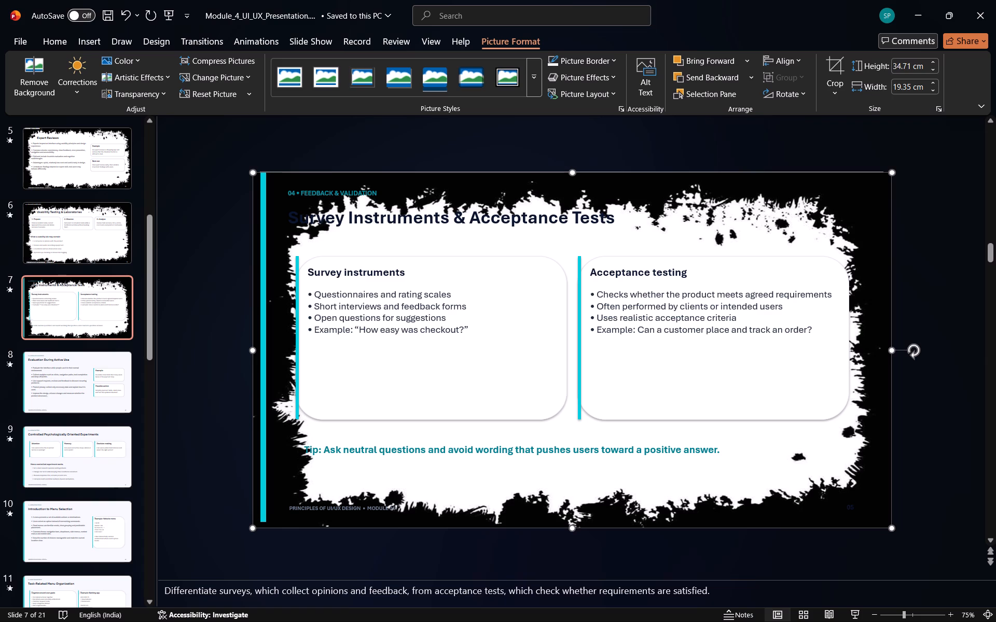
Delete the cyan bar along slide 7's left edge and the cyan accent bars beside both content cards.
{"action": "left_click", "coordinate": [265, 265]}
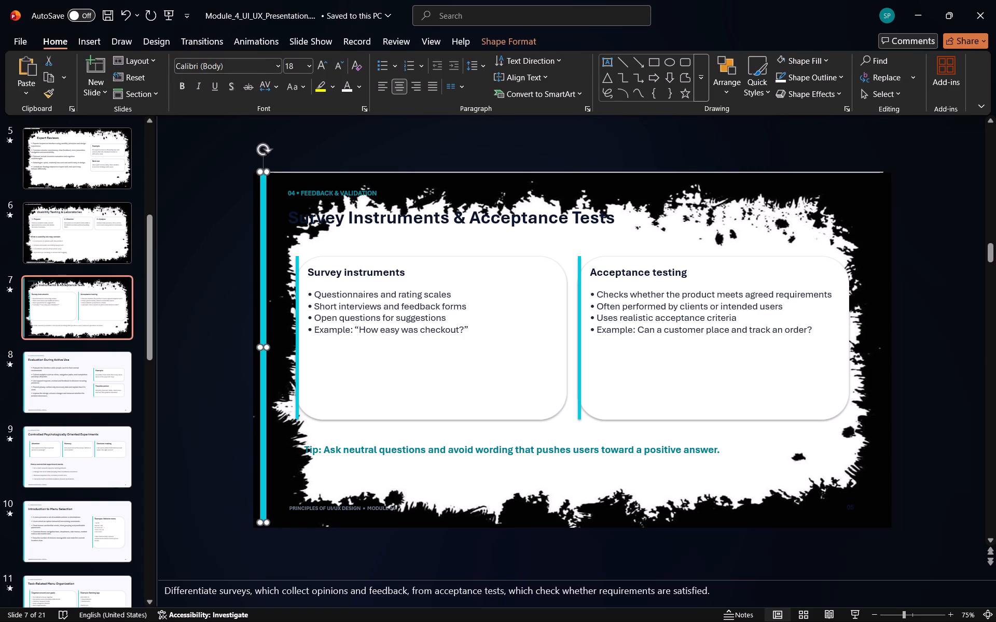
{"action": "key", "text": "Delete"}
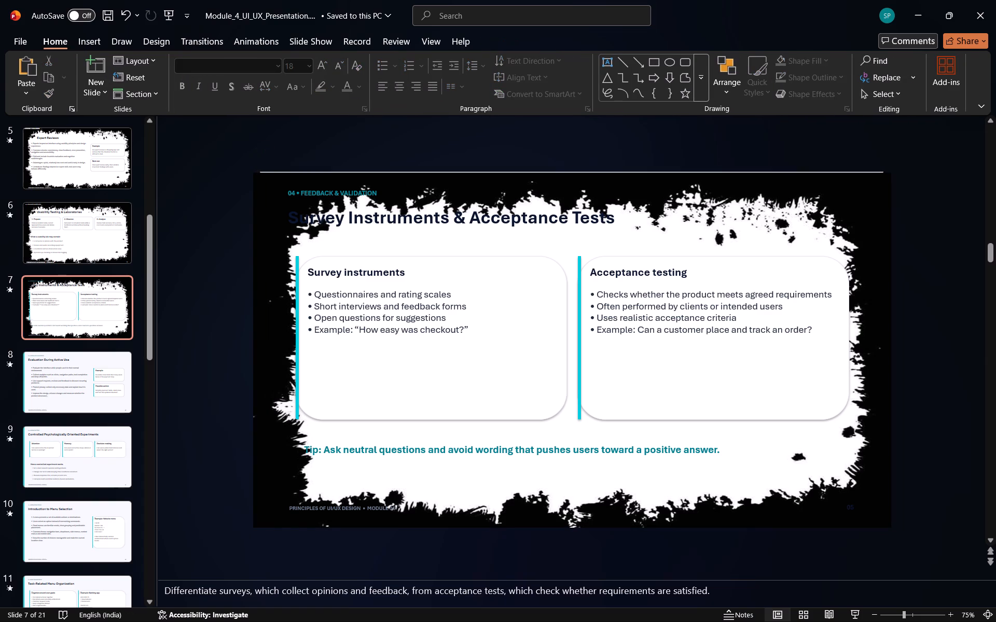
{"action": "left_click", "coordinate": [299, 270]}
{"action": "left_click", "coordinate": [297, 269]}
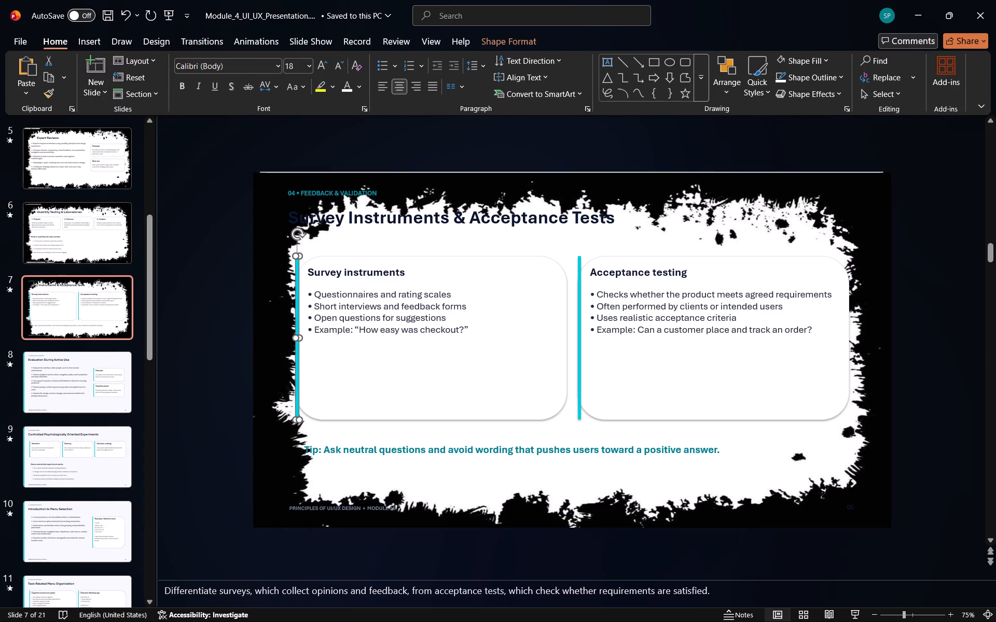
{"action": "left_click", "coordinate": [297, 269]}
{"action": "key", "text": "Delete"}
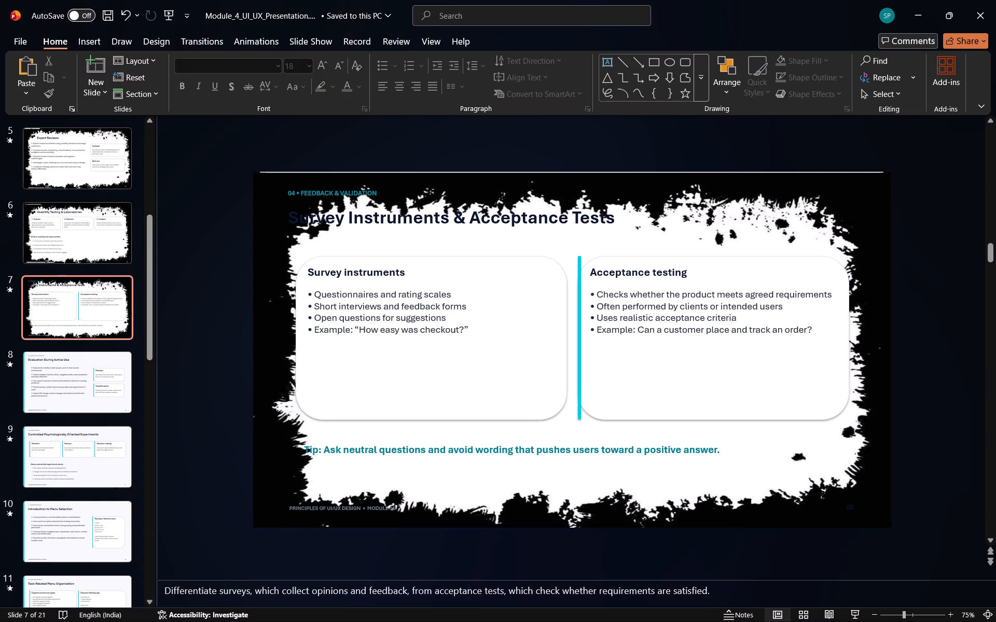
{"action": "left_click", "coordinate": [580, 340]}
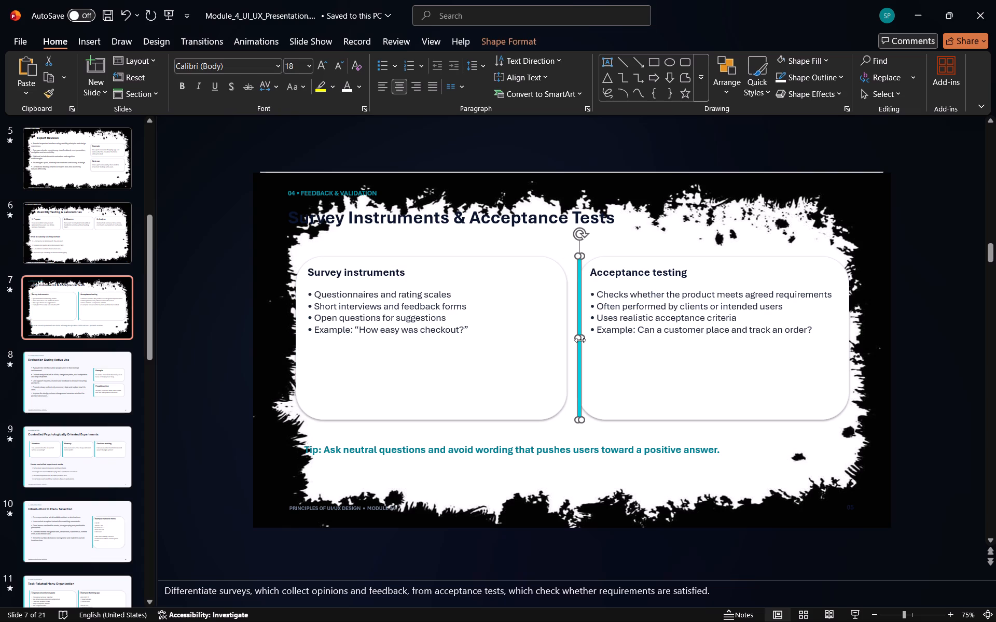
{"action": "key", "text": "Delete"}
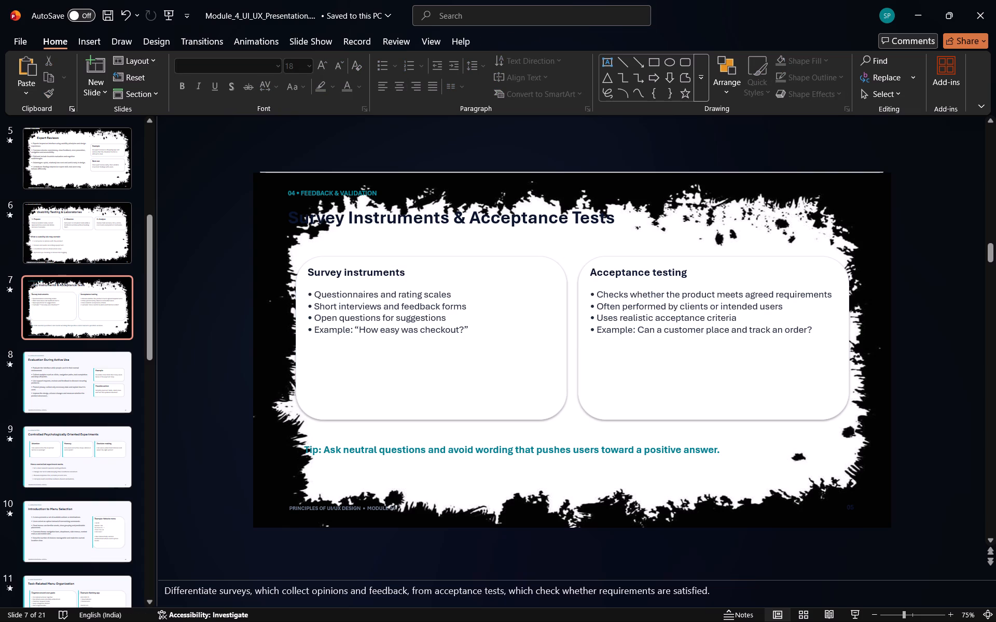
Move slide 7's "04 • FEEDBACK & VALIDATION" label slightly up into the frame's black top edge.
{"action": "left_click_drag", "start_coordinate": [422, 194], "coordinate": [420, 188]}
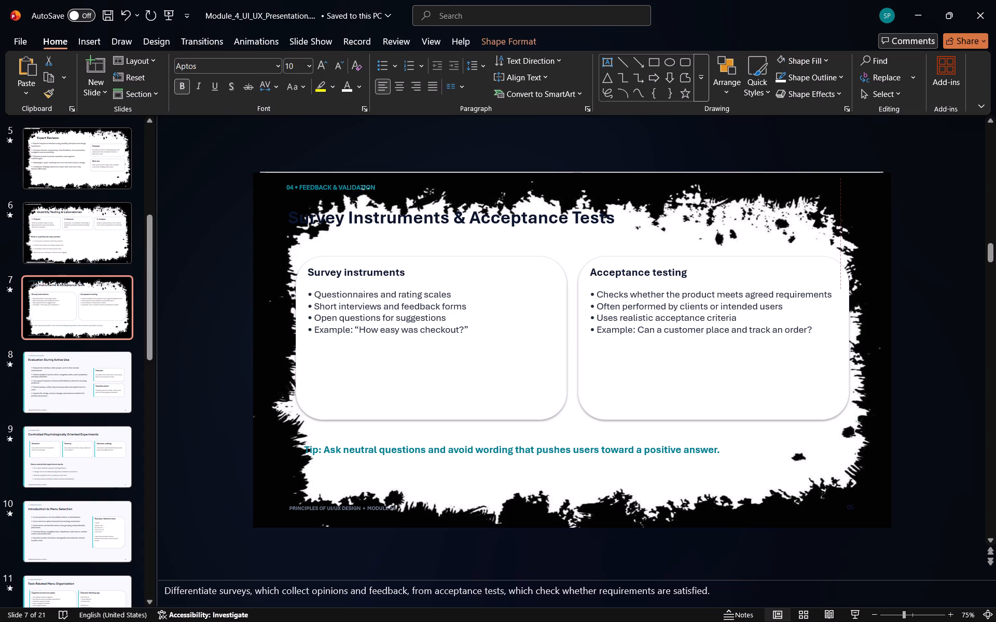
{"action": "left_click_drag", "start_coordinate": [420, 188], "coordinate": [421, 188]}
Shift slide 7's frame picture slightly right and stretch its left side outward to a picture height of 35.39 cm.
{"action": "left_click", "coordinate": [270, 185]}
{"action": "left_click_drag", "start_coordinate": [270, 185], "coordinate": [278, 185]}
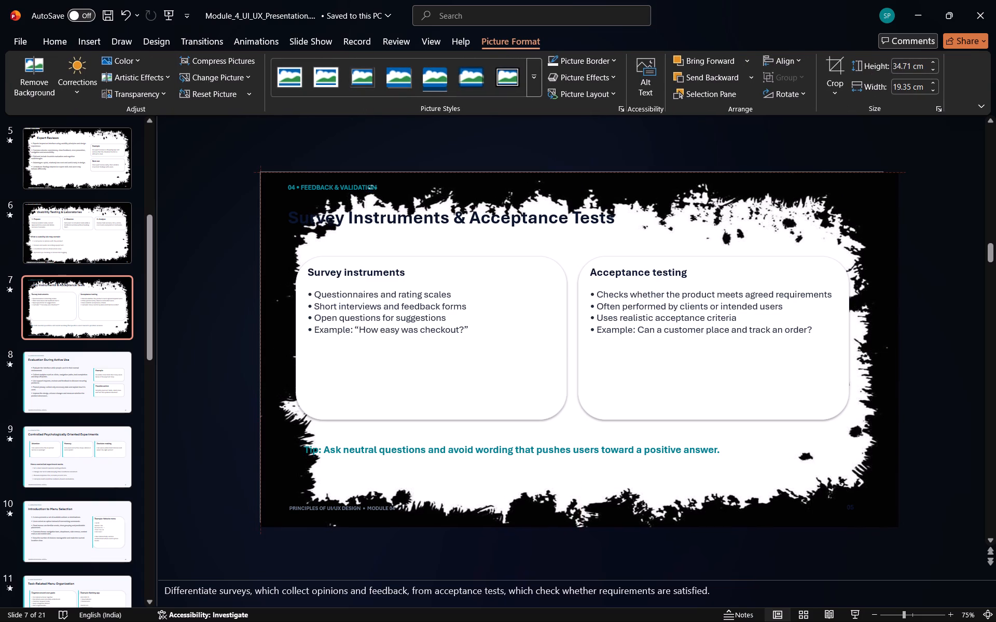
{"action": "left_click", "coordinate": [278, 185]}
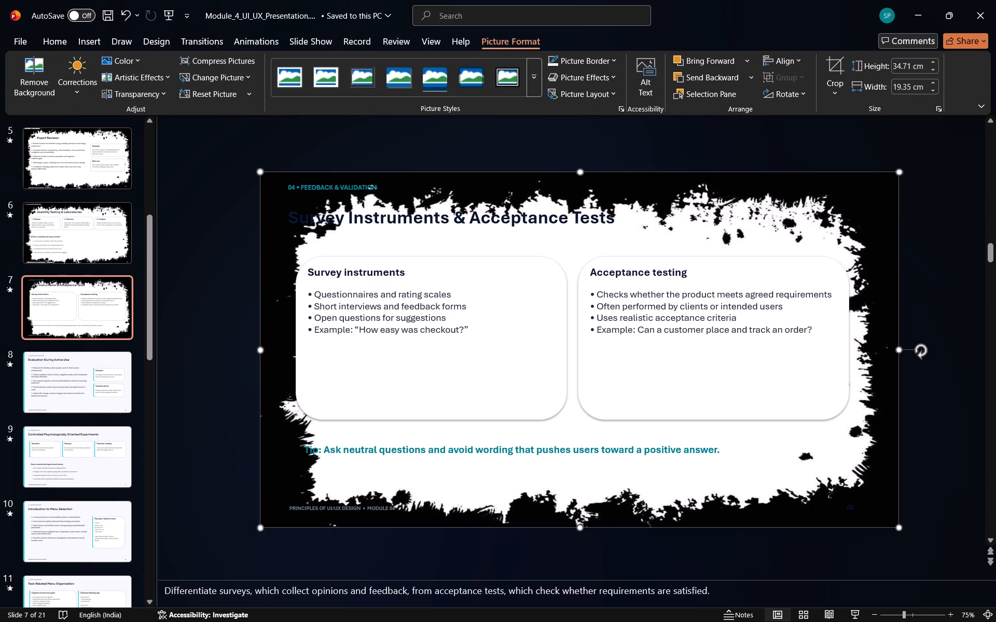
{"action": "left_click_drag", "start_coordinate": [258, 348], "coordinate": [248, 348]}
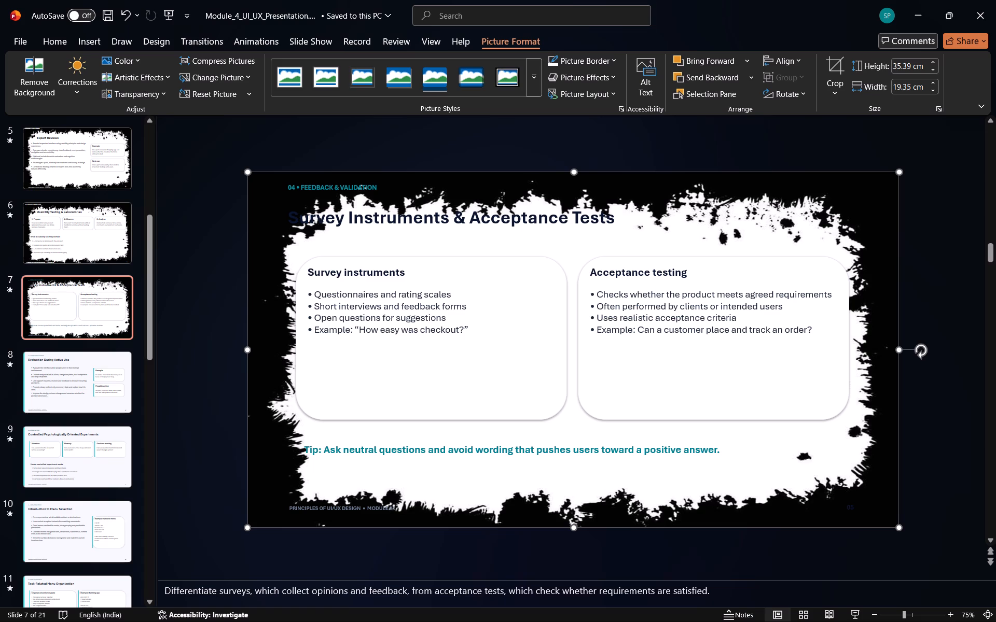
Move the "Survey Instruments & Acceptance Tests" title right and slightly down into the frame's white area.
{"action": "left_click", "coordinate": [515, 220]}
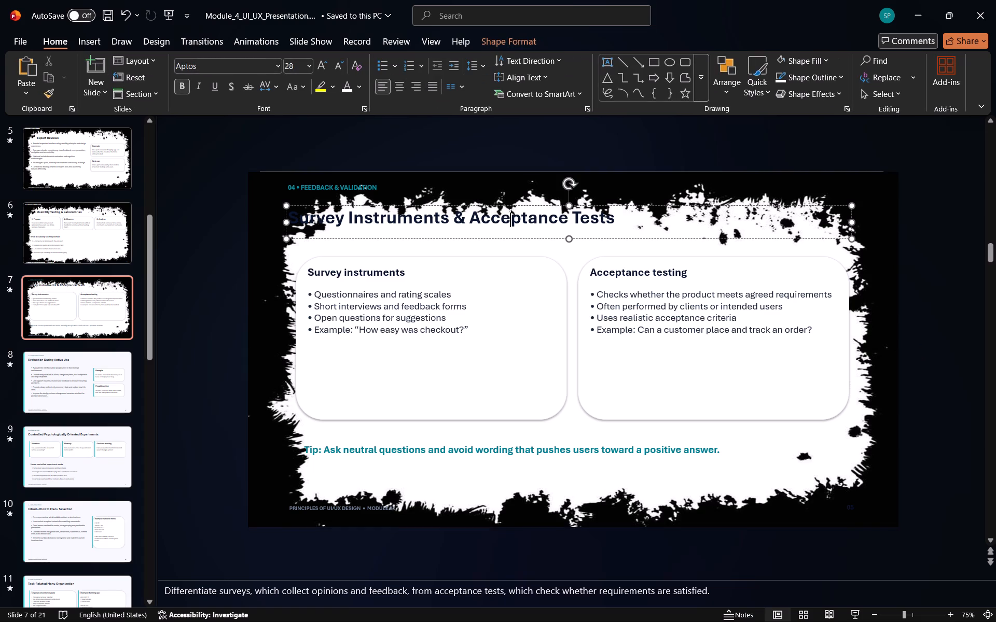
{"action": "left_click_drag", "start_coordinate": [653, 221], "coordinate": [691, 229]}
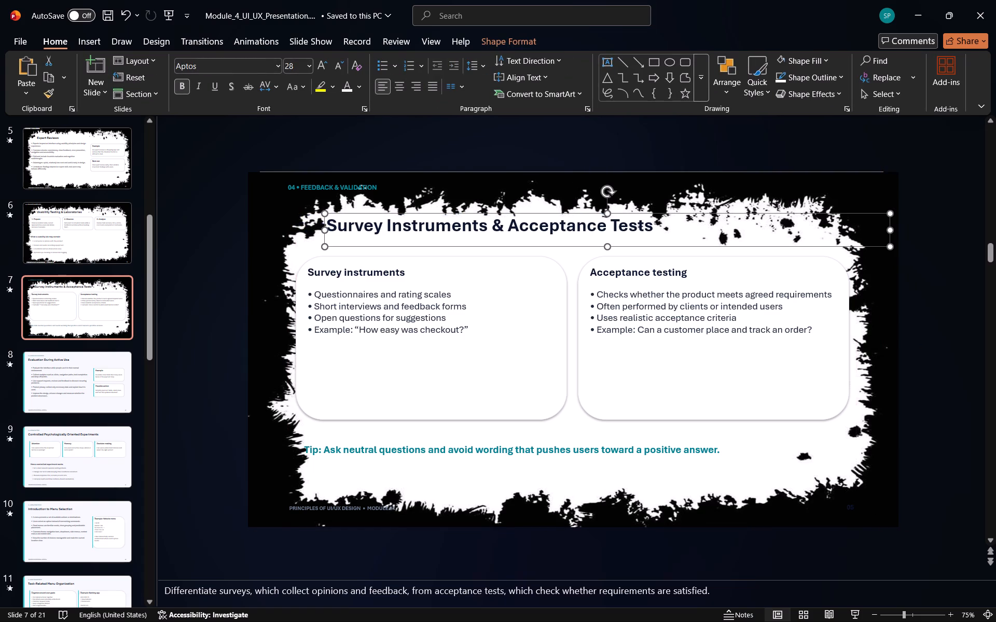
Recolor the "Tip: Ask neutral questions…" sentence below slide 7's cards black, including its final period.
{"action": "left_click", "coordinate": [483, 461]}
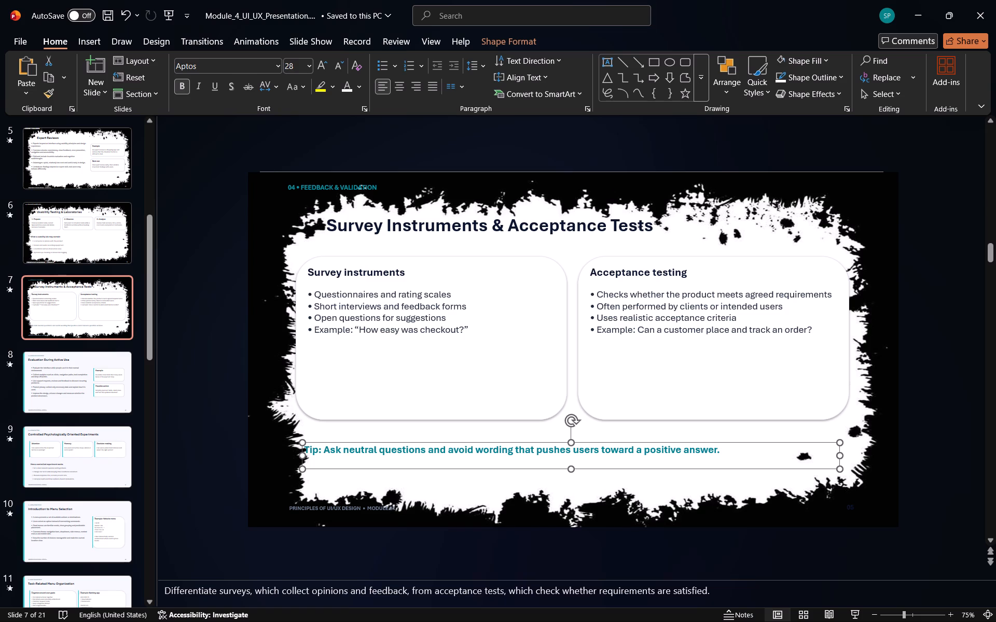
{"action": "left_click_drag", "start_coordinate": [715, 448], "coordinate": [400, 460]}
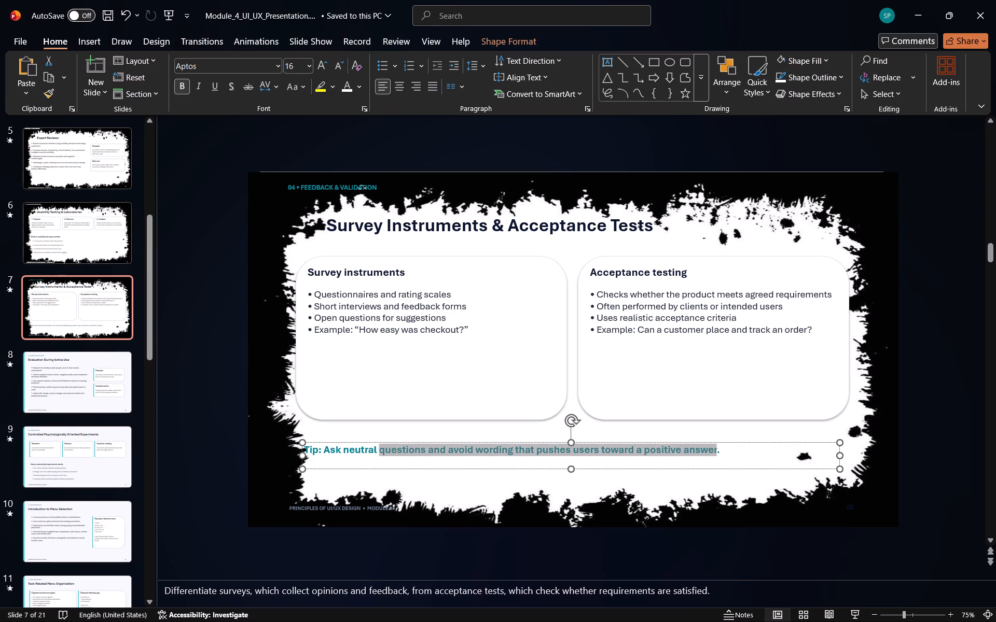
{"action": "left_click_drag", "start_coordinate": [400, 460], "coordinate": [308, 453]}
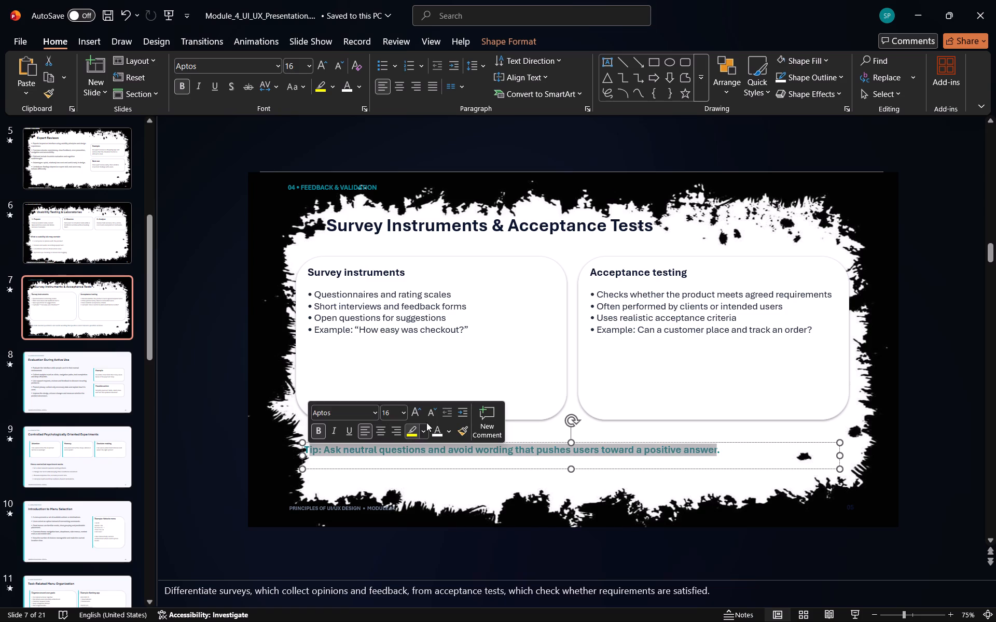
{"action": "left_click", "coordinate": [446, 427]}
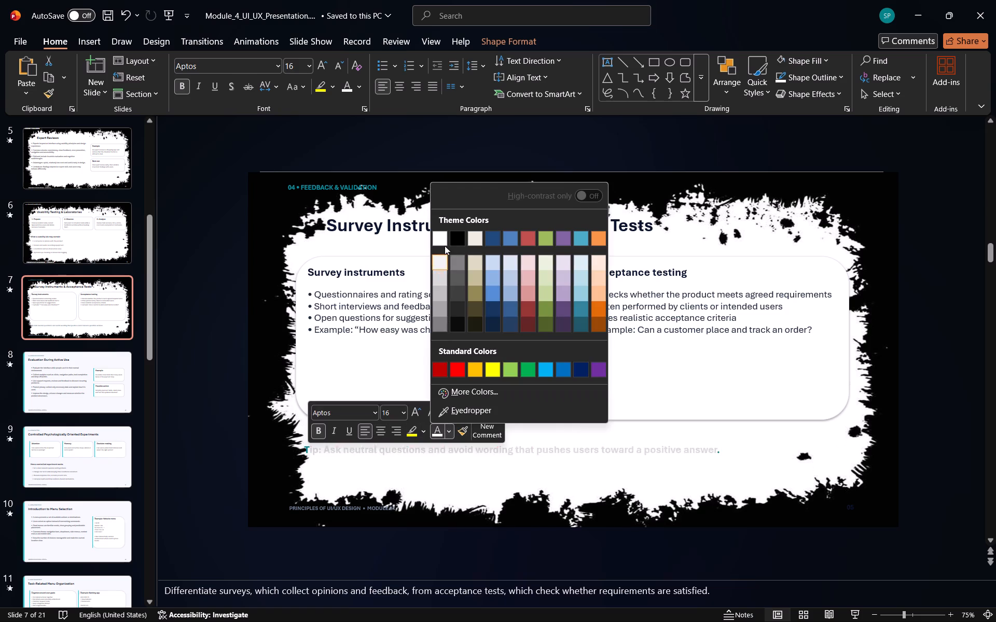
{"action": "left_click", "coordinate": [458, 235]}
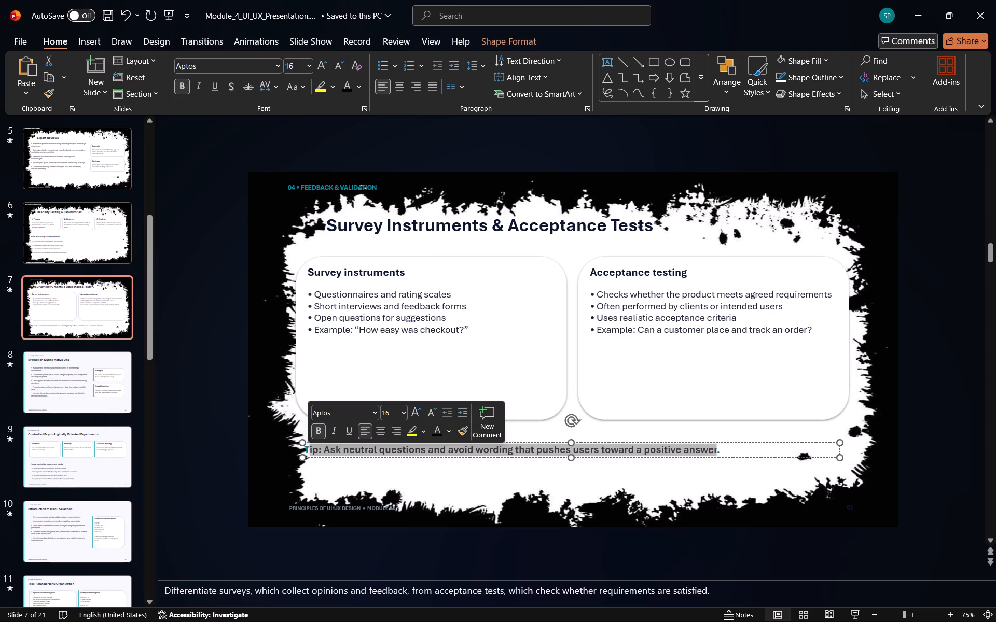
{"action": "left_click", "coordinate": [728, 448]}
{"action": "left_click", "coordinate": [721, 452]}
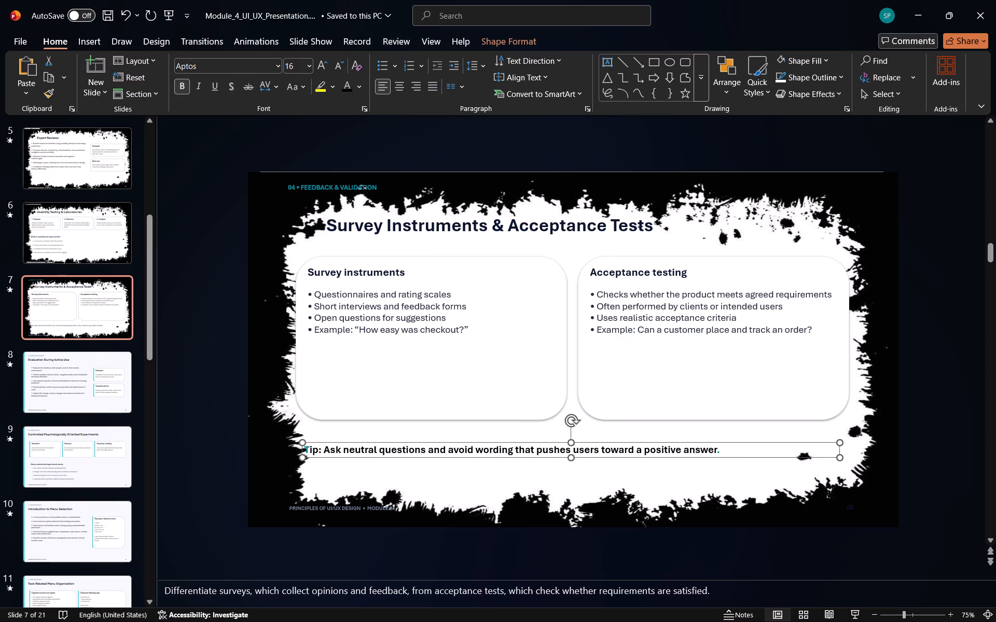
{"action": "left_click", "coordinate": [718, 449]}
{"action": "key", "text": "BackSpace"}
{"action": "key", "text": "period"}
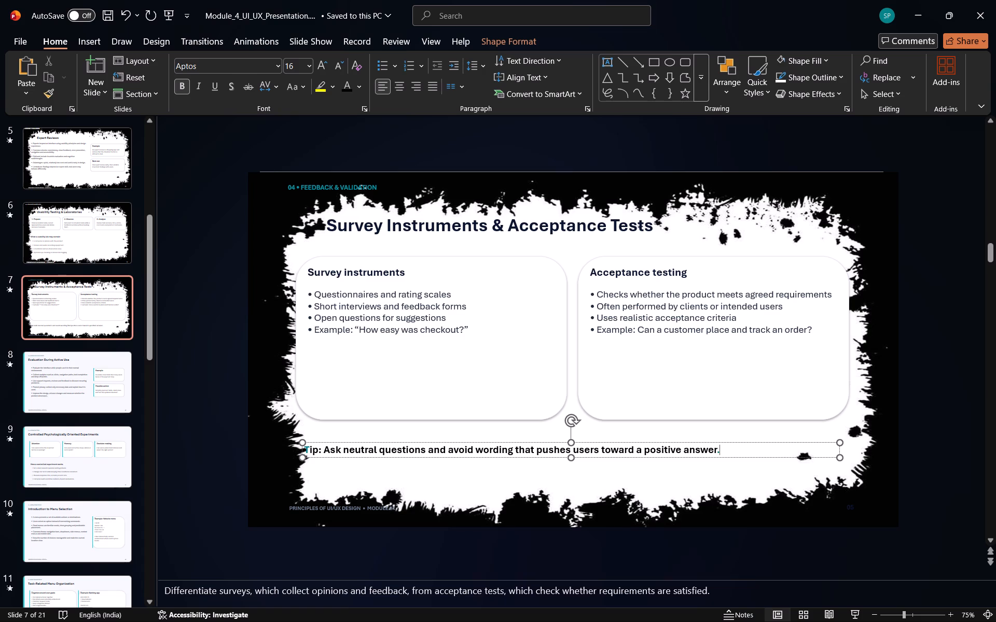
{"action": "key", "text": "shift+Left"}
{"action": "left_click", "coordinate": [343, 90]}
{"action": "left_click", "coordinate": [450, 467]}
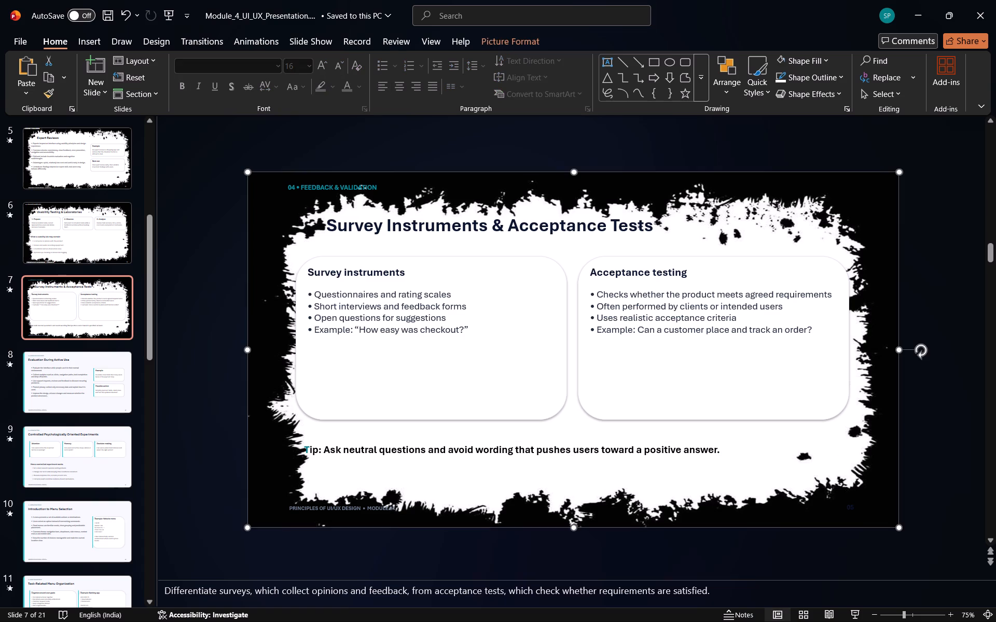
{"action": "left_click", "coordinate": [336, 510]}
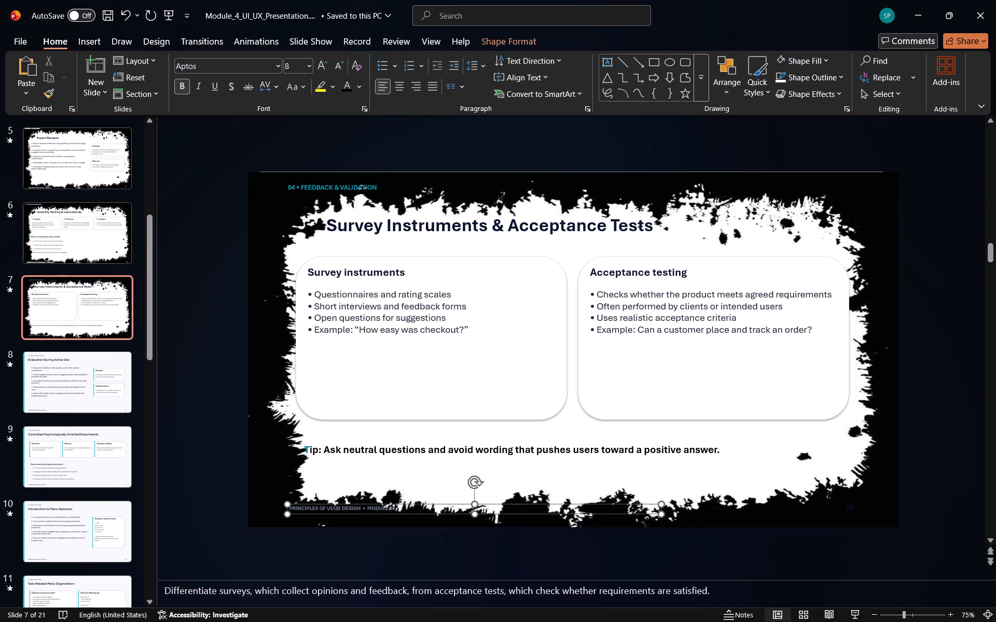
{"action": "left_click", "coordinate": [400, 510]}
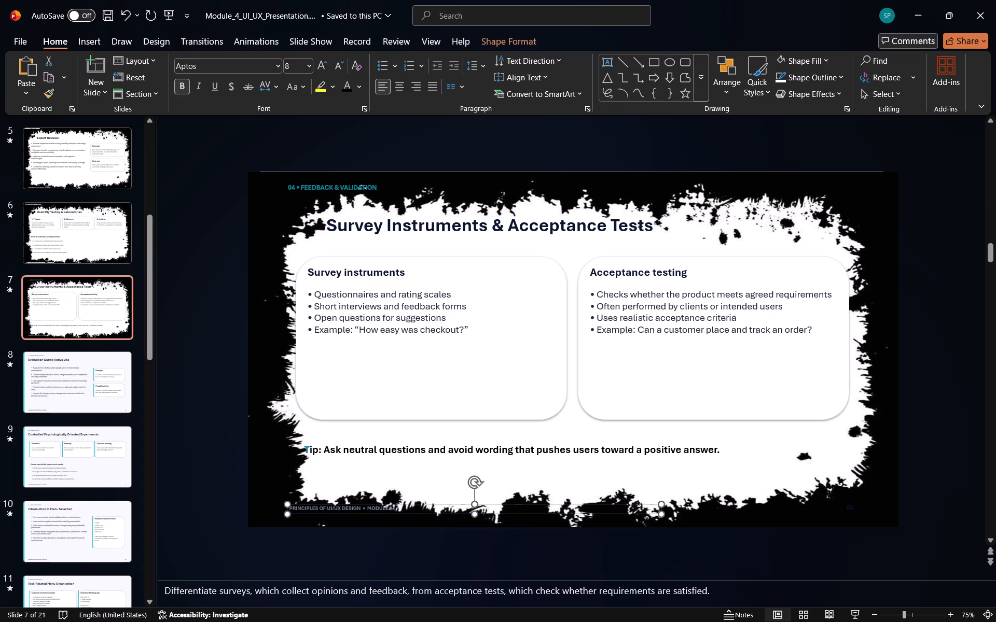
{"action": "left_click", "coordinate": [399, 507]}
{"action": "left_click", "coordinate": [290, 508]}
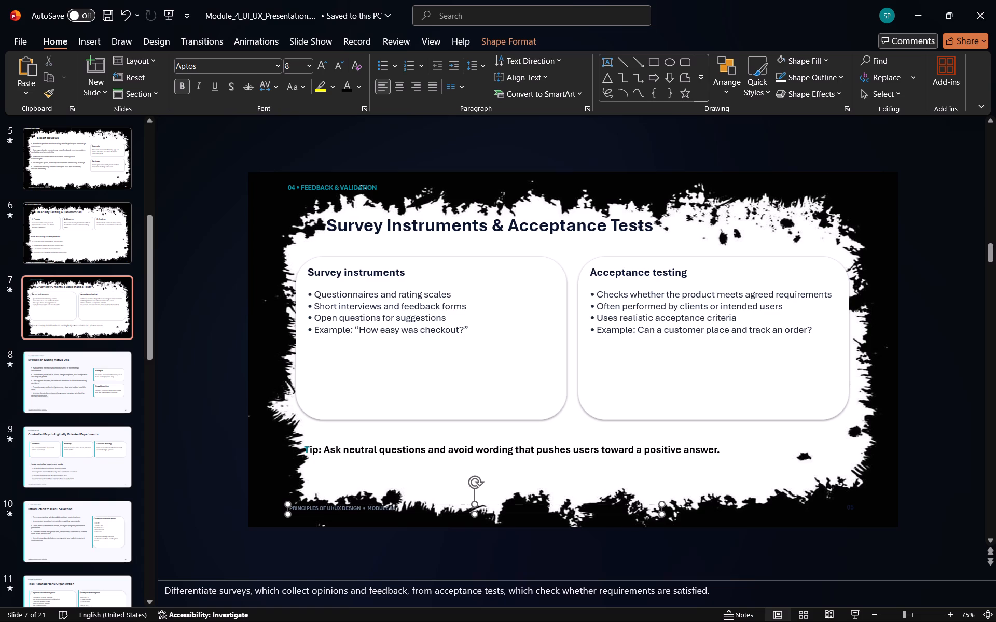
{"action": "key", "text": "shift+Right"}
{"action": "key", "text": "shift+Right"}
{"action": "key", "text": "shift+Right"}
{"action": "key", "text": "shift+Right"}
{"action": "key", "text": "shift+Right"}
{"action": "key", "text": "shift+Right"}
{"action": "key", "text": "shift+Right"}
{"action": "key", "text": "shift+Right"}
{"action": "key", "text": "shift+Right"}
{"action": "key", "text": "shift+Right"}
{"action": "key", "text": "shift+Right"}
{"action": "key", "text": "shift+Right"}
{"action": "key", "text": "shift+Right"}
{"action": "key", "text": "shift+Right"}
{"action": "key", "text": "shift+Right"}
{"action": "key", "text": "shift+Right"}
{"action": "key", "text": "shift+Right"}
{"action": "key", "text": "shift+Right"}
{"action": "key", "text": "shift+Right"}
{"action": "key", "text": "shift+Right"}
Shift the "PRINCIPLES OF UI/UX DESIGN • MODULE 04" footer slightly left and narrow its text box.
{"action": "left_click_drag", "start_coordinate": [397, 508], "coordinate": [384, 507]}
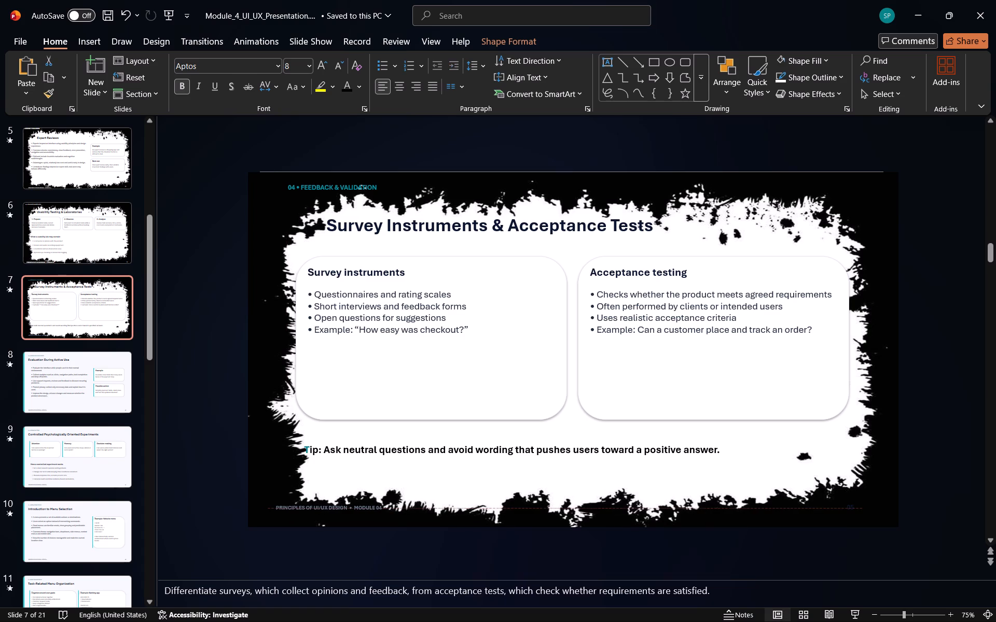
{"action": "left_click_drag", "start_coordinate": [384, 507], "coordinate": [384, 507]}
{"action": "left_click", "coordinate": [378, 504]}
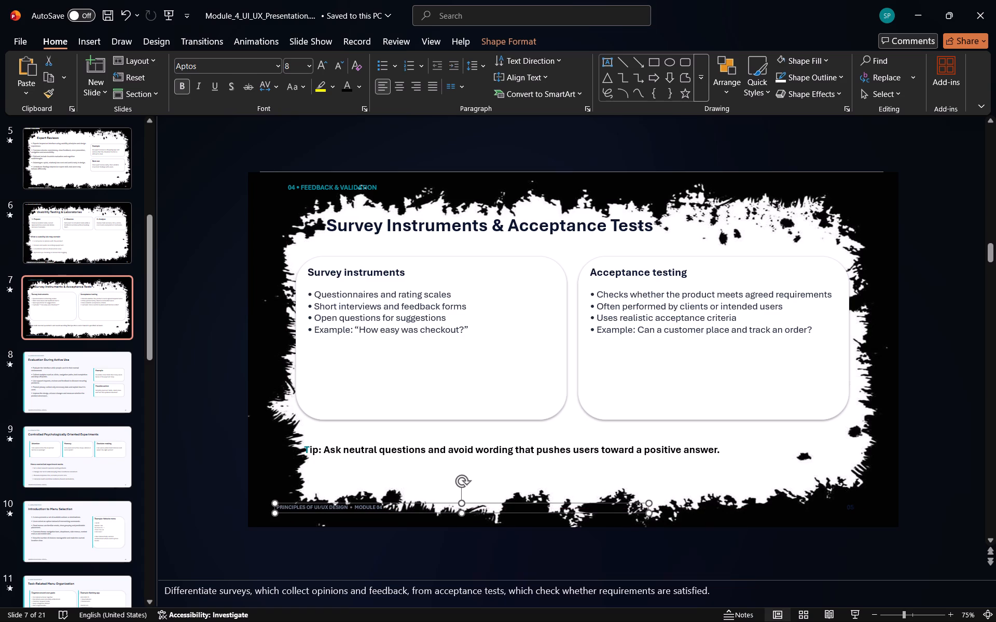
{"action": "left_click", "coordinate": [379, 502]}
{"action": "left_click", "coordinate": [382, 506]}
{"action": "key", "text": "shift+Left"}
{"action": "key", "text": "shift+Left"}
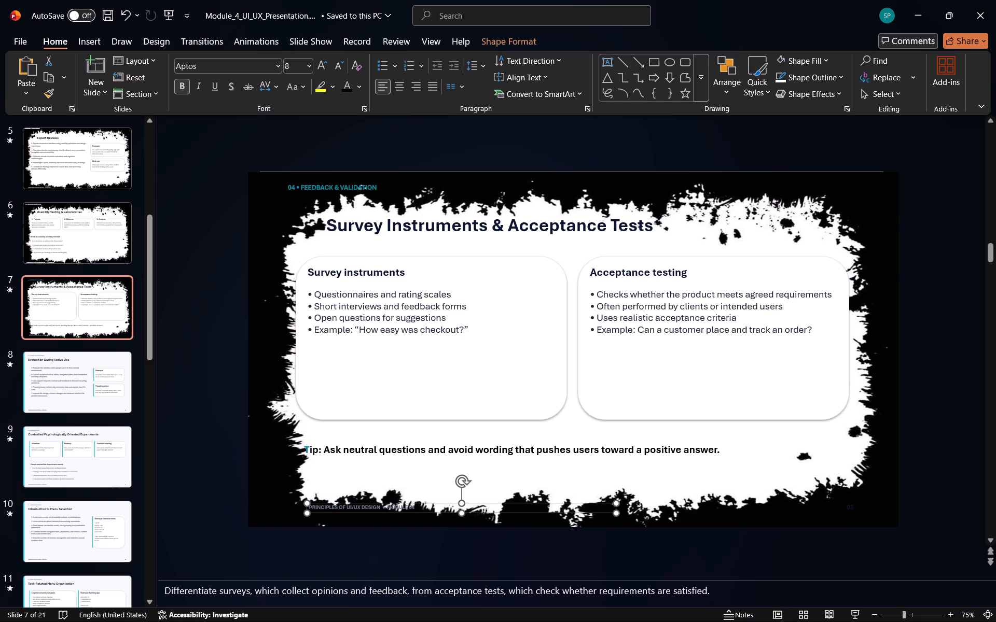
{"action": "key", "text": "shift+Left"}
{"action": "key", "text": "shift+Right"}
{"action": "key", "text": "shift+Right"}
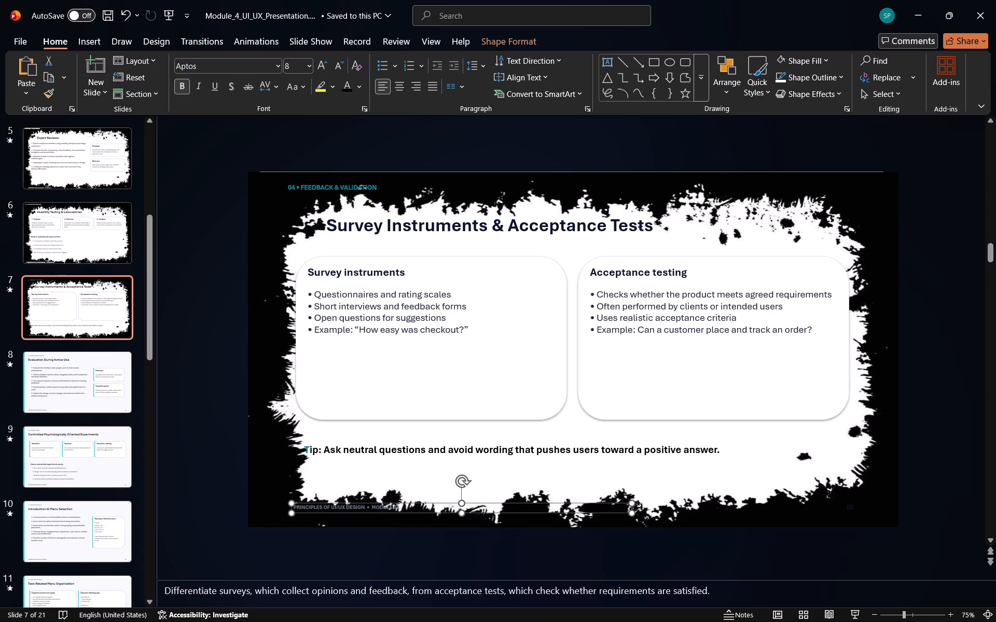
Recolor the "PRINCIPLES OF UI/UX DESIGN • MODULE 04" footer text white.
{"action": "left_click", "coordinate": [400, 506]}
{"action": "left_click", "coordinate": [393, 507]}
{"action": "left_click_drag", "start_coordinate": [393, 507], "coordinate": [262, 508]}
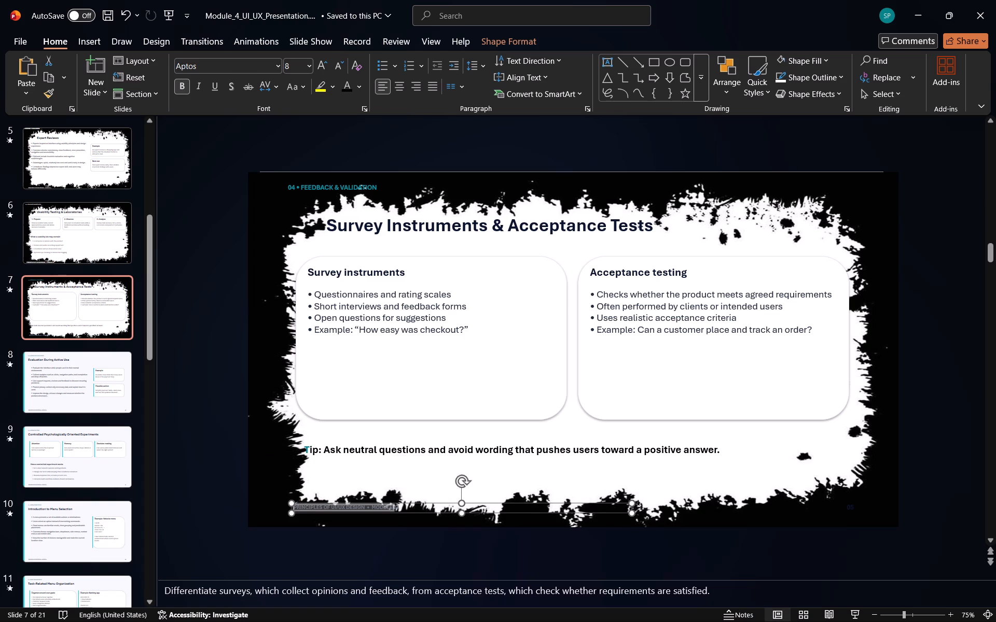
{"action": "left_click", "coordinate": [404, 489]}
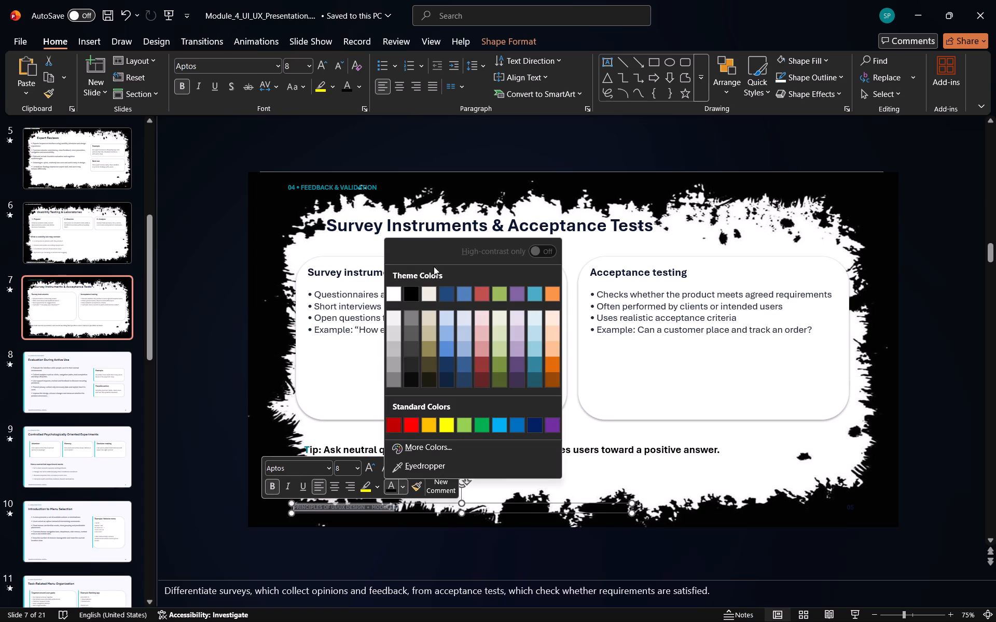
{"action": "left_click", "coordinate": [394, 292]}
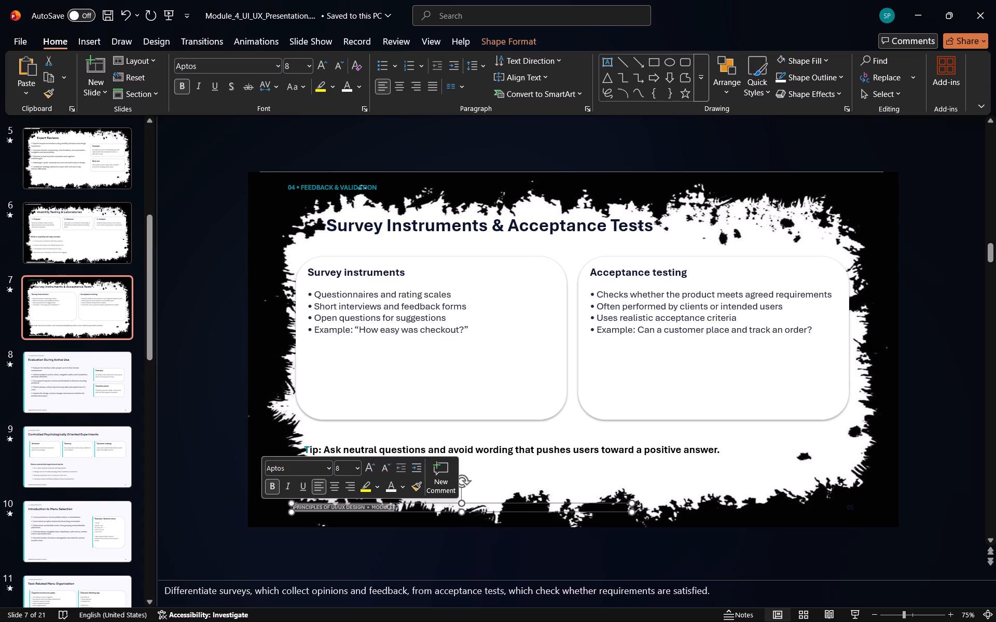
Keep the whole footer text white and set its font size to 10.5.
{"action": "left_click_drag", "start_coordinate": [398, 507], "coordinate": [322, 513]}
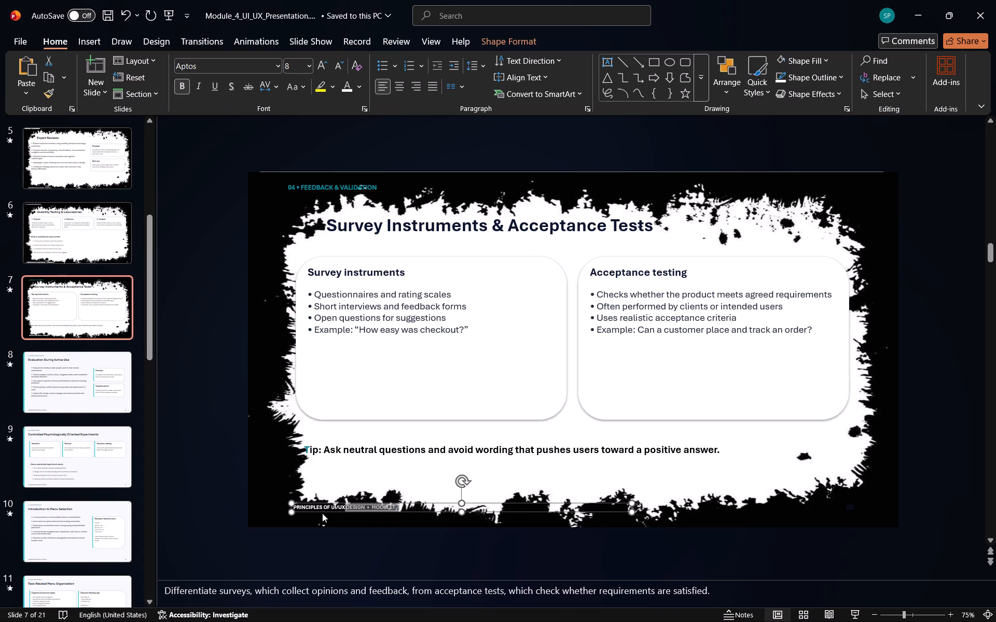
{"action": "left_click_drag", "start_coordinate": [322, 513], "coordinate": [293, 515]}
{"action": "left_click", "coordinate": [418, 497]}
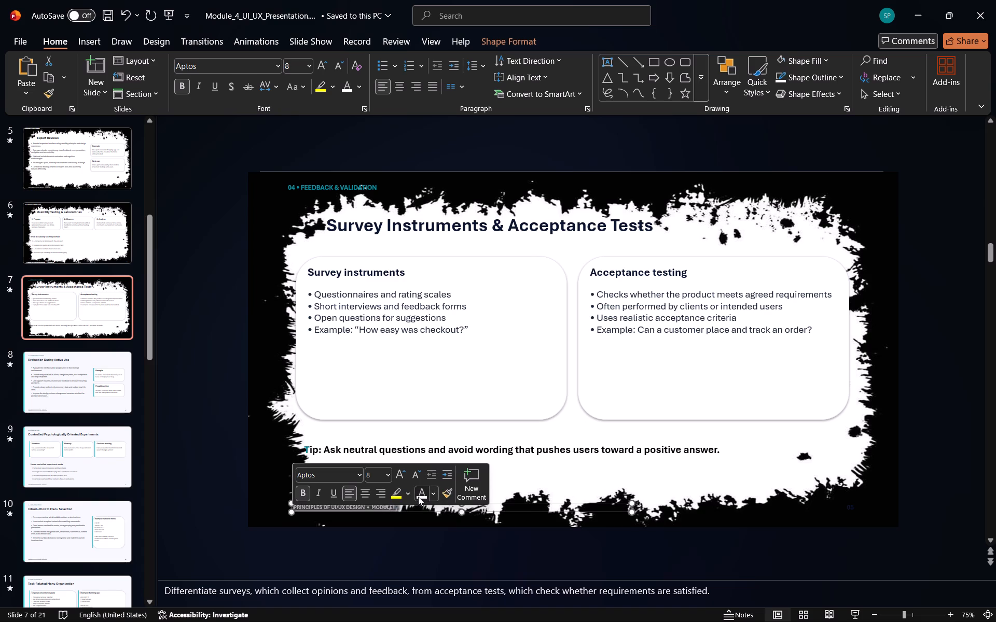
{"action": "left_click", "coordinate": [391, 474]}
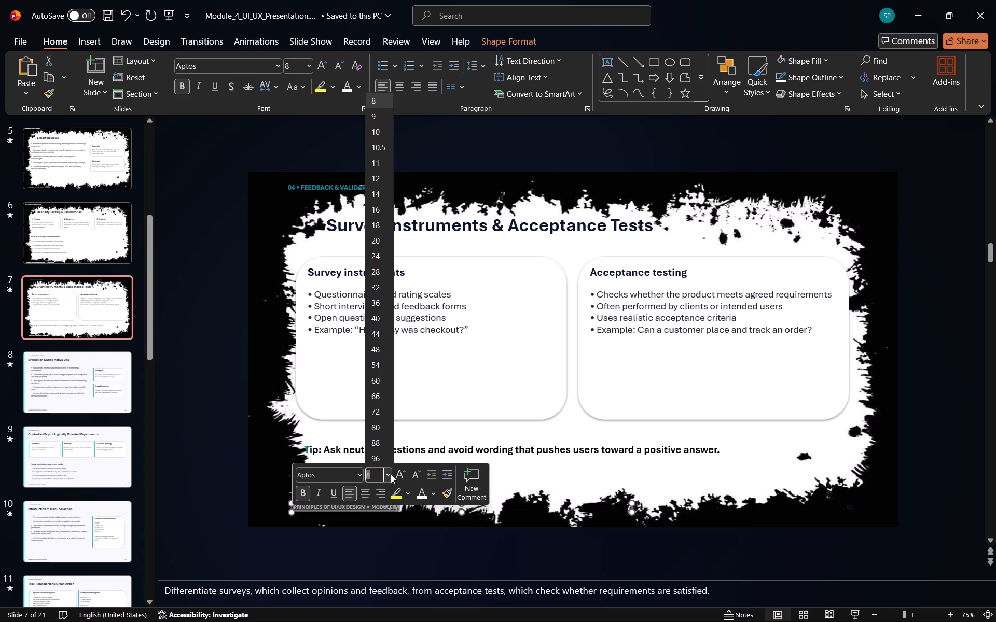
{"action": "left_click", "coordinate": [379, 143]}
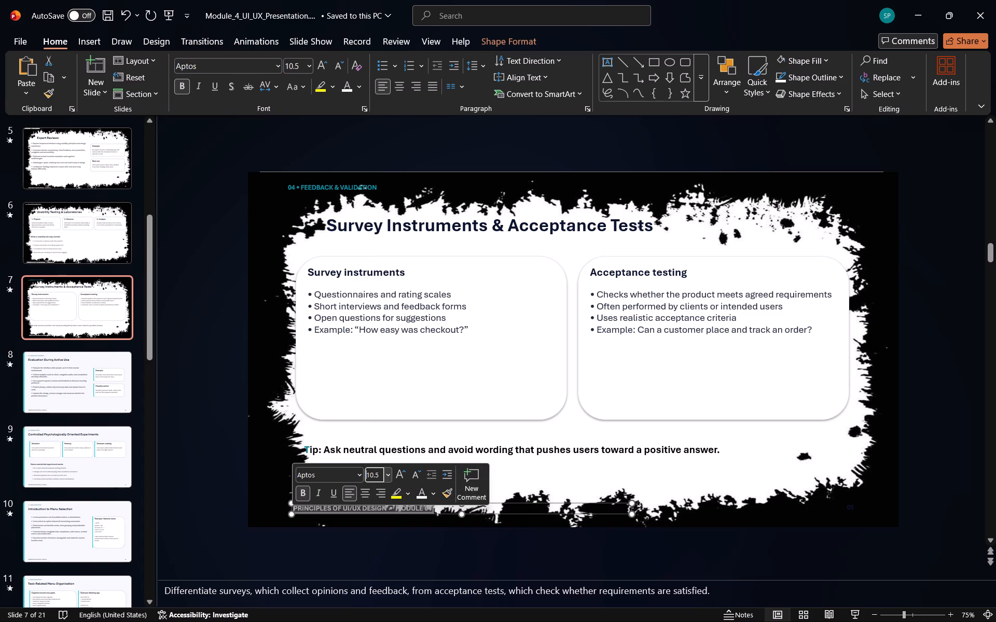
Move the footer text box down and slightly left into the frame's solid black bottom edge.
{"action": "left_click_drag", "start_coordinate": [462, 510], "coordinate": [457, 521]}
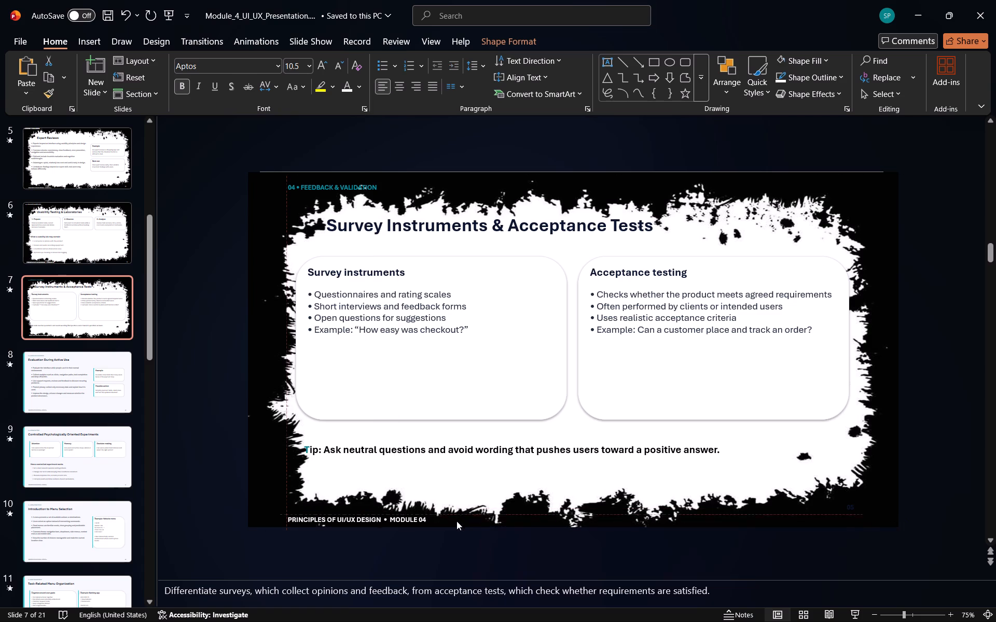
{"action": "left_click_drag", "start_coordinate": [457, 521], "coordinate": [457, 517]}
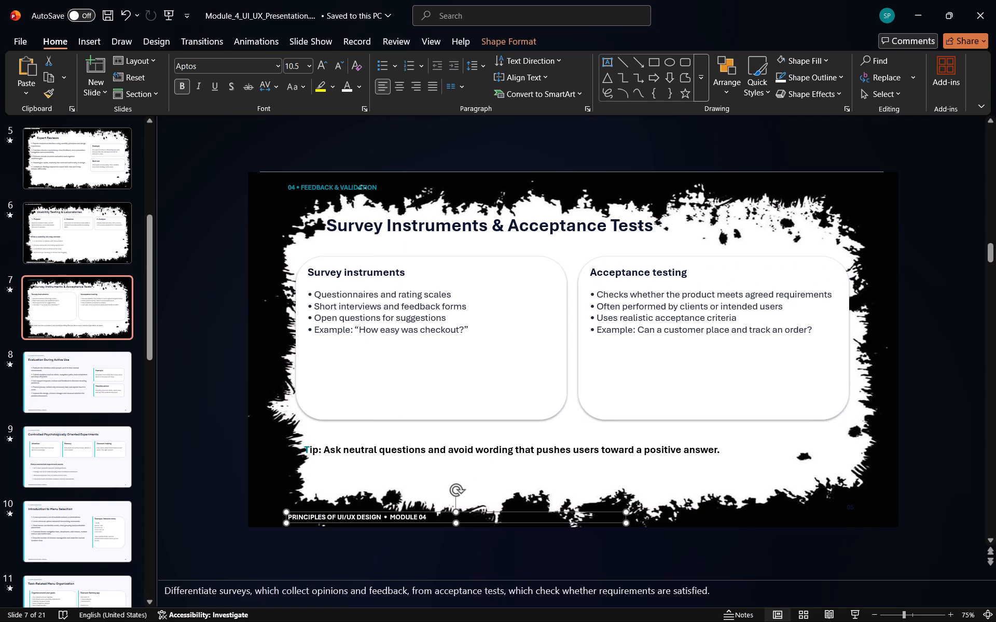
Shrink the frame picture inward from its lower-right corner to uncover slide 7's page number.
{"action": "left_click", "coordinate": [857, 521]}
{"action": "left_click_drag", "start_coordinate": [901, 527], "coordinate": [872, 510]}
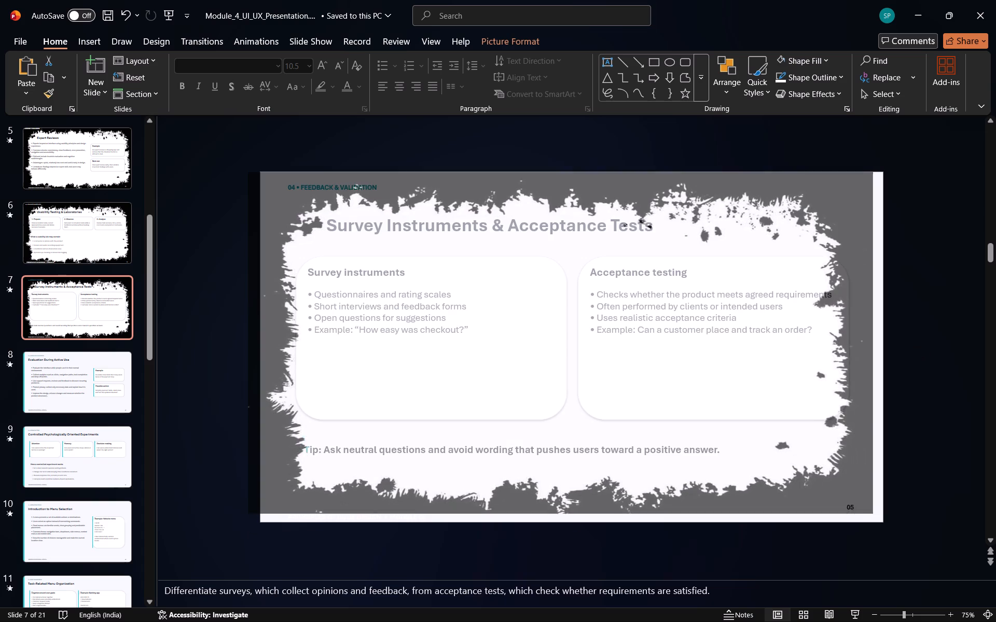
{"action": "left_click_drag", "start_coordinate": [872, 510], "coordinate": [850, 494]}
Recolor slide 7's page number "05" white.
{"action": "left_click", "coordinate": [853, 508]}
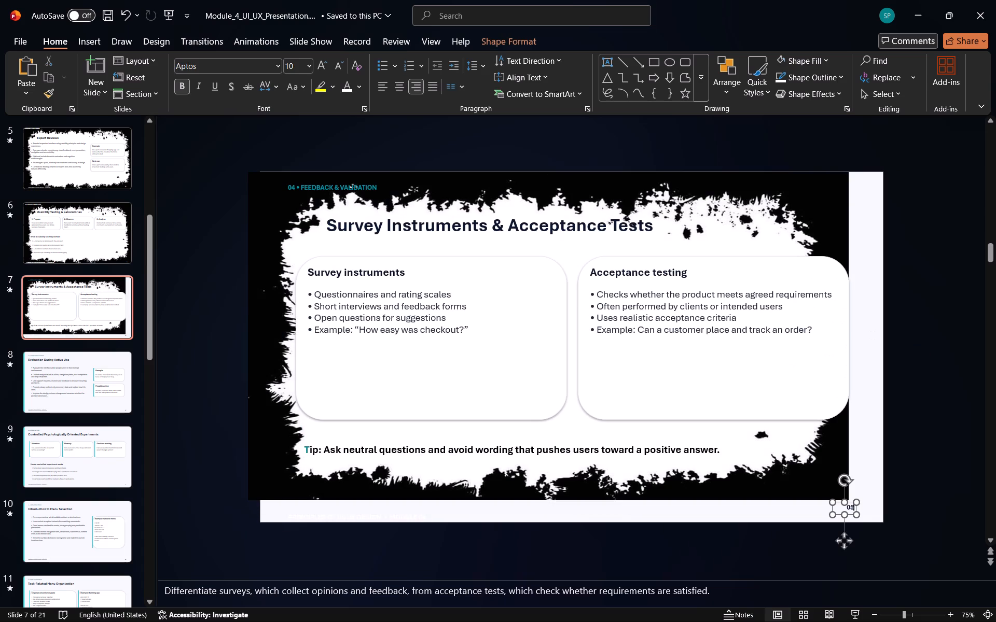
{"action": "left_click", "coordinate": [351, 85]}
{"action": "key", "text": "shift+Left"}
{"action": "key", "text": "shift+Left"}
{"action": "left_click", "coordinate": [349, 90]}
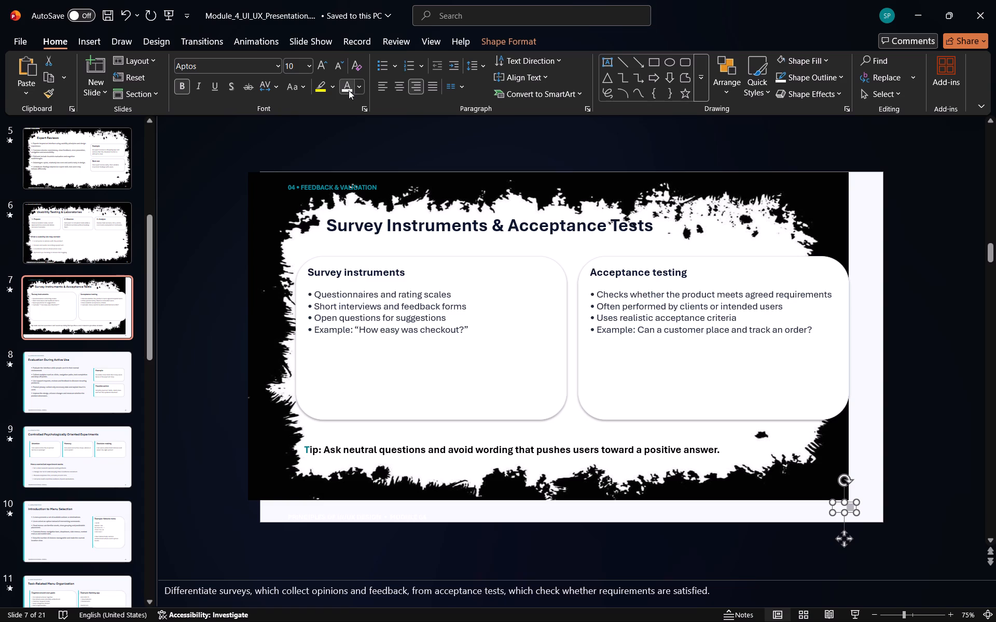
Enlarge the frame picture outward from its lower-right corner until it covers slide 7 to its bottom and right edges.
{"action": "left_click", "coordinate": [812, 488]}
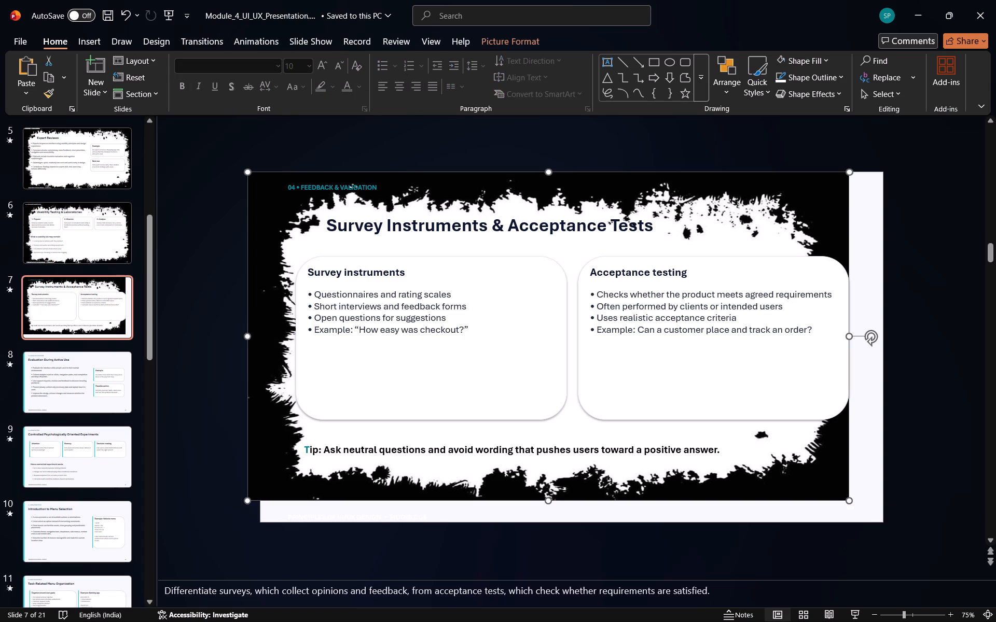
{"action": "left_click_drag", "start_coordinate": [848, 503], "coordinate": [877, 523]}
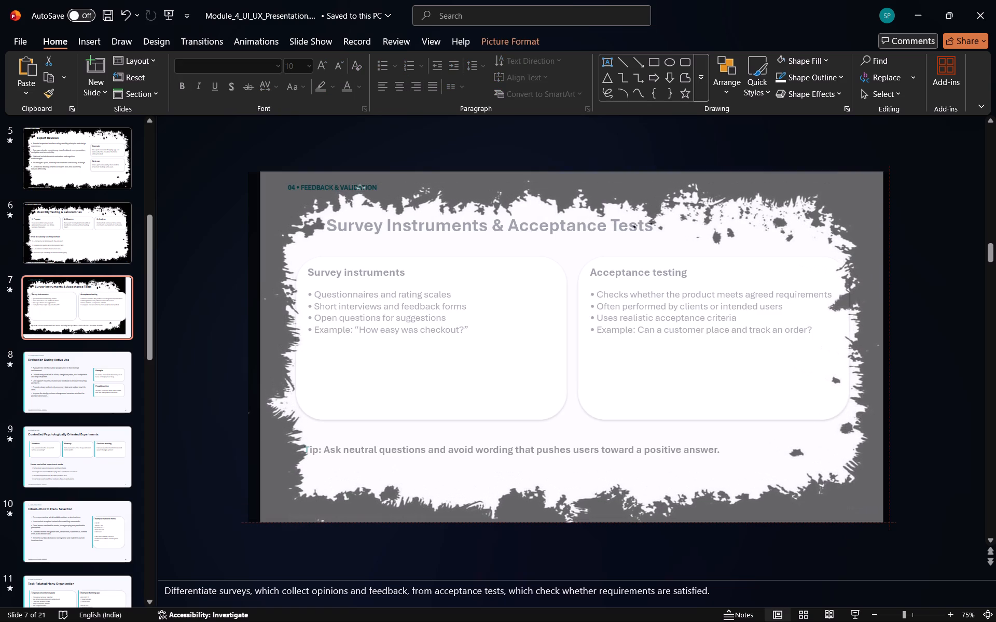
{"action": "left_click_drag", "start_coordinate": [877, 523], "coordinate": [883, 529]}
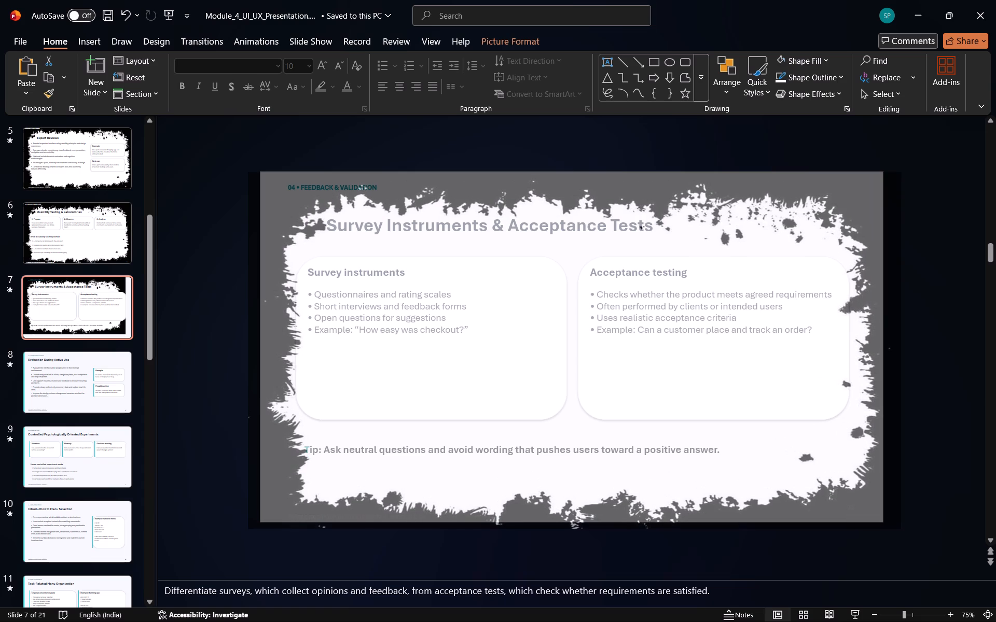
{"action": "left_click_drag", "start_coordinate": [883, 529], "coordinate": [881, 525]}
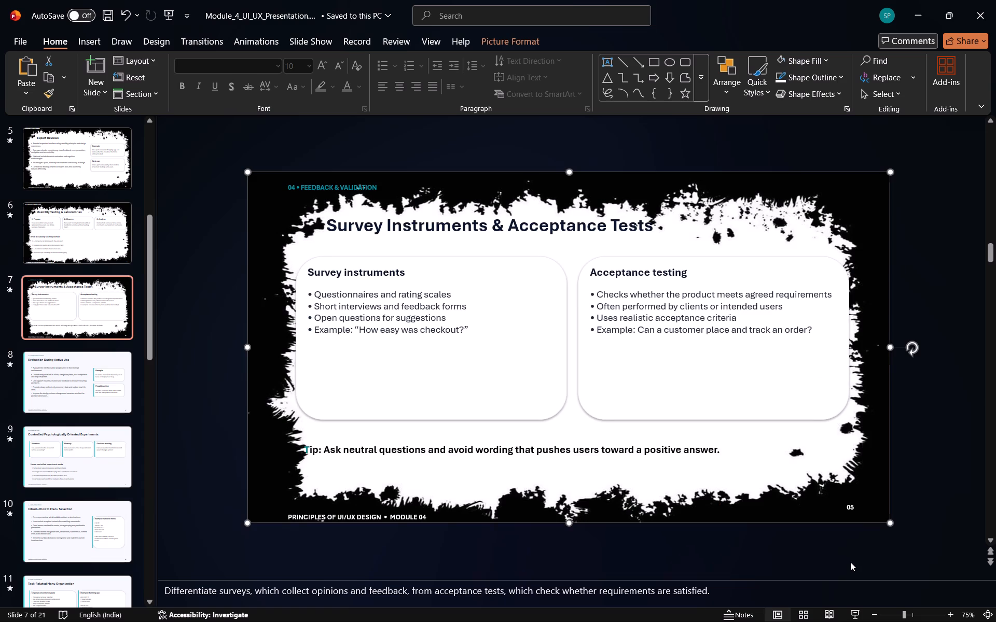
Recolor the "04 • FEEDBACK & VALIDATION" section label at the top of slide 7 white.
{"action": "left_click", "coordinate": [329, 188]}
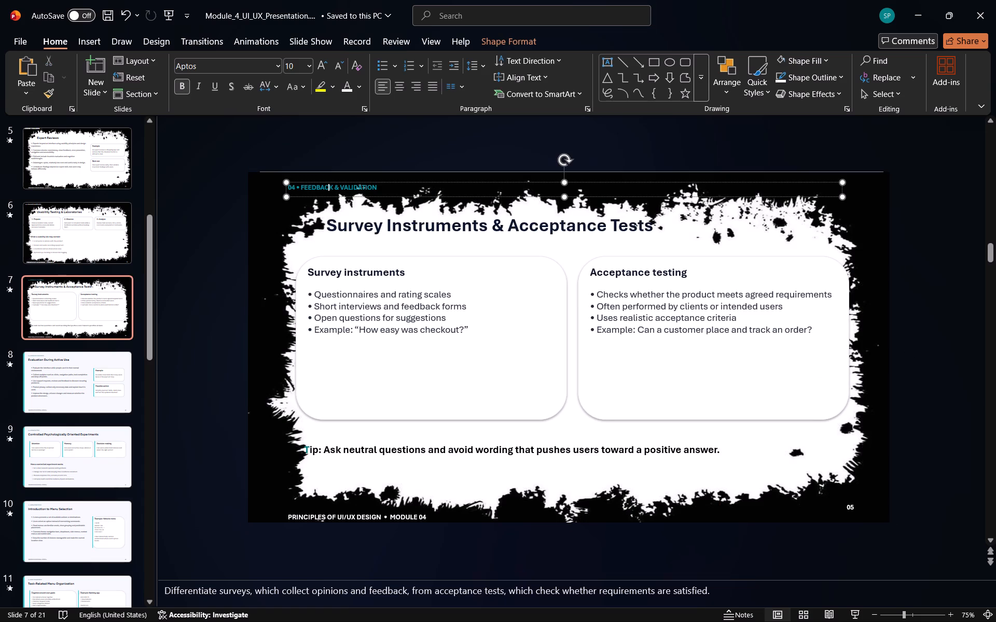
{"action": "left_click", "coordinate": [380, 186]}
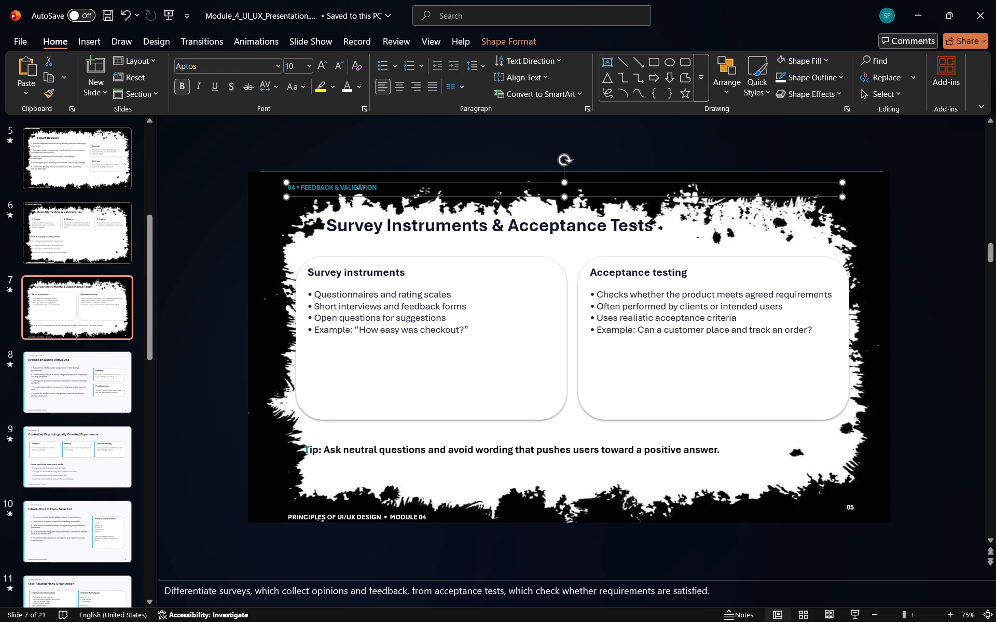
{"action": "left_click_drag", "start_coordinate": [376, 186], "coordinate": [294, 191]}
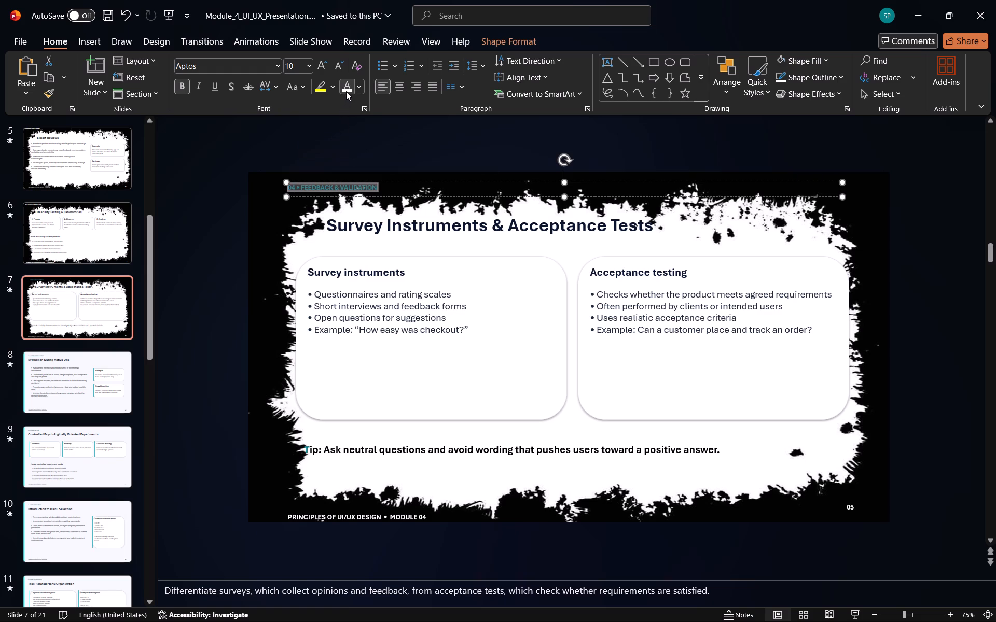
{"action": "left_click", "coordinate": [346, 92]}
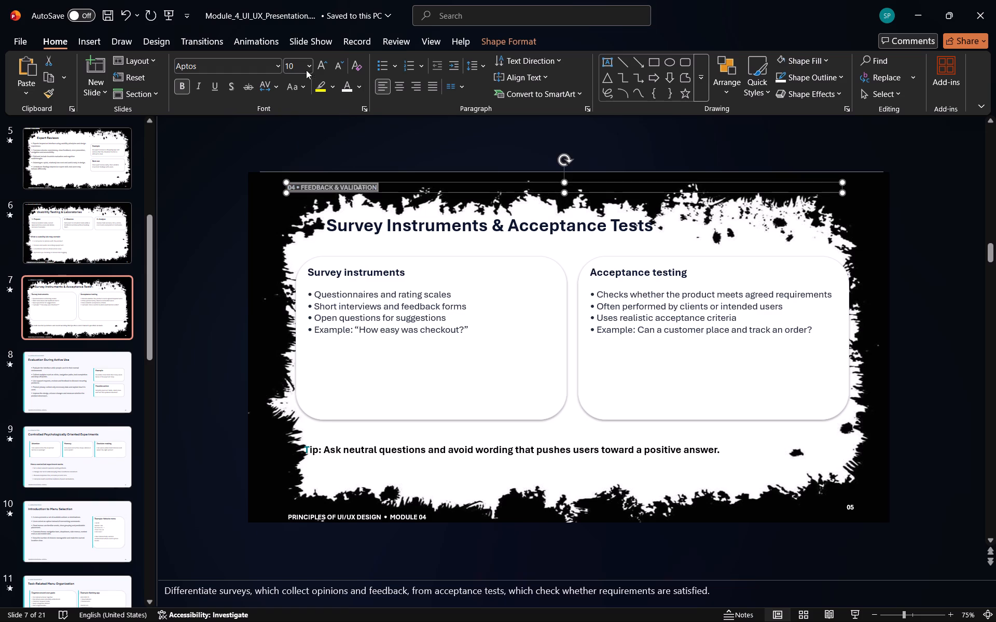
Set the section label's font size to 11 and nudge its text box slightly up and left.
{"action": "left_click_drag", "start_coordinate": [309, 65], "coordinate": [297, 143]}
{"action": "left_click", "coordinate": [297, 143]}
{"action": "left_click", "coordinate": [386, 189]}
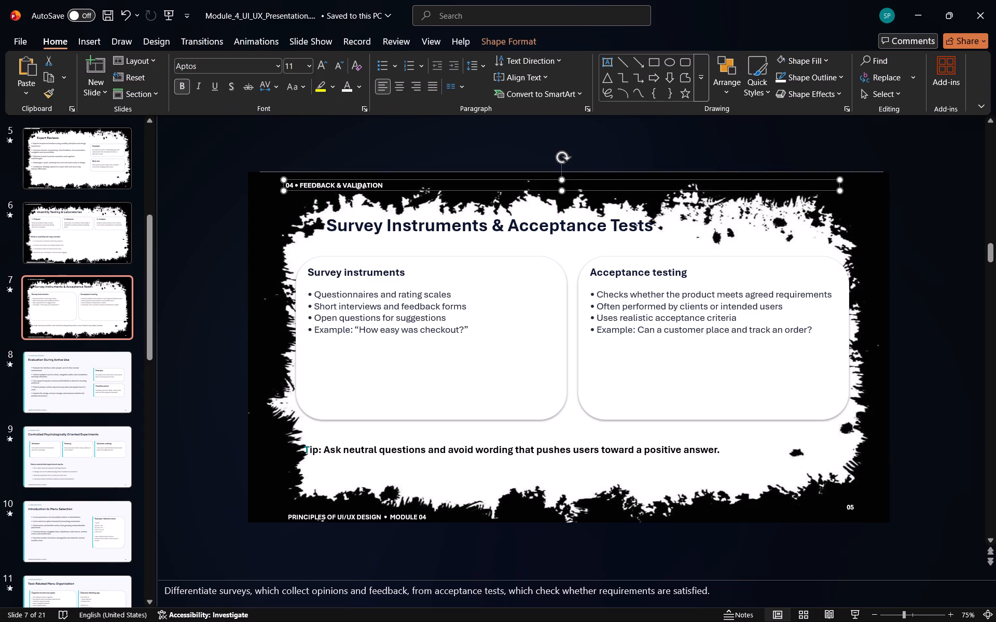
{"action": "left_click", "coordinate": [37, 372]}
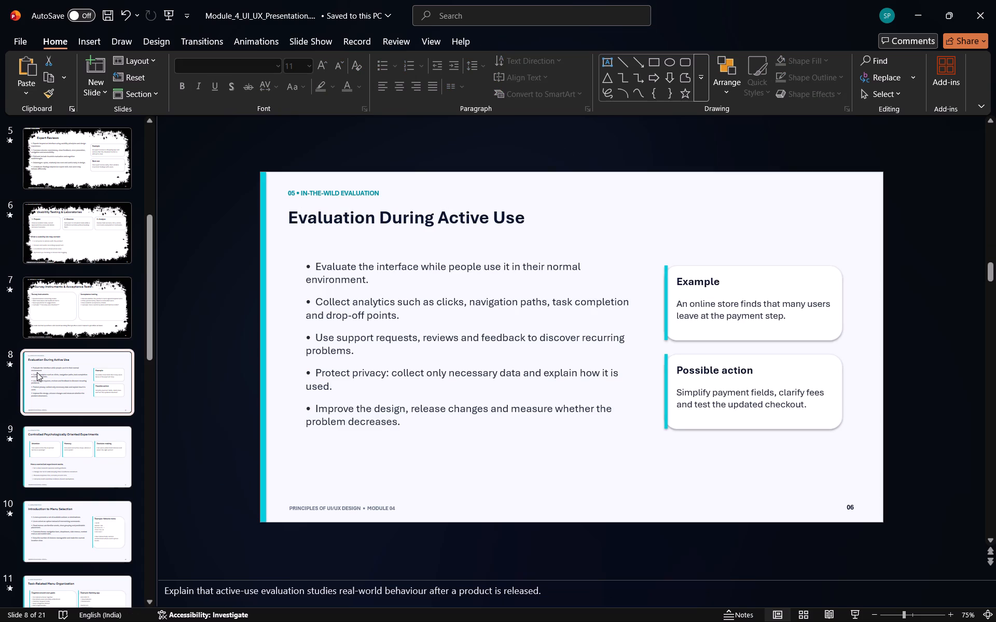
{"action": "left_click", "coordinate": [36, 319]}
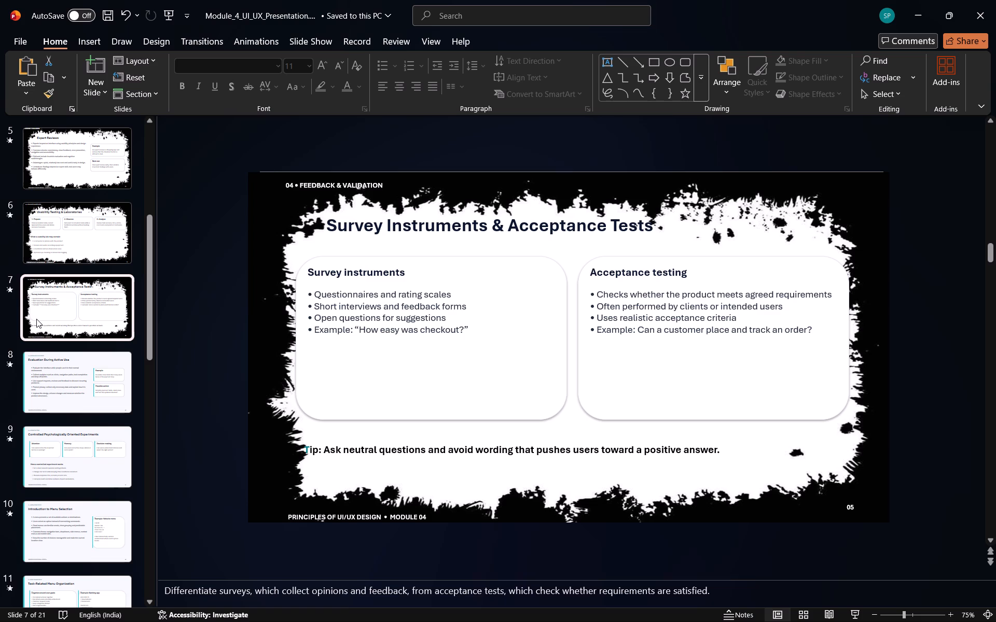
Recolor the teal opening letter of the "Tip:" line on slide 7 black to match the rest of the sentence.
{"action": "left_click", "coordinate": [307, 449]}
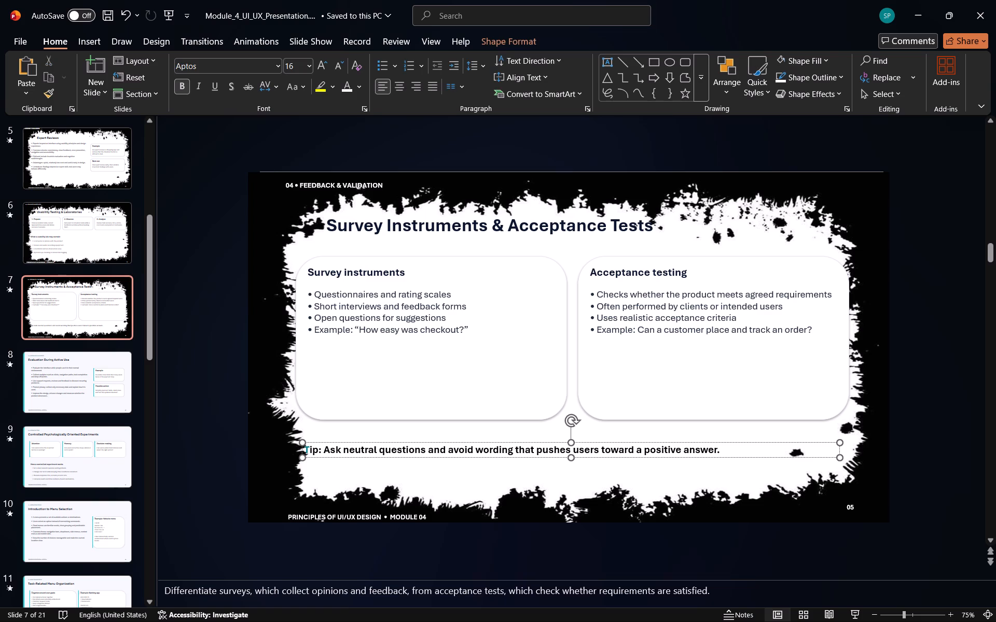
{"action": "left_click_drag", "start_coordinate": [306, 449], "coordinate": [313, 448]}
{"action": "left_click", "coordinate": [357, 81]}
{"action": "left_click", "coordinate": [368, 152]}
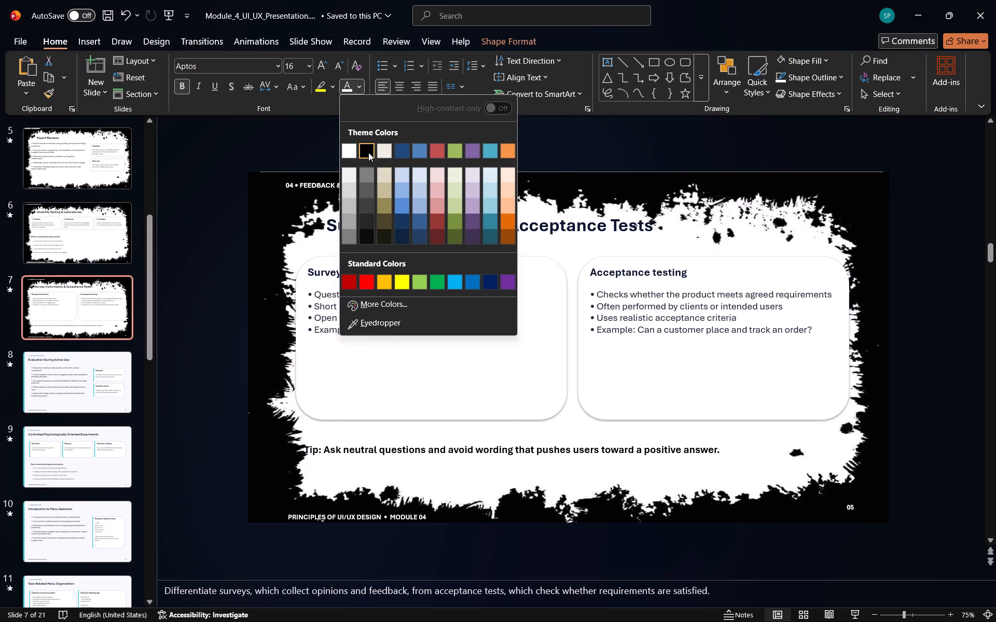
{"action": "left_click", "coordinate": [394, 467]}
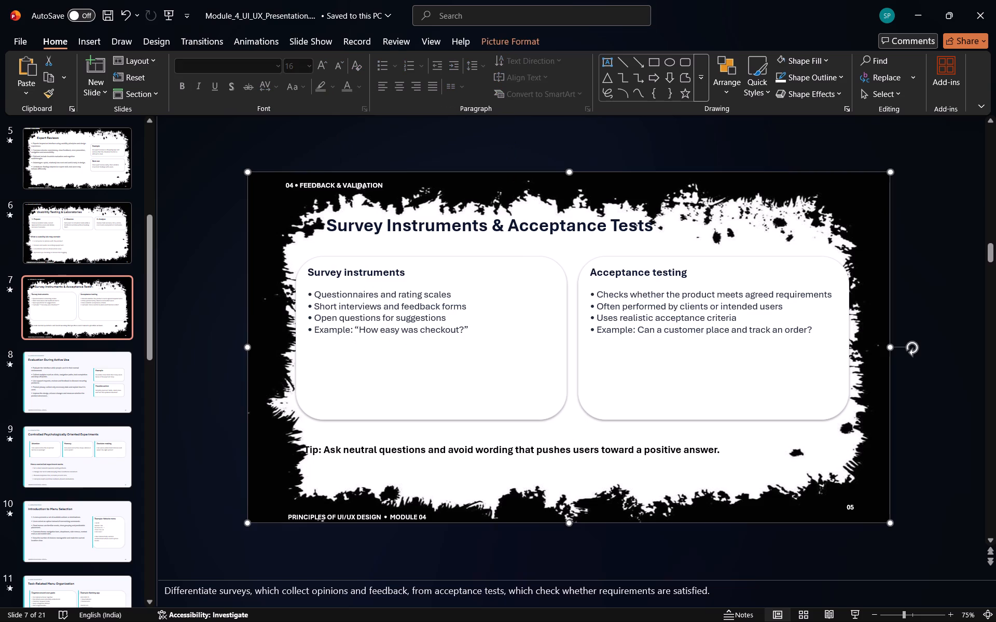
Nudge the "Tip:" text box slightly right, clear of the frame's rough left edge.
{"action": "left_click", "coordinate": [467, 454]}
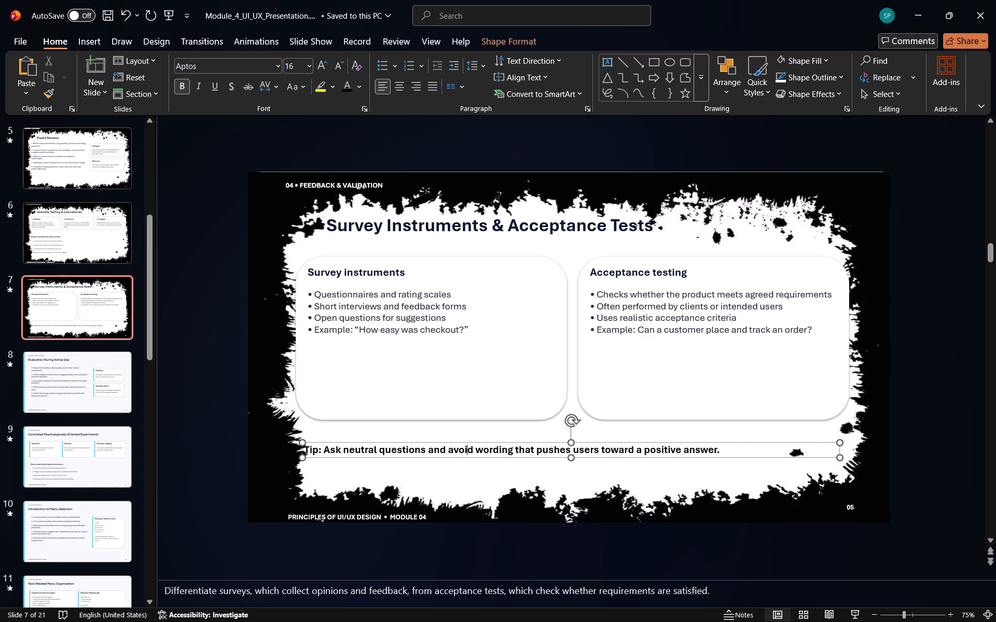
{"action": "left_click_drag", "start_coordinate": [738, 452], "coordinate": [744, 452]}
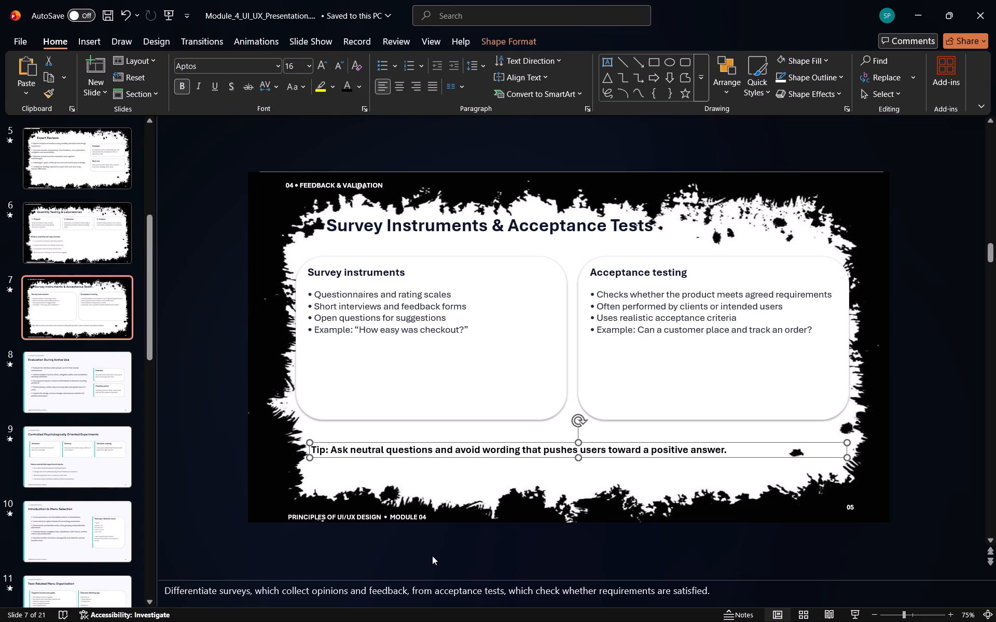
{"action": "left_click", "coordinate": [432, 556]}
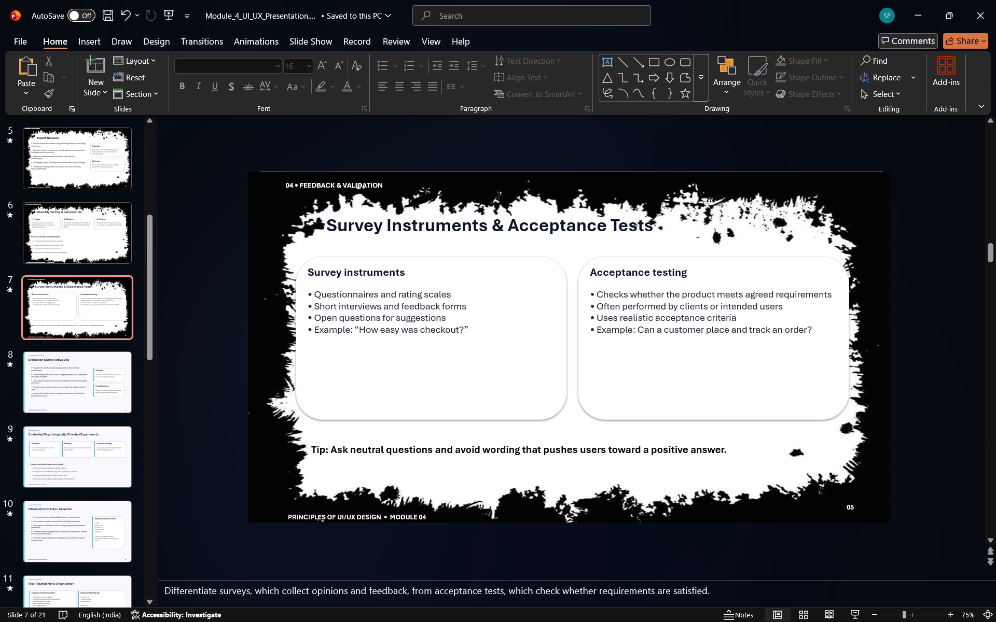
Shift the frame picture slightly right on slide 7, keeping it aligned with the slide's top and bottom edges.
{"action": "left_click", "coordinate": [276, 288]}
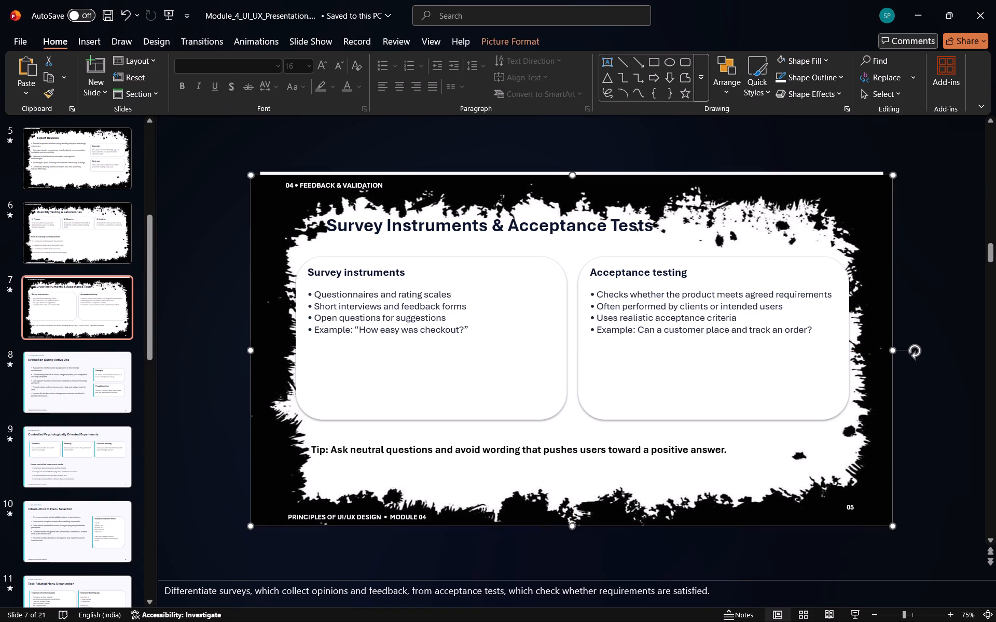
{"action": "left_click_drag", "start_coordinate": [276, 246], "coordinate": [278, 241]}
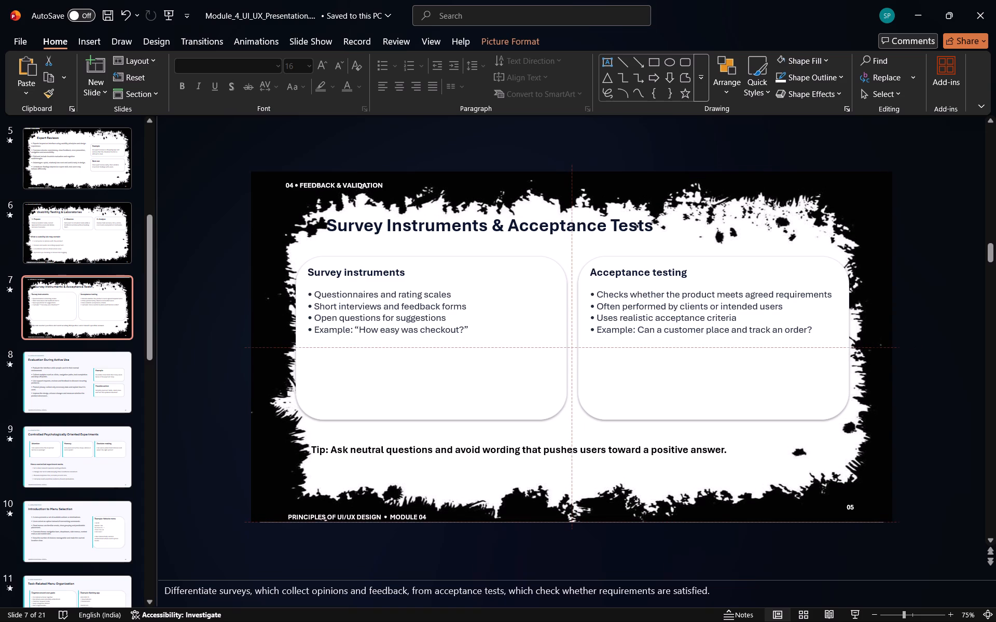
{"action": "left_click_drag", "start_coordinate": [278, 241], "coordinate": [279, 241]}
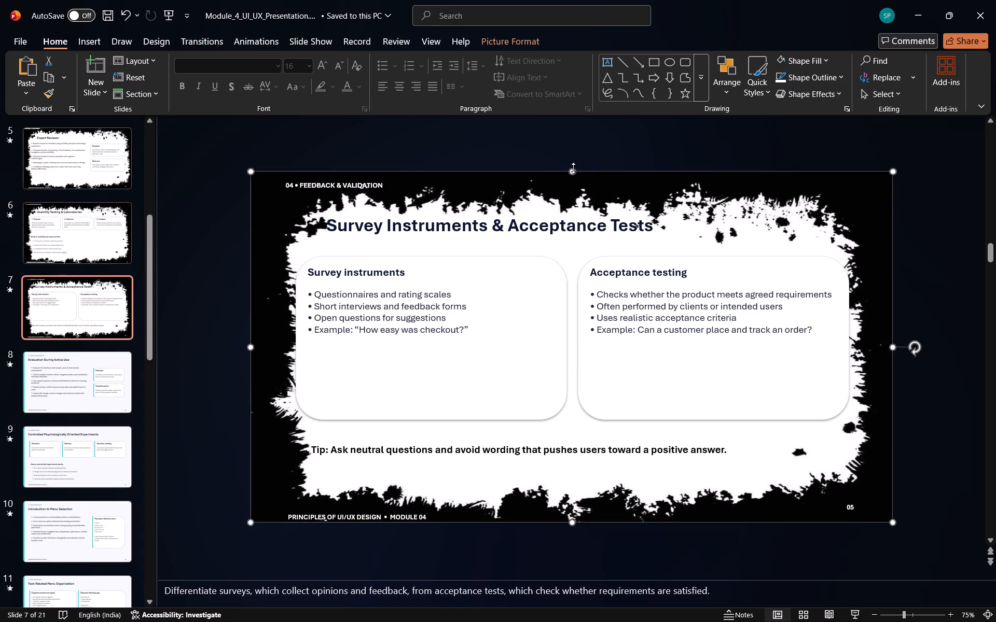
{"action": "left_click", "coordinate": [573, 168]}
{"action": "left_click", "coordinate": [219, 277]}
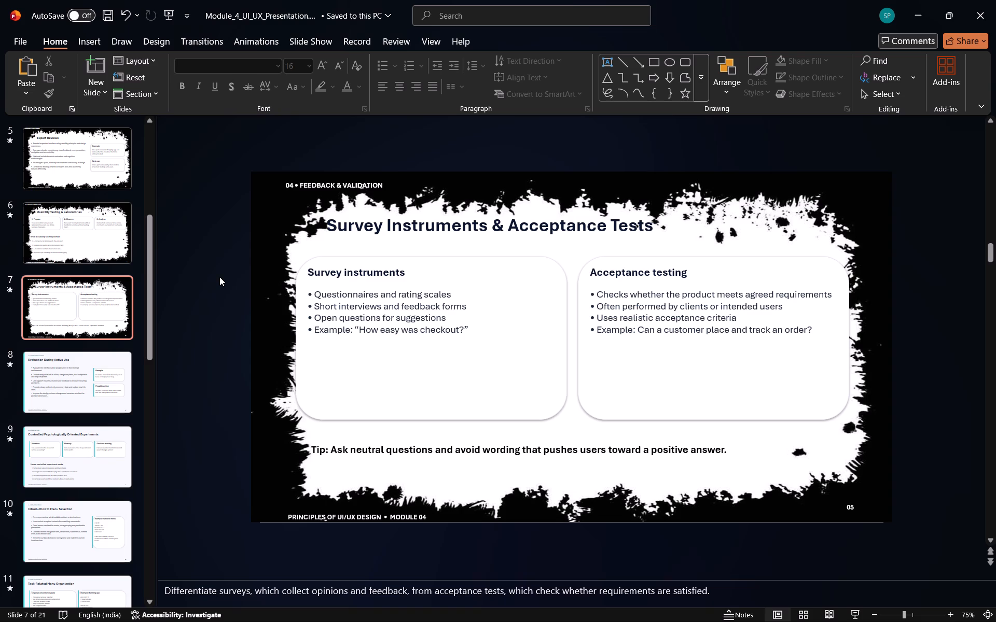
Preview the closing cat video on slide 21, jumping back to its beginning and replaying it.
{"action": "left_click_drag", "start_coordinate": [150, 256], "coordinate": [150, 306]}
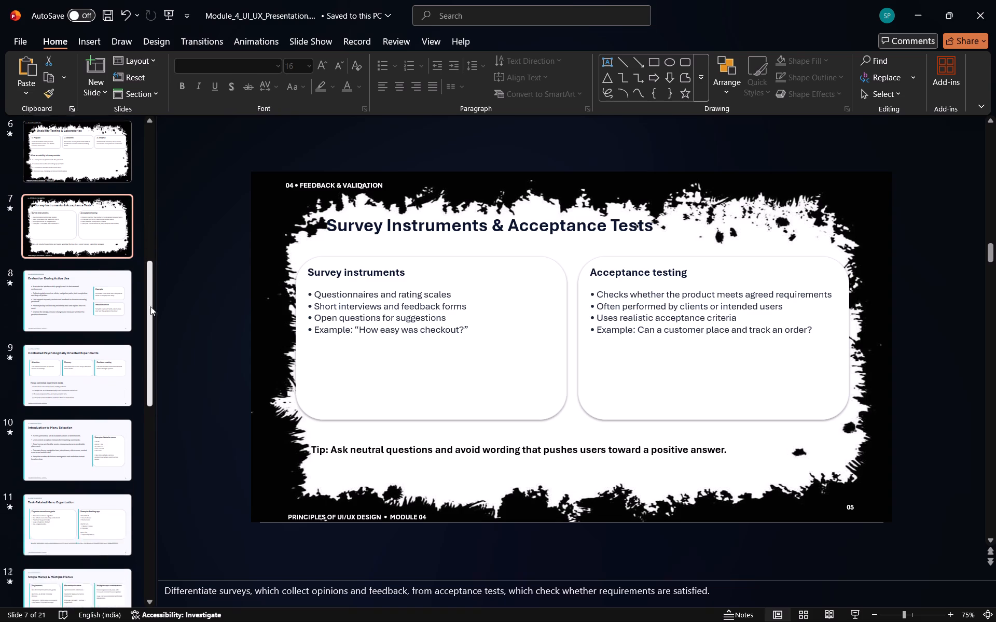
{"action": "left_click_drag", "start_coordinate": [150, 306], "coordinate": [175, 572]}
{"action": "left_click", "coordinate": [93, 551]}
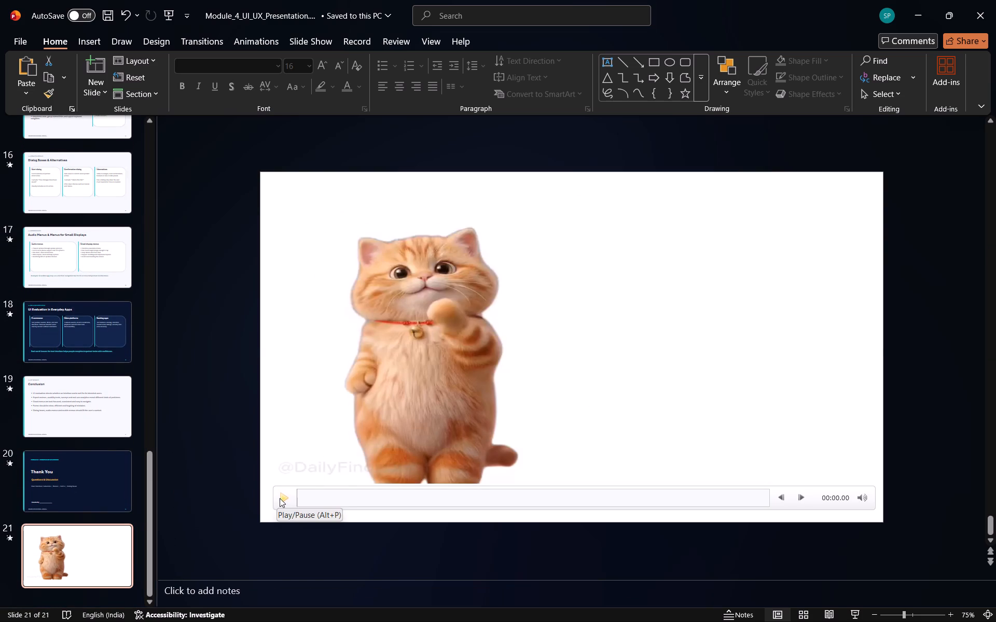
{"action": "left_click", "coordinate": [284, 498]}
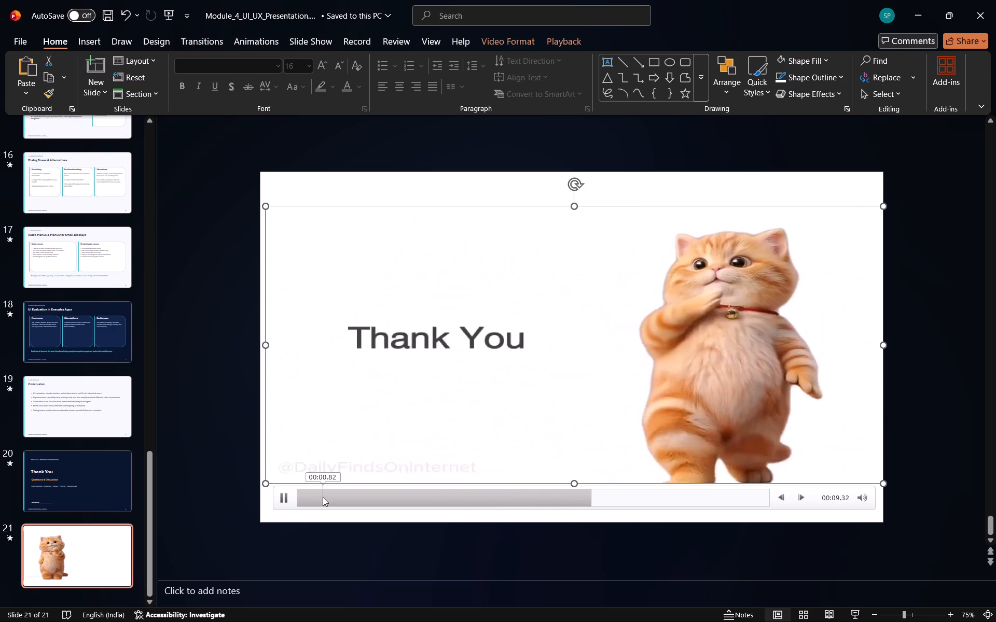
{"action": "left_click", "coordinate": [323, 497]}
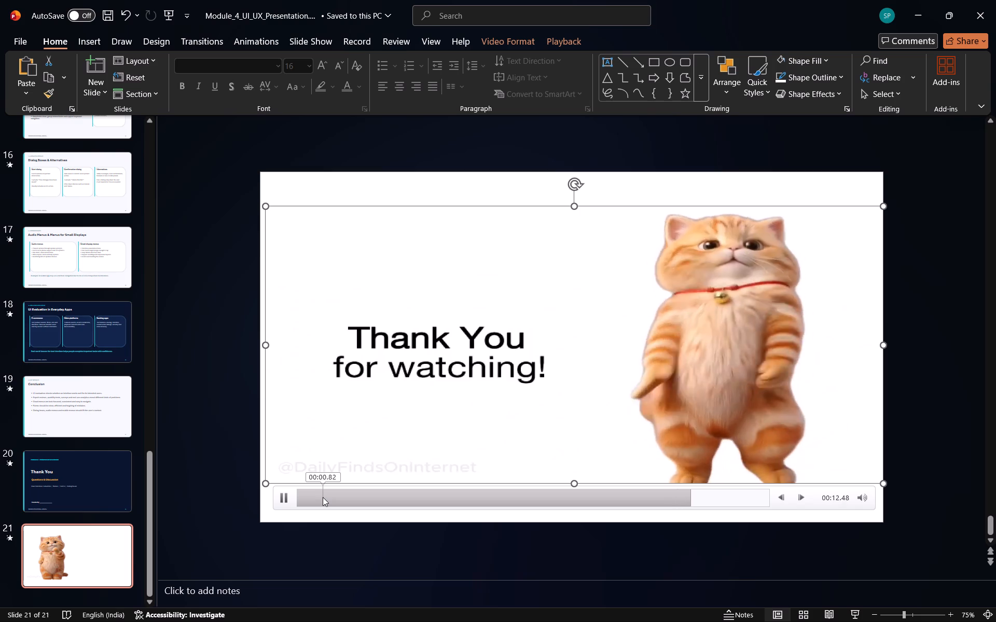
{"action": "left_click", "coordinate": [309, 496]}
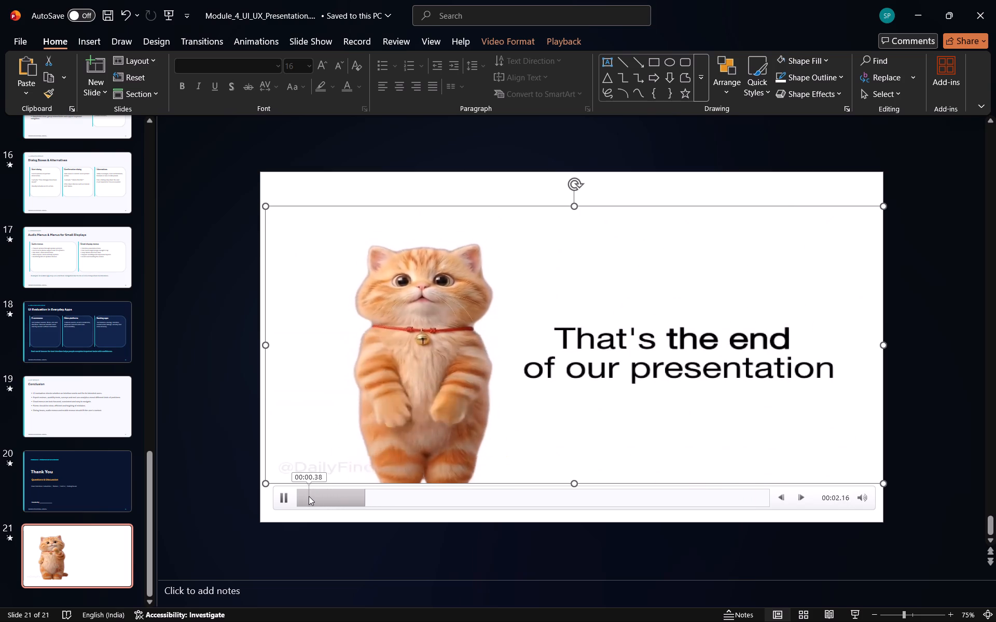
{"action": "left_click", "coordinate": [309, 496]}
{"action": "left_click", "coordinate": [283, 492]}
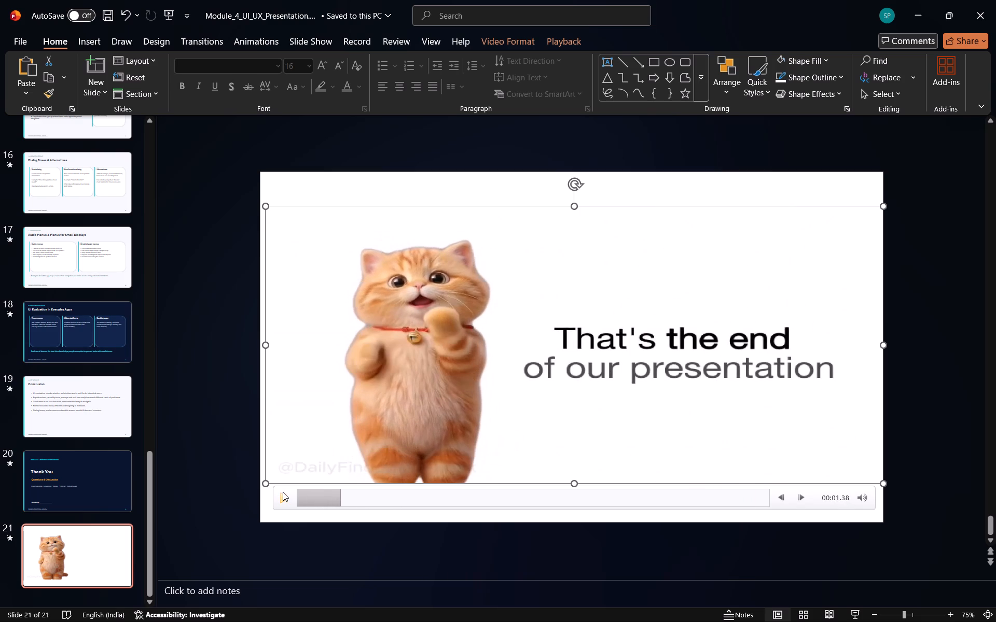
{"action": "left_click", "coordinate": [305, 493]}
{"action": "left_click", "coordinate": [289, 492]}
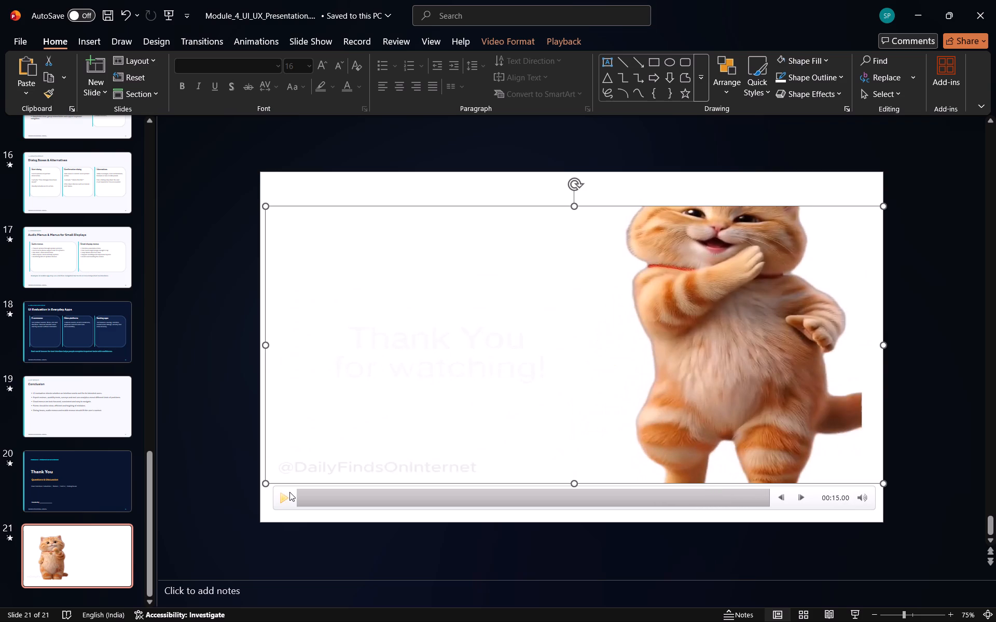
Copy the rough-edged frame picture from slide 7 onto slide 8, "Evaluation During Active Use", and send it to the back.
{"action": "left_click", "coordinate": [115, 478]}
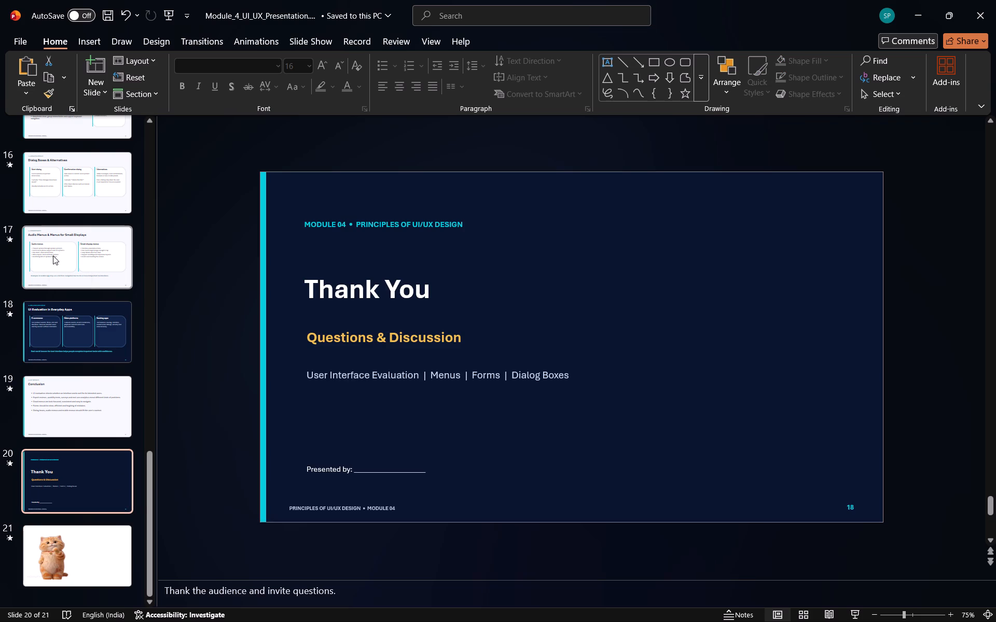
{"action": "scroll", "coordinate": [53, 256], "scroll_direction": "up", "scroll_amount": 6}
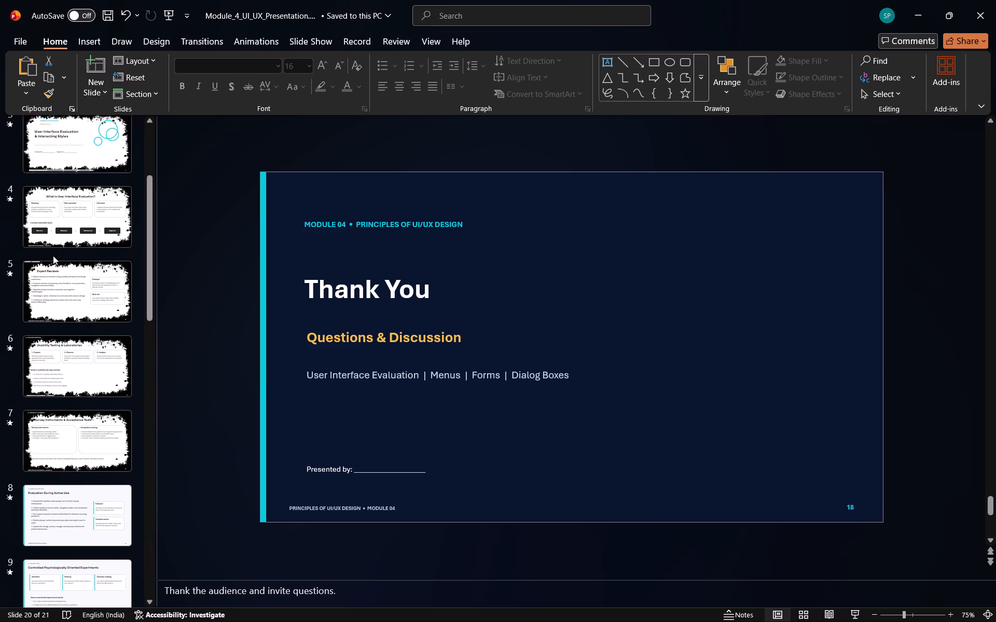
{"action": "scroll", "coordinate": [53, 256], "scroll_direction": "down", "scroll_amount": 1}
{"action": "left_click", "coordinate": [41, 352]}
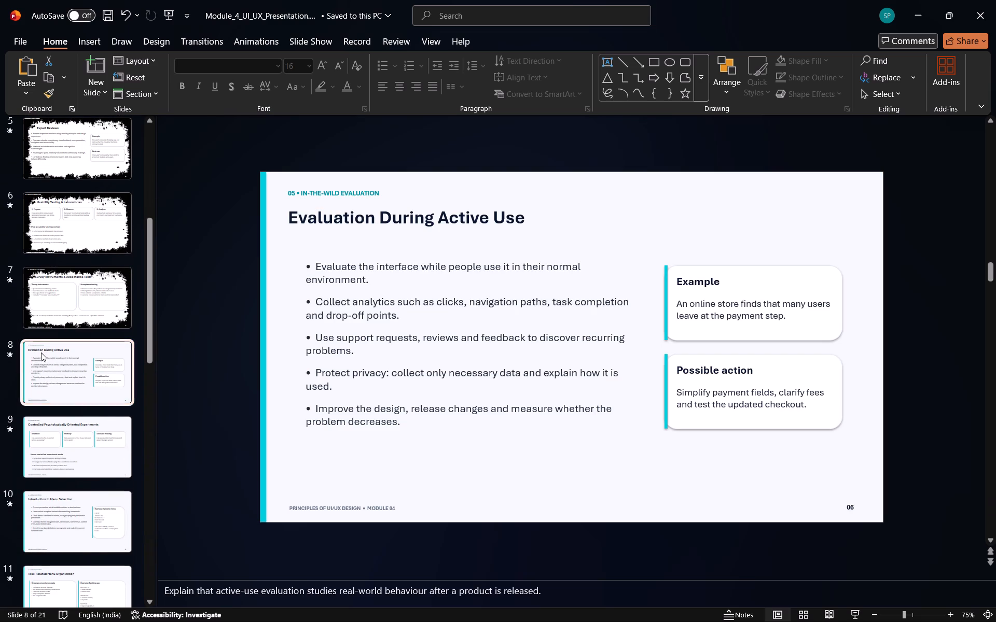
{"action": "left_click", "coordinate": [52, 294]}
{"action": "left_click", "coordinate": [274, 213]}
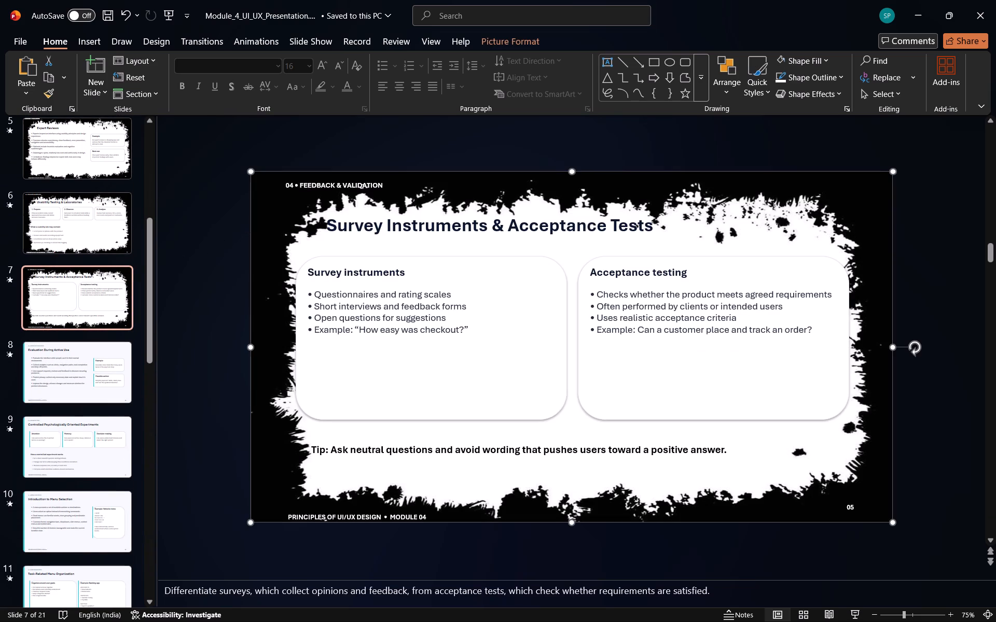
{"action": "key", "text": "ctrl+c"}
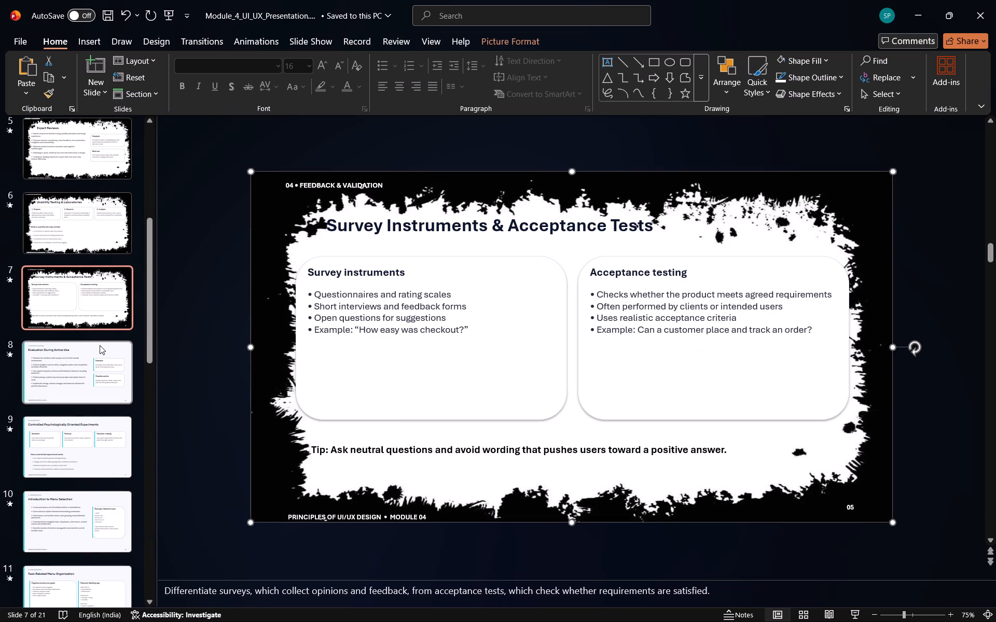
{"action": "left_click", "coordinate": [101, 349]}
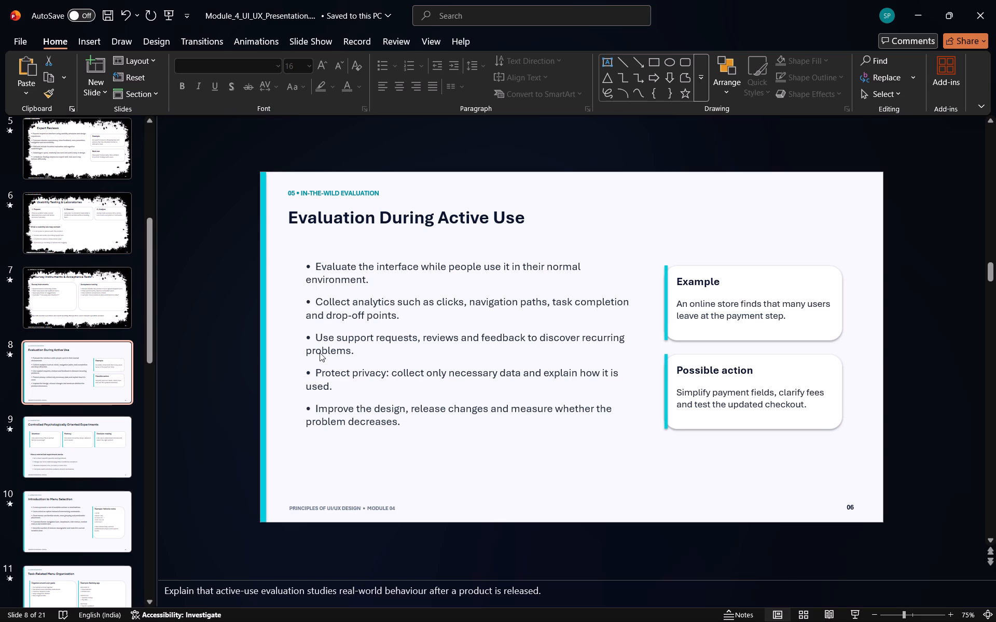
{"action": "key", "text": "ctrl+v"}
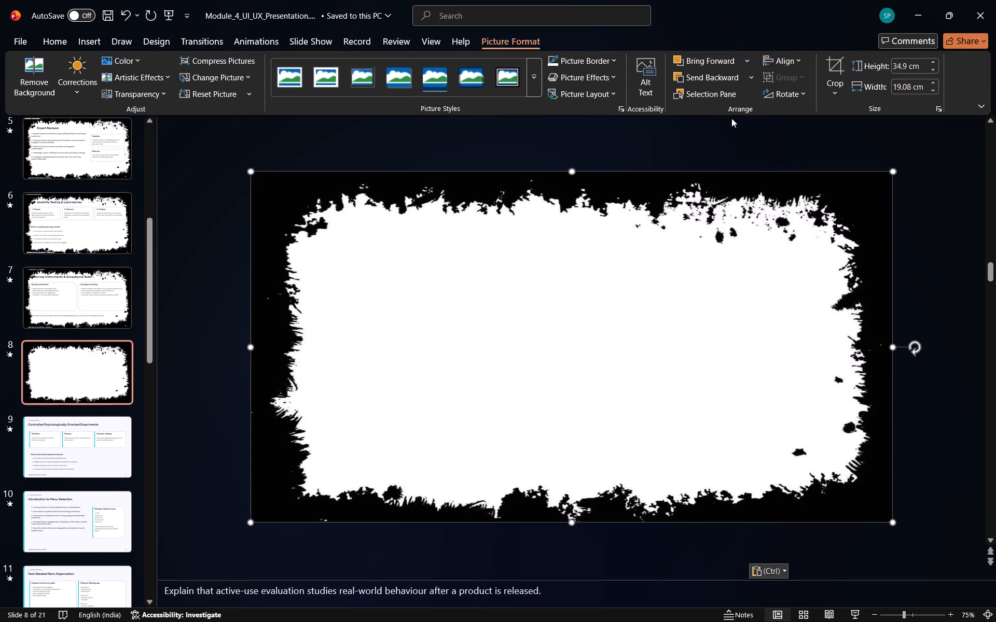
{"action": "left_click", "coordinate": [750, 77]}
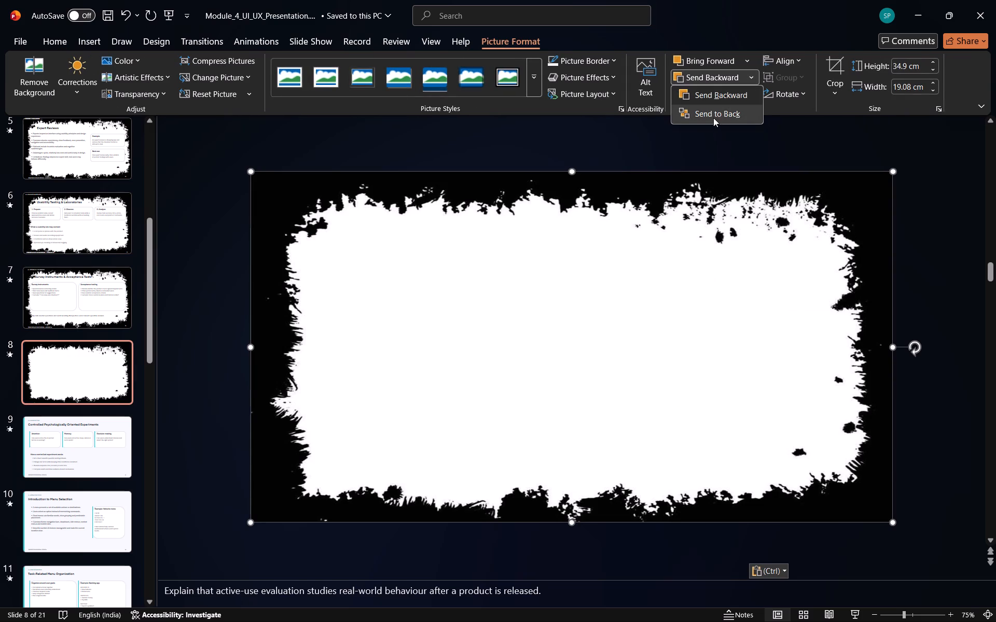
{"action": "left_click", "coordinate": [713, 118]}
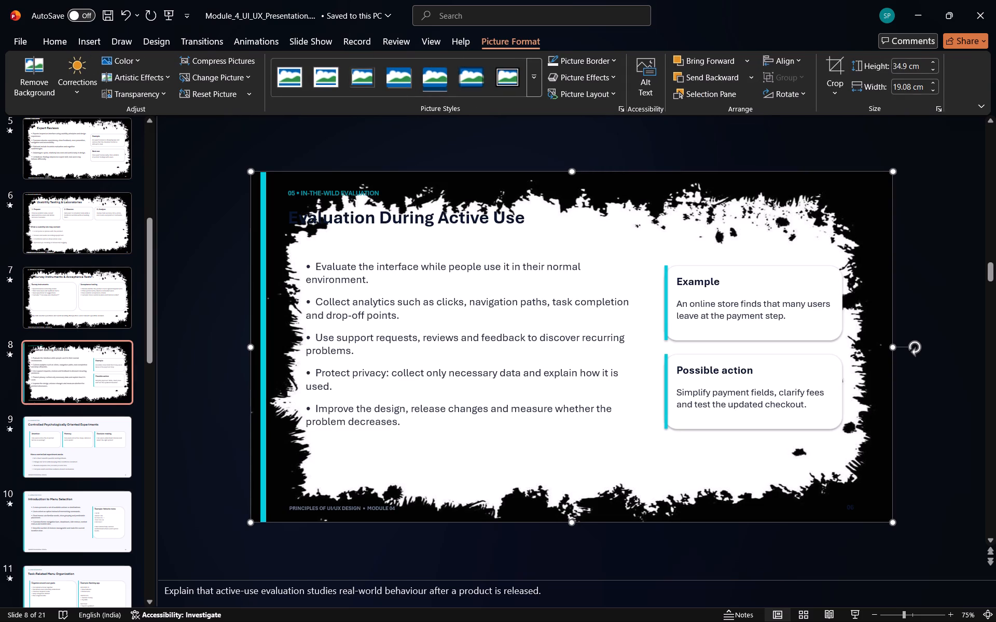
Delete the cyan bar along slide 8's left edge and the cyan accent bars on the Example and Possible action cards.
{"action": "left_click", "coordinate": [266, 210]}
{"action": "left_click", "coordinate": [266, 210]}
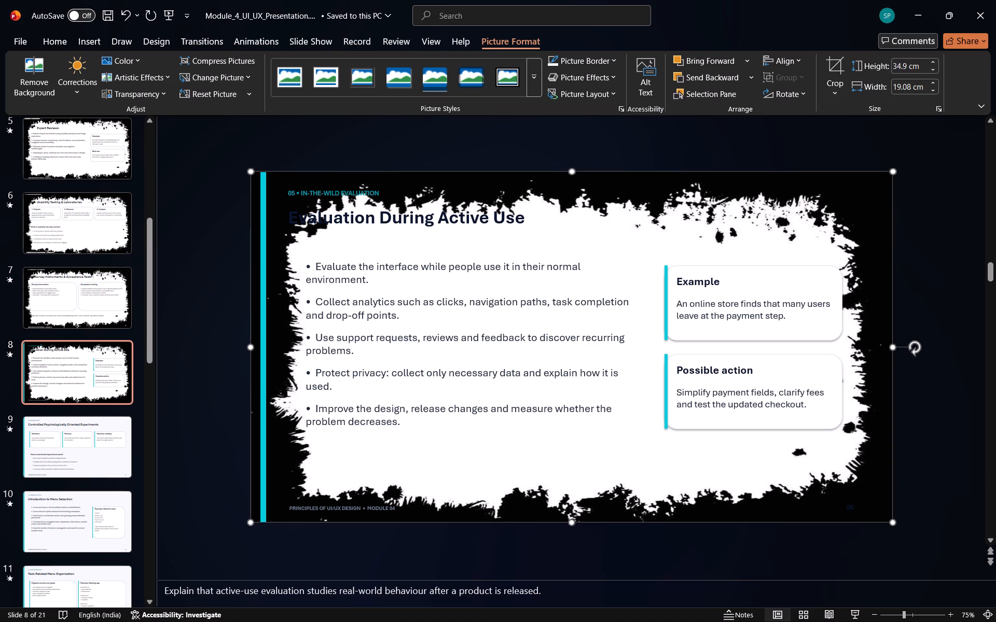
{"action": "left_click", "coordinate": [262, 209]}
{"action": "key", "text": "Delete"}
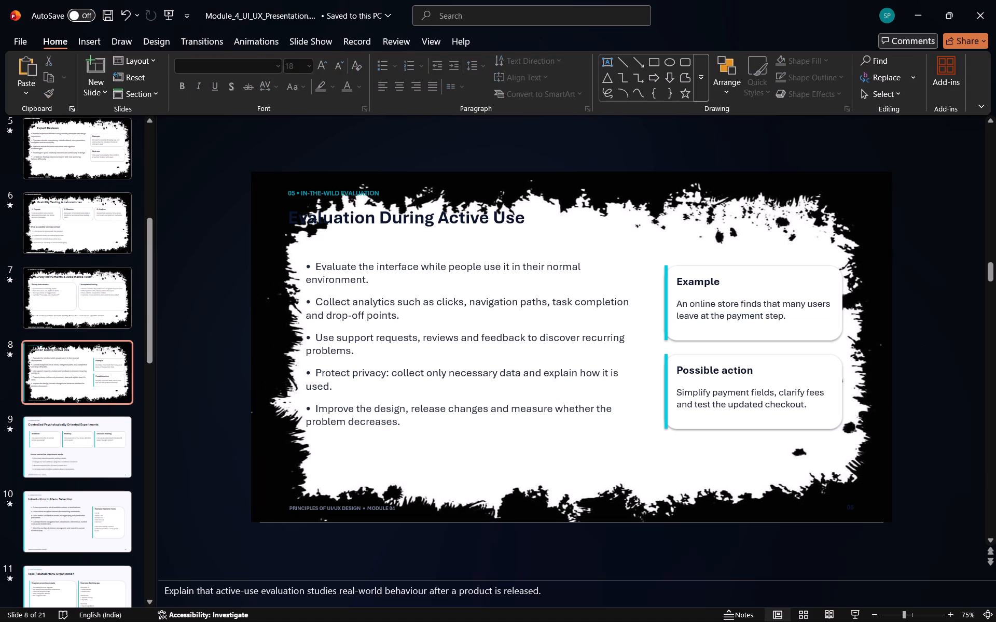
{"action": "left_click", "coordinate": [664, 276]}
{"action": "left_click", "coordinate": [667, 282]}
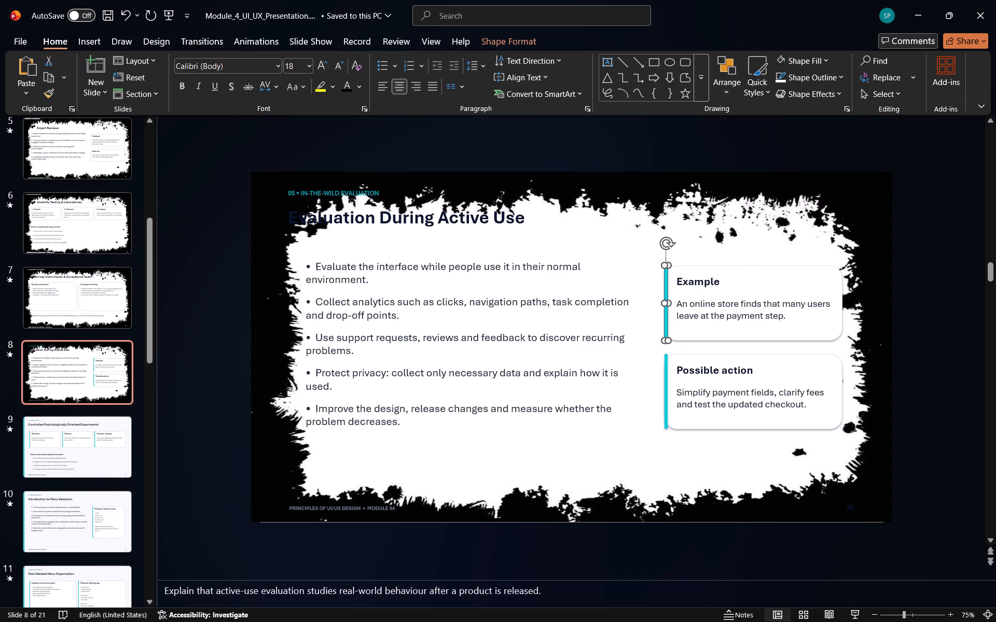
{"action": "key", "text": "Delete"}
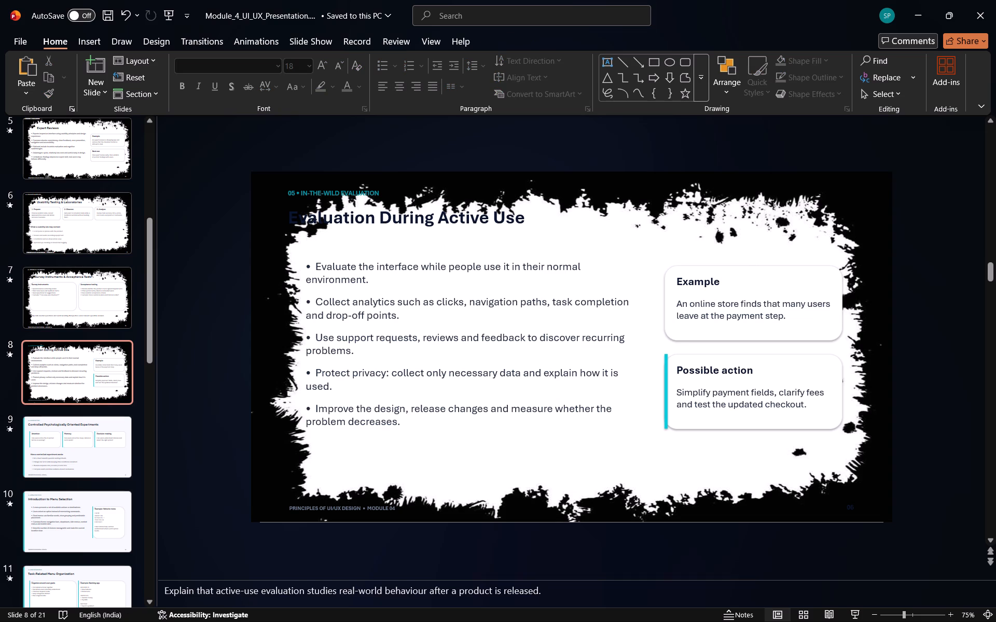
{"action": "left_click", "coordinate": [667, 363]}
{"action": "key", "text": "Delete"}
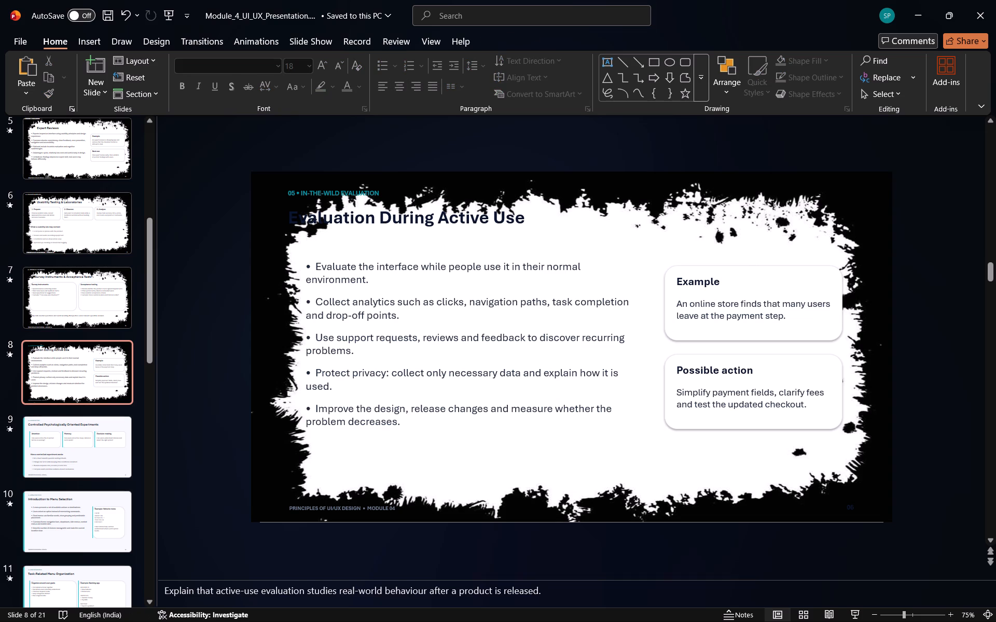
Move the "Evaluation During Active Use" title right and slightly down, clear of the frame's black edge.
{"action": "left_click", "coordinate": [532, 220]}
{"action": "left_click_drag", "start_coordinate": [543, 220], "coordinate": [556, 232]}
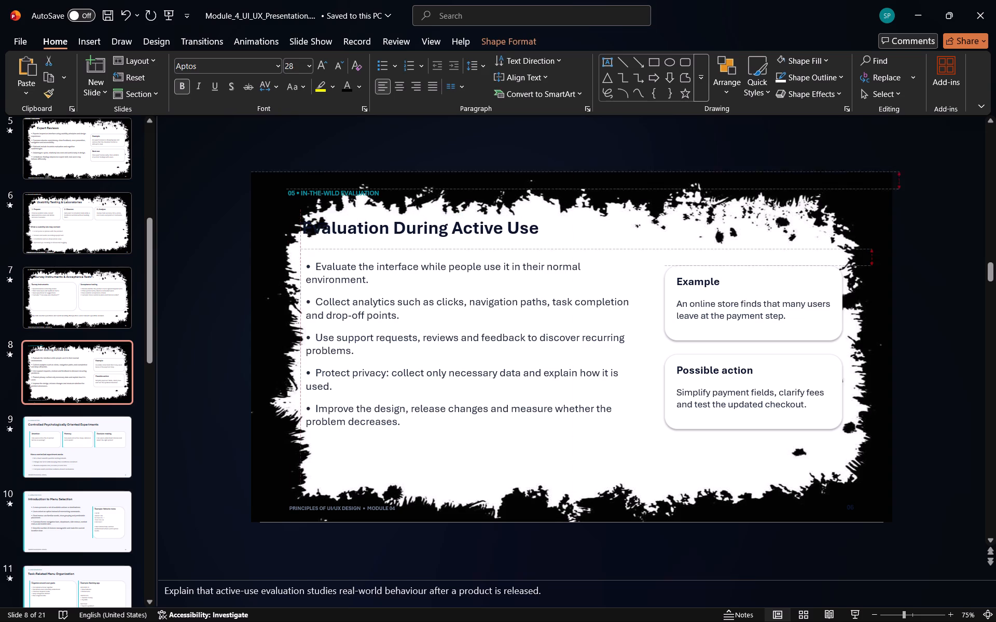
{"action": "left_click_drag", "start_coordinate": [556, 232], "coordinate": [585, 230]}
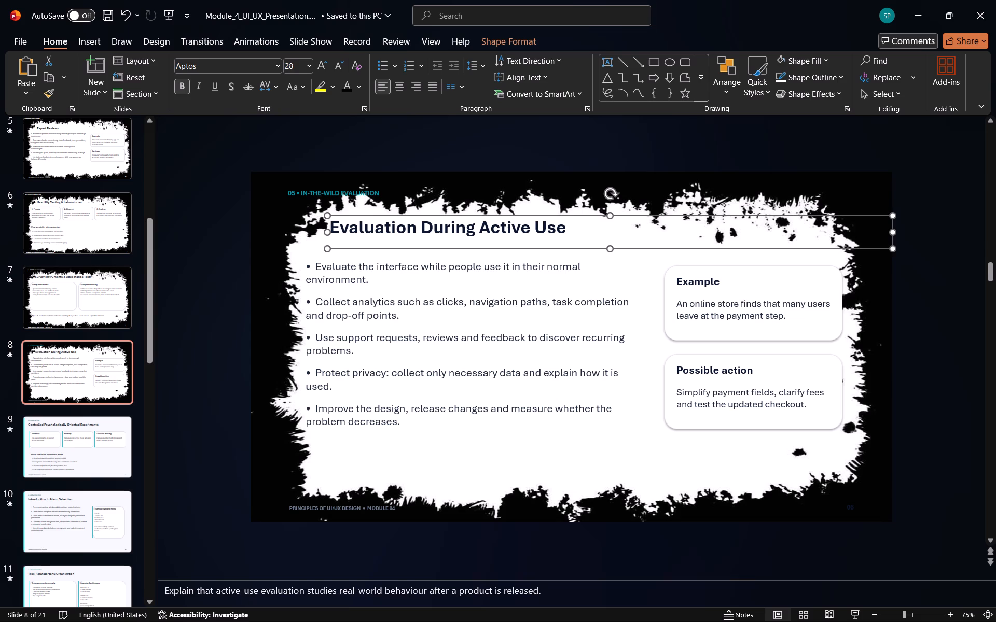
Format the "05 • IN-THE-WILD EVALUATION" label on slide 8 in off-white at 11 pt.
{"action": "left_click", "coordinate": [377, 192]}
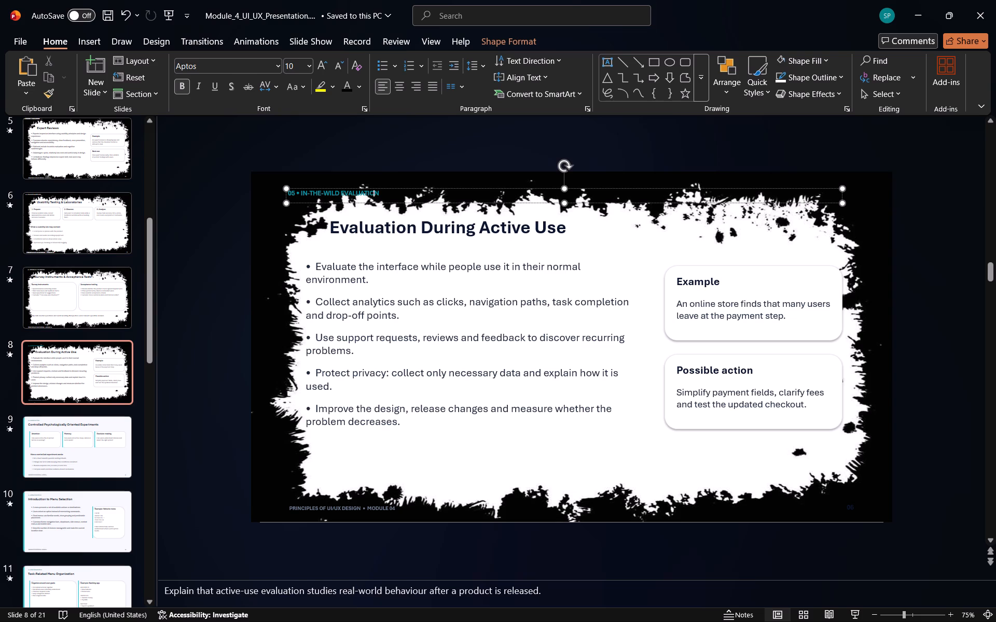
{"action": "left_click_drag", "start_coordinate": [379, 190], "coordinate": [286, 197]}
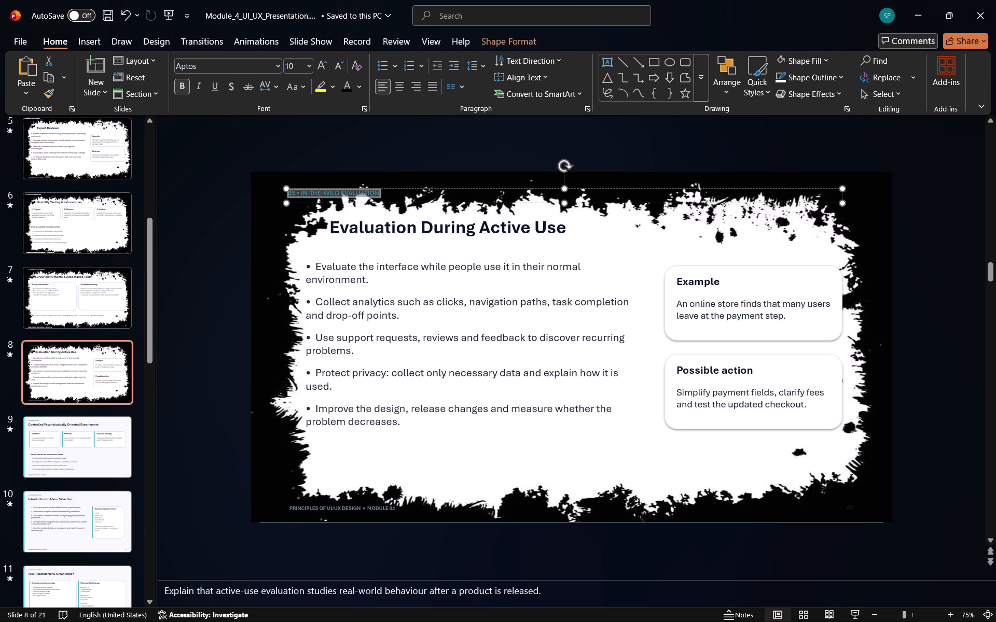
{"action": "left_click", "coordinate": [356, 86]}
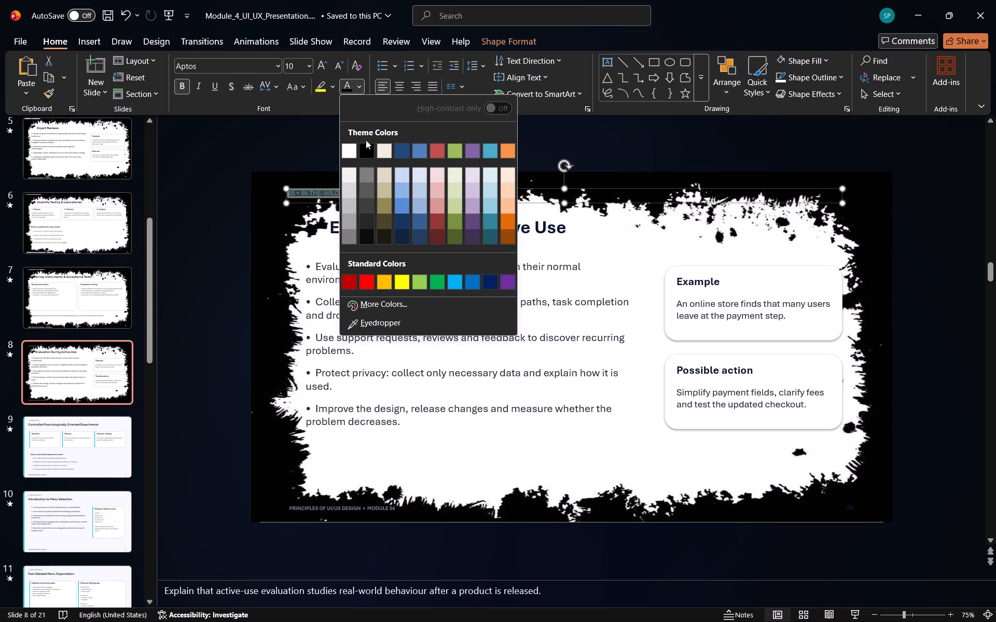
{"action": "left_click", "coordinate": [381, 150]}
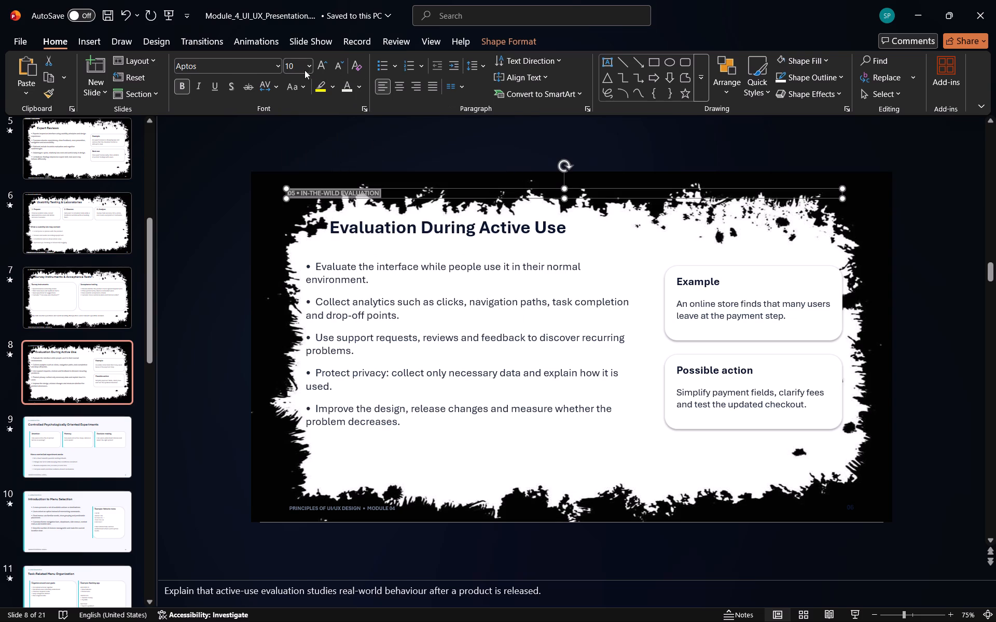
{"action": "left_click", "coordinate": [309, 67]}
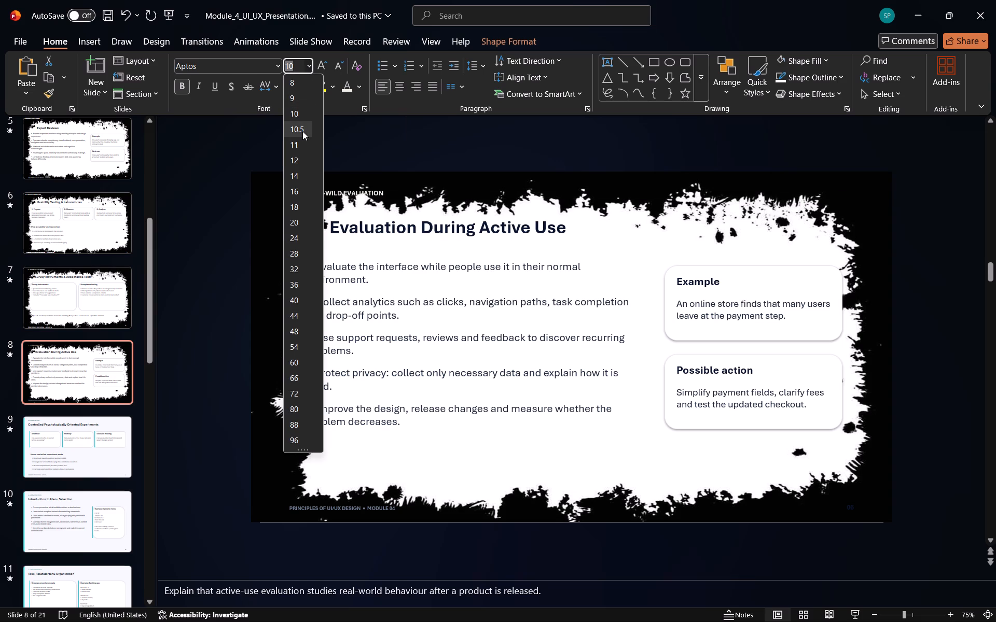
{"action": "left_click", "coordinate": [298, 140]}
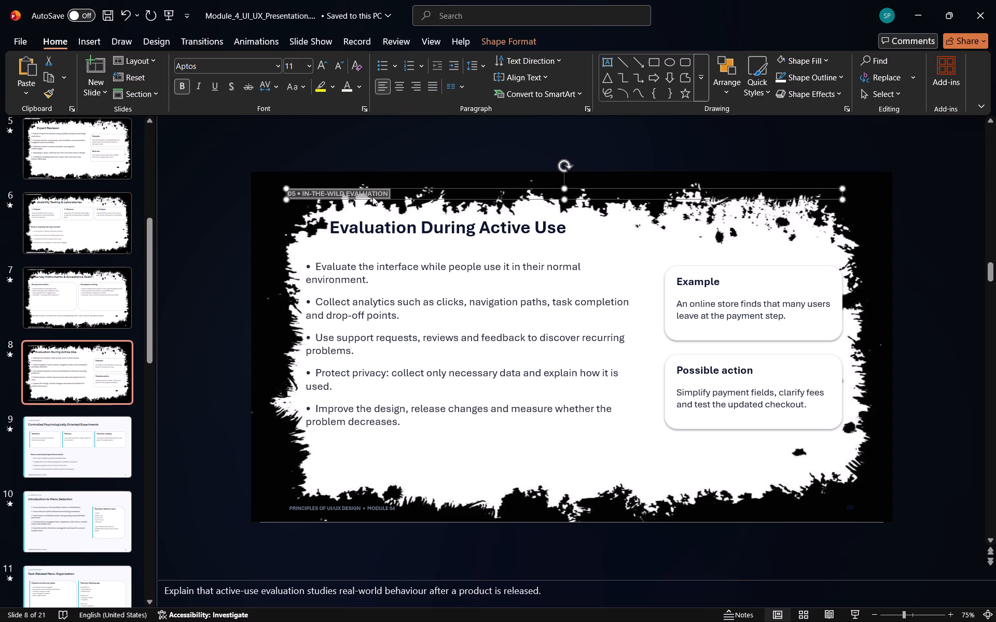
Move the "05 • IN-THE-WILD EVALUATION" label up and slightly left into the frame's black top border.
{"action": "left_click_drag", "start_coordinate": [414, 195], "coordinate": [407, 182]}
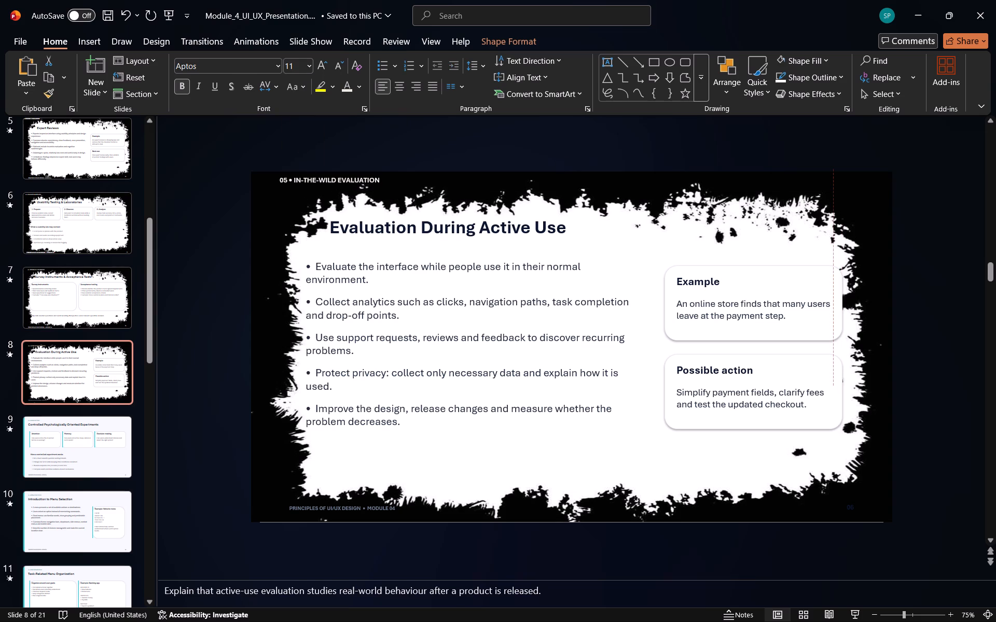
{"action": "left_click_drag", "start_coordinate": [407, 182], "coordinate": [405, 181]}
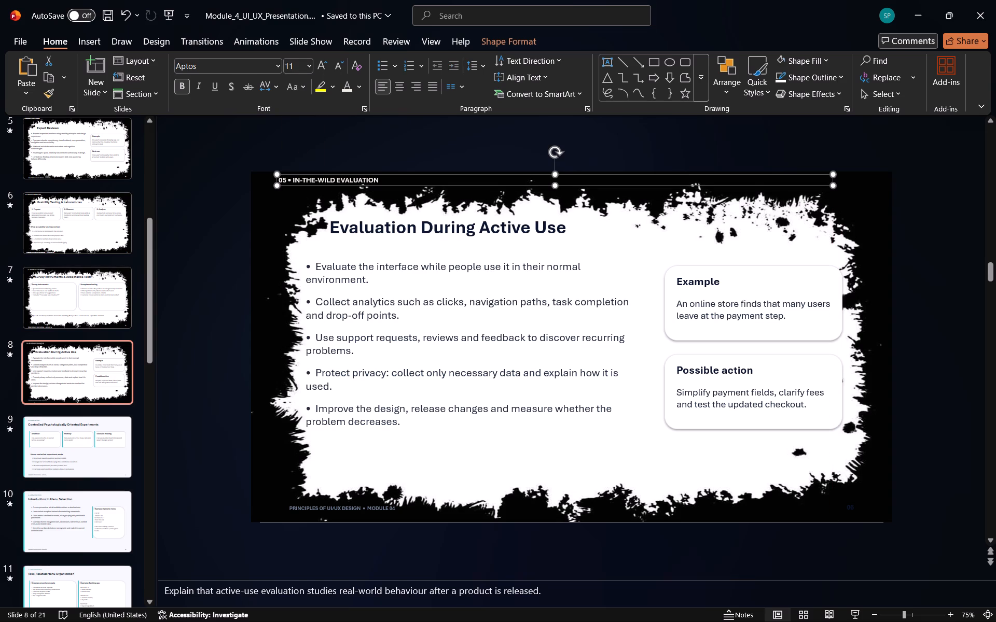
Enlarge the "PRINCIPLES OF UI/UX DESIGN • MODULE 04" footer text on slide 8 to 12 pt.
{"action": "left_click_drag", "start_coordinate": [395, 507], "coordinate": [280, 508]}
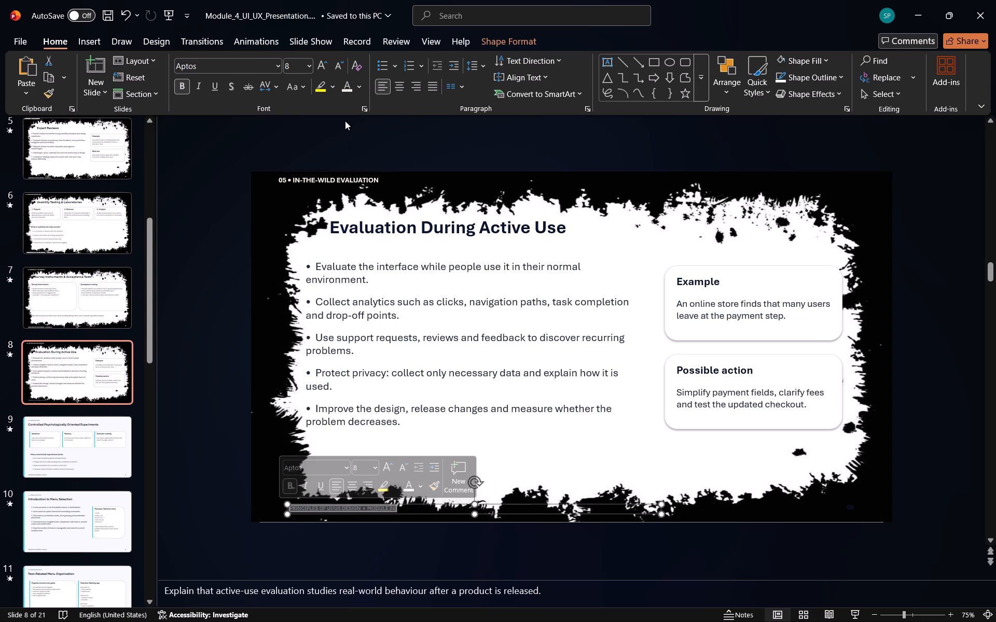
{"action": "left_click_drag", "start_coordinate": [346, 89], "coordinate": [314, 73]}
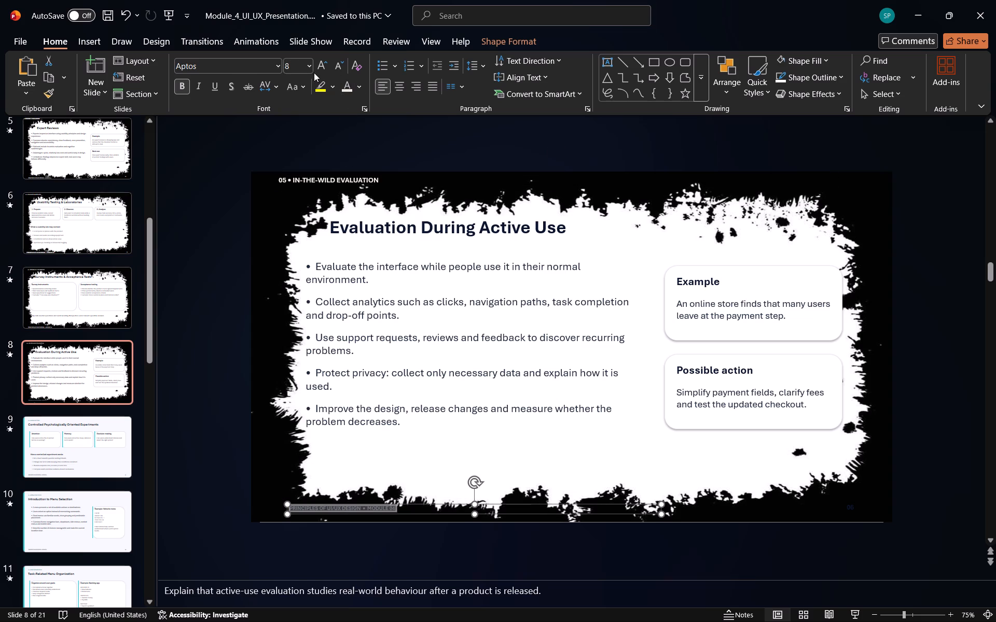
{"action": "left_click_drag", "start_coordinate": [314, 73], "coordinate": [309, 67]}
{"action": "left_click_drag", "start_coordinate": [309, 67], "coordinate": [295, 153]}
{"action": "left_click", "coordinate": [295, 153]}
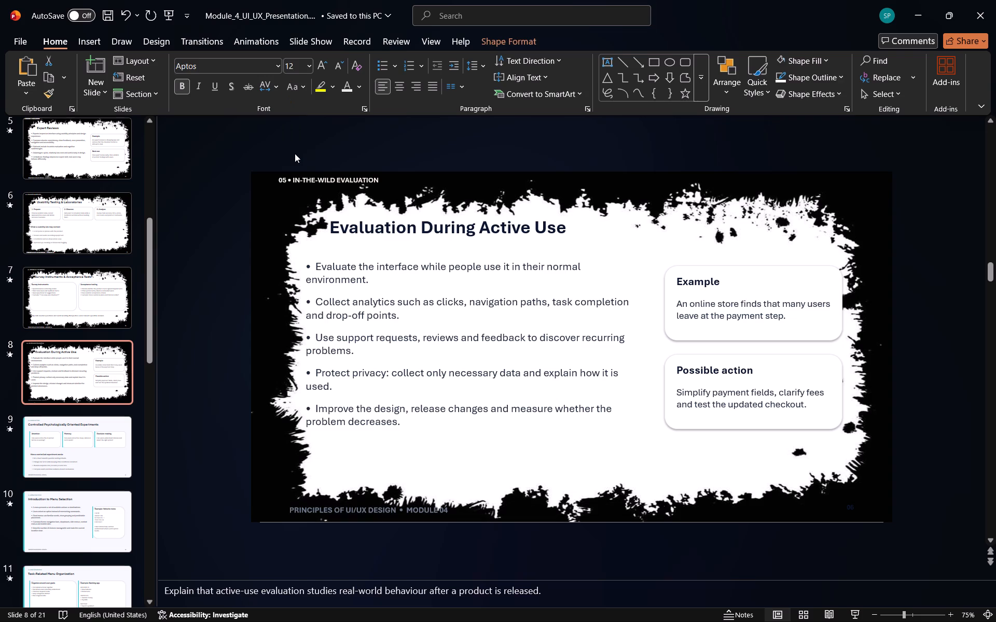
Recolor the whole footer line on slide 8 off-white to match the section label above.
{"action": "left_click", "coordinate": [448, 513]}
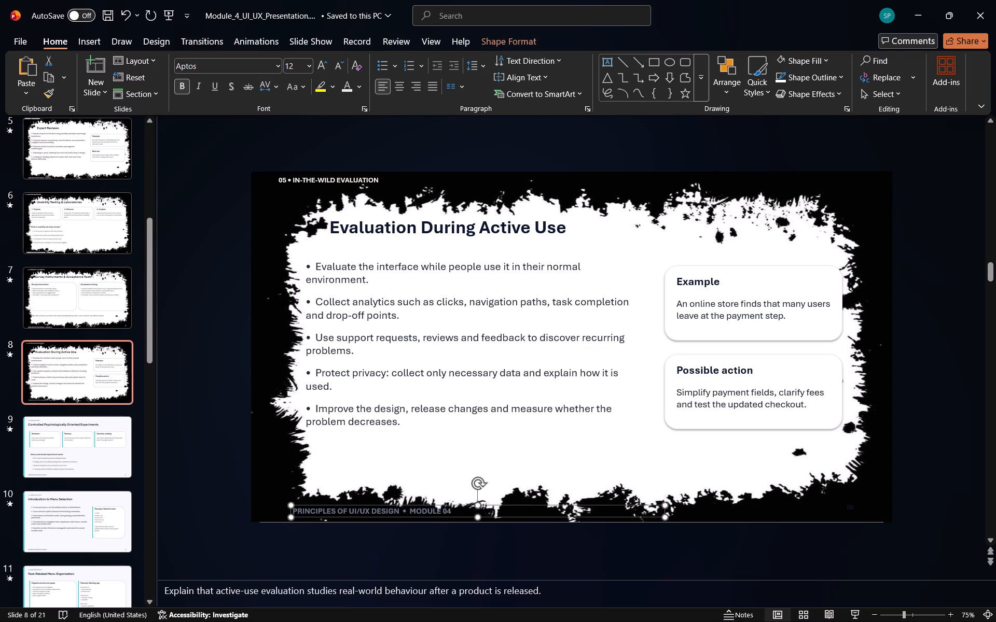
{"action": "left_click_drag", "start_coordinate": [450, 510], "coordinate": [303, 510]}
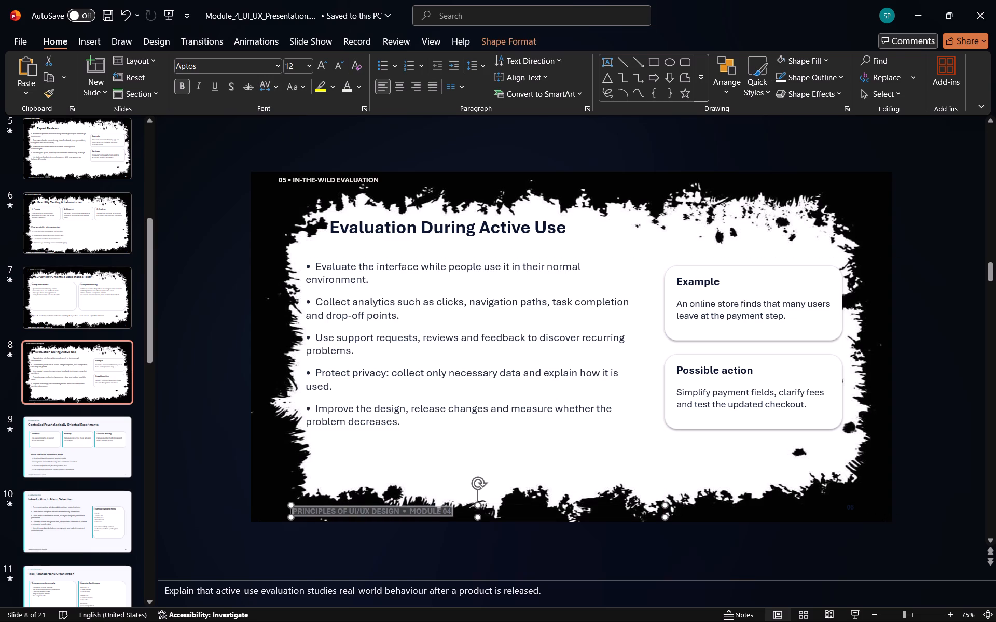
{"action": "left_click_drag", "start_coordinate": [303, 510], "coordinate": [305, 510]}
{"action": "left_click_drag", "start_coordinate": [303, 511], "coordinate": [294, 511]}
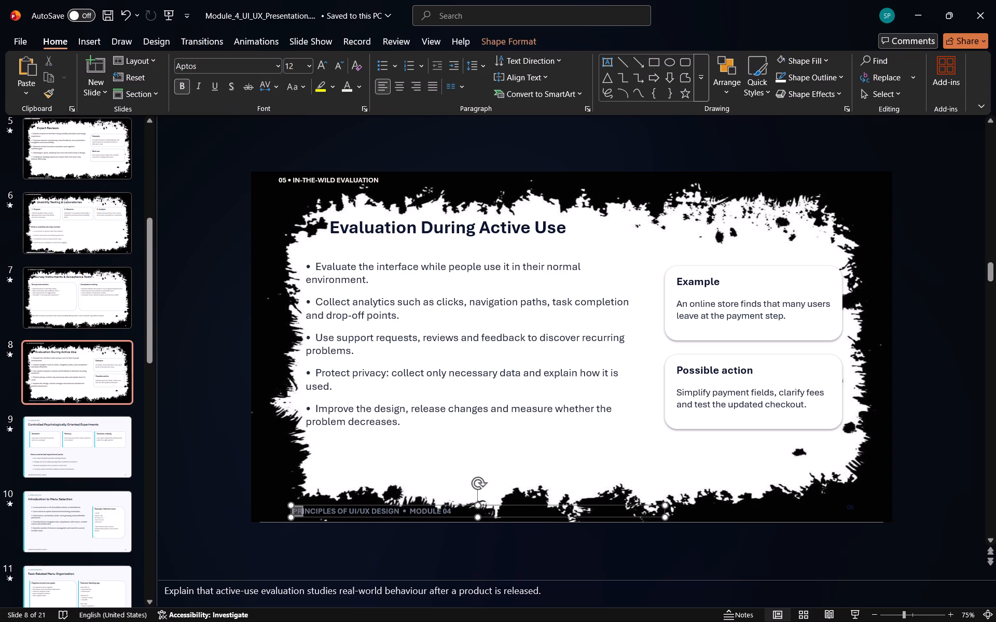
{"action": "left_click_drag", "start_coordinate": [294, 511], "coordinate": [459, 515]}
{"action": "left_click", "coordinate": [459, 515]}
{"action": "left_click_drag", "start_coordinate": [451, 512], "coordinate": [379, 521]}
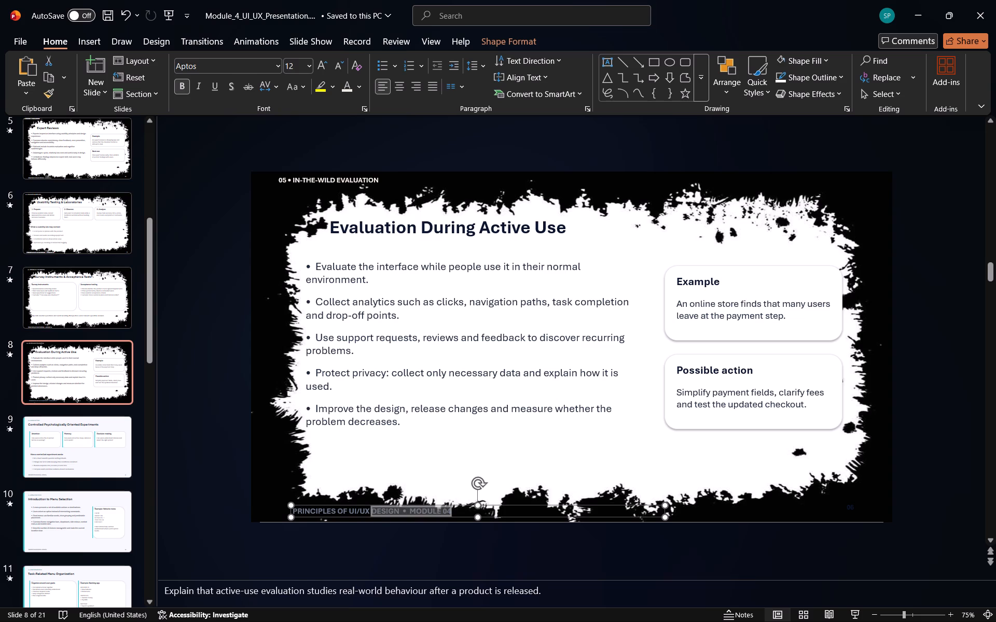
{"action": "left_click_drag", "start_coordinate": [379, 521], "coordinate": [313, 523]}
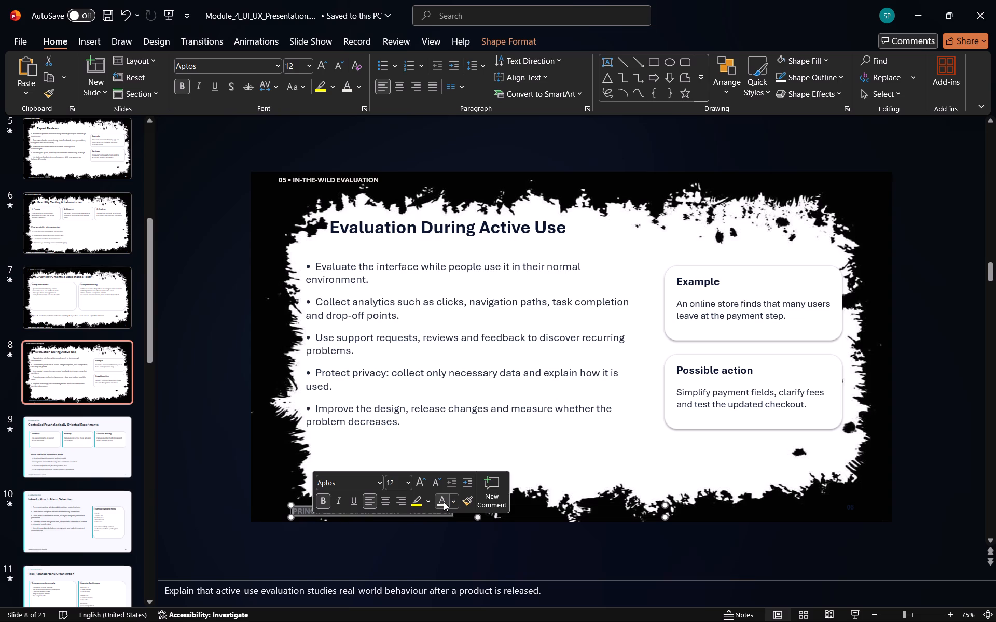
{"action": "left_click", "coordinate": [444, 502]}
Shrink slide 8's frame picture from its lower-right corner to uncover the dark slide number.
{"action": "left_click", "coordinate": [294, 473]}
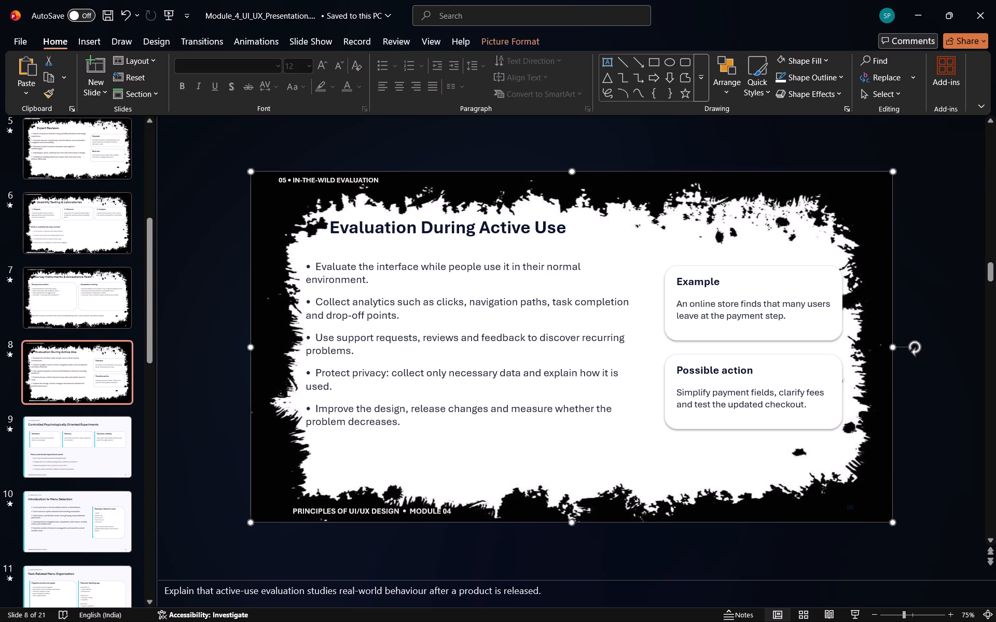
{"action": "left_click_drag", "start_coordinate": [892, 521], "coordinate": [849, 489]}
Recolor the slide number "06" on slide 8 off-white to match the footer line.
{"action": "left_click", "coordinate": [855, 510]}
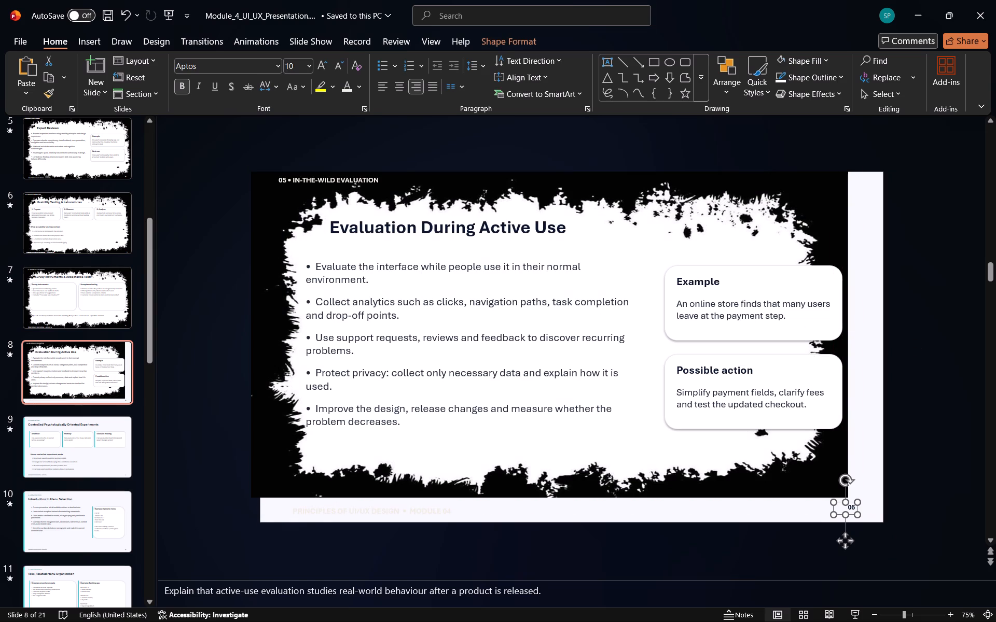
{"action": "left_click", "coordinate": [852, 507]}
{"action": "left_click", "coordinate": [848, 507]}
{"action": "left_click_drag", "start_coordinate": [848, 507], "coordinate": [860, 506]}
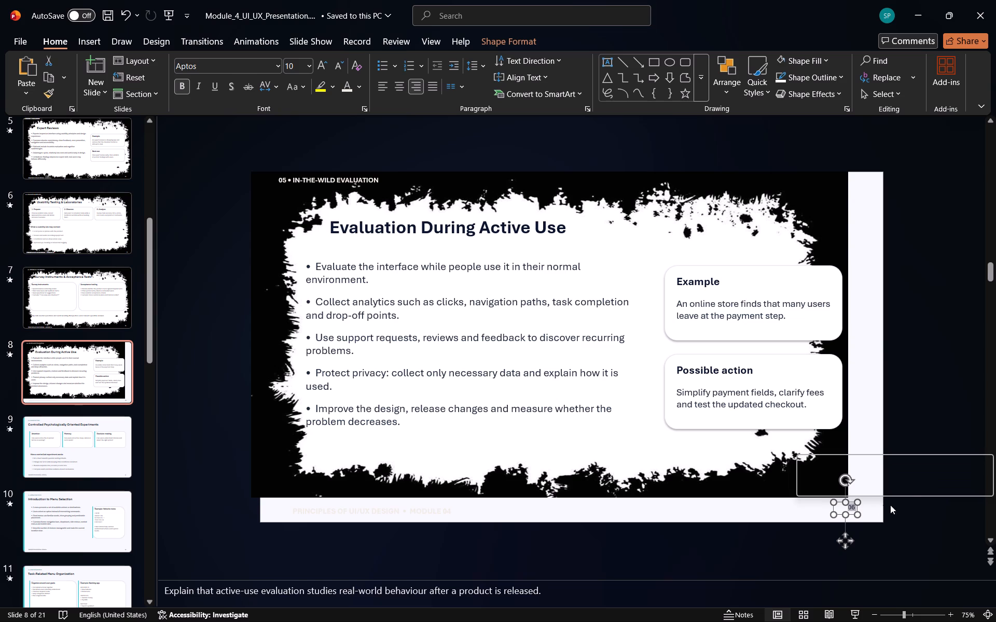
{"action": "left_click", "coordinate": [924, 485]}
Enlarge slide 8's frame picture from its lower-right corner so it covers the whole slide again.
{"action": "left_click", "coordinate": [790, 449]}
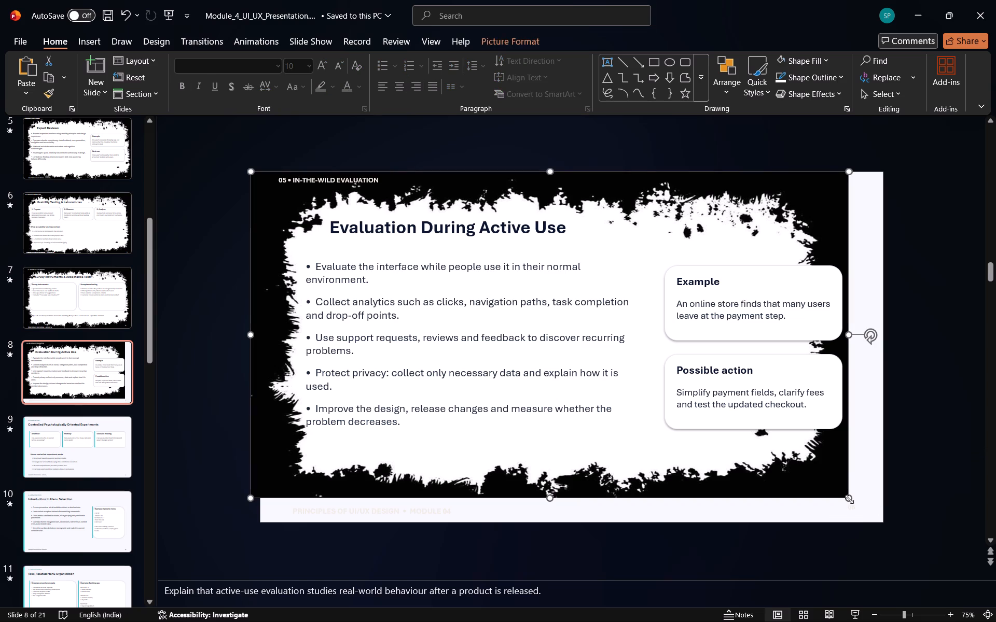
{"action": "left_click_drag", "start_coordinate": [849, 499], "coordinate": [889, 519]}
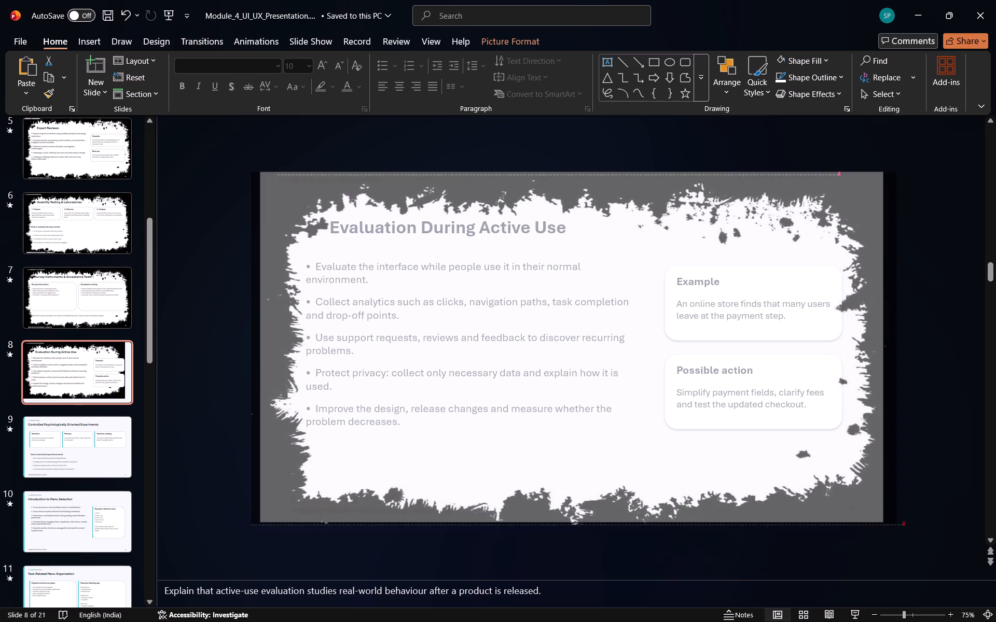
{"action": "left_click_drag", "start_coordinate": [889, 519], "coordinate": [875, 526]}
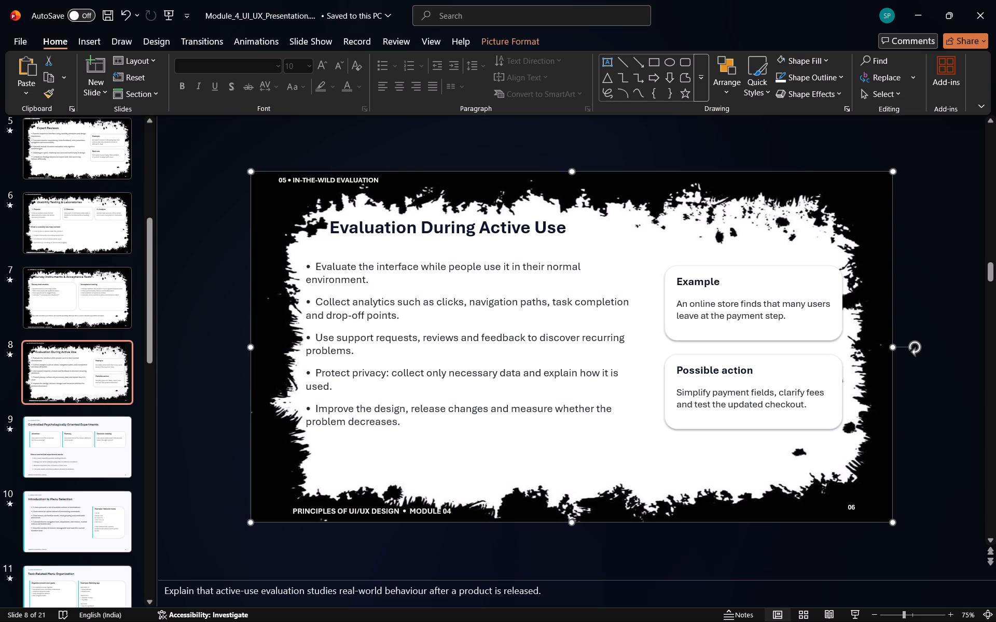
Move the footer line on slide 8 slightly down, deeper into the frame's black bottom border.
{"action": "left_click", "coordinate": [374, 511]}
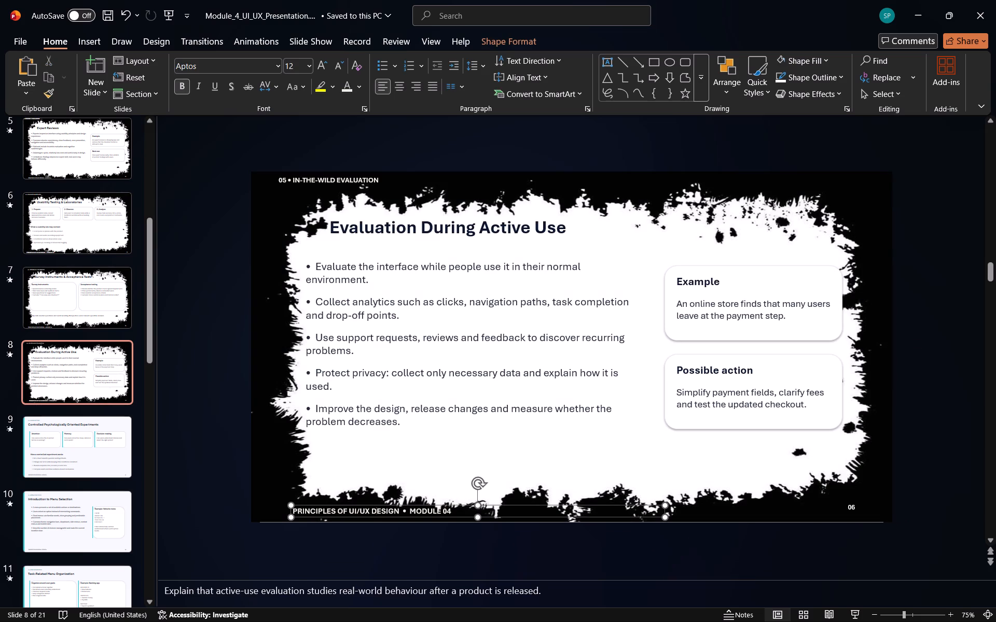
{"action": "left_click", "coordinate": [463, 516]}
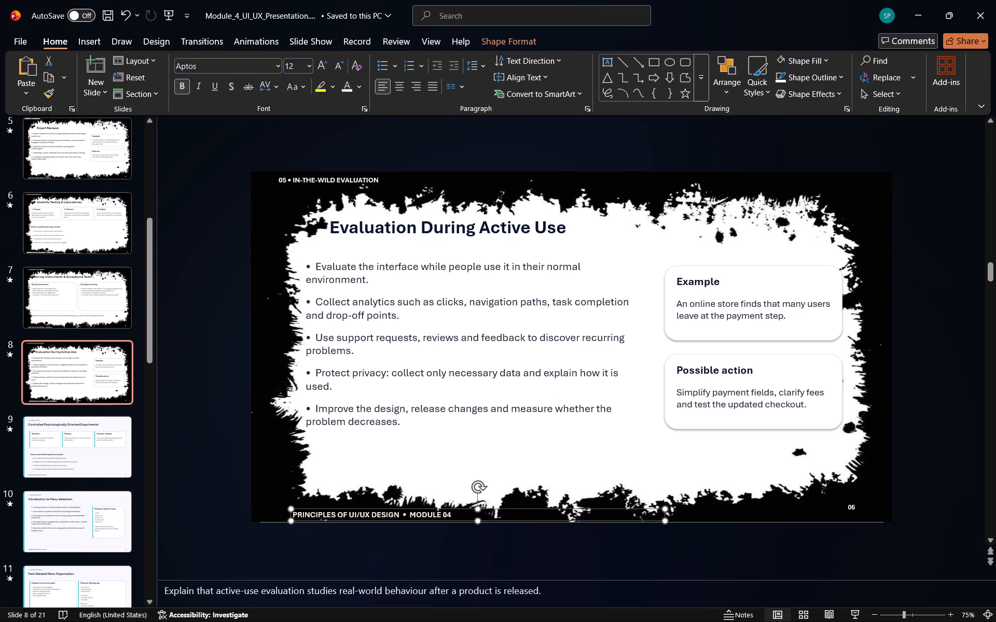
On slide 9, "Controlled Psychologically Oriented Experiments", recolor the slide number "07" off-white.
{"action": "left_click", "coordinate": [92, 463]}
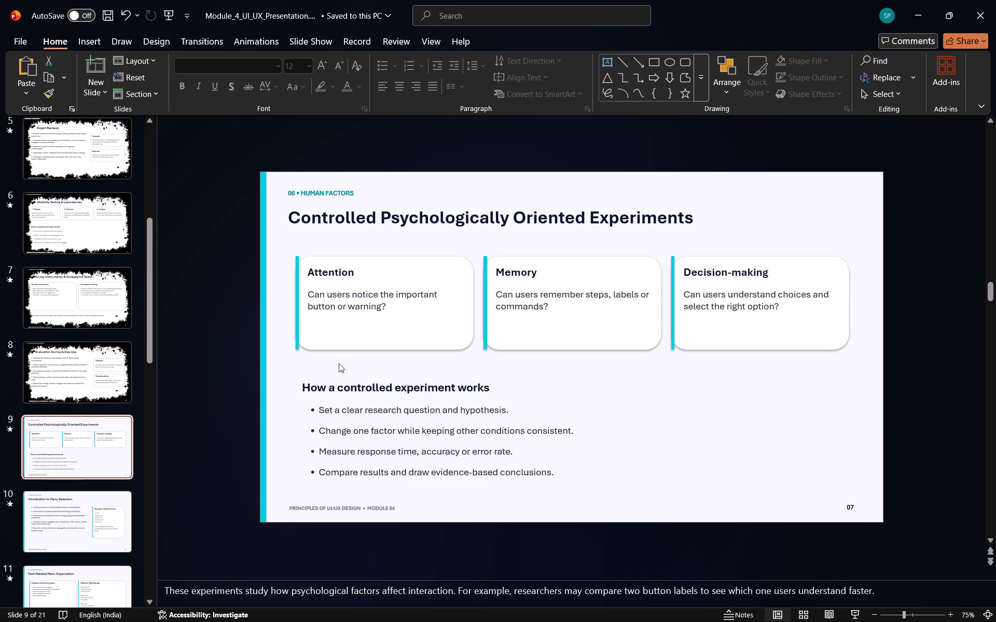
{"action": "left_click", "coordinate": [858, 509]}
{"action": "left_click", "coordinate": [854, 507]}
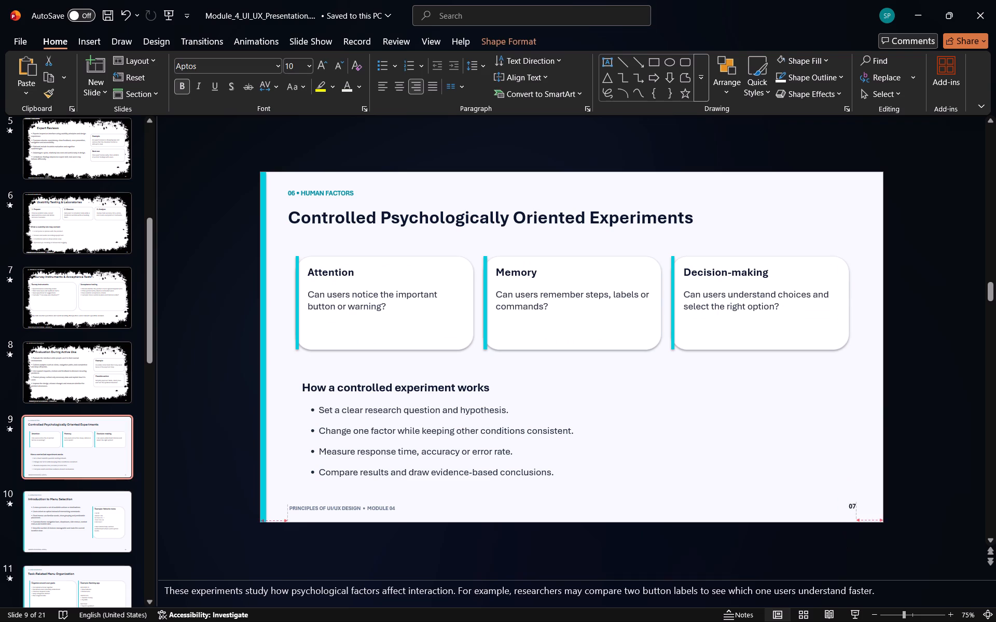
{"action": "left_click", "coordinate": [856, 506]}
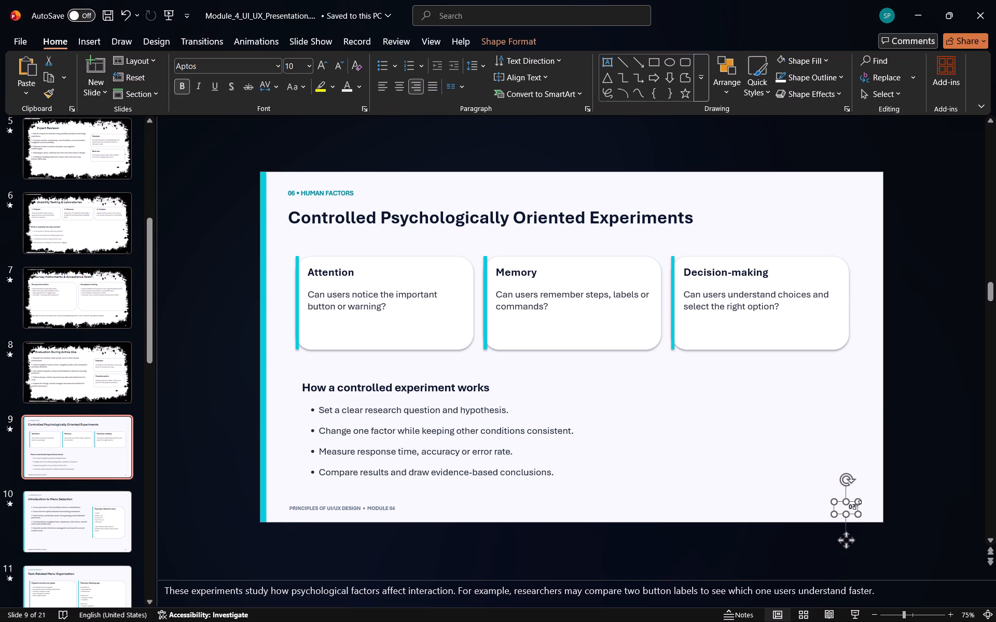
{"action": "left_click_drag", "start_coordinate": [854, 506], "coordinate": [840, 506]}
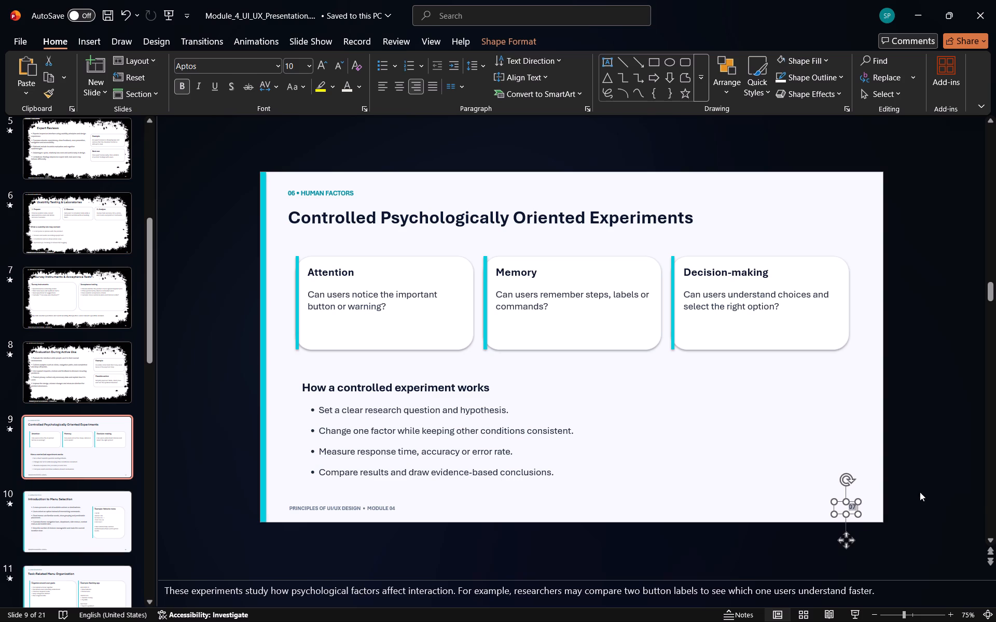
{"action": "left_click", "coordinate": [923, 487]}
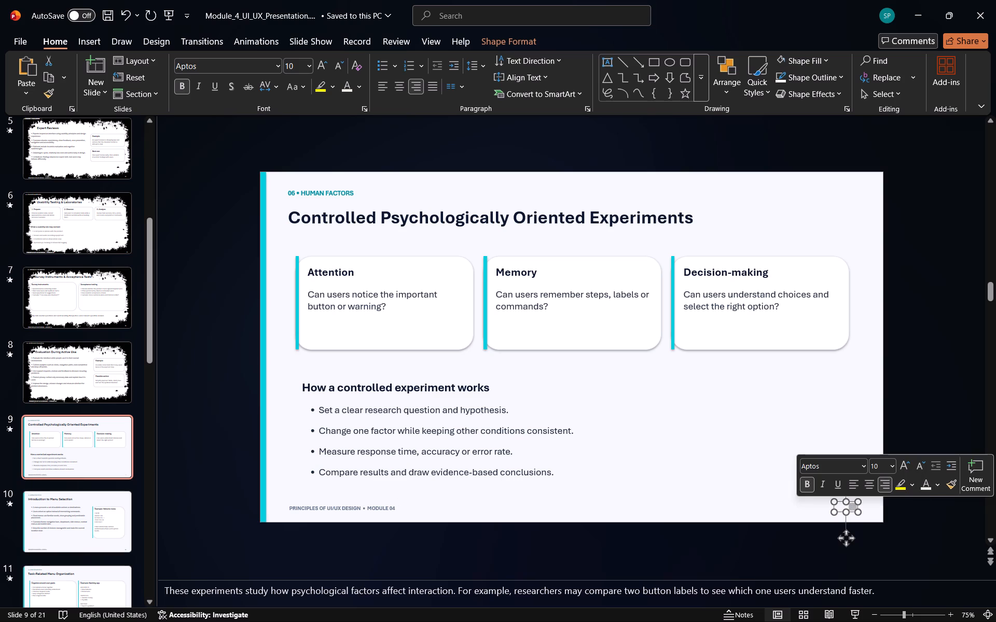
Format the "PRINCIPLES OF UI/UX DESIGN • MODULE 04" footer on slide 9 in off-white at 11 pt.
{"action": "left_click", "coordinate": [400, 507]}
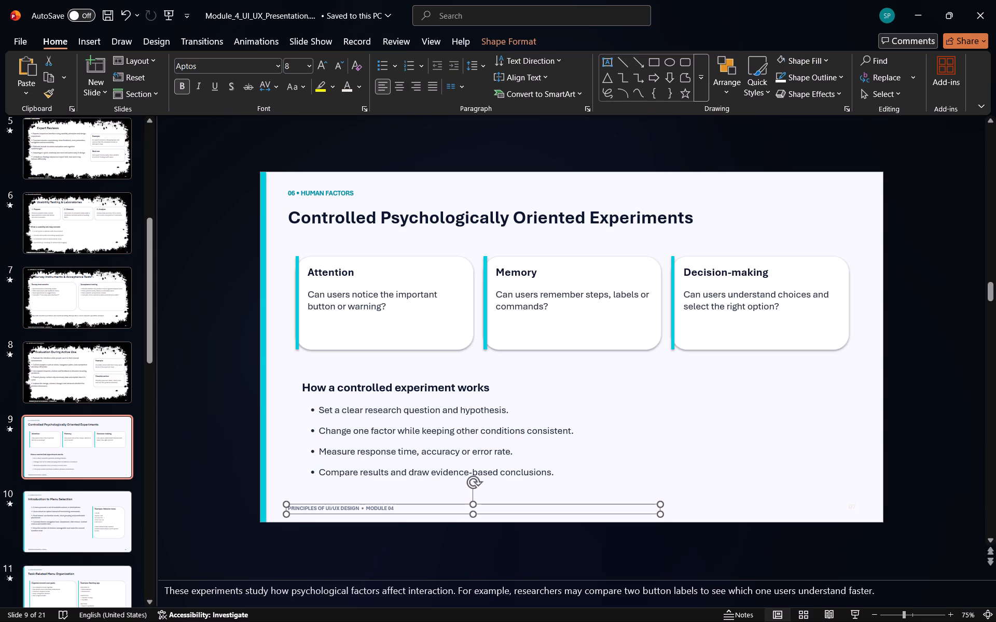
{"action": "left_click", "coordinate": [394, 507]}
{"action": "left_click", "coordinate": [391, 508]}
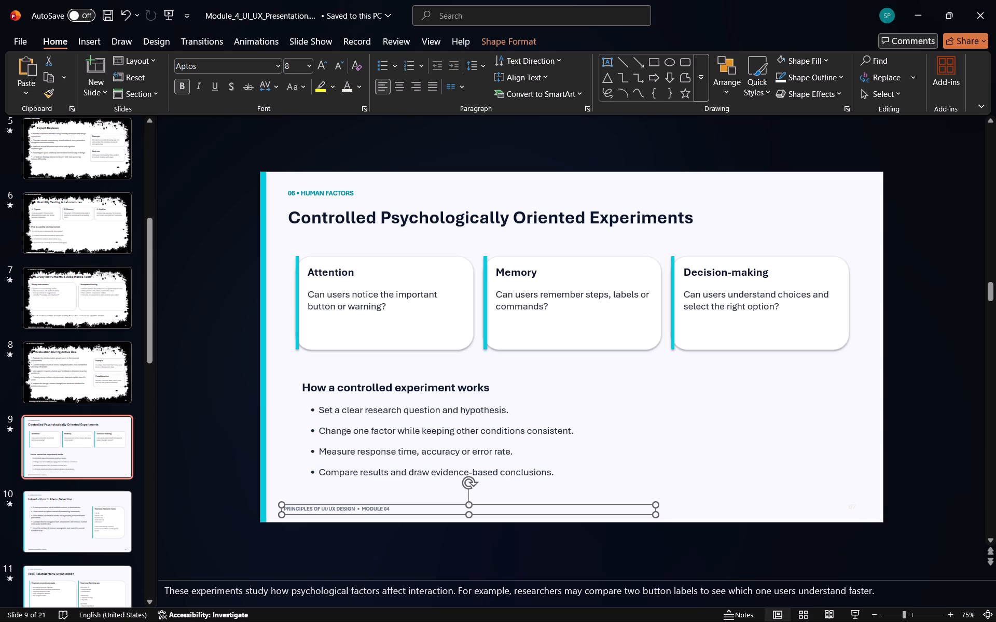
{"action": "left_click_drag", "start_coordinate": [388, 508], "coordinate": [216, 511]}
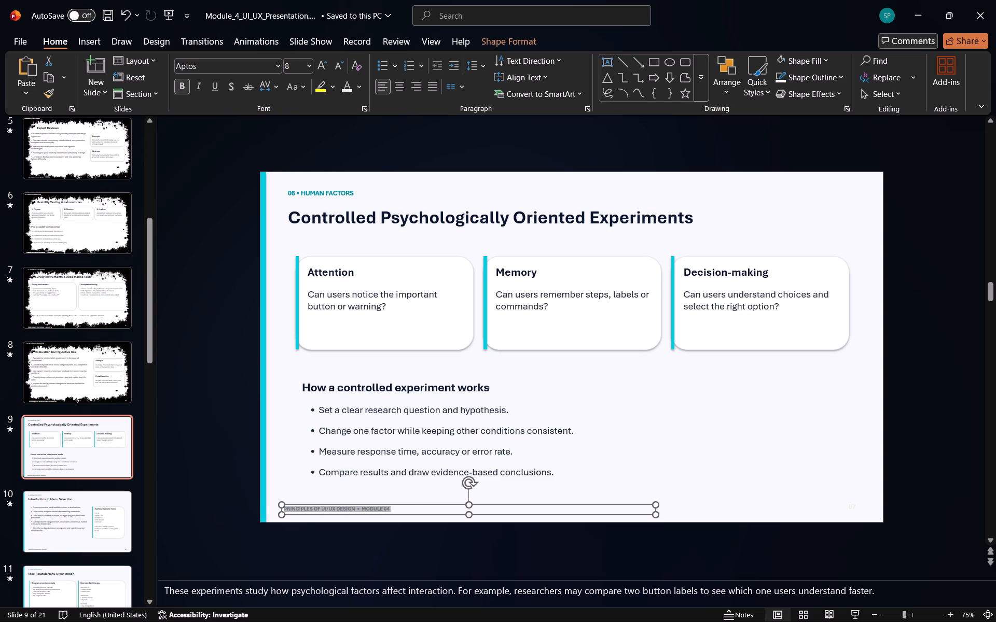
{"action": "left_click_drag", "start_coordinate": [216, 511], "coordinate": [217, 511]}
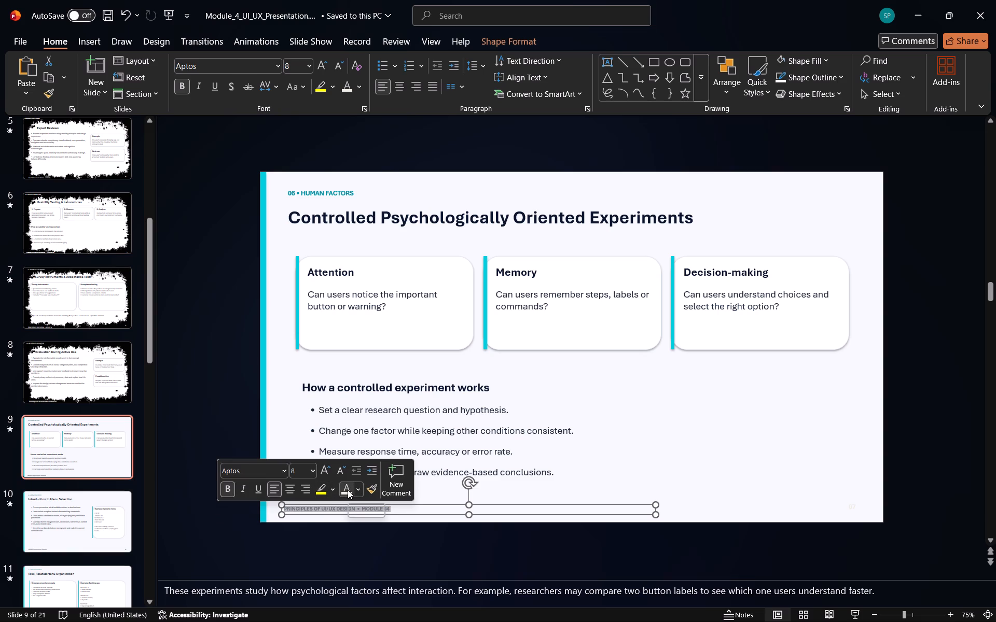
{"action": "left_click", "coordinate": [348, 490]}
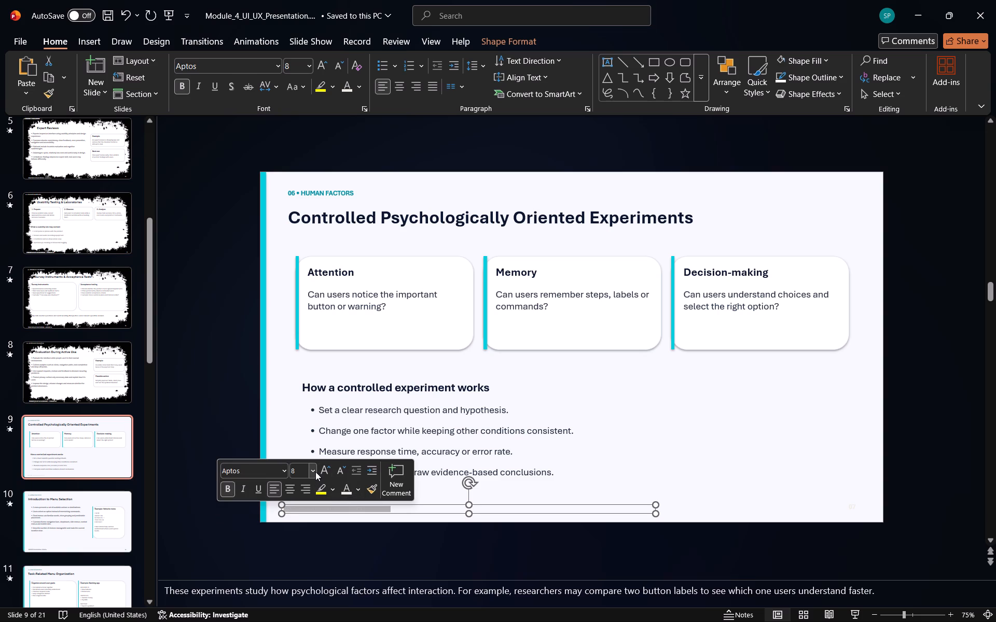
{"action": "left_click", "coordinate": [315, 471]}
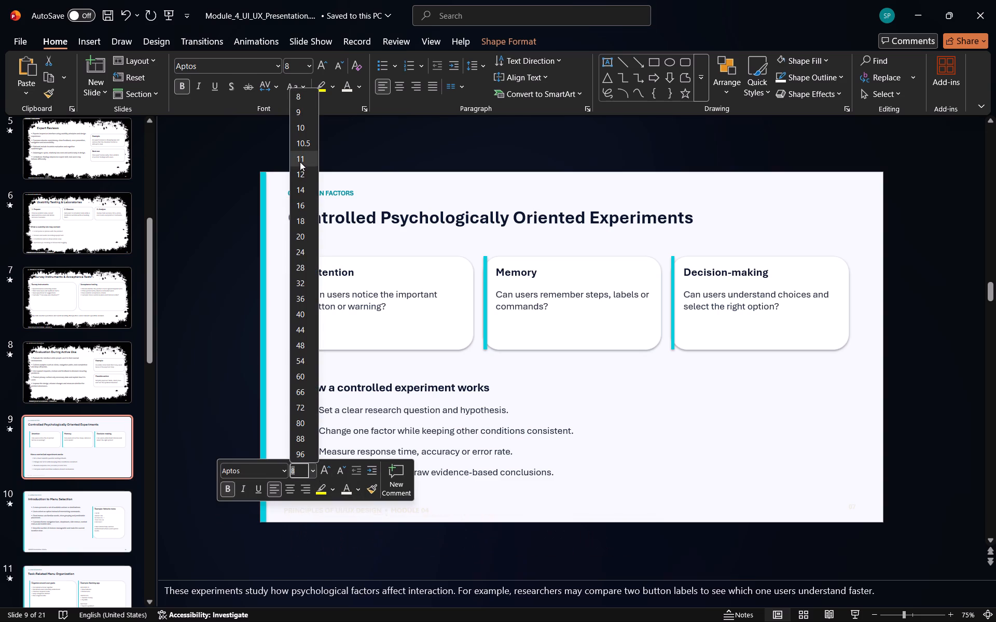
{"action": "left_click", "coordinate": [300, 162]}
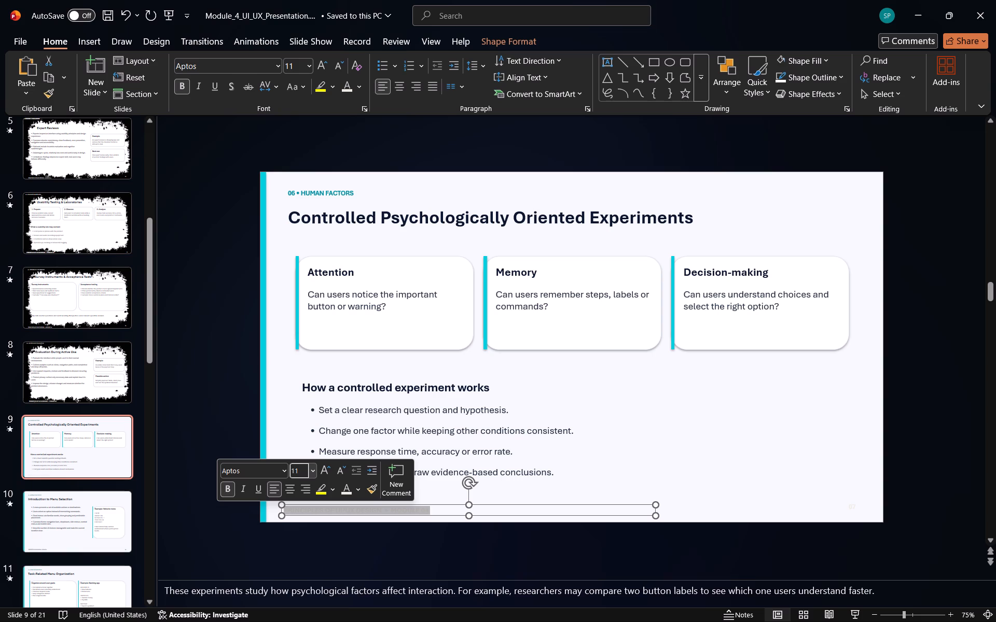
Format the "06 • HUMAN FACTORS" section label on slide 9 in off-white at 11 pt.
{"action": "left_click_drag", "start_coordinate": [352, 193], "coordinate": [305, 193]}
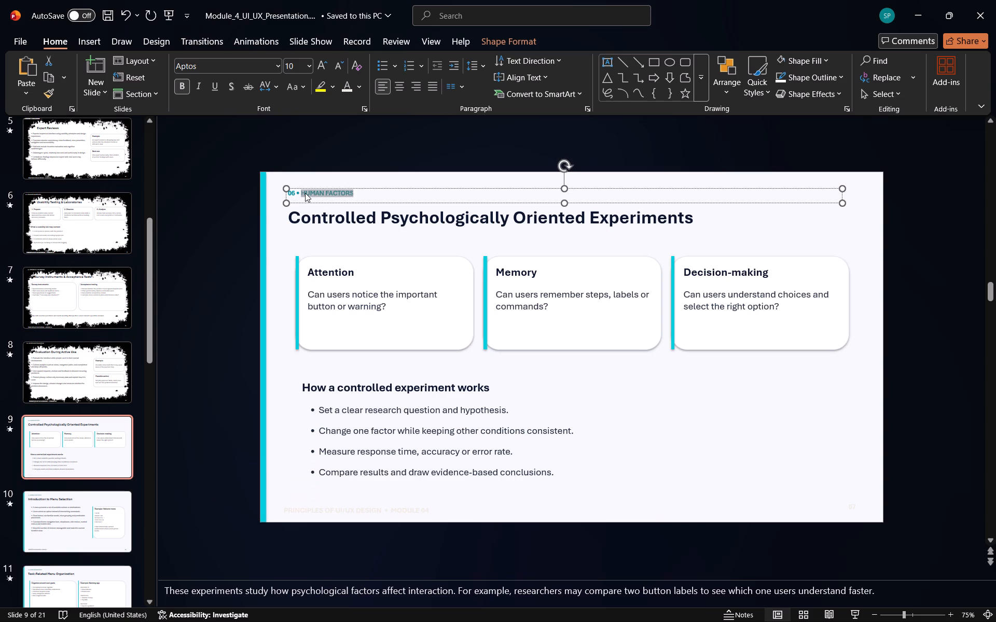
{"action": "left_click_drag", "start_coordinate": [305, 193], "coordinate": [281, 192]}
{"action": "left_click", "coordinate": [350, 89]}
{"action": "left_click_drag", "start_coordinate": [308, 66], "coordinate": [296, 139]}
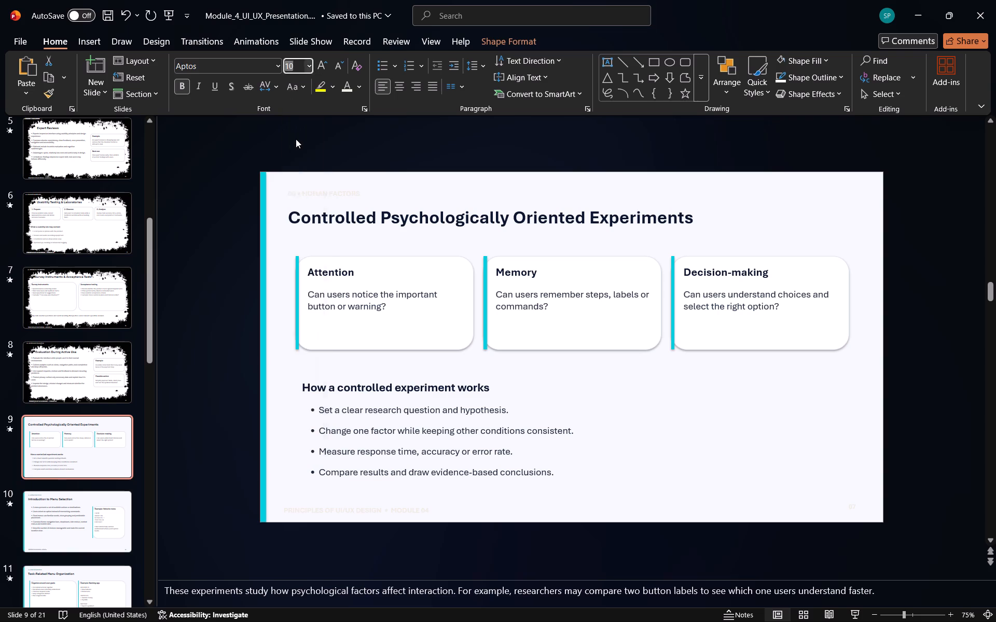
{"action": "left_click", "coordinate": [296, 139]}
Delete the cyan accent bar along the left edge of slide 9.
{"action": "left_click", "coordinate": [264, 232]}
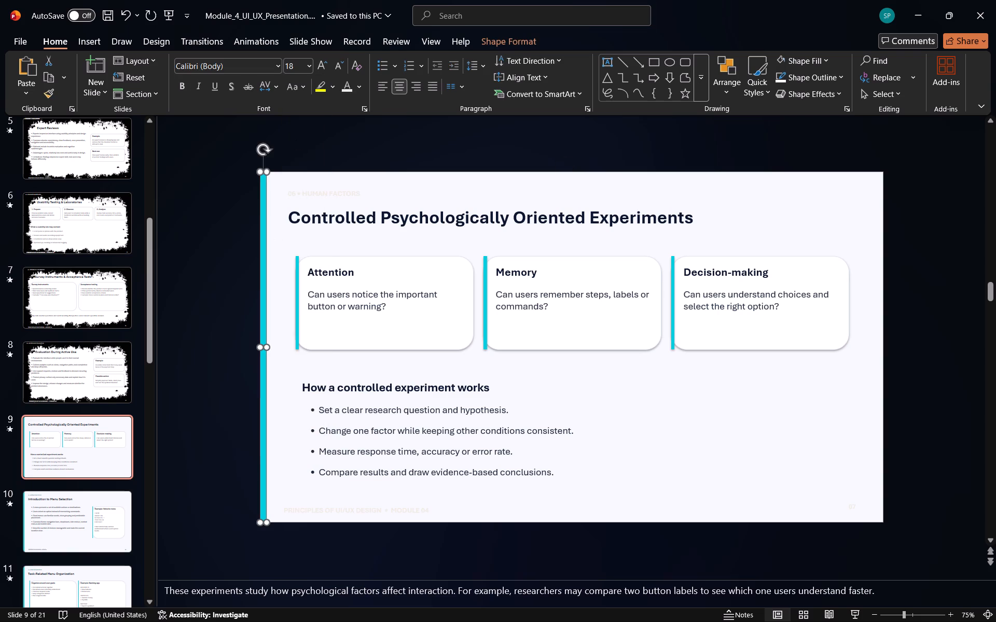
{"action": "key", "text": "Delete"}
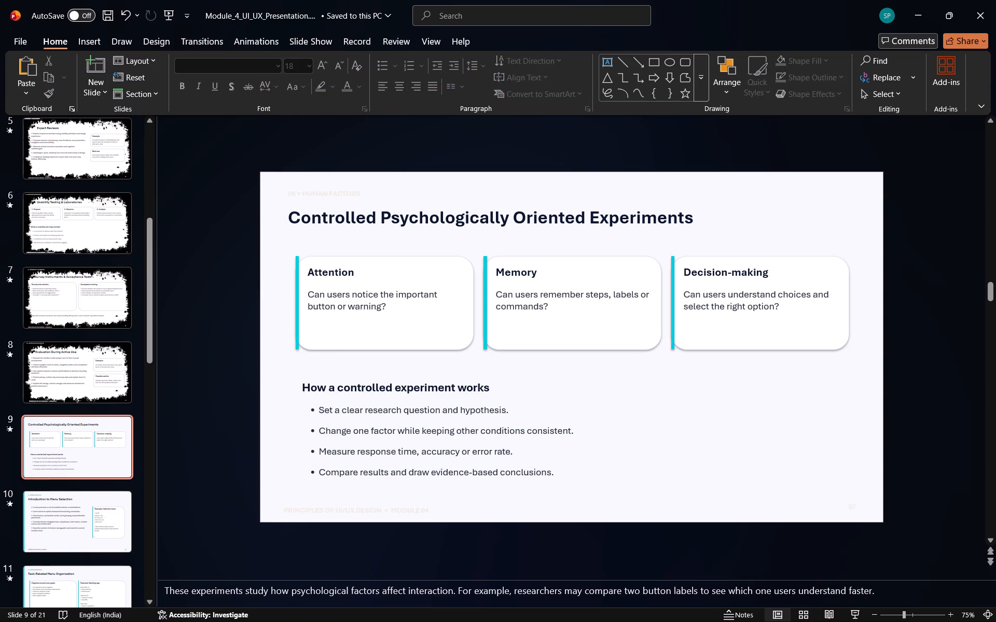
Delete the cyan accent bars from the Attention, Memory and Decision-making cards on slide 9.
{"action": "left_click", "coordinate": [297, 274]}
{"action": "key", "text": "Delete"}
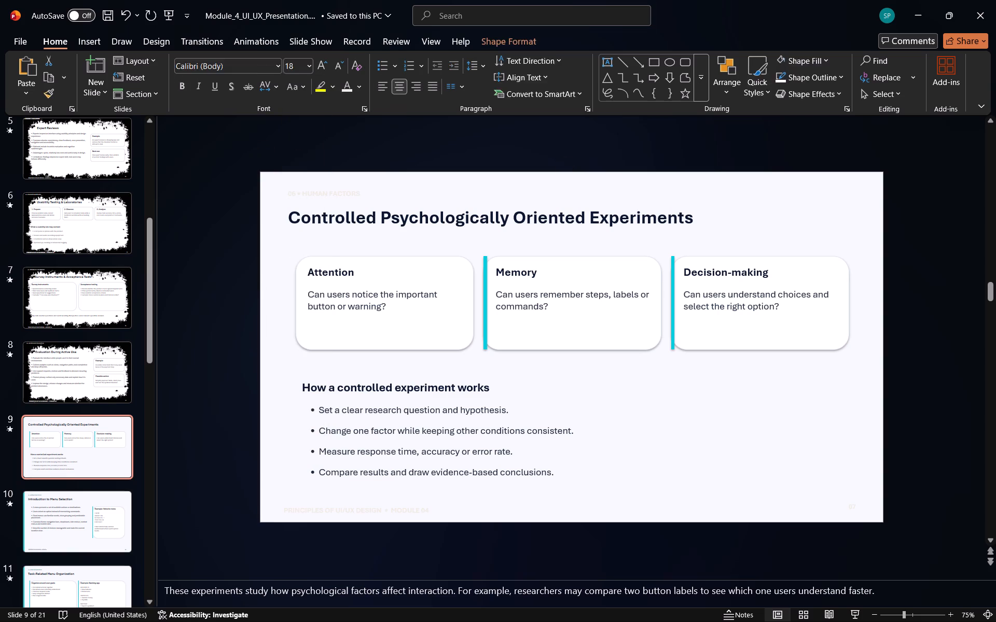
{"action": "left_click", "coordinate": [486, 303]}
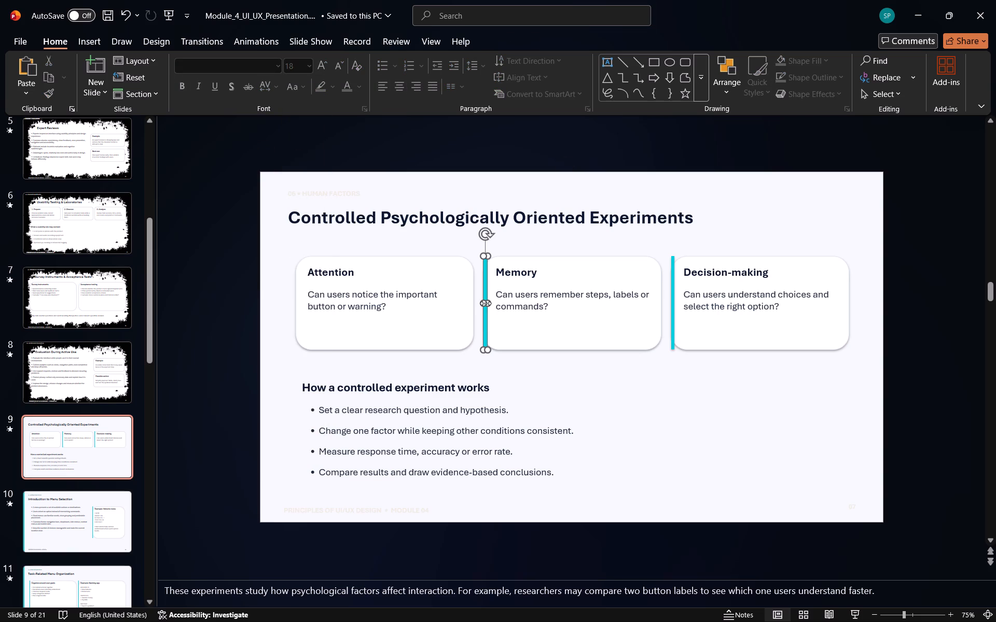
{"action": "key", "text": "Delete"}
{"action": "left_click", "coordinate": [675, 322]}
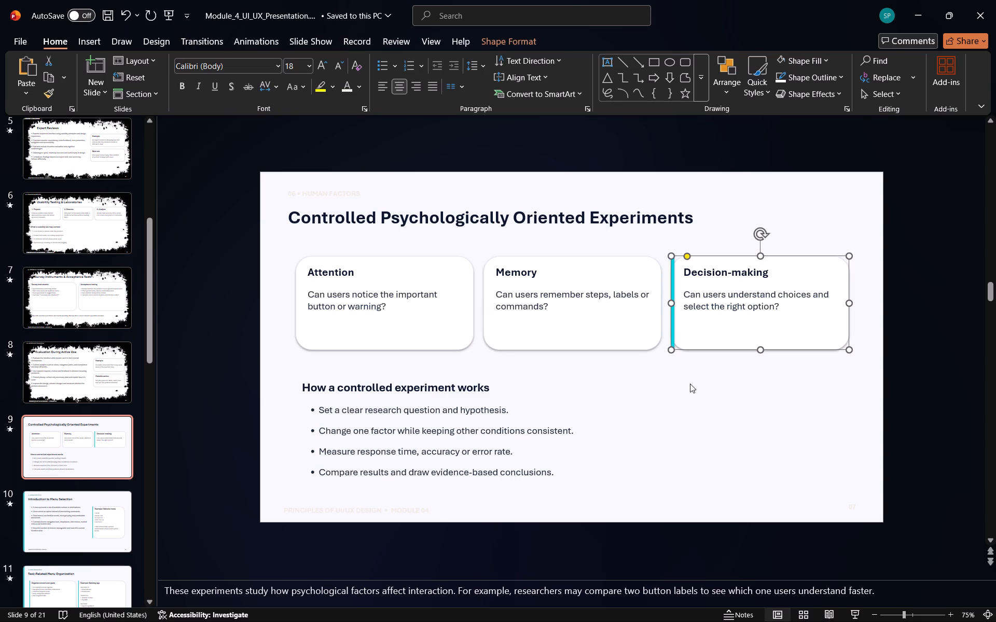
{"action": "left_click_drag", "start_coordinate": [690, 384], "coordinate": [691, 372]}
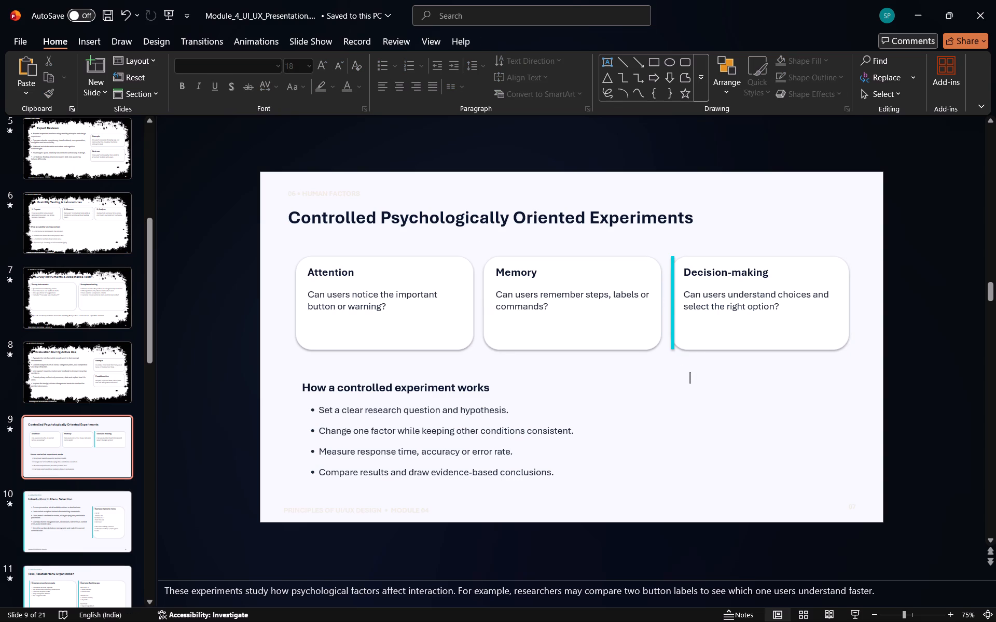
{"action": "left_click", "coordinate": [674, 342]}
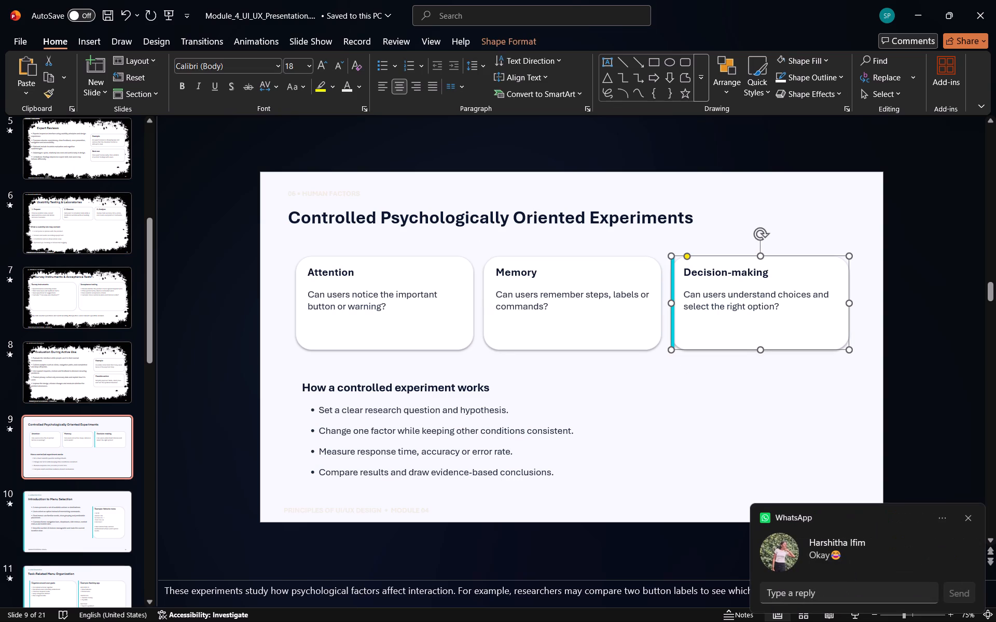
{"action": "left_click", "coordinate": [674, 342]}
{"action": "left_click_drag", "start_coordinate": [677, 368], "coordinate": [669, 341]}
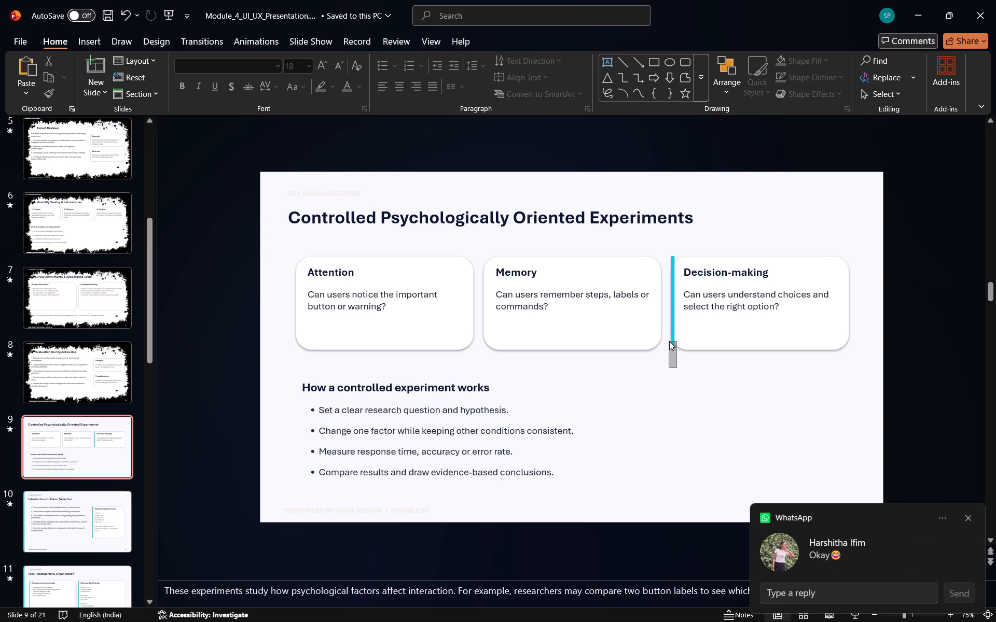
{"action": "left_click_drag", "start_coordinate": [669, 341], "coordinate": [673, 350]}
{"action": "left_click", "coordinate": [672, 338]}
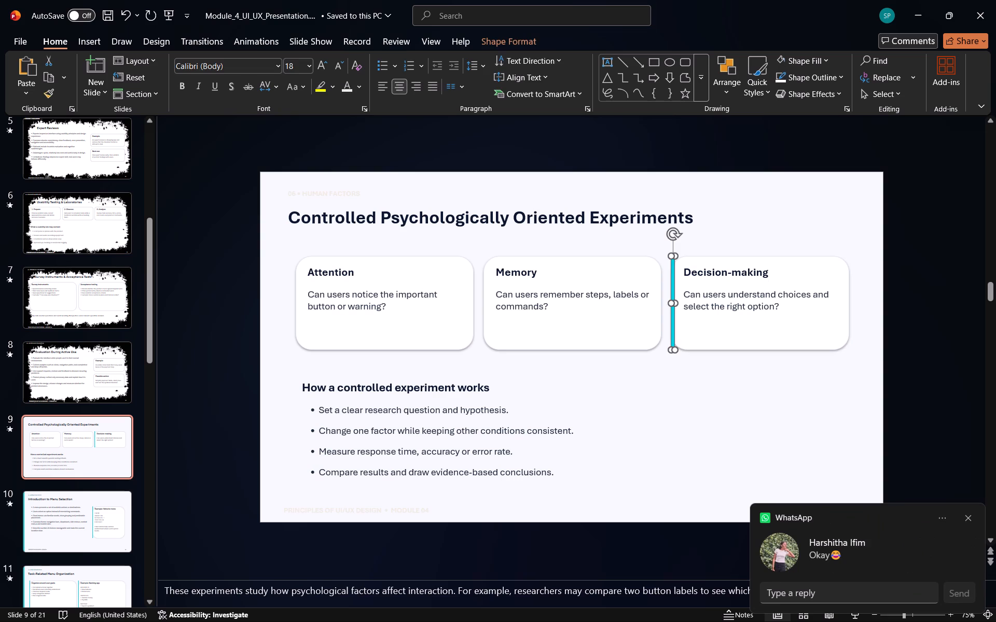
{"action": "key", "text": "Delete"}
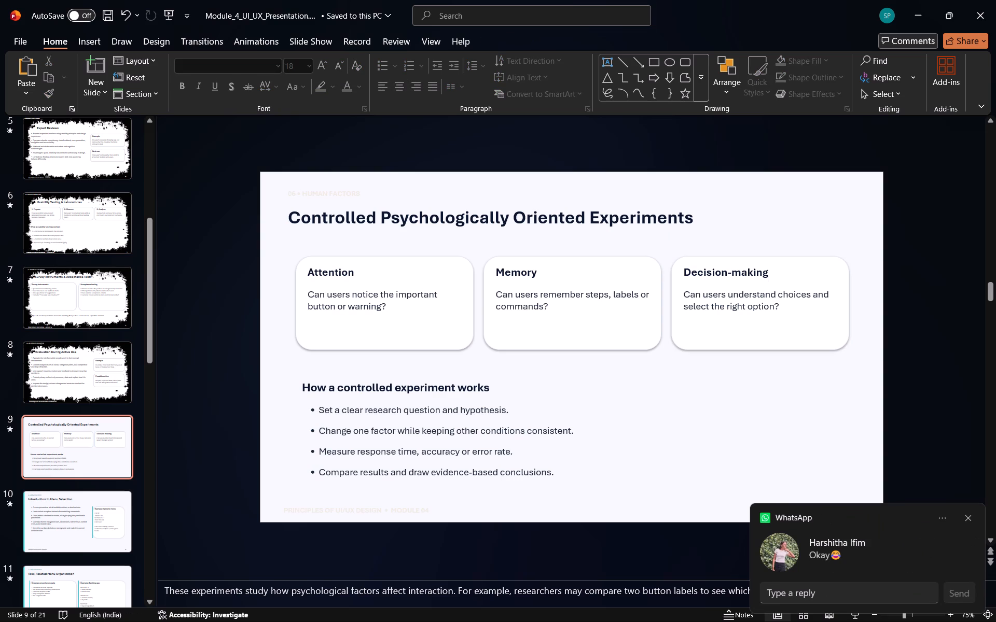
Paste the black-and-white torn-edge frame picture onto slide 9 and send it to the back, behind all the text.
{"action": "key", "text": "ctrl+v"}
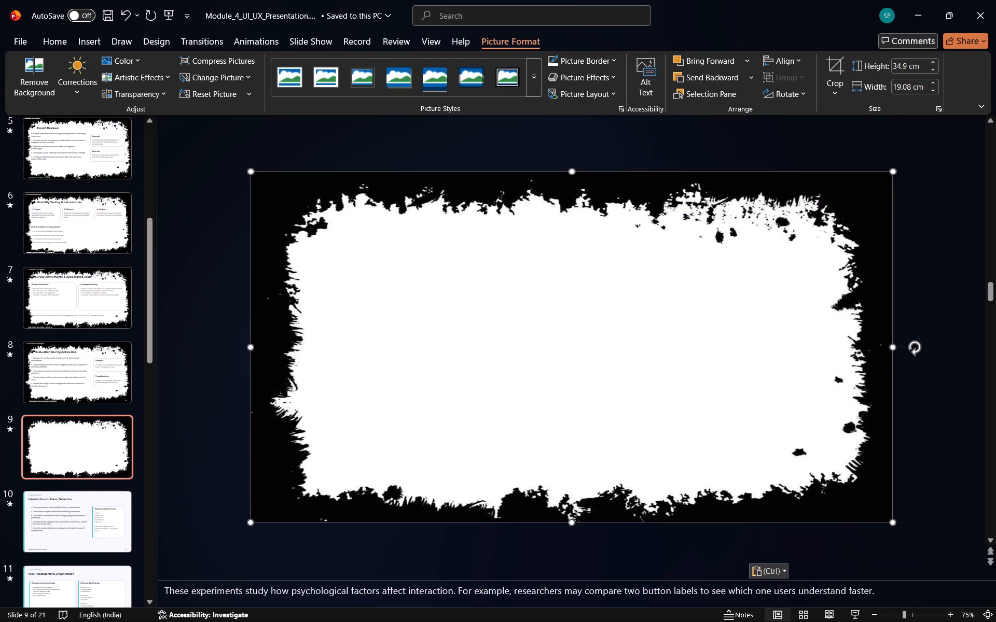
{"action": "left_click", "coordinate": [751, 78]}
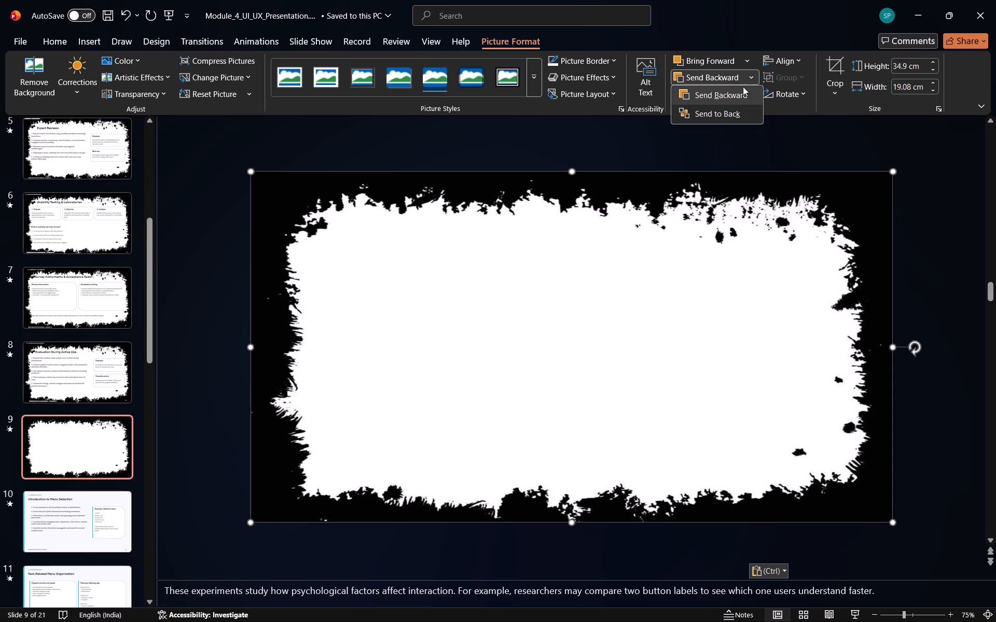
{"action": "left_click", "coordinate": [711, 118]}
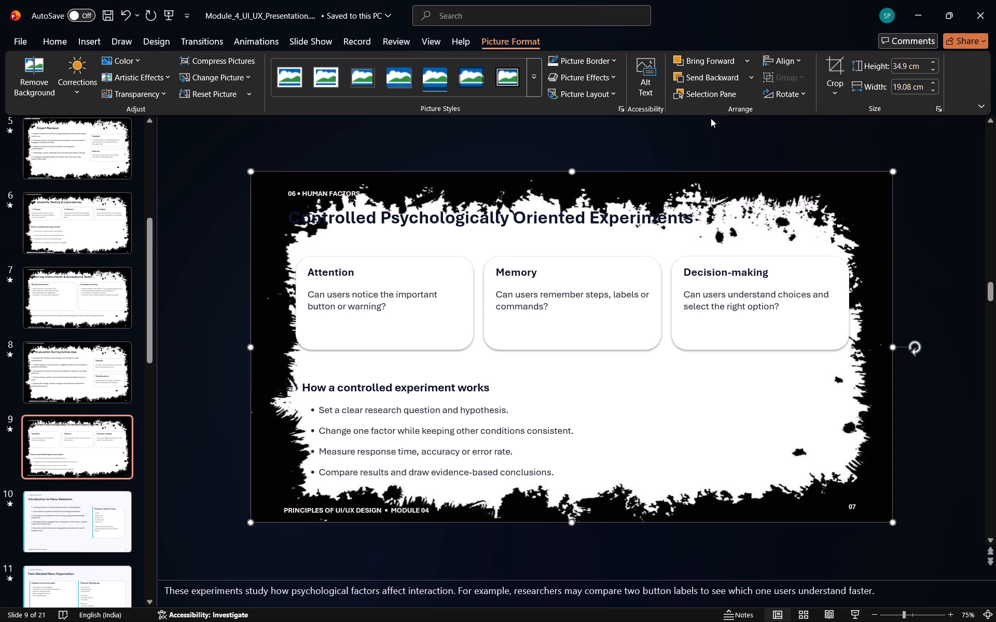
{"action": "left_click_drag", "start_coordinate": [711, 118], "coordinate": [636, 207]}
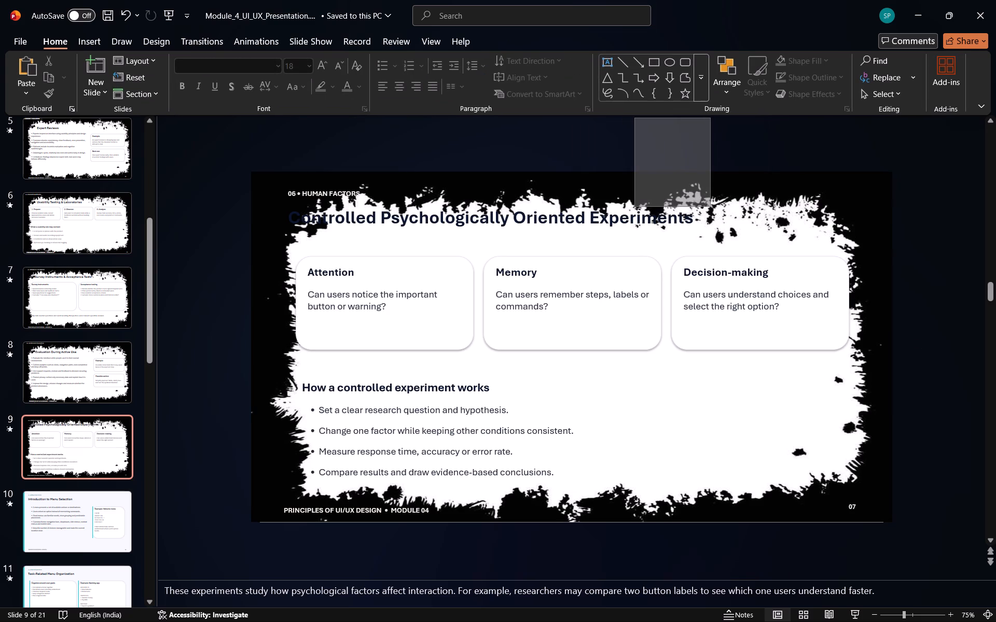
Move the title "Controlled Psychologically Oriented Experiments" inward and down onto the frame's white area, just above the three cards.
{"action": "left_click", "coordinate": [543, 221]}
{"action": "left_click_drag", "start_coordinate": [571, 232], "coordinate": [598, 240]}
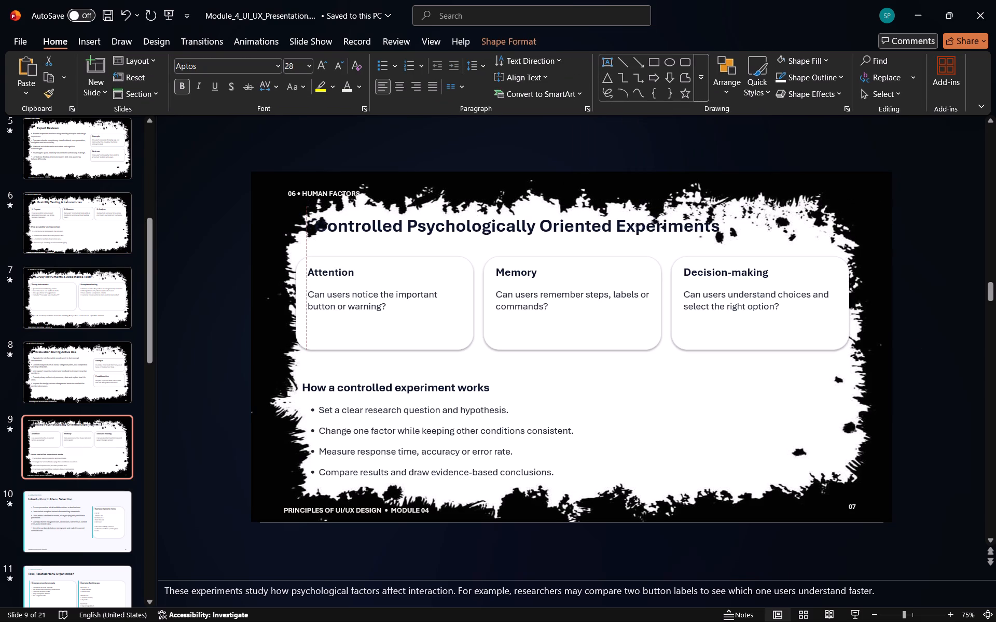
{"action": "left_click_drag", "start_coordinate": [598, 240], "coordinate": [602, 246]}
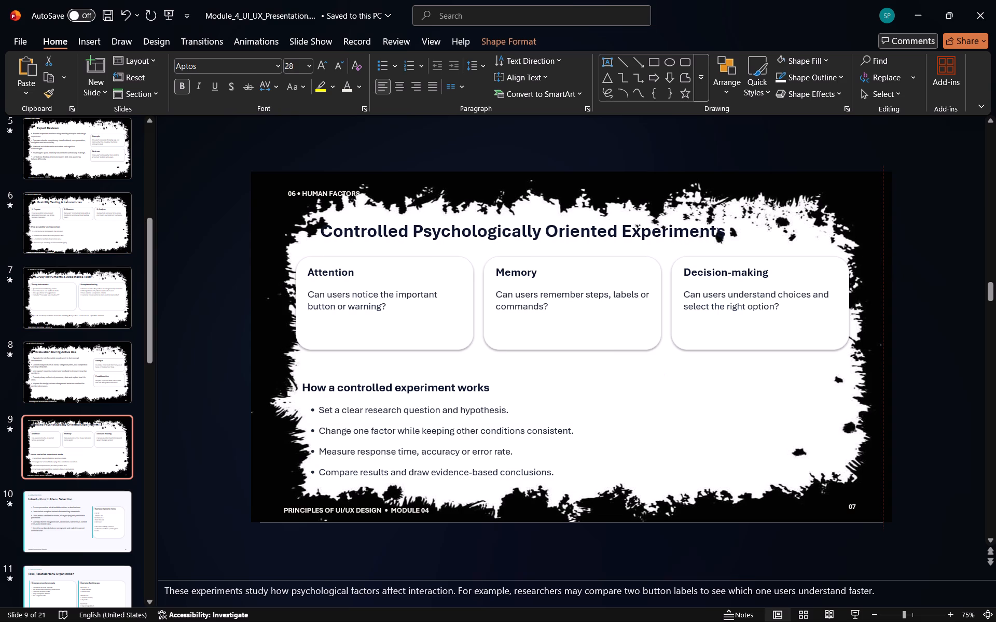
{"action": "left_click_drag", "start_coordinate": [602, 246], "coordinate": [601, 248]}
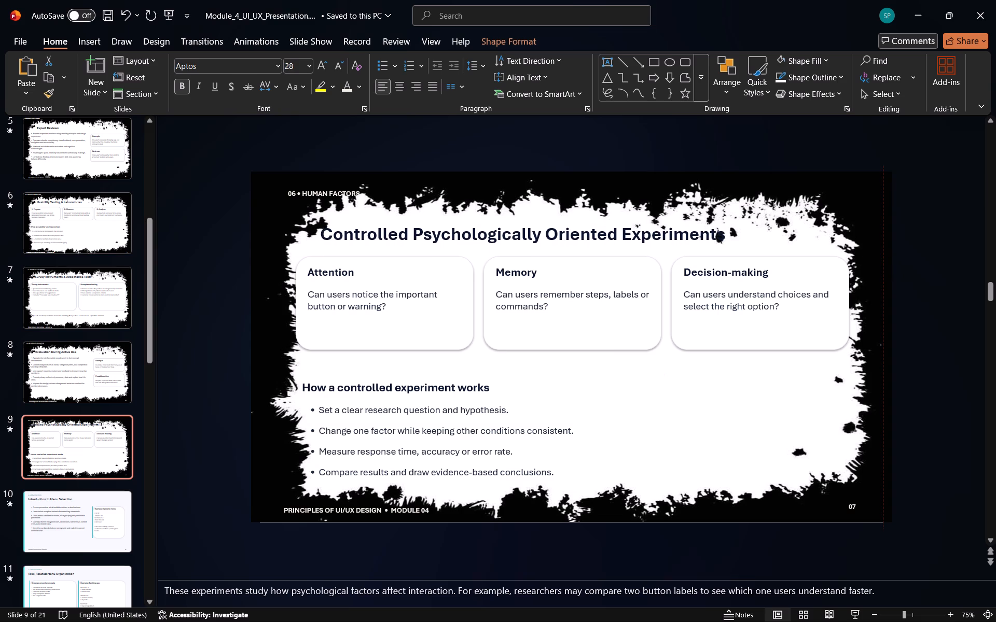
{"action": "left_click_drag", "start_coordinate": [601, 248], "coordinate": [602, 248]}
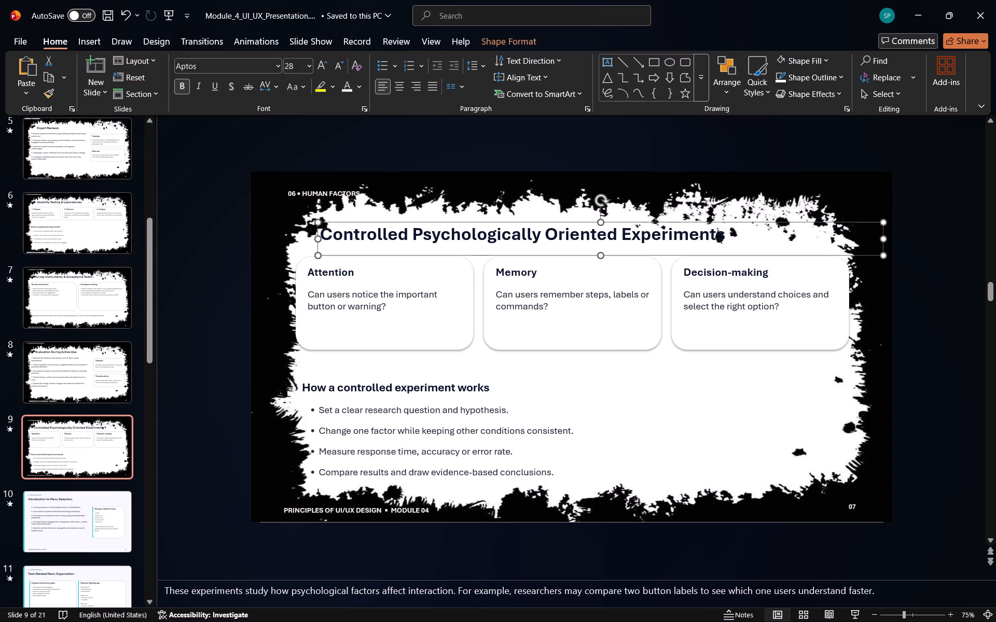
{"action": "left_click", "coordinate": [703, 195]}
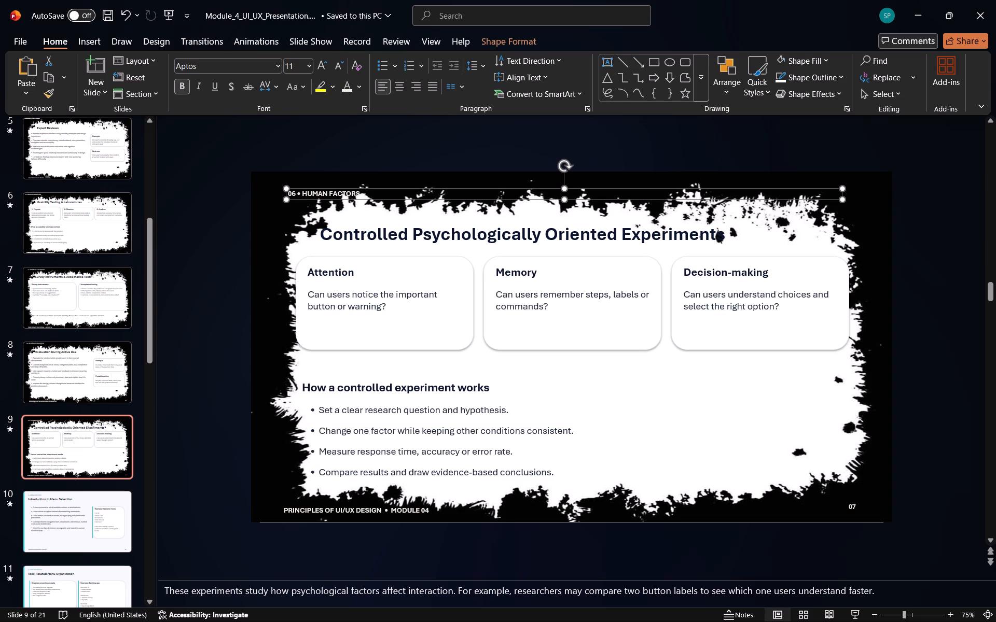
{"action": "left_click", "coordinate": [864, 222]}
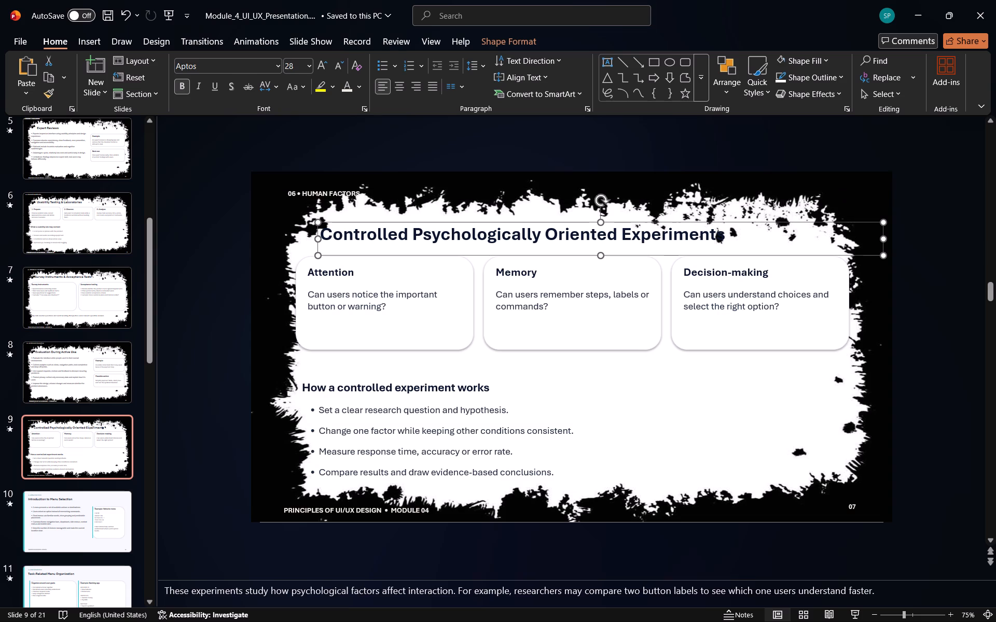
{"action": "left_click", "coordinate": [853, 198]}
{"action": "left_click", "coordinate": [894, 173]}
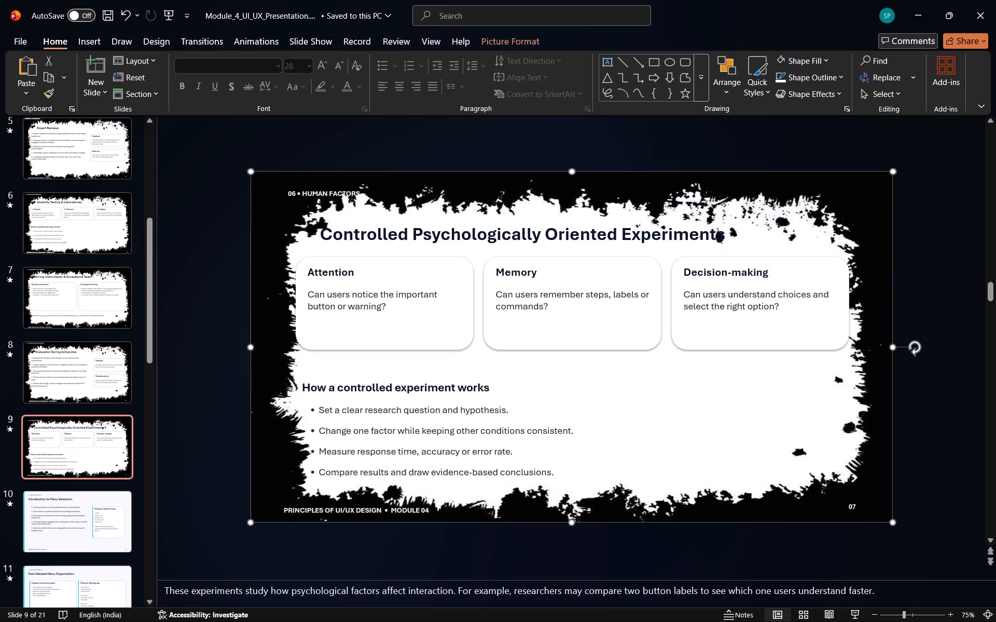
Bring the "Controlled Psychologically Oriented Experiments" title on slide 9 to the front of the object order.
{"action": "left_click", "coordinate": [614, 232]}
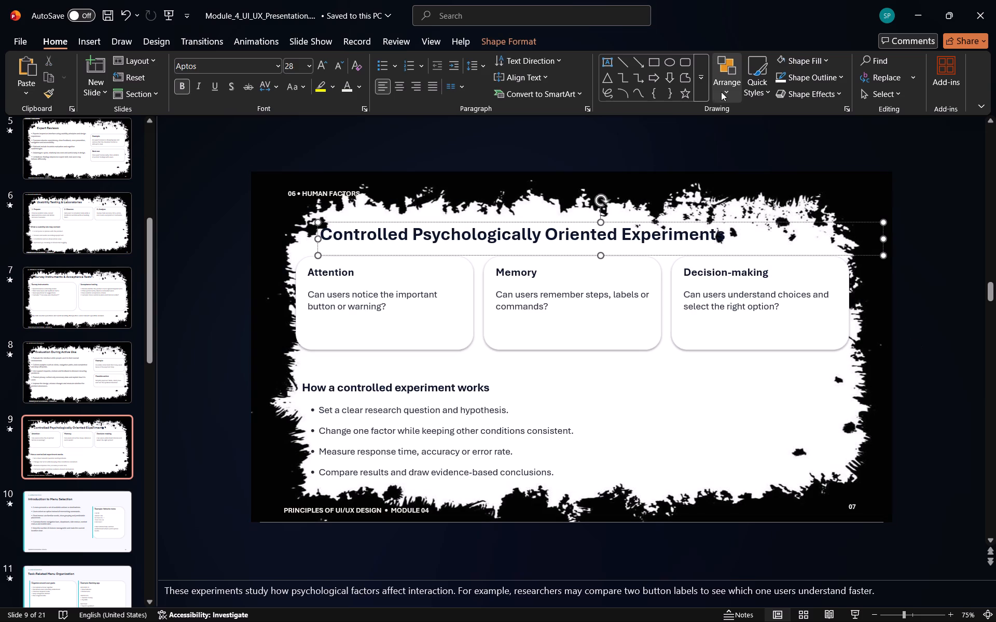
{"action": "left_click", "coordinate": [722, 92]}
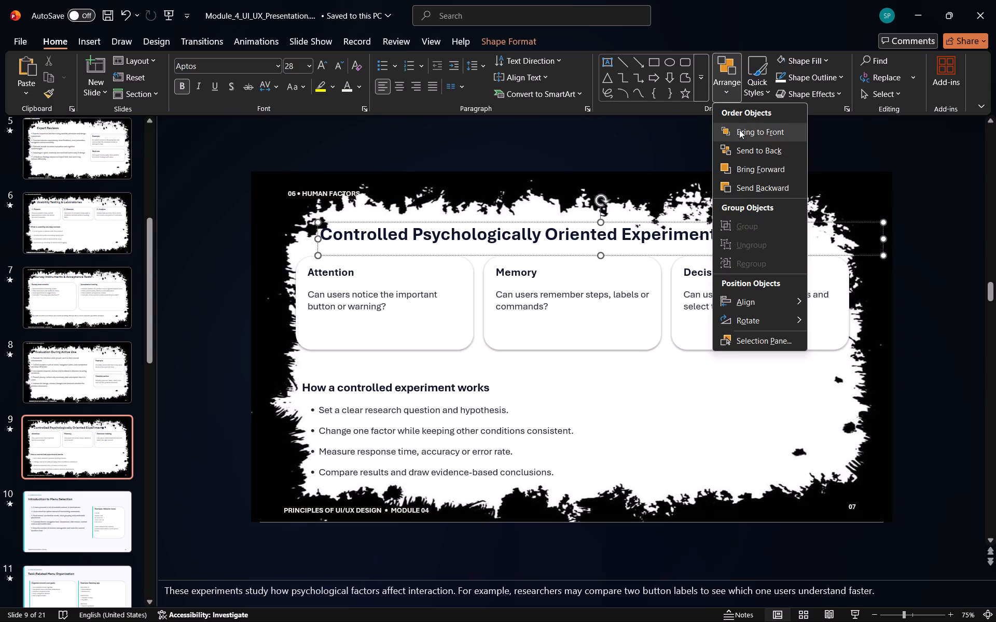
{"action": "left_click", "coordinate": [739, 130]}
{"action": "left_click", "coordinate": [724, 86]}
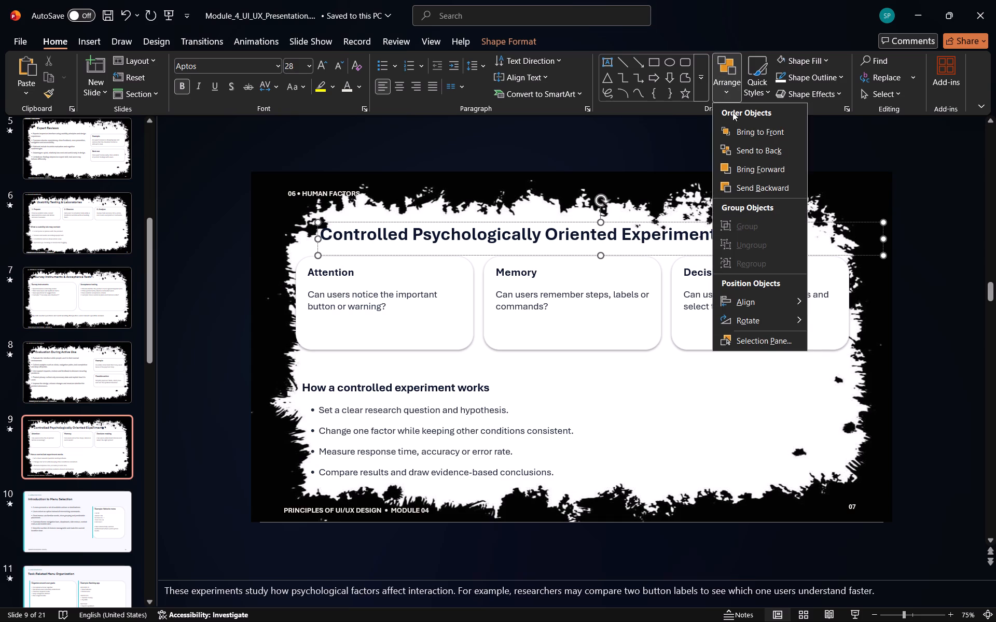
{"action": "left_click", "coordinate": [752, 167]}
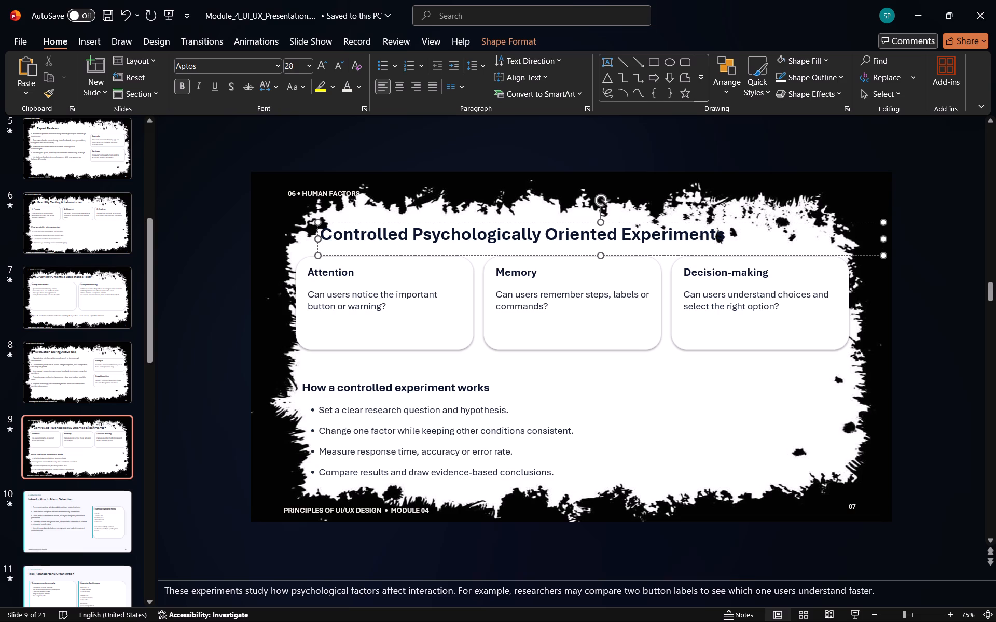
Format the "PRINCIPLES OF UI/UX DESIGN • MODULE 04" footer on slide 10 in off-white at 11 pt.
{"action": "left_click", "coordinate": [89, 508]}
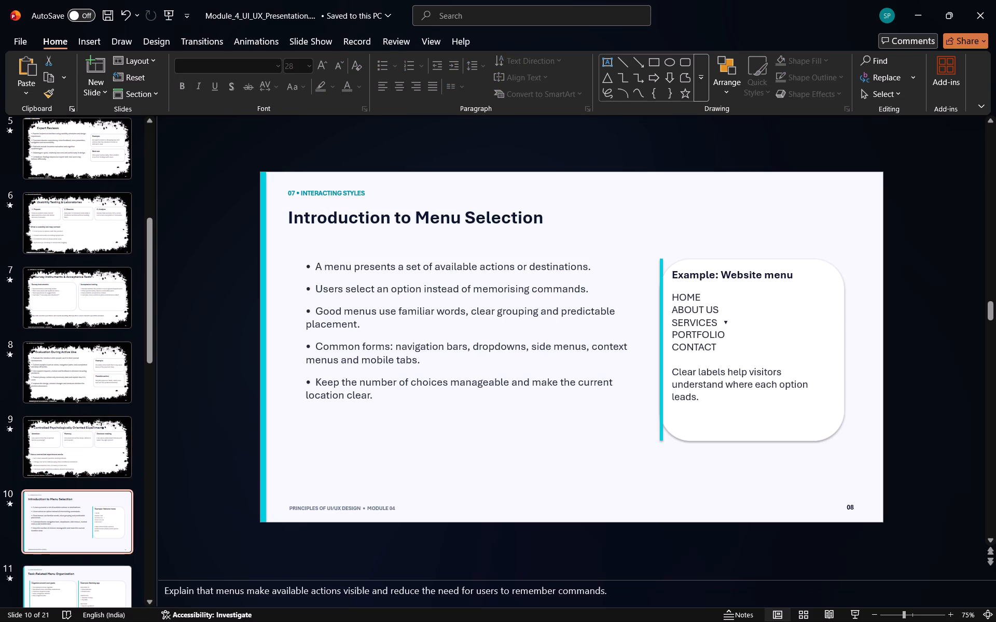
{"action": "left_click", "coordinate": [396, 508]}
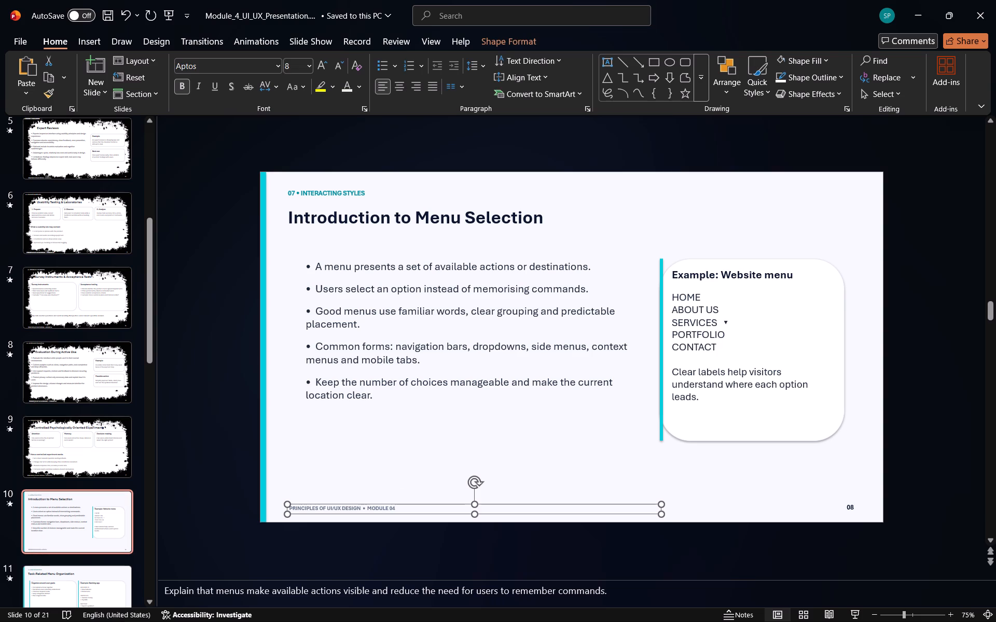
{"action": "left_click_drag", "start_coordinate": [394, 508], "coordinate": [299, 512]}
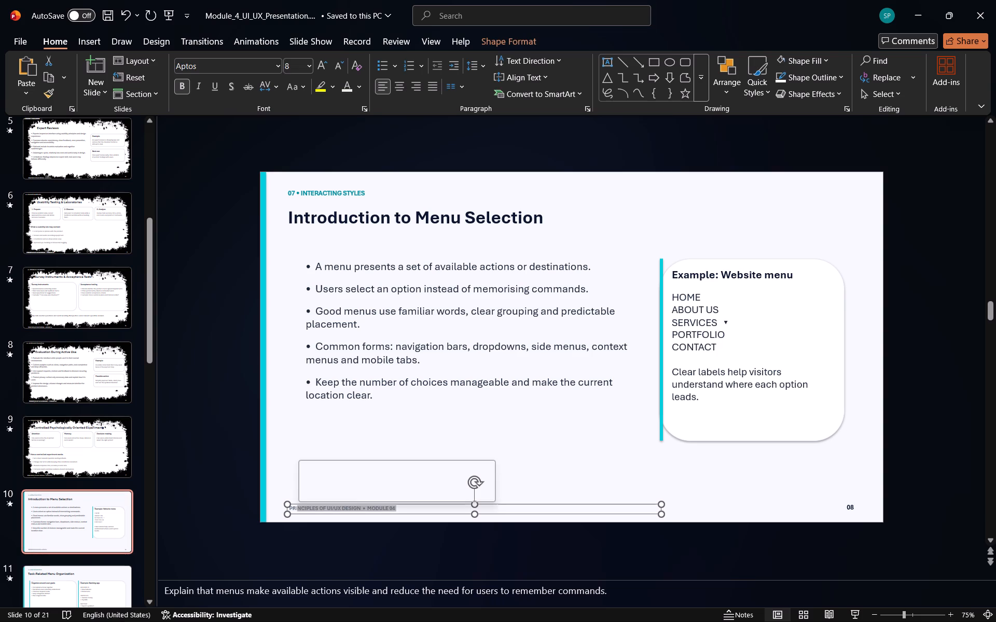
{"action": "left_click_drag", "start_coordinate": [429, 488], "coordinate": [394, 471]}
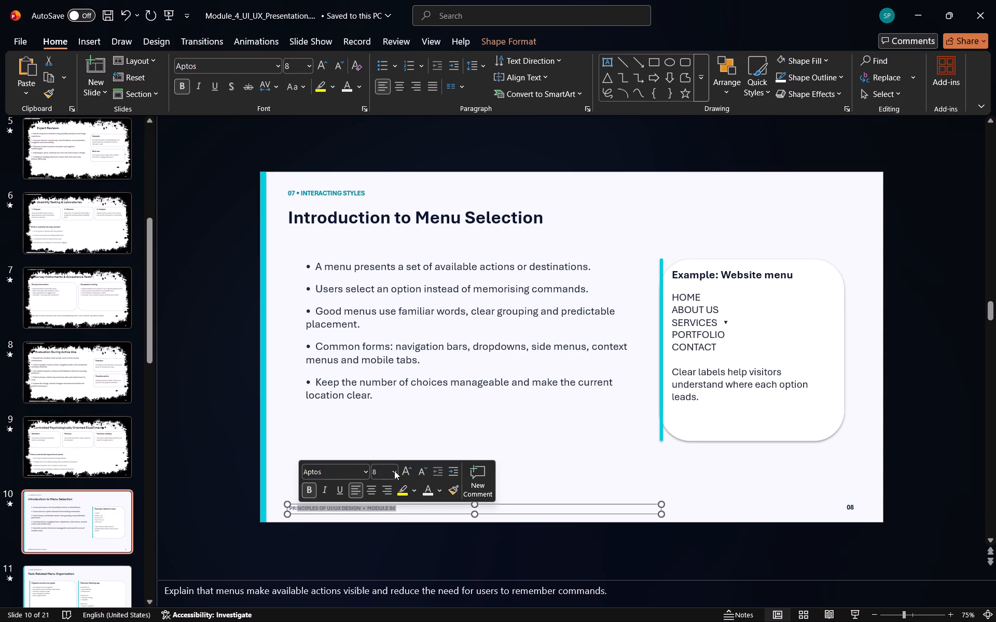
{"action": "left_click_drag", "start_coordinate": [394, 471], "coordinate": [424, 486]}
{"action": "left_click", "coordinate": [424, 486]}
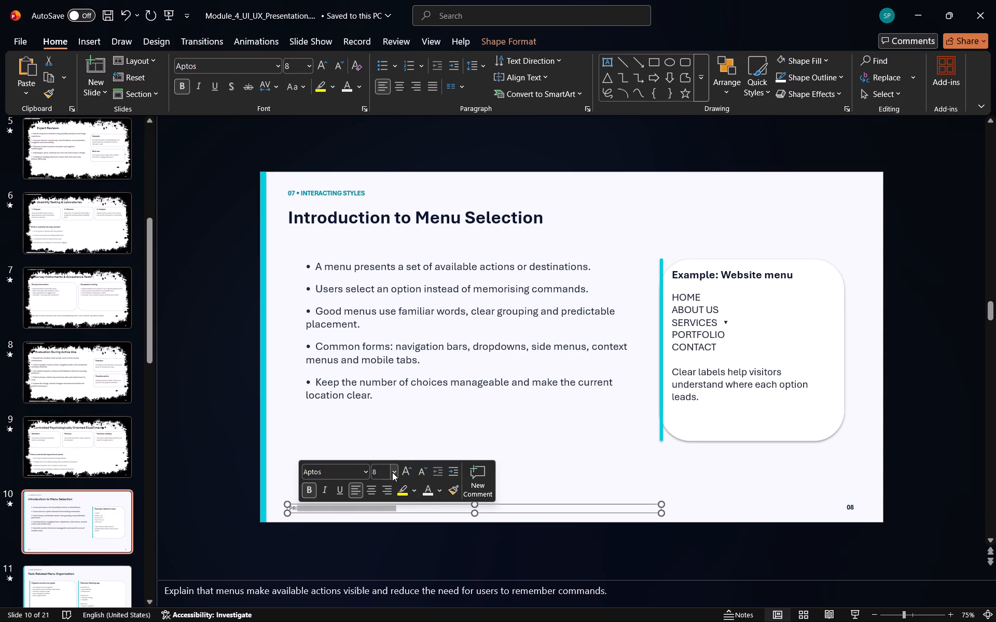
{"action": "left_click", "coordinate": [392, 472]}
{"action": "left_click", "coordinate": [388, 162]}
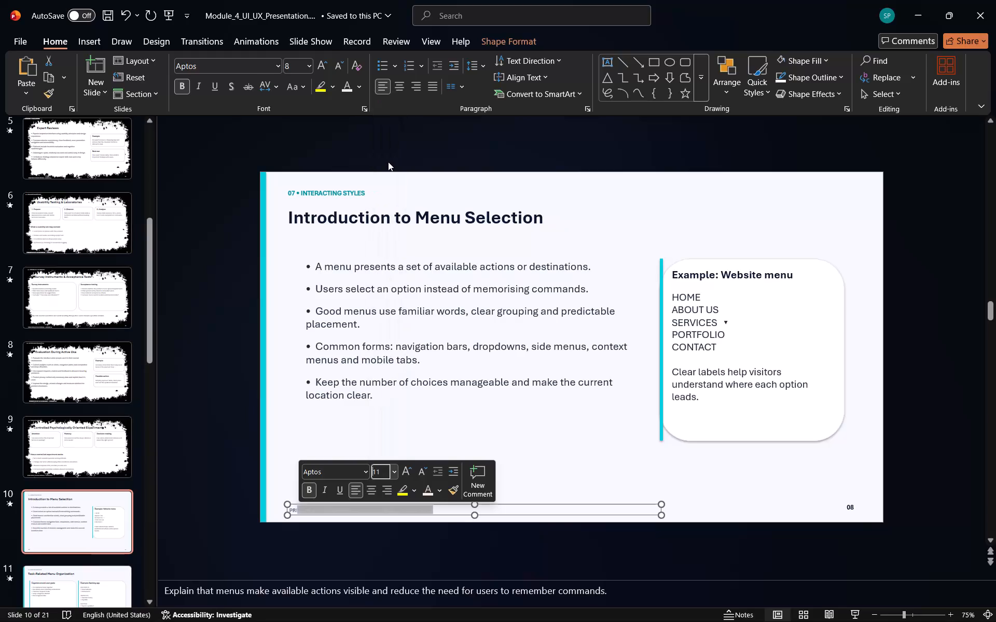
{"action": "left_click", "coordinate": [297, 506]}
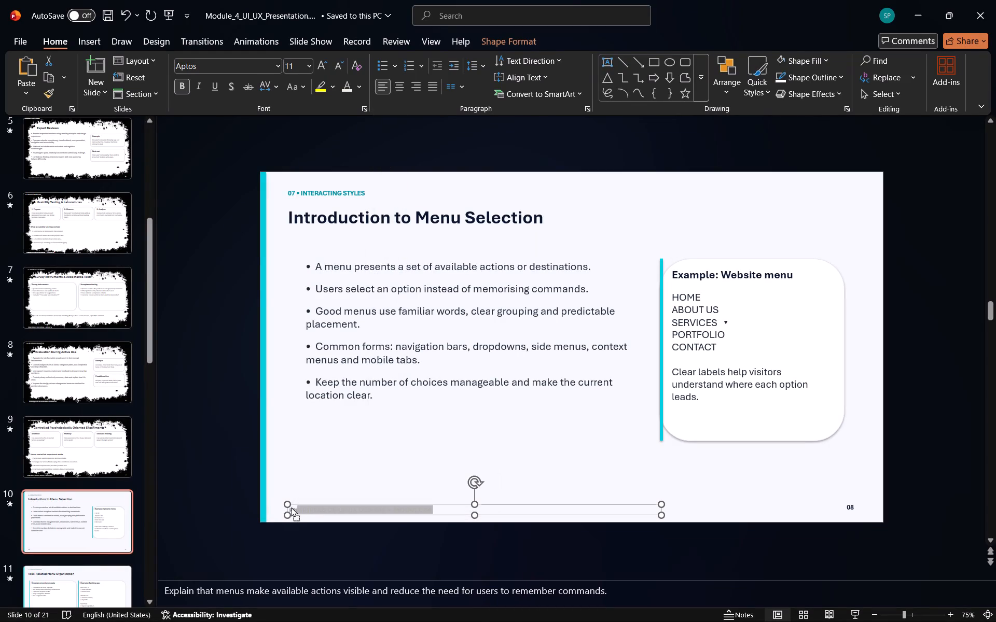
{"action": "left_click", "coordinate": [295, 507]}
{"action": "left_click_drag", "start_coordinate": [295, 507], "coordinate": [286, 507]}
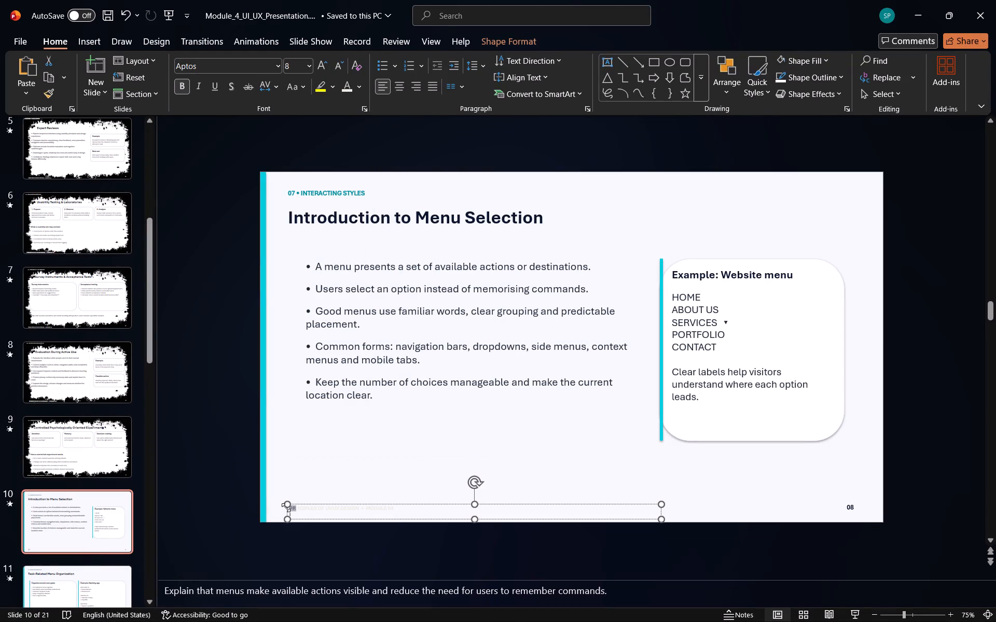
{"action": "left_click", "coordinate": [412, 481]}
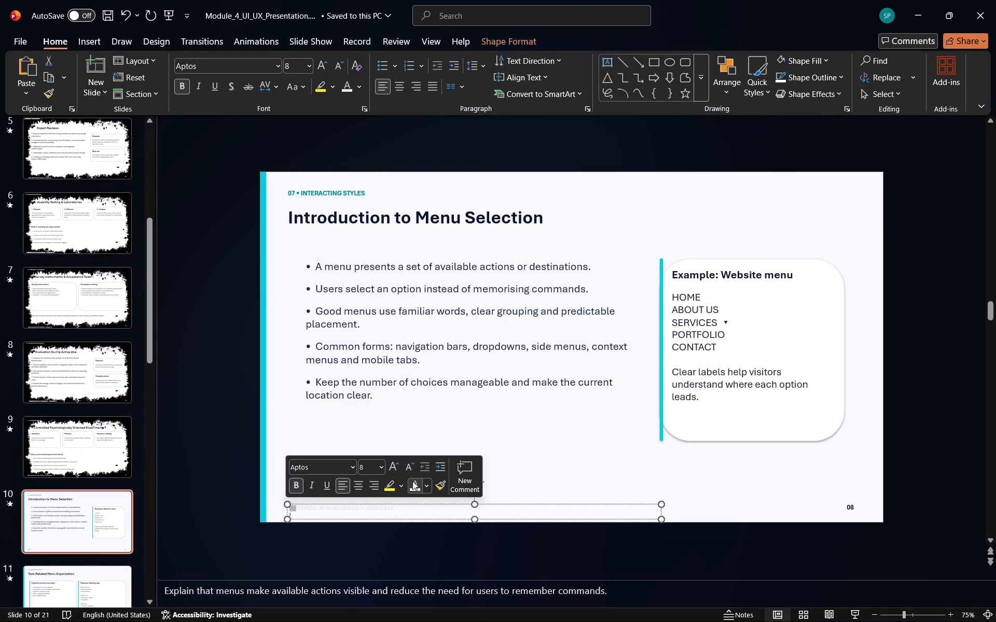
{"action": "left_click", "coordinate": [381, 470]}
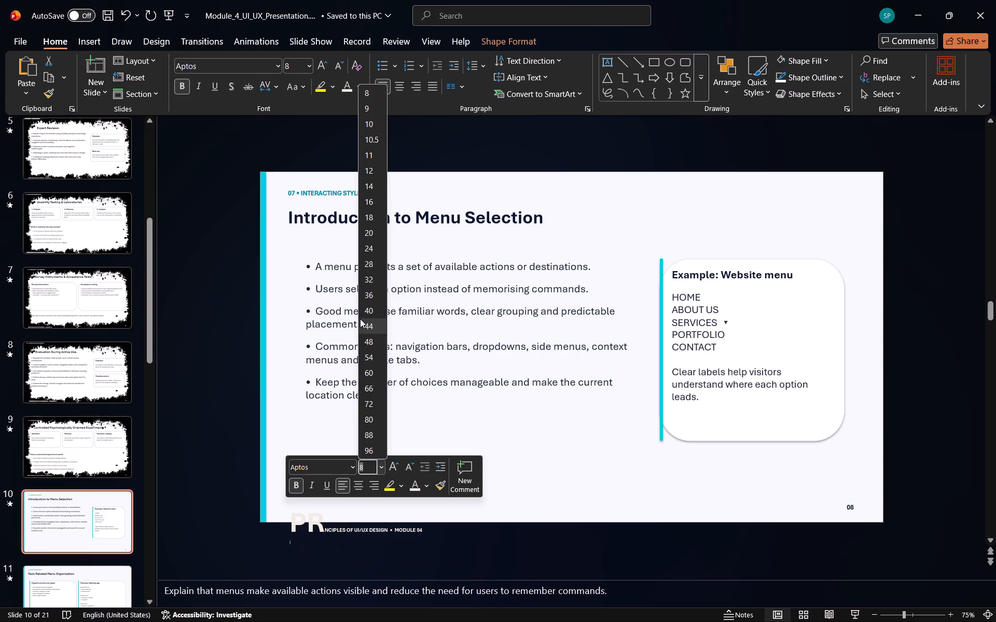
{"action": "left_click", "coordinate": [365, 161]}
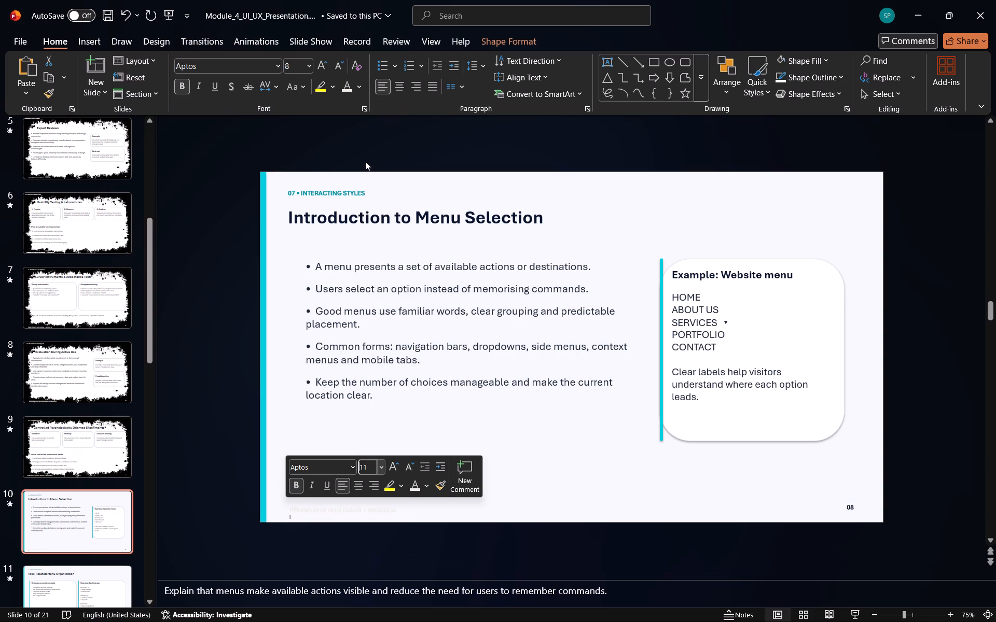
Set the whole line of footer text on slide 10 to a uniform 11 pt.
{"action": "left_click", "coordinate": [427, 510]}
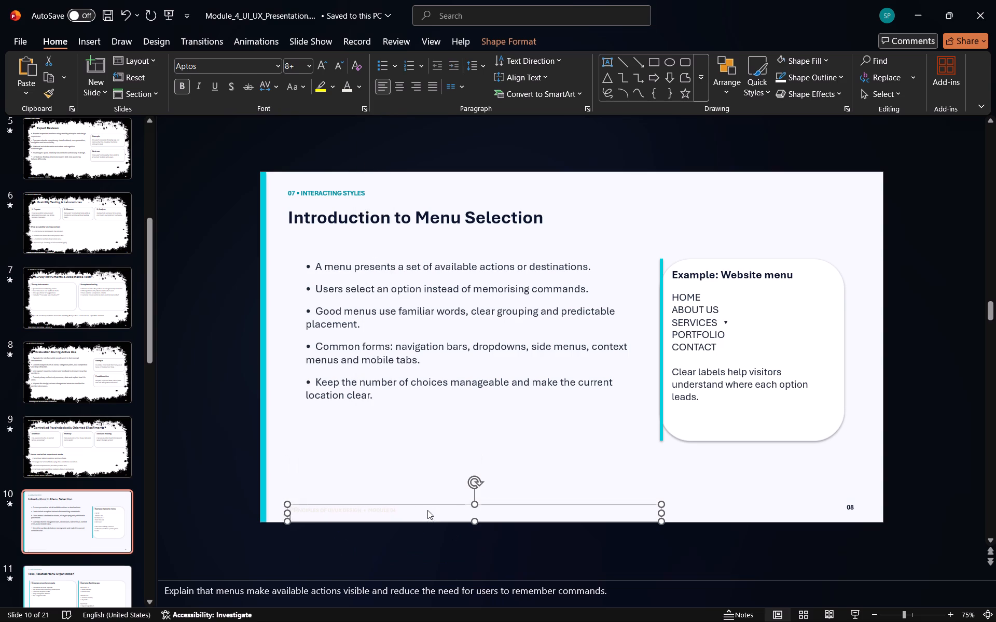
{"action": "left_click", "coordinate": [398, 510]}
{"action": "left_click_drag", "start_coordinate": [395, 510], "coordinate": [286, 510]}
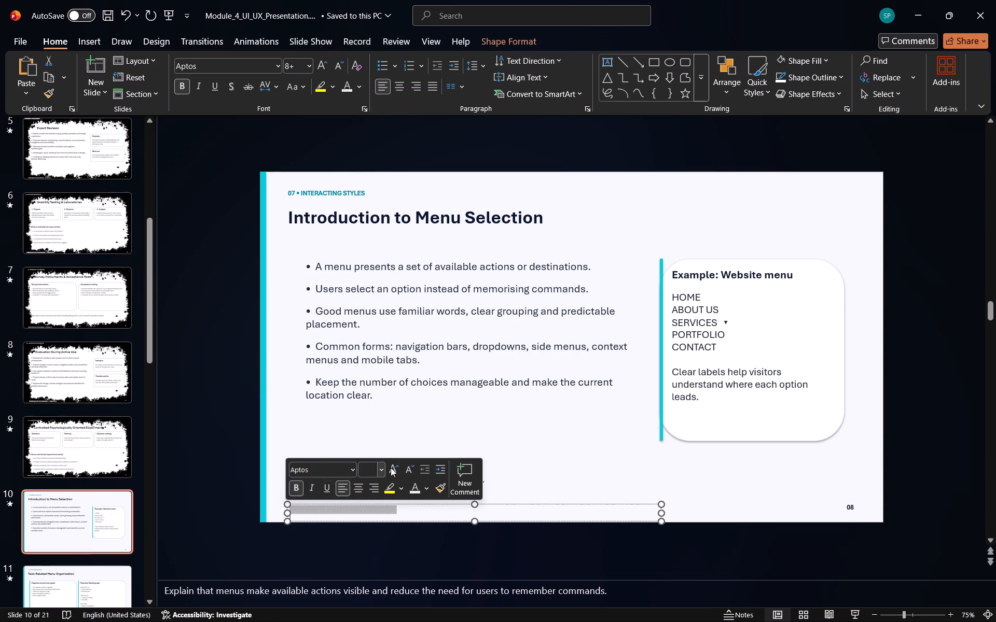
{"action": "left_click", "coordinate": [379, 470]}
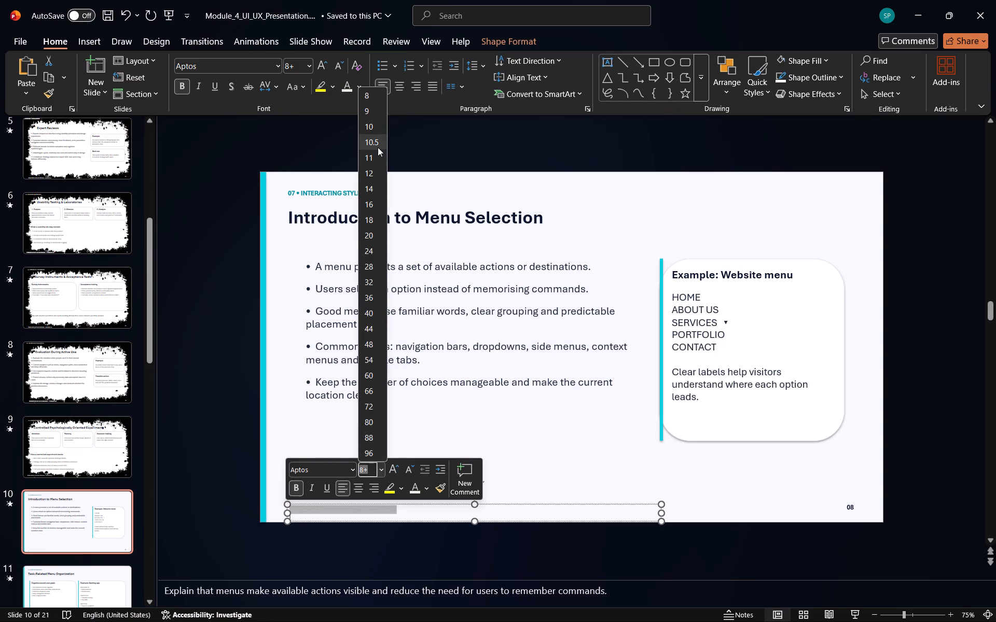
{"action": "left_click", "coordinate": [374, 153]}
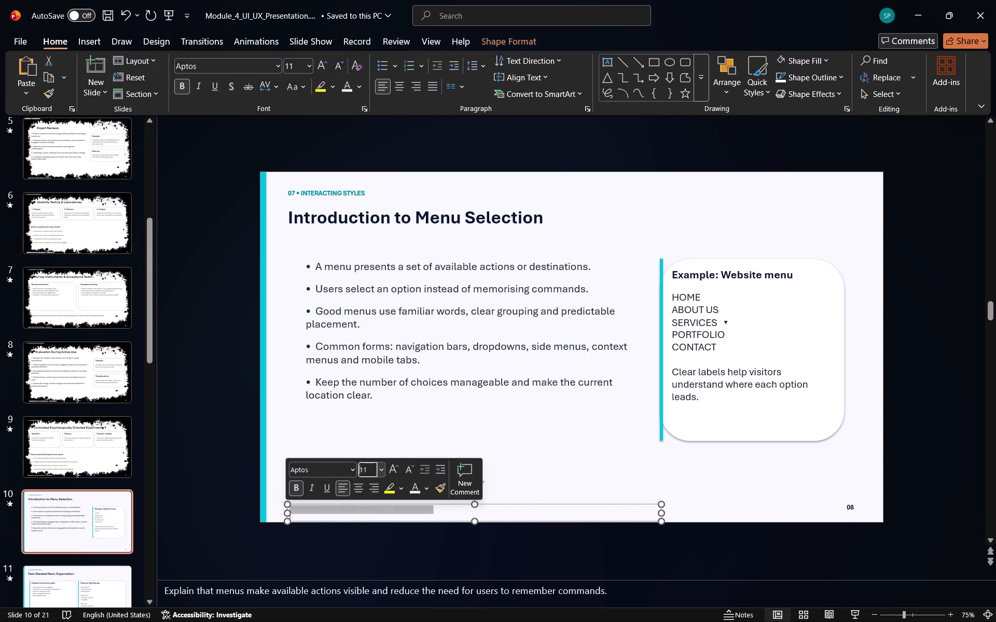
Recolour the "08" page number on slide 10 off-white.
{"action": "left_click", "coordinate": [854, 509]}
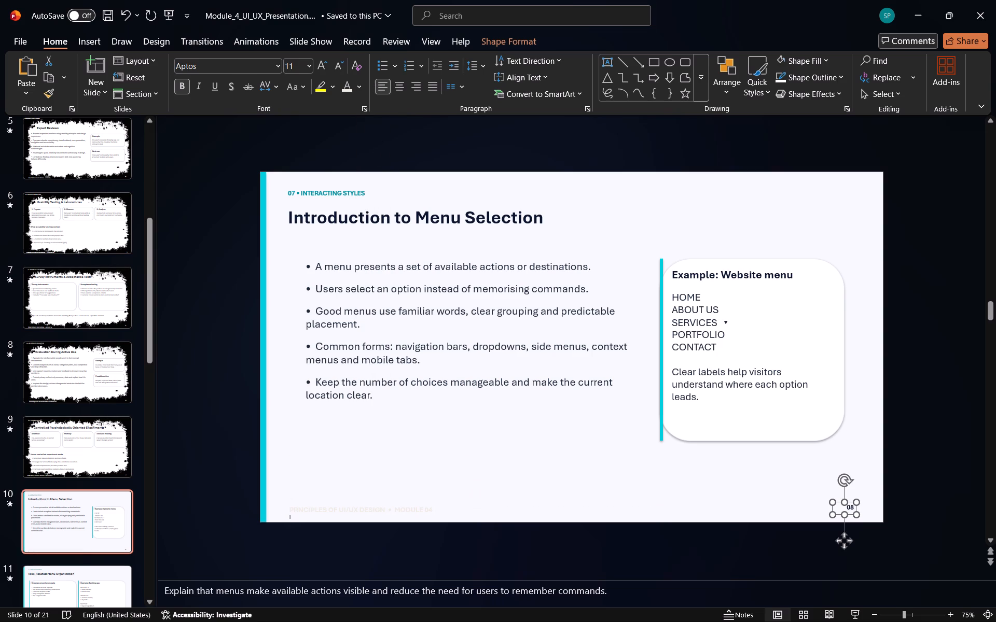
{"action": "left_click_drag", "start_coordinate": [853, 507], "coordinate": [838, 510]}
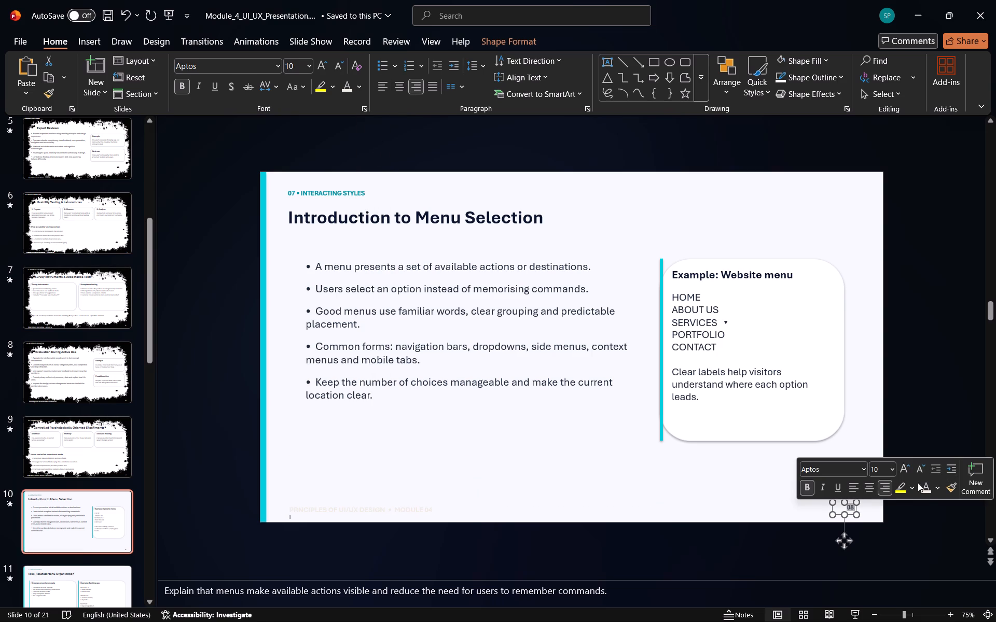
{"action": "left_click", "coordinate": [925, 488]}
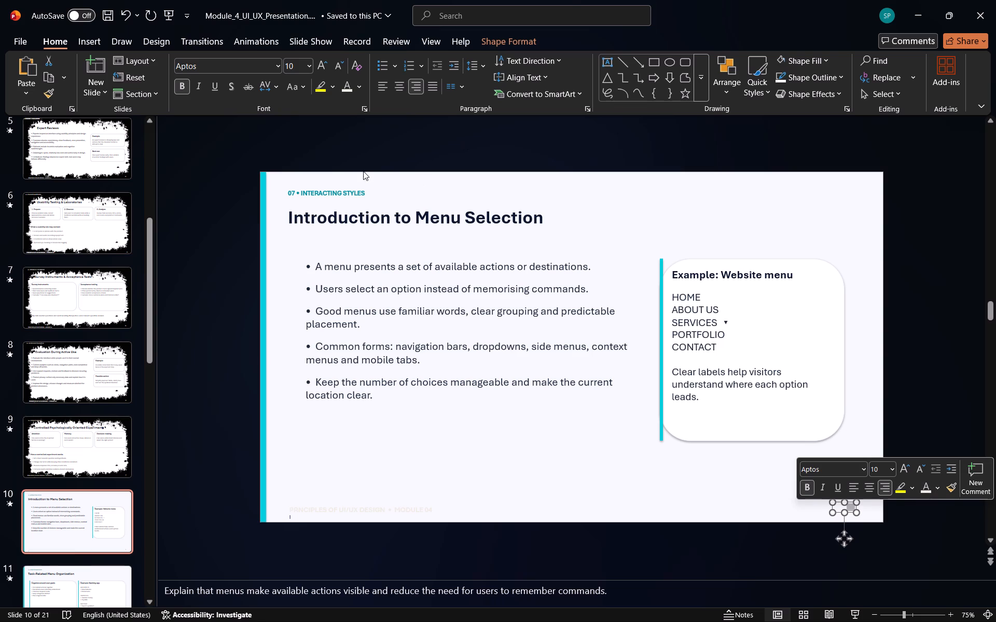
Format the "07 • INTERACTING STYLES" section label on slide 10 in off-white at 11 pt.
{"action": "left_click", "coordinate": [367, 192]}
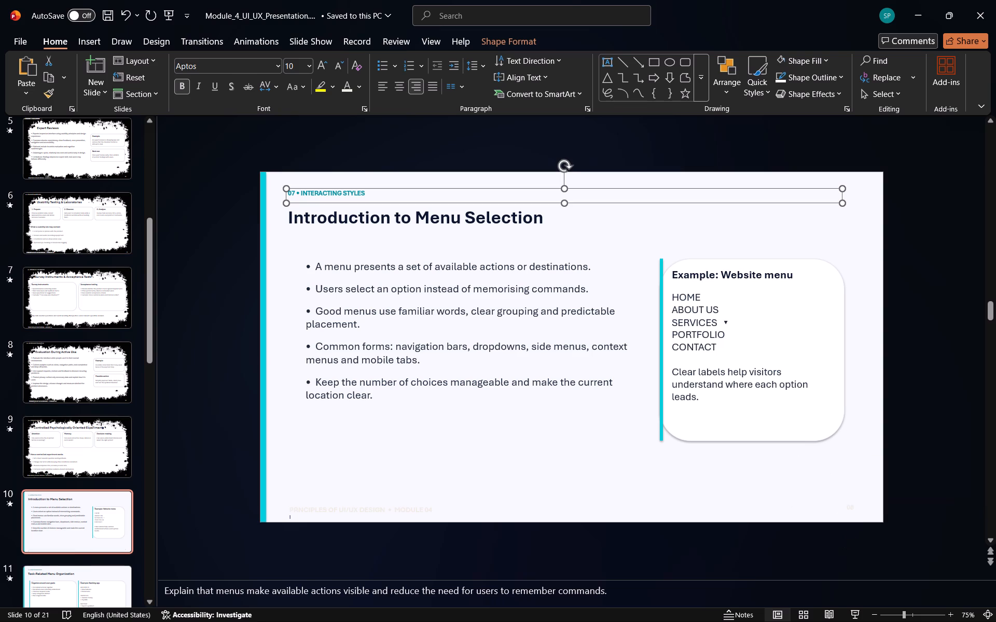
{"action": "left_click_drag", "start_coordinate": [364, 192], "coordinate": [276, 200]}
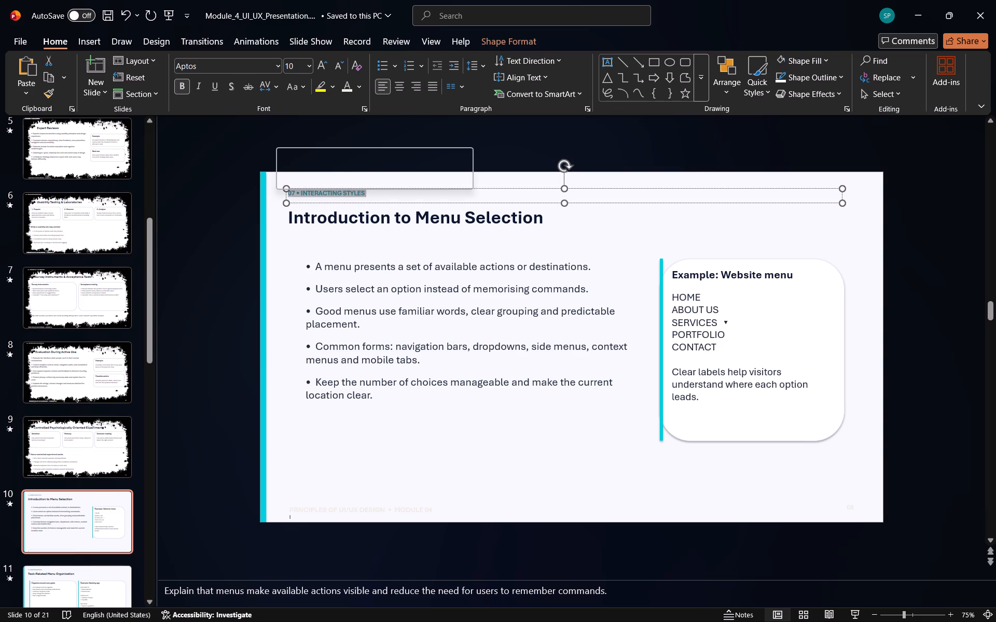
{"action": "left_click", "coordinate": [404, 177]}
{"action": "left_click", "coordinate": [371, 158]}
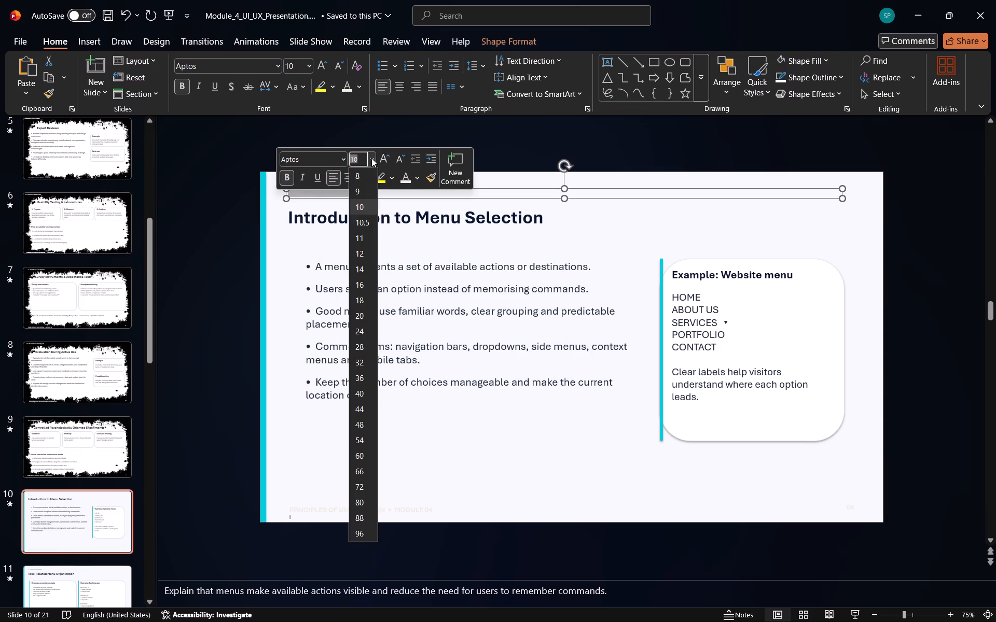
{"action": "left_click", "coordinate": [358, 232]}
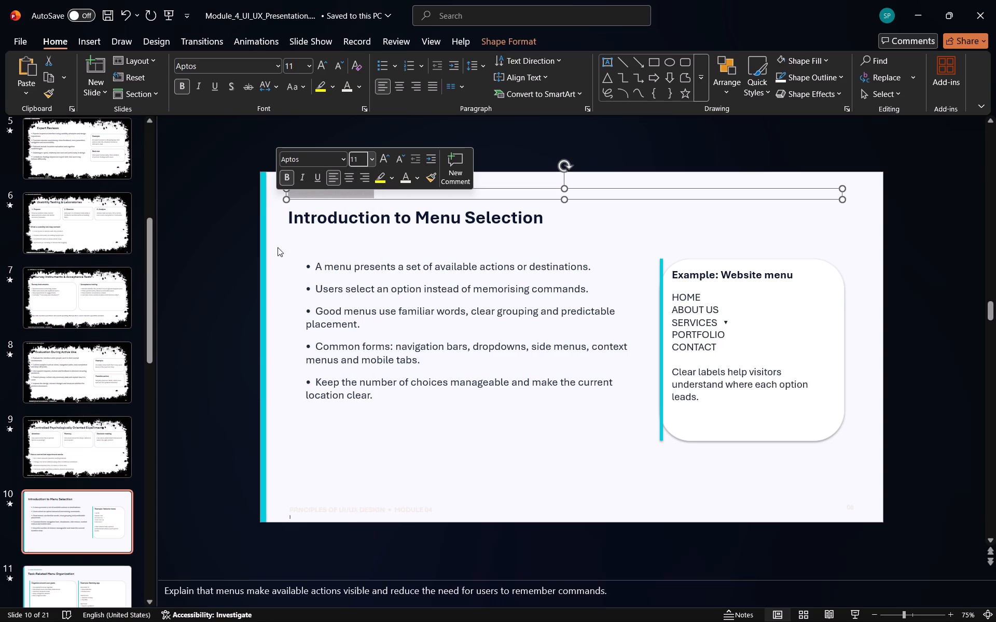
Delete the cyan accent bar along the left edge of slide 10.
{"action": "left_click", "coordinate": [268, 249]}
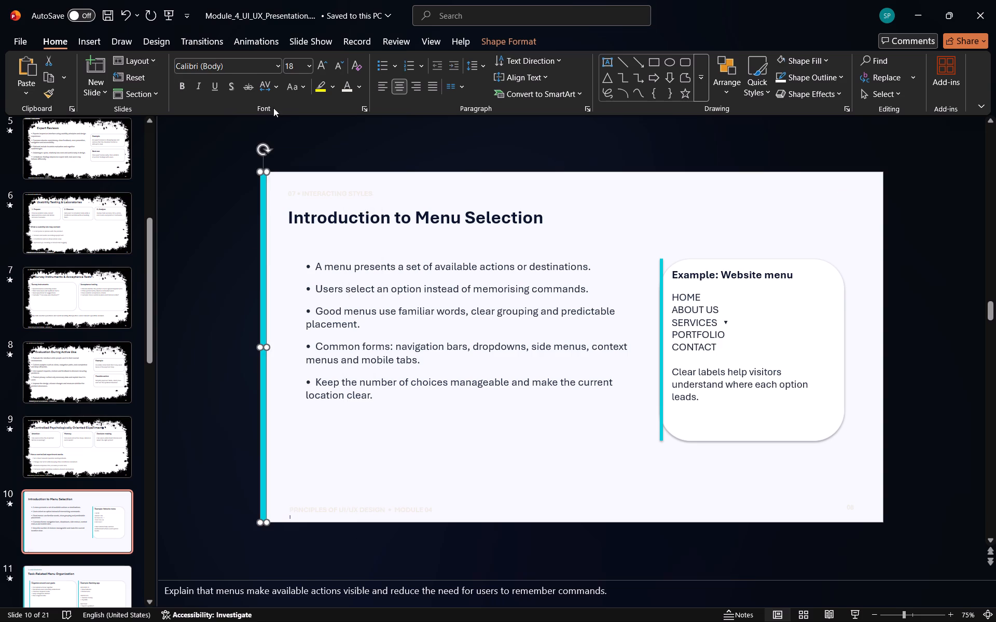
{"action": "key", "text": "Delete"}
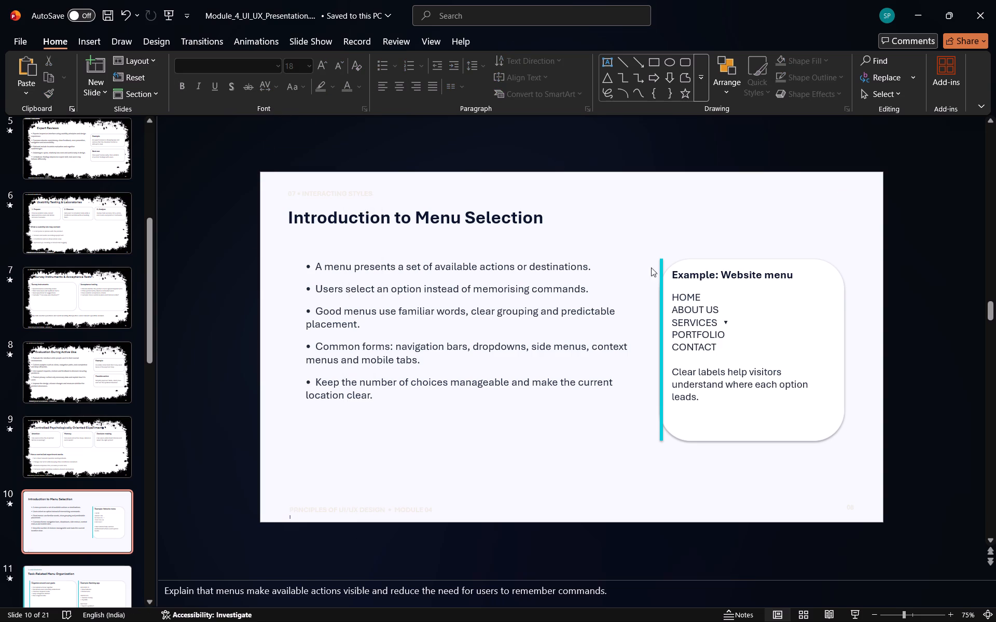
Delete the cyan accent line beside the "Example: Website menu" card on slide 10.
{"action": "left_click", "coordinate": [664, 275]}
{"action": "left_click", "coordinate": [661, 274]}
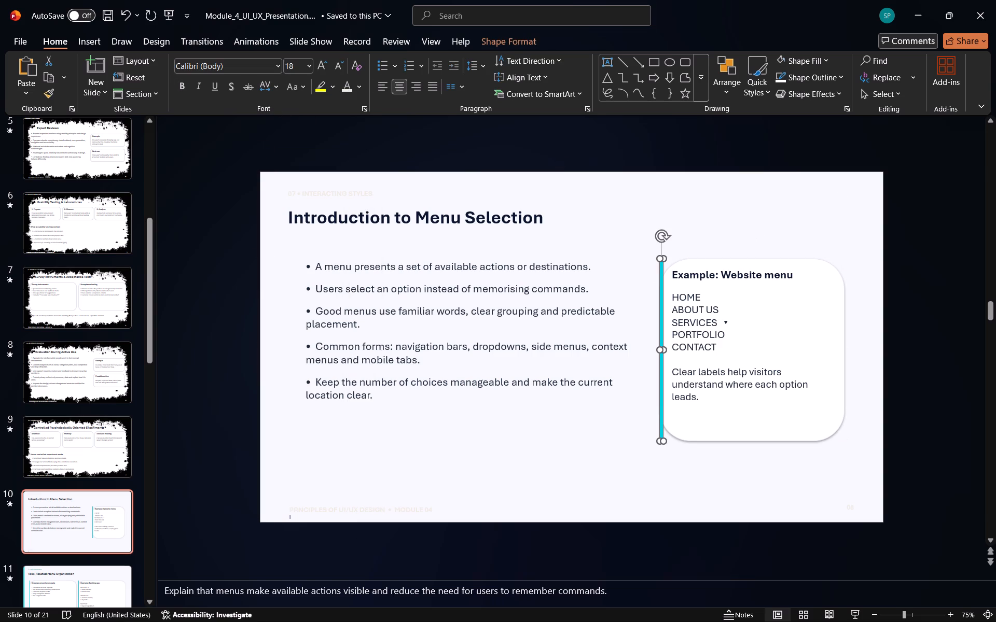
{"action": "left_click", "coordinate": [661, 274]}
{"action": "key", "text": "Delete"}
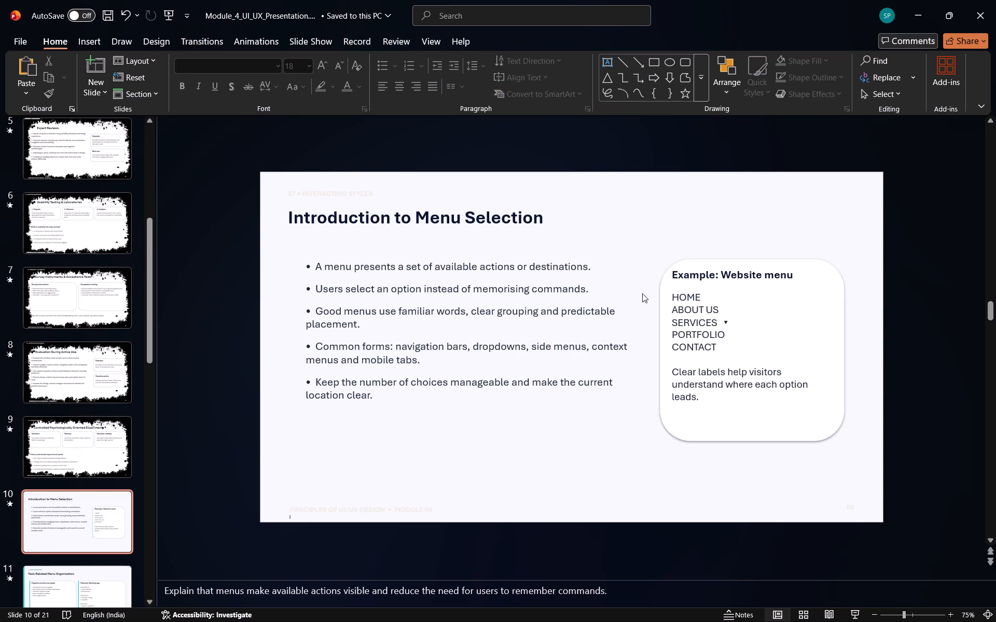
Paste the rough-edged black-and-white frame picture onto slide 10 and send it behind all other objects.
{"action": "left_click", "coordinate": [496, 467]}
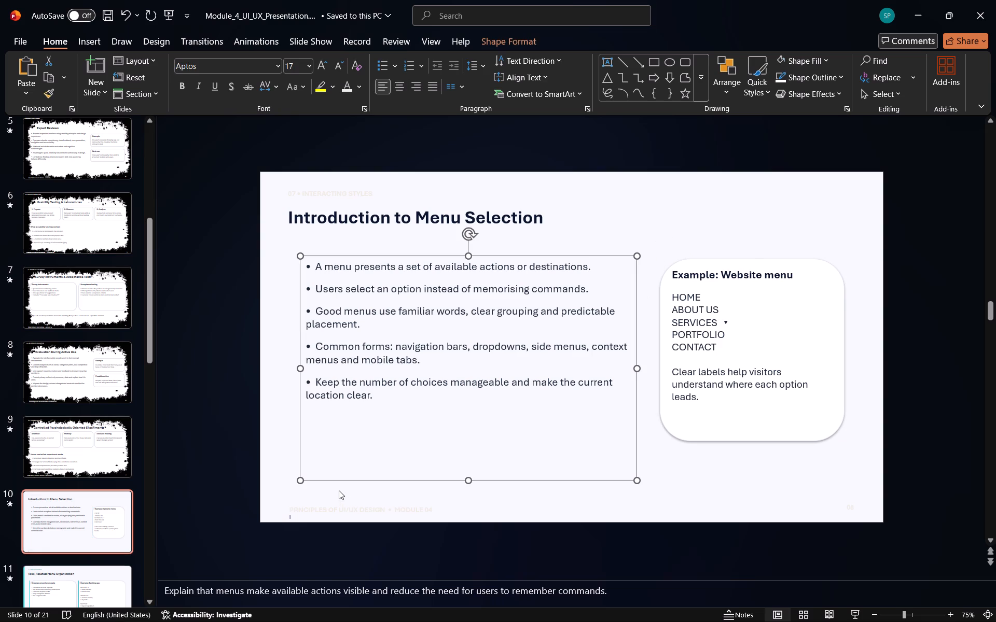
{"action": "left_click", "coordinate": [339, 490]}
{"action": "key", "text": "ctrl+v"}
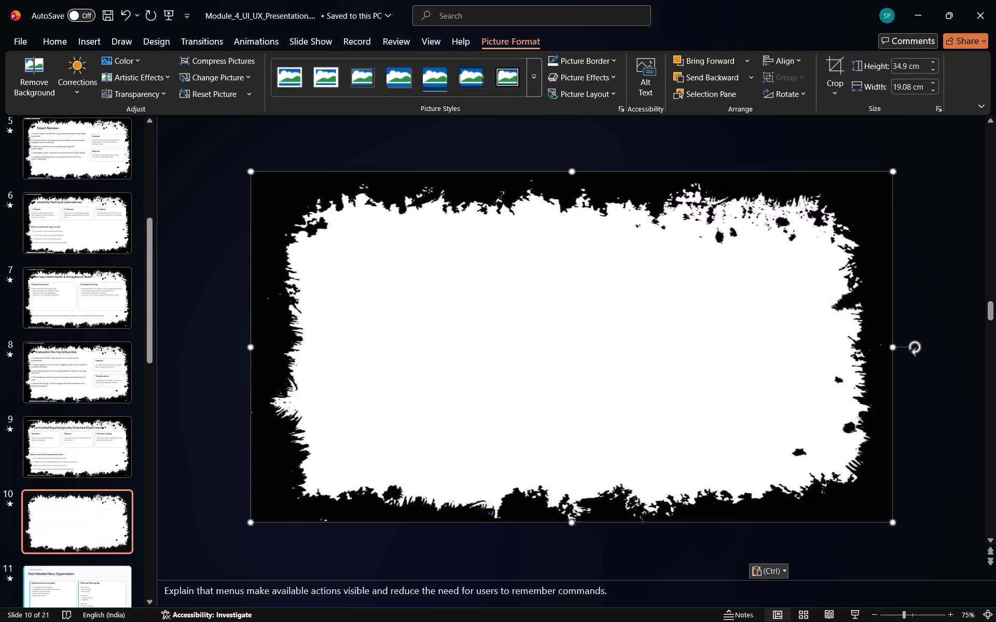
{"action": "left_click", "coordinate": [747, 77]}
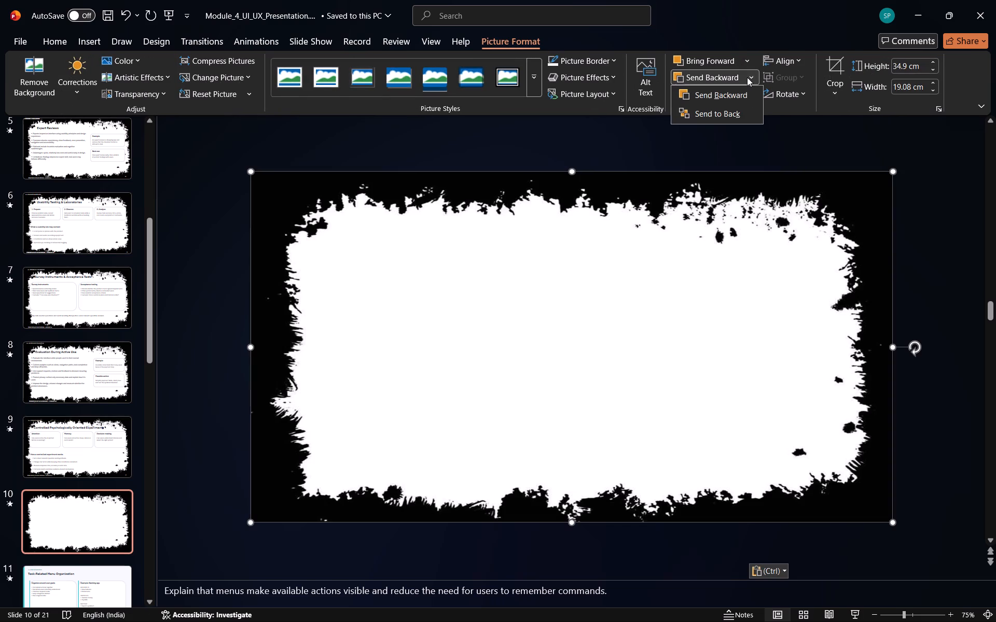
{"action": "left_click", "coordinate": [711, 117]}
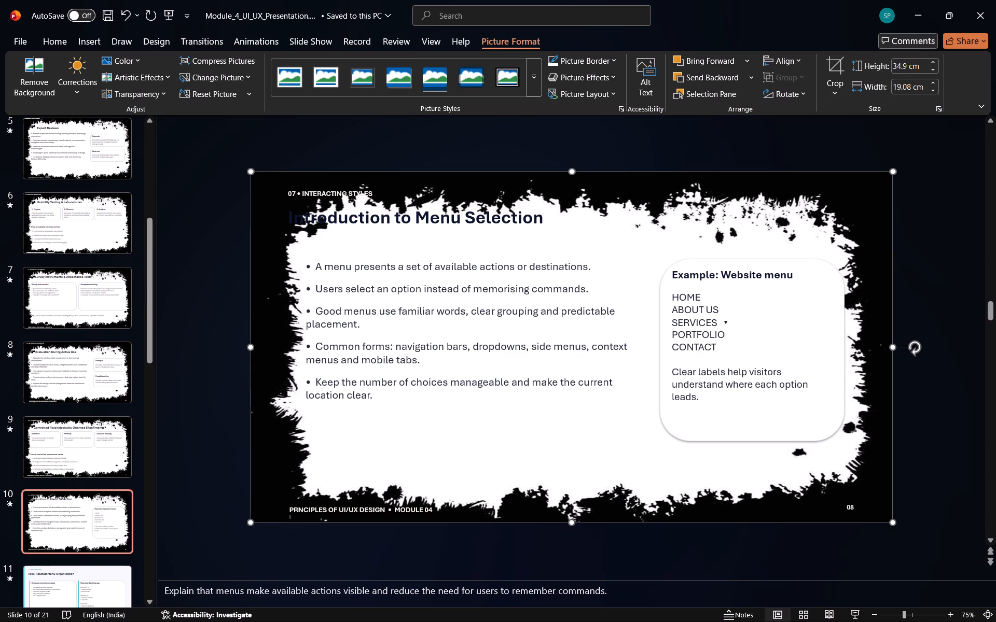
Move the "Introduction to Menu Selection" title down and to the right, into the frame's white area.
{"action": "left_click_drag", "start_coordinate": [455, 224], "coordinate": [494, 233]}
{"action": "left_click_drag", "start_coordinate": [573, 230], "coordinate": [617, 244]}
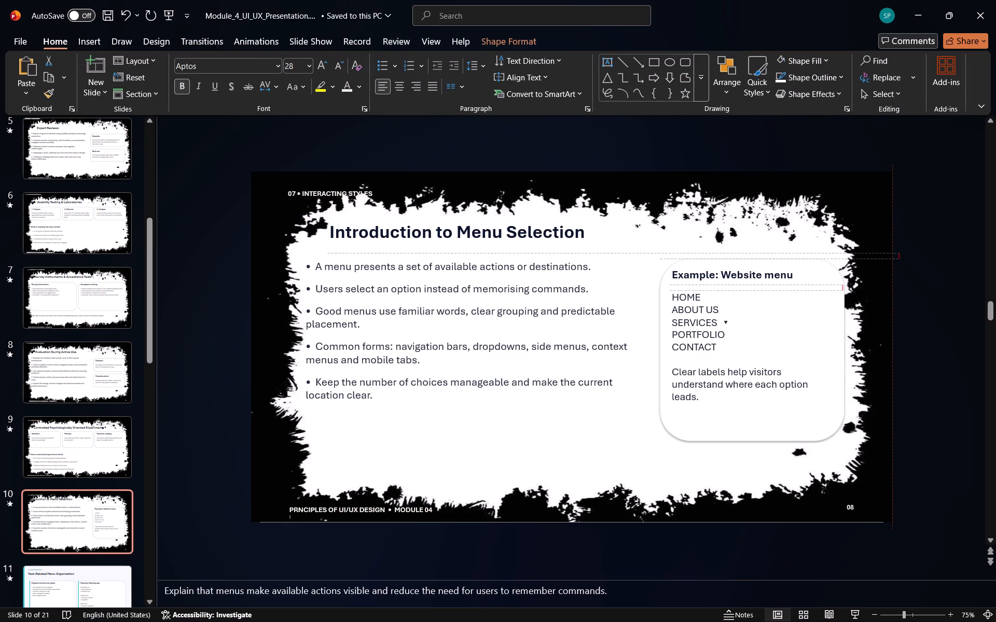
{"action": "left_click_drag", "start_coordinate": [617, 244], "coordinate": [615, 244]}
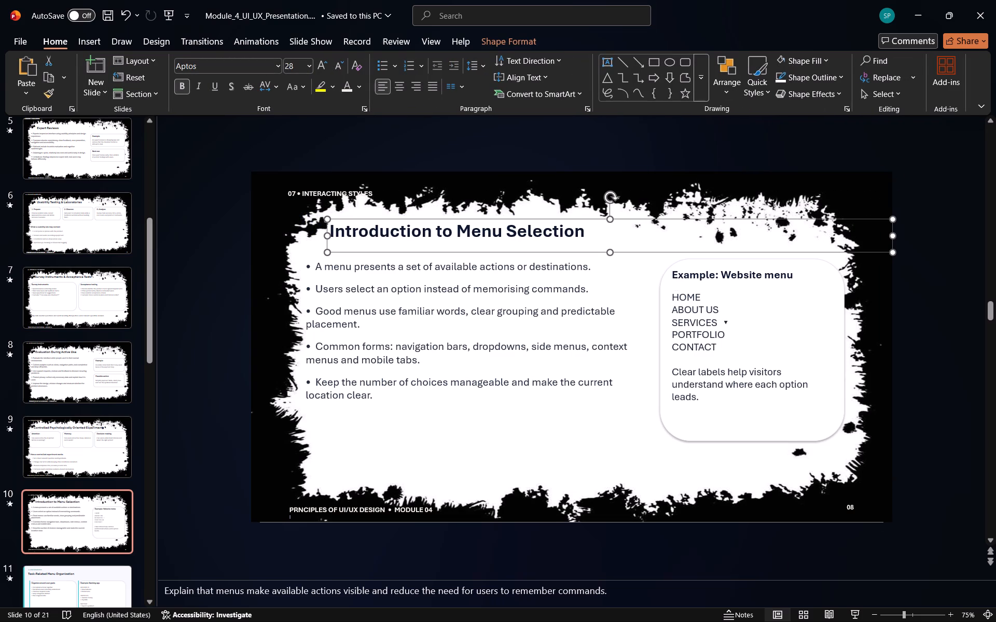
Move the "07 • INTERACTING STYLES" section label slightly up onto the frame's black top border.
{"action": "left_click_drag", "start_coordinate": [349, 195], "coordinate": [385, 193]}
{"action": "left_click", "coordinate": [385, 193]}
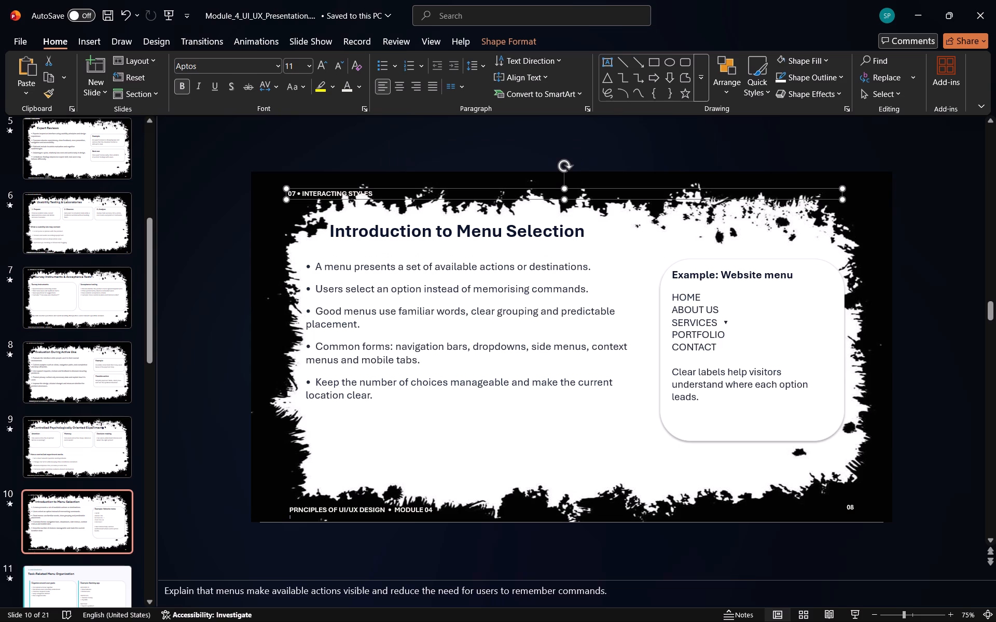
{"action": "left_click", "coordinate": [385, 193]}
{"action": "left_click_drag", "start_coordinate": [383, 190], "coordinate": [380, 182]}
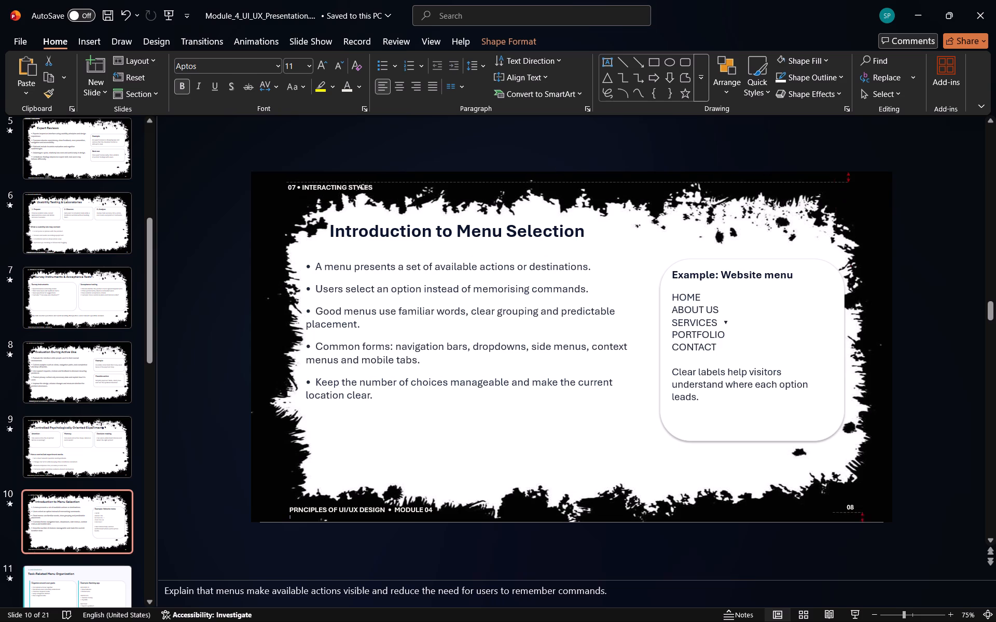
Move the "07 • INTERACTING STYLES" label on slide 10 further up and left within the frame's black top border.
{"action": "left_click_drag", "start_coordinate": [380, 182], "coordinate": [374, 178]}
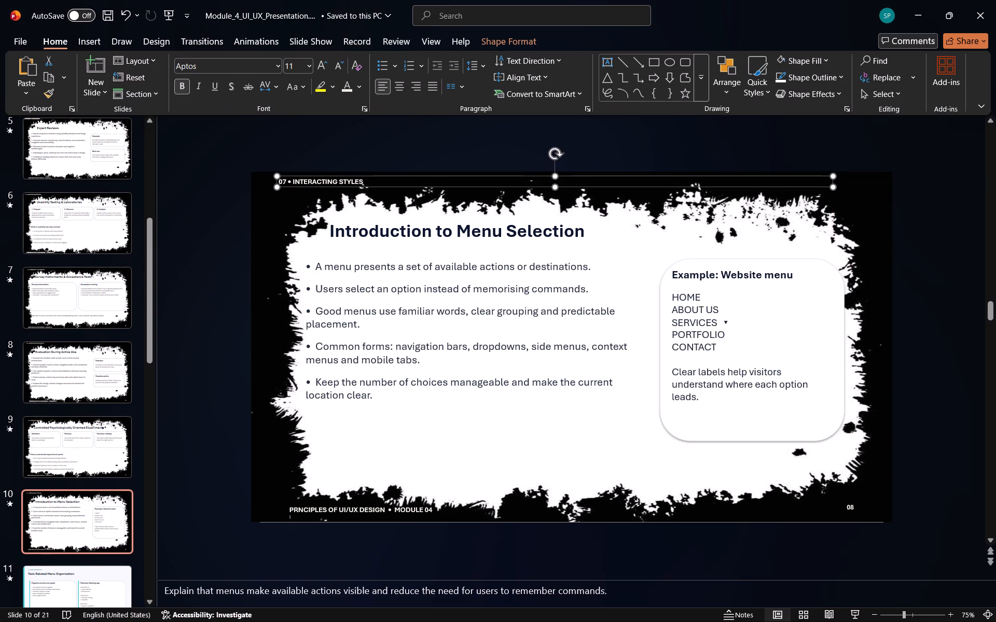
Move the "PRNCIPLES OF UI/UX DESIGN • MODULE 04" footer on slide 10 slightly down and left within the black bottom border.
{"action": "left_click", "coordinate": [440, 513]}
{"action": "left_click_drag", "start_coordinate": [437, 513], "coordinate": [433, 517]}
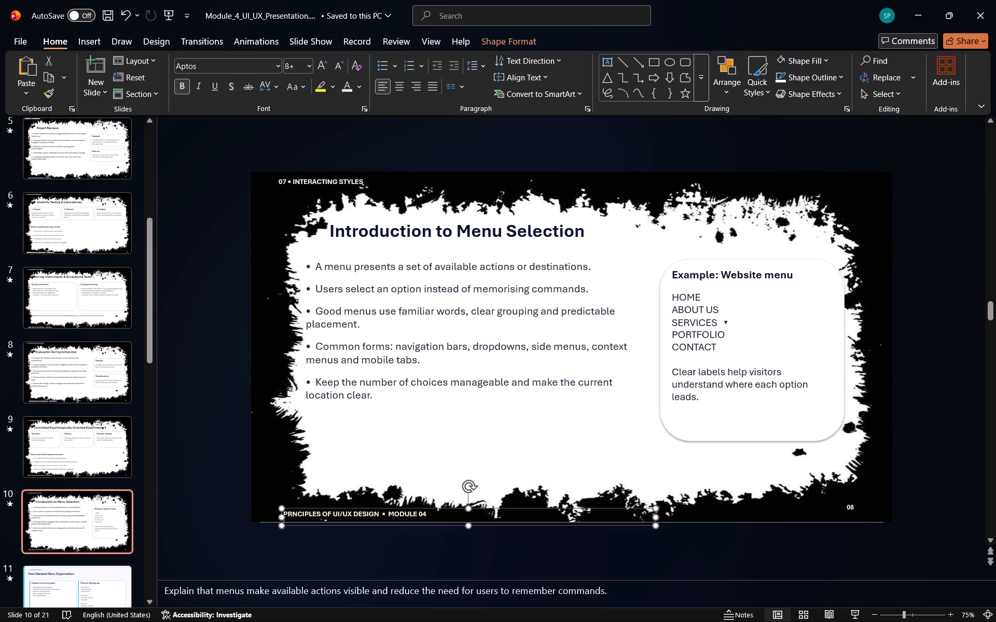
{"action": "left_click", "coordinate": [524, 449]}
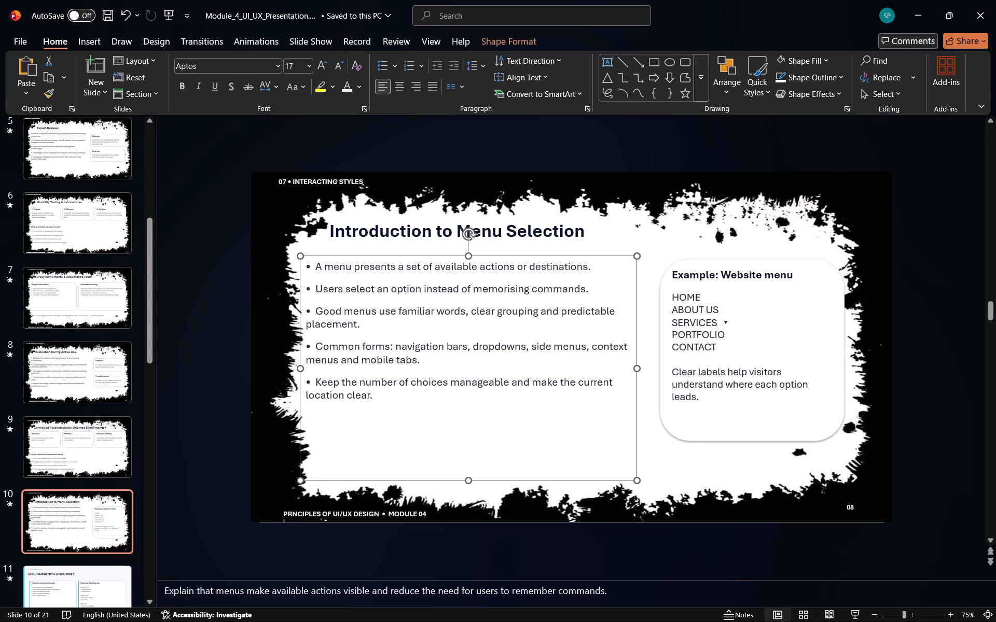
Widen the frame picture on slide 10 by stretching its right edge slightly further beyond the slide.
{"action": "left_click", "coordinate": [265, 251]}
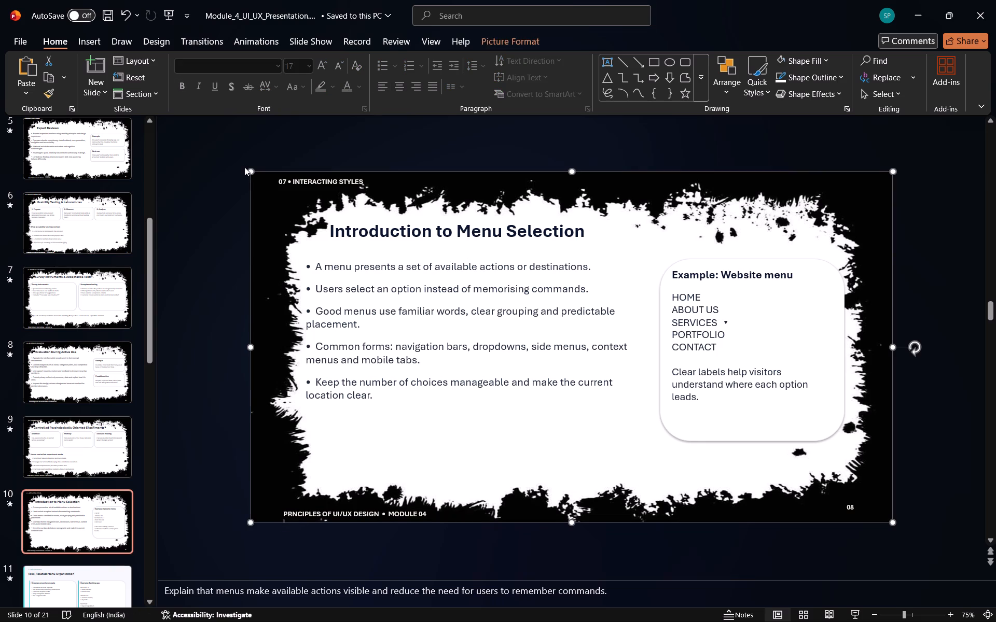
{"action": "left_click", "coordinate": [251, 171]}
{"action": "left_click_drag", "start_coordinate": [892, 348], "coordinate": [900, 347]}
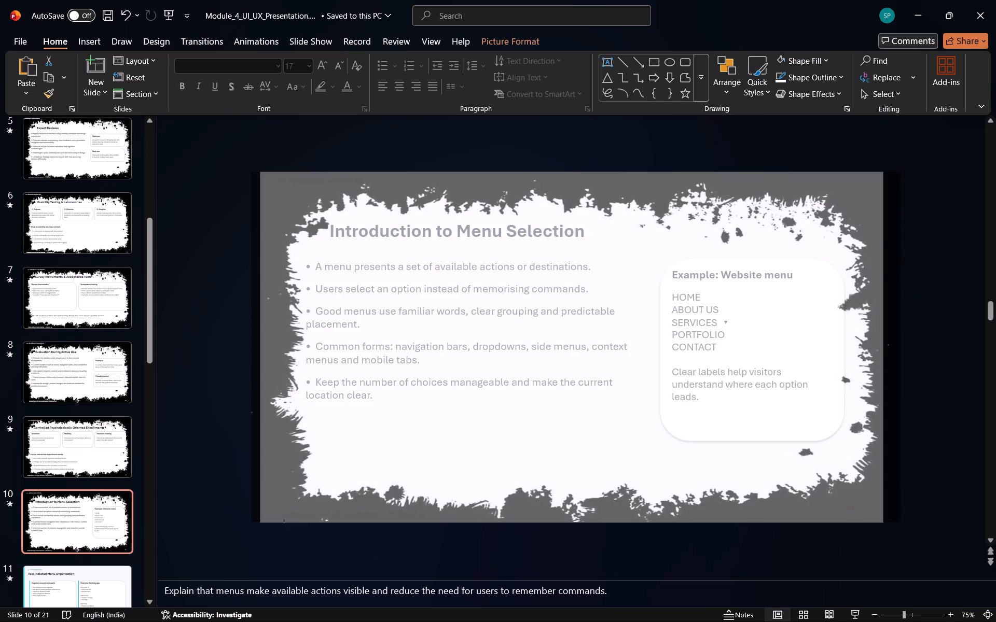
{"action": "left_click_drag", "start_coordinate": [900, 347], "coordinate": [900, 347]}
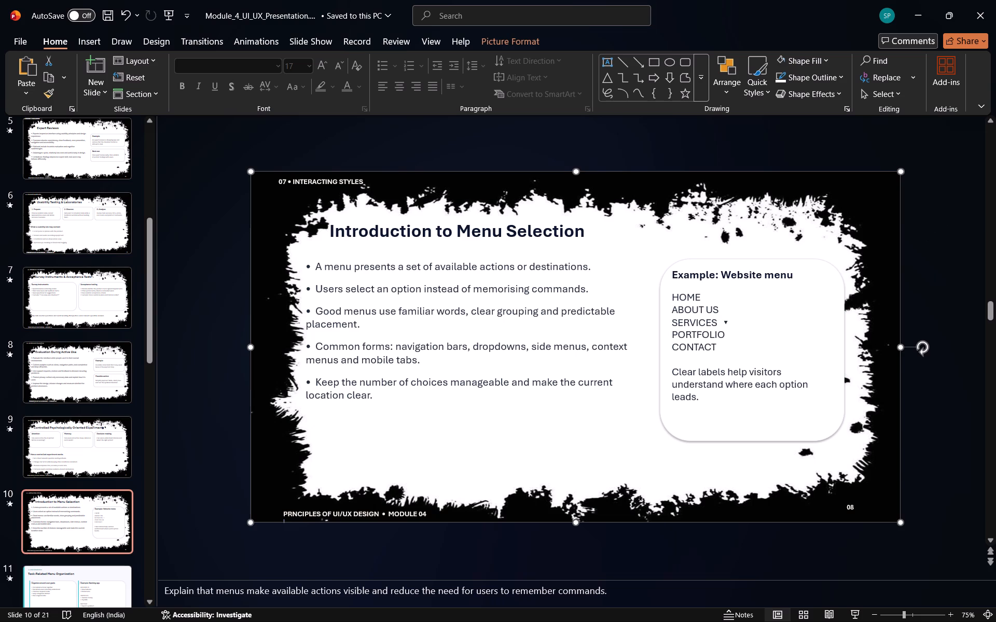
Review the slides from the unframed ones after slide 10 back to the opening slides, checking which still need restyling.
{"action": "left_click", "coordinate": [105, 579]}
{"action": "left_click", "coordinate": [105, 579]}
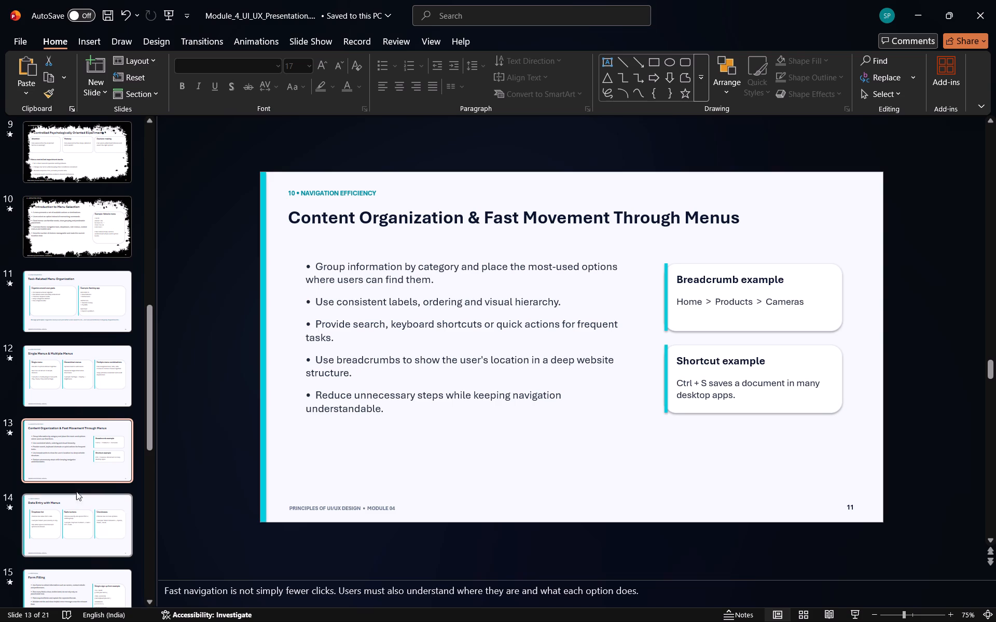
{"action": "scroll", "coordinate": [390, 208], "scroll_direction": "up", "scroll_amount": 1}
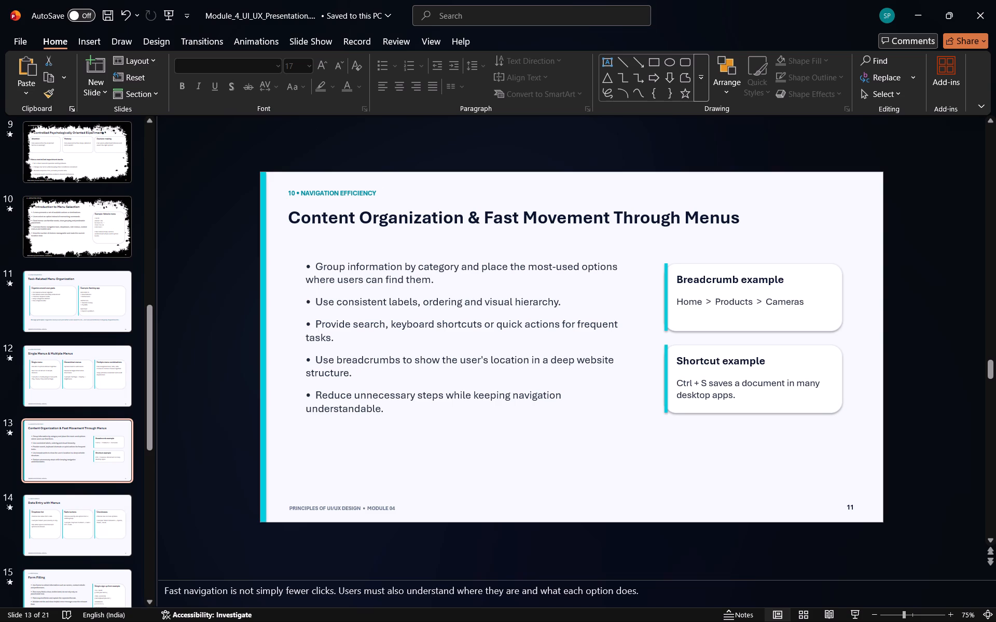
{"action": "scroll", "coordinate": [390, 208], "scroll_direction": "up", "scroll_amount": 3}
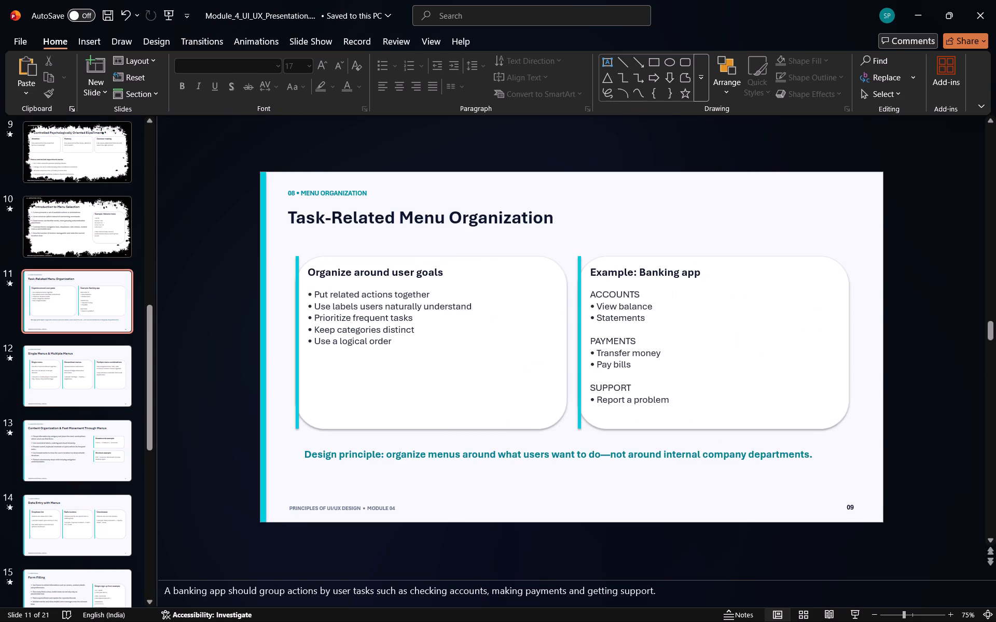
{"action": "scroll", "coordinate": [390, 208], "scroll_direction": "up", "scroll_amount": 3}
{"action": "key", "text": "Up"}
{"action": "key", "text": "Up"}
{"action": "key", "text": "Up"}
{"action": "key", "text": "Up"}
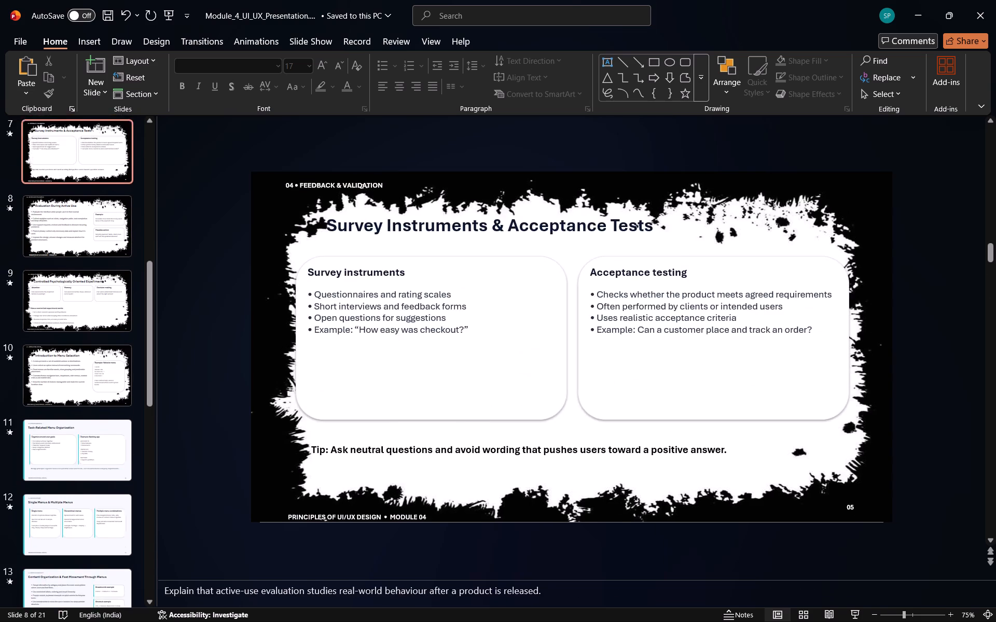
{"action": "key", "text": "Up"}
{"action": "key", "text": "Up"}
{"action": "key", "text": "Up"}
{"action": "key", "text": "Up"}
{"action": "key", "text": "Up"}
{"action": "key", "text": "Up"}
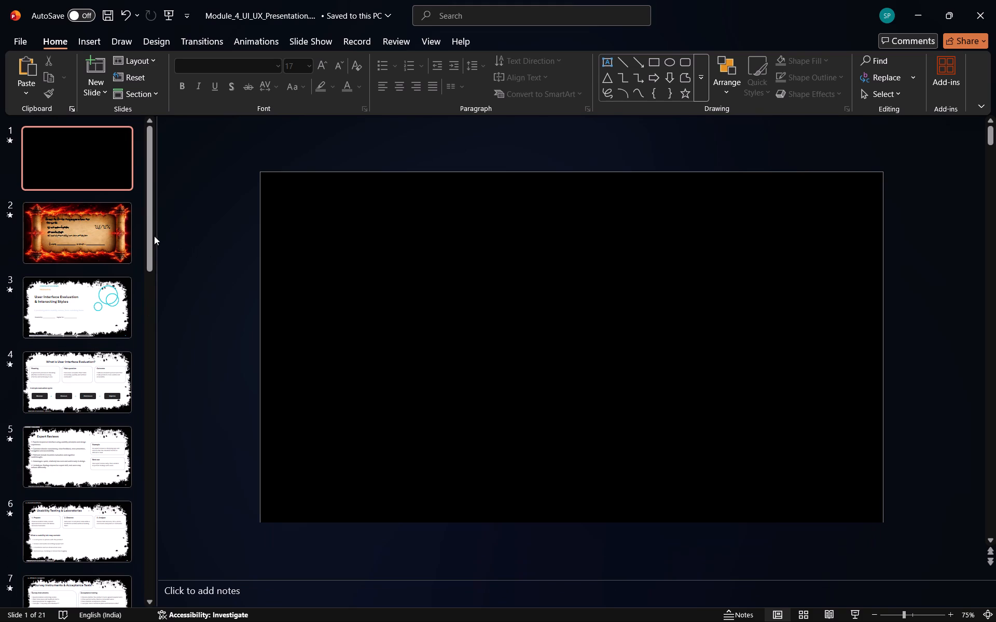
{"action": "left_click", "coordinate": [101, 242]}
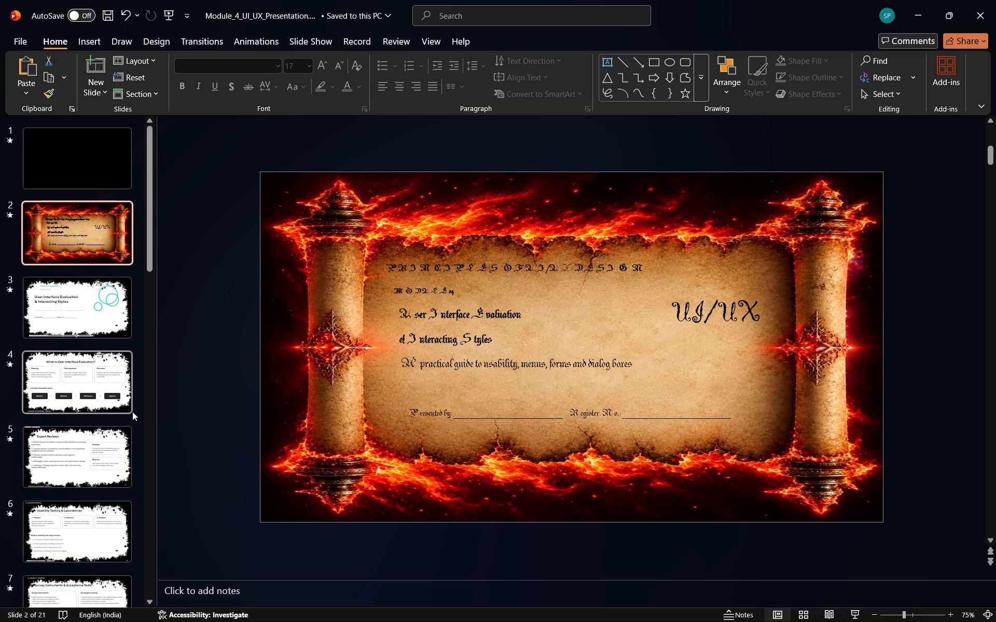
Delete the three cyan decorative circles from slide 3.
{"action": "left_click", "coordinate": [88, 326]}
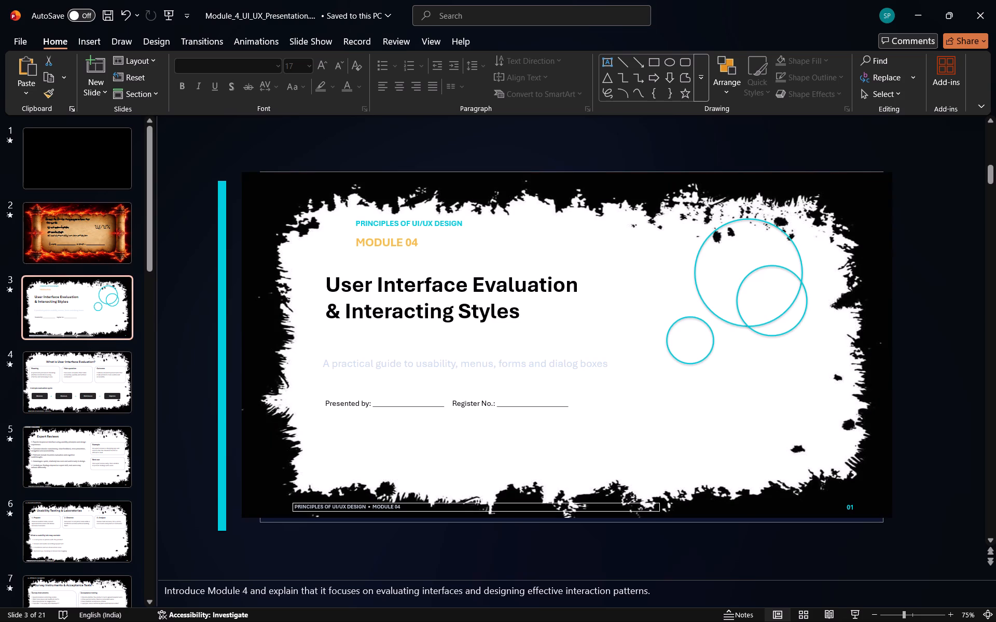
{"action": "left_click", "coordinate": [712, 347]}
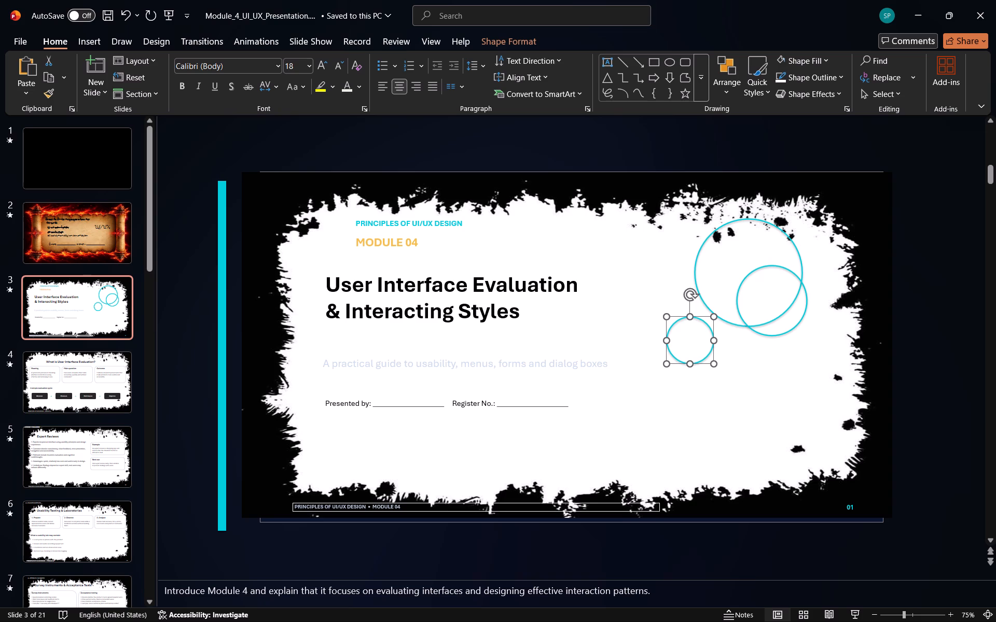
{"action": "key", "text": "Delete"}
{"action": "left_click", "coordinate": [722, 315]}
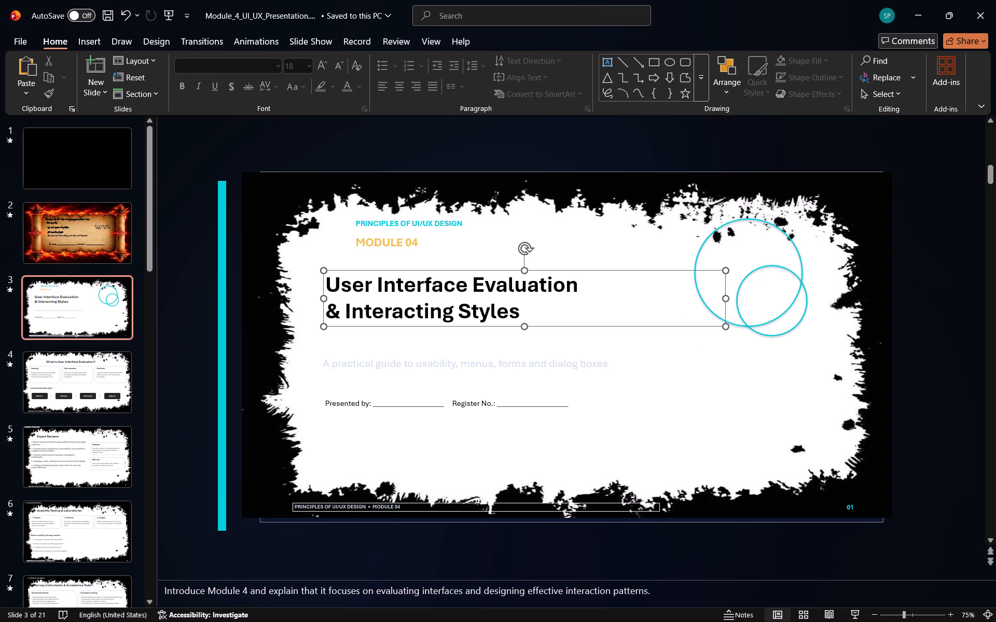
{"action": "left_click", "coordinate": [766, 319]}
{"action": "left_click", "coordinate": [768, 319]}
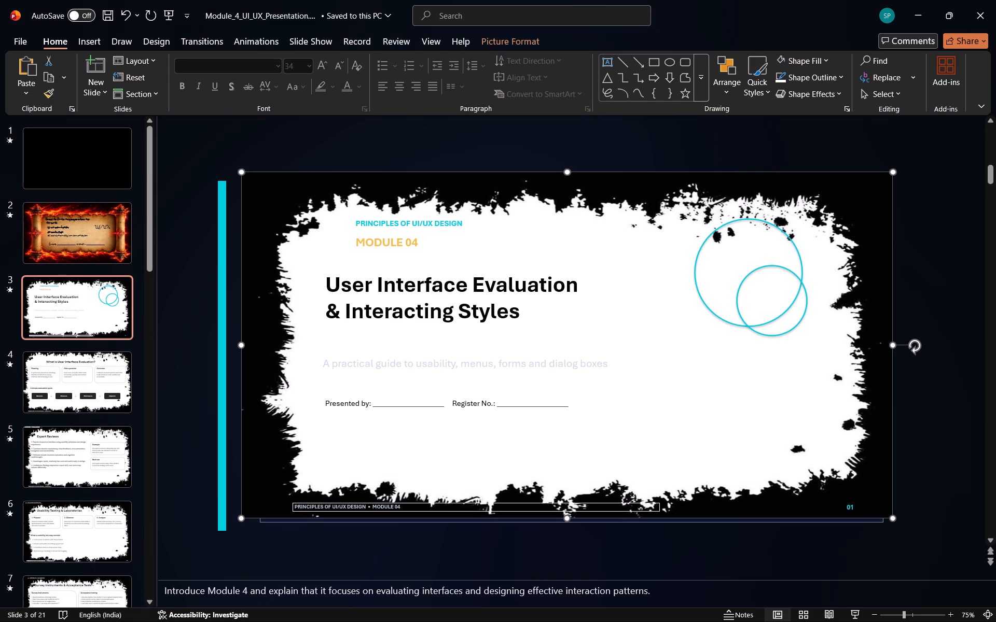
{"action": "left_click", "coordinate": [771, 321]}
{"action": "key", "text": "Delete"}
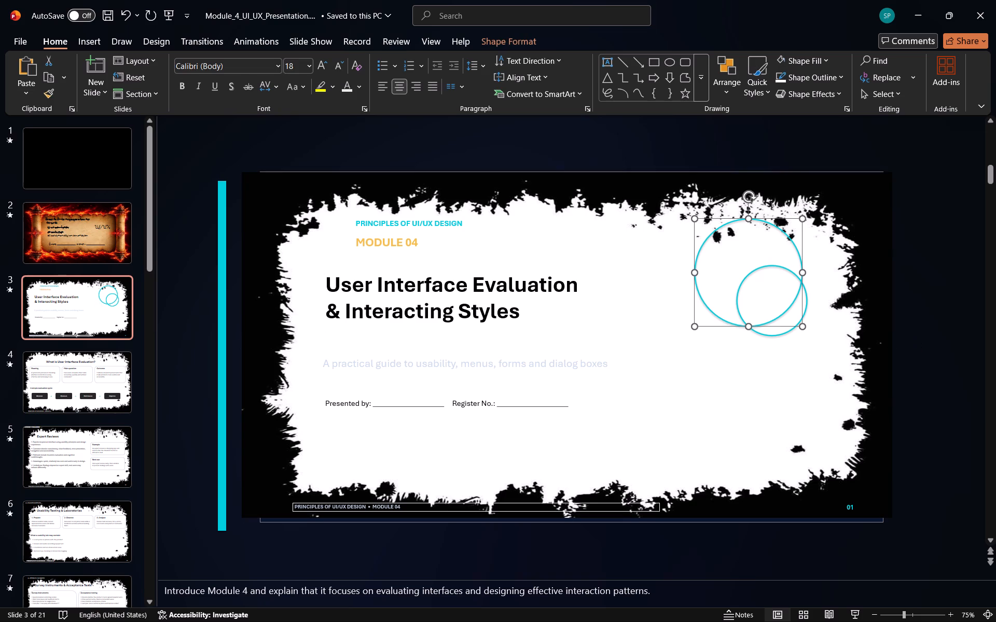
{"action": "left_click", "coordinate": [790, 333]}
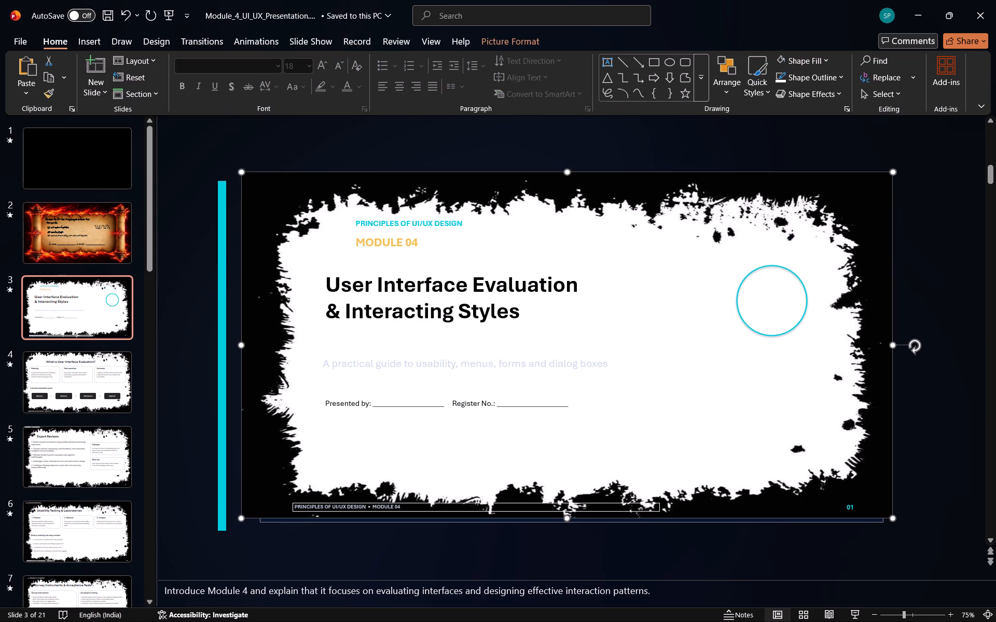
{"action": "left_click", "coordinate": [785, 331]}
{"action": "left_click", "coordinate": [785, 331]}
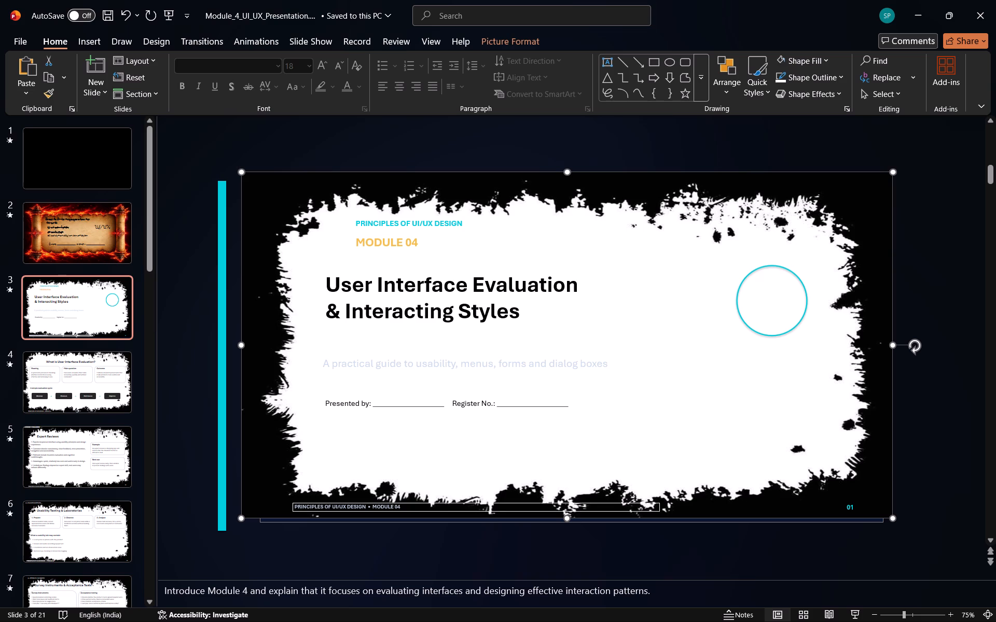
{"action": "left_click", "coordinate": [792, 330]}
{"action": "key", "text": "Delete"}
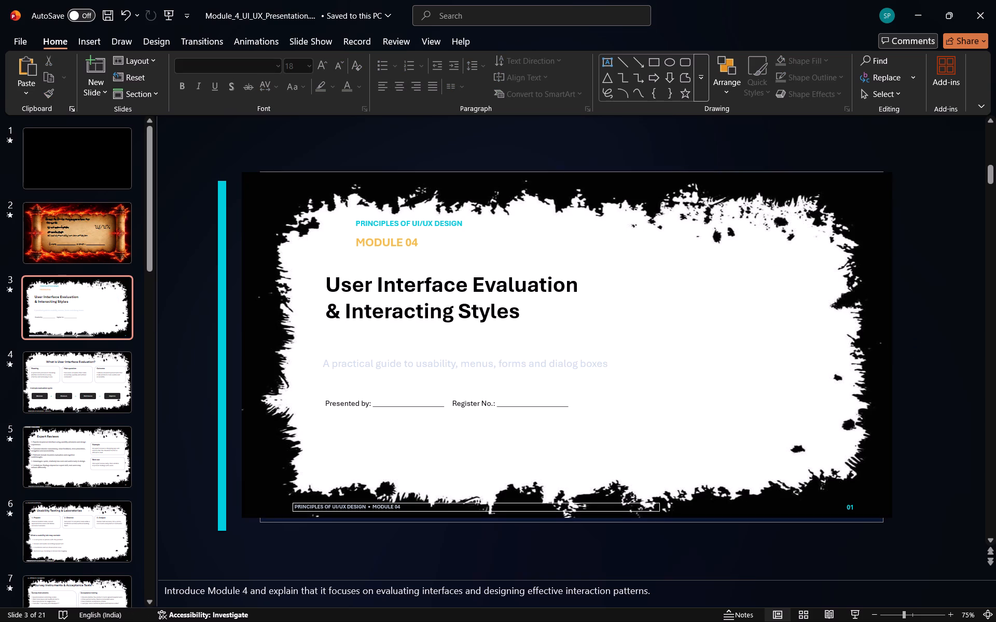
Delete the vertical cyan bar beside slide 3.
{"action": "left_click", "coordinate": [219, 252]}
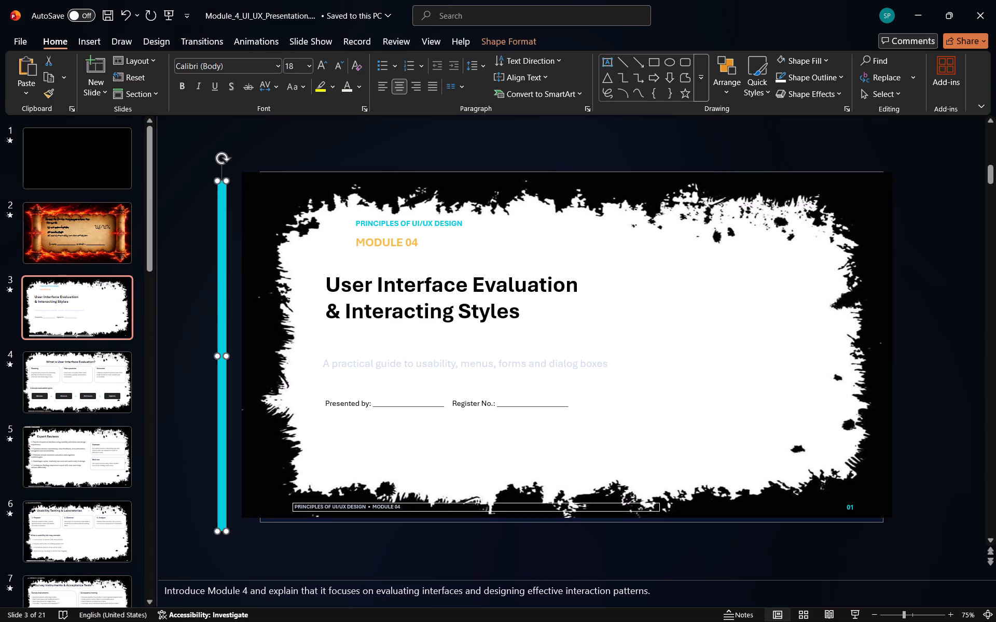
{"action": "key", "text": "Delete"}
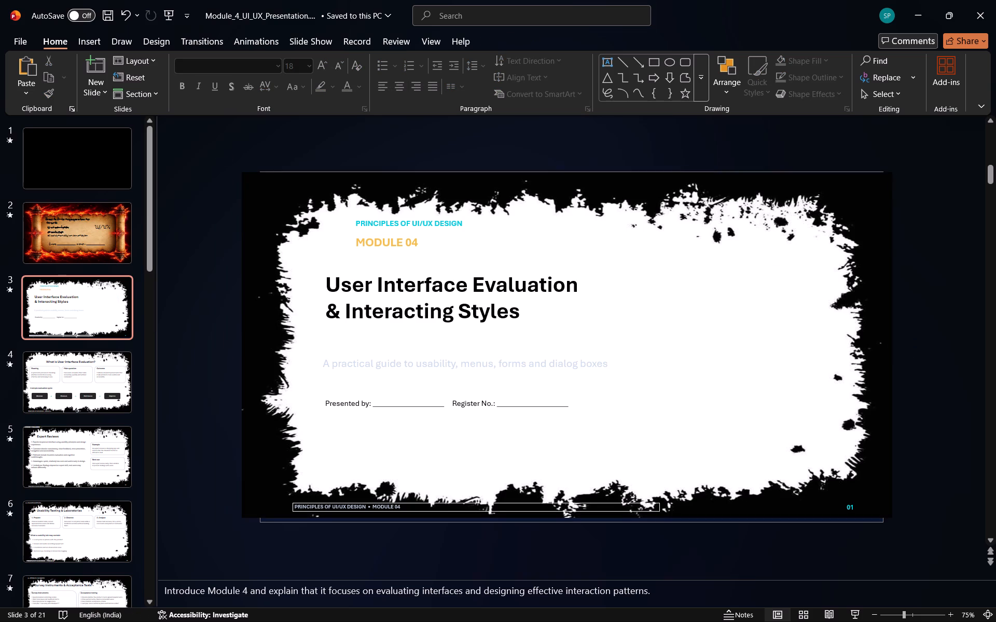
Change the "MODULE 04" text on slide 3 to black.
{"action": "left_click", "coordinate": [419, 242]}
{"action": "left_click", "coordinate": [419, 242]}
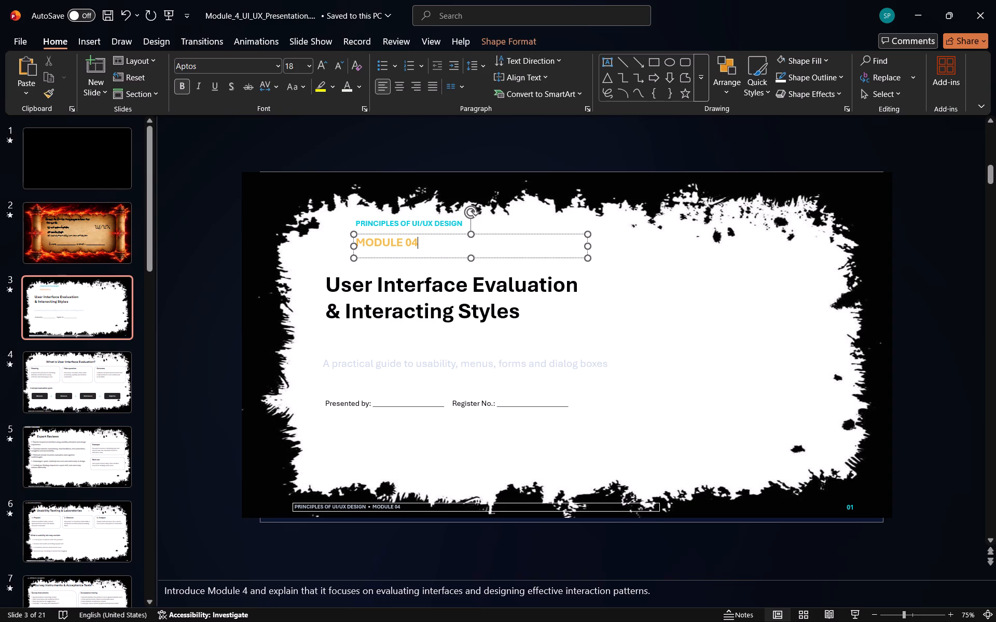
{"action": "left_click_drag", "start_coordinate": [416, 246], "coordinate": [405, 246]}
{"action": "left_click_drag", "start_coordinate": [405, 246], "coordinate": [367, 252]}
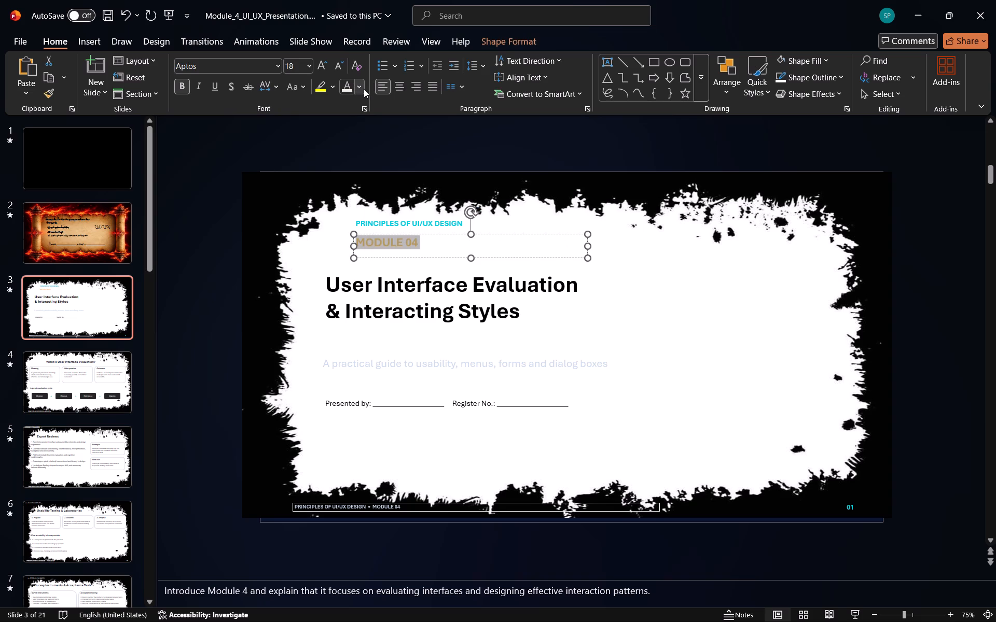
{"action": "left_click", "coordinate": [364, 89]}
{"action": "left_click", "coordinate": [368, 144]}
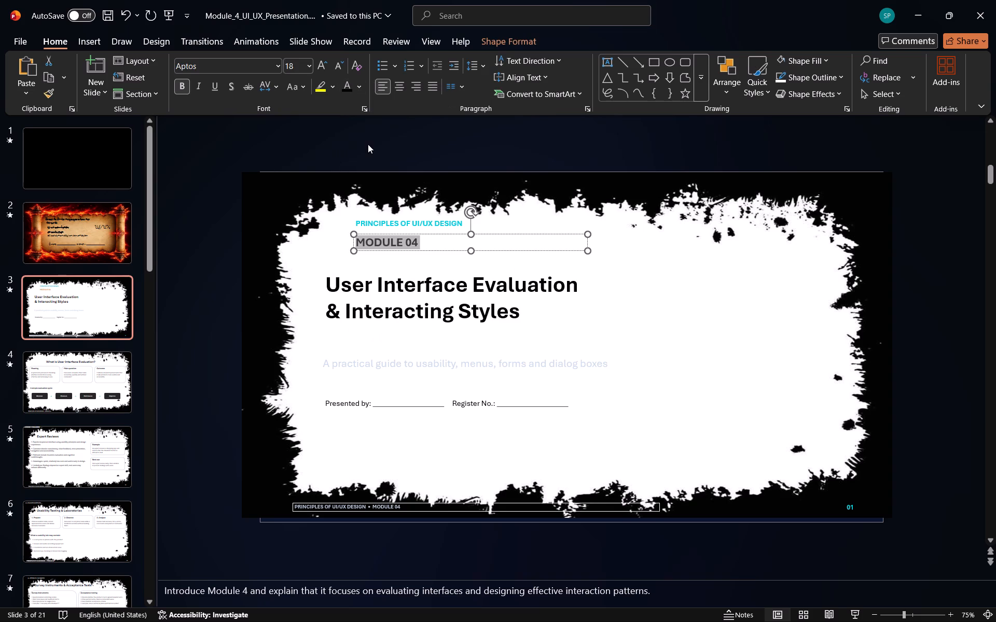
Move the "MODULE 04" text down and left, just above the "User Interface Evaluation & Interacting Styles" title on slide 3.
{"action": "left_click", "coordinate": [466, 227]}
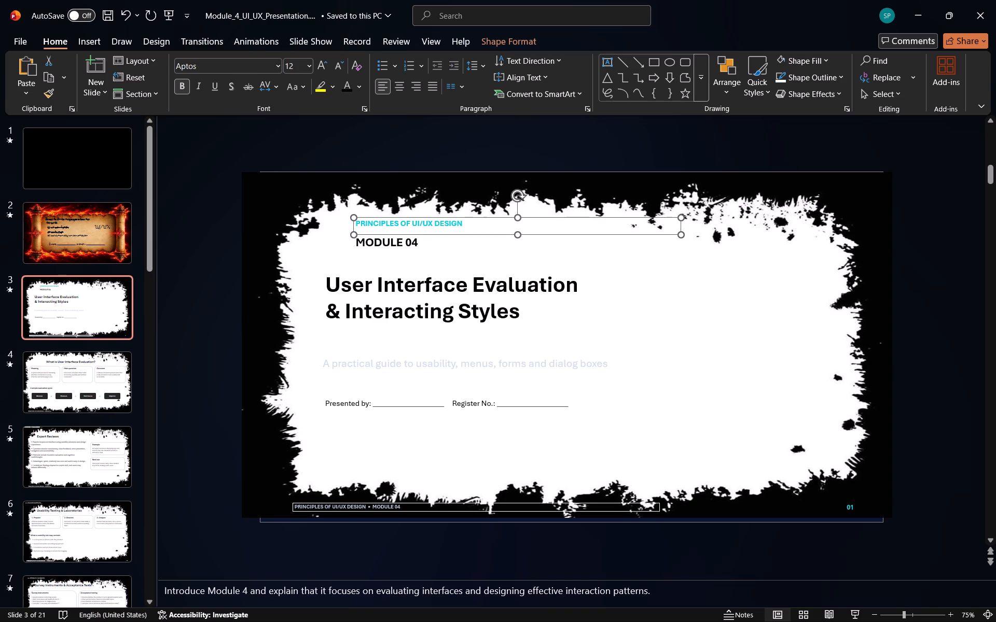
{"action": "left_click_drag", "start_coordinate": [398, 244], "coordinate": [440, 243]}
{"action": "left_click_drag", "start_coordinate": [440, 243], "coordinate": [427, 261]}
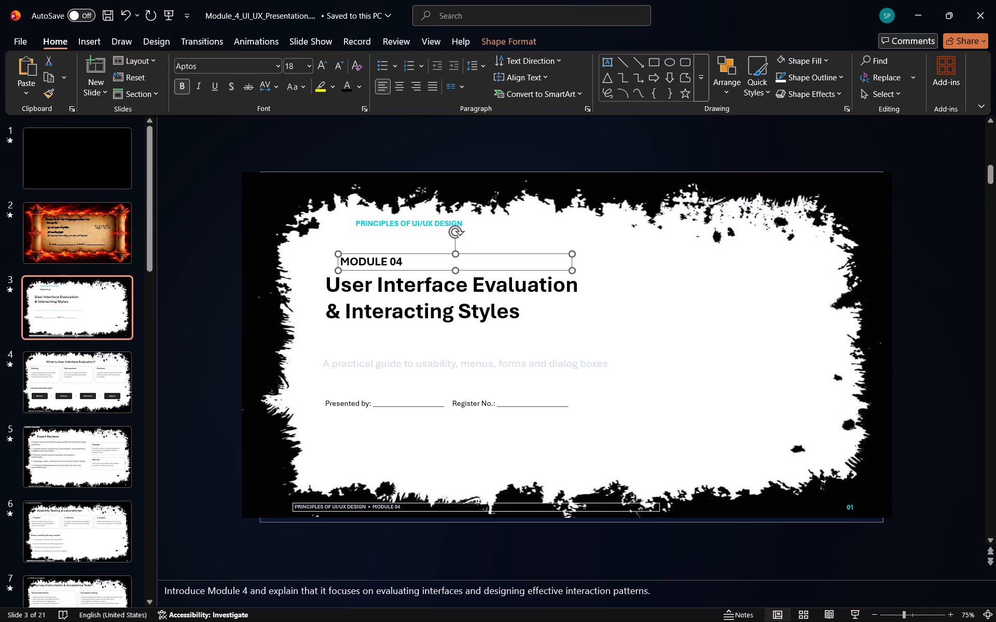
Change the cyan "PRINCIPLES OF UI/UX DESIGN" text on slide 3 to black.
{"action": "left_click", "coordinate": [449, 223]}
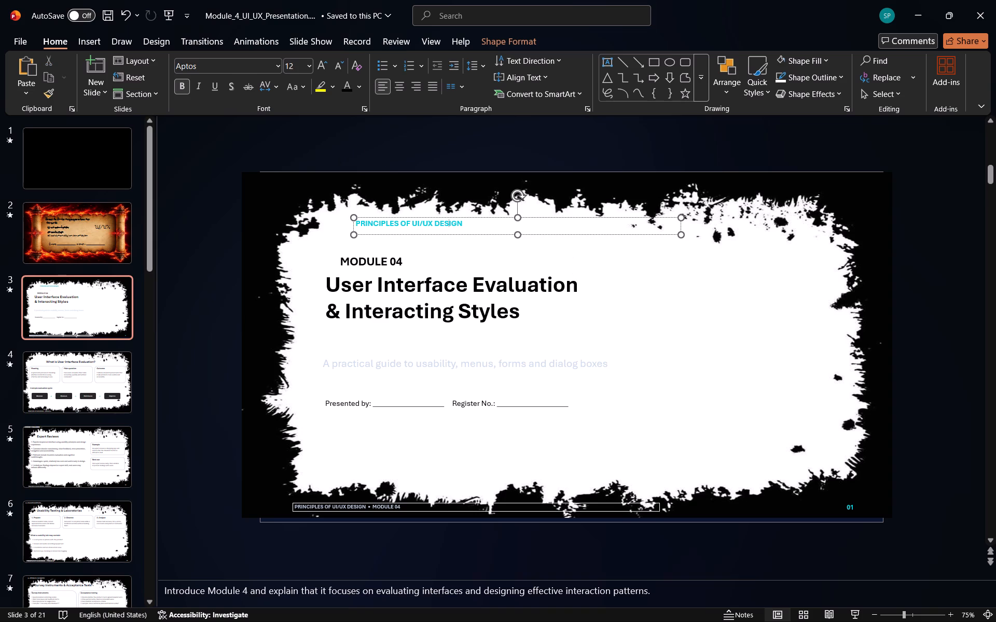
{"action": "left_click", "coordinate": [464, 223]}
{"action": "left_click", "coordinate": [465, 225]}
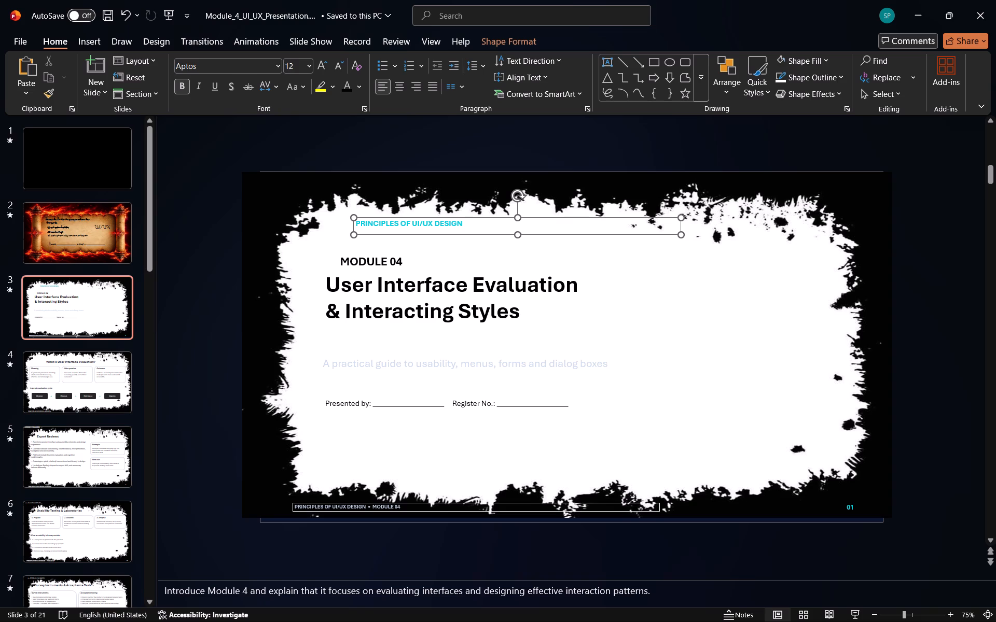
{"action": "left_click", "coordinate": [465, 224]}
{"action": "left_click_drag", "start_coordinate": [461, 223], "coordinate": [406, 224]}
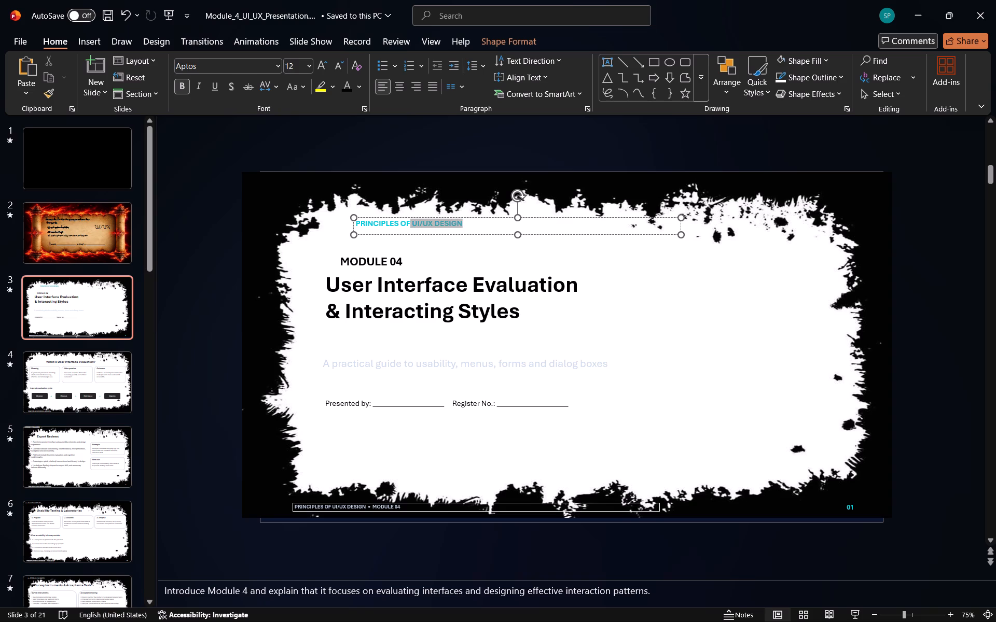
{"action": "left_click_drag", "start_coordinate": [406, 224], "coordinate": [363, 223]}
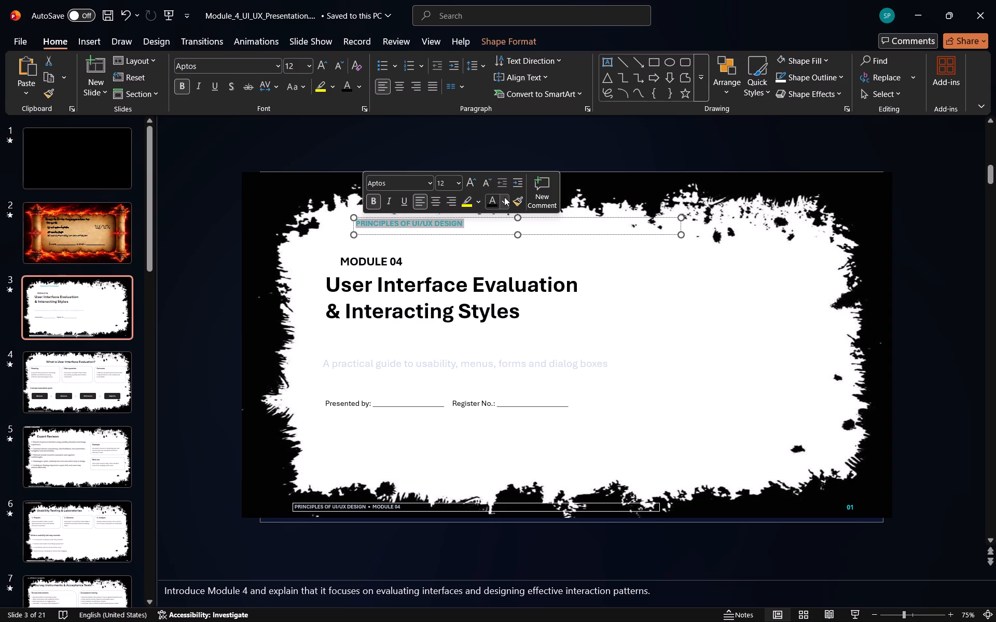
{"action": "left_click", "coordinate": [492, 197]}
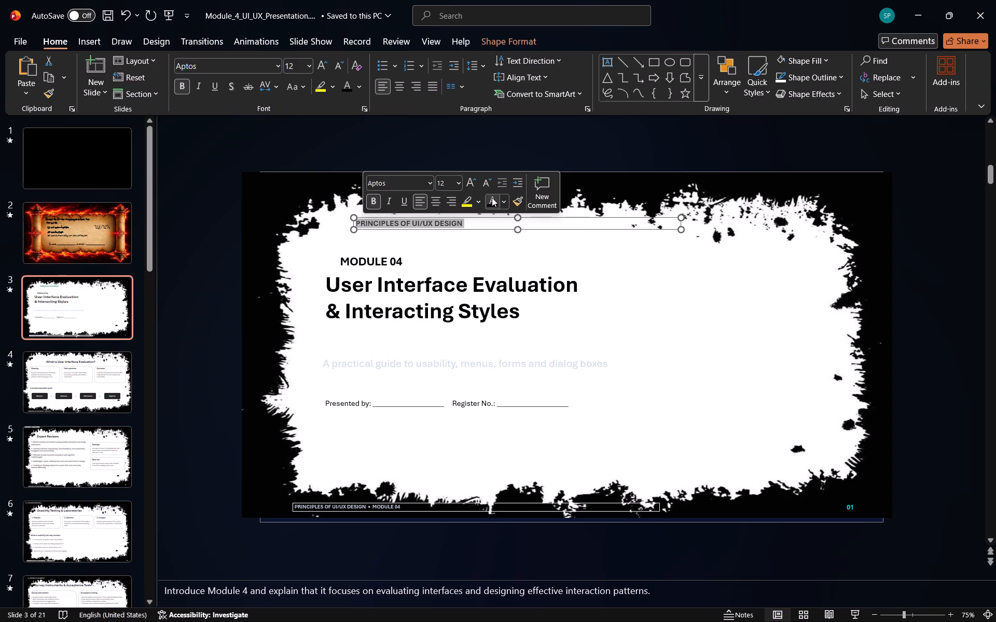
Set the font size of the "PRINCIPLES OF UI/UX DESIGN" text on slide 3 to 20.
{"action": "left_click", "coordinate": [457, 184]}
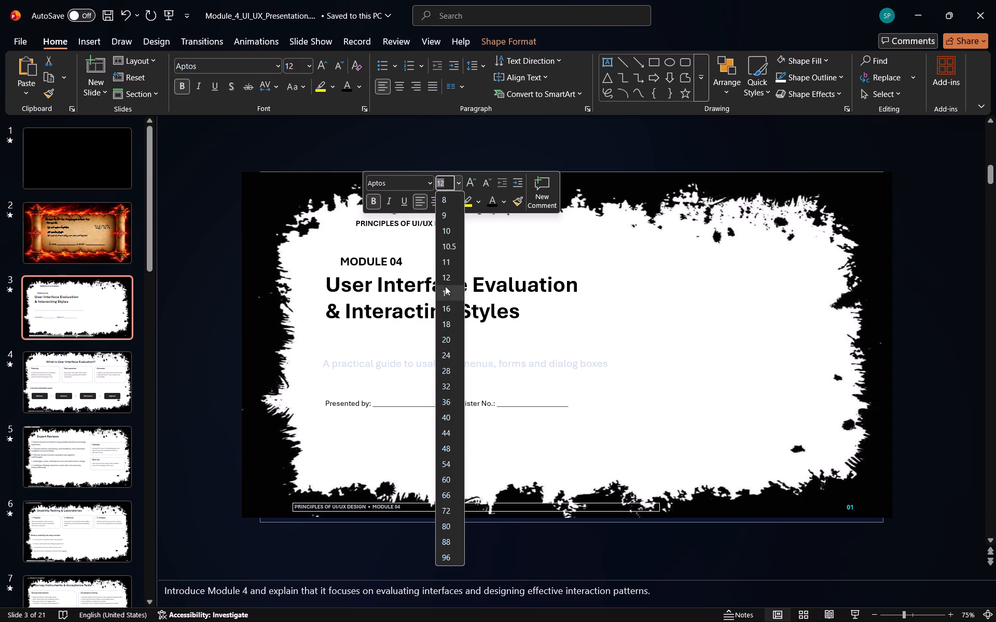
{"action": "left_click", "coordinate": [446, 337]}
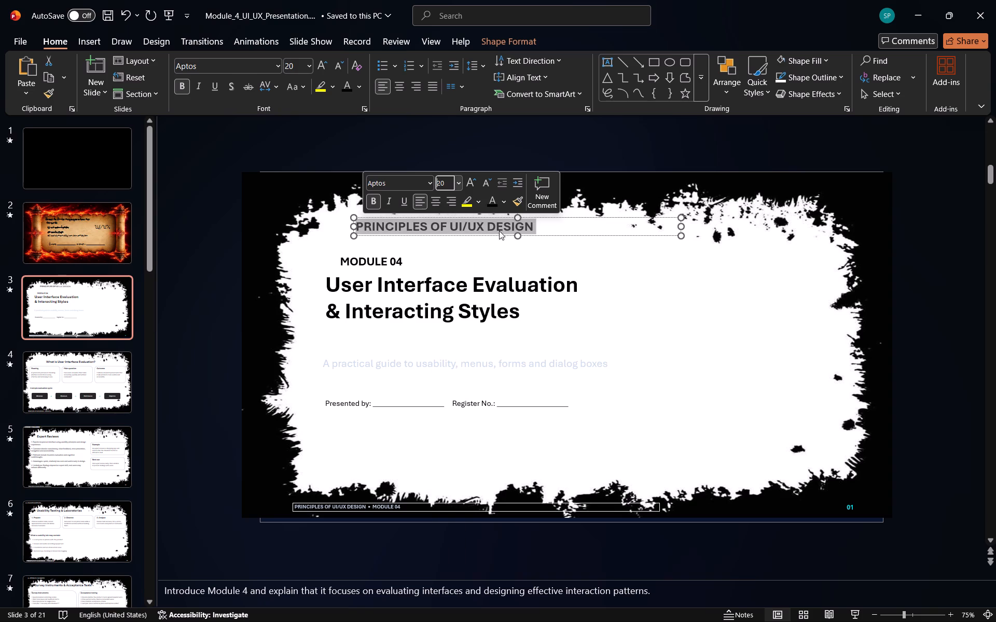
Move the "PRINCIPLES OF UI/UX DESIGN" text down and left on slide 3, just above "MODULE 04".
{"action": "left_click_drag", "start_coordinate": [568, 228], "coordinate": [549, 238]}
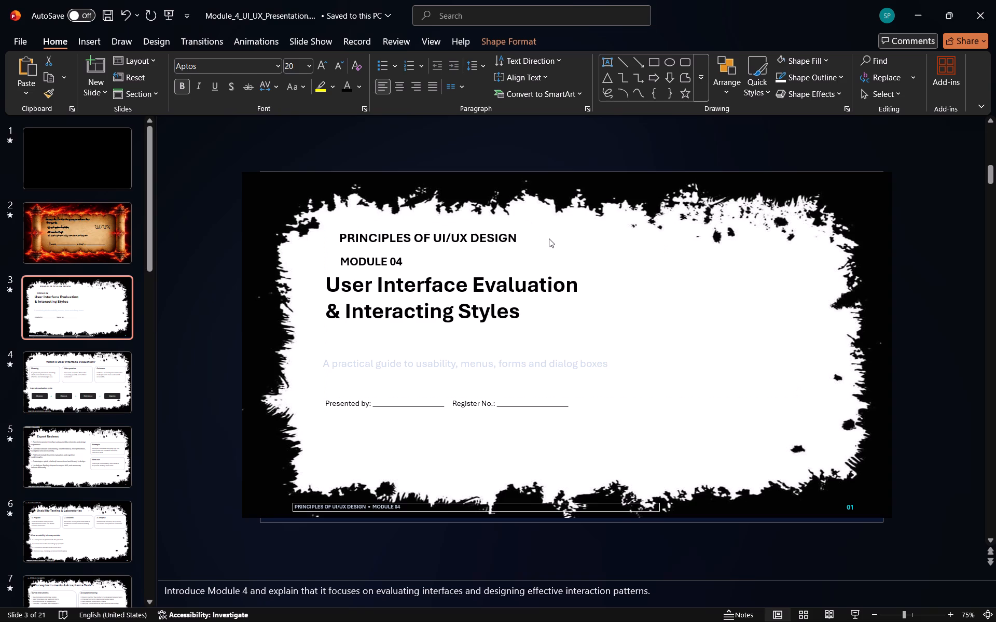
{"action": "left_click_drag", "start_coordinate": [549, 238], "coordinate": [544, 238]}
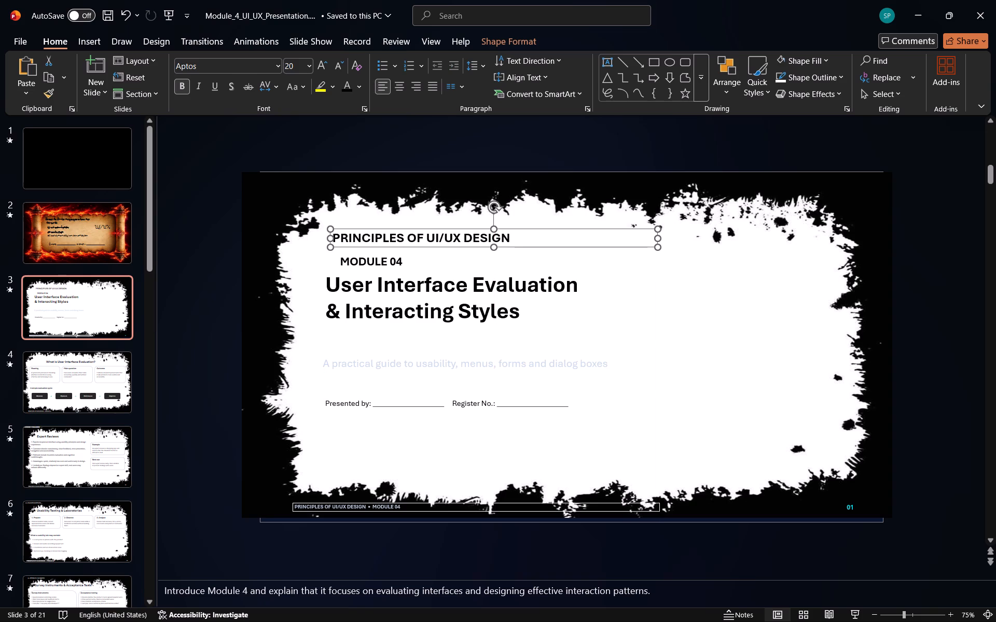
{"action": "left_click", "coordinate": [516, 237]}
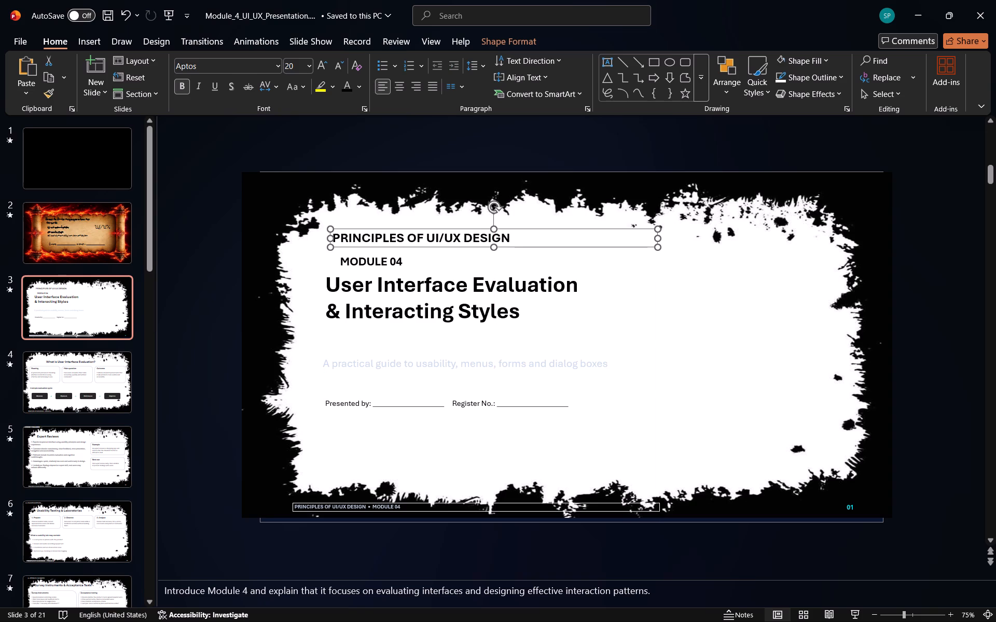
{"action": "left_click", "coordinate": [513, 236]}
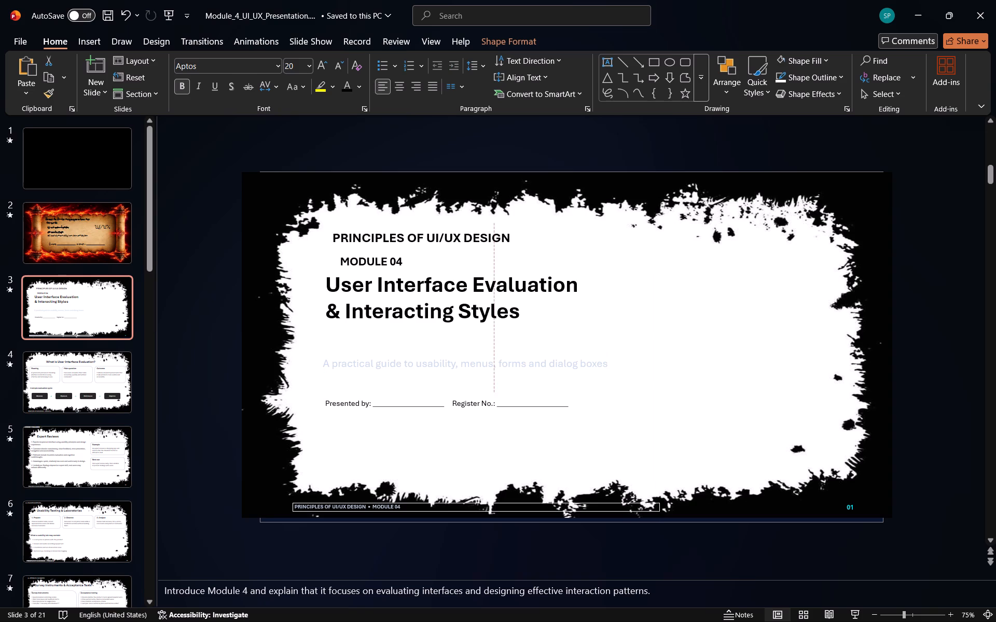
{"action": "left_click", "coordinate": [513, 236]}
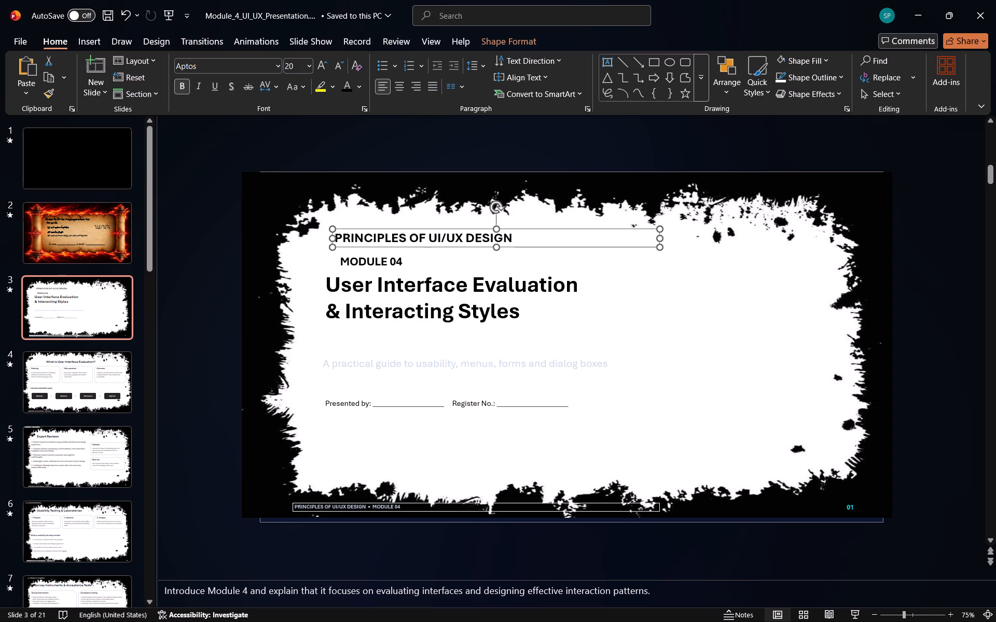
Set the font size of the "PRINCIPLES OF UI/UX DESIGN" text on slide 3 to 24.
{"action": "left_click_drag", "start_coordinate": [511, 236], "coordinate": [337, 233]}
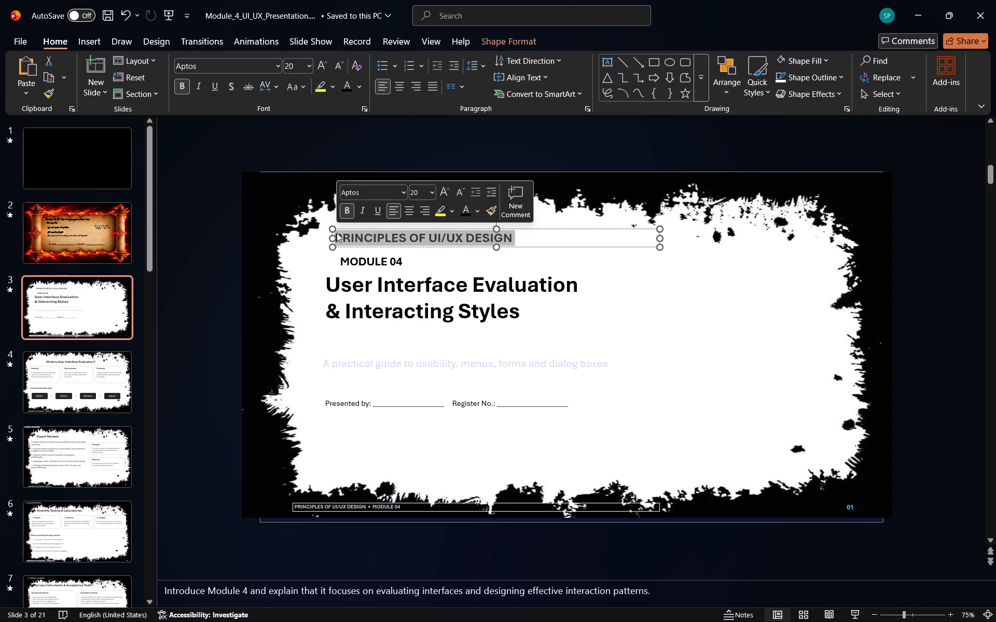
{"action": "left_click_drag", "start_coordinate": [429, 196], "coordinate": [426, 215]}
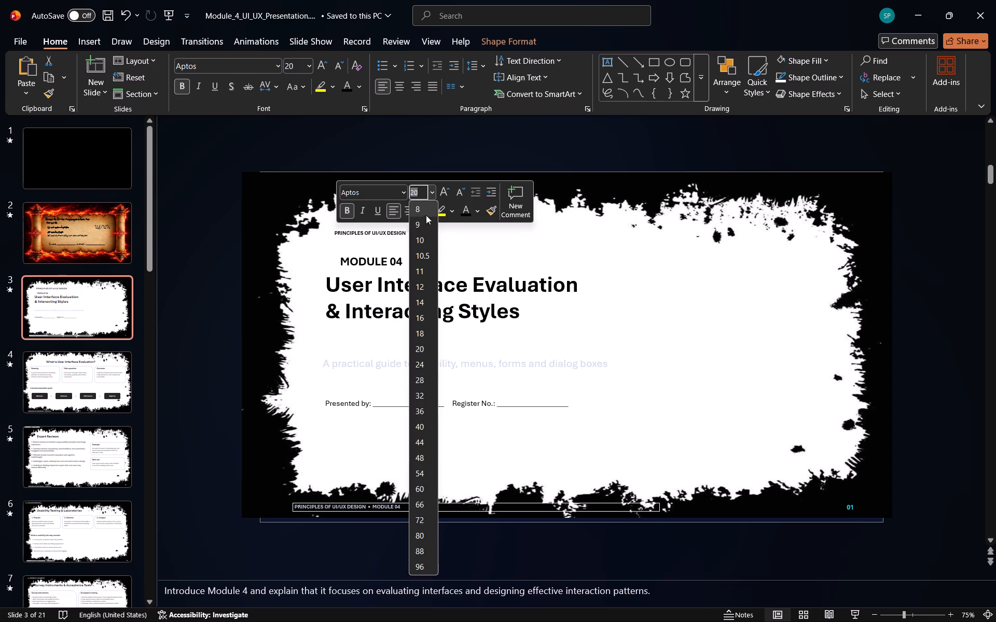
{"action": "left_click_drag", "start_coordinate": [426, 215], "coordinate": [424, 361]}
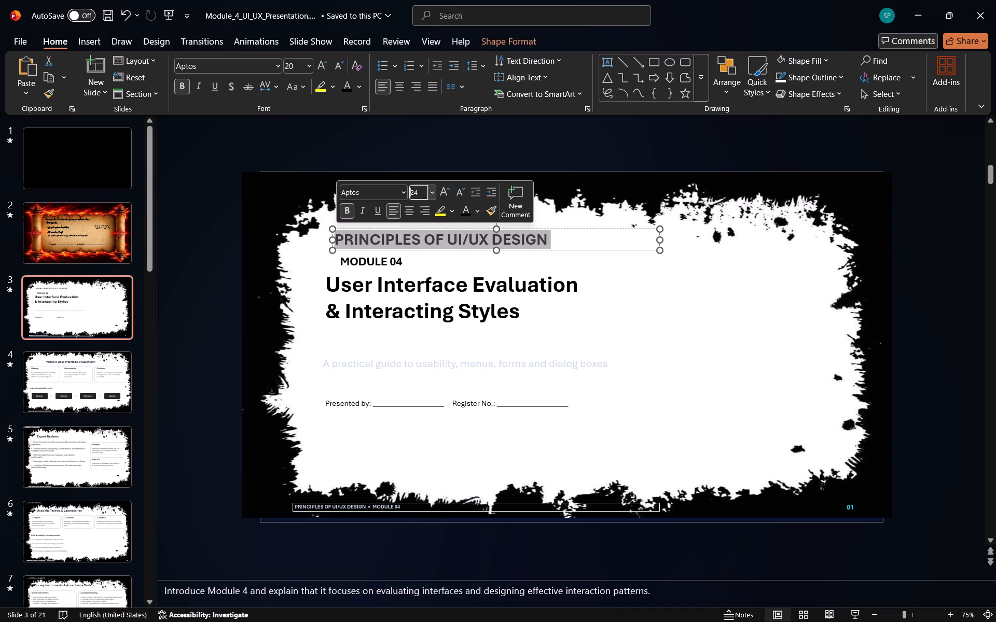
{"action": "left_click", "coordinate": [432, 194]}
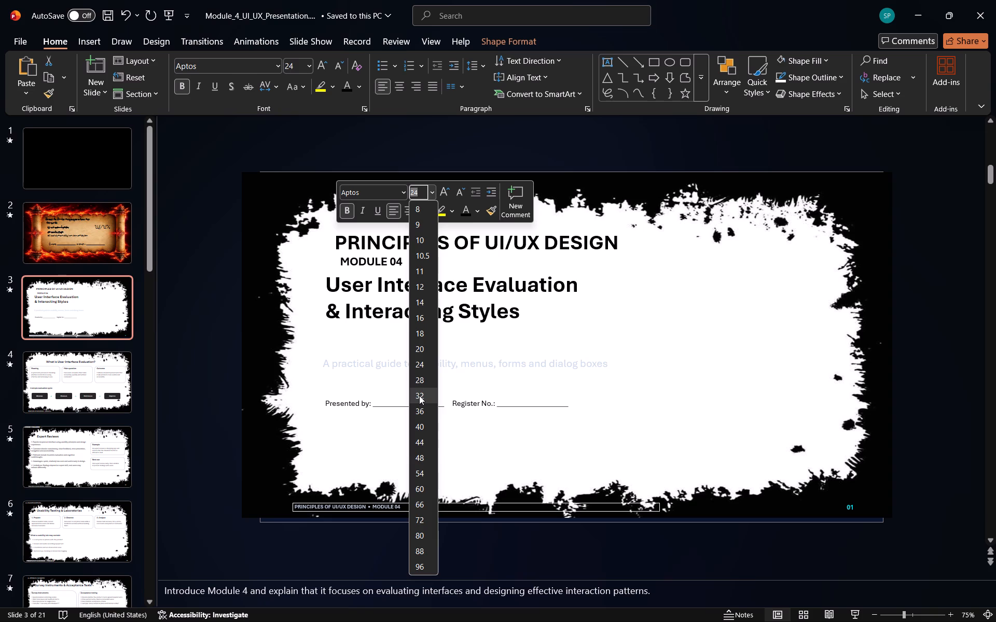
{"action": "left_click", "coordinate": [423, 366]}
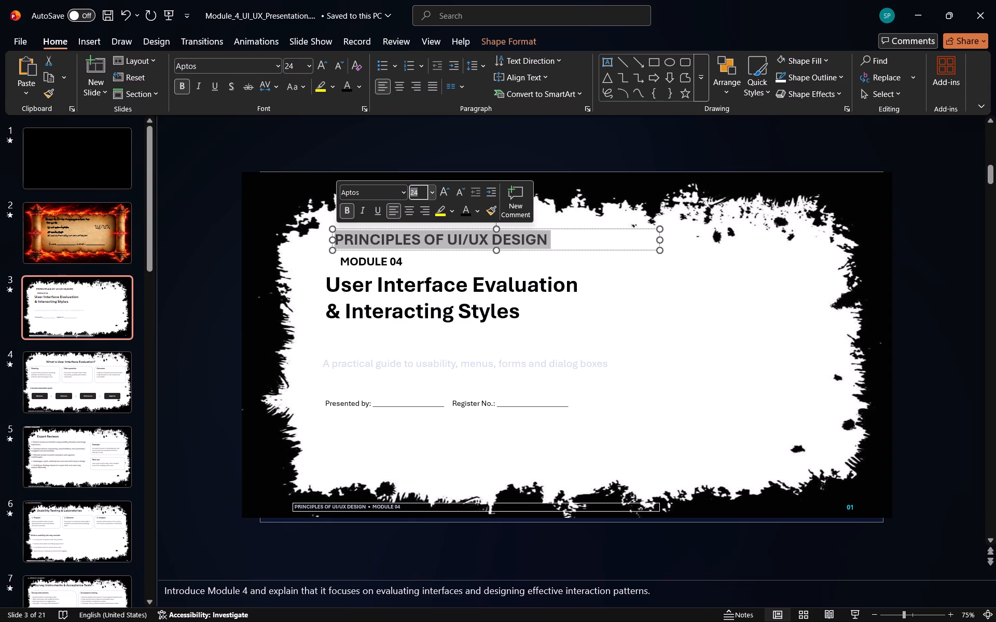
{"action": "left_click", "coordinate": [535, 309]}
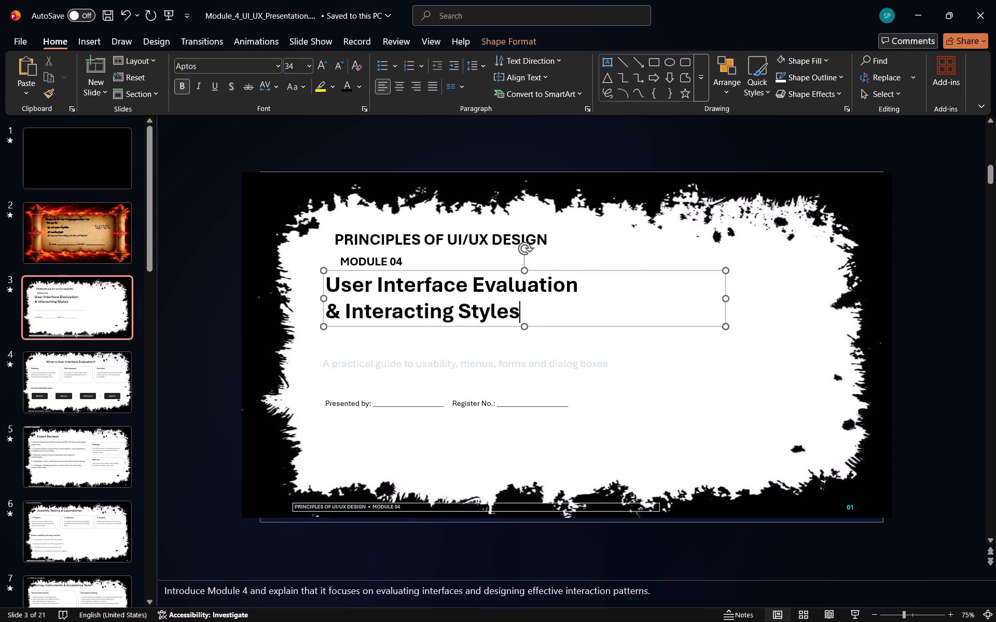
Change the pale subtitle "A practical guide to usability, menus, forms and dialog boxes" on slide 3 to black.
{"action": "left_click", "coordinate": [608, 365]}
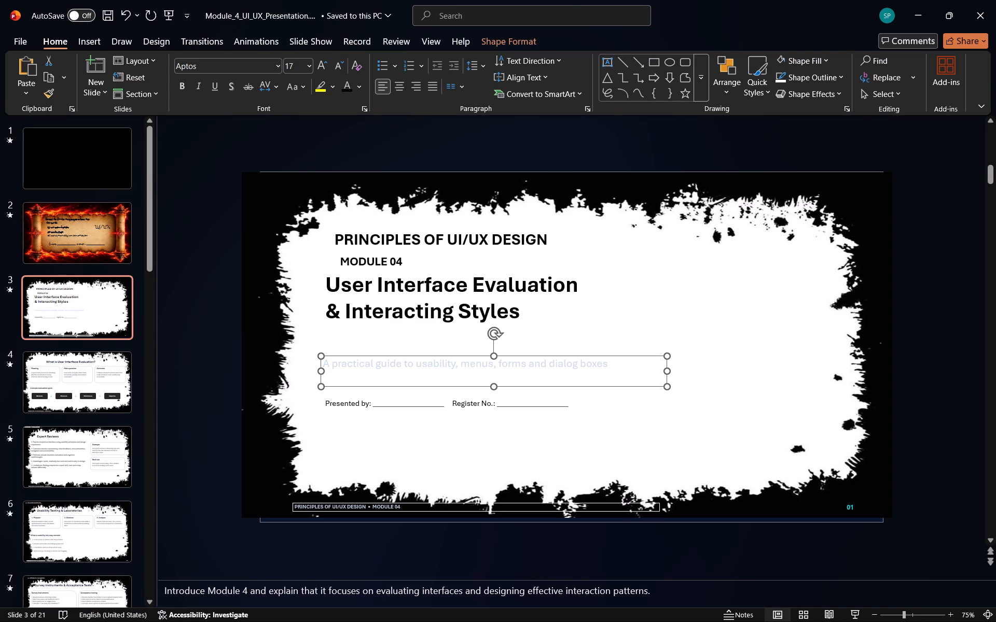
{"action": "left_click_drag", "start_coordinate": [607, 365], "coordinate": [323, 364]}
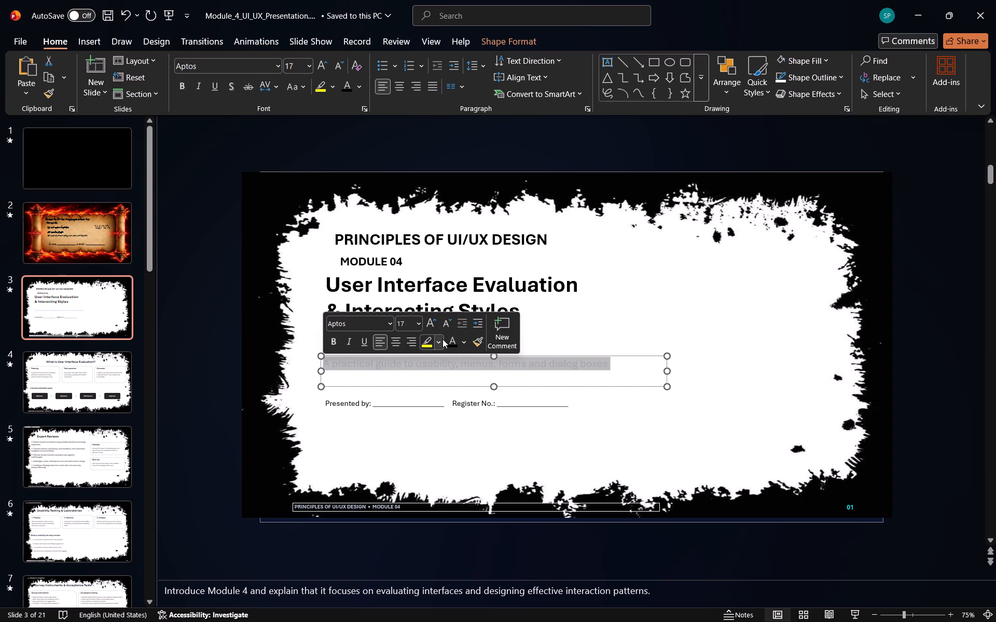
{"action": "left_click", "coordinate": [450, 338]}
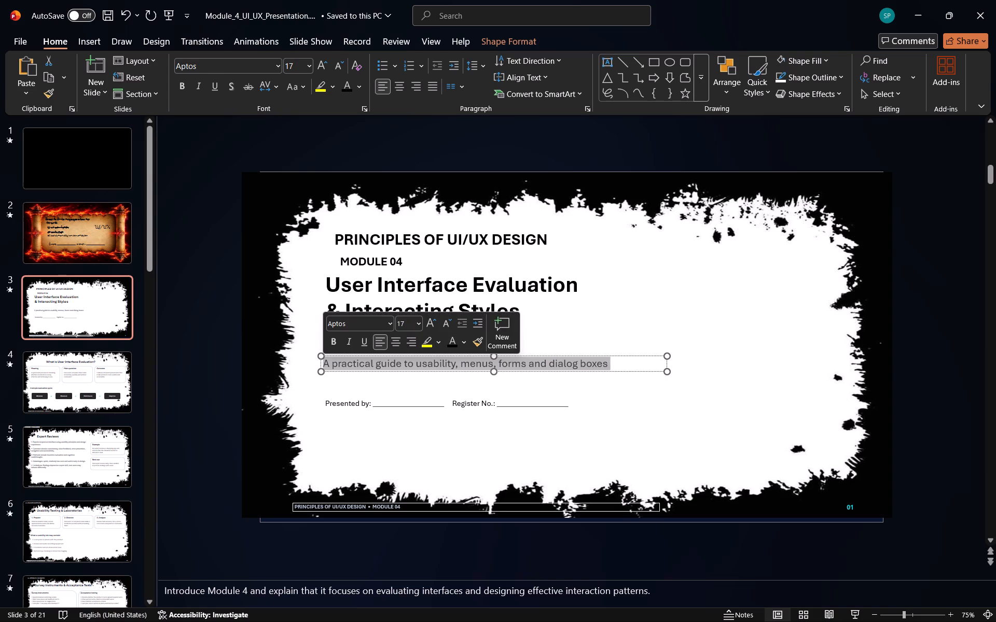
{"action": "left_click", "coordinate": [510, 427]}
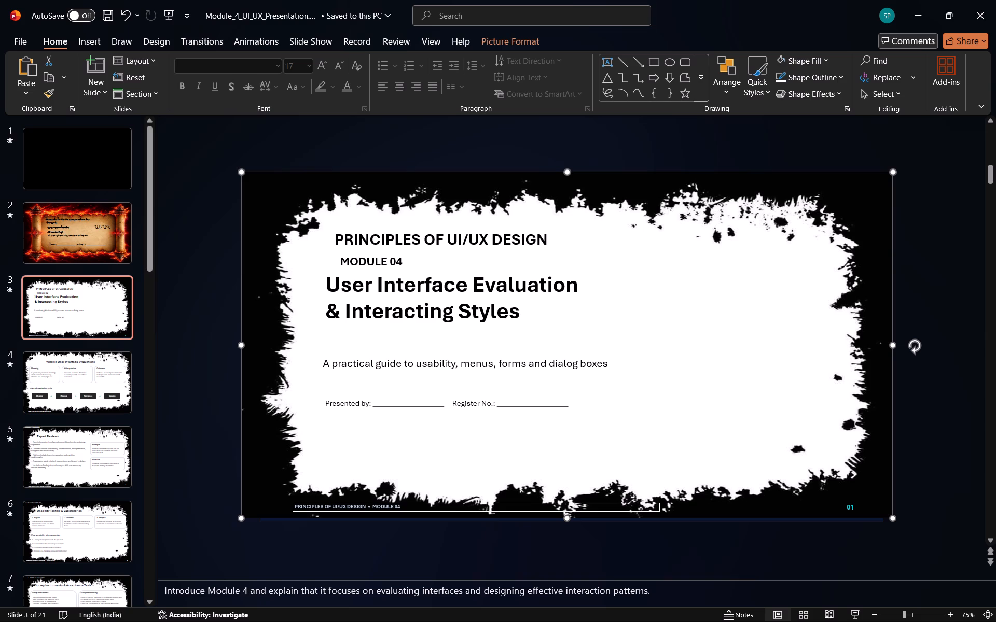
Change the cyan slide number "01" at the bottom of slide 3 to the off-white theme colour.
{"action": "left_click_drag", "start_coordinate": [853, 506], "coordinate": [847, 506]}
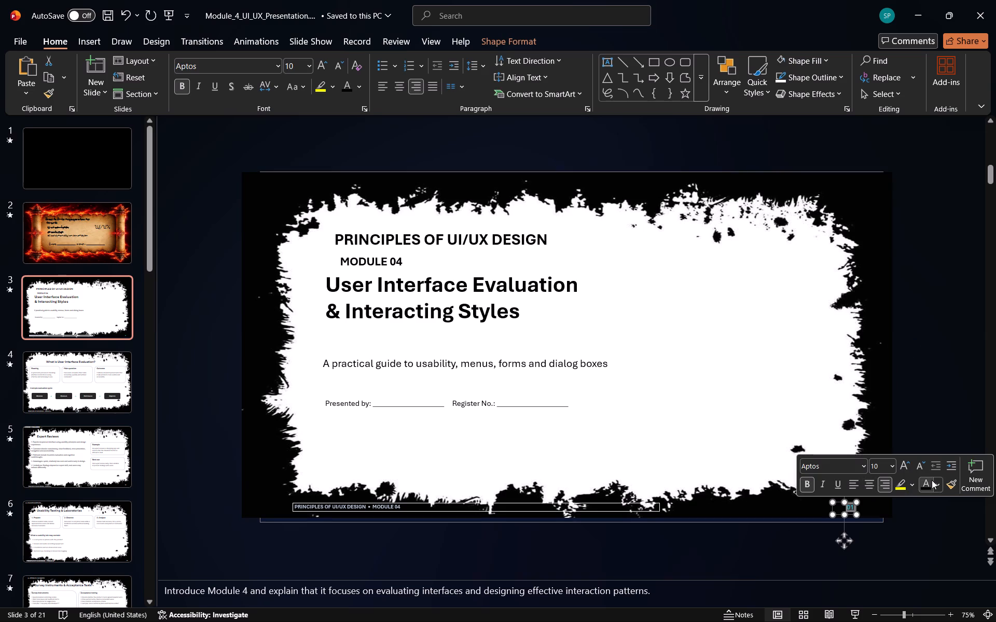
{"action": "left_click", "coordinate": [934, 483]}
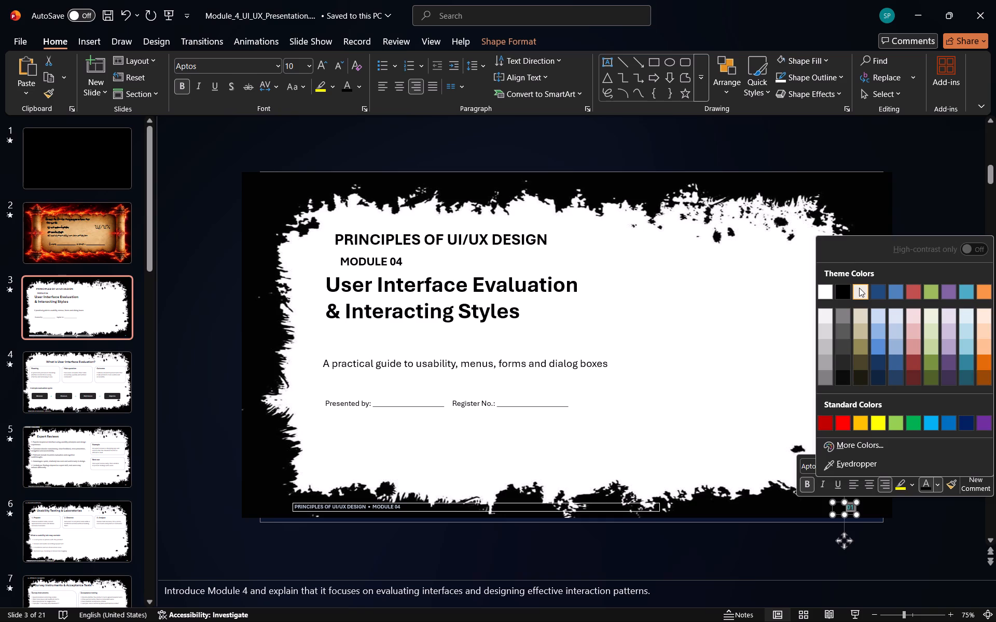
{"action": "left_click", "coordinate": [859, 288]}
{"action": "left_click", "coordinate": [737, 296]}
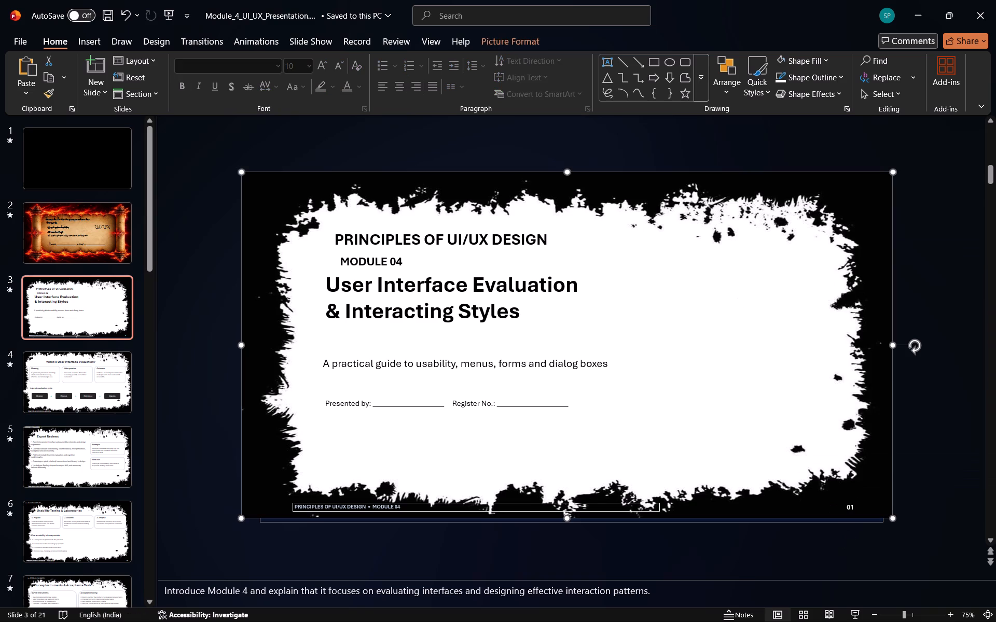
Delete the vertical cyan bar beside slide 4.
{"action": "left_click", "coordinate": [108, 236]}
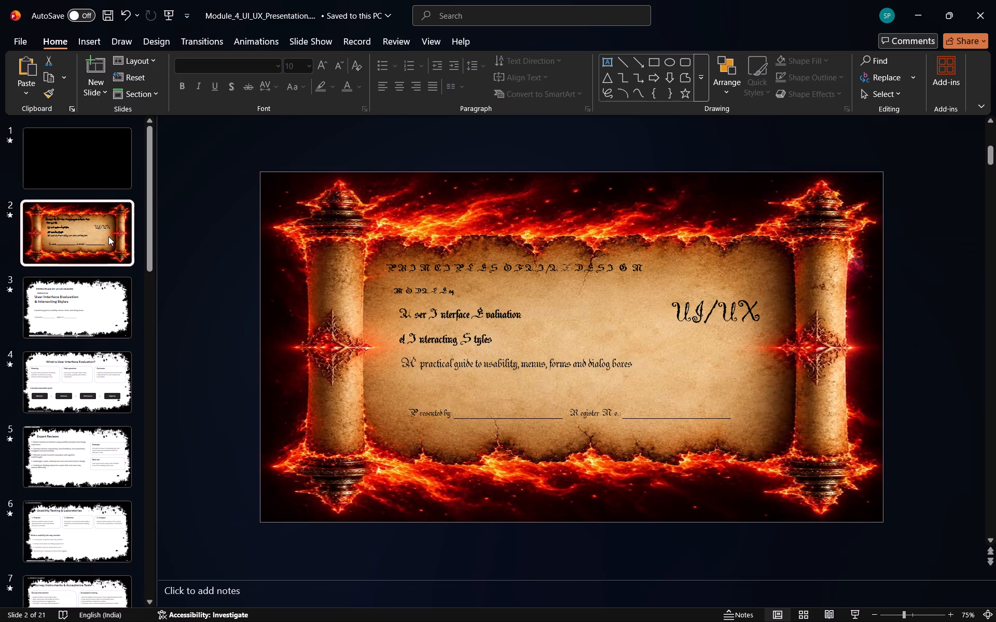
{"action": "left_click", "coordinate": [74, 298]}
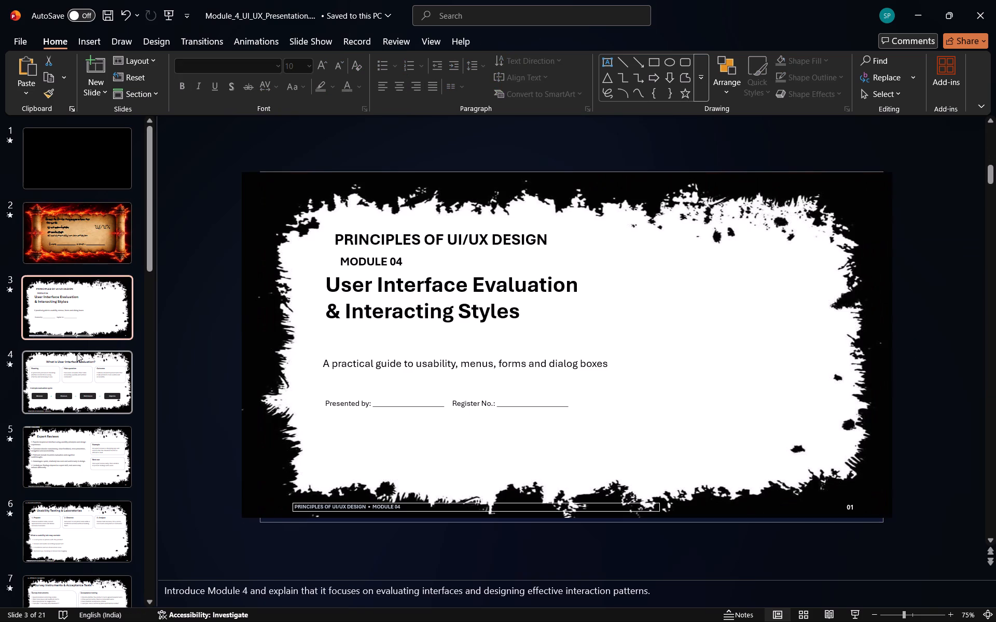
{"action": "left_click_drag", "start_coordinate": [78, 355], "coordinate": [74, 357]}
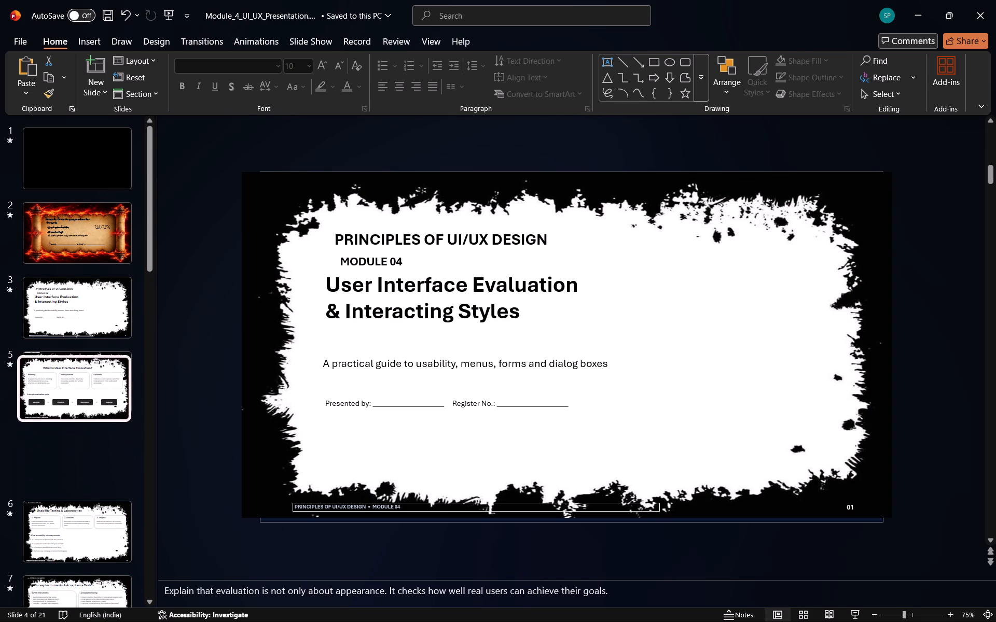
{"action": "left_click_drag", "start_coordinate": [74, 357], "coordinate": [72, 350]}
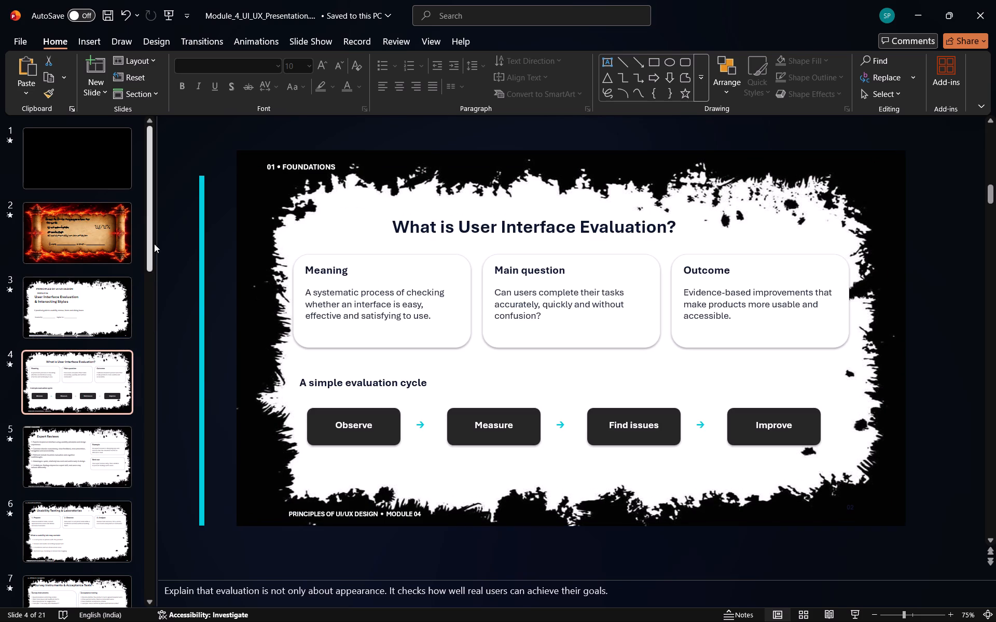
{"action": "left_click", "coordinate": [202, 258]}
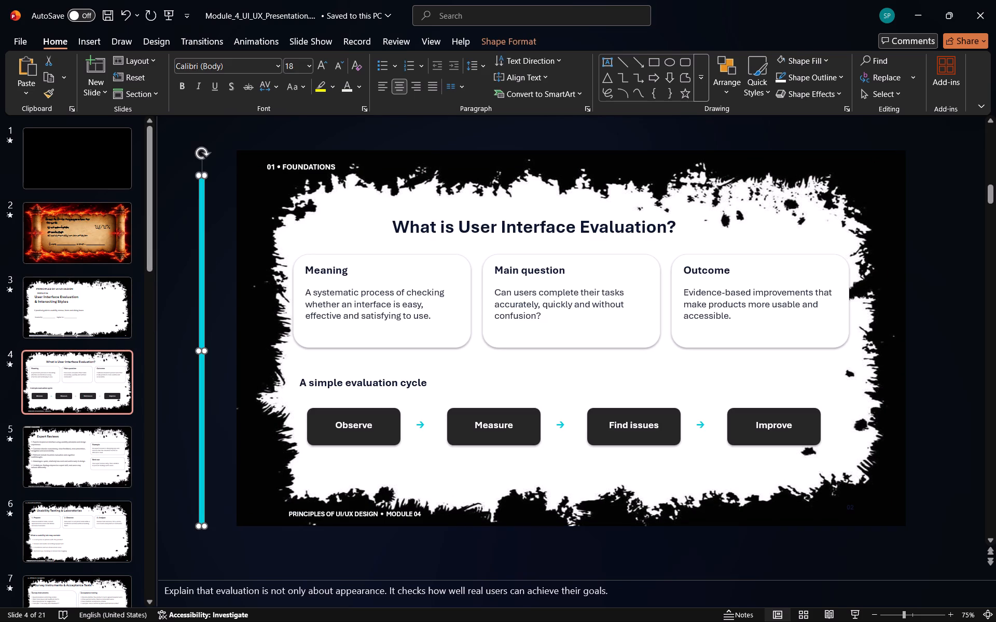
{"action": "key", "text": "Delete"}
Check slides 2, 3, 5, 6 and 7 for leftovers, including how the frame picture meets the top edge of slide 6.
{"action": "left_click", "coordinate": [76, 462]}
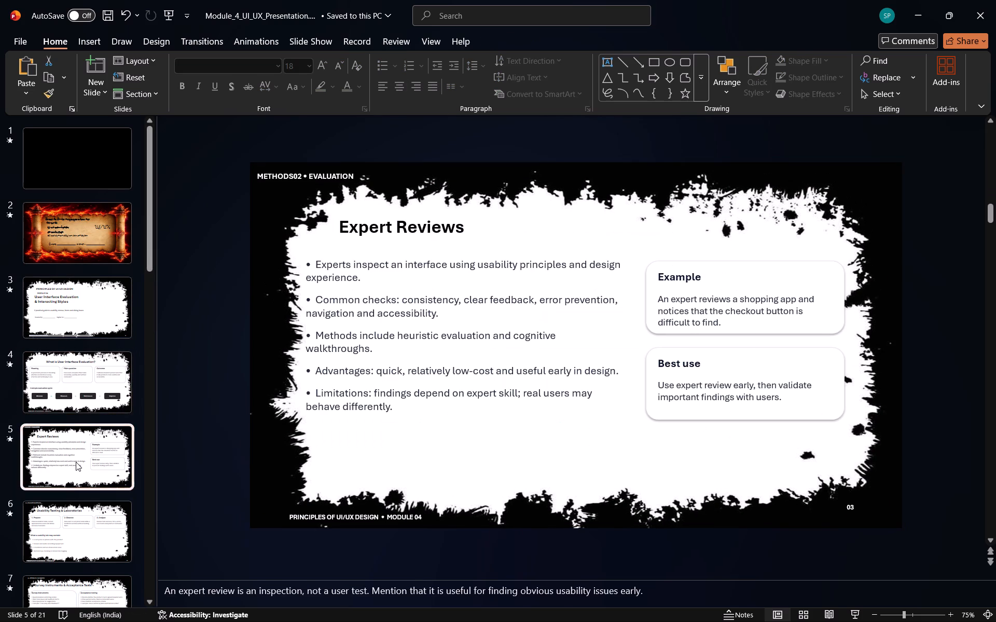
{"action": "left_click", "coordinate": [80, 535]}
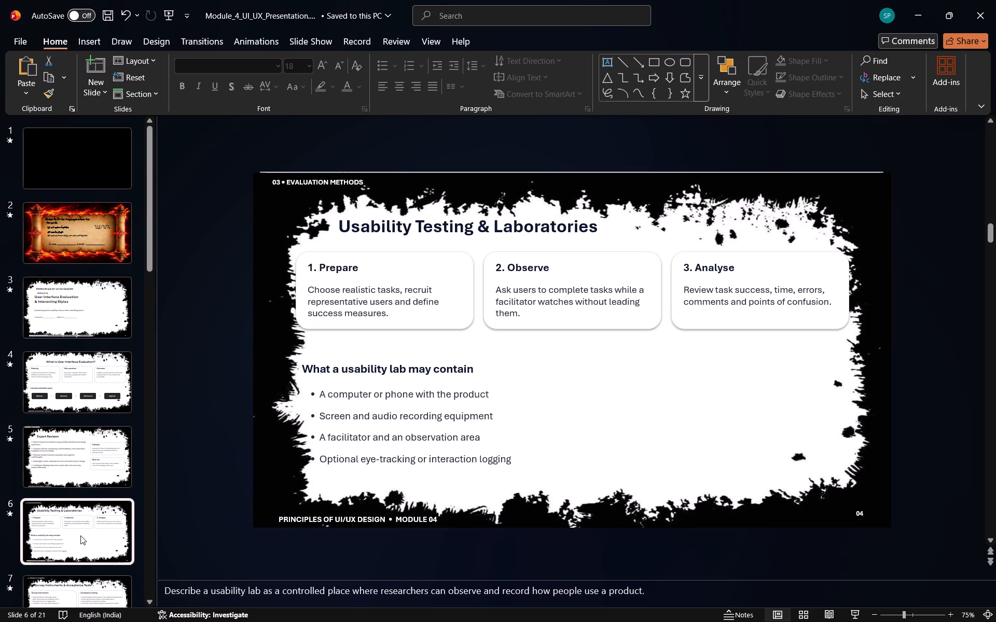
{"action": "left_click", "coordinate": [576, 188]}
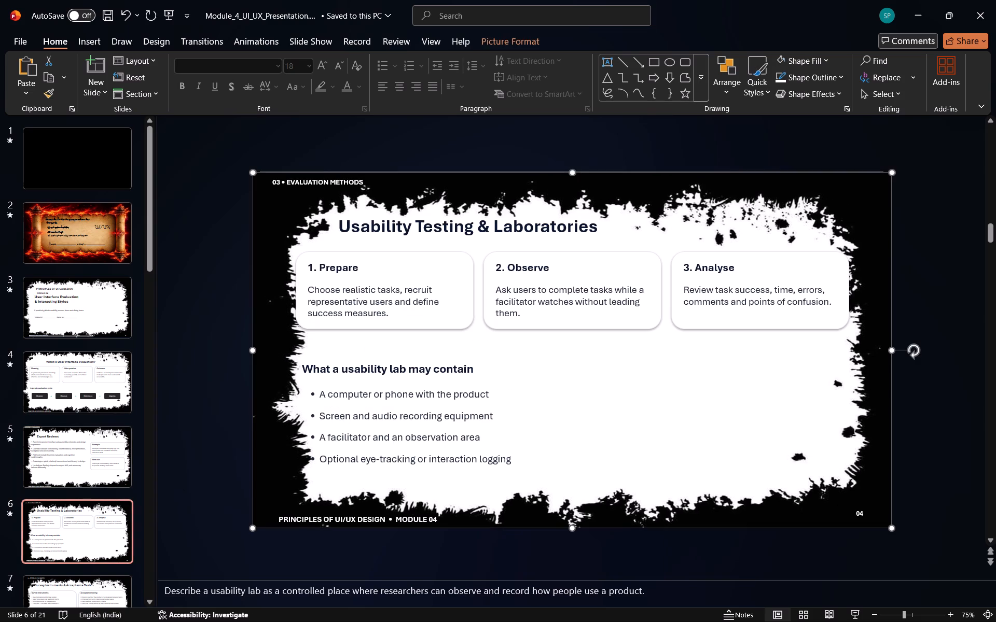
{"action": "left_click", "coordinate": [574, 173]}
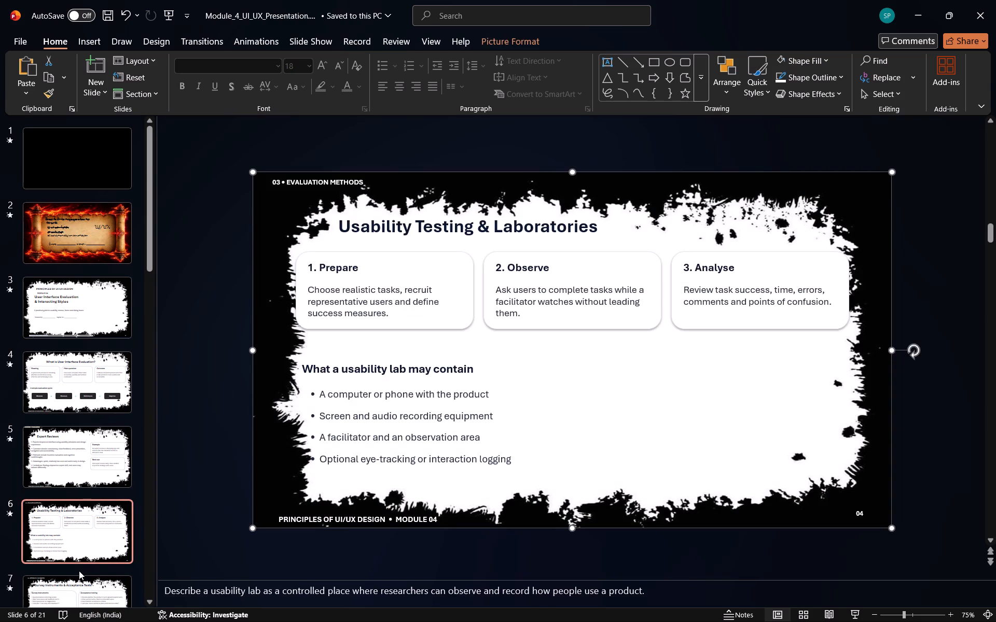
{"action": "left_click", "coordinate": [79, 571]}
{"action": "left_click", "coordinate": [81, 589]}
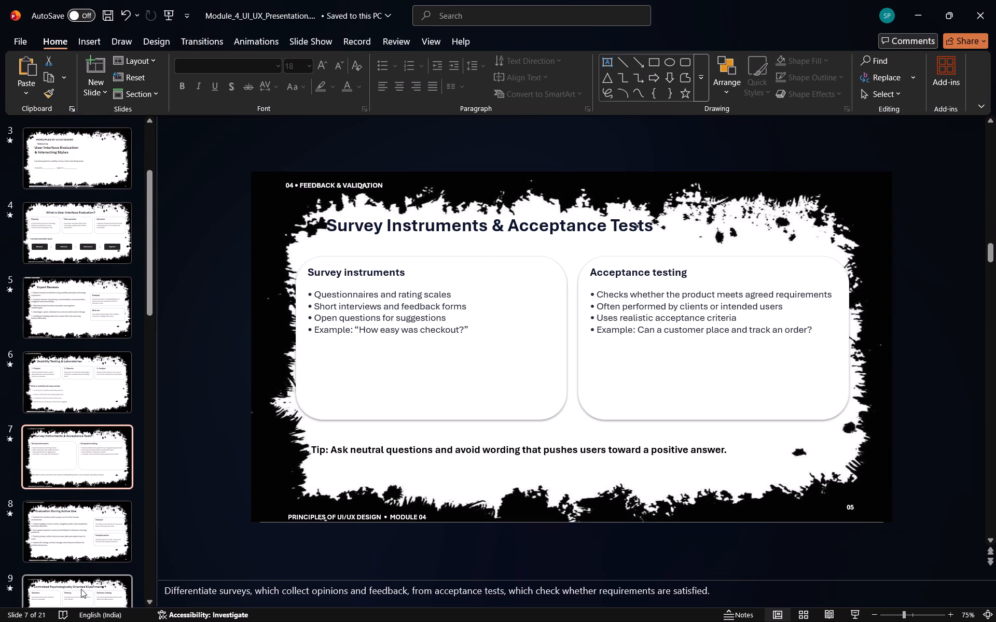
{"action": "left_click", "coordinate": [113, 394]}
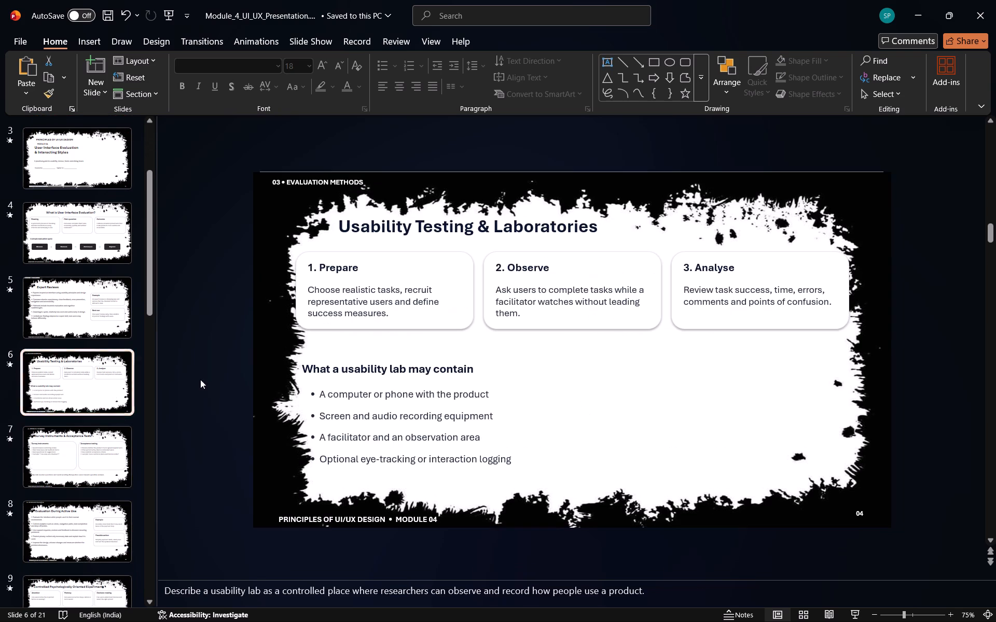
{"action": "left_click", "coordinate": [559, 203]}
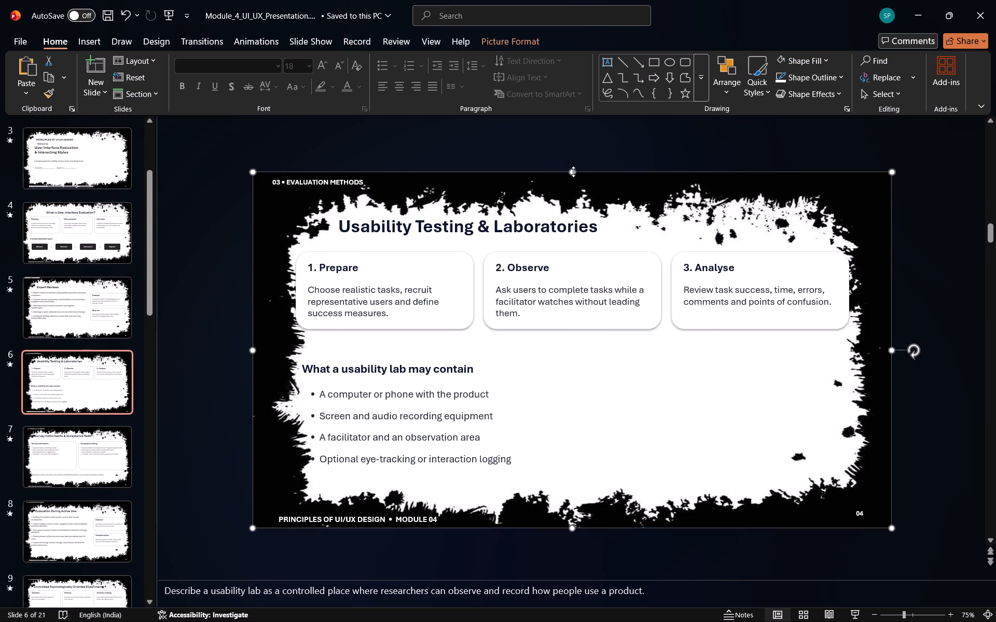
{"action": "left_click", "coordinate": [573, 173]}
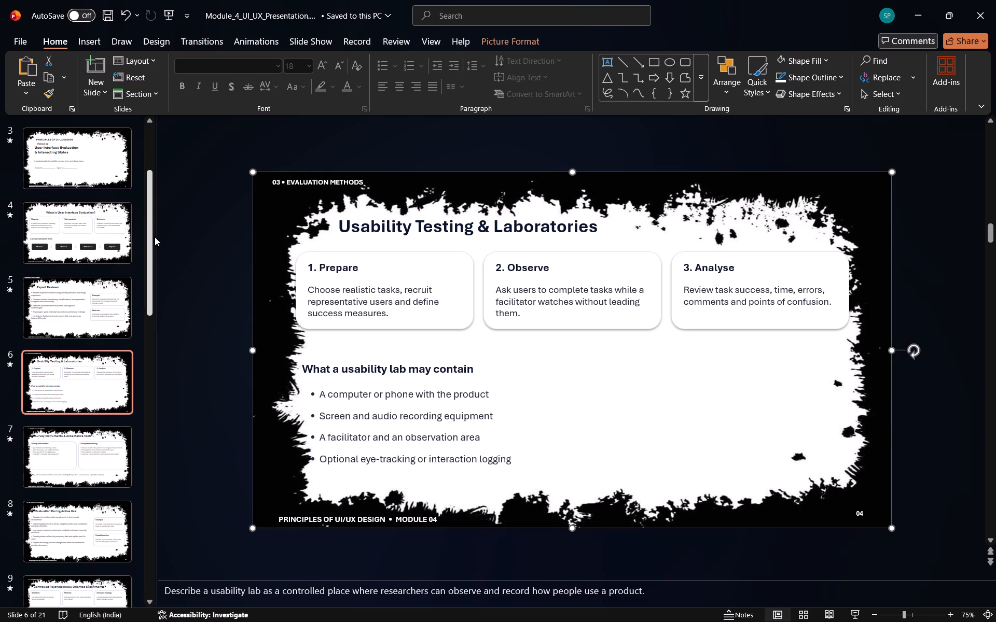
{"action": "left_click_drag", "start_coordinate": [150, 236], "coordinate": [156, 206]}
{"action": "left_click", "coordinate": [119, 201]}
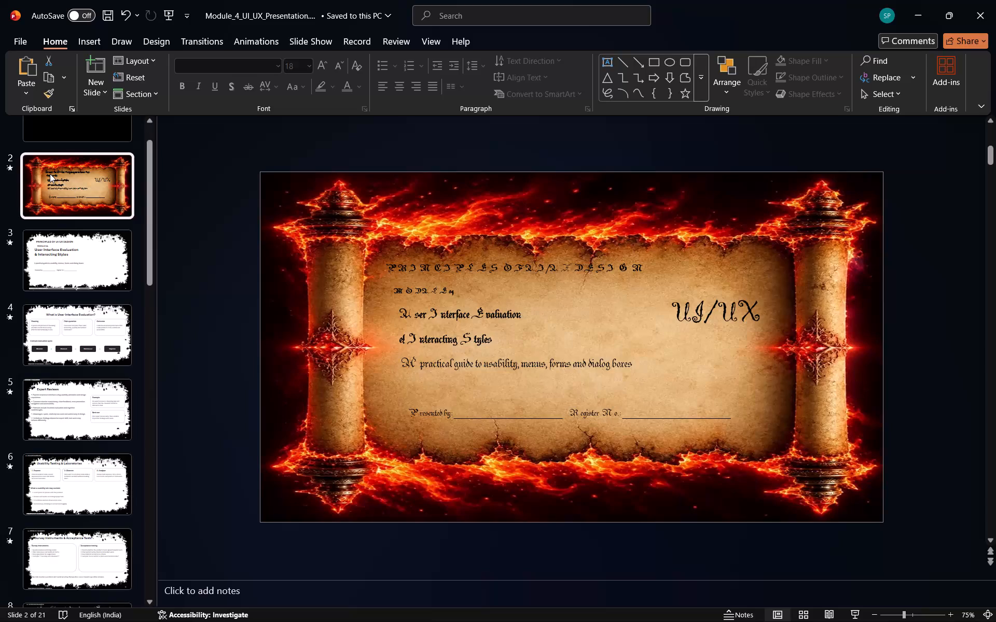
{"action": "left_click", "coordinate": [72, 259]}
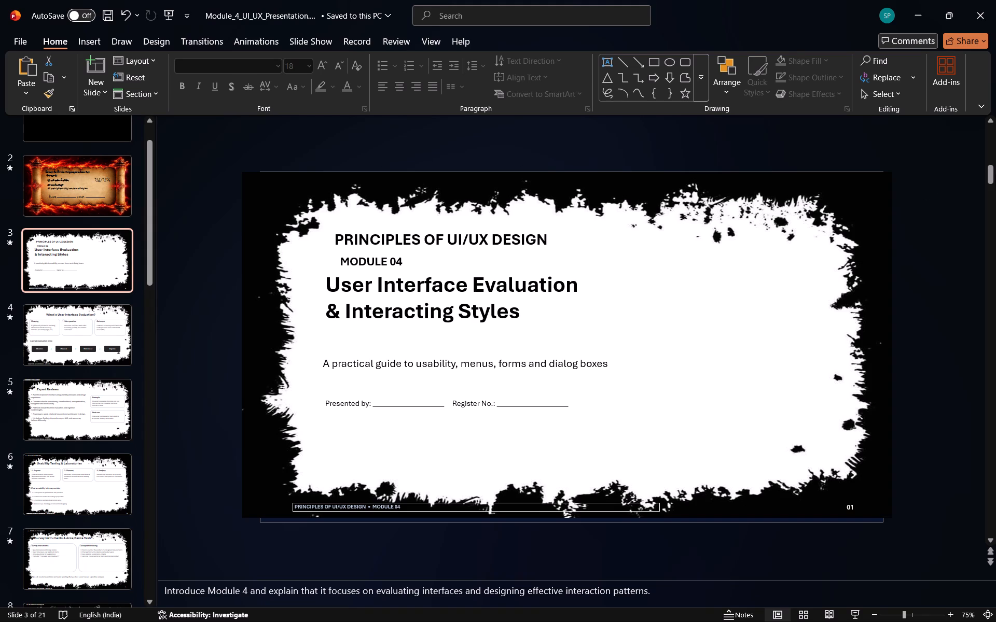
Play the cat video on the last slide, slide 21.
{"action": "left_click_drag", "start_coordinate": [989, 174], "coordinate": [995, 437]}
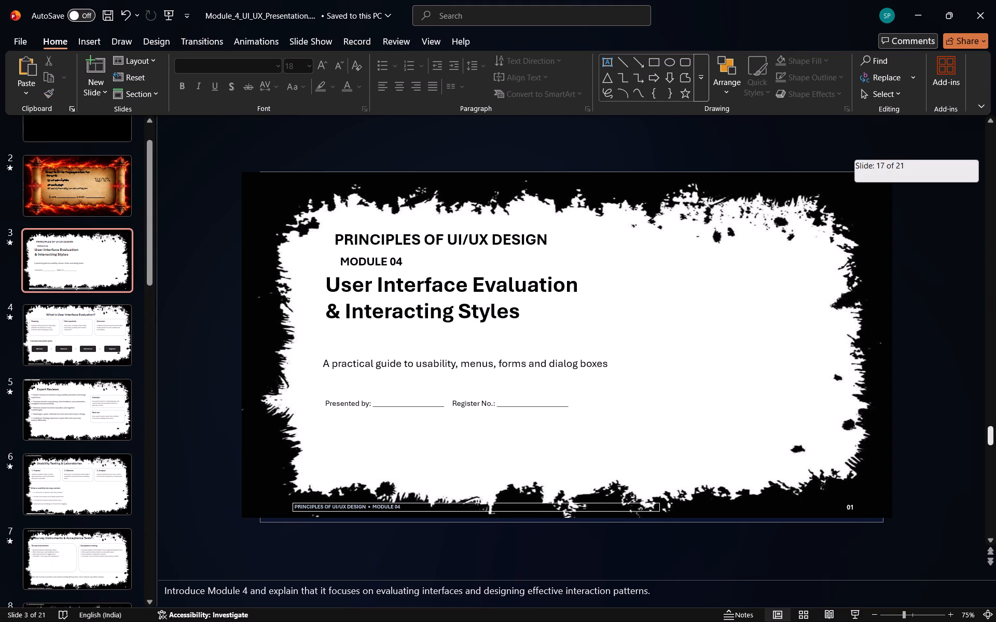
{"action": "left_click_drag", "start_coordinate": [995, 437], "coordinate": [994, 519]}
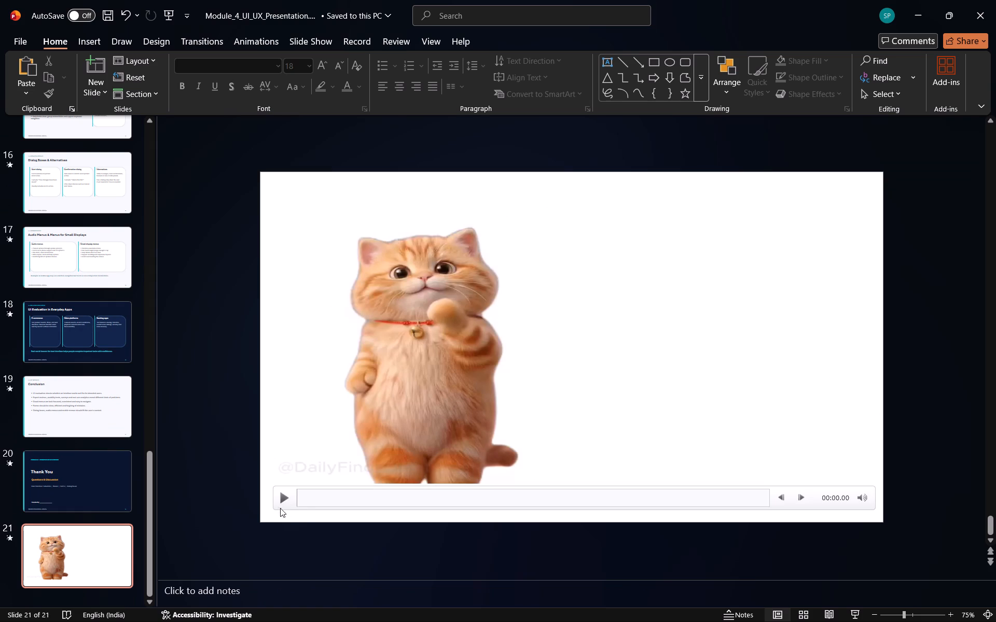
{"action": "left_click", "coordinate": [284, 499]}
{"action": "key", "text": "space"}
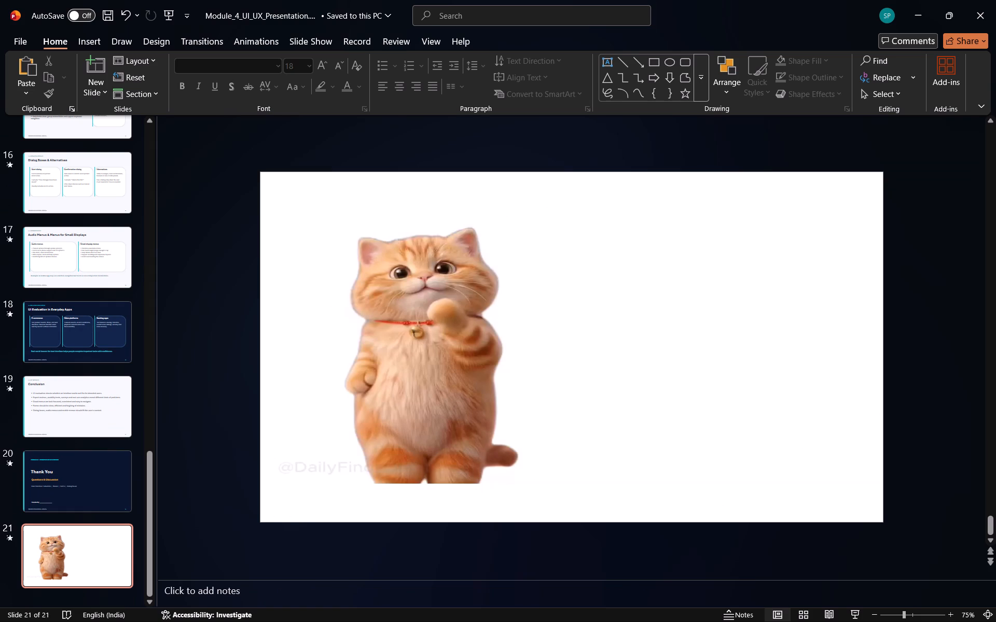
{"action": "left_click", "coordinate": [369, 498]}
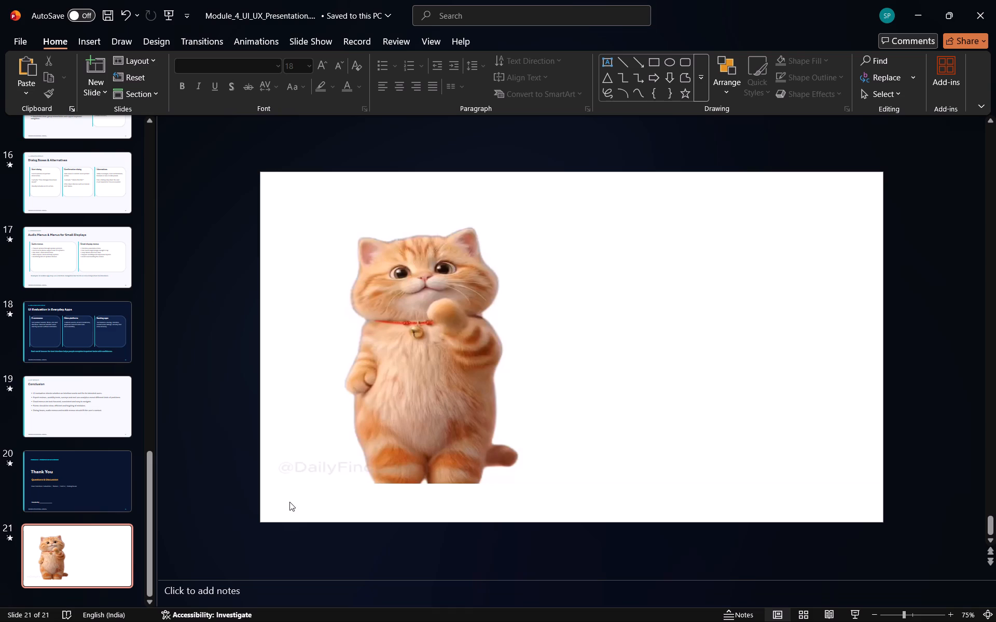
{"action": "left_click", "coordinate": [289, 502]}
{"action": "double_click", "coordinate": [405, 383]}
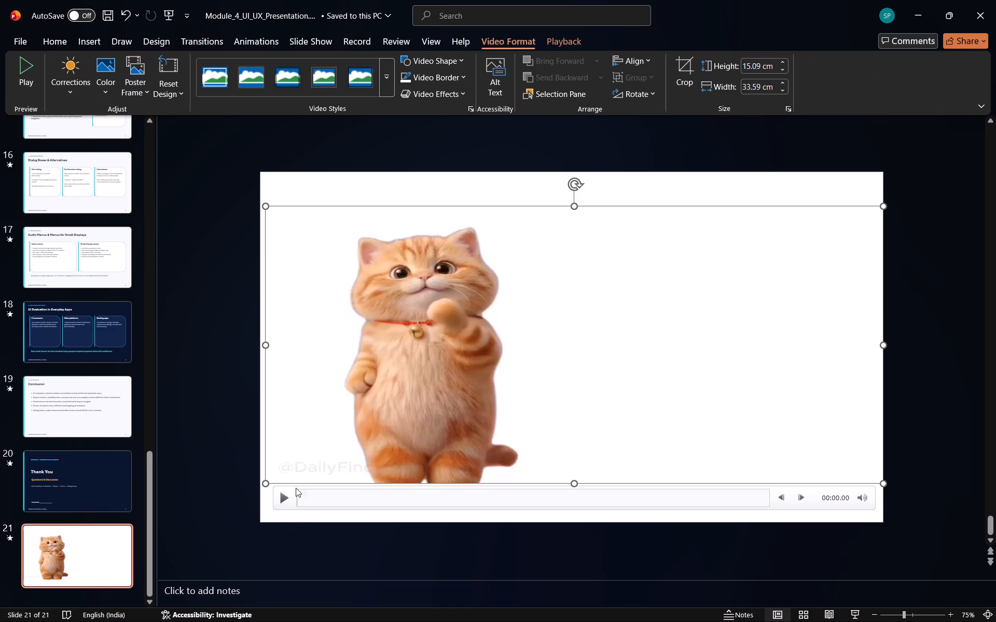
{"action": "left_click", "coordinate": [284, 498]}
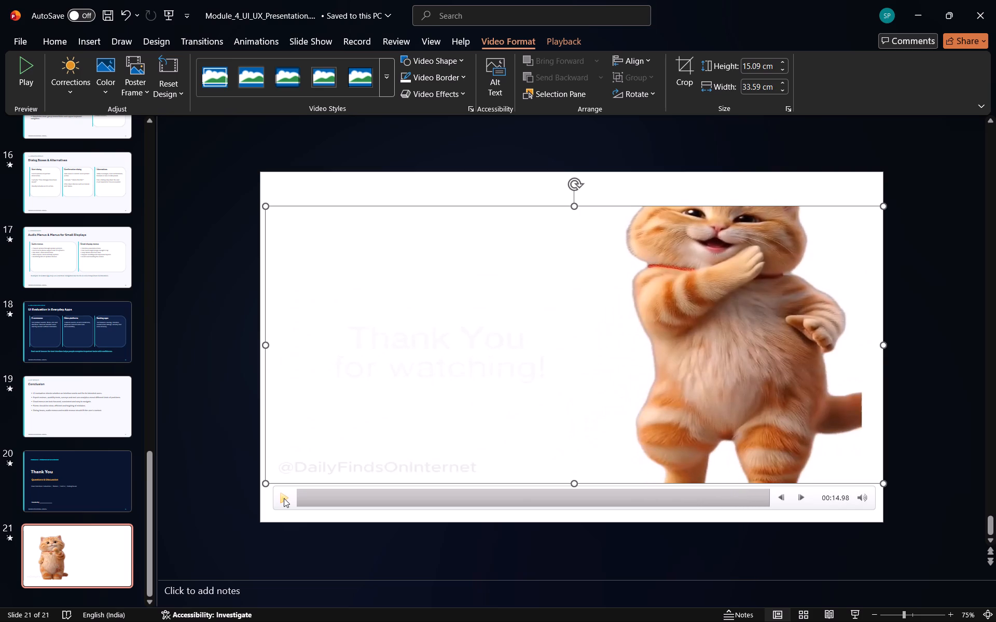
Copy the rough-edged black-and-white frame picture from slide 10, "Introduction to Menu Selection".
{"action": "left_click", "coordinate": [126, 475]}
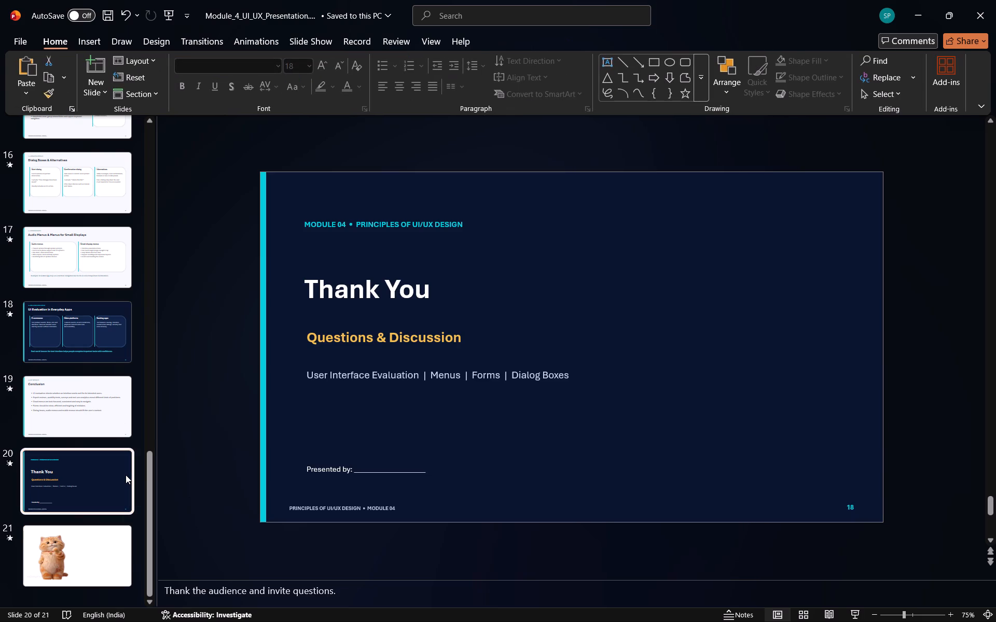
{"action": "left_click_drag", "start_coordinate": [150, 458], "coordinate": [162, 271]}
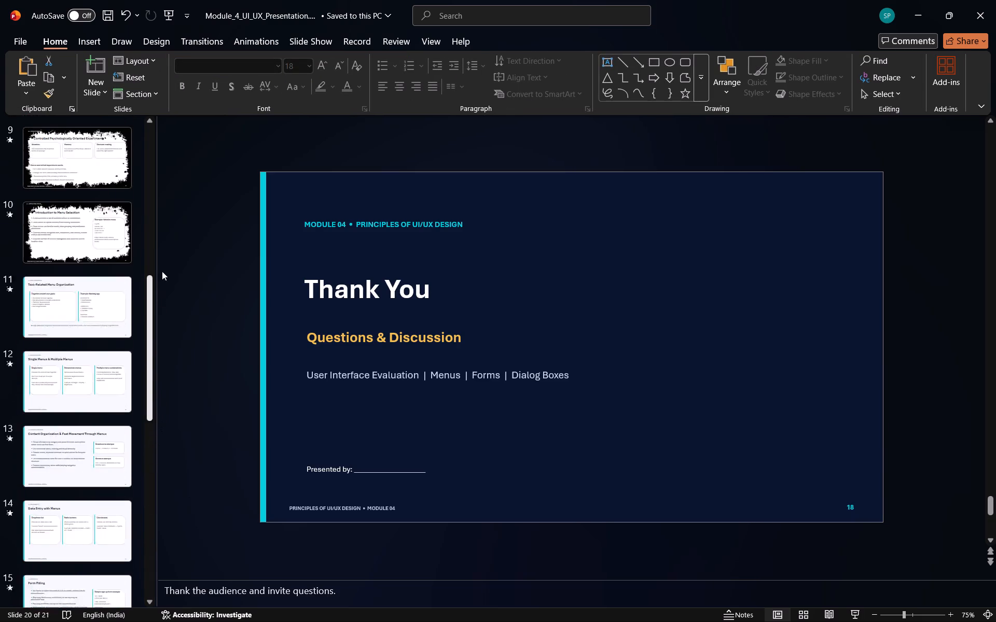
{"action": "left_click_drag", "start_coordinate": [162, 271], "coordinate": [164, 260]}
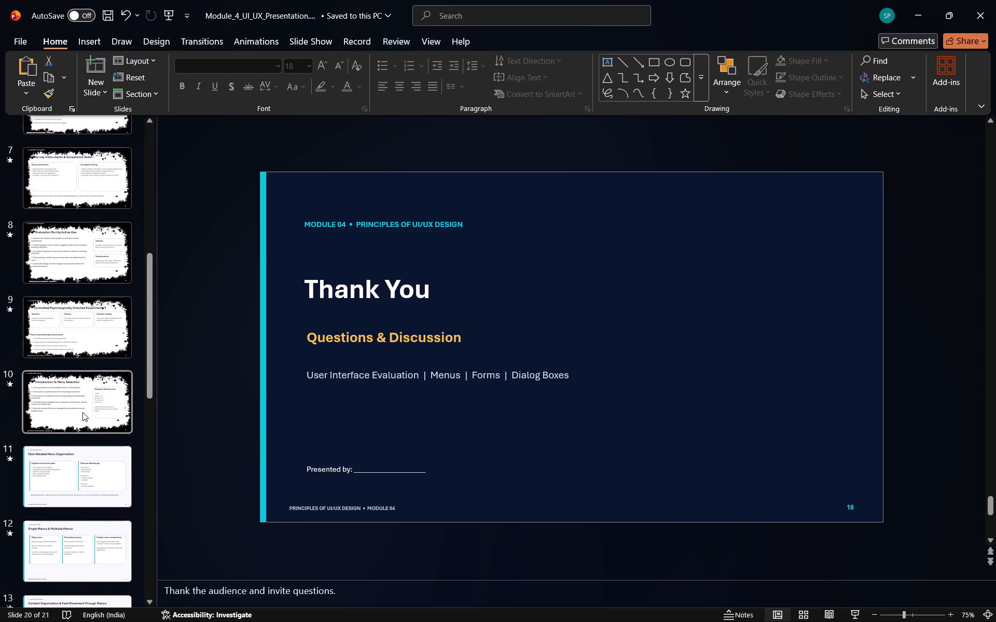
{"action": "left_click", "coordinate": [82, 412]}
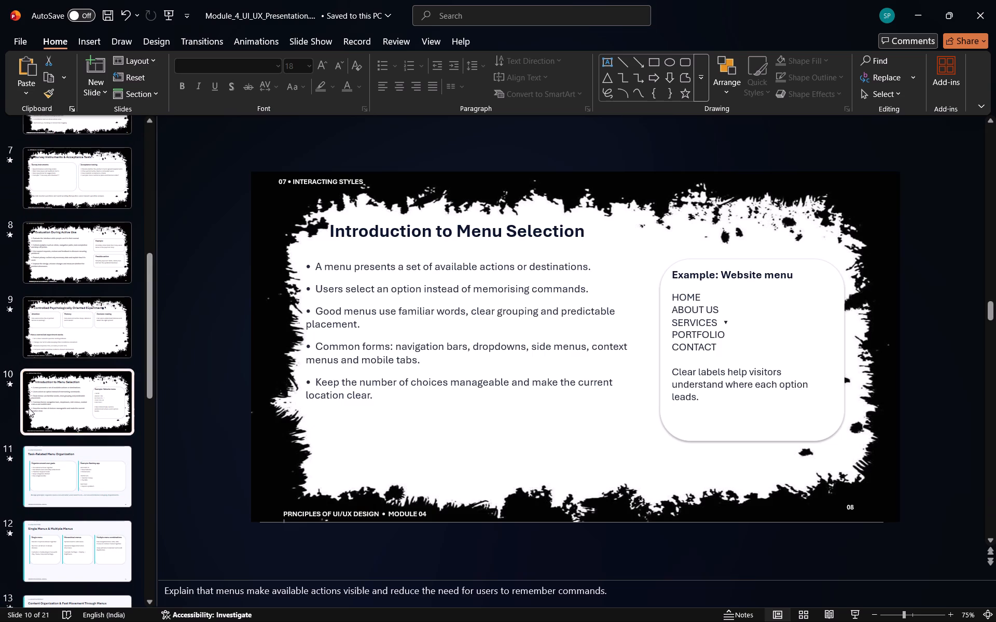
{"action": "left_click", "coordinate": [274, 328]}
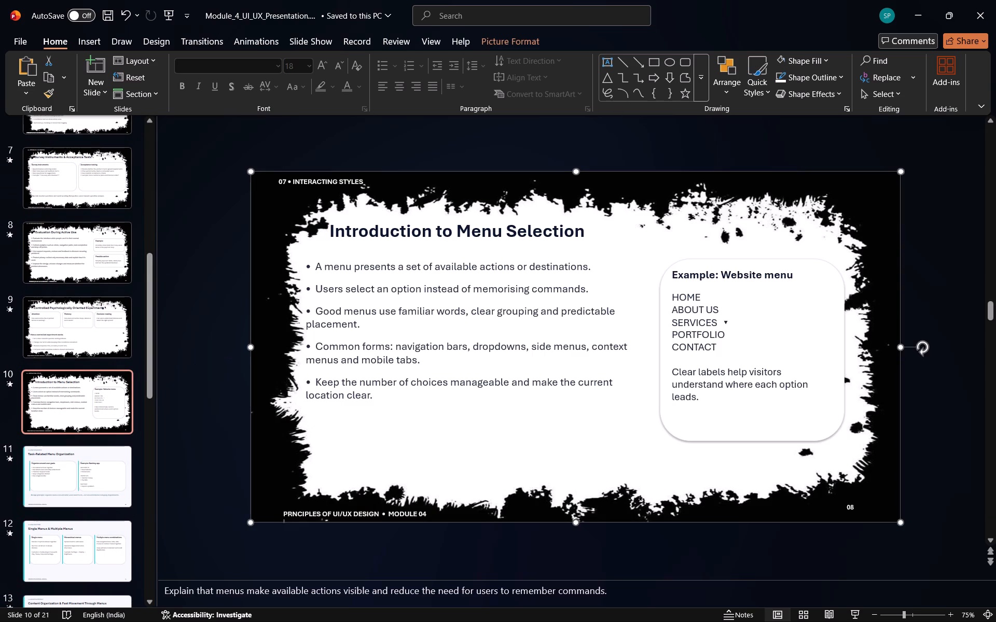
{"action": "key", "text": "ctrl+c"}
Delete the vertical cyan bars beside the "Organize around user goals" and "Example: Banking app" cards on slide 11.
{"action": "left_click", "coordinate": [96, 468]}
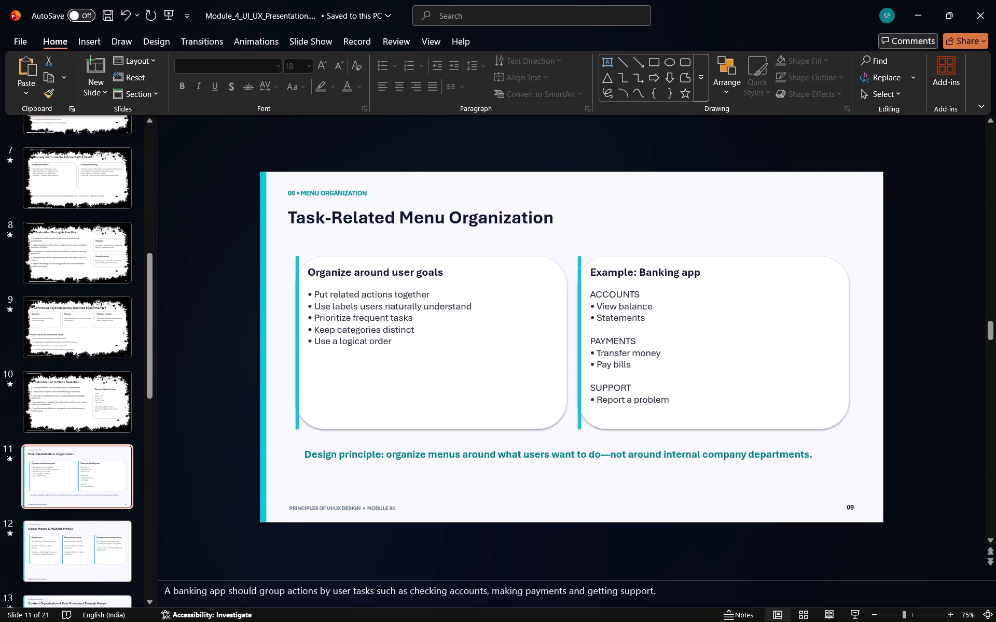
{"action": "left_click", "coordinate": [298, 391]}
{"action": "key", "text": "Delete"}
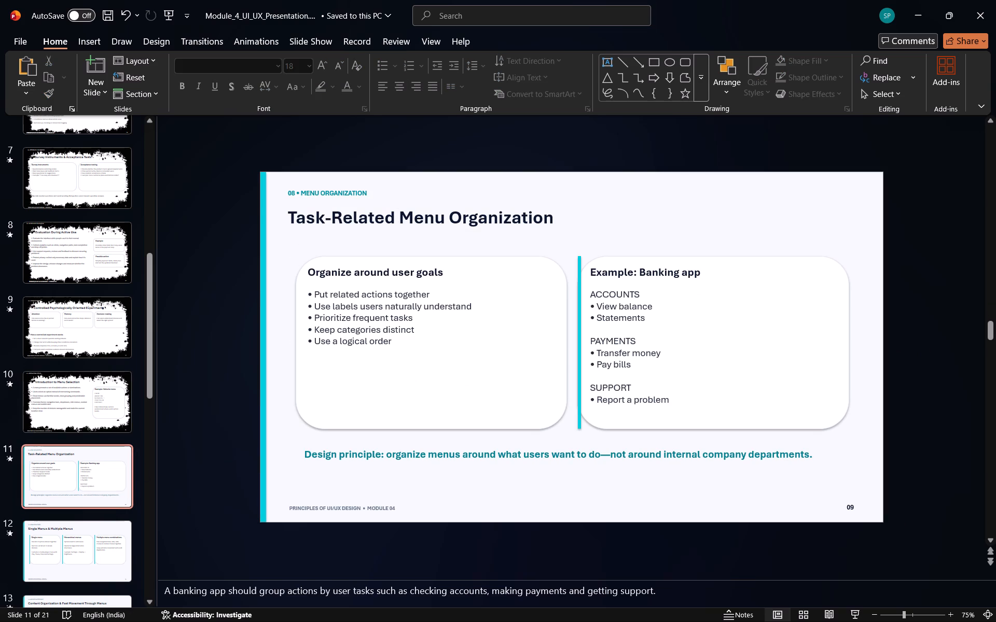
{"action": "left_click", "coordinate": [582, 402]}
{"action": "left_click", "coordinate": [582, 402]}
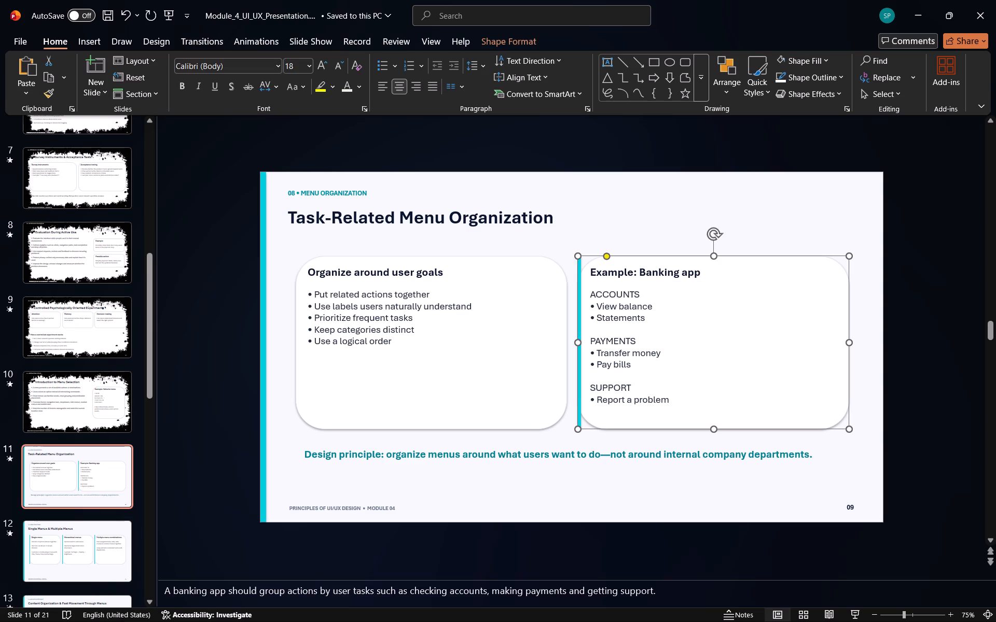
{"action": "left_click", "coordinate": [555, 445]}
{"action": "left_click", "coordinate": [580, 407]}
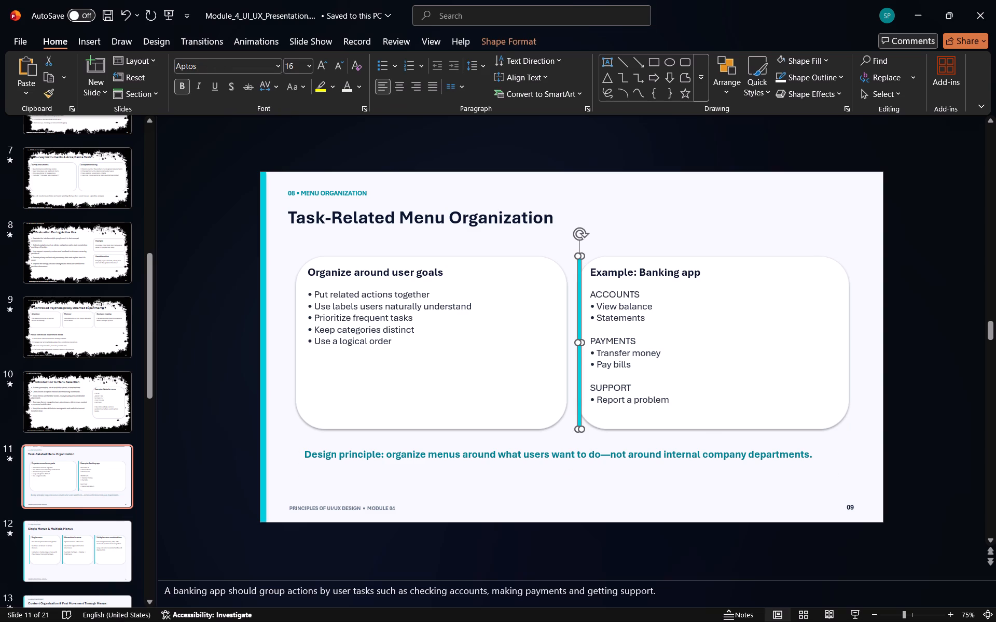
{"action": "key", "text": "Delete"}
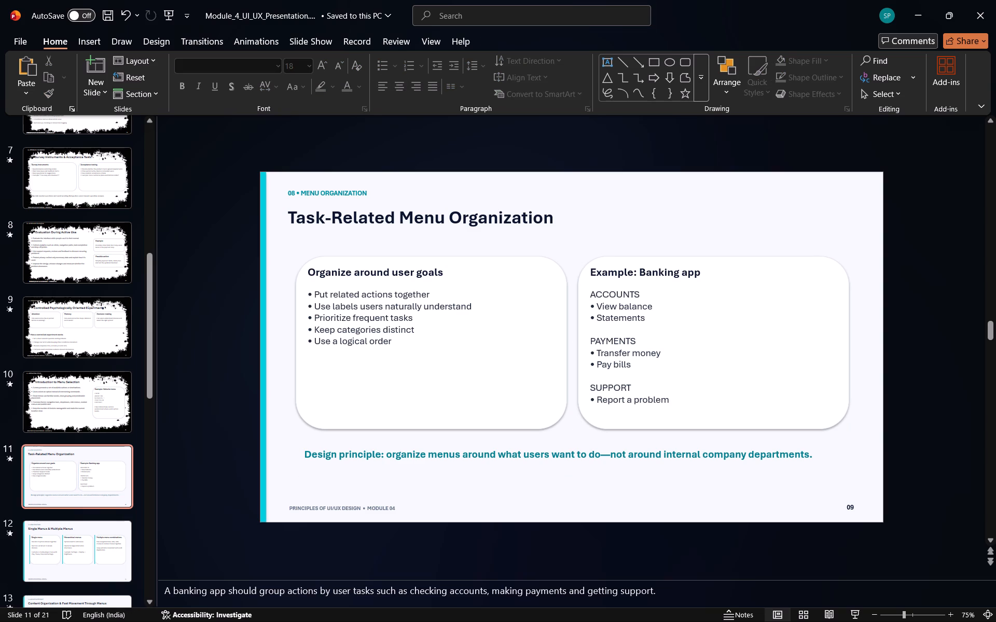
Change the "08 • MENU ORGANIZATION" label on slide 11 to the off-white text colour at font size 11.
{"action": "left_click", "coordinate": [369, 191]}
{"action": "left_click", "coordinate": [364, 191]}
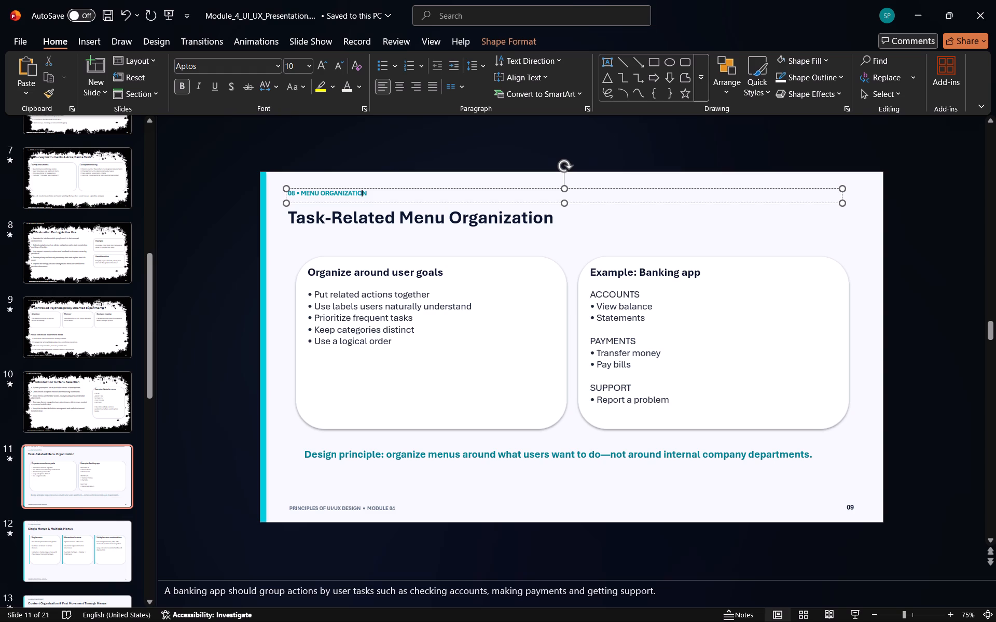
{"action": "double_click", "coordinate": [367, 193]}
{"action": "left_click_drag", "start_coordinate": [367, 193], "coordinate": [360, 194]}
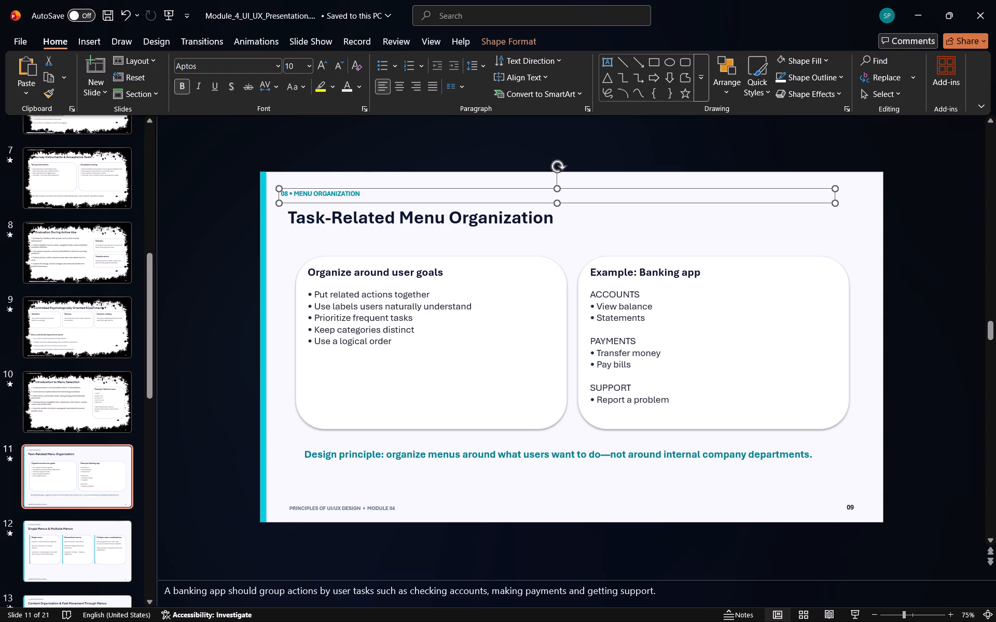
{"action": "left_click_drag", "start_coordinate": [360, 193], "coordinate": [372, 192]}
{"action": "left_click", "coordinate": [370, 192]}
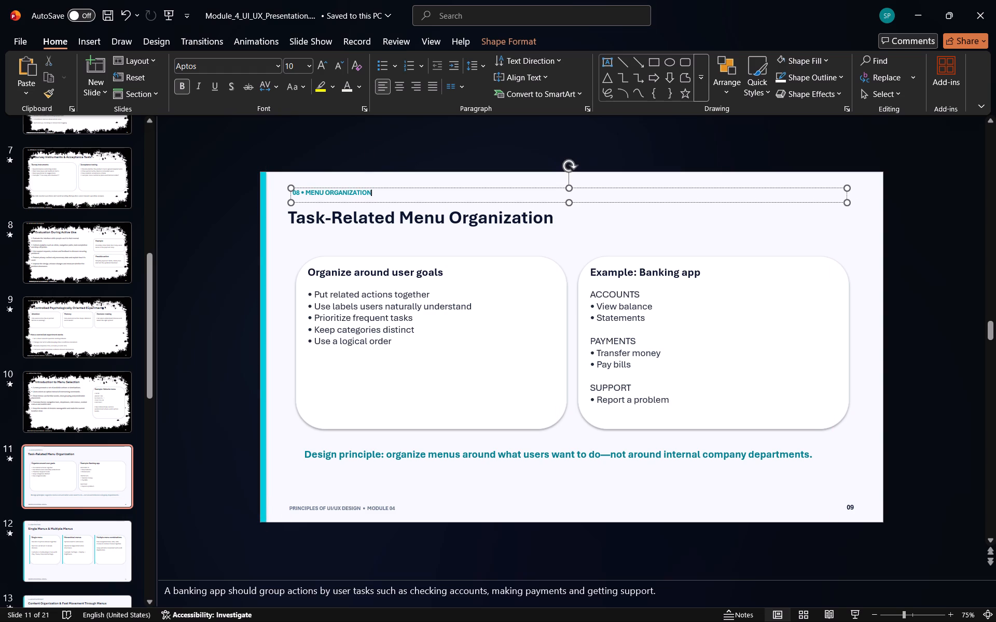
{"action": "left_click_drag", "start_coordinate": [370, 192], "coordinate": [279, 200]}
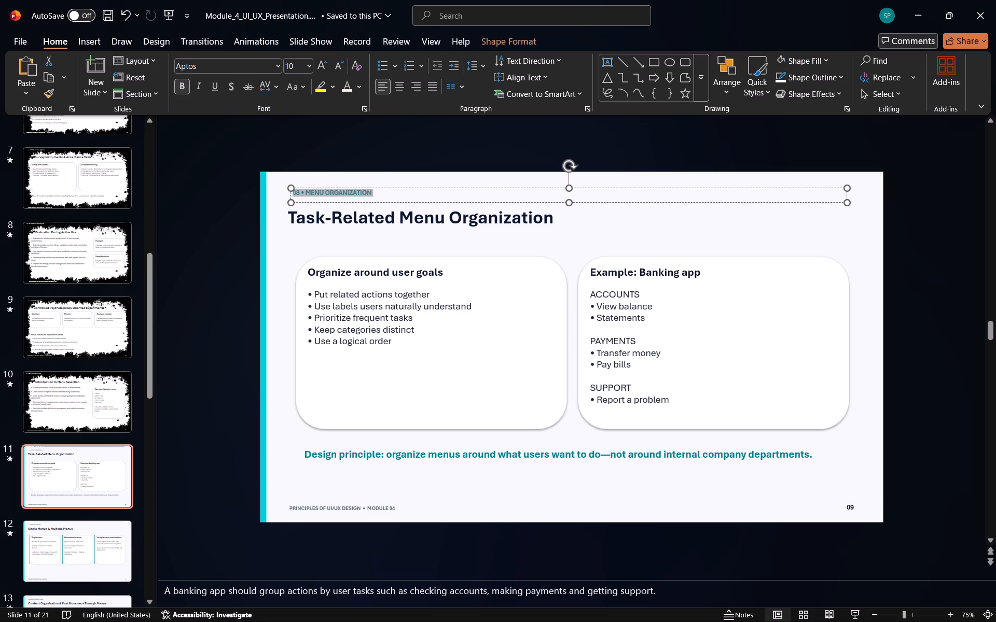
{"action": "left_click_drag", "start_coordinate": [279, 200], "coordinate": [281, 200]}
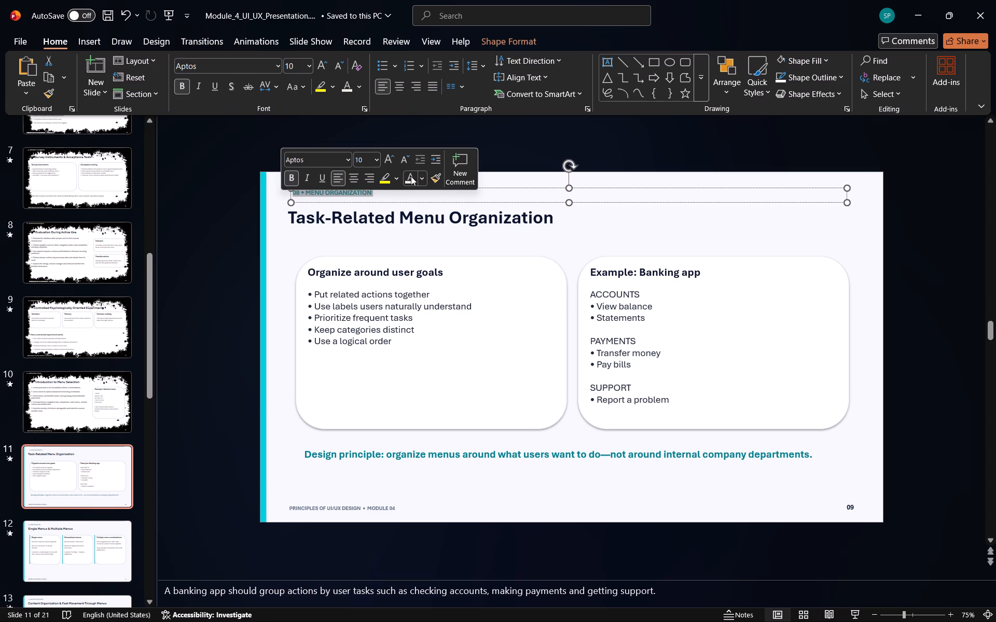
{"action": "left_click", "coordinate": [411, 176]}
{"action": "left_click", "coordinate": [378, 160]}
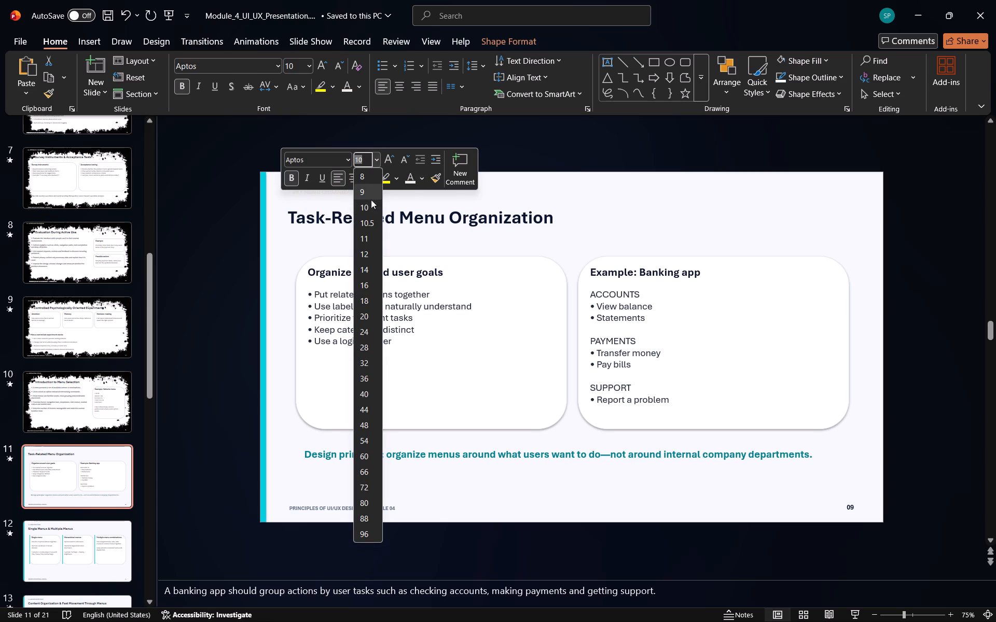
{"action": "left_click", "coordinate": [368, 234]}
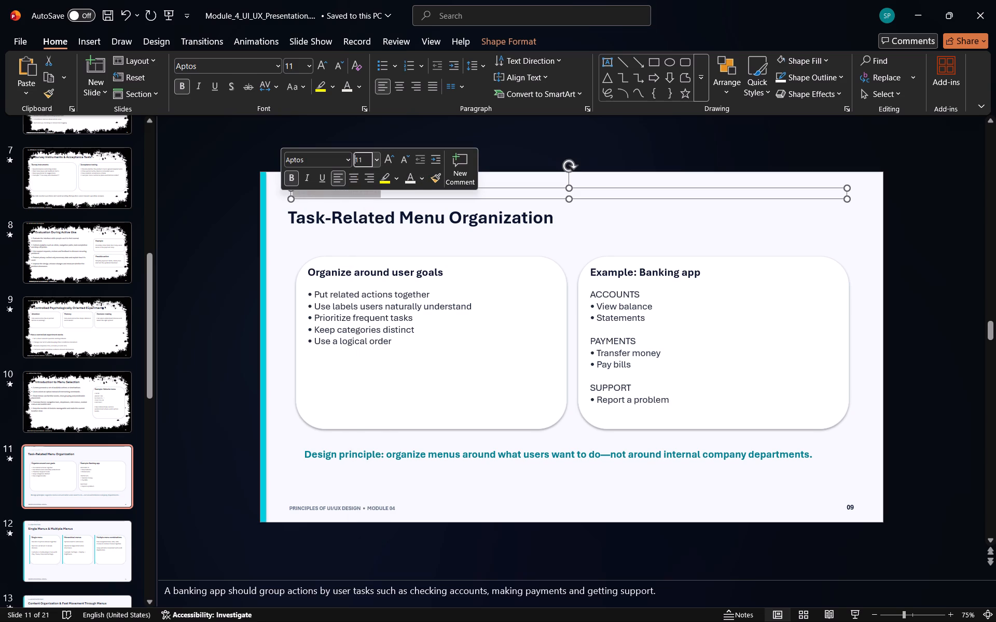
Change the whole "Design principle" sentence below the cards on slide 11 to black text.
{"action": "left_click", "coordinate": [495, 455]}
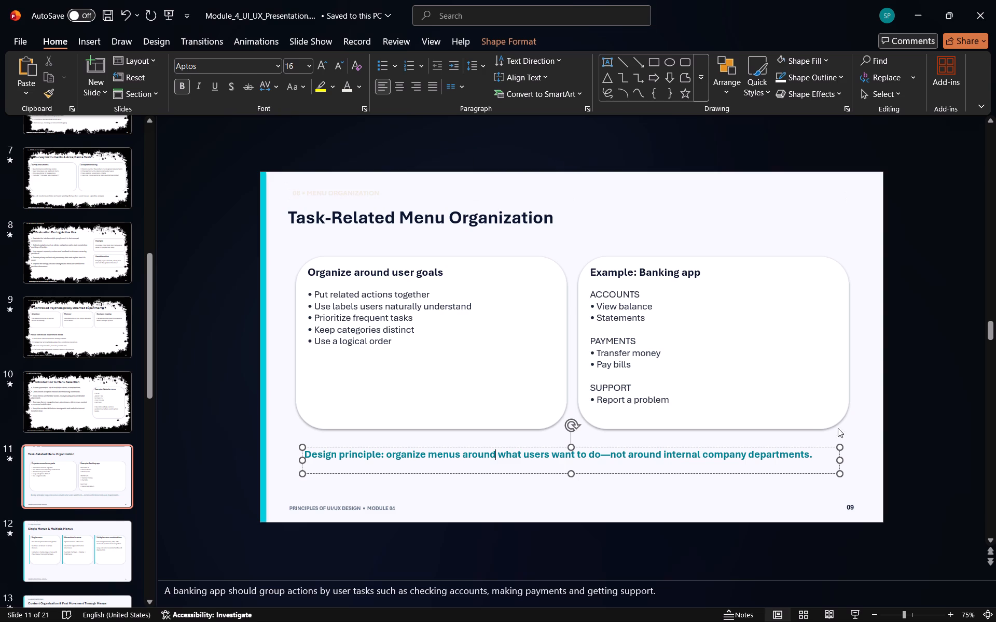
{"action": "left_click", "coordinate": [812, 454]}
{"action": "left_click", "coordinate": [812, 454]}
{"action": "left_click_drag", "start_coordinate": [814, 453], "coordinate": [774, 460]}
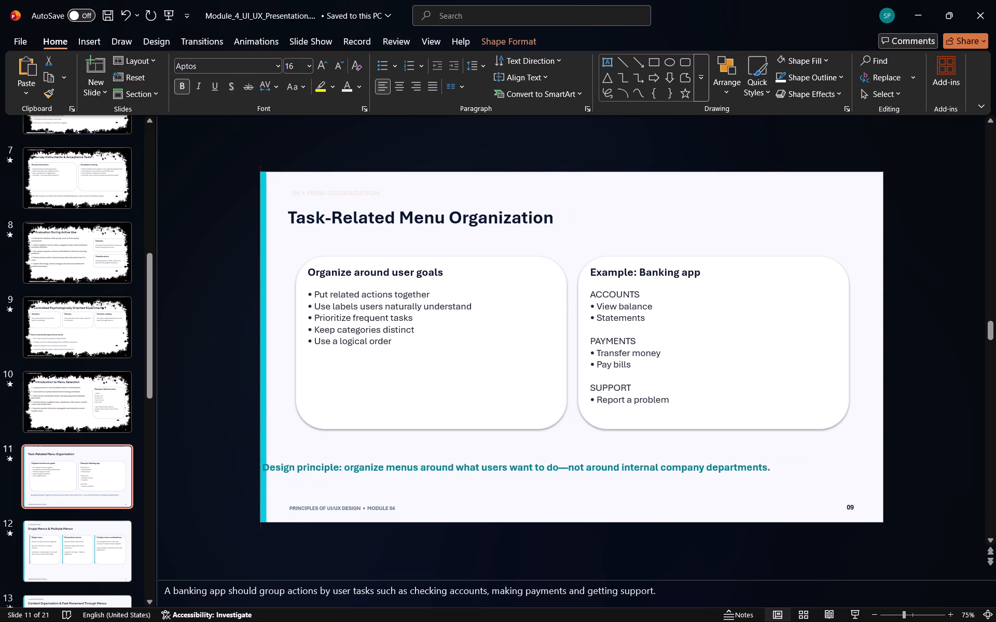
{"action": "left_click_drag", "start_coordinate": [774, 460], "coordinate": [803, 450]}
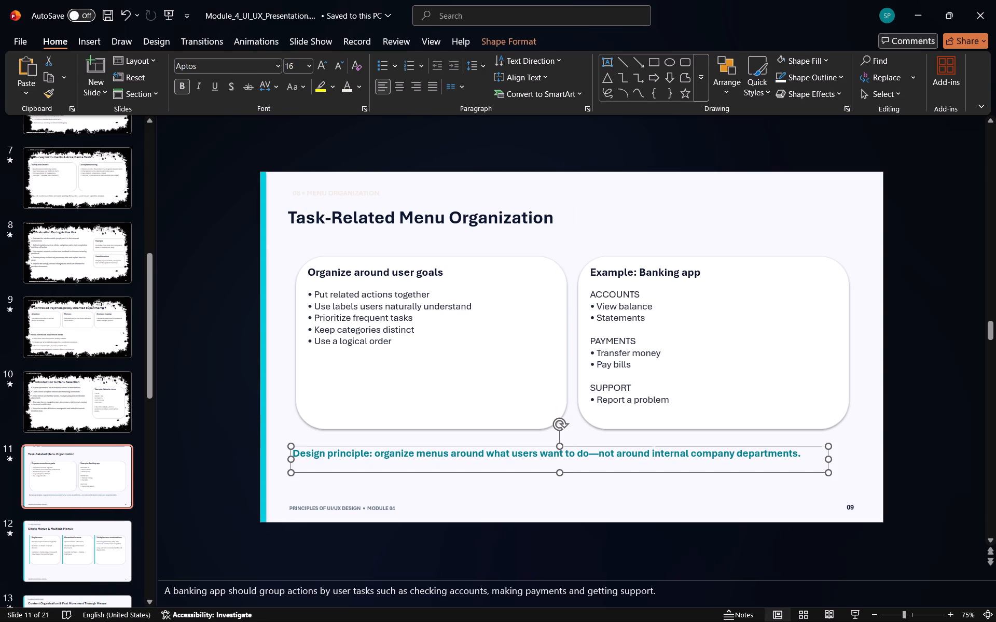
{"action": "left_click_drag", "start_coordinate": [799, 457], "coordinate": [295, 456]}
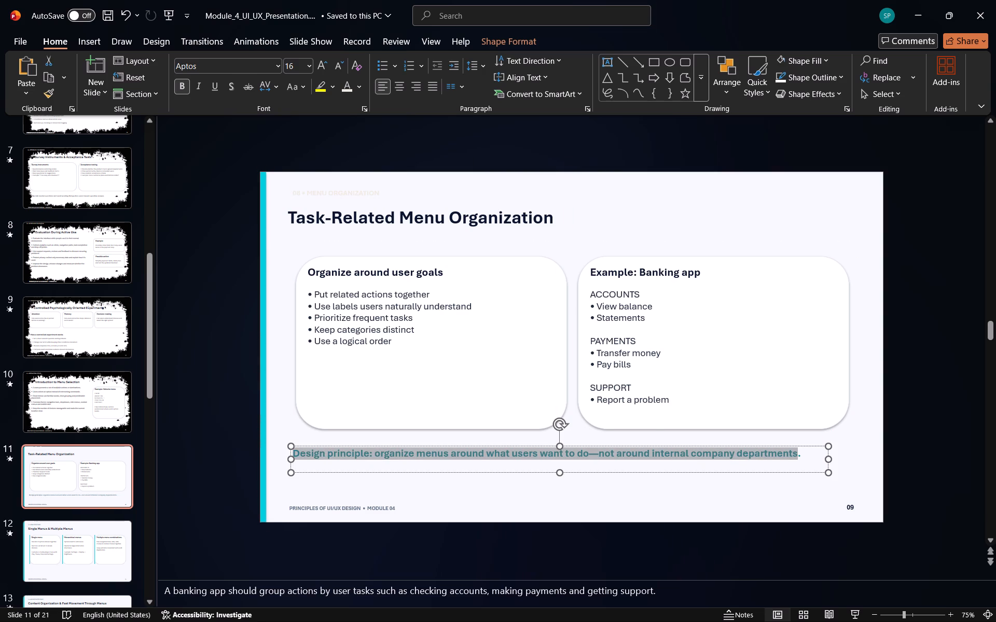
{"action": "left_click_drag", "start_coordinate": [295, 456], "coordinate": [297, 455]}
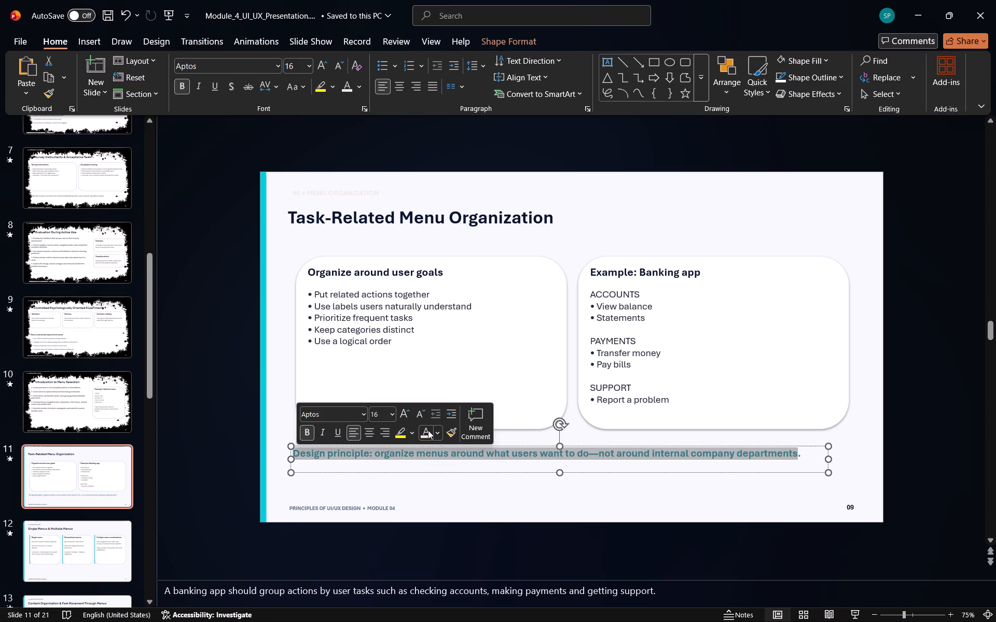
{"action": "left_click", "coordinate": [435, 431]}
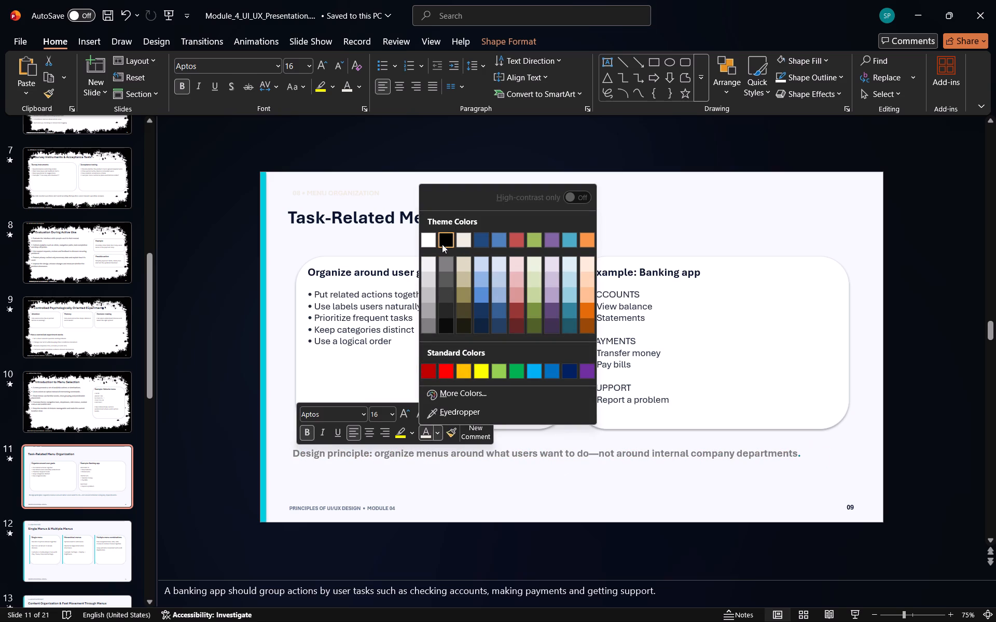
{"action": "left_click", "coordinate": [442, 245]}
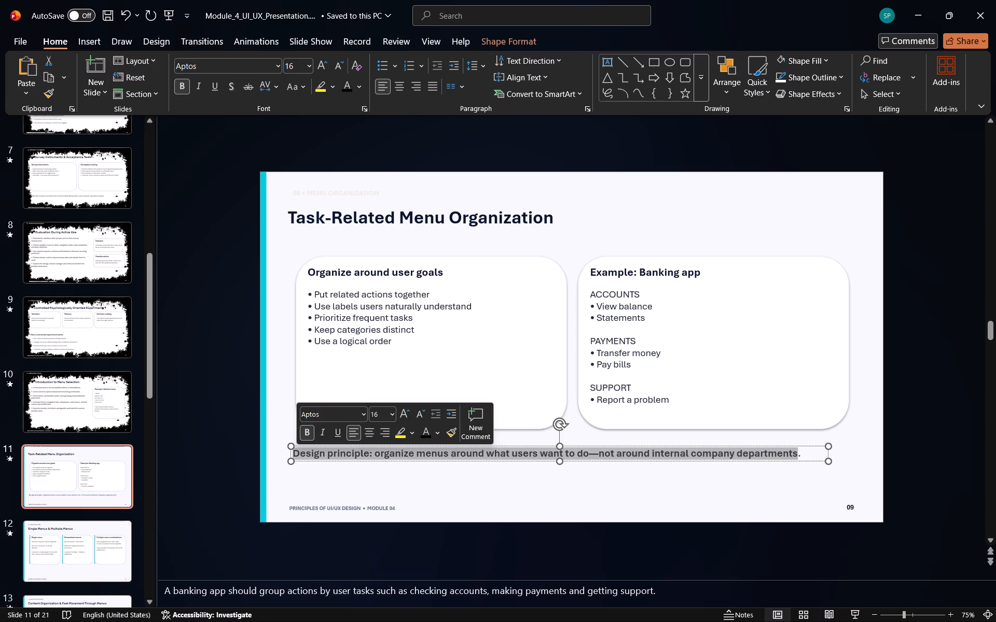
{"action": "left_click", "coordinate": [799, 453]}
{"action": "left_click", "coordinate": [799, 453]}
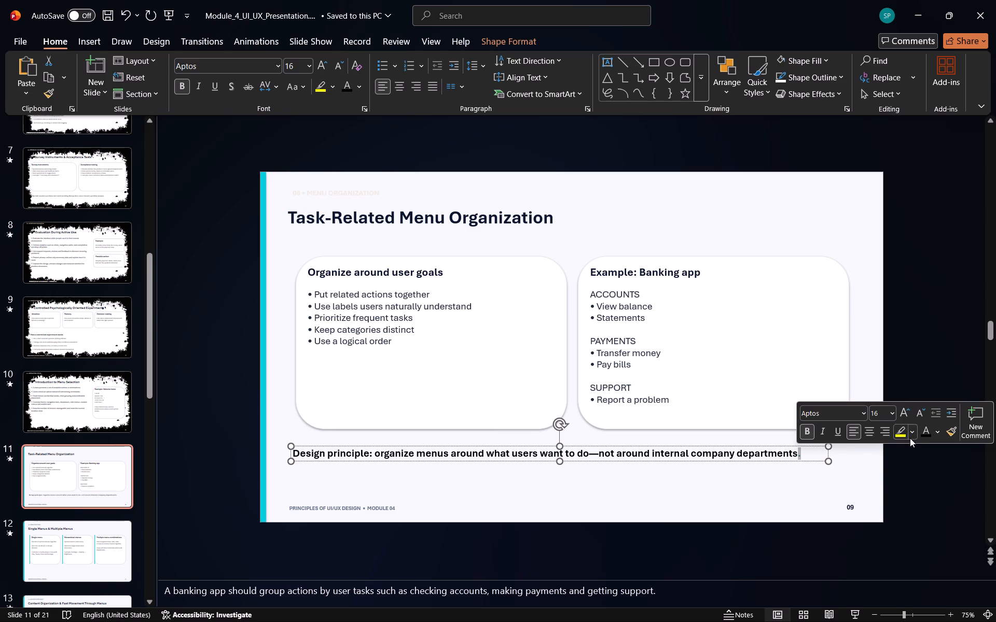
{"action": "left_click", "coordinate": [924, 437]}
Change the page number "09" in slide 11's footer to white text.
{"action": "left_click_drag", "start_coordinate": [853, 508], "coordinate": [844, 510]}
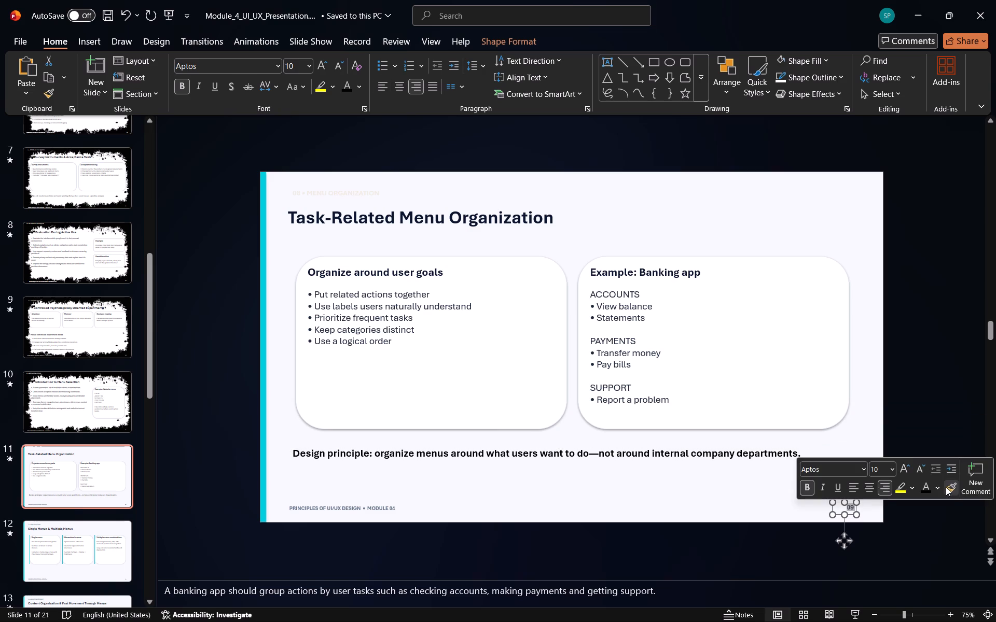
{"action": "left_click", "coordinate": [940, 487]}
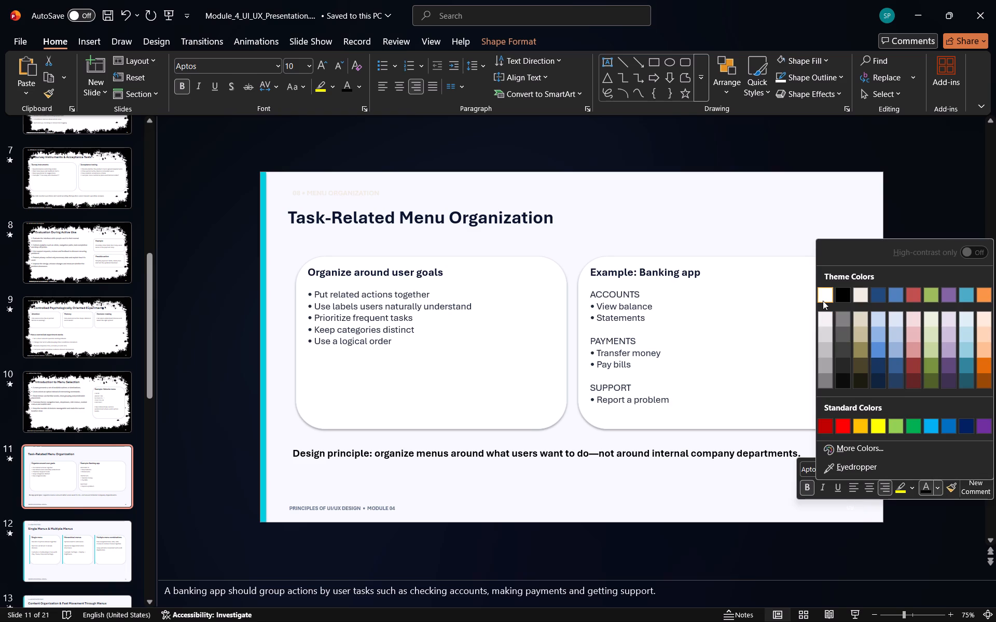
{"action": "left_click", "coordinate": [823, 301]}
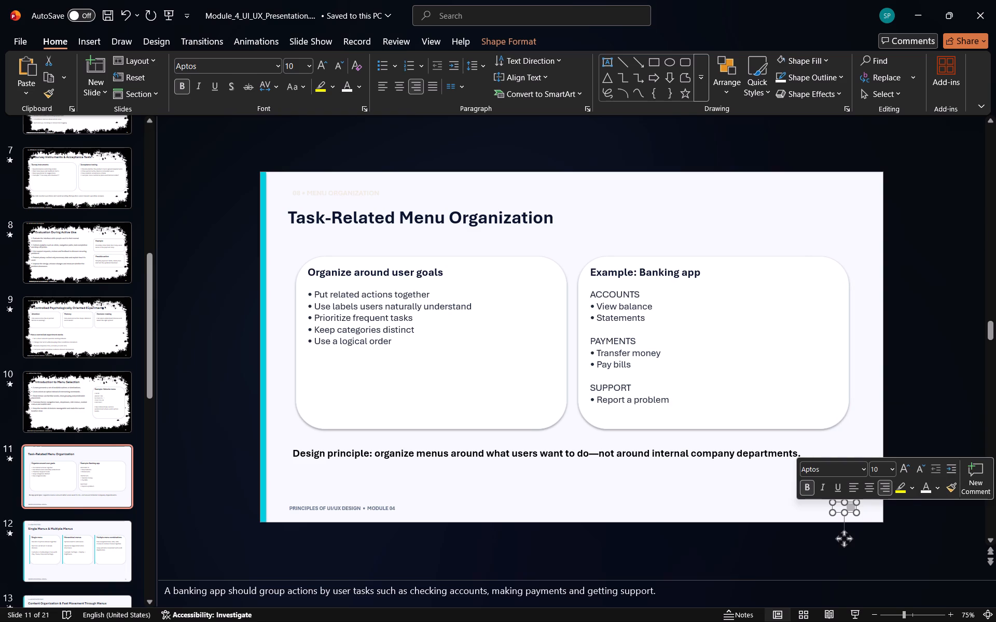
Set the "PRINCIPLES OF UI/UX DESIGN • MODULE 04" footer on slide 11 to white text at font size 10.5.
{"action": "left_click", "coordinate": [396, 507]}
{"action": "left_click", "coordinate": [396, 507]}
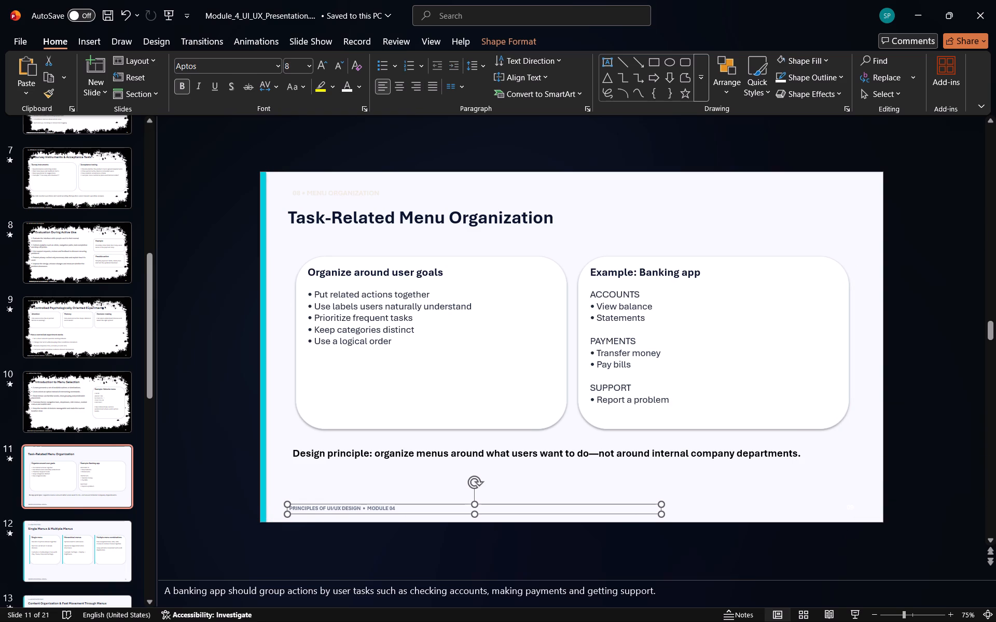
{"action": "left_click_drag", "start_coordinate": [395, 507], "coordinate": [289, 513]}
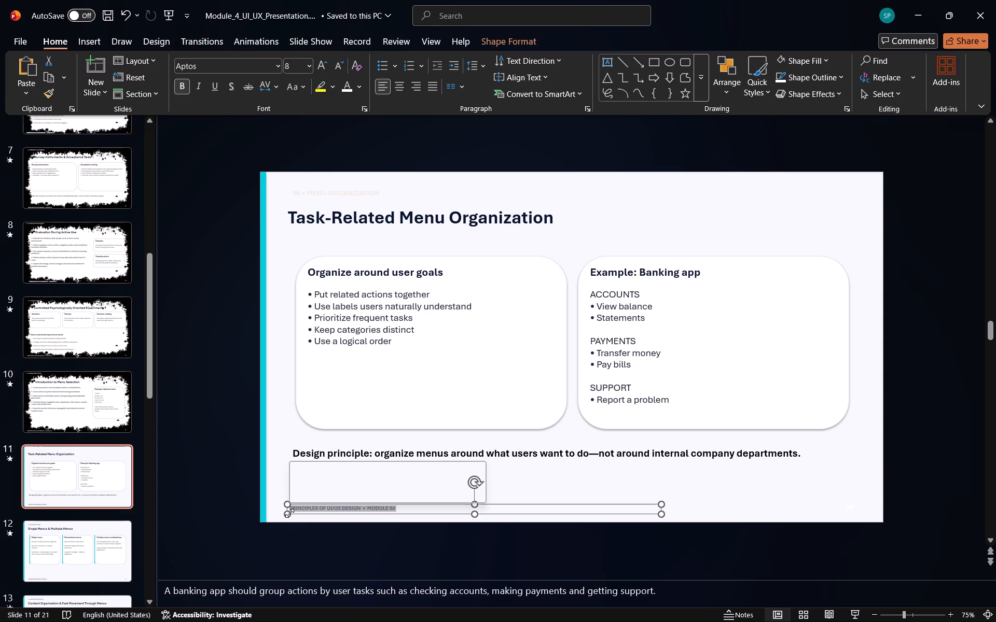
{"action": "left_click", "coordinate": [416, 494]}
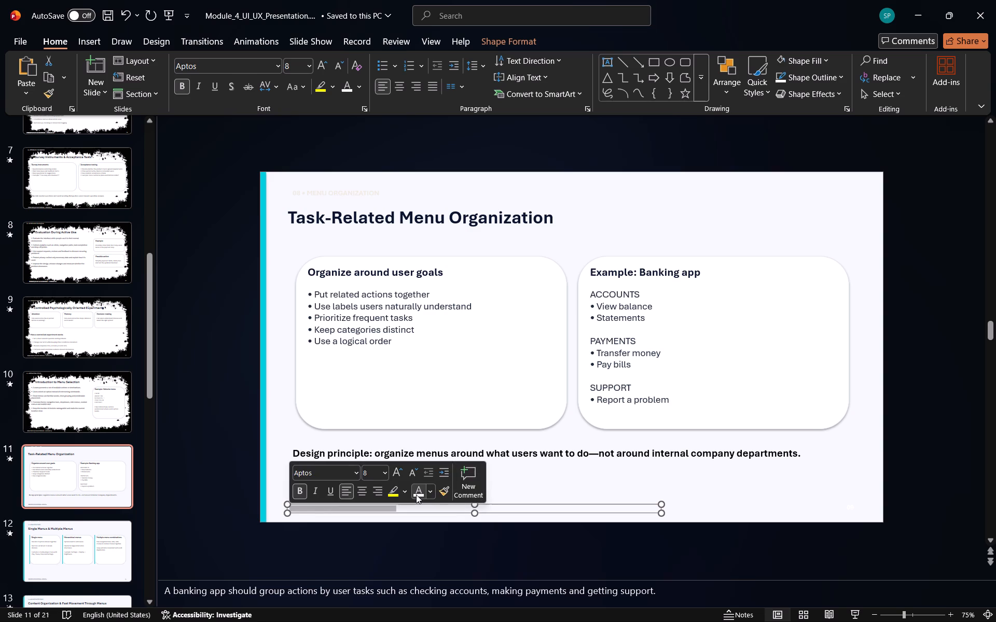
{"action": "left_click", "coordinate": [384, 474]}
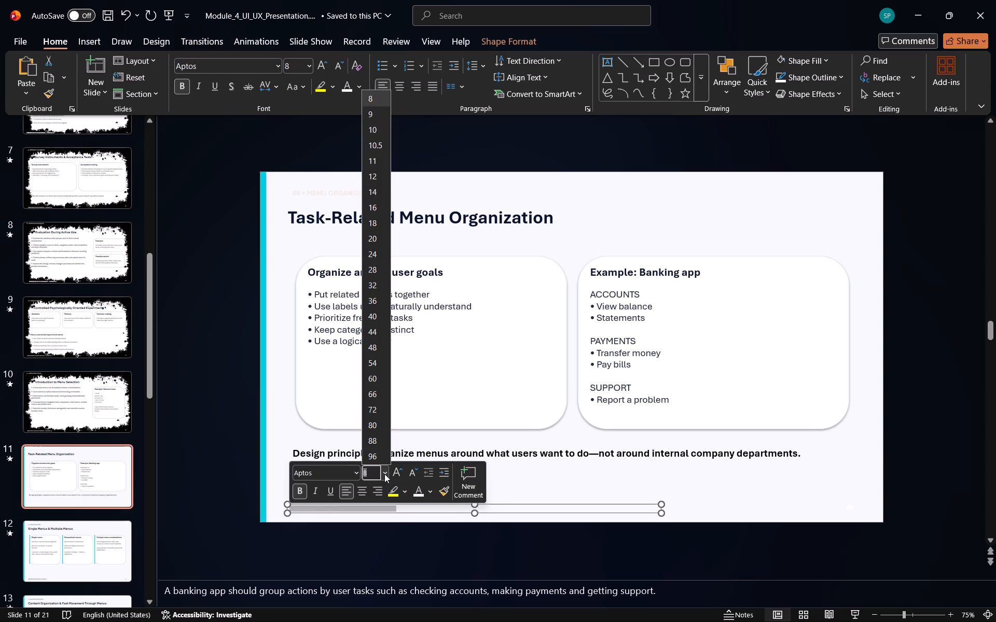
{"action": "left_click", "coordinate": [373, 140]}
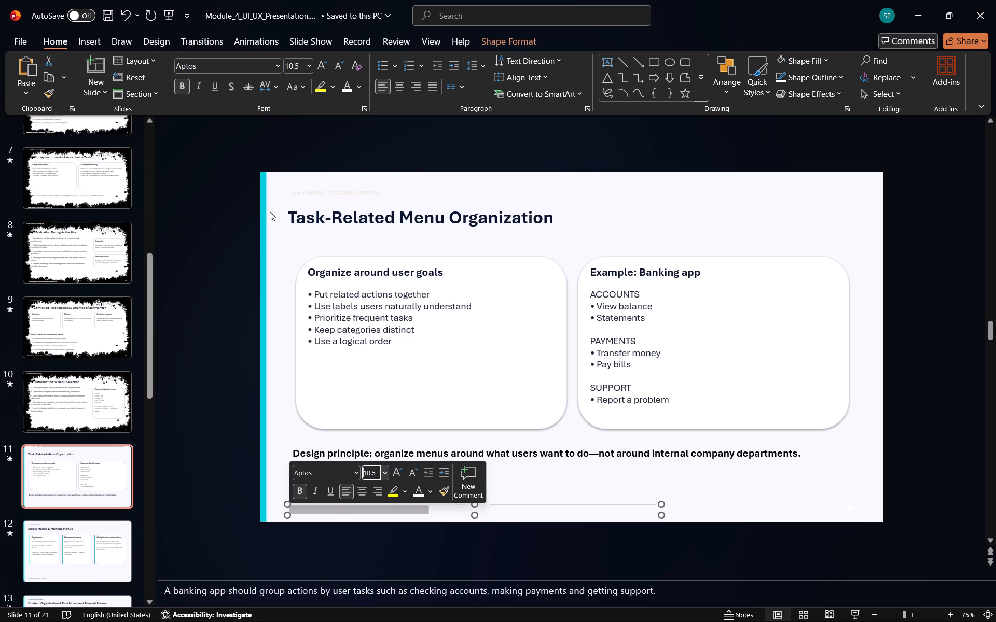
Delete the full-height cyan bar along the edge of slide 11.
{"action": "left_click", "coordinate": [264, 208]}
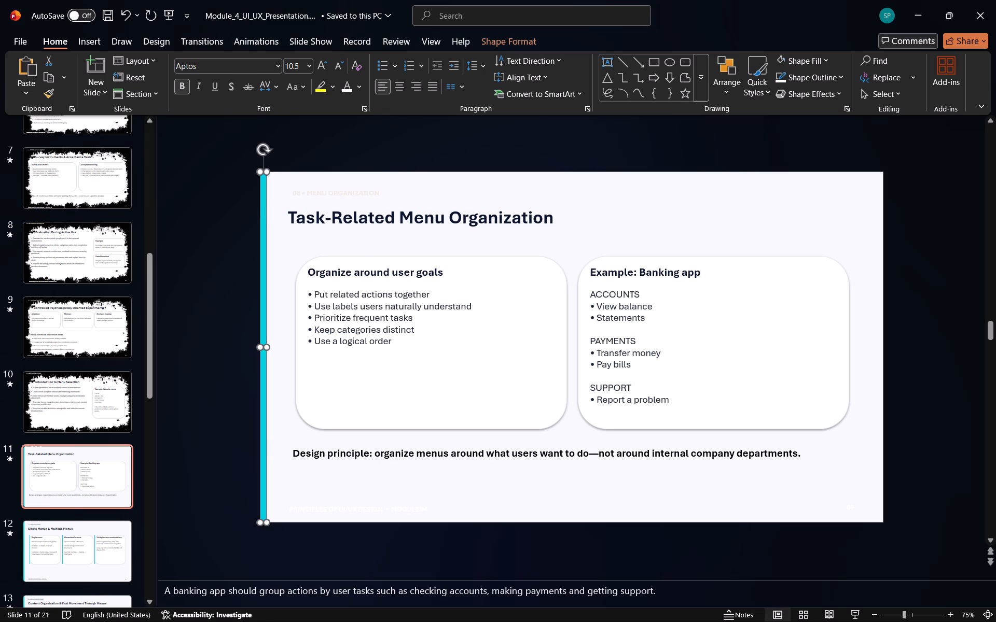
{"action": "key", "text": "Delete"}
Paste the copied rough-edged frame picture onto slide 11 and send it to the back, behind all the content.
{"action": "left_click", "coordinate": [281, 278]}
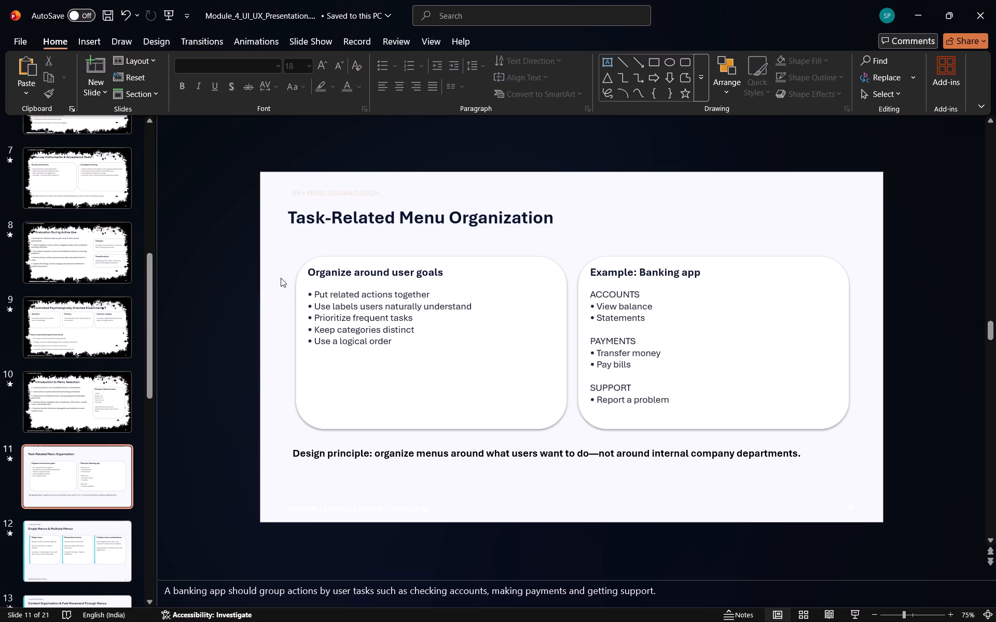
{"action": "key", "text": "ctrl+v"}
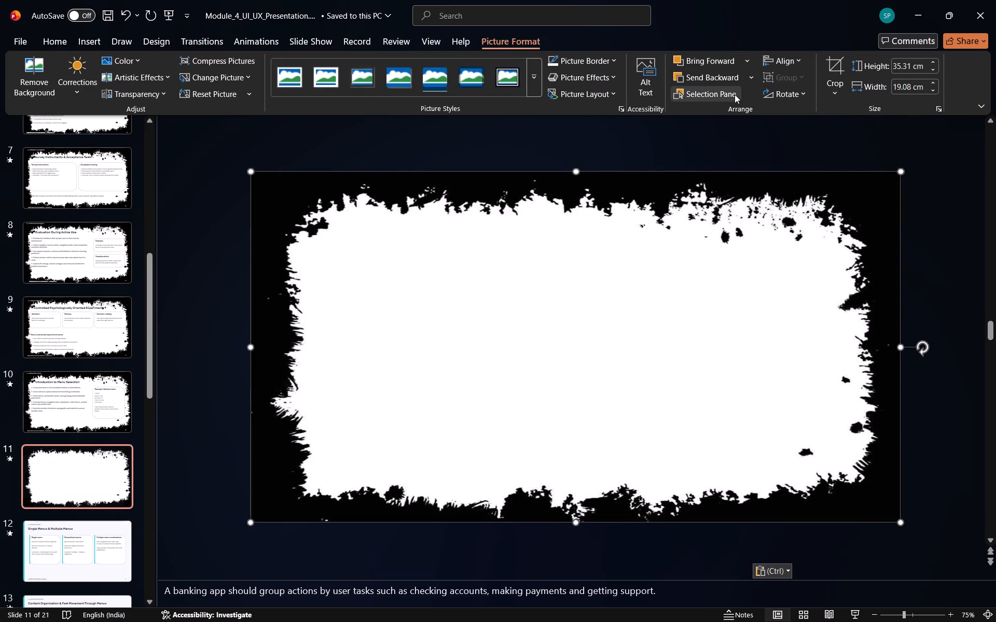
{"action": "left_click", "coordinate": [747, 77]}
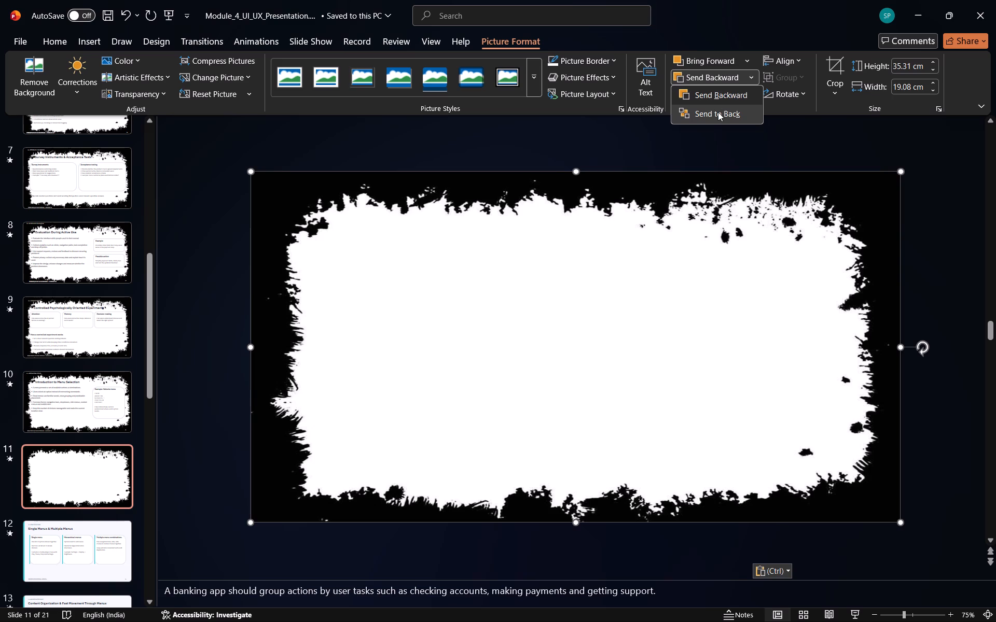
{"action": "left_click", "coordinate": [717, 112]}
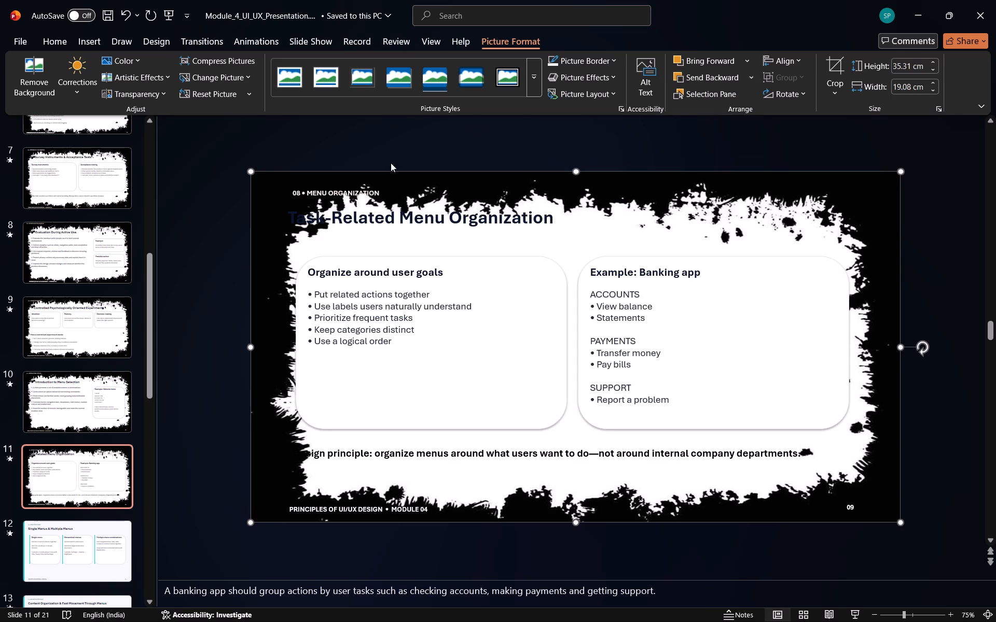
Move the "08 • MENU ORGANIZATION" label up into the black top border of the frame.
{"action": "left_click_drag", "start_coordinate": [352, 194], "coordinate": [387, 191]}
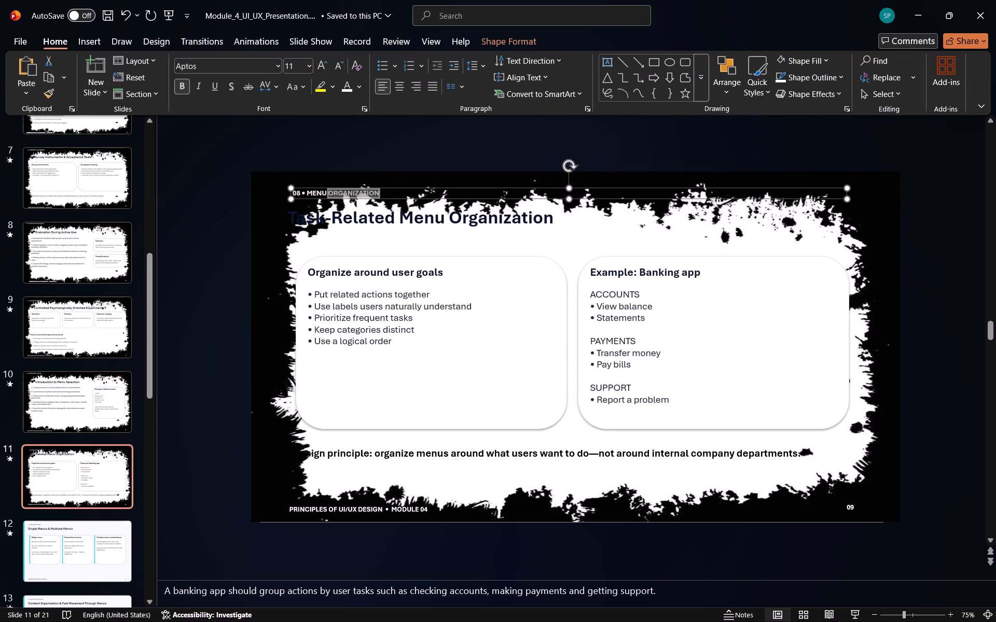
{"action": "left_click", "coordinate": [387, 191]}
{"action": "left_click", "coordinate": [387, 191]}
{"action": "left_click_drag", "start_coordinate": [389, 194], "coordinate": [375, 180]}
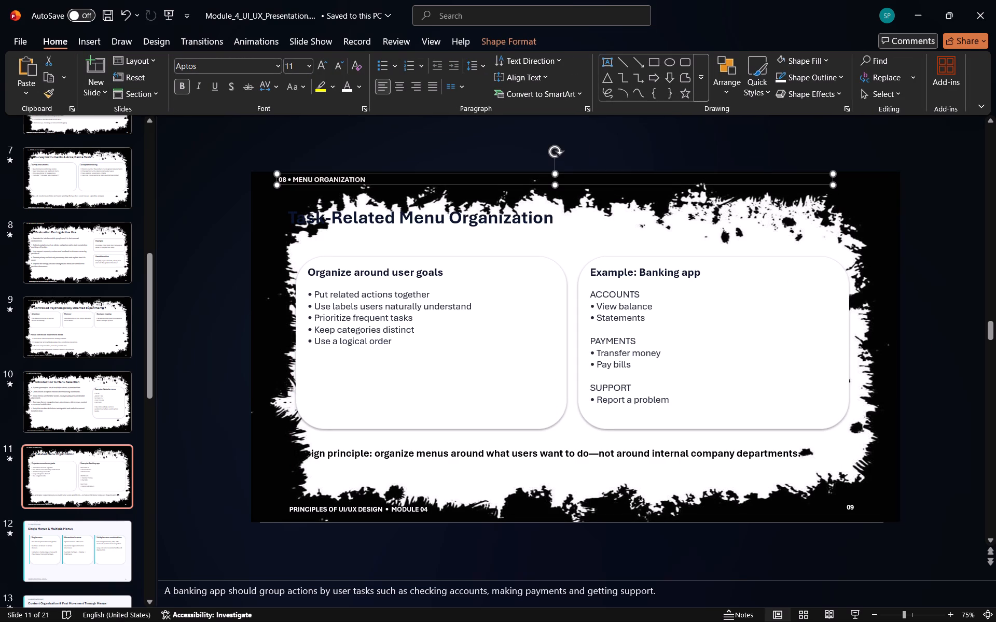
Move the "Task-Related Menu Organization" title inward and slightly down so it sits within the frame's white area.
{"action": "left_click_drag", "start_coordinate": [381, 218], "coordinate": [571, 227]}
{"action": "left_click", "coordinate": [571, 227]}
{"action": "left_click_drag", "start_coordinate": [571, 227], "coordinate": [617, 231]}
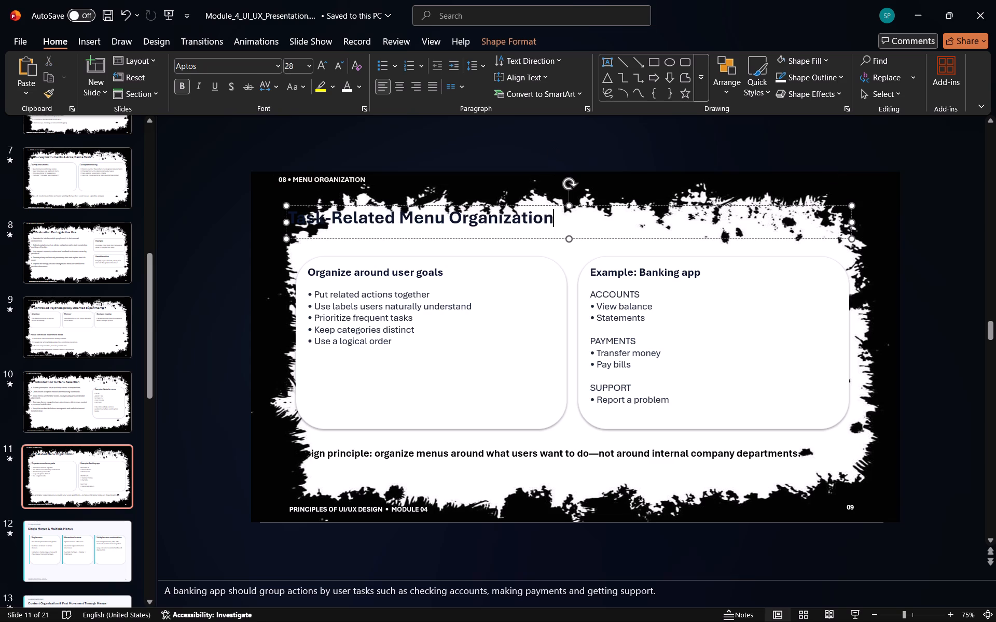
{"action": "left_click_drag", "start_coordinate": [617, 231], "coordinate": [611, 230]}
{"action": "left_click_drag", "start_coordinate": [611, 230], "coordinate": [657, 236]}
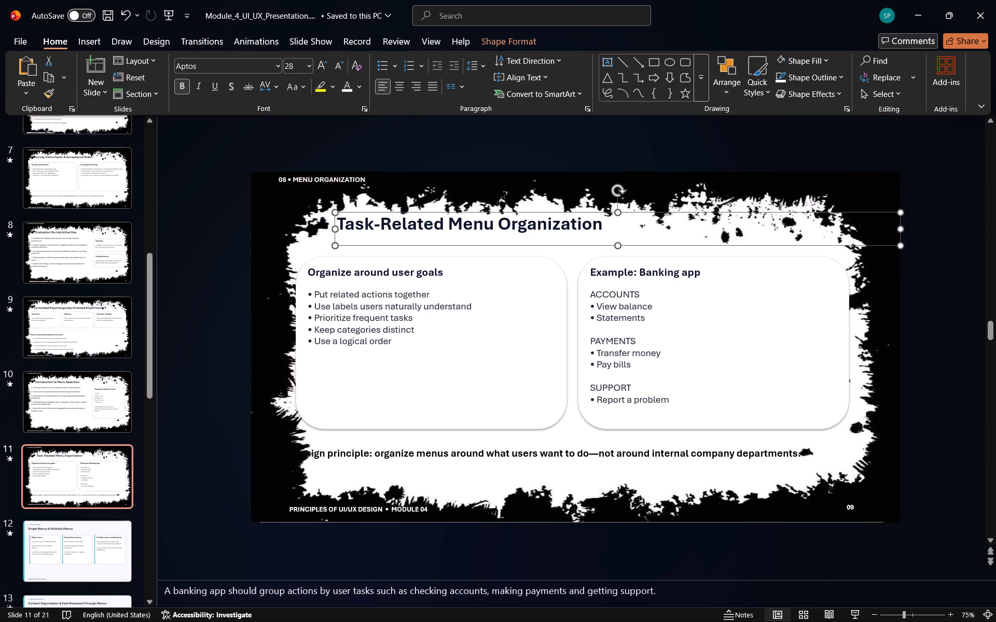
Move the "Design principle" sentence inward and slightly lower, so it sits in the white area beneath the two cards.
{"action": "left_click", "coordinate": [598, 453]}
{"action": "left_click_drag", "start_coordinate": [812, 458], "coordinate": [822, 457]}
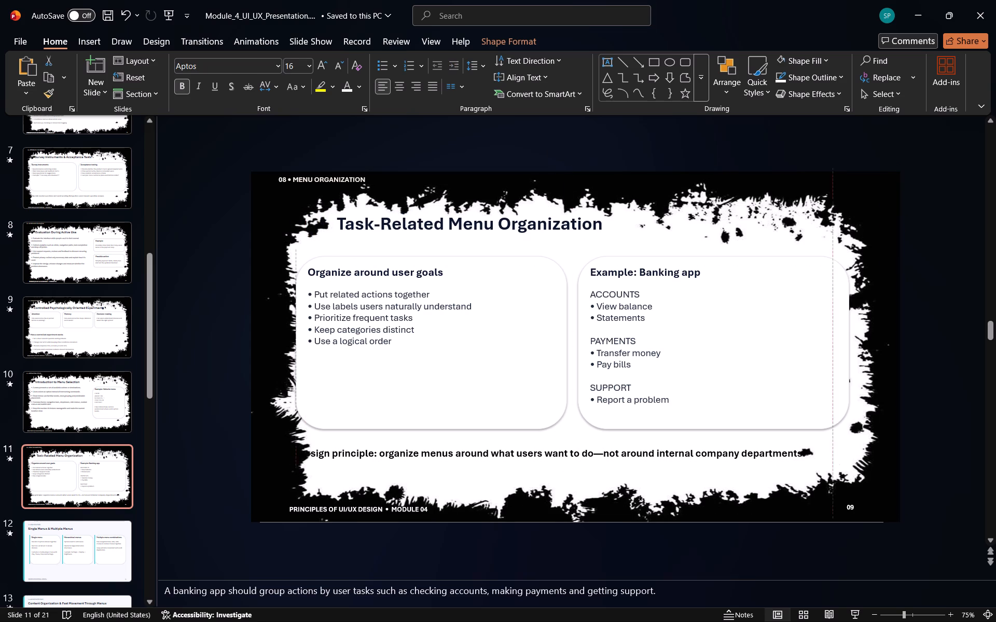
{"action": "left_click_drag", "start_coordinate": [822, 457], "coordinate": [843, 446]}
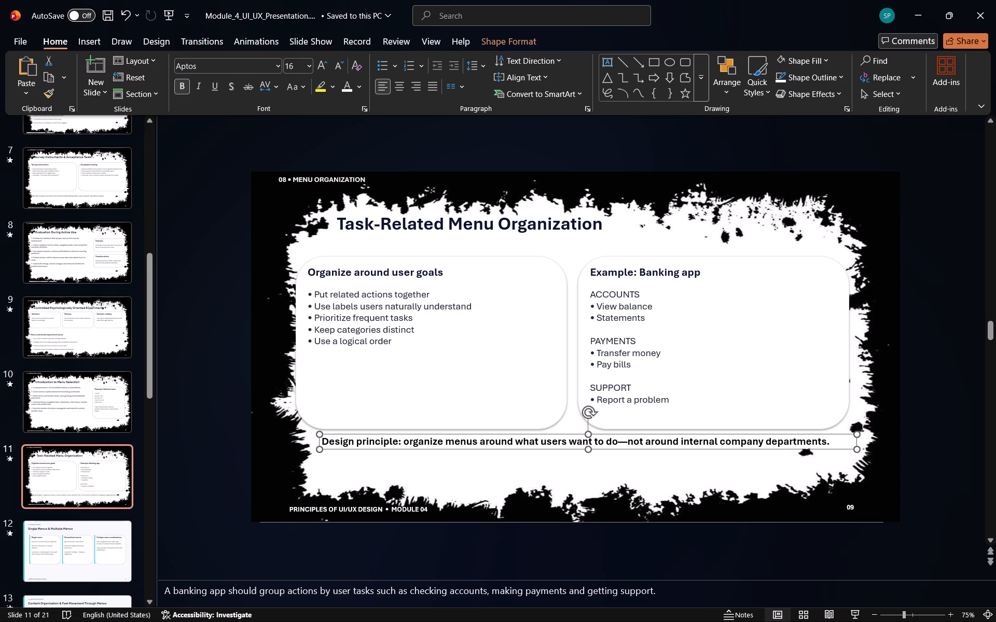
{"action": "left_click_drag", "start_coordinate": [843, 446], "coordinate": [844, 471]}
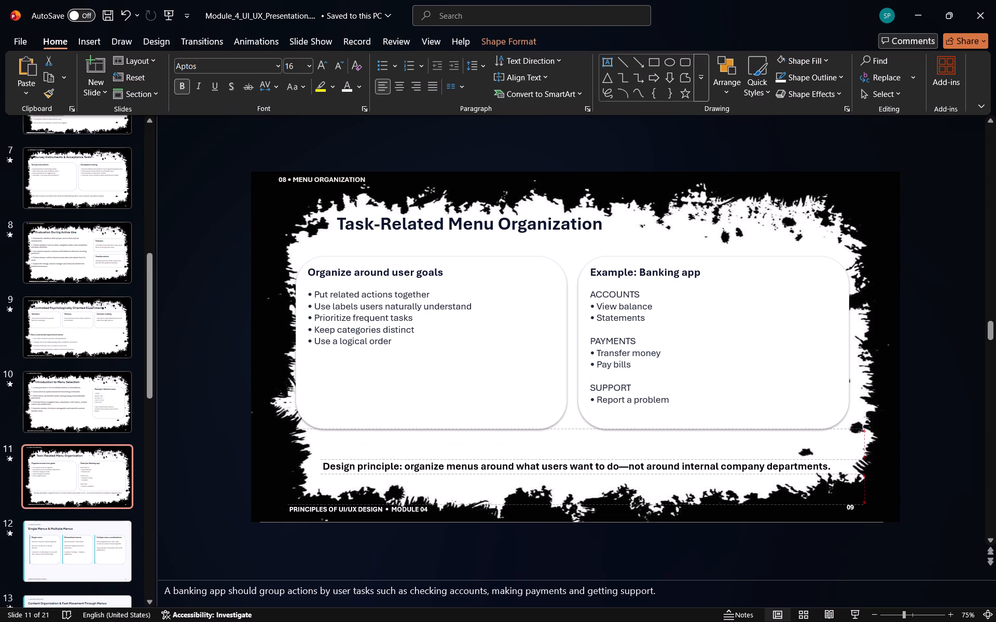
{"action": "left_click_drag", "start_coordinate": [844, 471], "coordinate": [845, 469]}
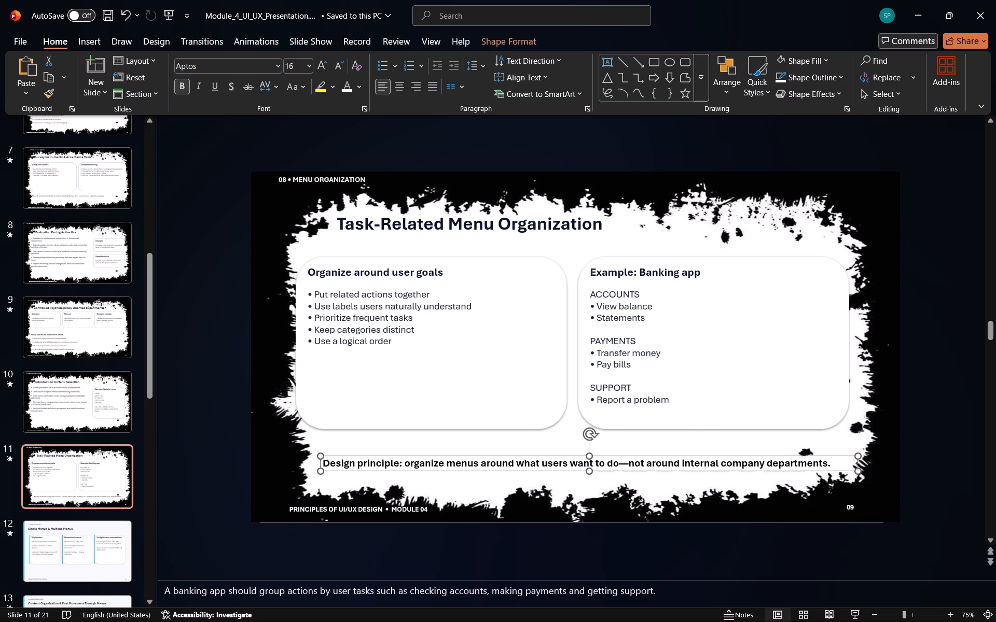
Nudge the "PRINCIPLES OF UI/UX DESIGN • MODULE 04" footer slightly lower within the frame's black bottom border.
{"action": "left_click", "coordinate": [432, 510]}
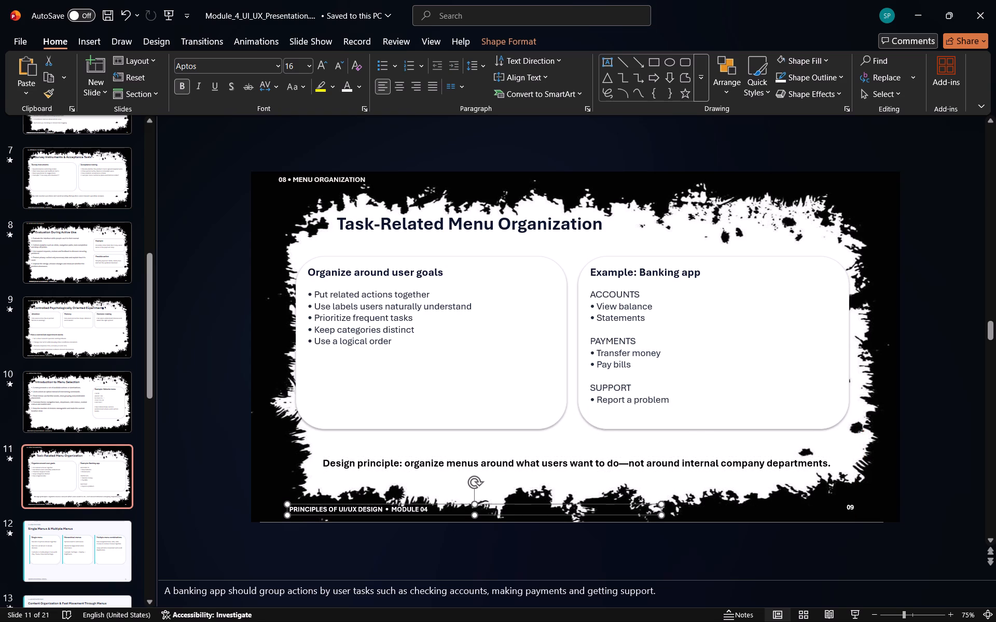
{"action": "left_click", "coordinate": [435, 510]}
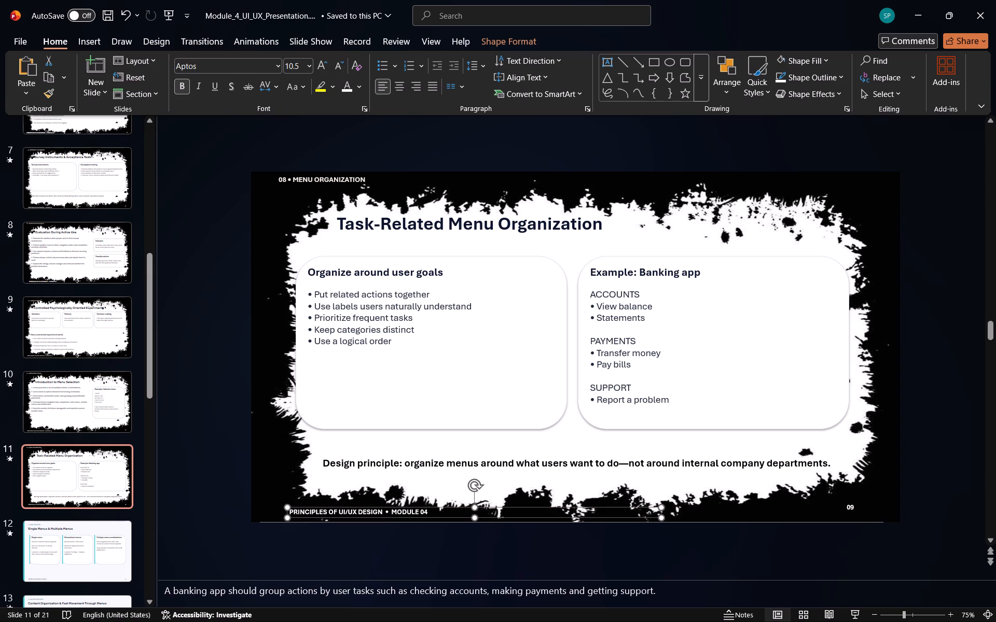
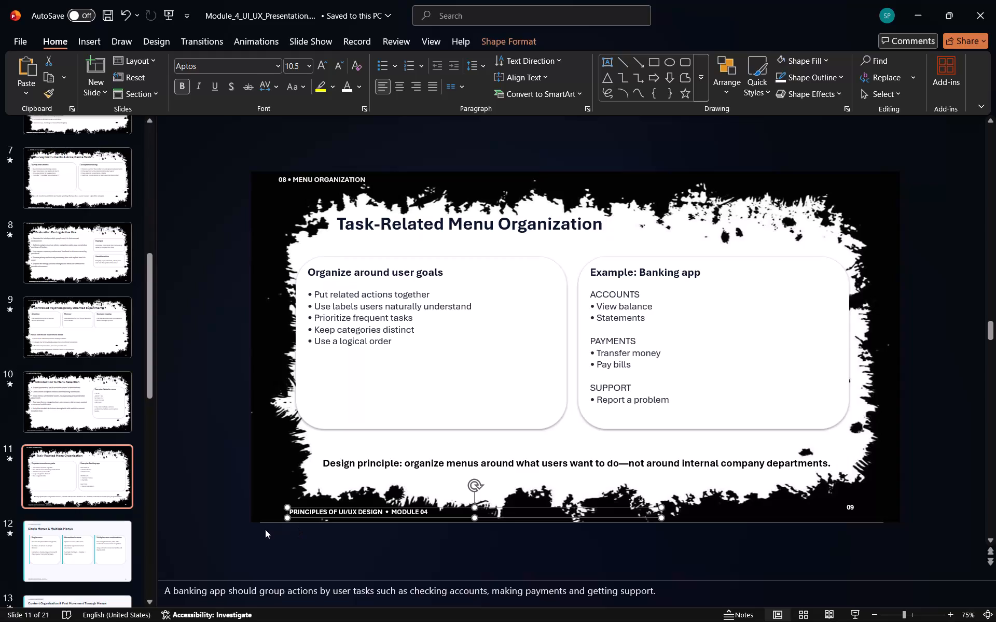
On slide 12, make the footer text "PRINCIPLES OF UI/UX DESIGN • MODULE 04" white and set its size to 10.5 pt.
{"action": "left_click", "coordinate": [120, 569]}
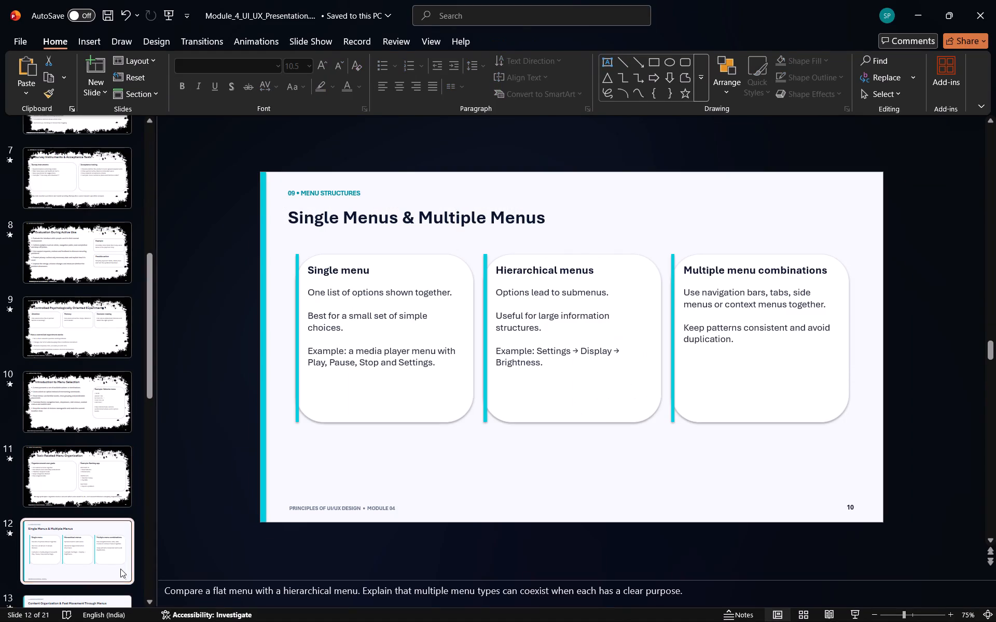
{"action": "left_click", "coordinate": [395, 513]}
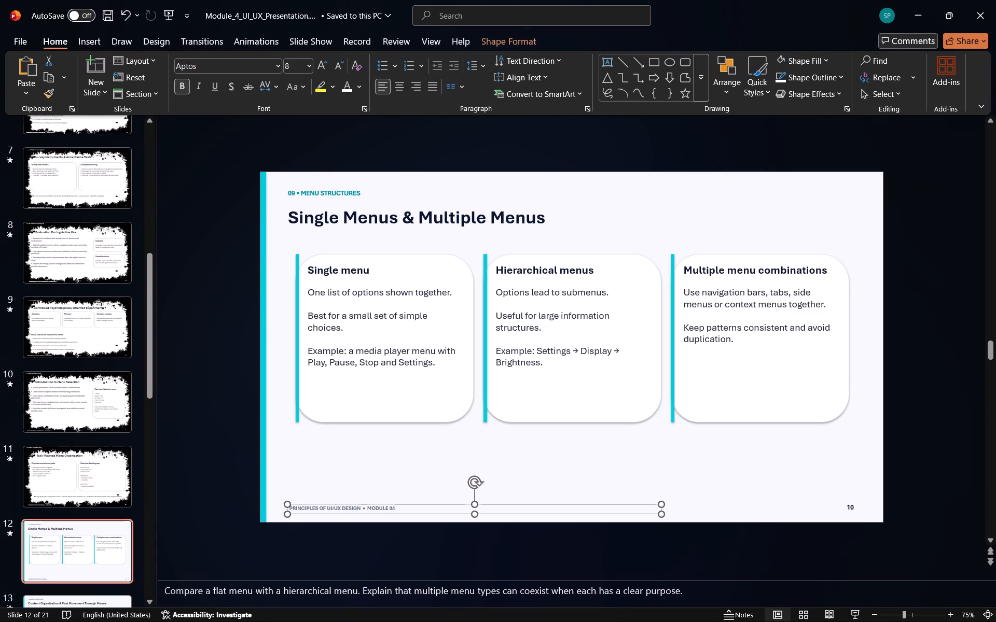
{"action": "left_click", "coordinate": [399, 508]}
{"action": "left_click_drag", "start_coordinate": [393, 508], "coordinate": [278, 507]}
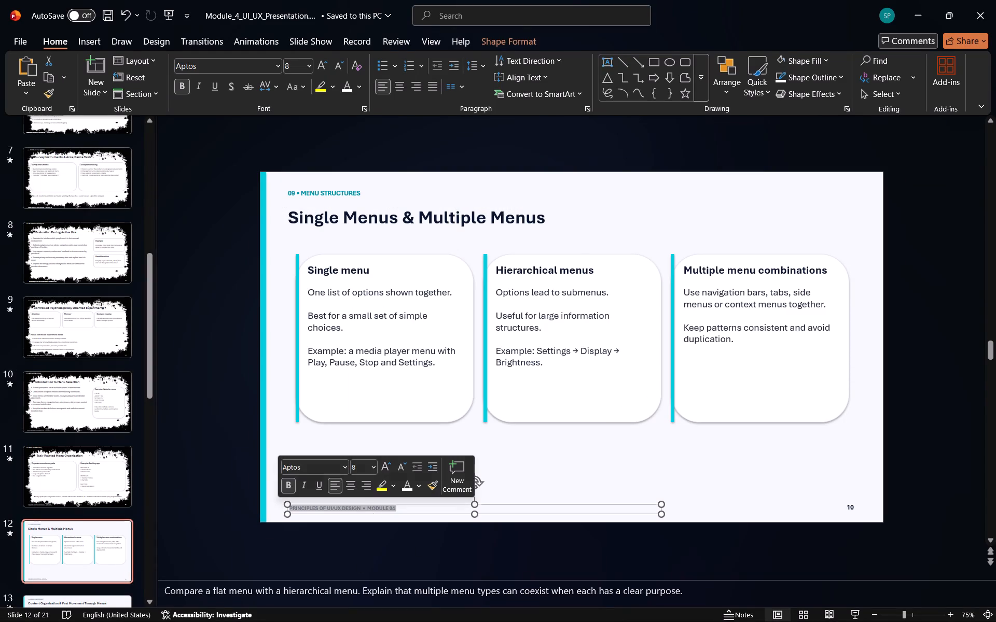
{"action": "left_click", "coordinate": [406, 487]}
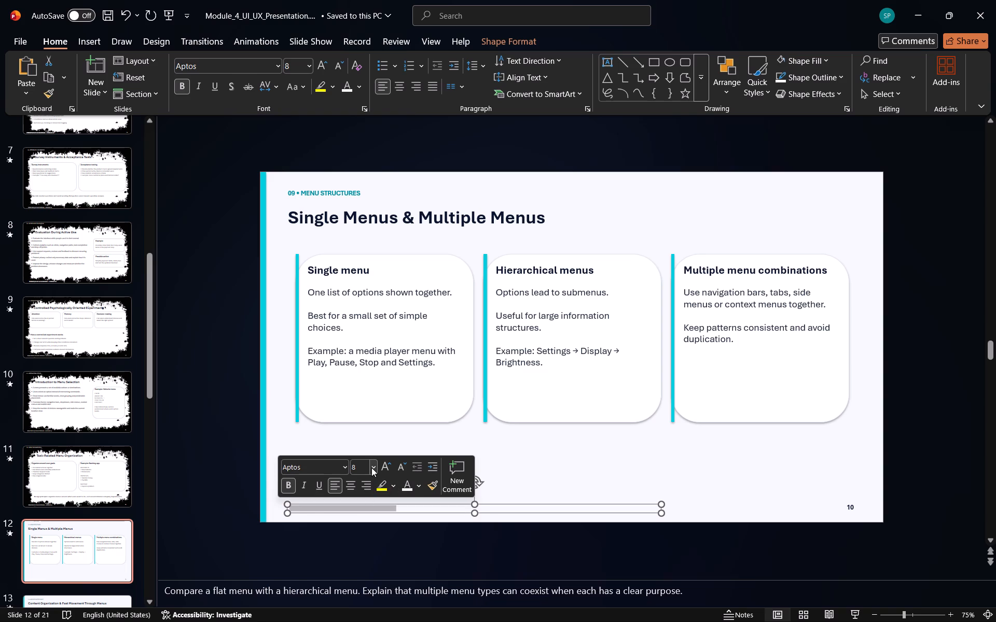
{"action": "left_click", "coordinate": [371, 468]}
{"action": "left_click", "coordinate": [368, 141]}
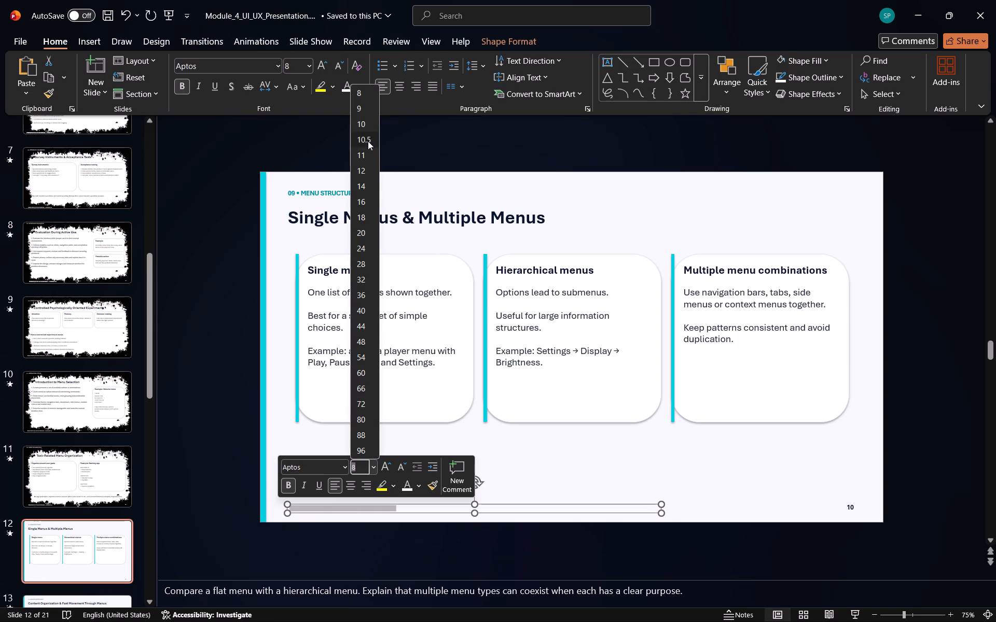
Change the page number 10 in the corner of slide 12 to white text.
{"action": "left_click", "coordinate": [853, 507]}
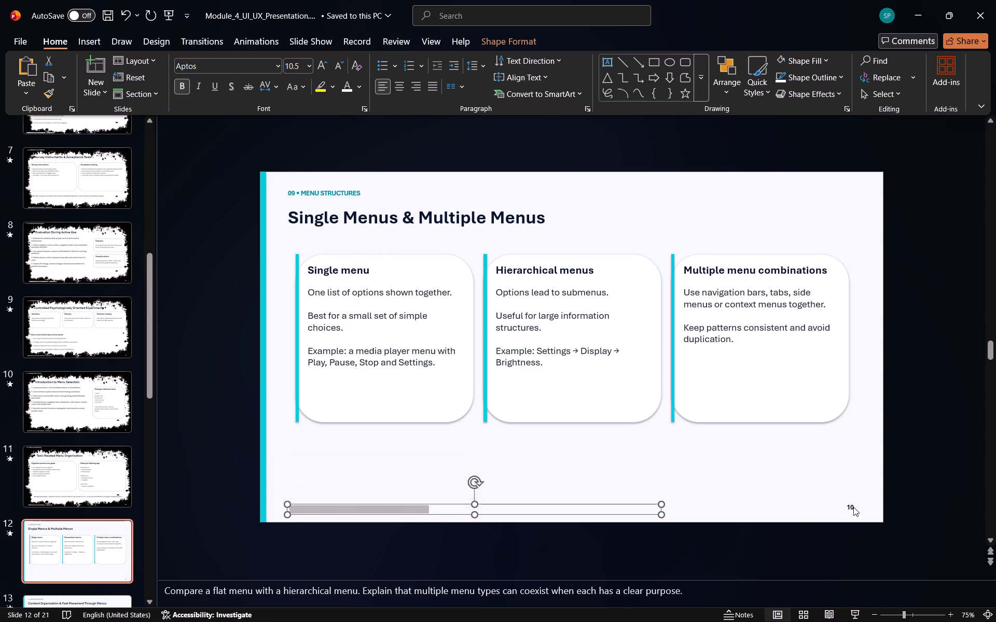
{"action": "left_click_drag", "start_coordinate": [853, 507], "coordinate": [846, 506]}
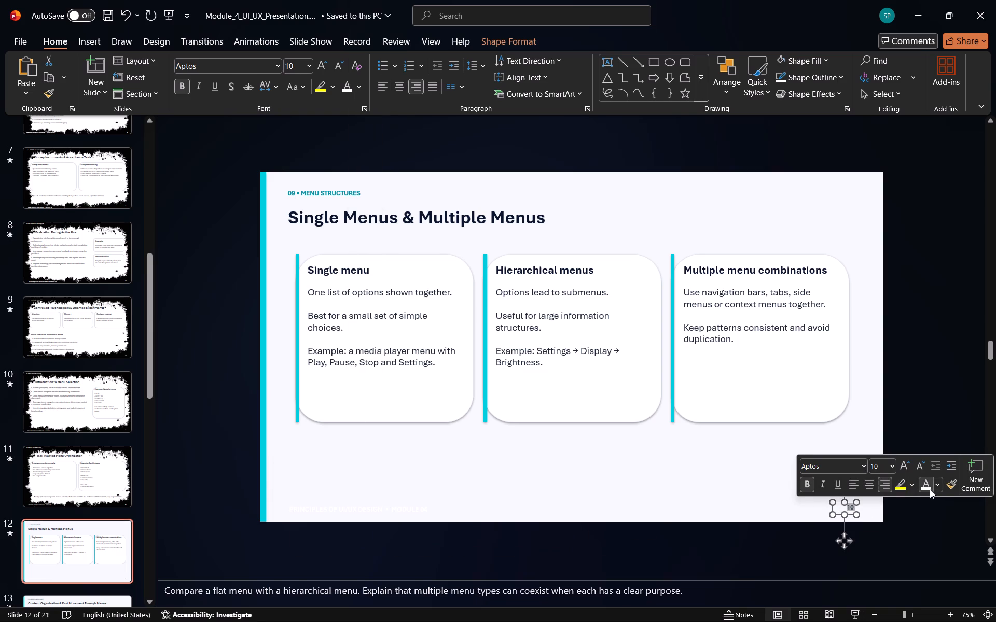
{"action": "left_click", "coordinate": [924, 488]}
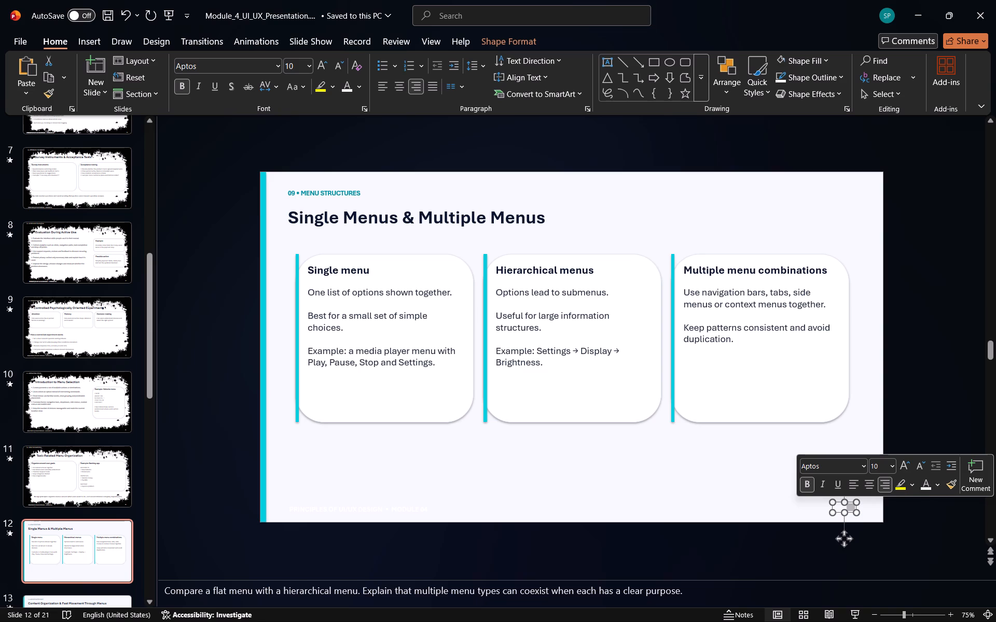
Make the "09 • MENU STRUCTURES" label above the title white and set its size to 10.5 pt.
{"action": "left_click_drag", "start_coordinate": [360, 192], "coordinate": [301, 195]}
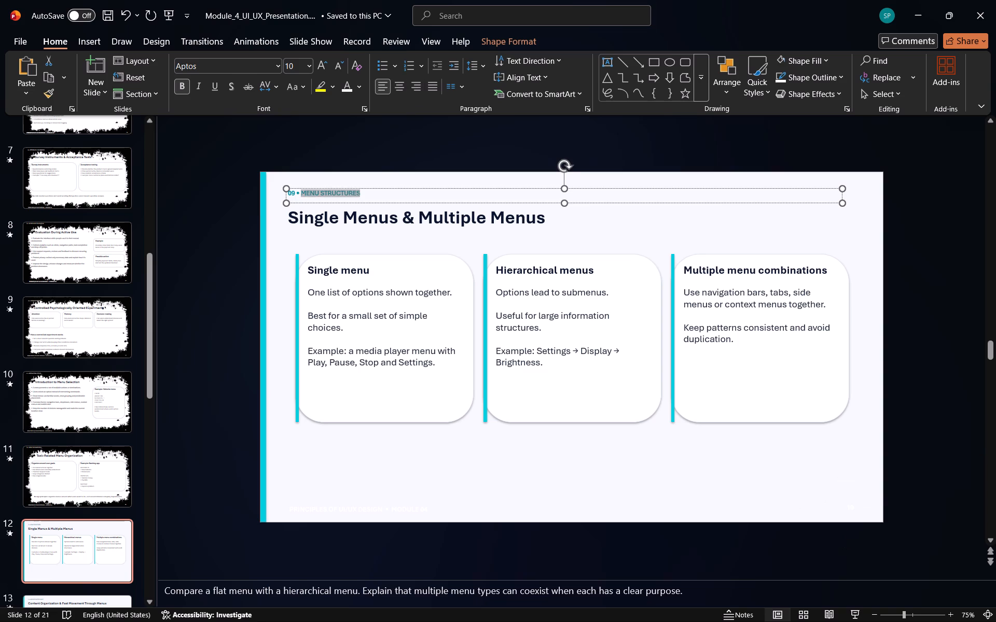
{"action": "left_click_drag", "start_coordinate": [301, 195], "coordinate": [286, 196]}
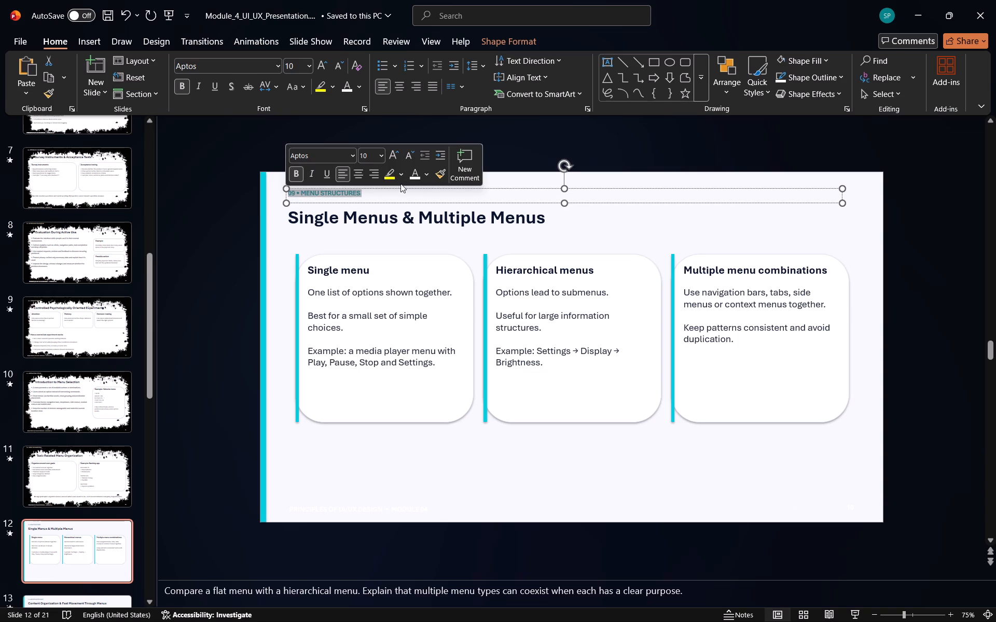
{"action": "left_click", "coordinate": [416, 179]}
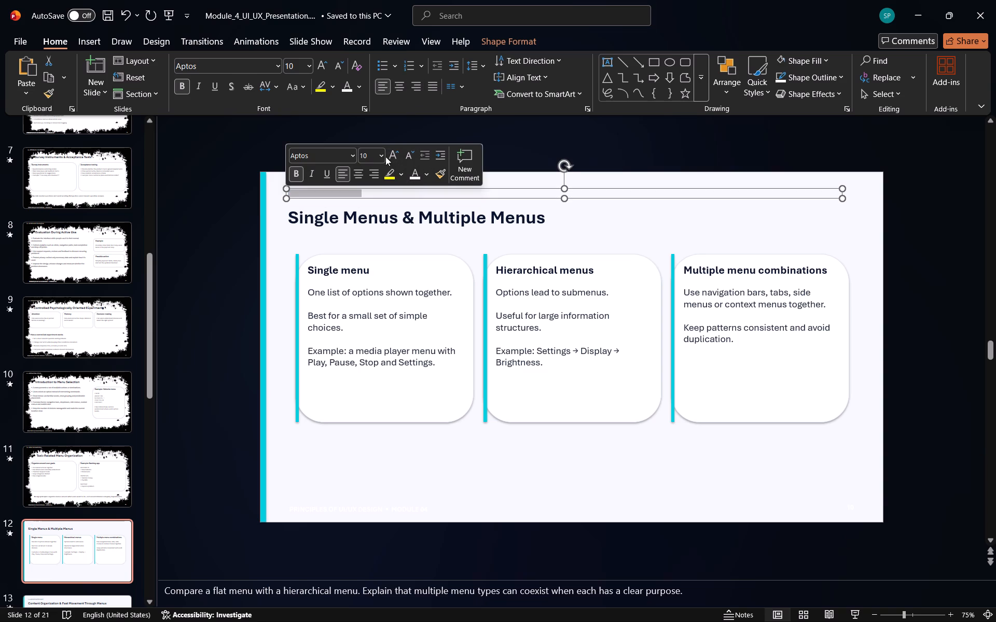
{"action": "left_click", "coordinate": [380, 151]}
{"action": "left_click", "coordinate": [374, 216]}
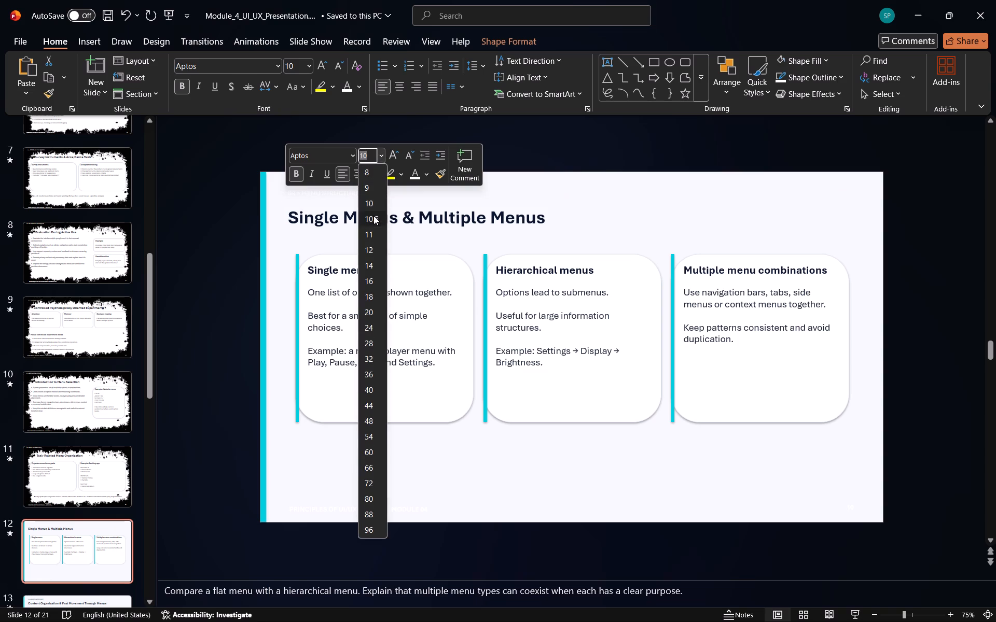
Delete the cyan bar along the slide's left edge and the cyan accent bars on the three menu cards.
{"action": "left_click", "coordinate": [266, 272]}
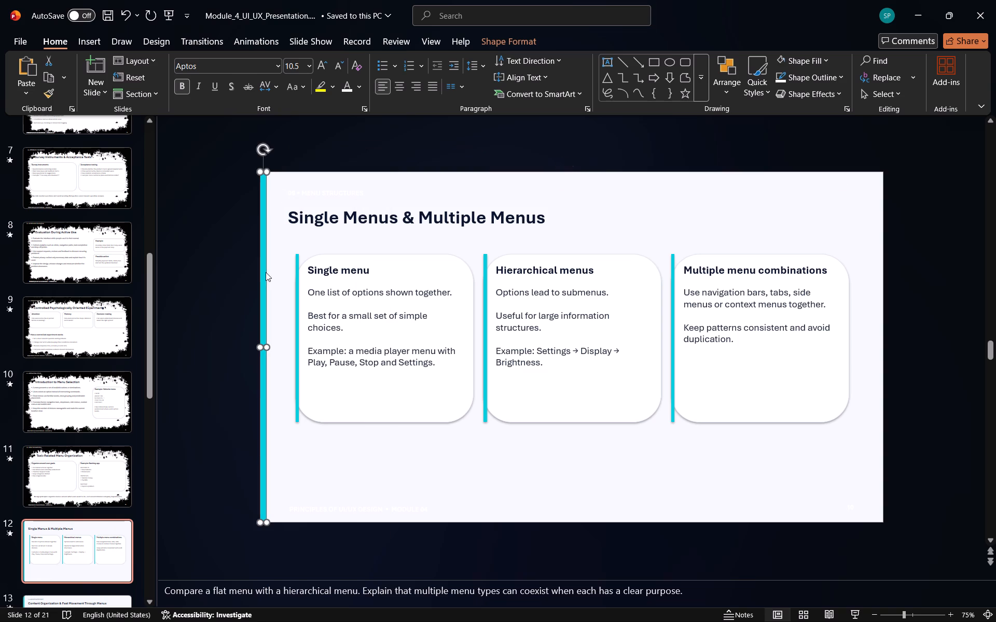
{"action": "key", "text": "Delete"}
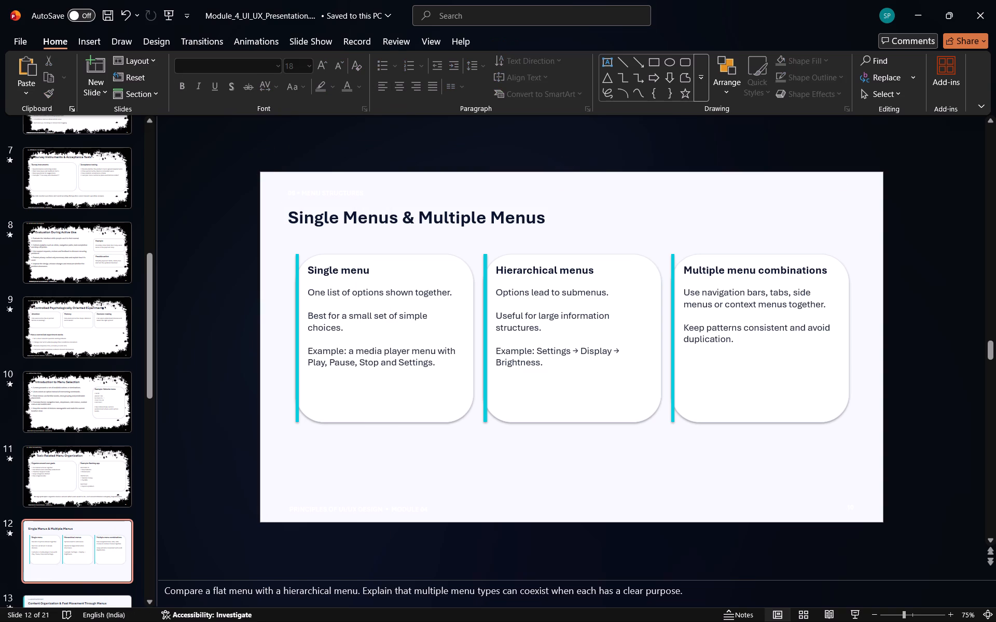
{"action": "left_click", "coordinate": [298, 289]}
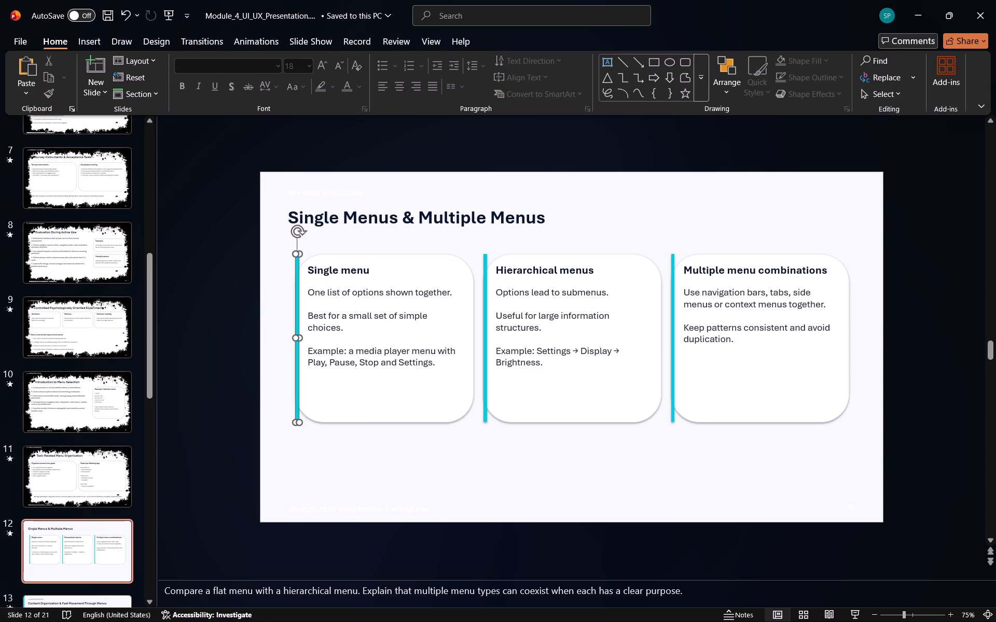
{"action": "key", "text": "Delete"}
{"action": "left_click", "coordinate": [488, 321]}
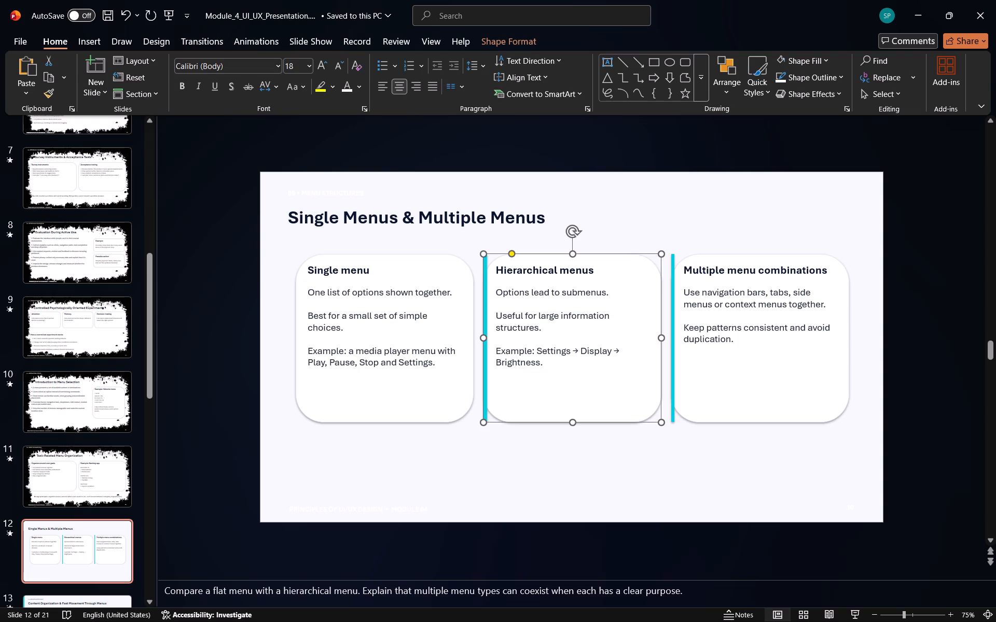
{"action": "left_click", "coordinate": [482, 319]}
{"action": "left_click", "coordinate": [484, 380]}
{"action": "left_click_drag", "start_coordinate": [481, 447], "coordinate": [485, 415]}
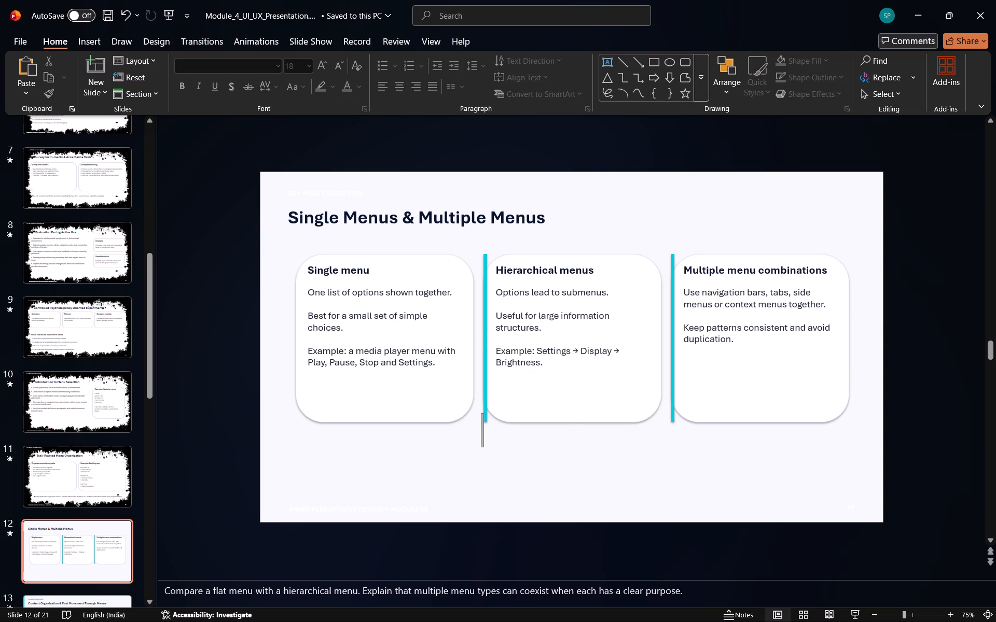
{"action": "left_click", "coordinate": [485, 415]}
{"action": "key", "text": "Delete"}
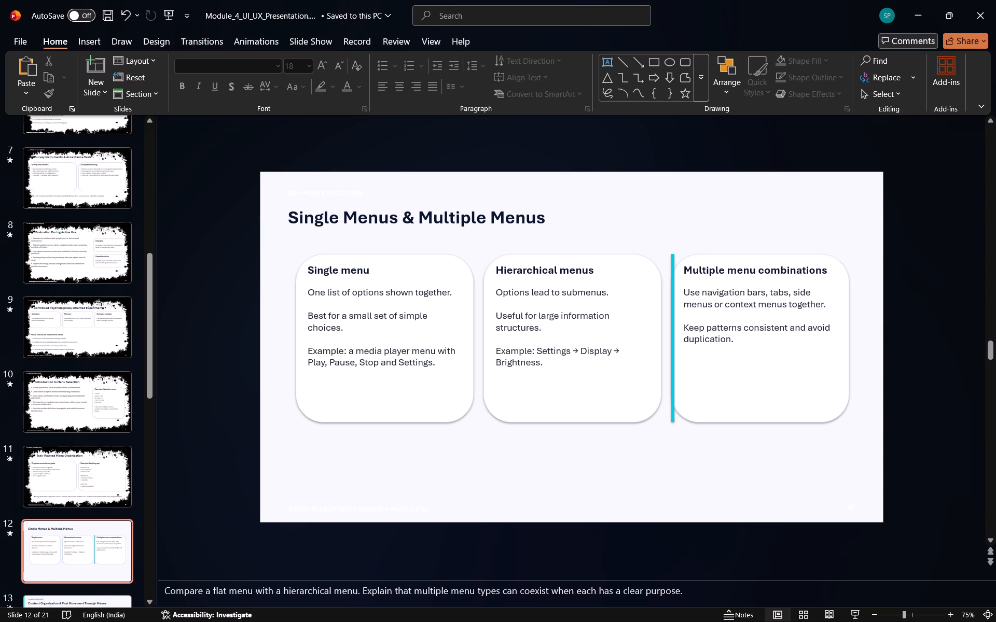
{"action": "left_click", "coordinate": [672, 417]}
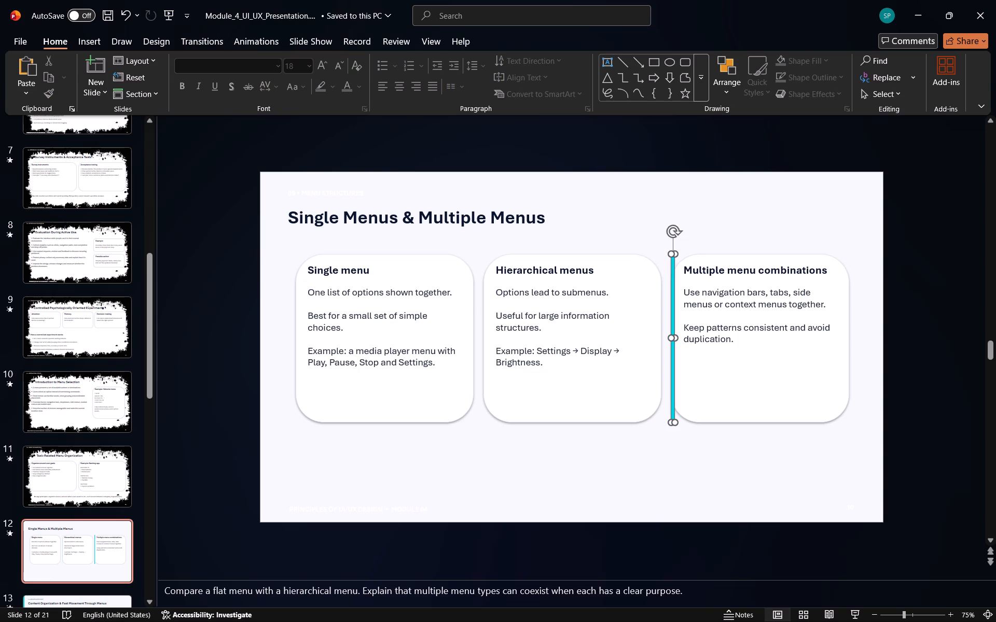
{"action": "key", "text": "Delete"}
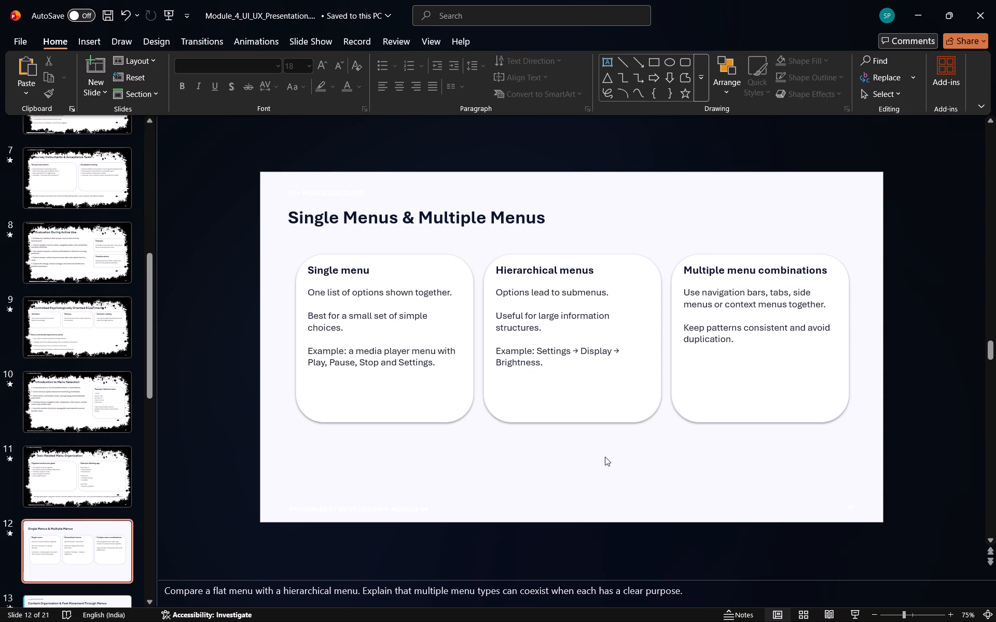
Paste the copied black brush-frame picture onto slide 12 and send it to the back behind all content.
{"action": "left_click", "coordinate": [605, 457]}
{"action": "key", "text": "ctrl+v"}
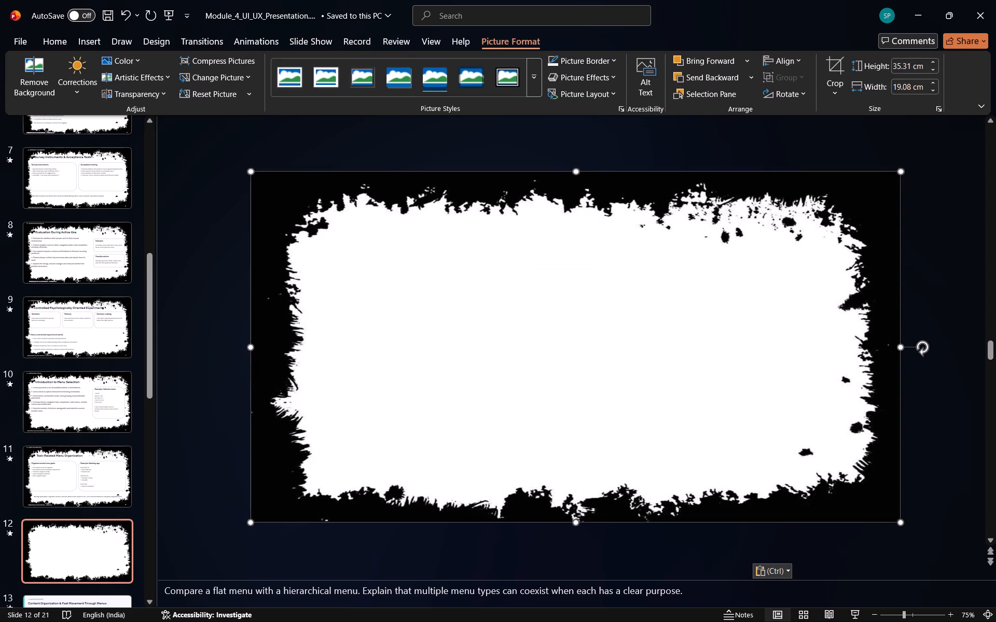
{"action": "left_click", "coordinate": [753, 79]}
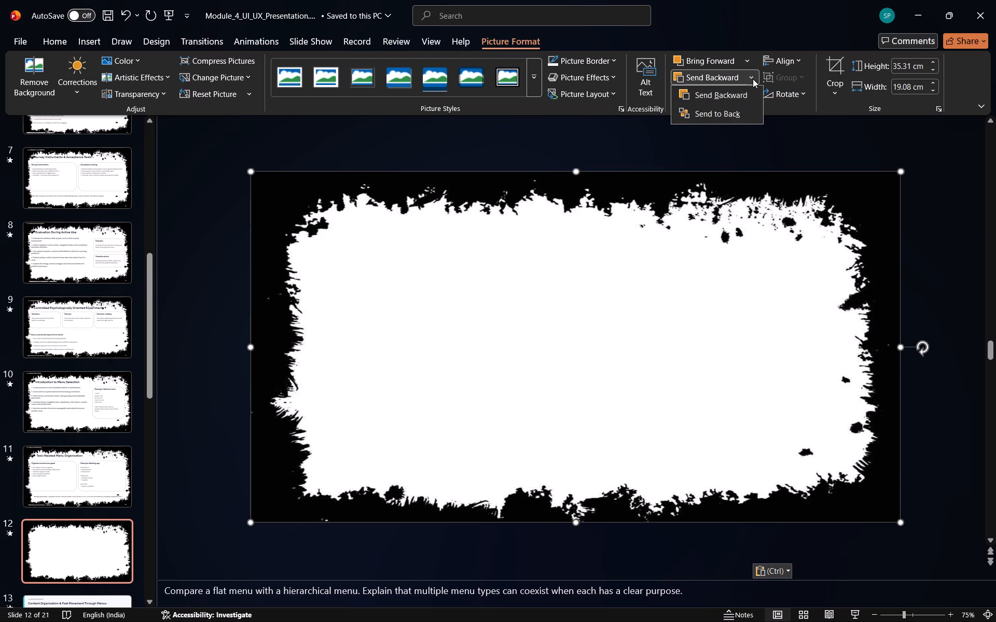
{"action": "left_click", "coordinate": [720, 110]}
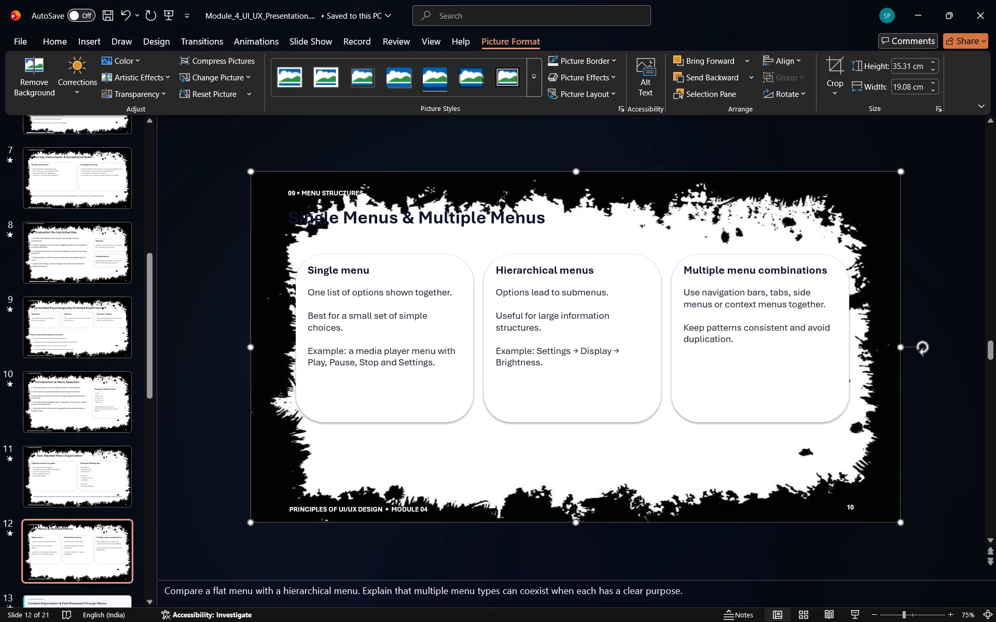
Move the title "Single Menus & Multiple Menus" right and slightly down, into the white area of the brush frame.
{"action": "left_click_drag", "start_coordinate": [508, 227], "coordinate": [585, 223]}
{"action": "left_click", "coordinate": [585, 223]}
{"action": "left_click_drag", "start_coordinate": [585, 223], "coordinate": [611, 225]}
{"action": "left_click_drag", "start_coordinate": [611, 225], "coordinate": [672, 231]}
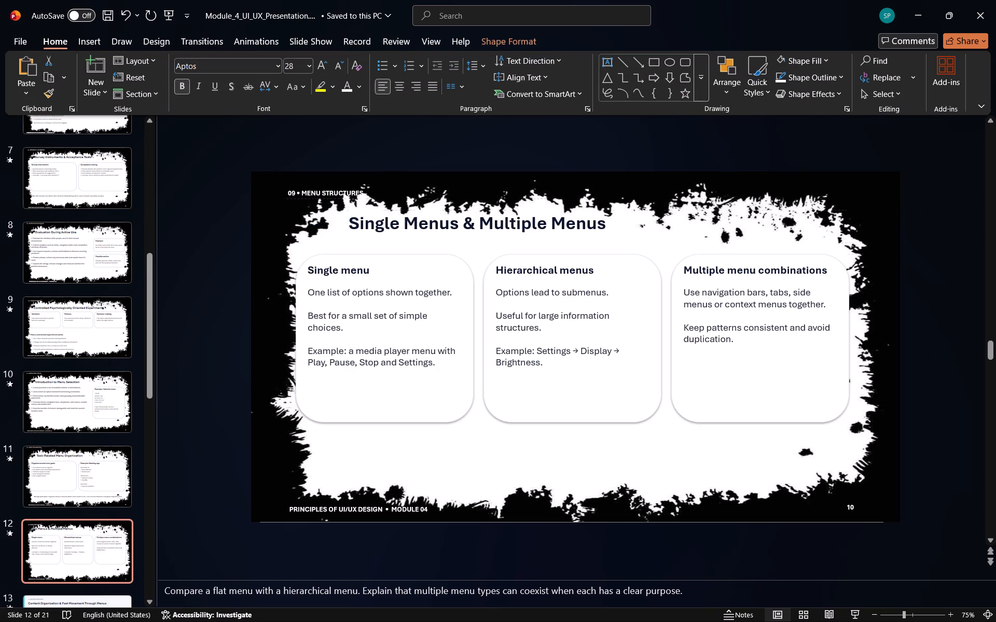
{"action": "left_click_drag", "start_coordinate": [672, 231], "coordinate": [666, 230]}
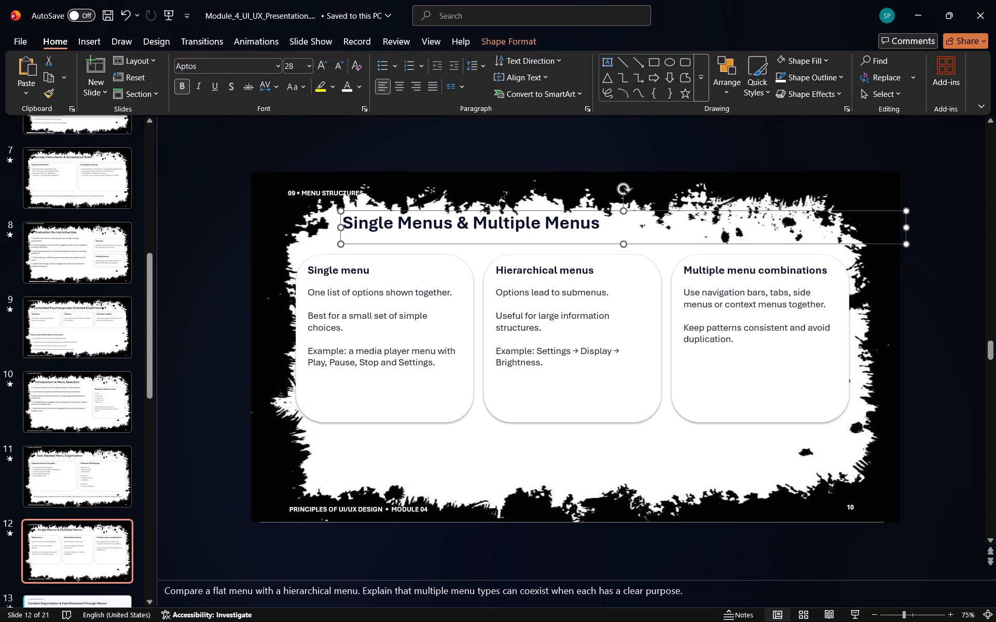
Move the "09 • MENU STRUCTURES" label up and left onto the black border in the slide's top corner.
{"action": "left_click_drag", "start_coordinate": [351, 190], "coordinate": [375, 193]}
{"action": "left_click", "coordinate": [375, 193]}
{"action": "left_click", "coordinate": [375, 193]}
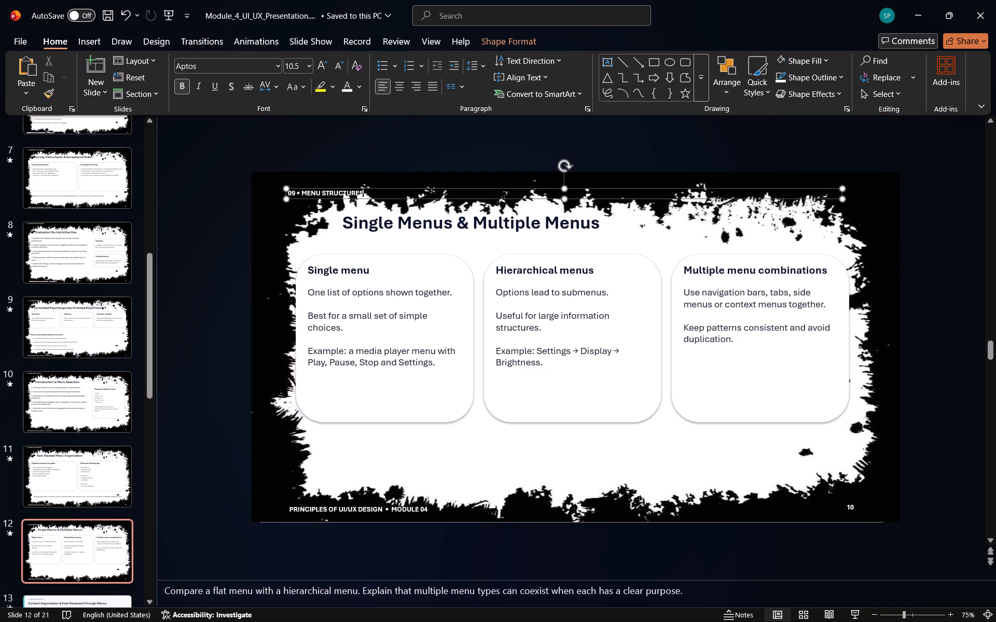
{"action": "left_click_drag", "start_coordinate": [376, 193], "coordinate": [357, 185]}
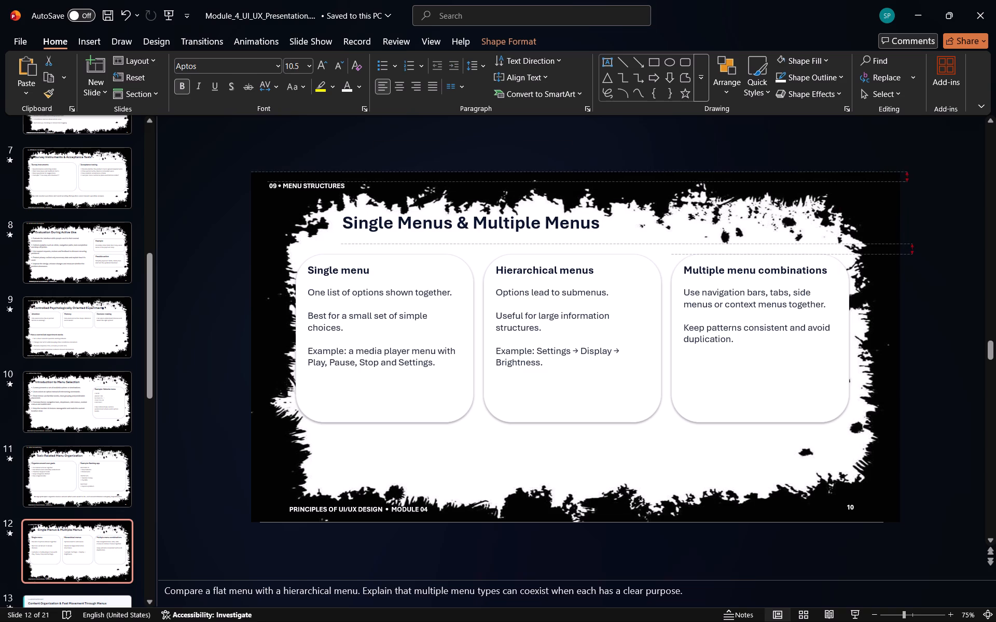
{"action": "left_click_drag", "start_coordinate": [357, 185], "coordinate": [357, 186]}
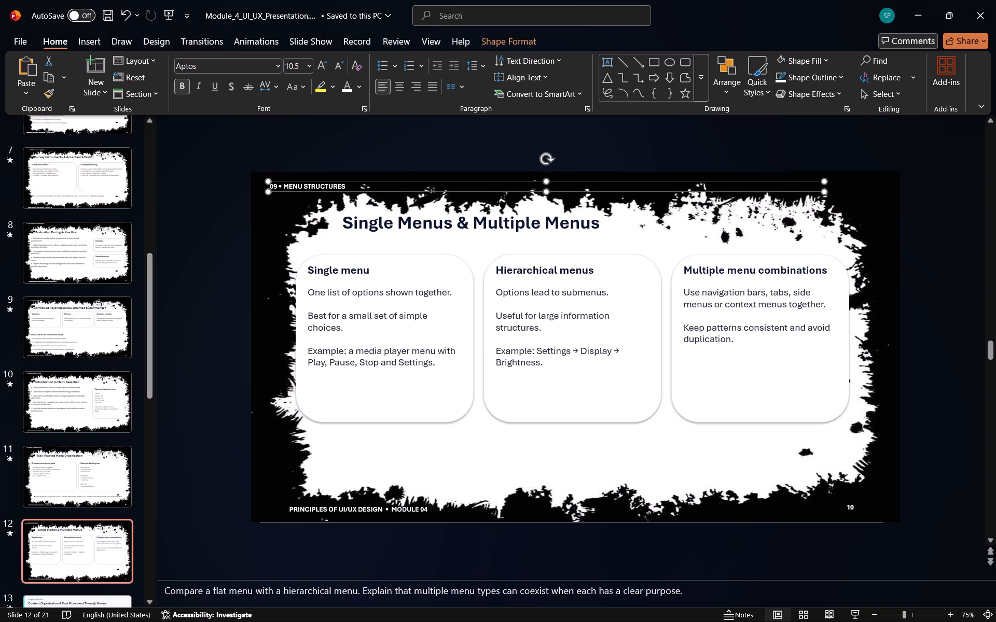
Shift the footer text on slide 12 slightly lower within the black bottom border.
{"action": "left_click", "coordinate": [384, 506]}
{"action": "left_click", "coordinate": [441, 510]}
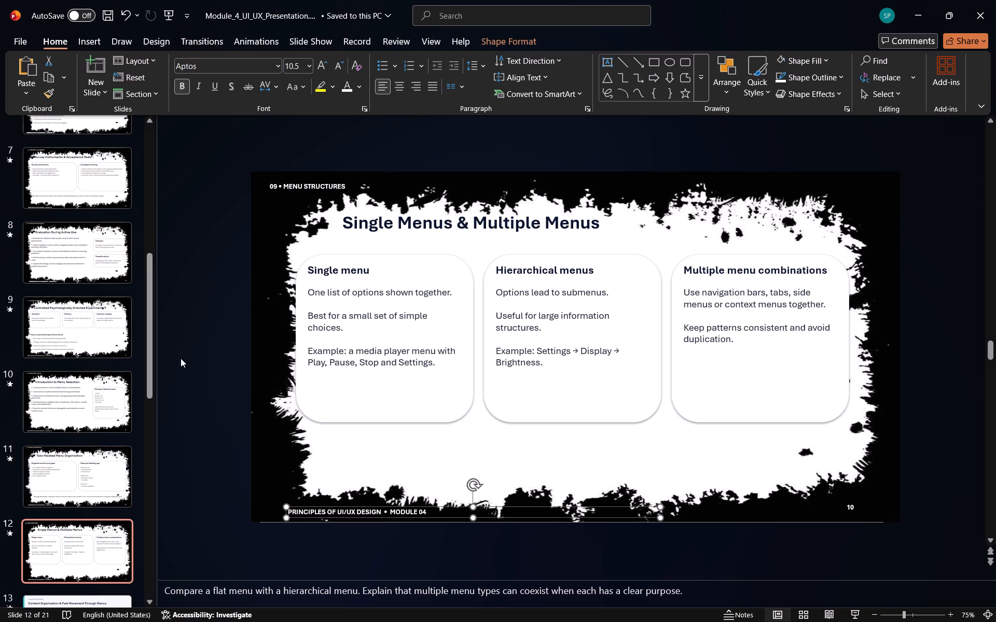
Go to slide 13 and delete the cyan bar along the slide's left edge.
{"action": "left_click_drag", "start_coordinate": [150, 332], "coordinate": [153, 385]}
{"action": "left_click", "coordinate": [64, 449]}
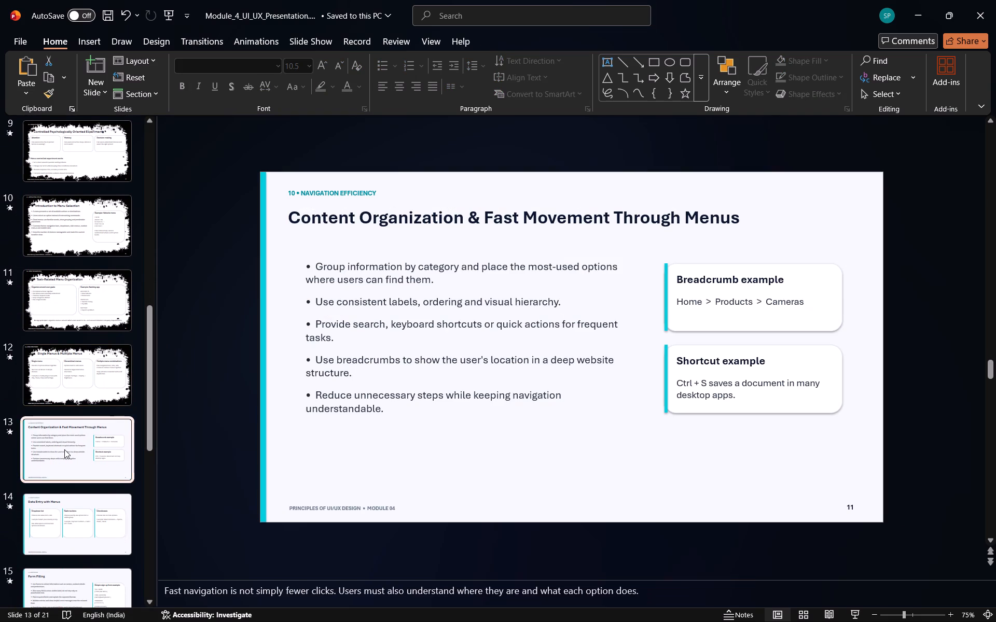
{"action": "left_click", "coordinate": [260, 279]}
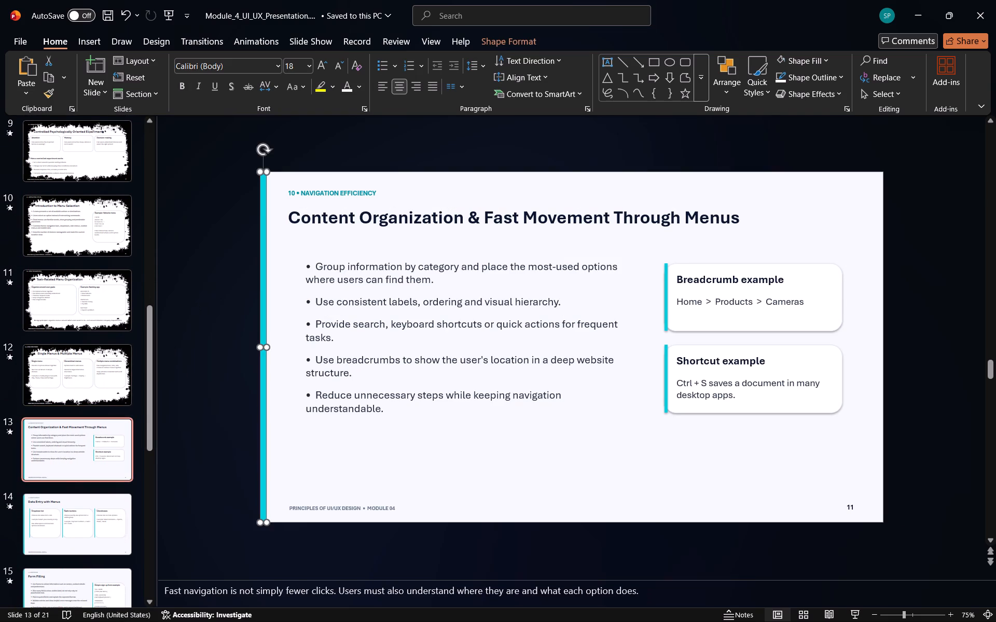
{"action": "key", "text": "Delete"}
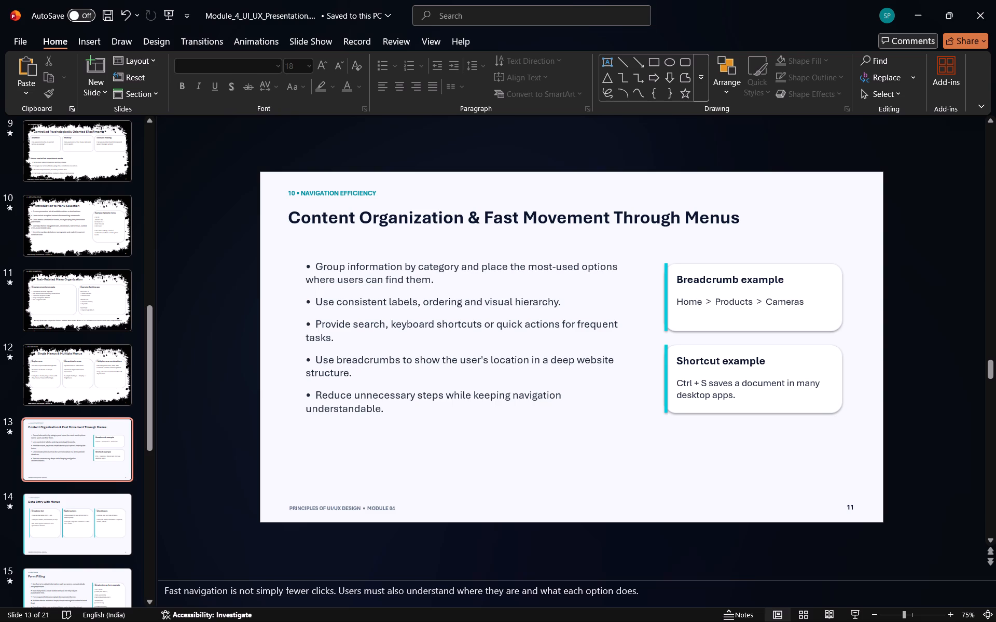
Make the "10 • NAVIGATION EFFICIENCY" label on slide 13 white and set its font size to 11.
{"action": "left_click", "coordinate": [372, 192]}
{"action": "left_click", "coordinate": [375, 192]}
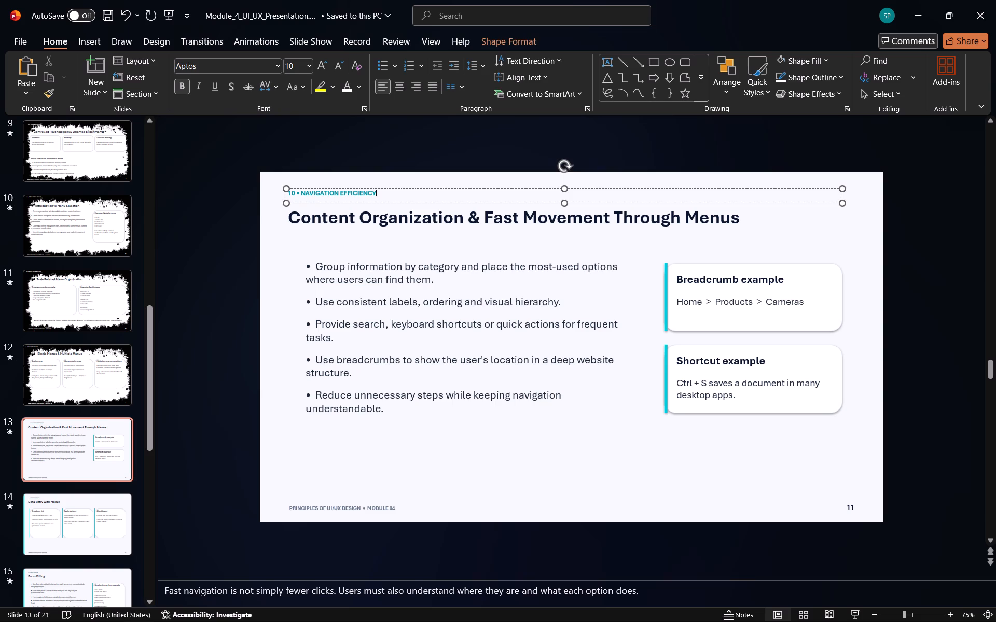
{"action": "left_click_drag", "start_coordinate": [375, 192], "coordinate": [288, 192]}
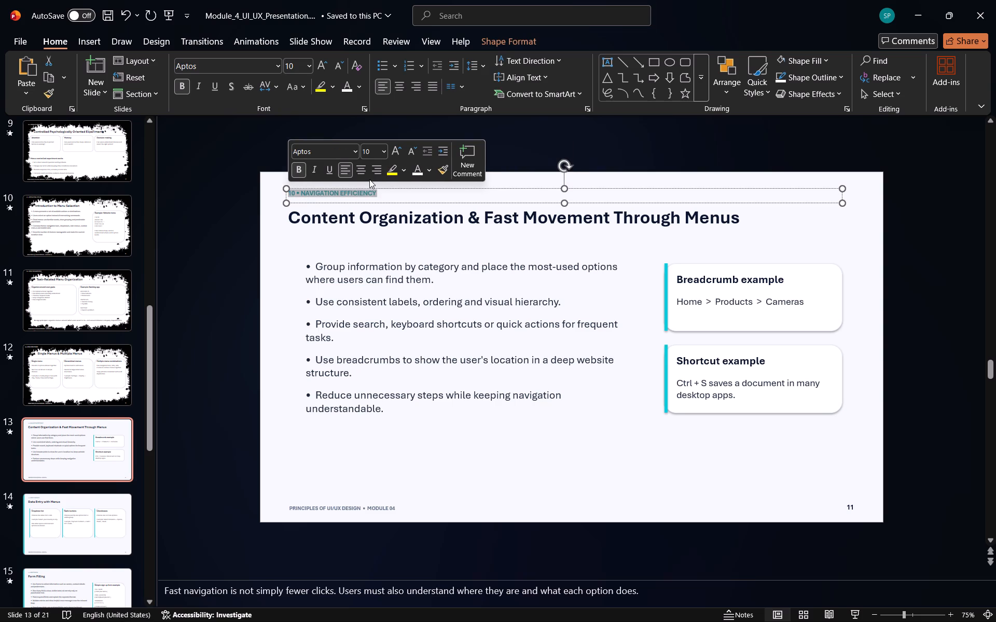
{"action": "left_click", "coordinate": [414, 168]}
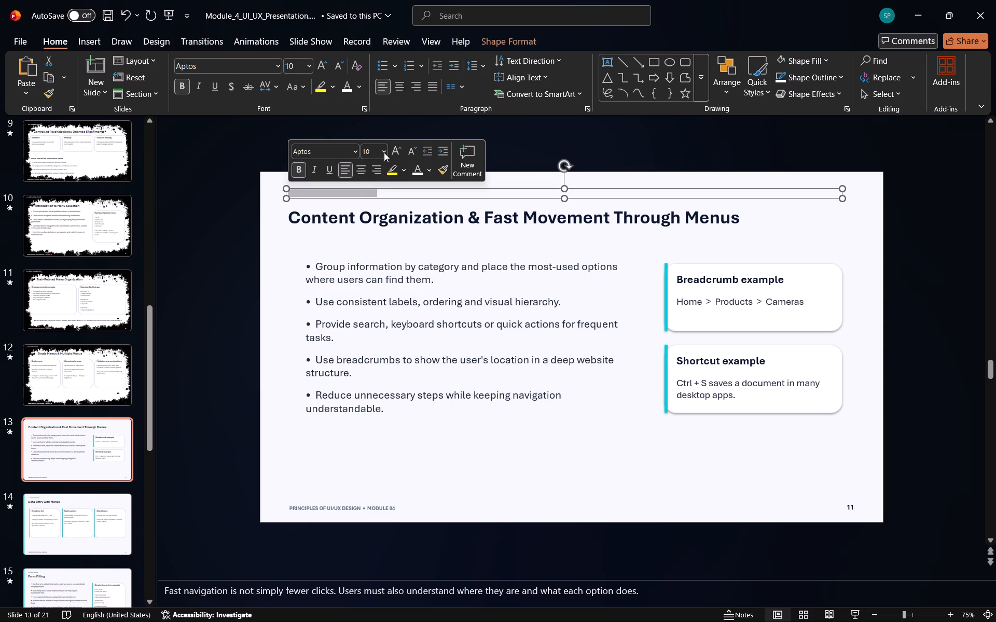
{"action": "left_click", "coordinate": [384, 152]}
{"action": "left_click", "coordinate": [374, 230]}
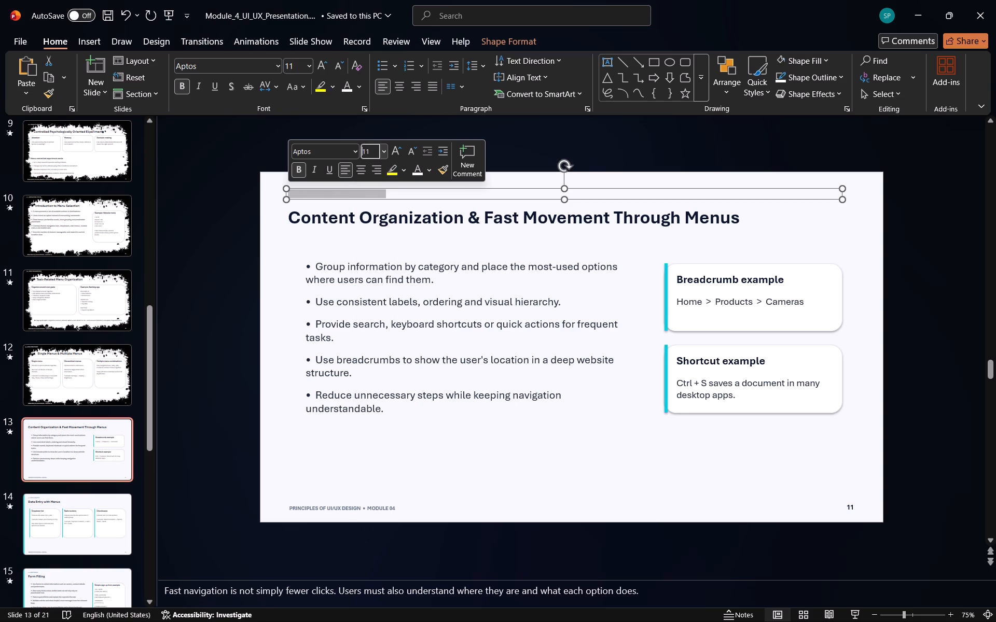
Make the "PRINCIPLES OF UI/UX DESIGN • MODULE 04" footer on slide 13 white and set its font size to 10.5.
{"action": "left_click", "coordinate": [395, 509]}
{"action": "left_click", "coordinate": [395, 509]}
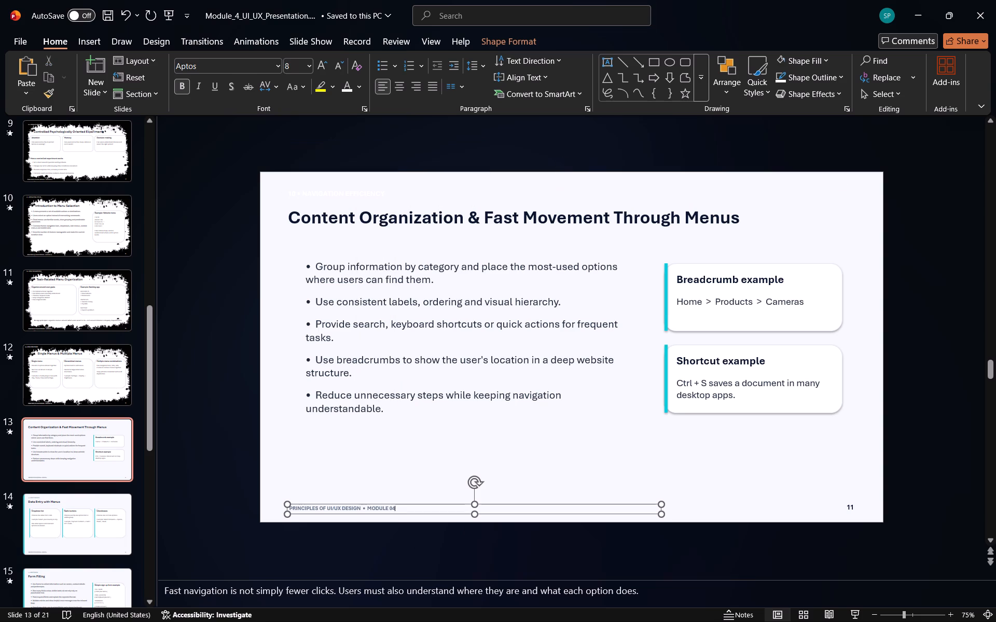
{"action": "left_click", "coordinate": [395, 508]}
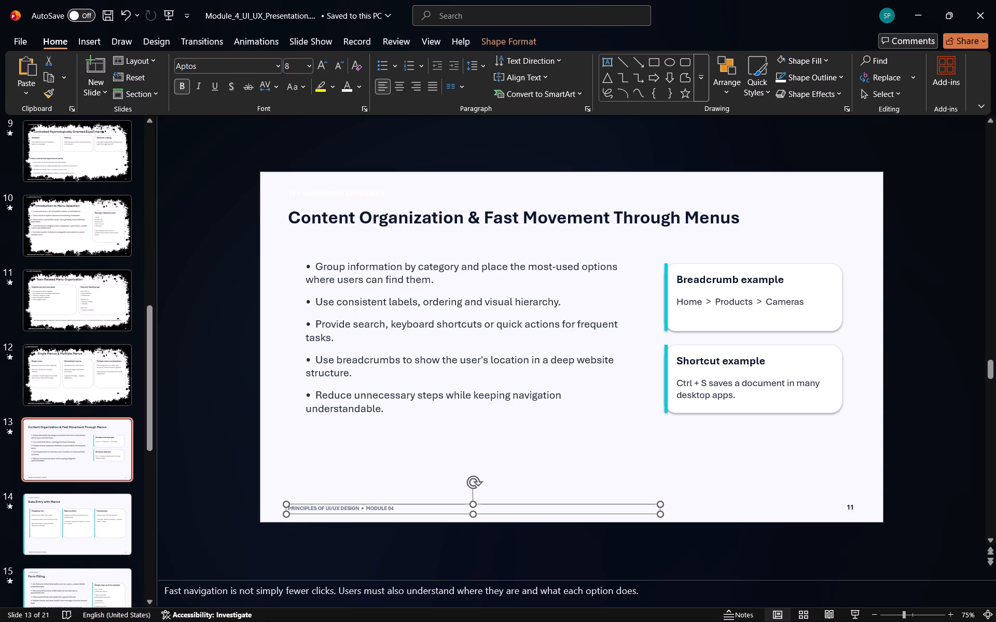
{"action": "left_click_drag", "start_coordinate": [393, 507], "coordinate": [284, 511]}
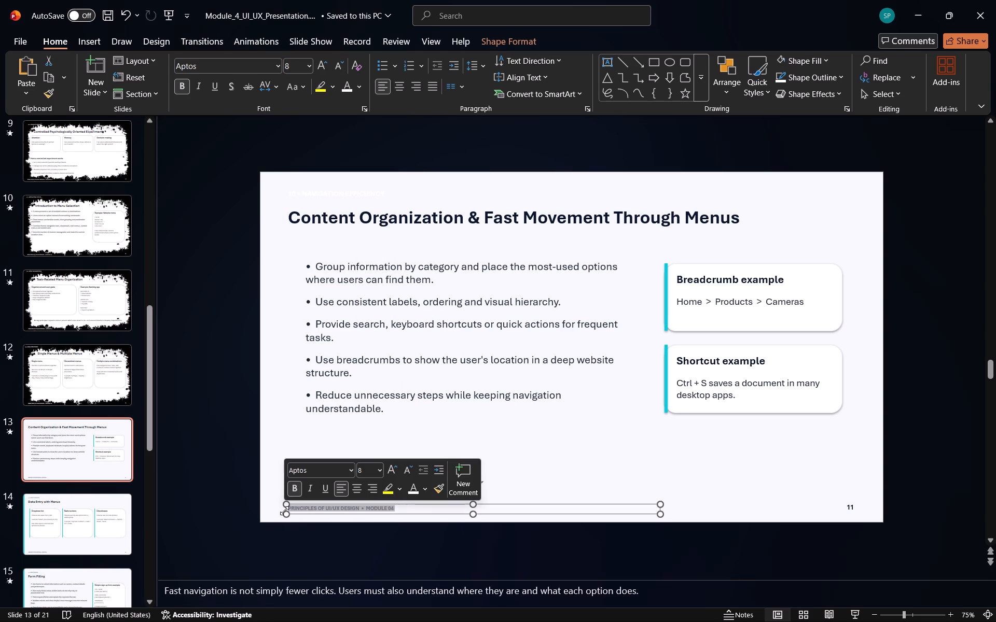
{"action": "left_click", "coordinate": [410, 494]}
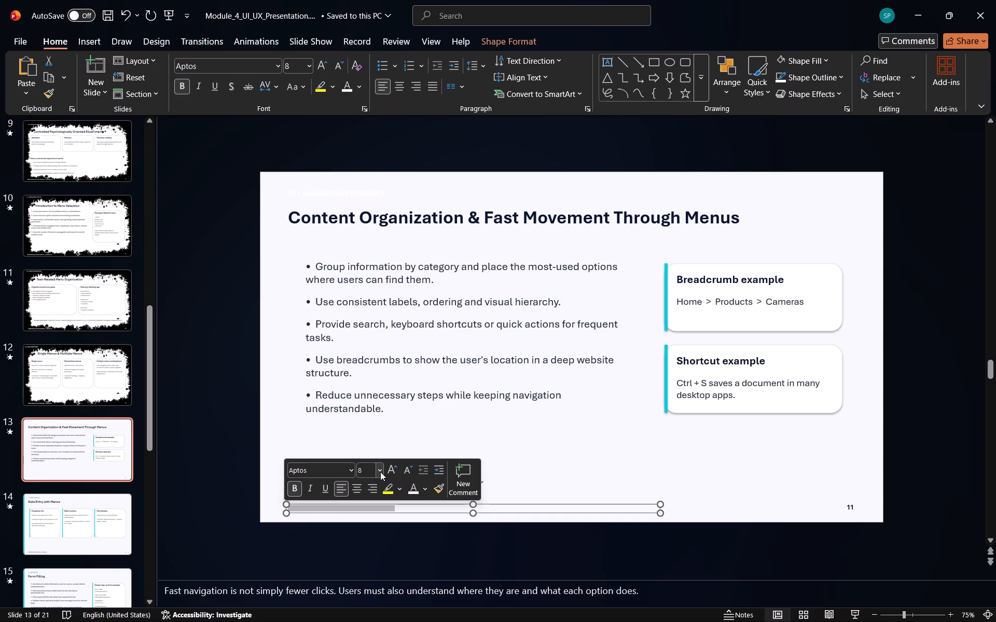
{"action": "left_click", "coordinate": [380, 472]}
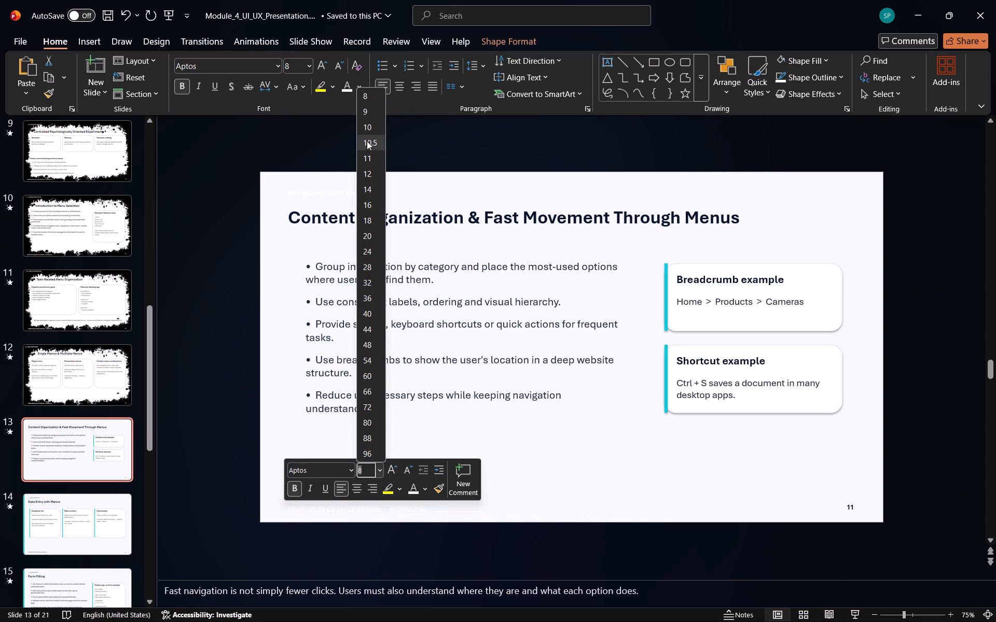
{"action": "left_click", "coordinate": [367, 141]}
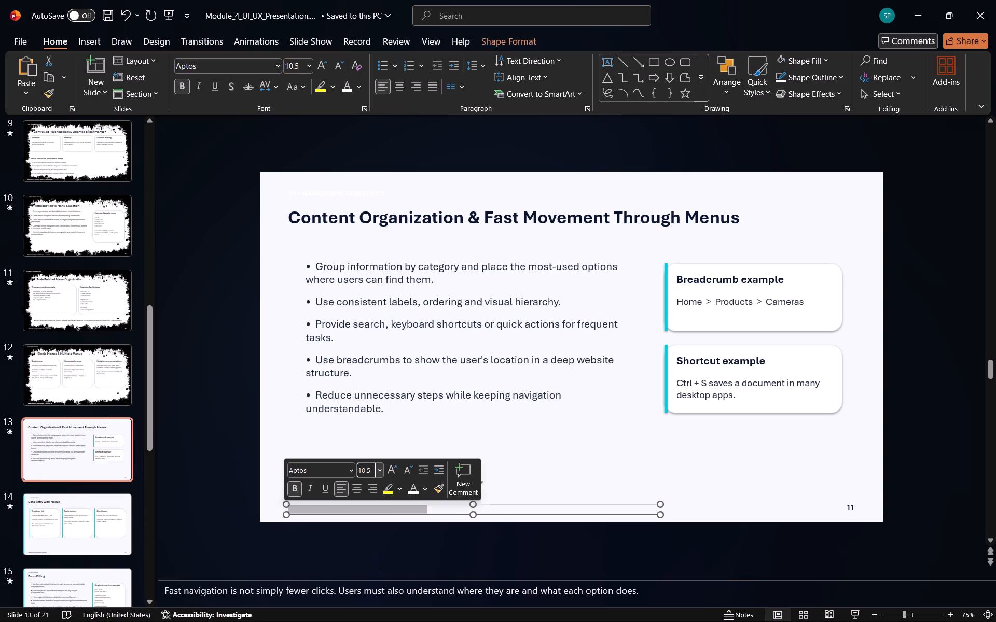
Colour the slide number 11 in the bottom corner of slide 13 white.
{"action": "left_click", "coordinate": [856, 506]}
{"action": "left_click", "coordinate": [854, 506]}
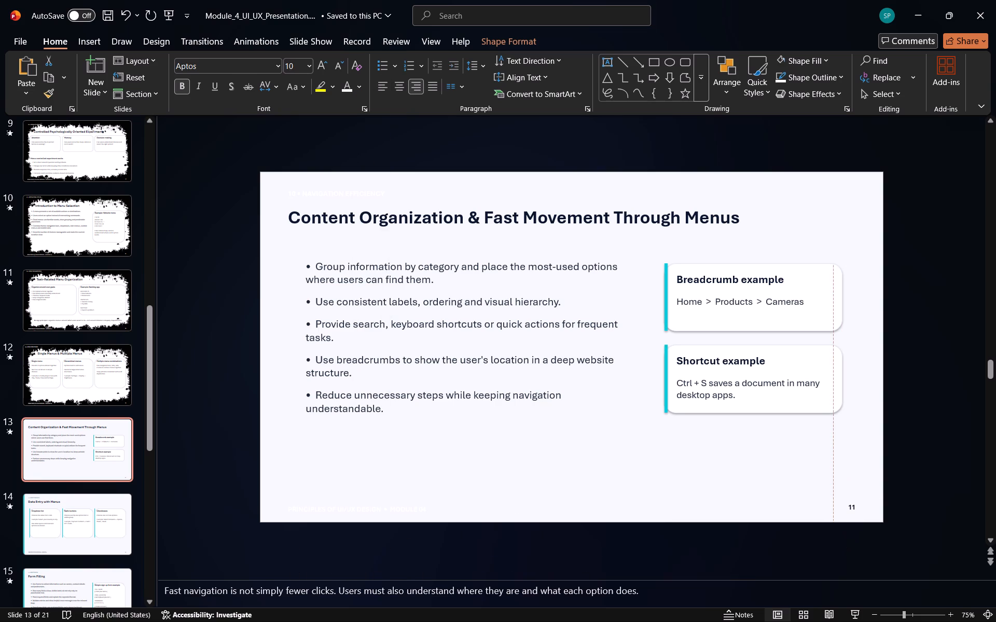
{"action": "left_click_drag", "start_coordinate": [854, 506], "coordinate": [843, 506]}
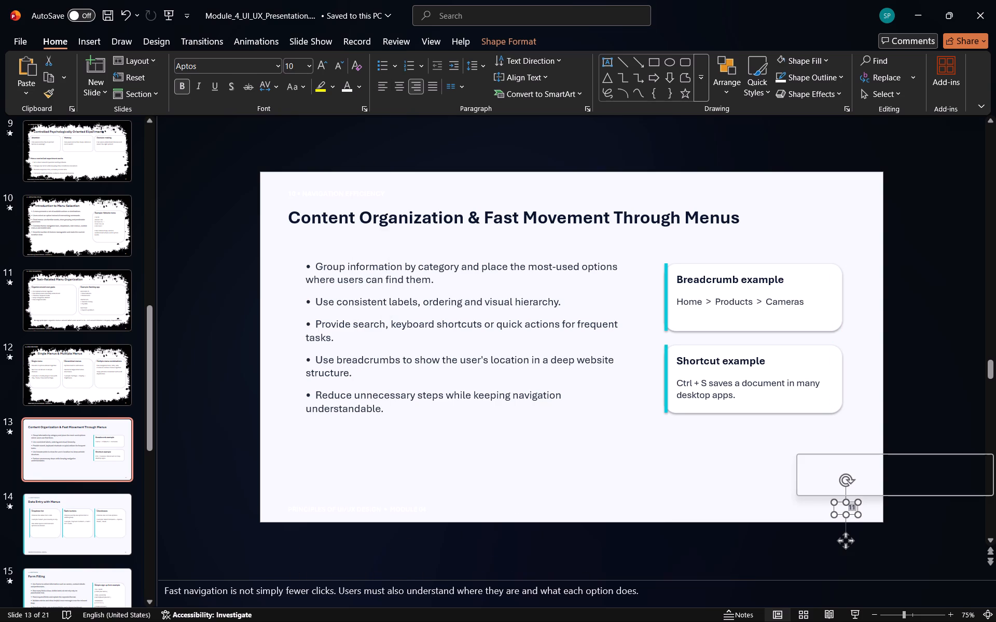
{"action": "left_click", "coordinate": [926, 482]}
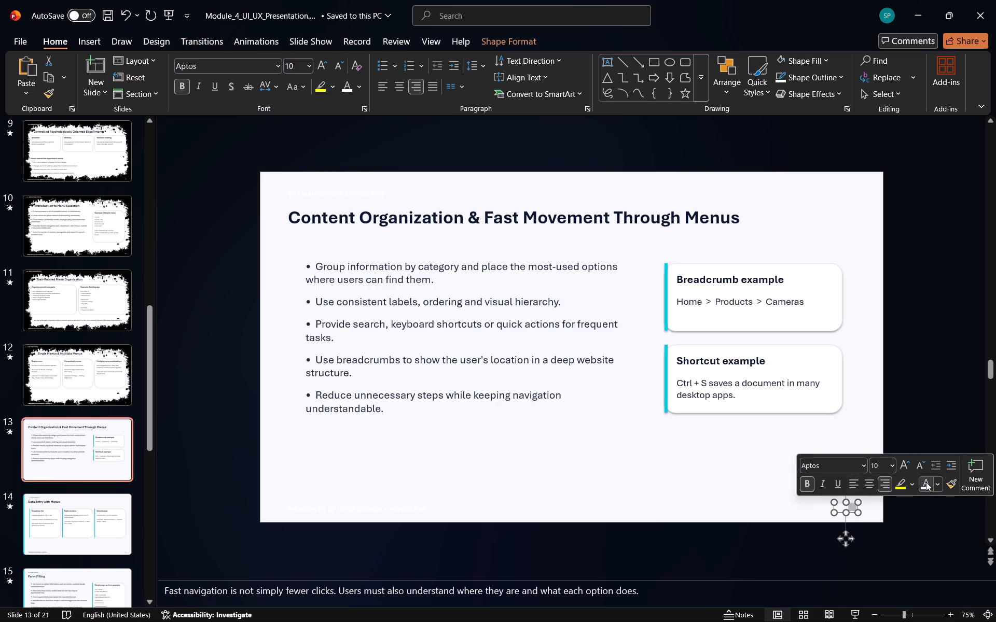
Delete the cyan accent bar on the "Breadcrumb example" card.
{"action": "left_click", "coordinate": [665, 300]}
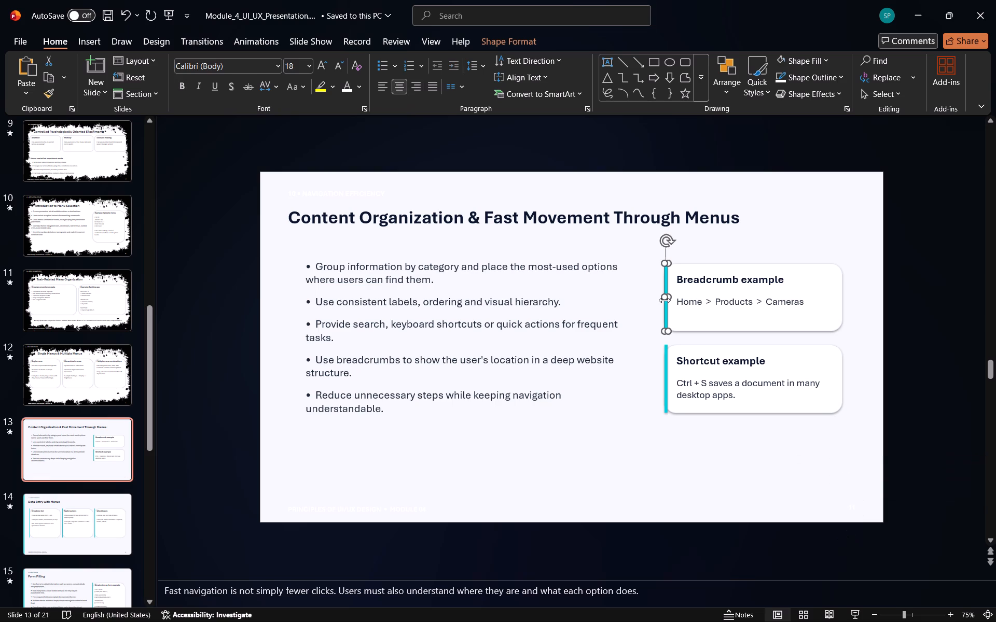
{"action": "key", "text": "Delete"}
{"action": "left_click", "coordinate": [668, 356]}
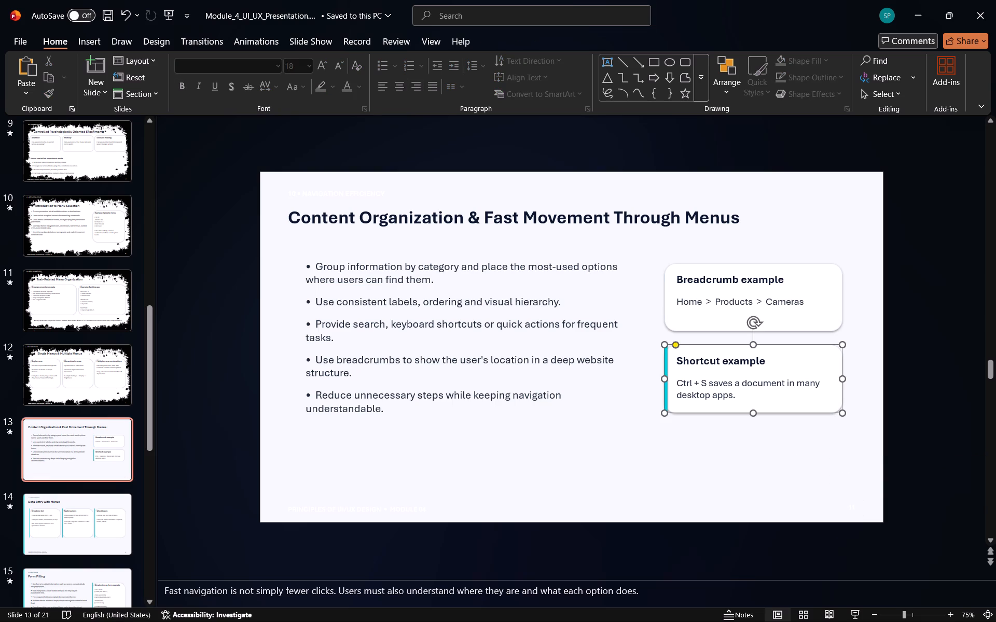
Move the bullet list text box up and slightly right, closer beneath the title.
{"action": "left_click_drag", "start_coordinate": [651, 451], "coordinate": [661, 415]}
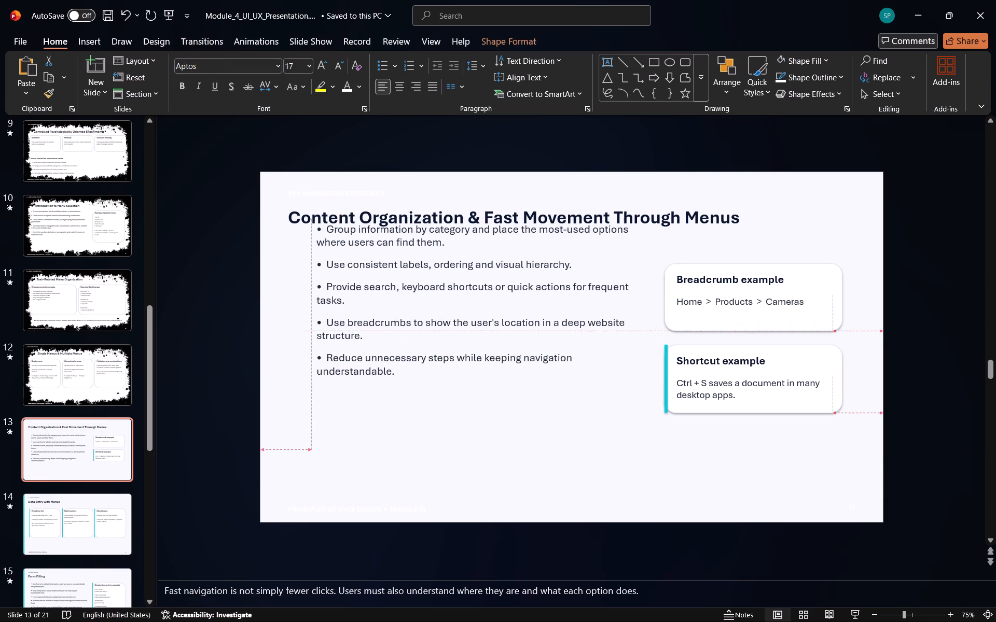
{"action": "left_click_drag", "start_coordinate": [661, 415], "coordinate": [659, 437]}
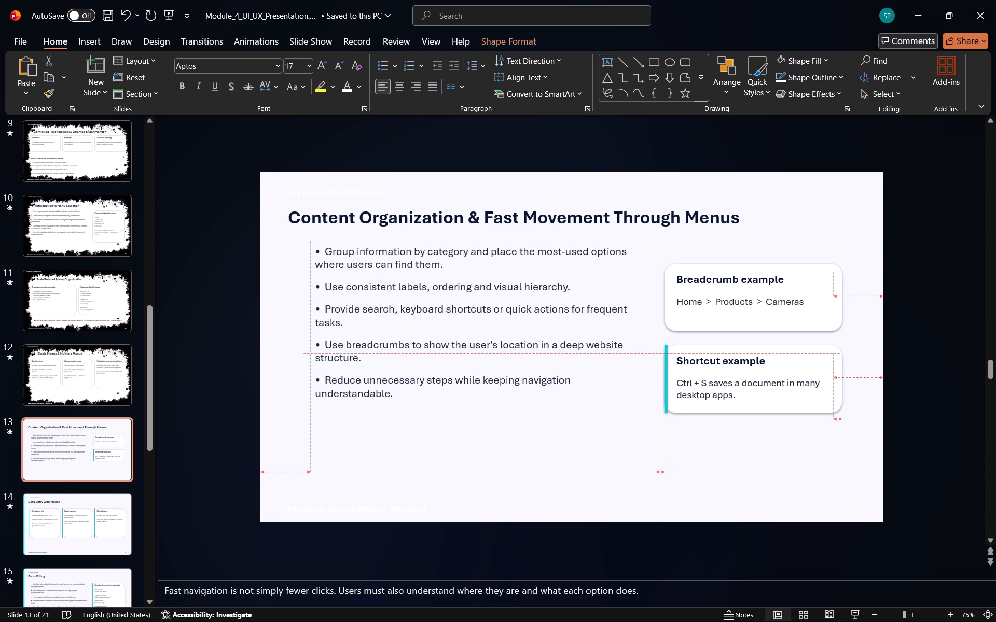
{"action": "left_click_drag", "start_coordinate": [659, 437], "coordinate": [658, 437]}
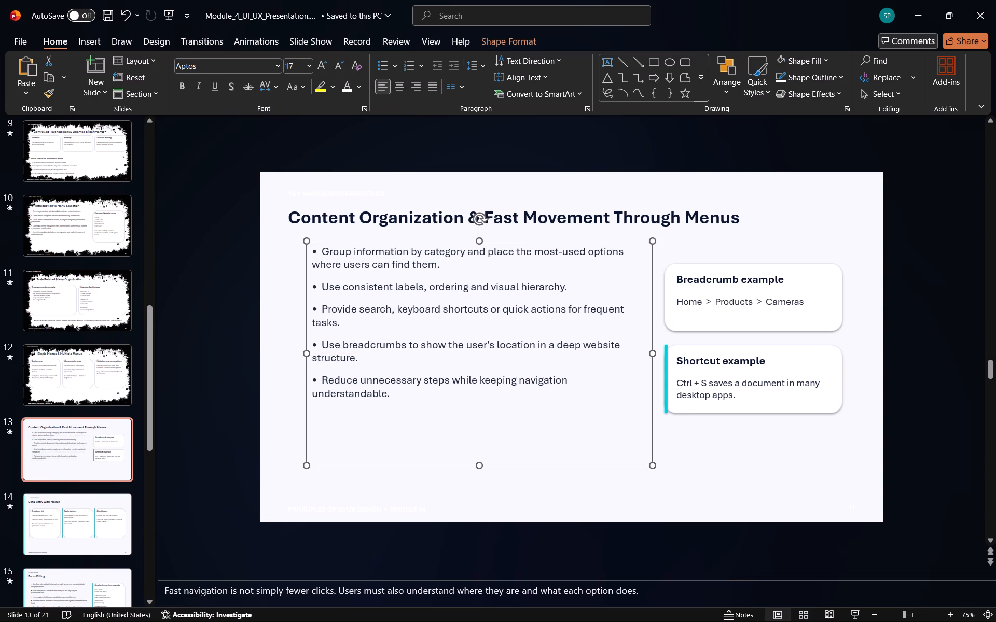
Delete the cyan accent bar on the "Shortcut example" card.
{"action": "left_click", "coordinate": [666, 405]}
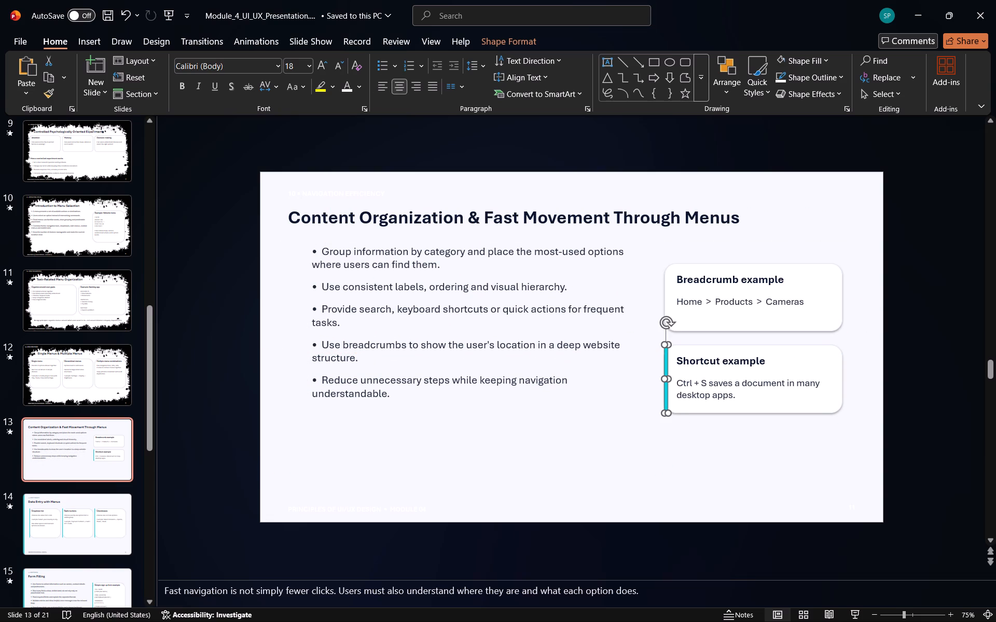
{"action": "key", "text": "Delete"}
Paste the black brush-frame picture onto slide 13 and send it to the back behind all content.
{"action": "left_click", "coordinate": [580, 434]}
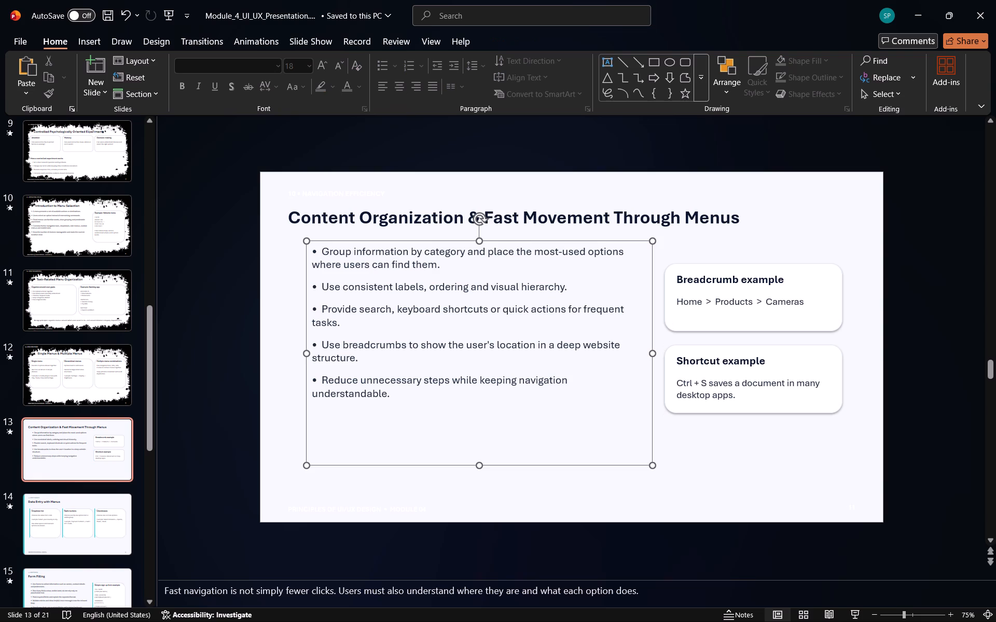
{"action": "left_click", "coordinate": [670, 489]}
{"action": "left_click", "coordinate": [670, 489]}
{"action": "key", "text": "ctrl+v"}
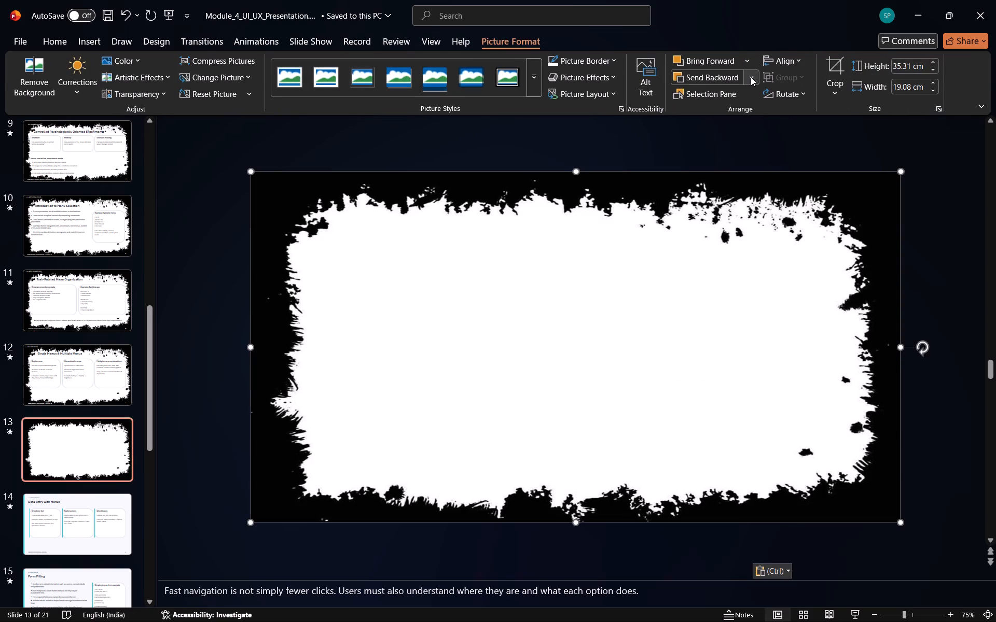
{"action": "left_click", "coordinate": [751, 77]}
{"action": "left_click", "coordinate": [695, 114]}
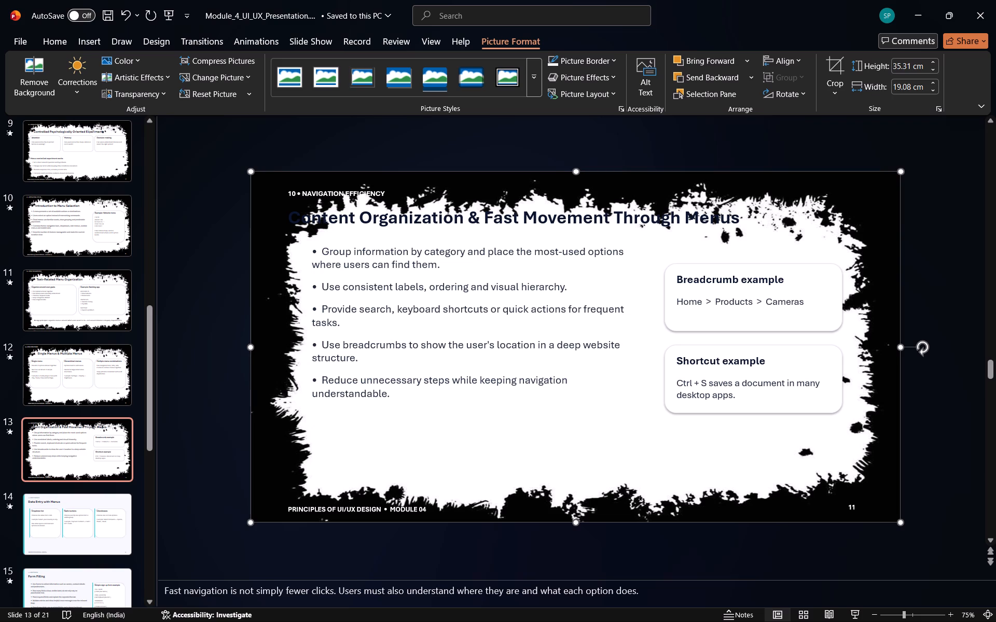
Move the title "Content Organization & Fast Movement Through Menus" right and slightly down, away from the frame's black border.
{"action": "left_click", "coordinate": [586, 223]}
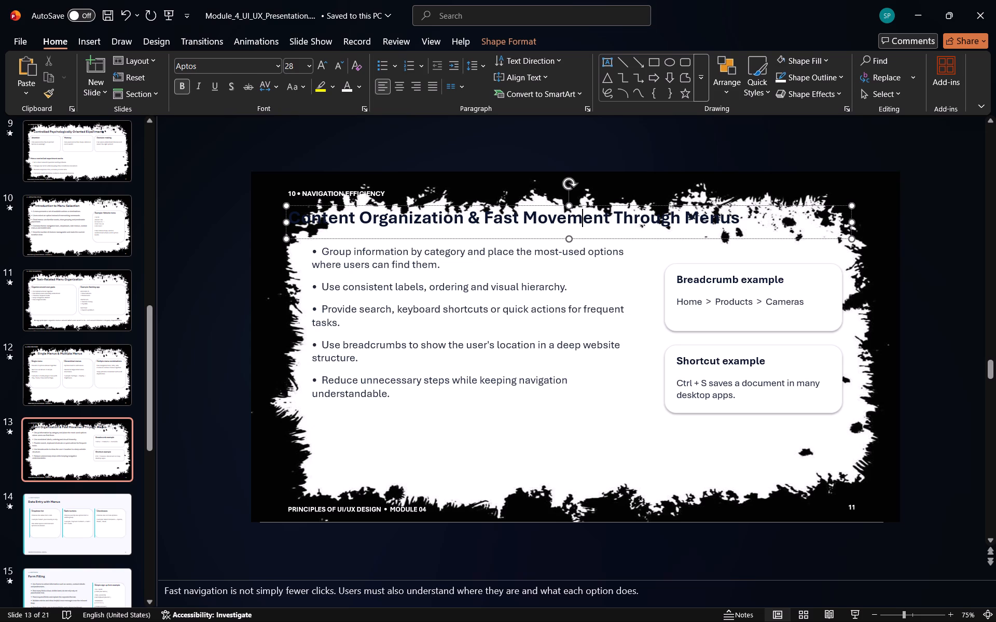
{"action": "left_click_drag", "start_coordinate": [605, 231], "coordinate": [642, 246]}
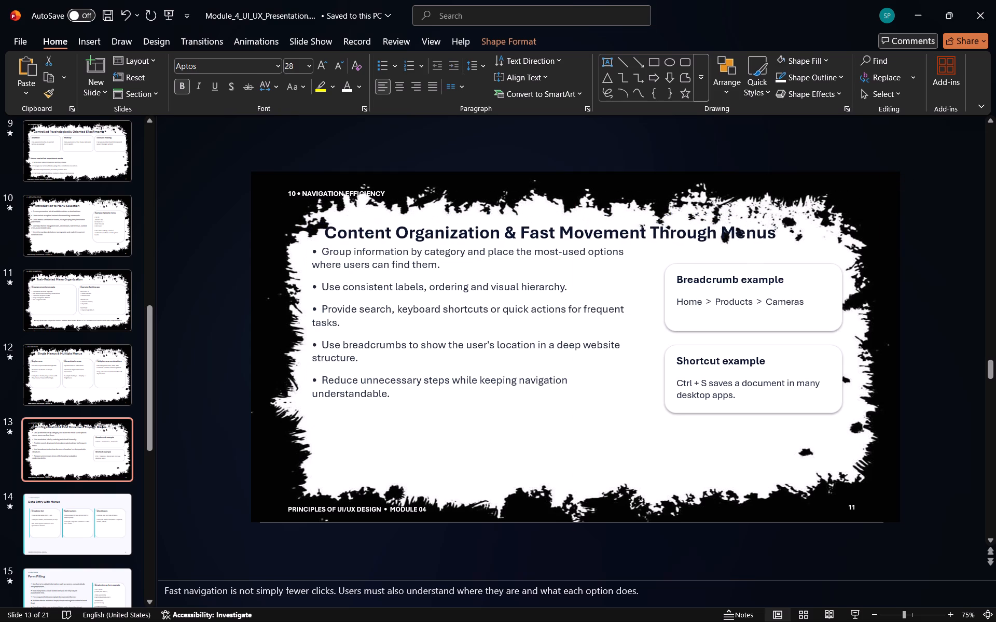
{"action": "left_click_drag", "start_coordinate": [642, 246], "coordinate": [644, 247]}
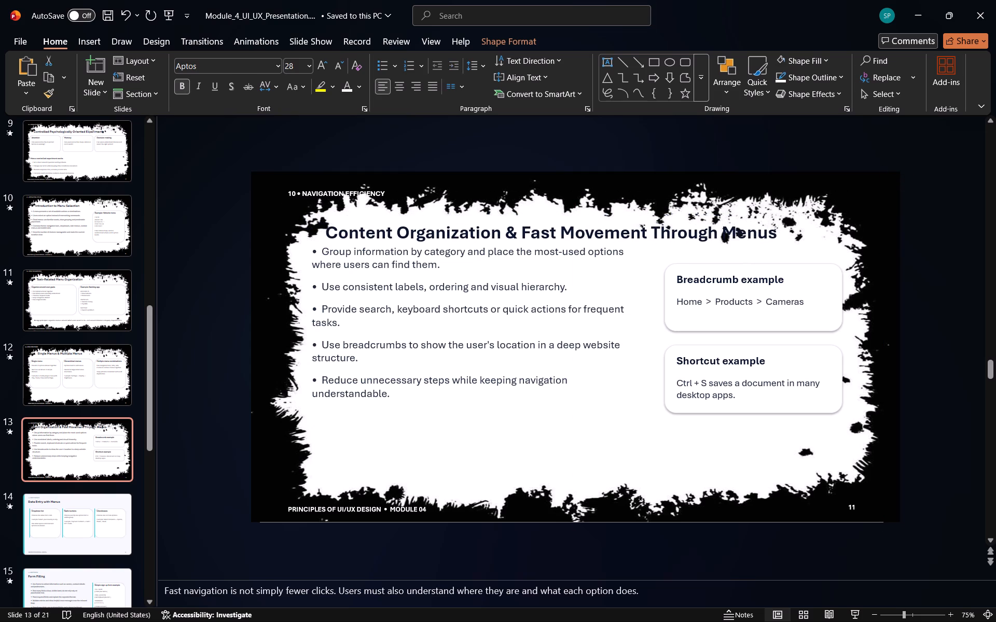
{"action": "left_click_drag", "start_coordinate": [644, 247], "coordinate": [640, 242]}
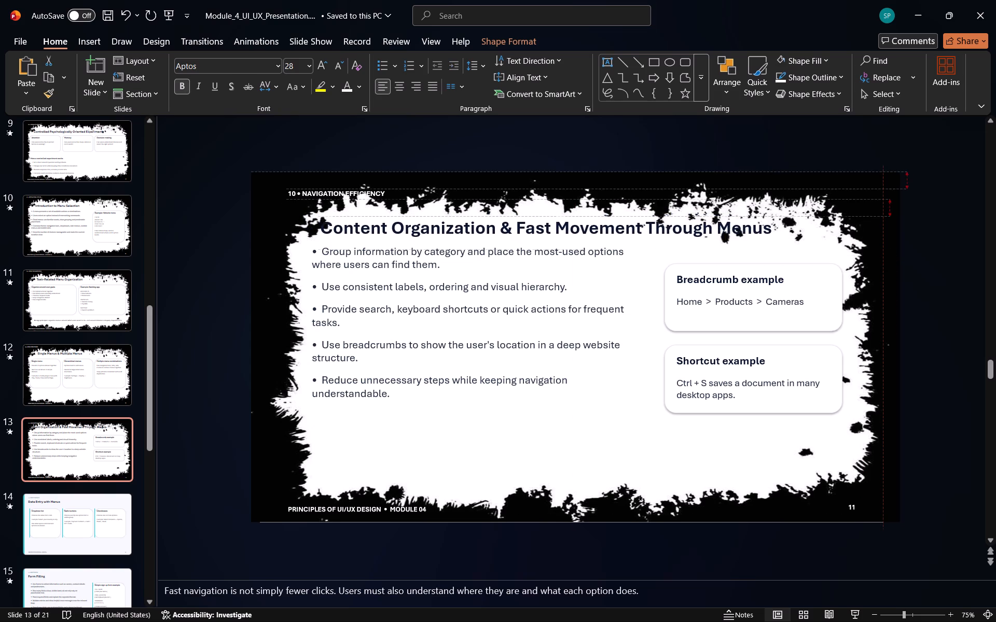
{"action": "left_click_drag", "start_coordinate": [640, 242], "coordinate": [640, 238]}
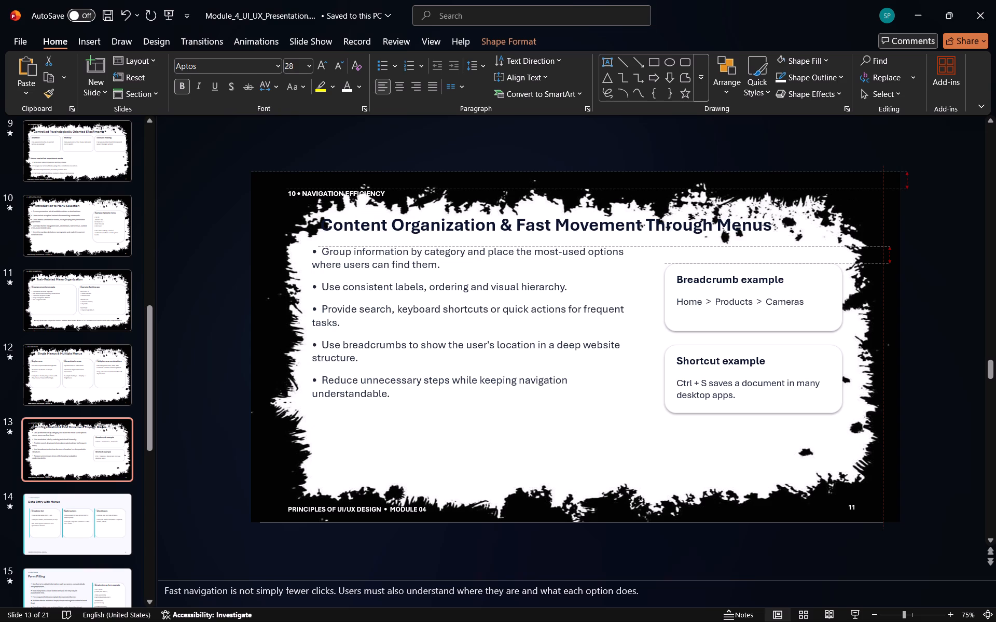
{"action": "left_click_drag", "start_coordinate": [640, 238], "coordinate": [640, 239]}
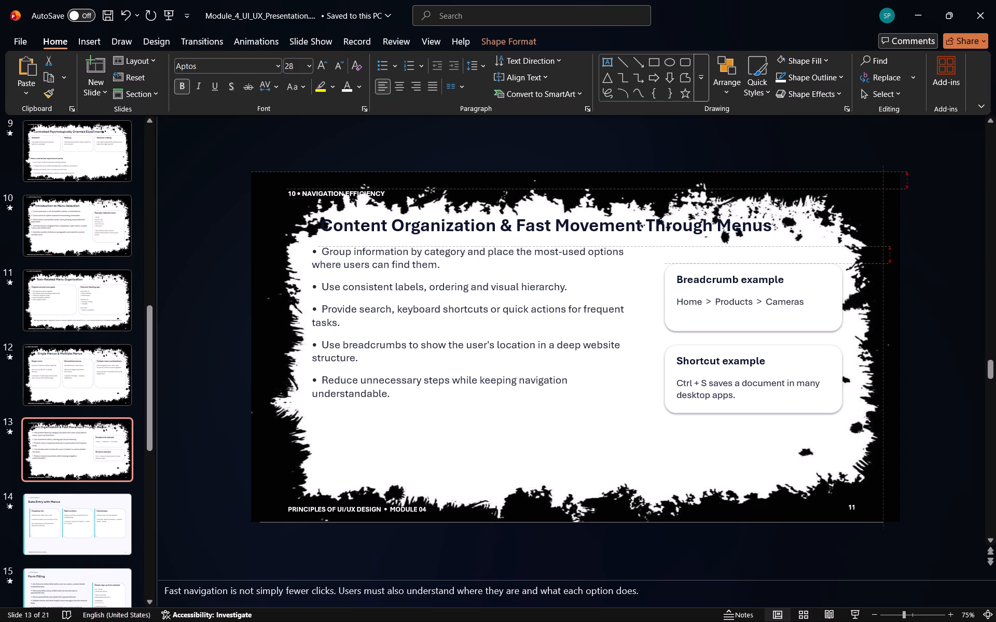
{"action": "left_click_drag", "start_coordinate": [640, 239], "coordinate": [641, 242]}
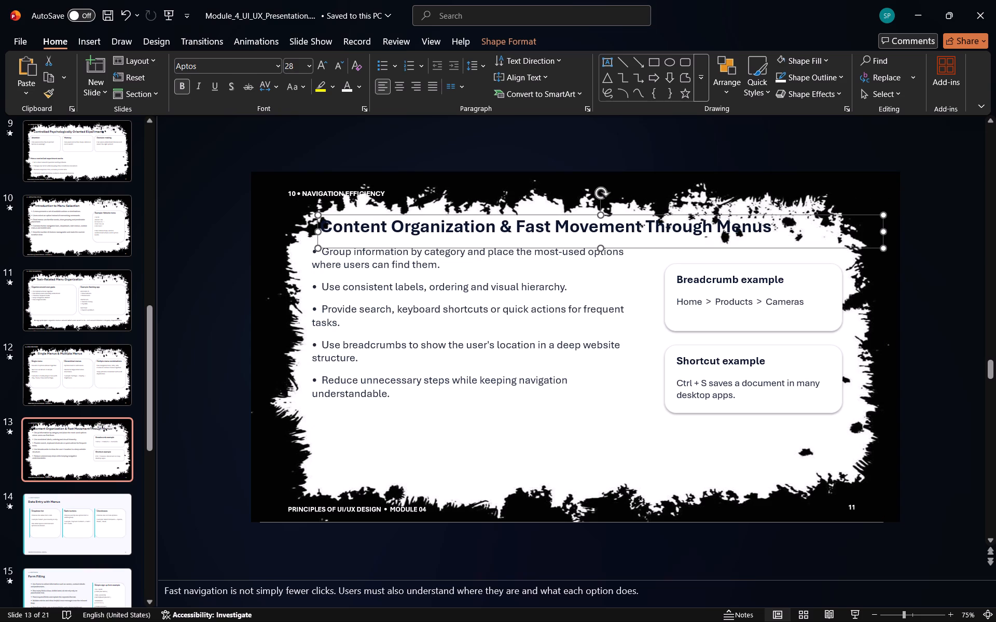
Move the bullet list text box down within the white area, leaving a clear gap below the title.
{"action": "left_click", "coordinate": [495, 358]}
{"action": "left_click_drag", "start_coordinate": [521, 426], "coordinate": [528, 454]}
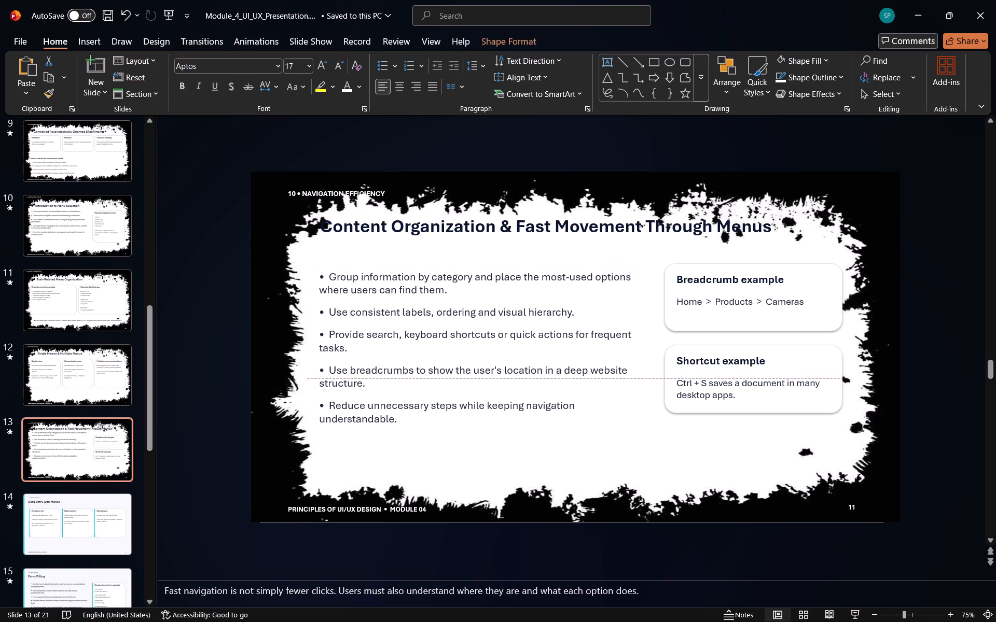
{"action": "left_click_drag", "start_coordinate": [528, 454], "coordinate": [526, 461]}
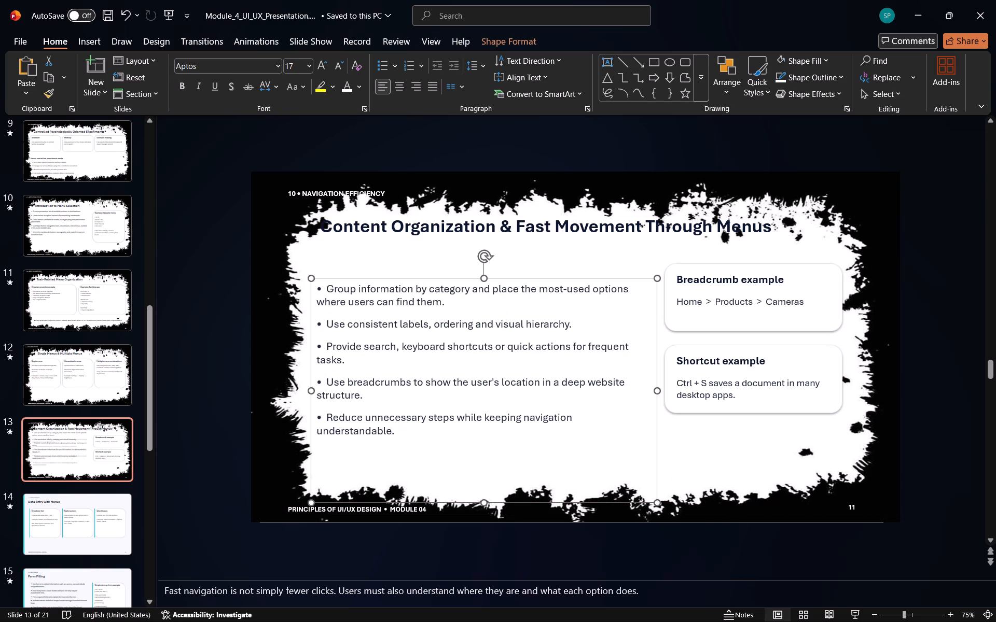
Move the "Breadcrumb example" card's background shape slightly down, just above the "Shortcut example" card.
{"action": "double_click", "coordinate": [758, 331]}
{"action": "left_click_drag", "start_coordinate": [758, 331], "coordinate": [757, 341]}
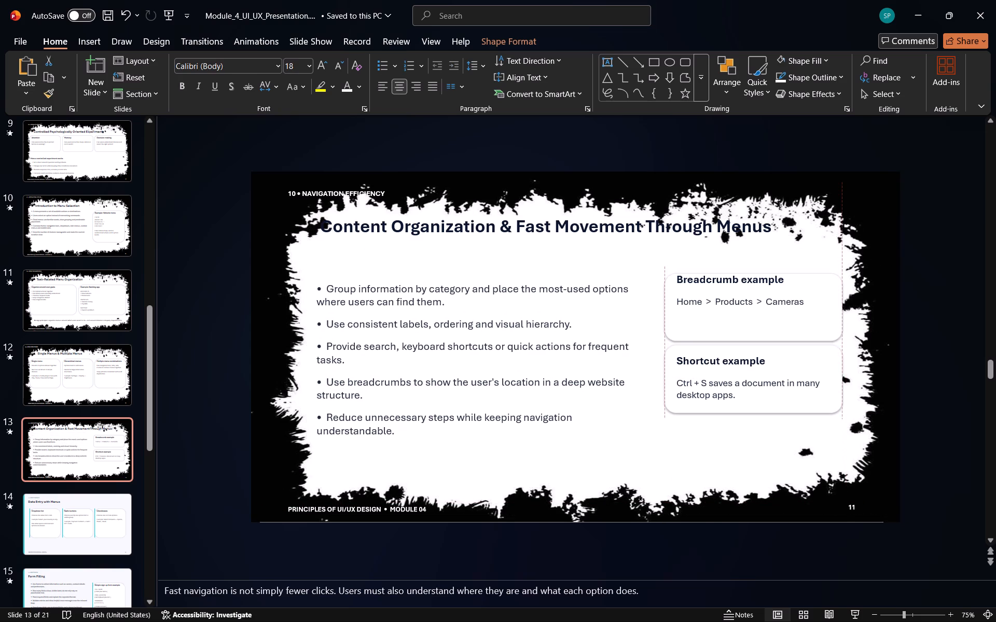
{"action": "left_click_drag", "start_coordinate": [757, 341], "coordinate": [757, 337]}
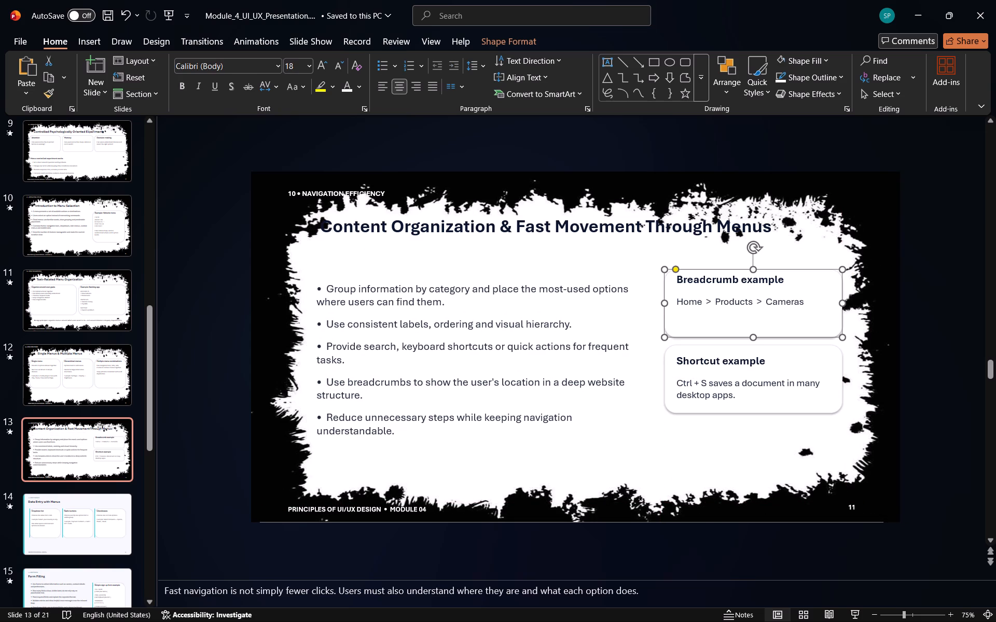
Move the title on slide 13 down and left into the white area, just above the bullet list.
{"action": "left_click", "coordinate": [618, 228]}
{"action": "left_click_drag", "start_coordinate": [637, 240], "coordinate": [622, 270]}
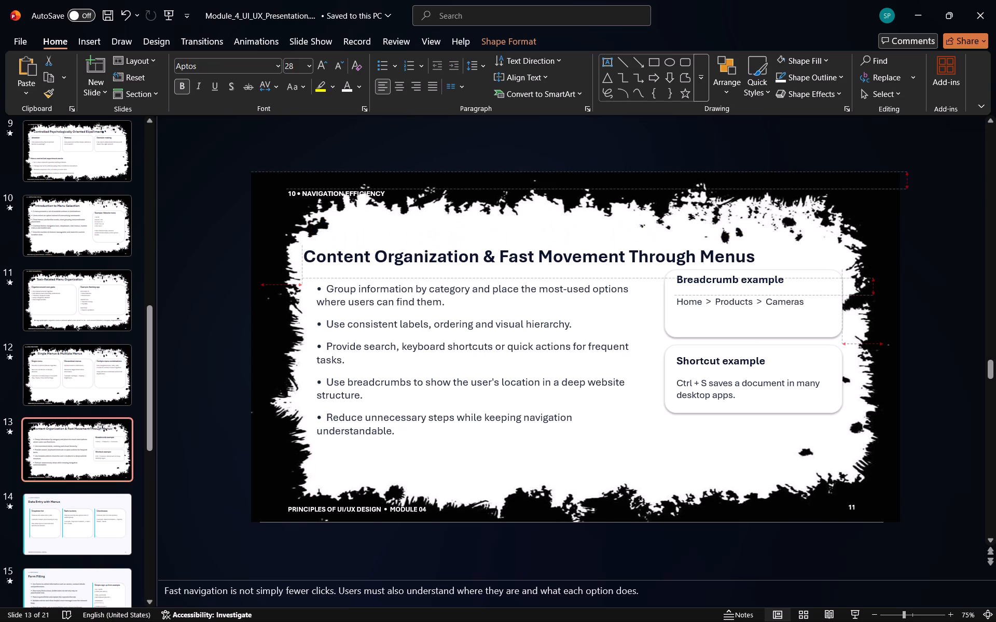
{"action": "left_click_drag", "start_coordinate": [622, 270], "coordinate": [620, 267]}
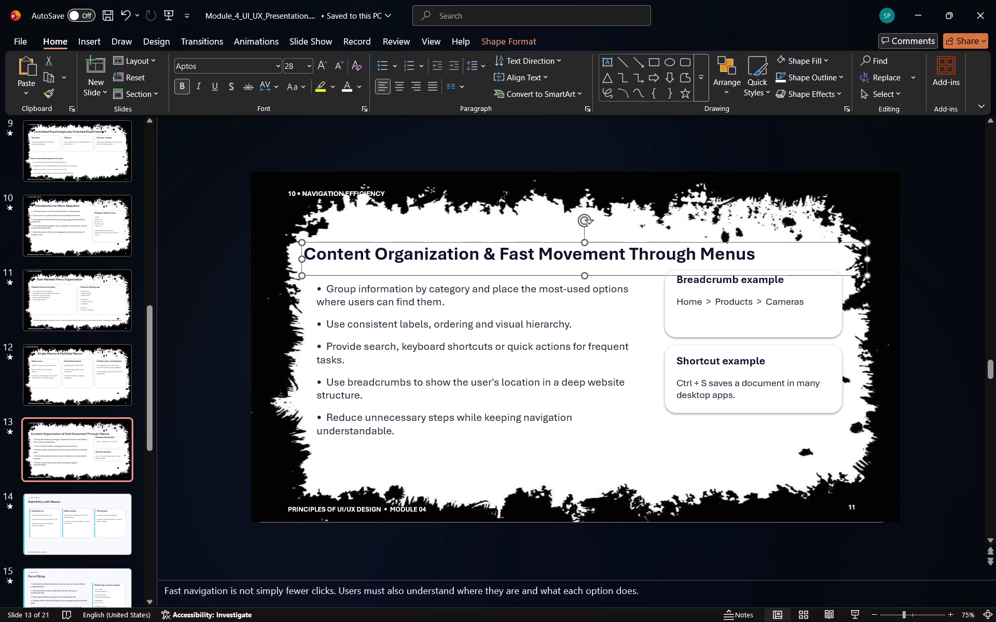
Move the "10 • NAVIGATION EFFICIENCY" label up and left into the black corner of slide 13's frame.
{"action": "left_click", "coordinate": [678, 424]}
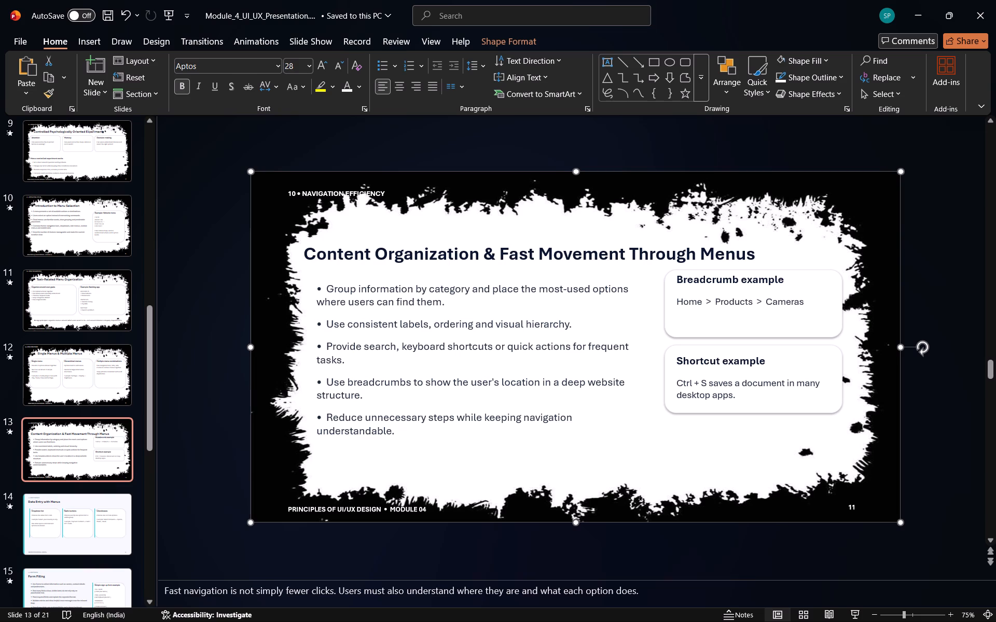
{"action": "left_click_drag", "start_coordinate": [362, 196], "coordinate": [400, 196]}
{"action": "double_click", "coordinate": [400, 196]}
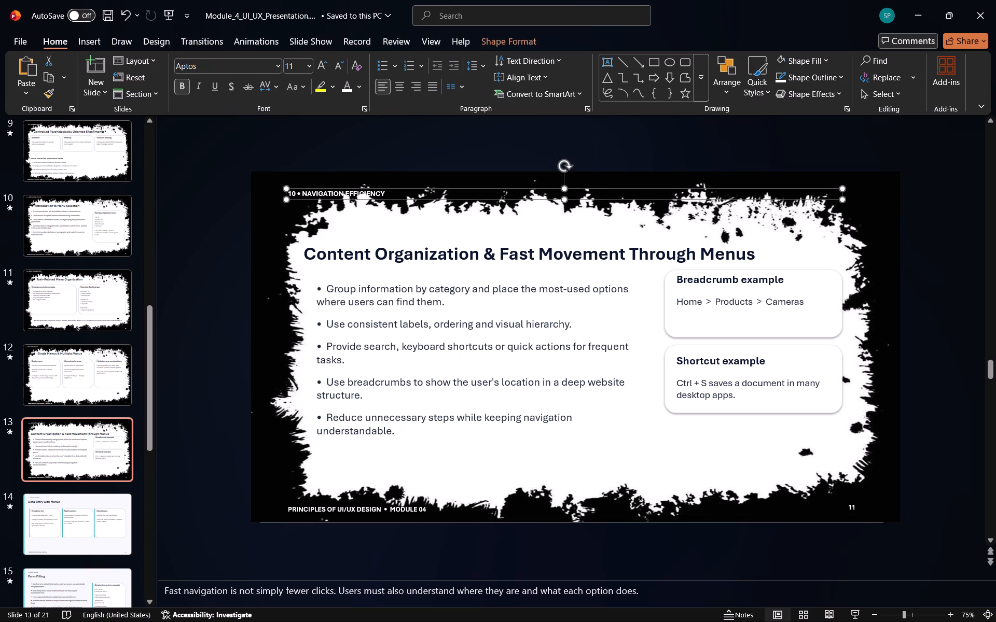
{"action": "left_click_drag", "start_coordinate": [399, 194], "coordinate": [364, 181]}
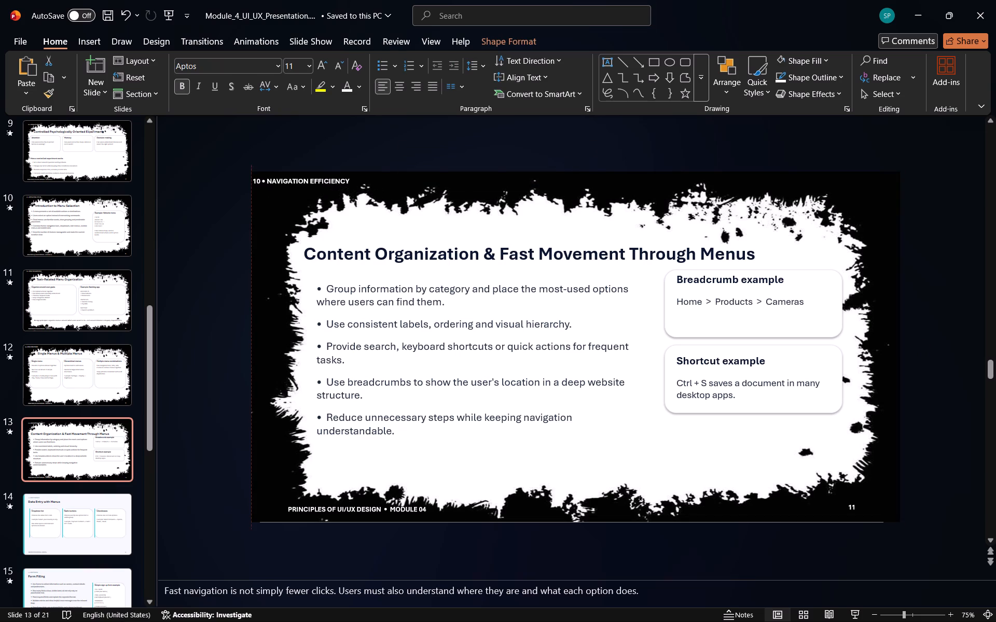
{"action": "left_click_drag", "start_coordinate": [364, 181], "coordinate": [369, 180]}
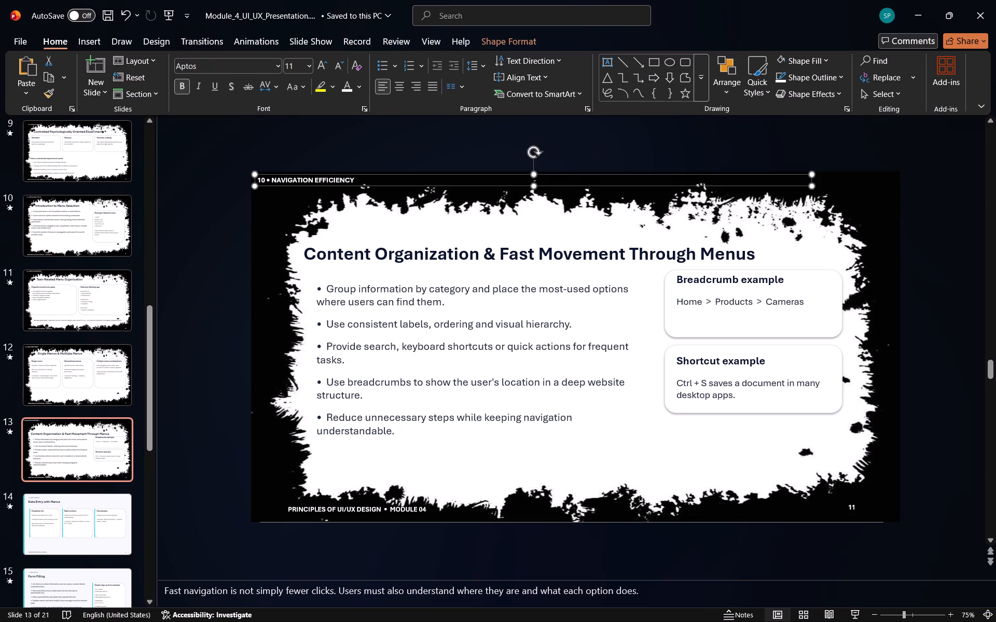
Move slide 13's footer "PRINCIPLES OF UI/UX DESIGN • MODULE 04" slightly down and left within the black border.
{"action": "left_click", "coordinate": [382, 515]}
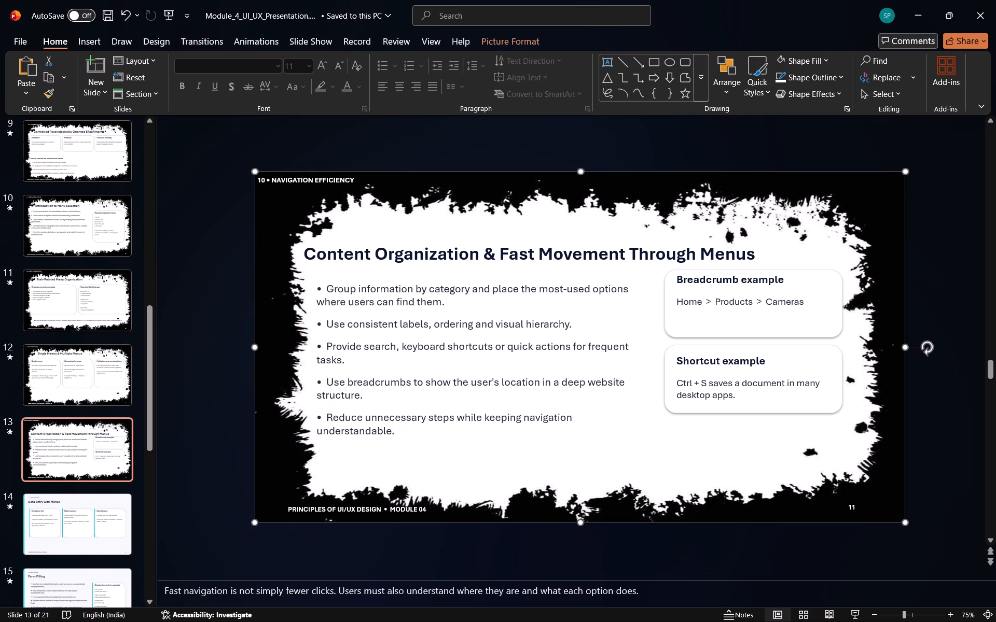
{"action": "left_click", "coordinate": [380, 512]}
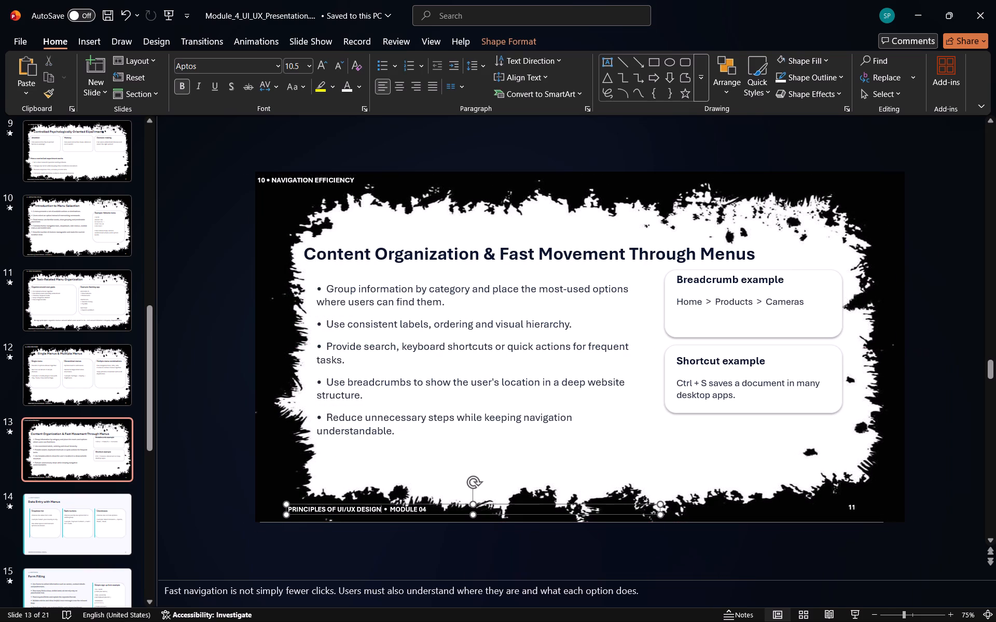
{"action": "double_click", "coordinate": [435, 510]}
{"action": "left_click_drag", "start_coordinate": [437, 511], "coordinate": [432, 514]}
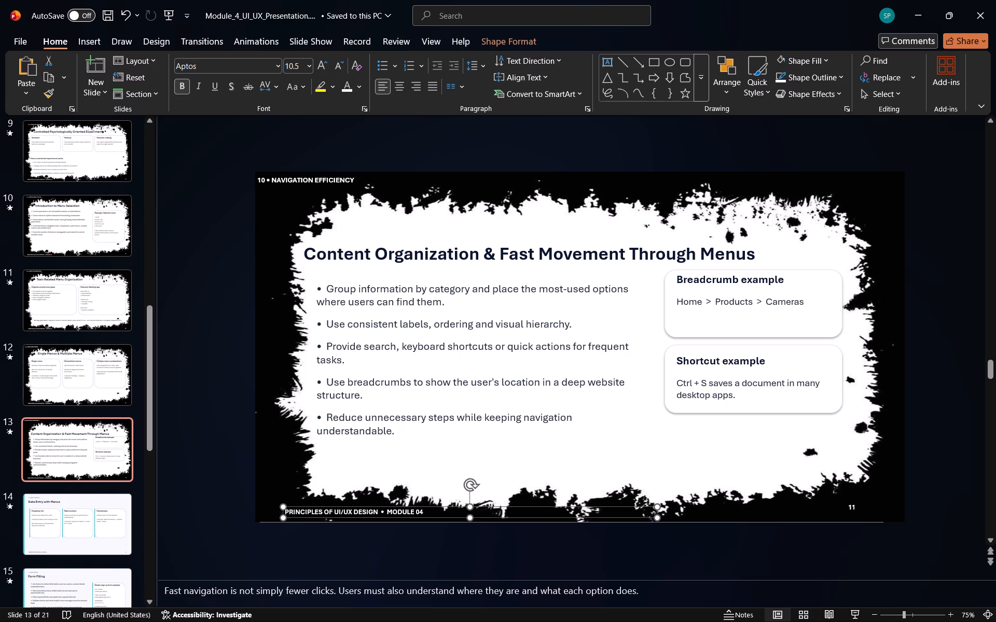
Delete the cyan bar along slide 14's edge and the cyan accent bars on its three cards.
{"action": "left_click_drag", "start_coordinate": [149, 428], "coordinate": [160, 483]}
{"action": "left_click", "coordinate": [80, 356]}
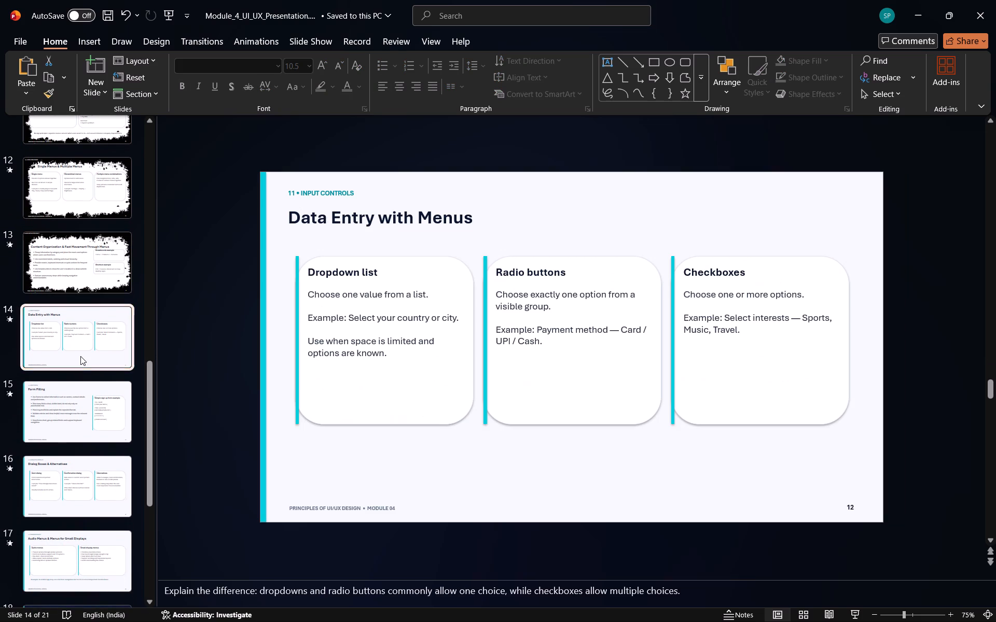
{"action": "left_click", "coordinate": [261, 223]}
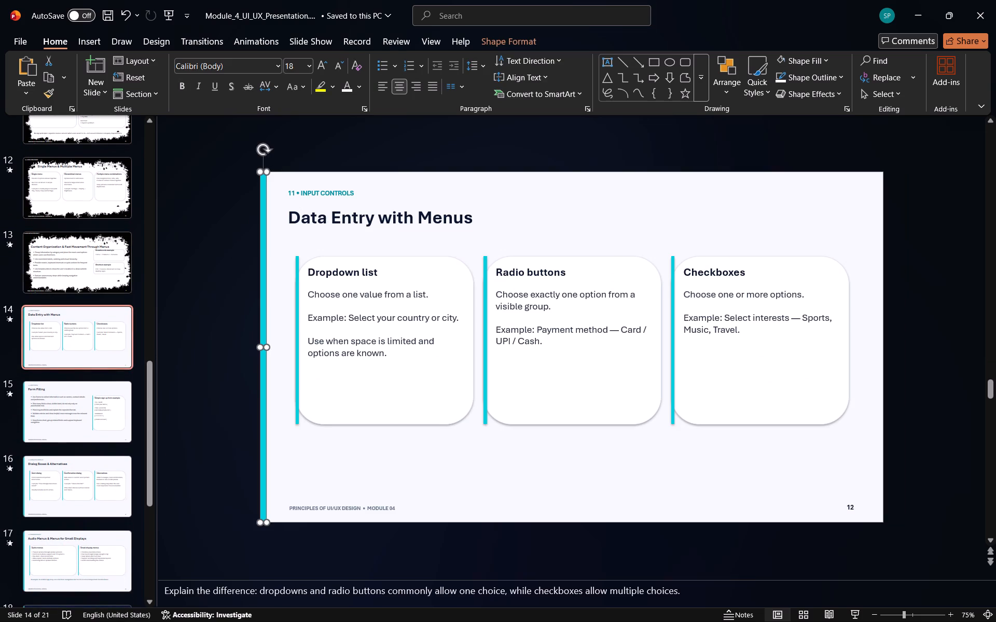
{"action": "key", "text": "Delete"}
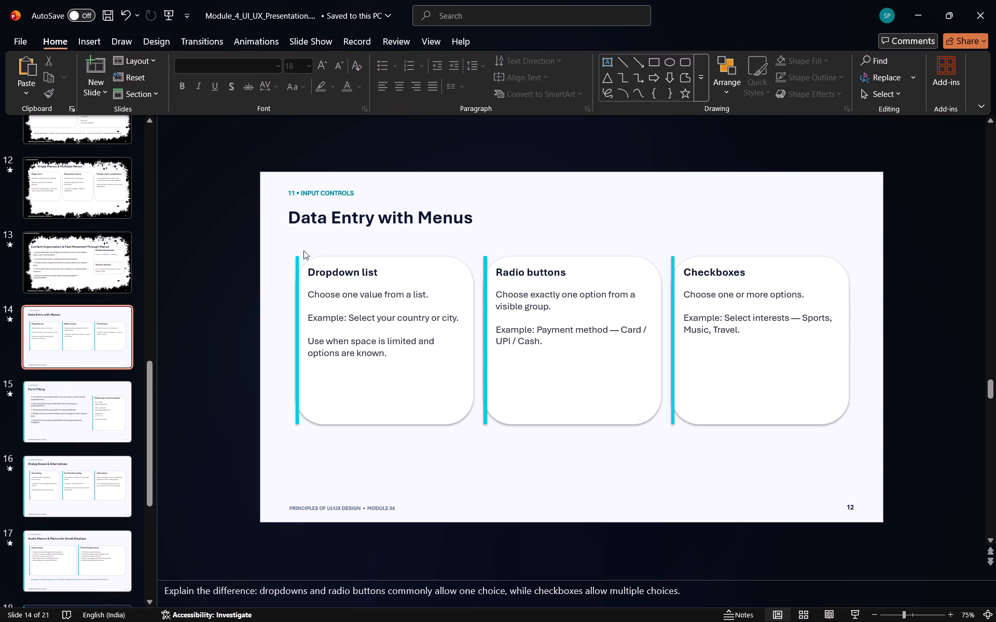
{"action": "left_click", "coordinate": [297, 264]}
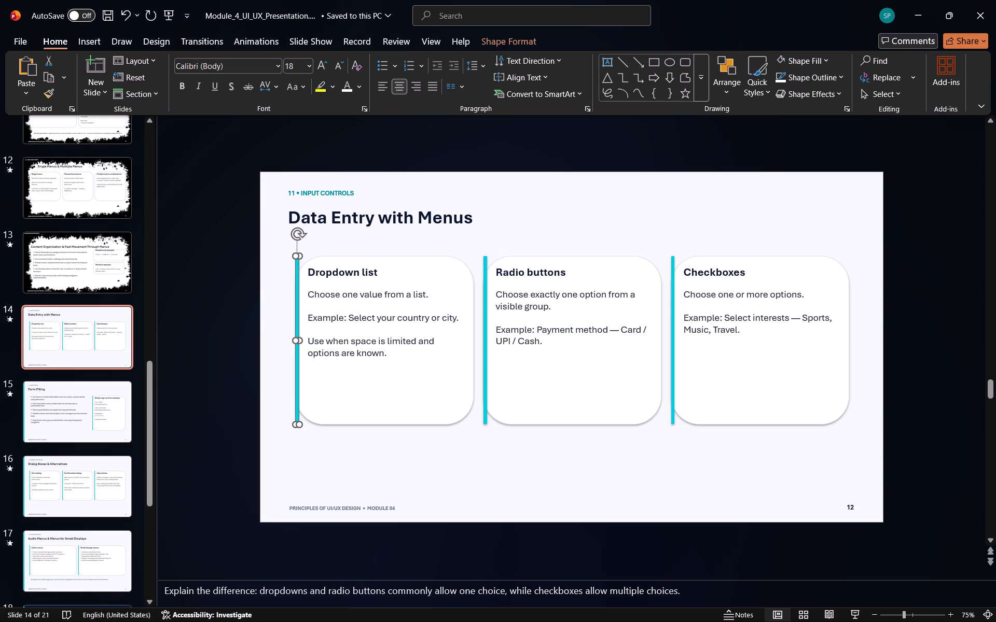
{"action": "key", "text": "Delete"}
{"action": "left_click", "coordinate": [486, 298]}
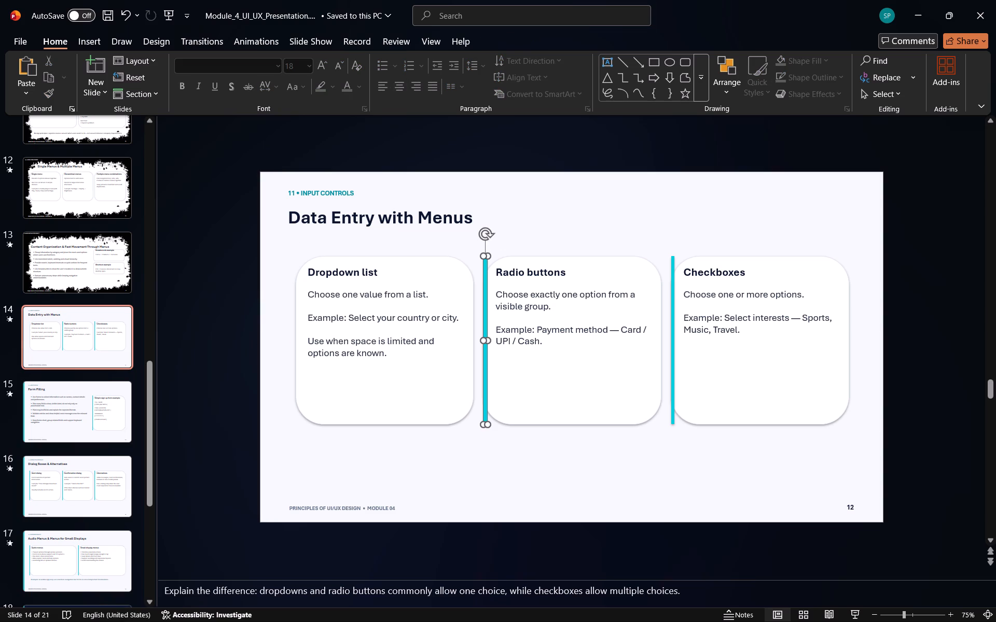
{"action": "key", "text": "Delete"}
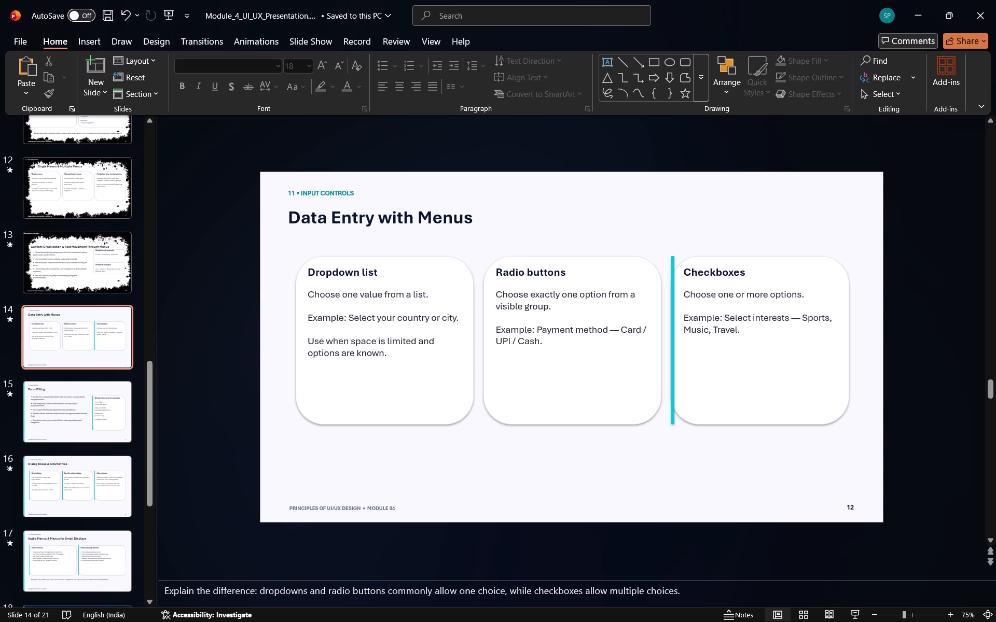
{"action": "left_click", "coordinate": [674, 315]}
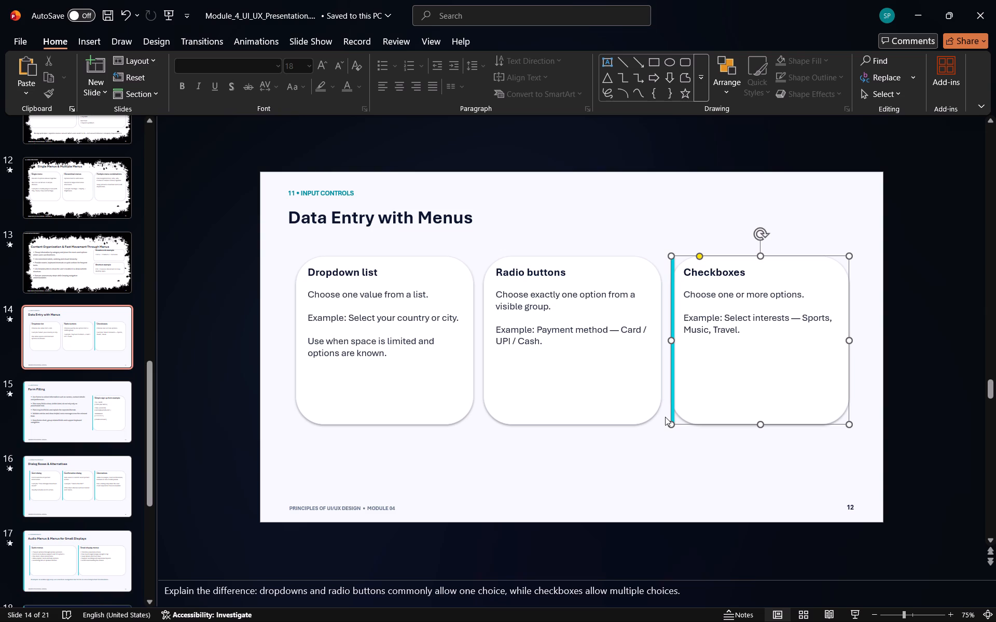
{"action": "left_click", "coordinate": [665, 417]}
{"action": "left_click", "coordinate": [672, 413]}
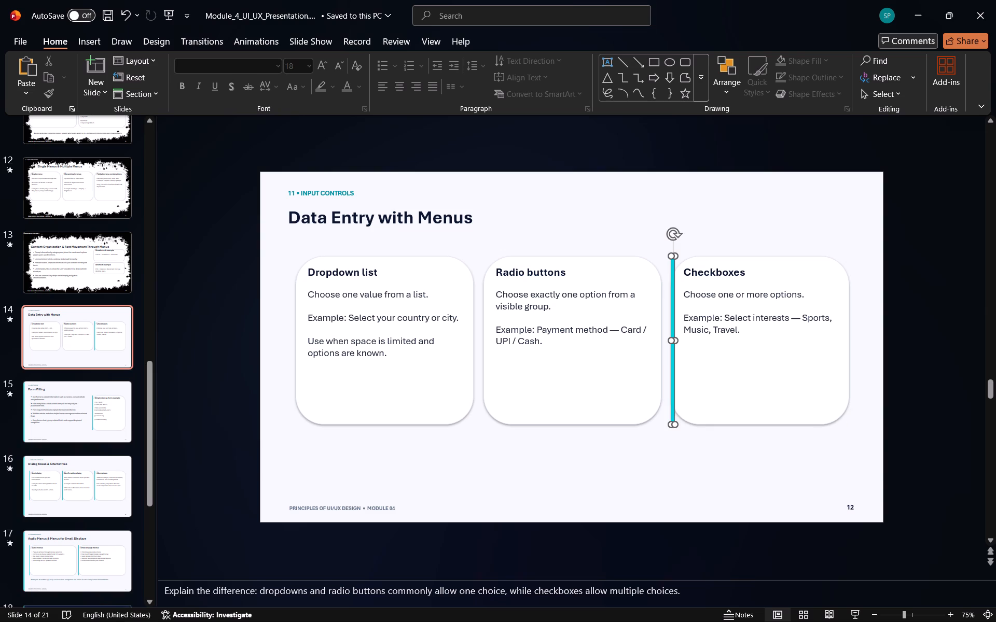
{"action": "key", "text": "Delete"}
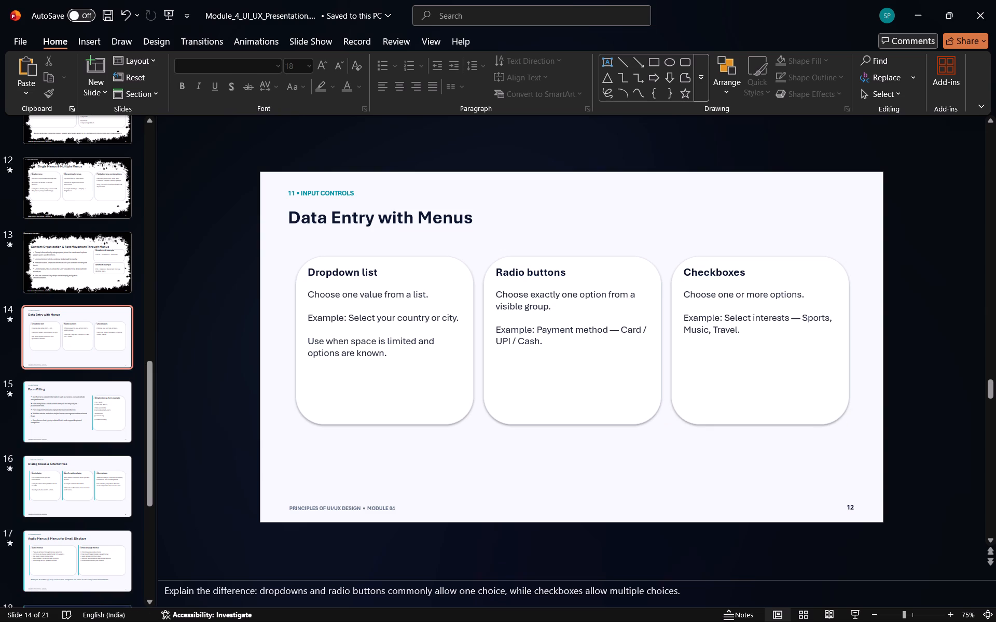
Make slide 14's footer "PRINCIPLES OF UI/UX DESIGN • MODULE 04" white and set its font size to 10.5.
{"action": "left_click_drag", "start_coordinate": [394, 506], "coordinate": [293, 512]}
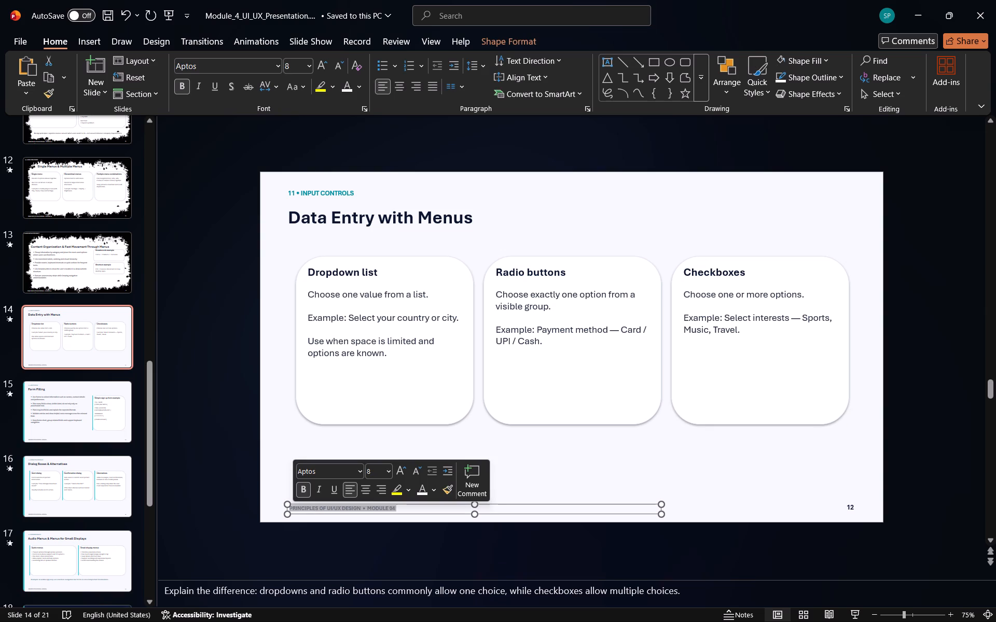
{"action": "left_click", "coordinate": [422, 490]}
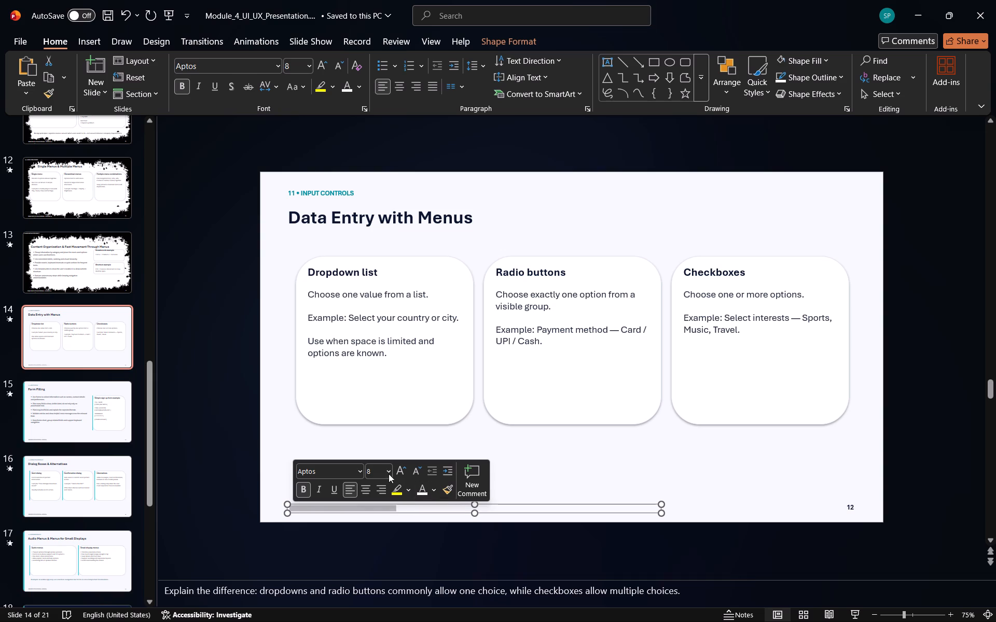
{"action": "left_click", "coordinate": [387, 472]}
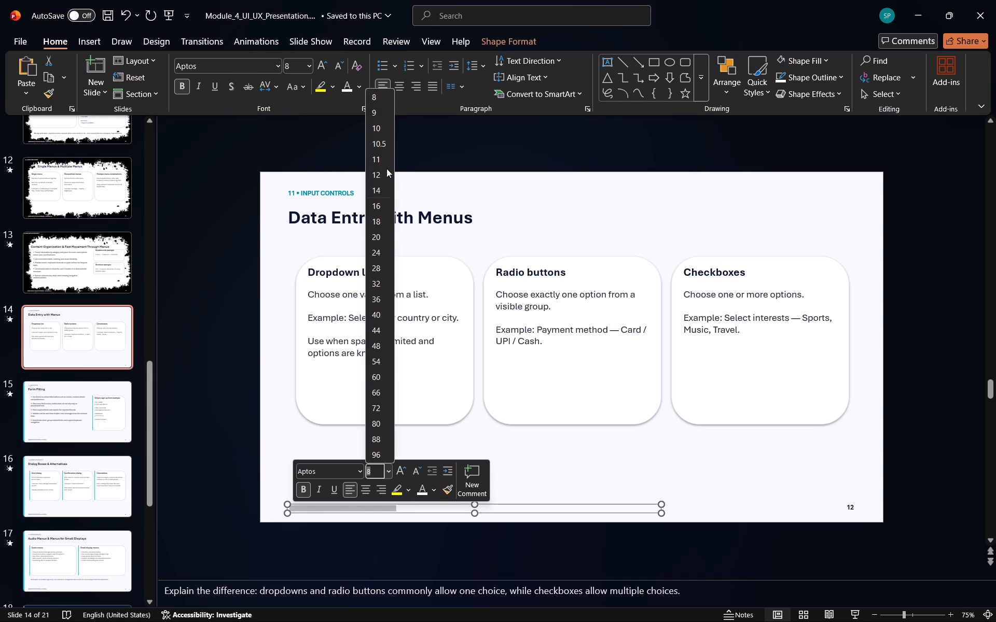
{"action": "left_click", "coordinate": [378, 144]}
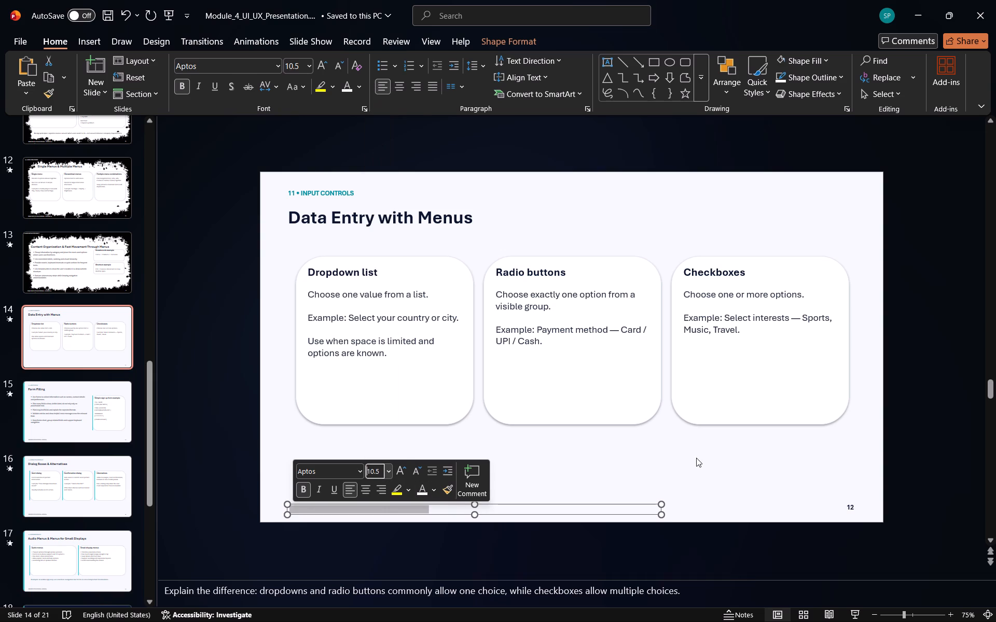
Change the colour of the page number 12 on slide 14 to white.
{"action": "left_click_drag", "start_coordinate": [852, 504], "coordinate": [844, 504]}
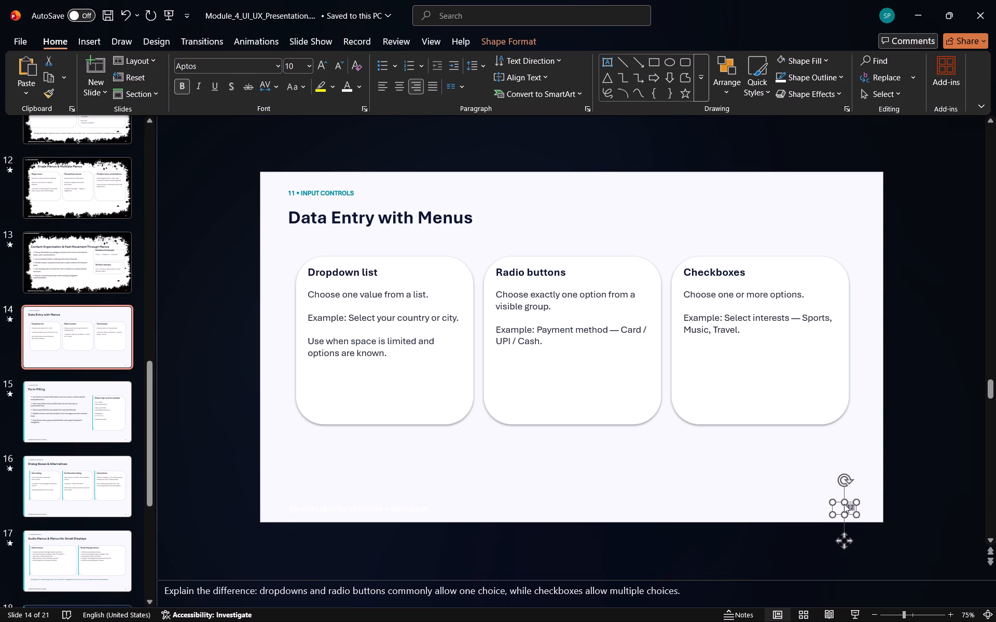
{"action": "left_click_drag", "start_coordinate": [844, 504], "coordinate": [845, 504]}
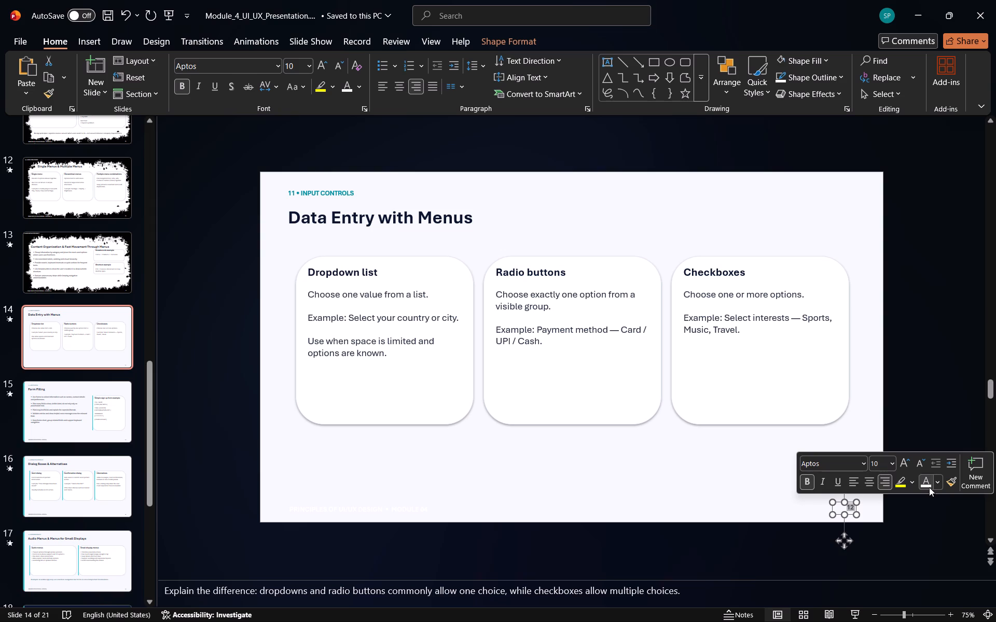
{"action": "left_click", "coordinate": [929, 487]}
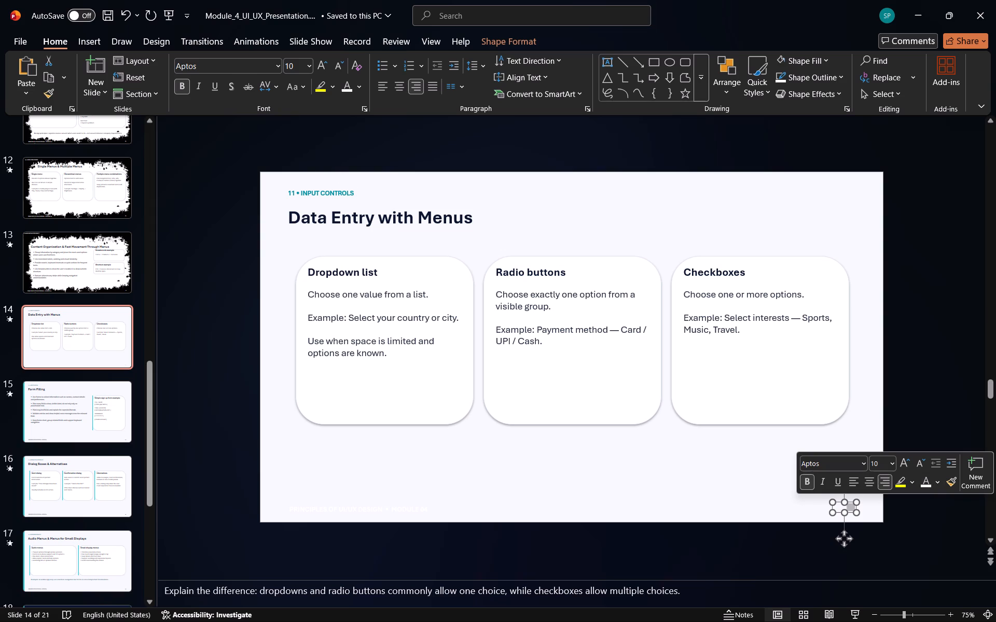
Make the "11 • INPUT CONTROLS" label white and set its font size to 11.
{"action": "left_click_drag", "start_coordinate": [353, 193], "coordinate": [288, 194]}
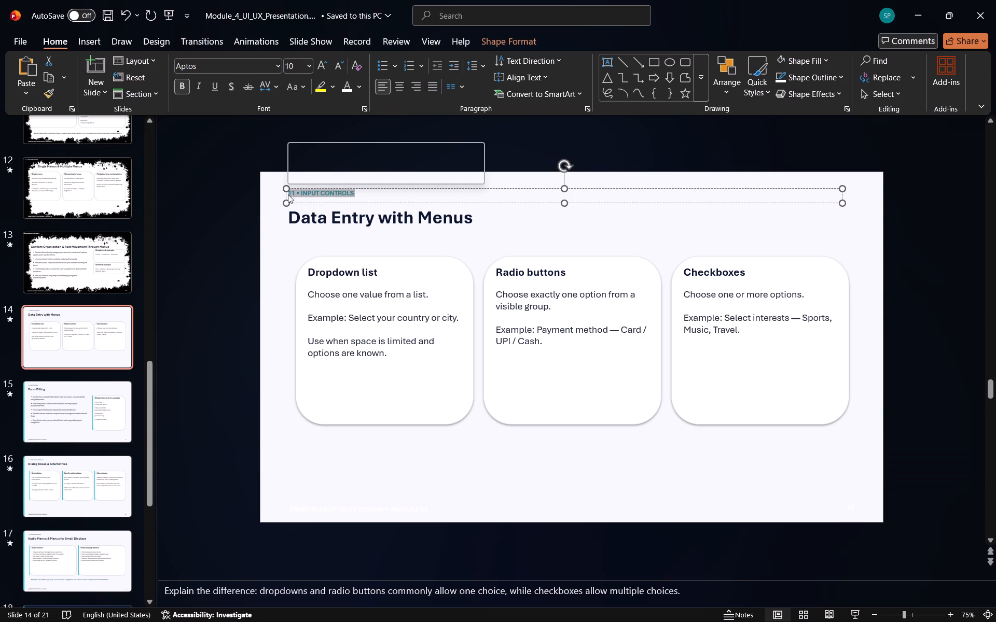
{"action": "left_click", "coordinate": [416, 176]}
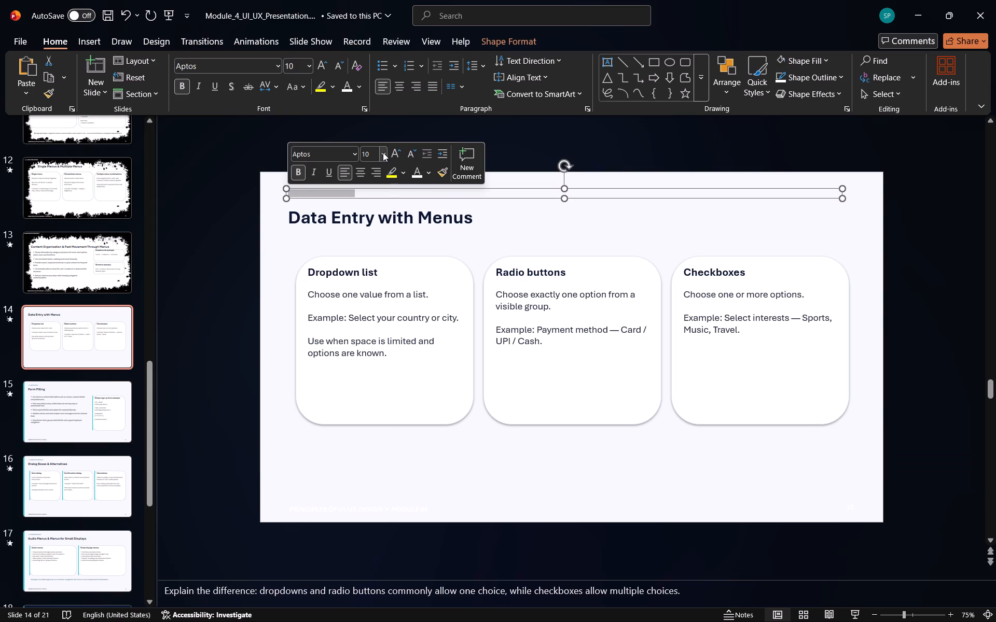
{"action": "left_click", "coordinate": [384, 152]}
{"action": "left_click", "coordinate": [372, 225]}
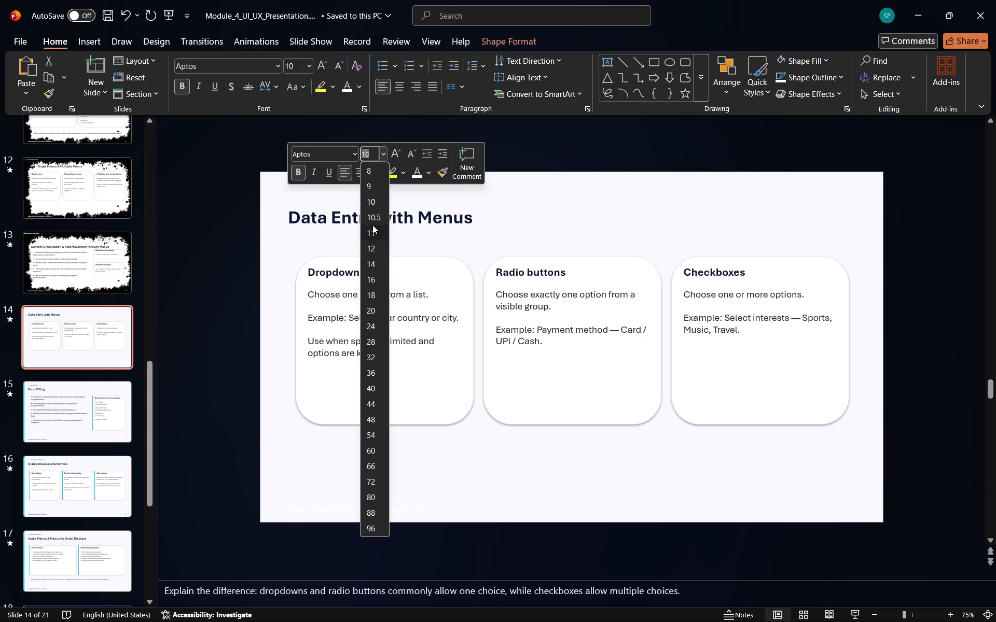
{"action": "left_click", "coordinate": [382, 450]}
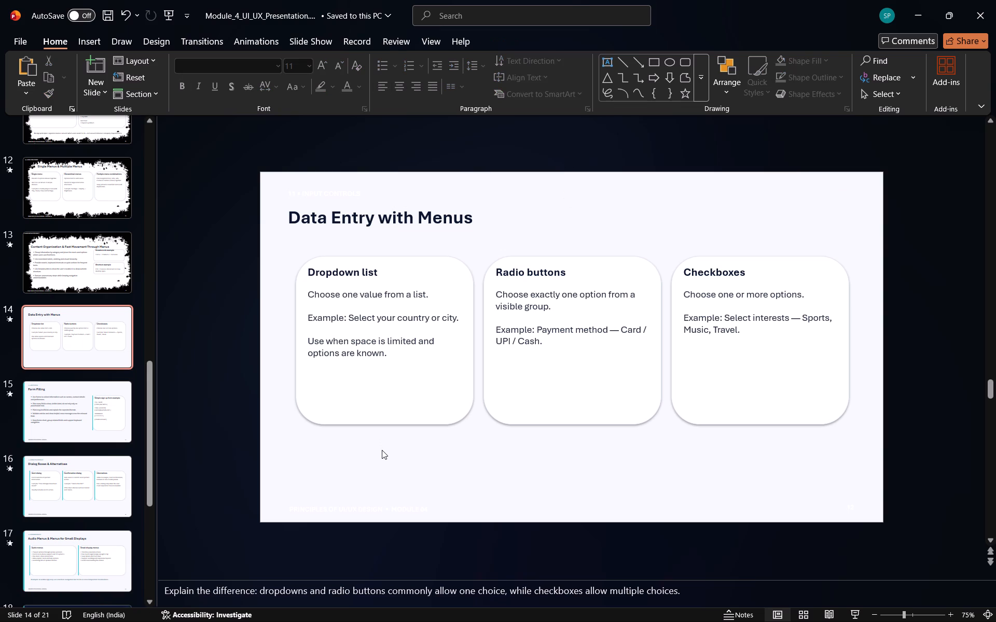
Paste the black brush-frame picture onto slide 14 and send it behind all the content.
{"action": "key", "text": "ctrl+v"}
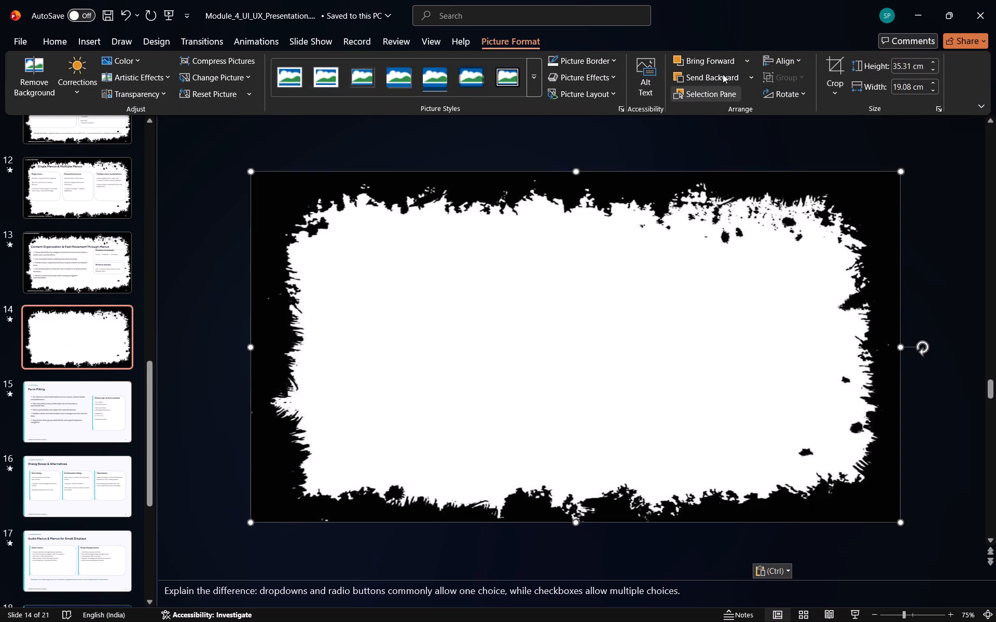
{"action": "left_click", "coordinate": [750, 78]}
{"action": "left_click", "coordinate": [715, 115]}
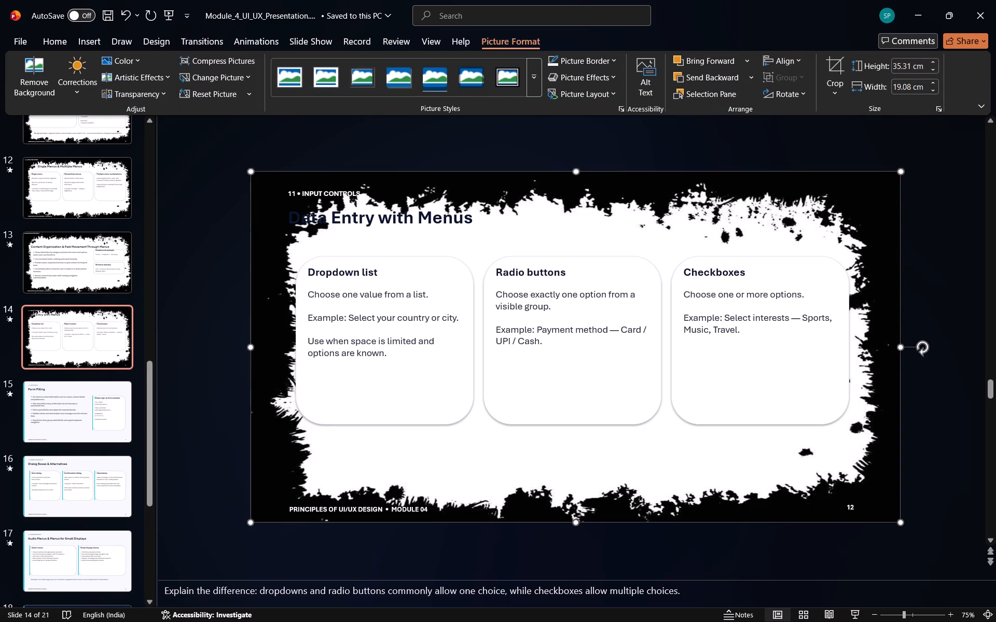
{"action": "left_click", "coordinate": [522, 444]}
Move the title "Data Entry with Menus" right and slightly down, off the frame's black border.
{"action": "left_click", "coordinate": [407, 225]}
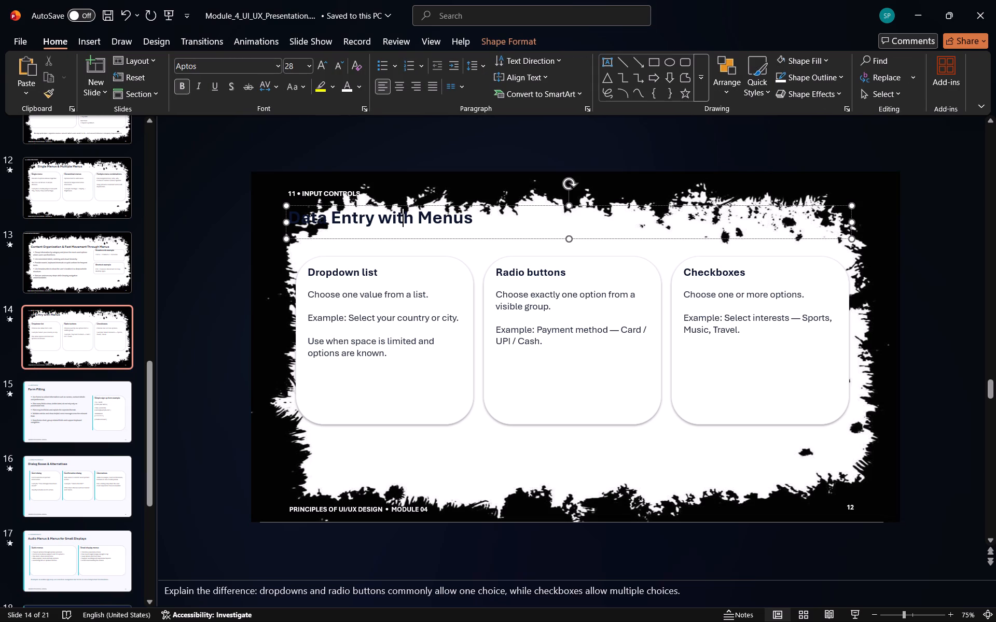
{"action": "left_click_drag", "start_coordinate": [486, 223], "coordinate": [527, 232]}
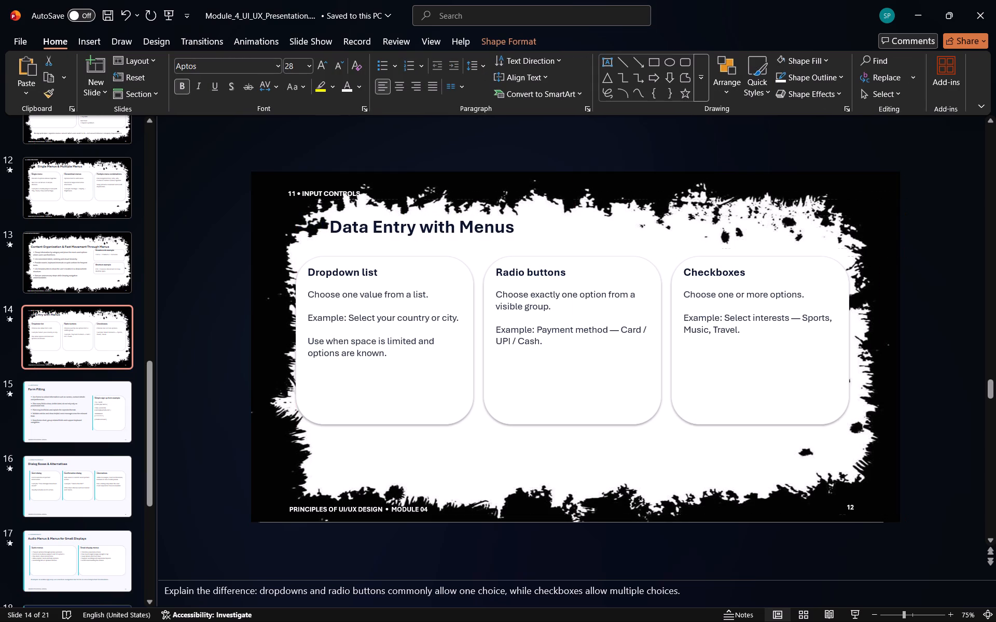
{"action": "left_click_drag", "start_coordinate": [527, 232], "coordinate": [527, 232]}
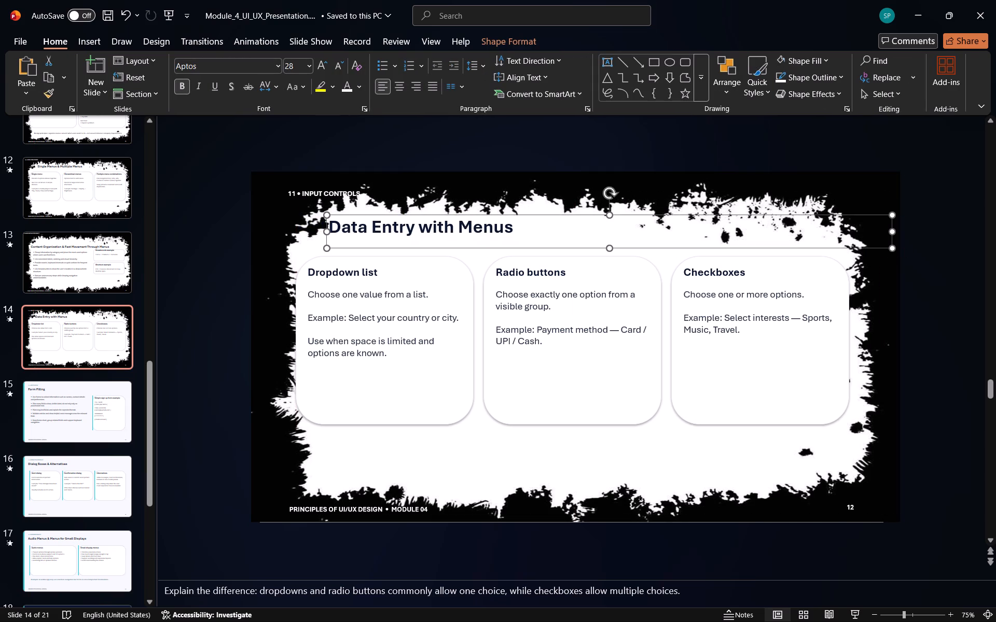
Move the "11 • INPUT CONTROLS" label up and left so it sits fully on the black border.
{"action": "left_click_drag", "start_coordinate": [345, 191], "coordinate": [391, 192]}
{"action": "left_click", "coordinate": [391, 192]}
{"action": "left_click", "coordinate": [391, 192]}
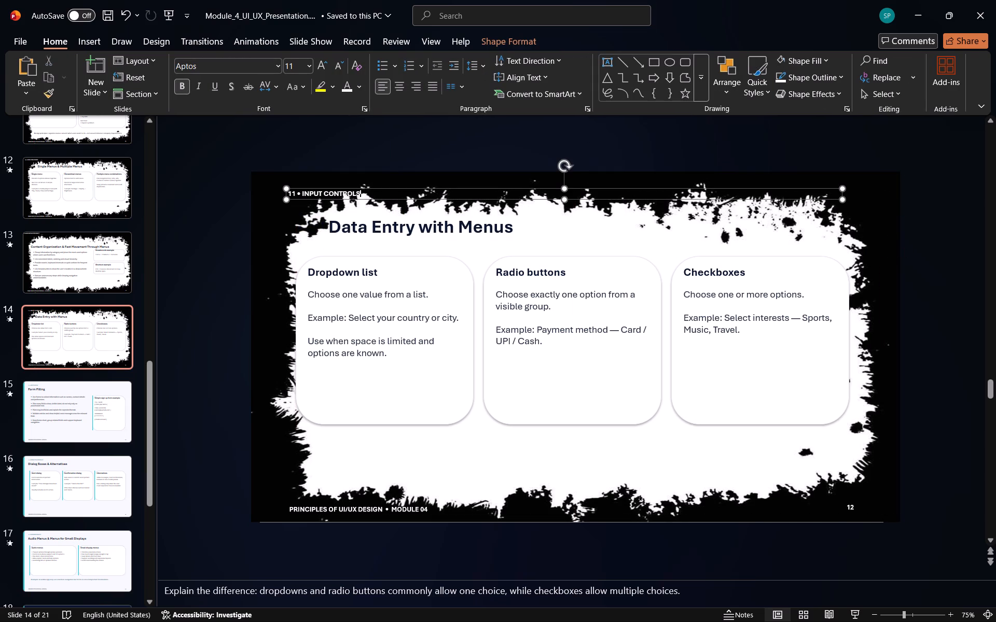
{"action": "left_click_drag", "start_coordinate": [387, 192], "coordinate": [369, 182]}
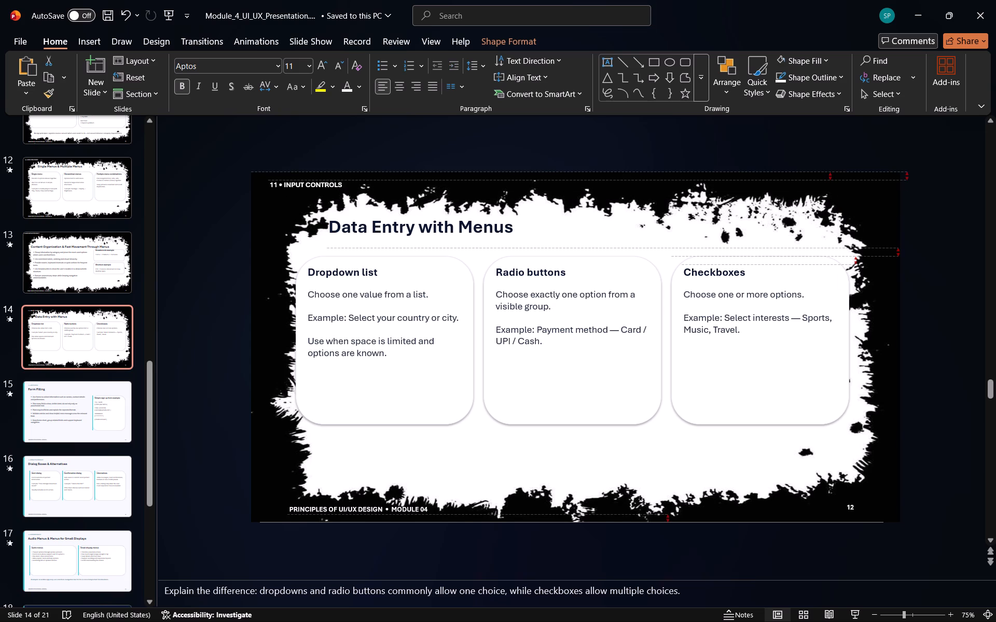
{"action": "left_click_drag", "start_coordinate": [369, 182], "coordinate": [370, 183]}
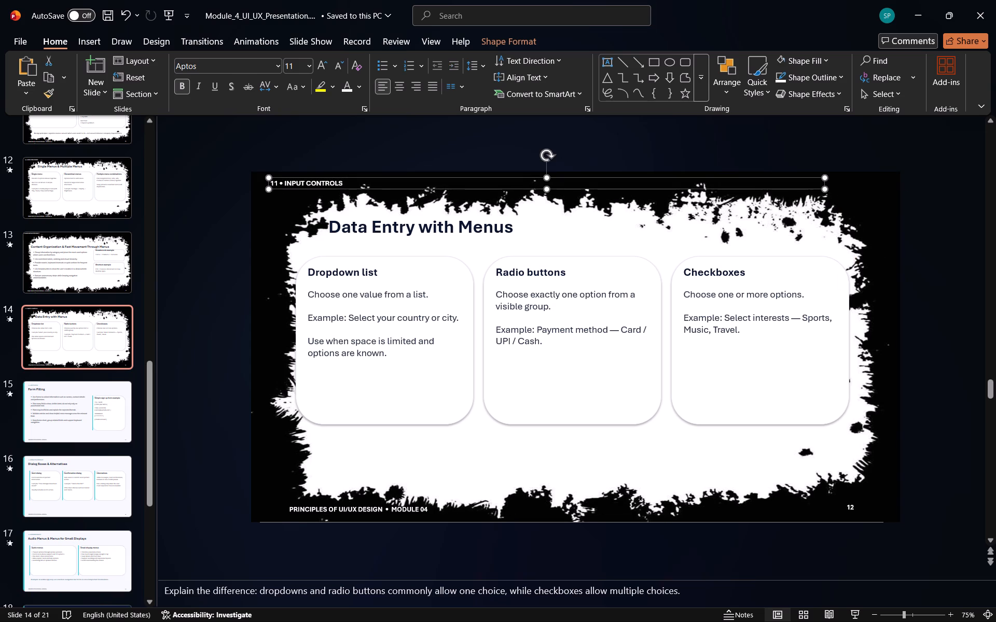
Move the page number 12 slightly right and up within the black lower corner of the frame.
{"action": "left_click", "coordinate": [675, 453]}
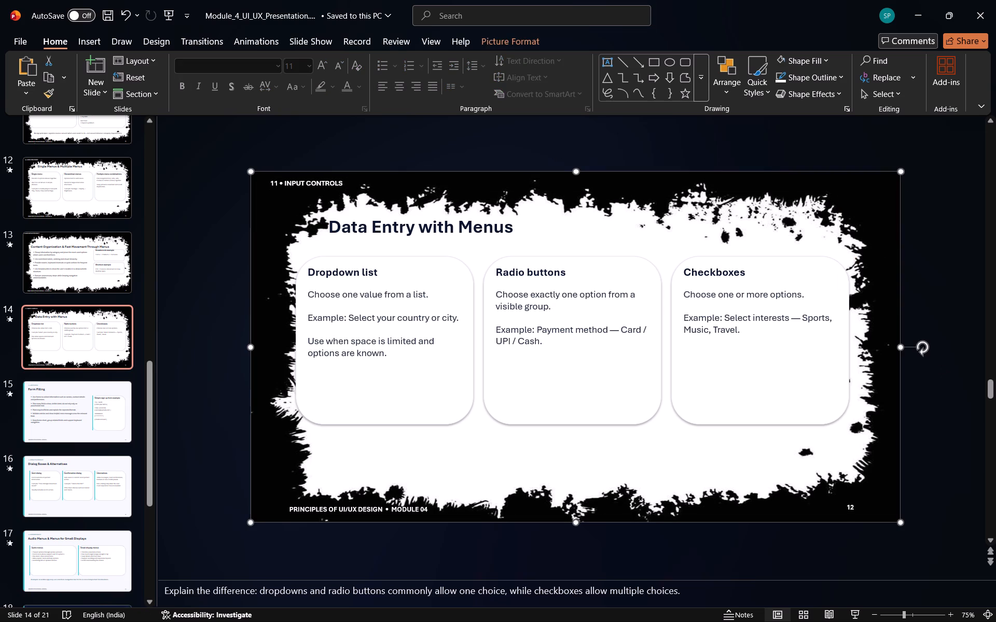
{"action": "left_click", "coordinate": [855, 504]}
{"action": "left_click", "coordinate": [851, 506]}
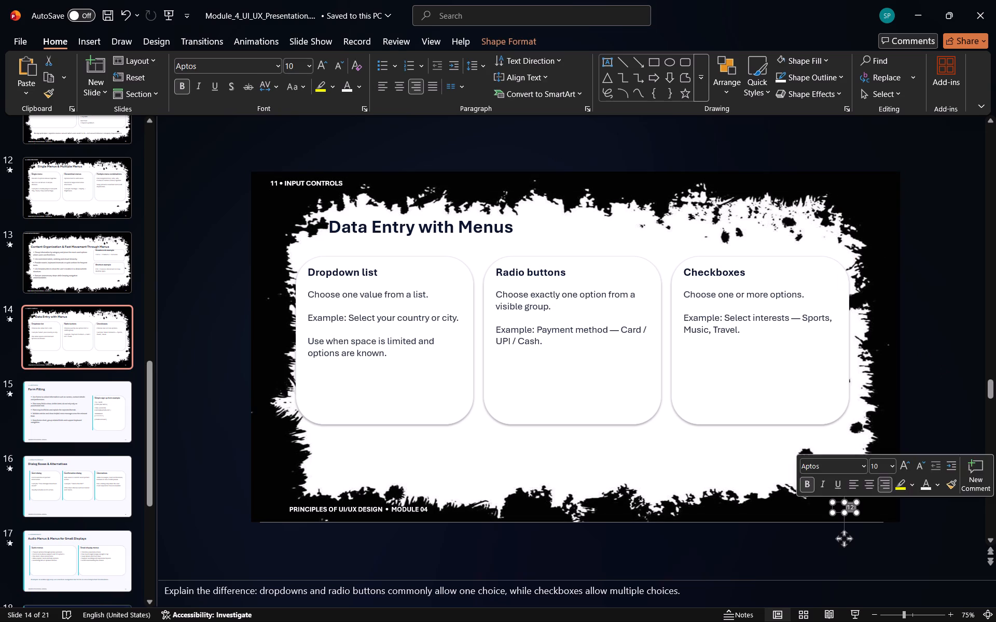
{"action": "left_click_drag", "start_coordinate": [846, 539], "coordinate": [860, 535]}
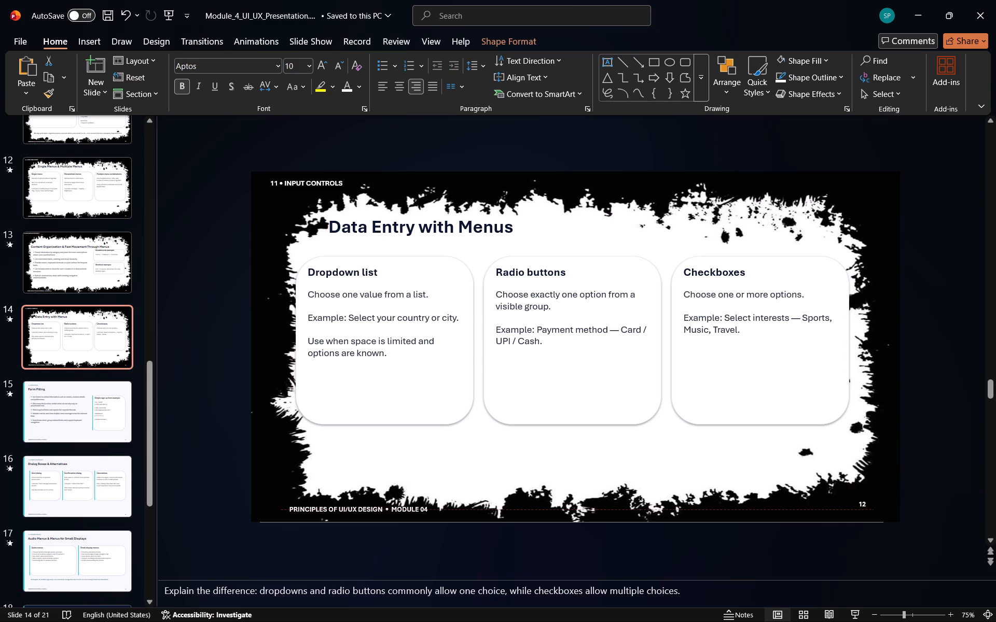
{"action": "left_click_drag", "start_coordinate": [860, 535], "coordinate": [863, 535]}
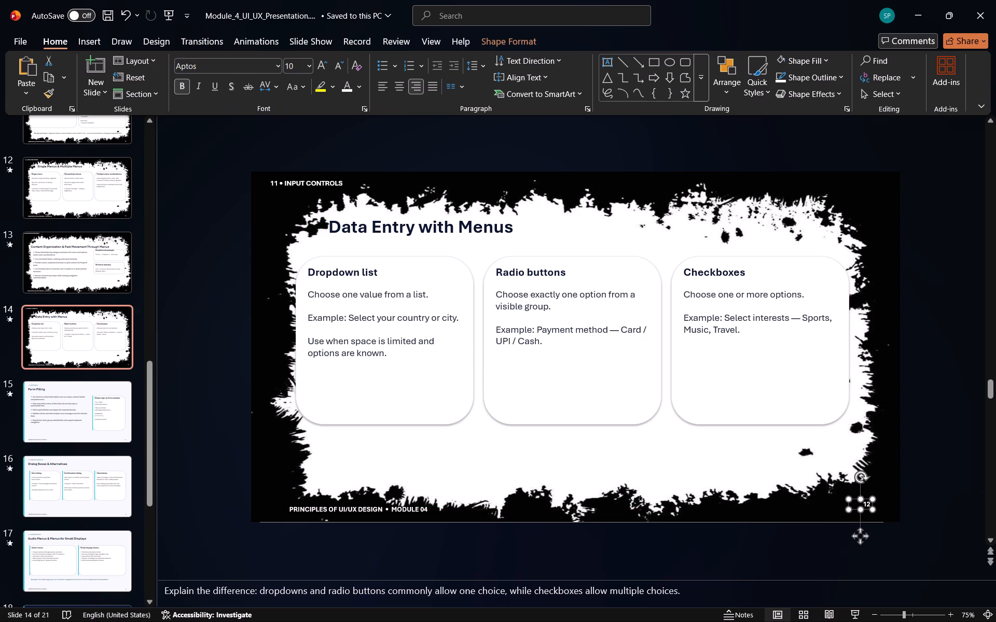
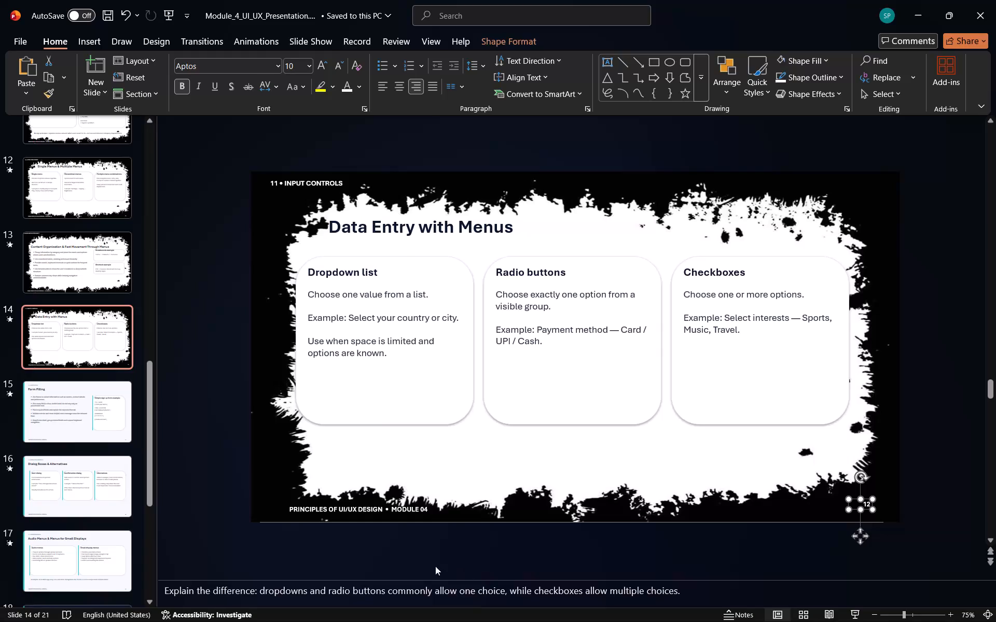
Delete the cyan bar along slide 15's edge and the cyan bar beside the sign-up form card.
{"action": "left_click", "coordinate": [80, 432]}
{"action": "left_click", "coordinate": [262, 322]}
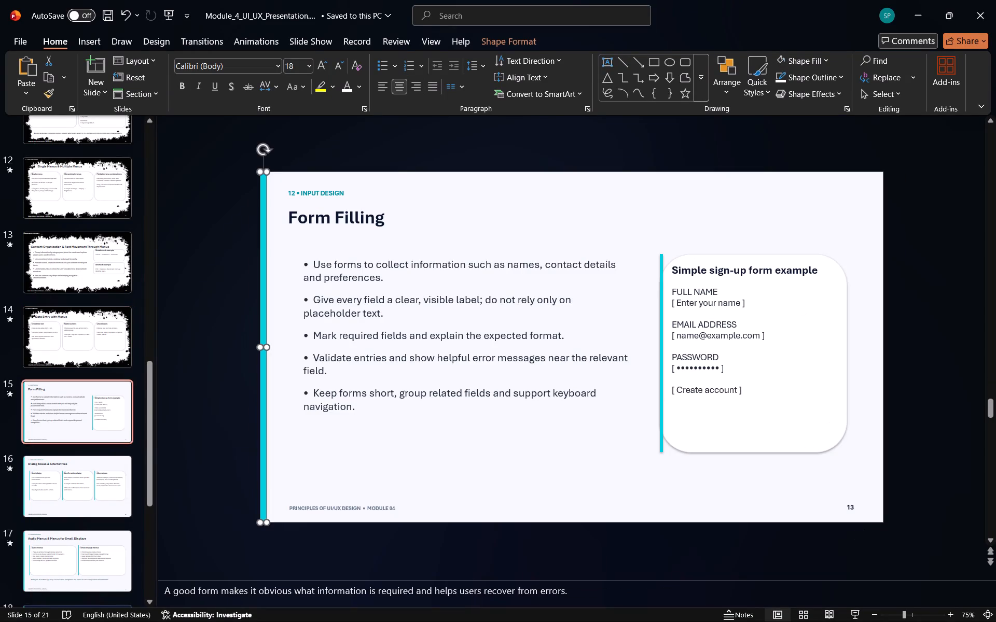
{"action": "key", "text": "Delete"}
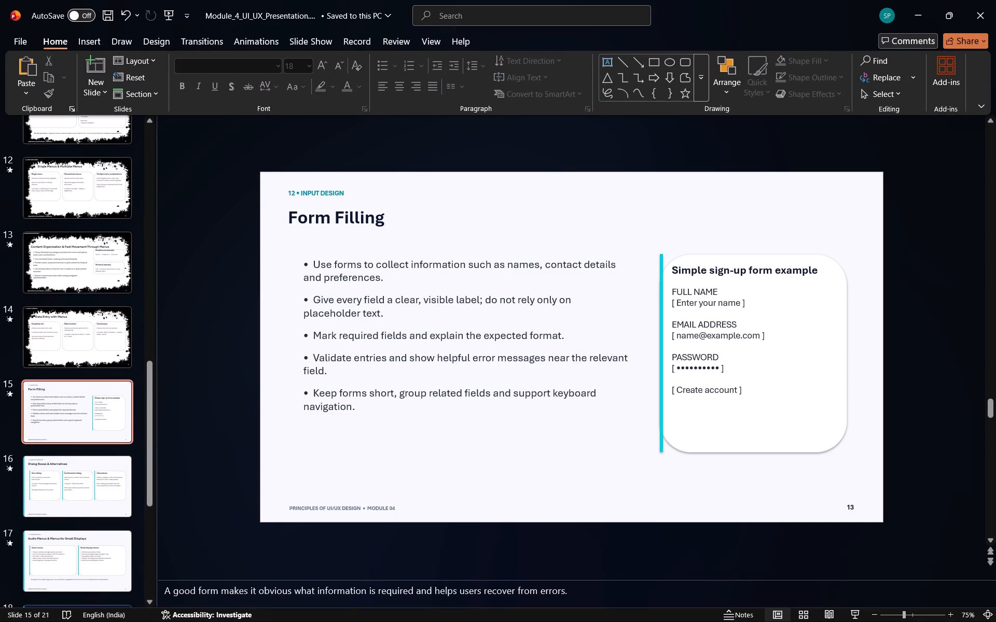
{"action": "left_click", "coordinate": [660, 293]}
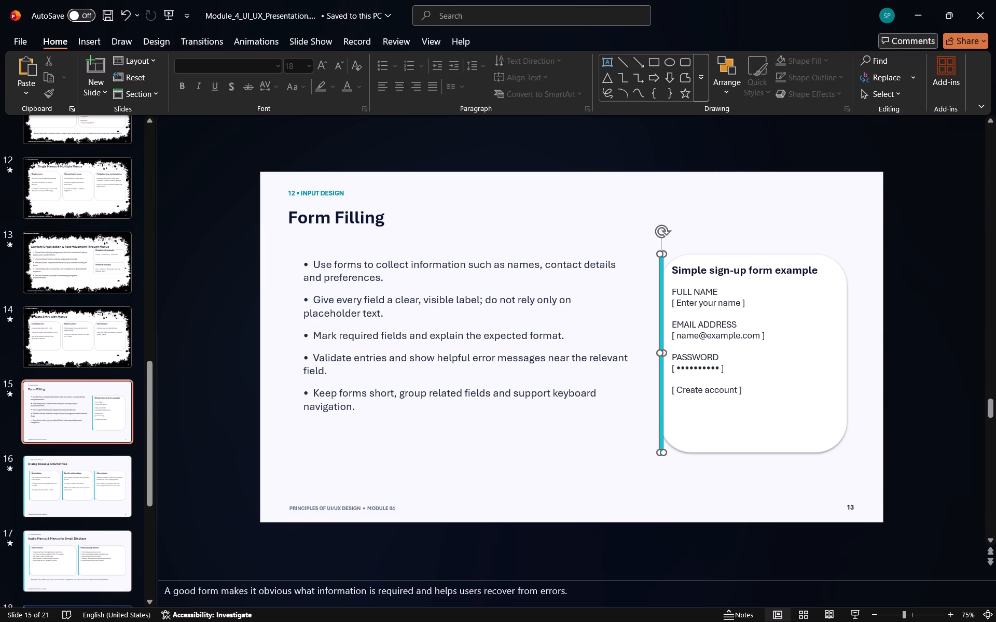
{"action": "key", "text": "Delete"}
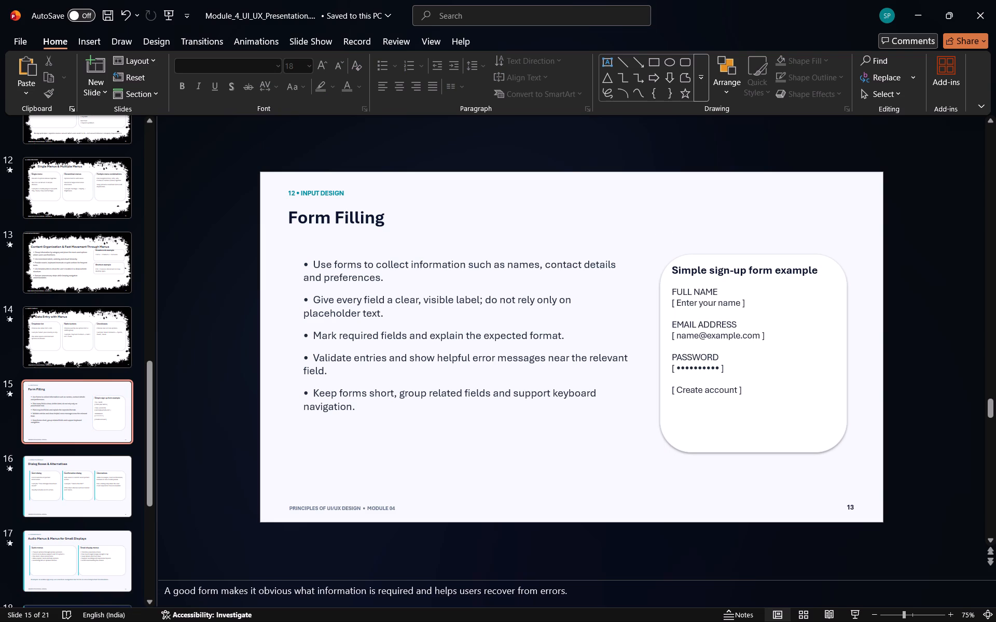
Make the "12 • INPUT DESIGN" label white and set its font size to 11.
{"action": "left_click", "coordinate": [344, 190]}
{"action": "left_click", "coordinate": [345, 193]}
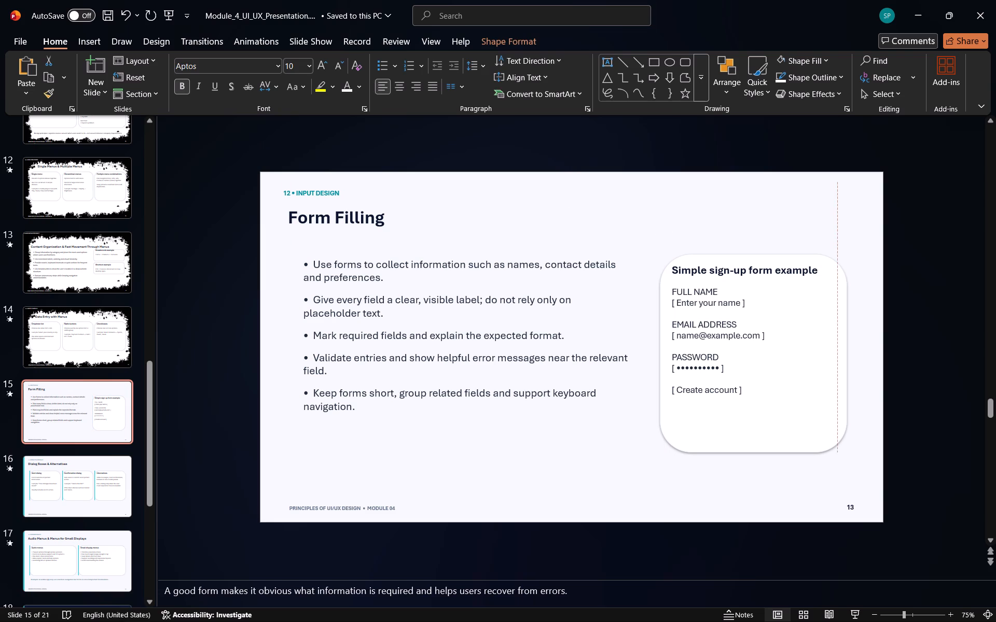
{"action": "left_click", "coordinate": [340, 192]}
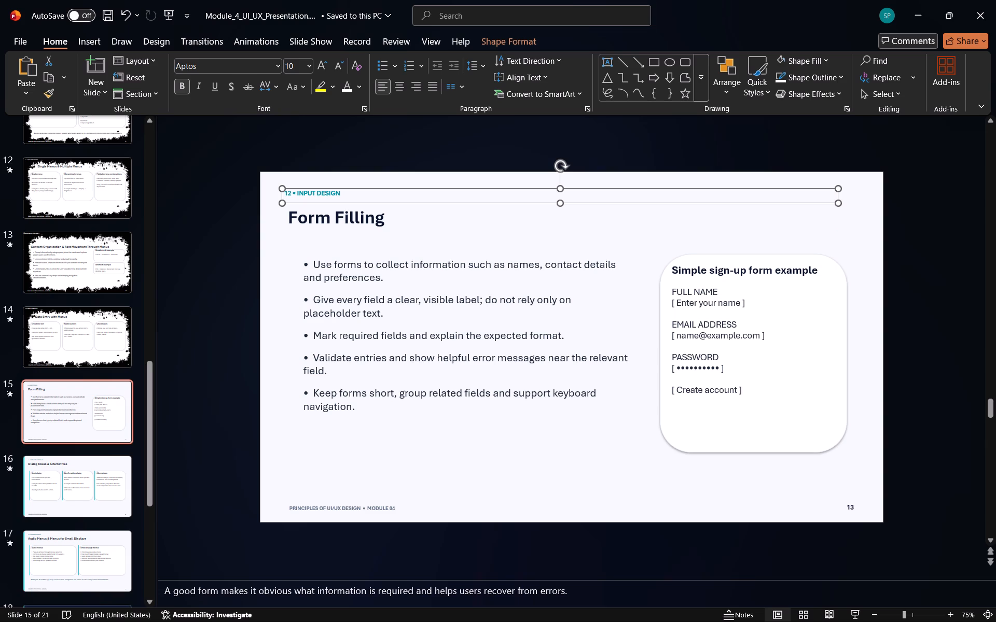
{"action": "left_click", "coordinate": [343, 193]}
{"action": "left_click_drag", "start_coordinate": [340, 193], "coordinate": [287, 193]}
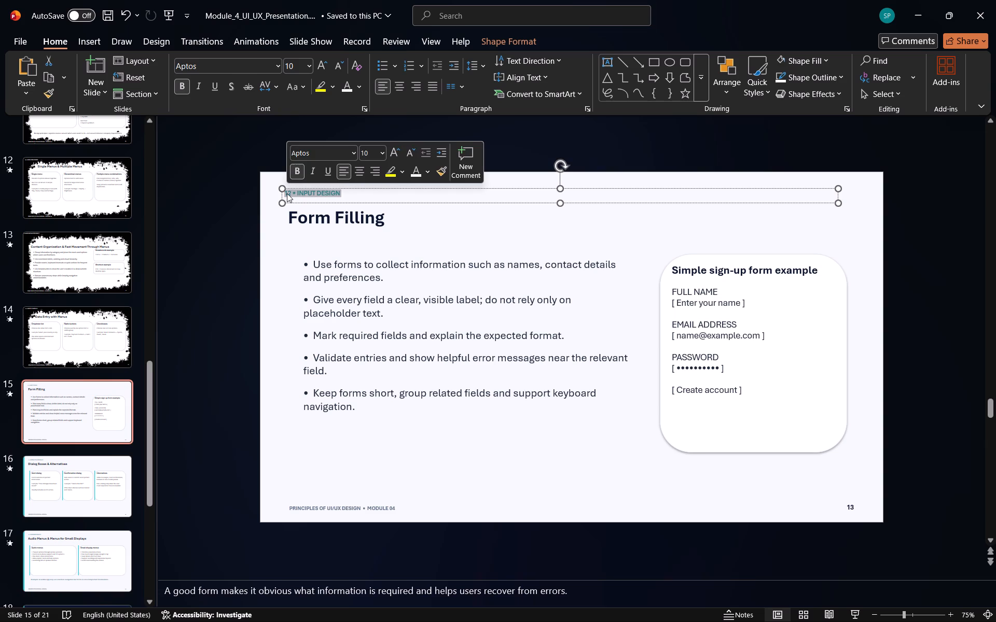
{"action": "left_click", "coordinate": [416, 166]}
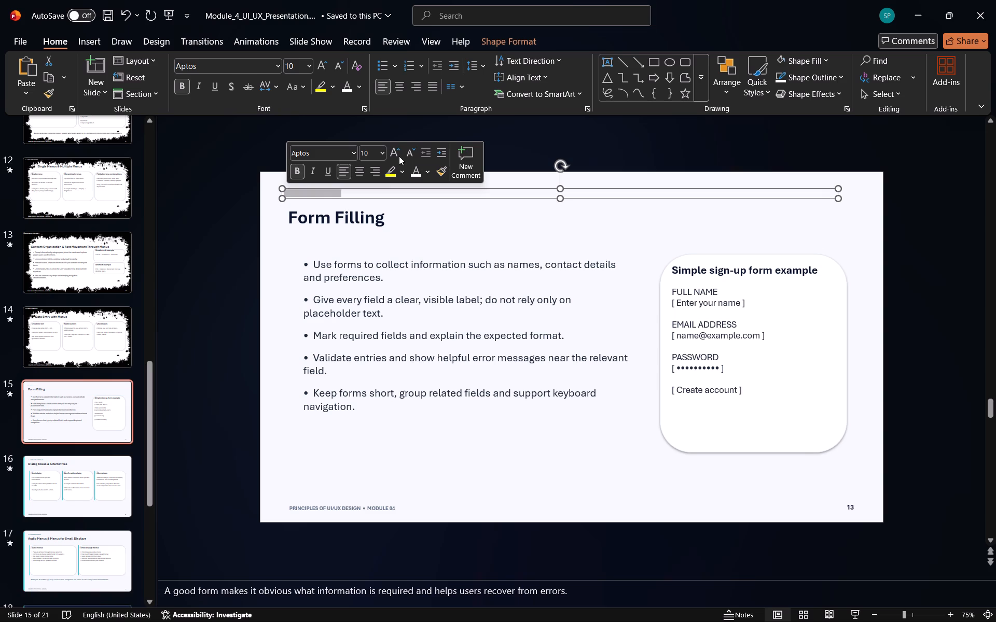
{"action": "left_click", "coordinate": [384, 150]}
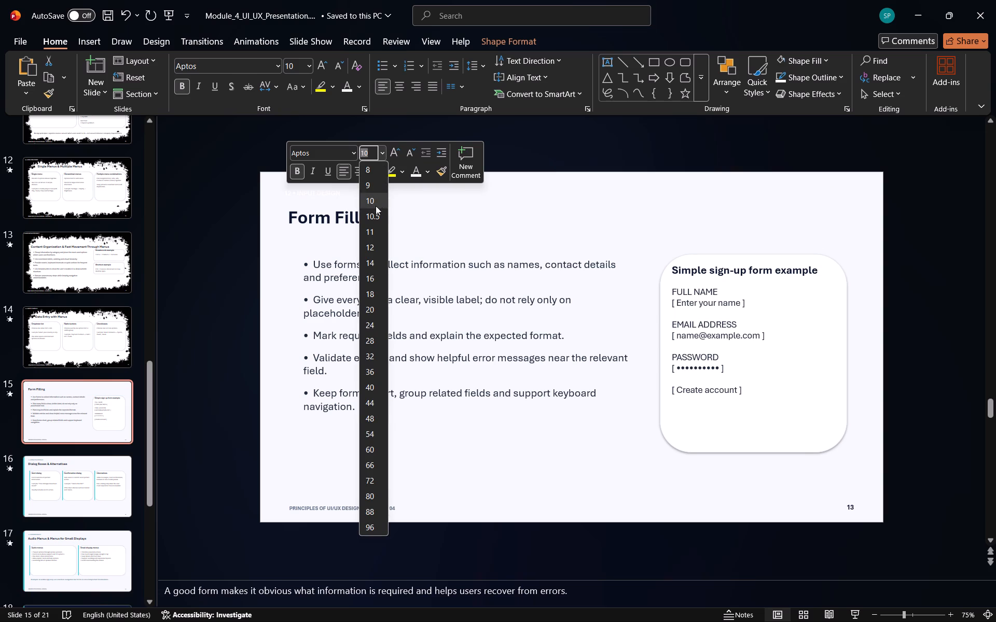
{"action": "left_click", "coordinate": [374, 226]}
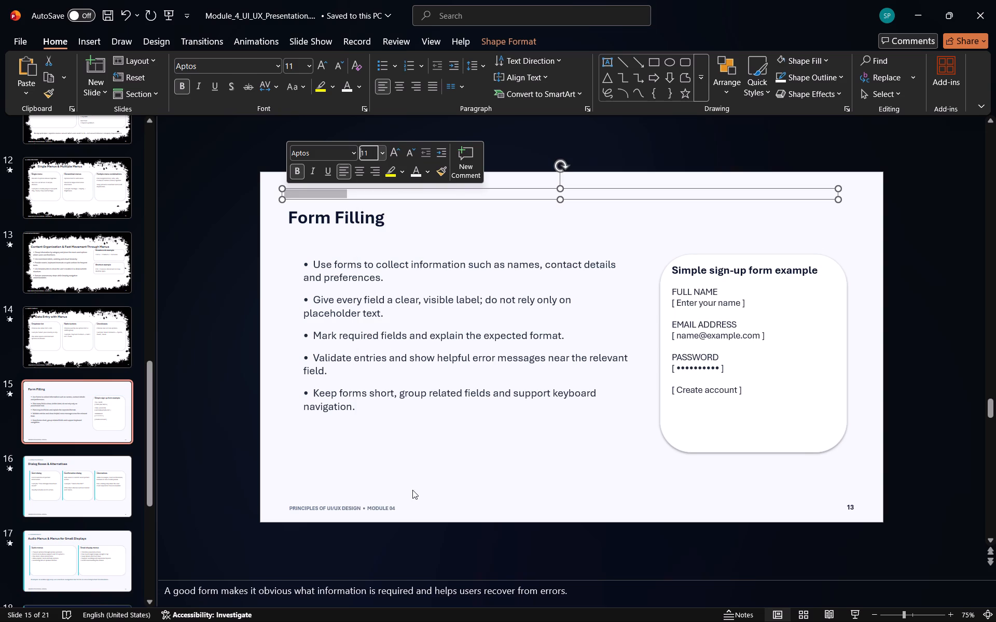
Make slide 15's whole footer text white, setting it to size 10 with its first letters at size 11.
{"action": "left_click_drag", "start_coordinate": [391, 506], "coordinate": [397, 506]}
{"action": "left_click", "coordinate": [397, 506]}
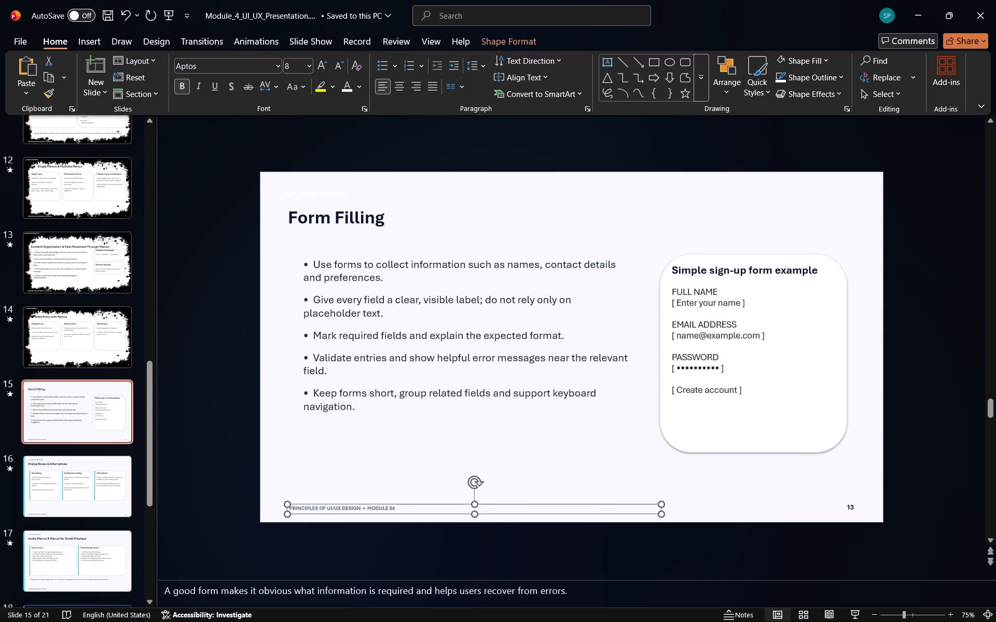
{"action": "left_click", "coordinate": [397, 507]}
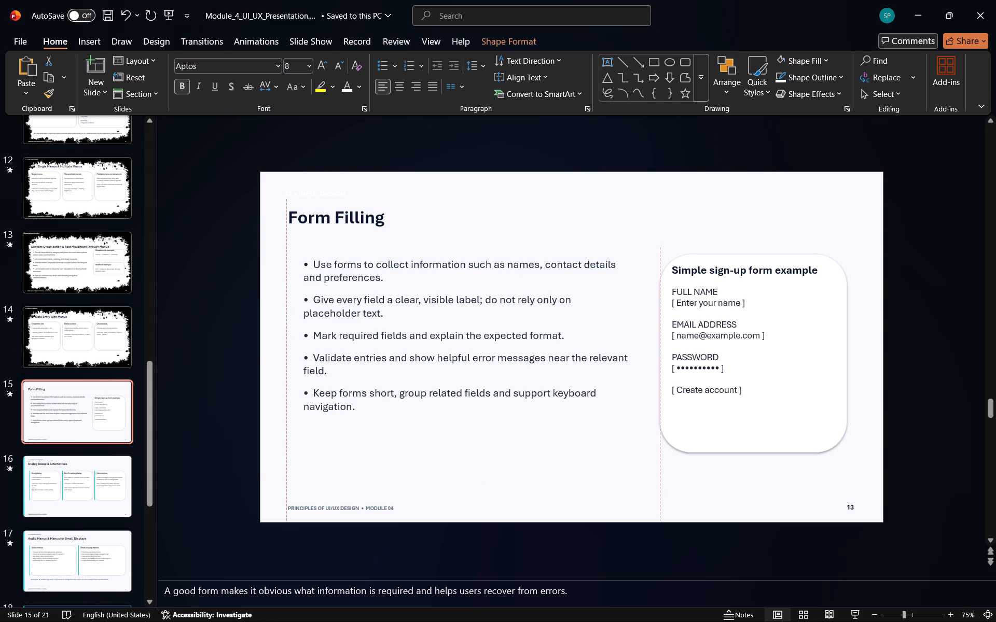
{"action": "left_click_drag", "start_coordinate": [393, 508], "coordinate": [292, 503]}
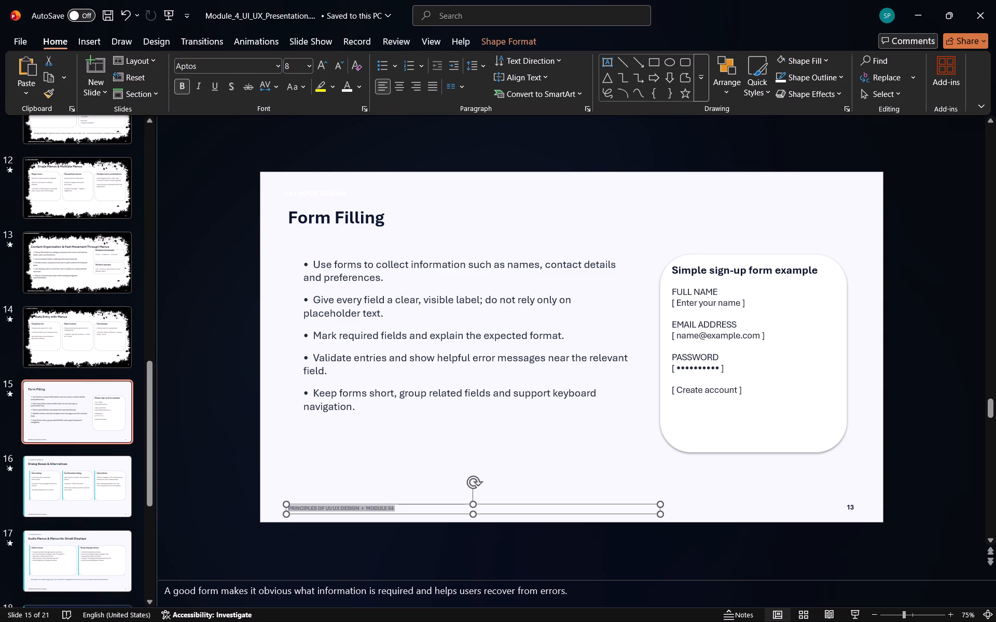
{"action": "left_click_drag", "start_coordinate": [292, 503], "coordinate": [295, 503]}
{"action": "left_click", "coordinate": [424, 480]}
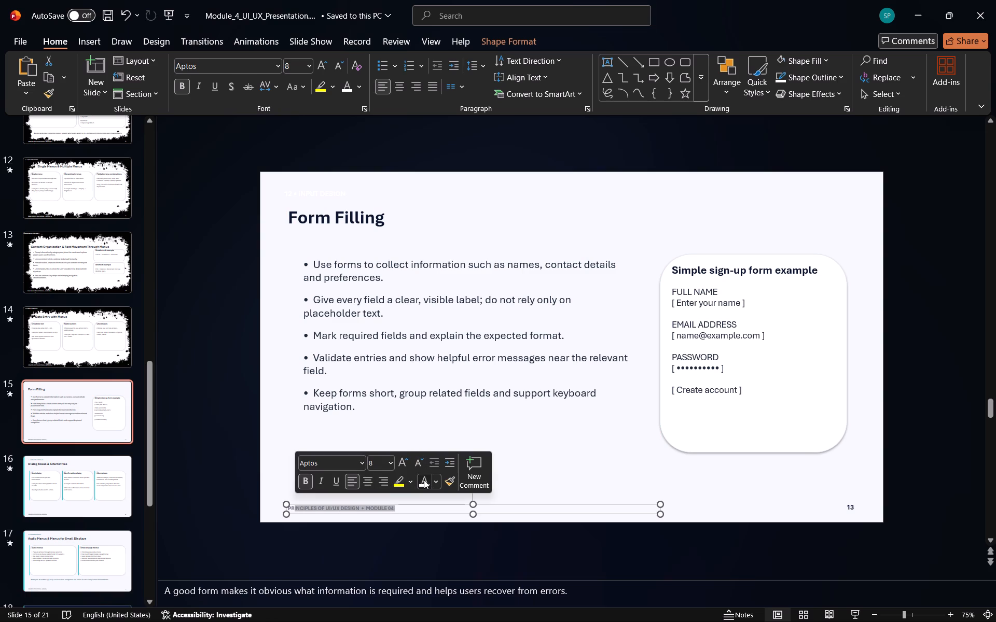
{"action": "left_click", "coordinate": [392, 463]}
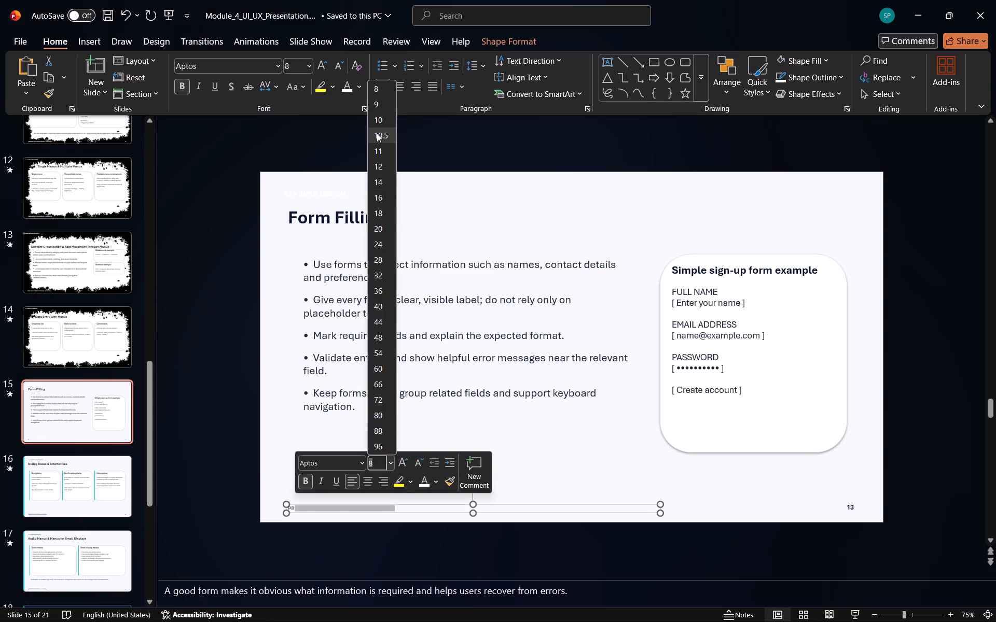
{"action": "left_click", "coordinate": [380, 124]}
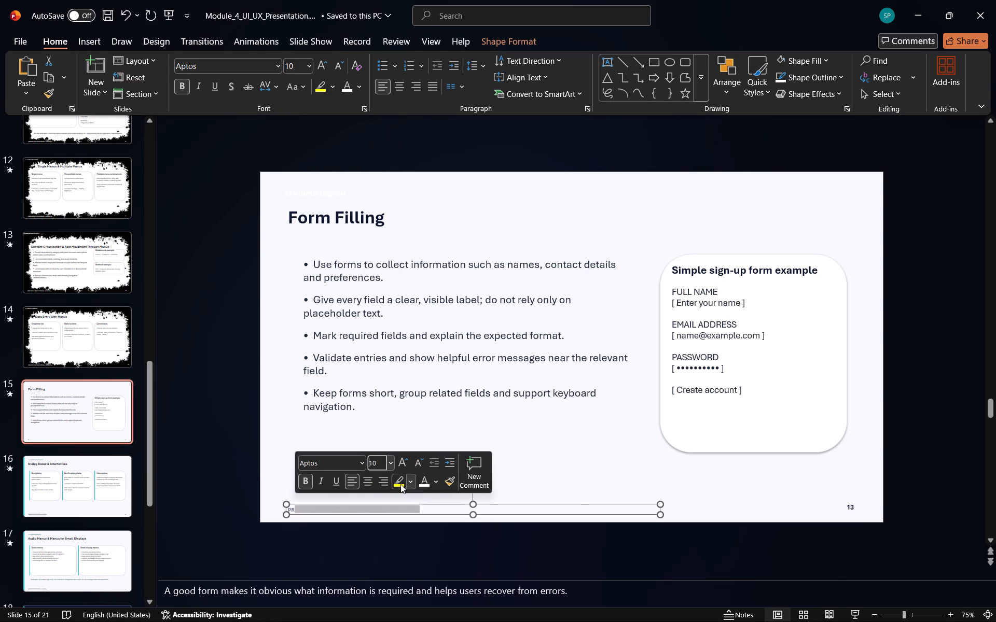
{"action": "left_click", "coordinate": [294, 506]}
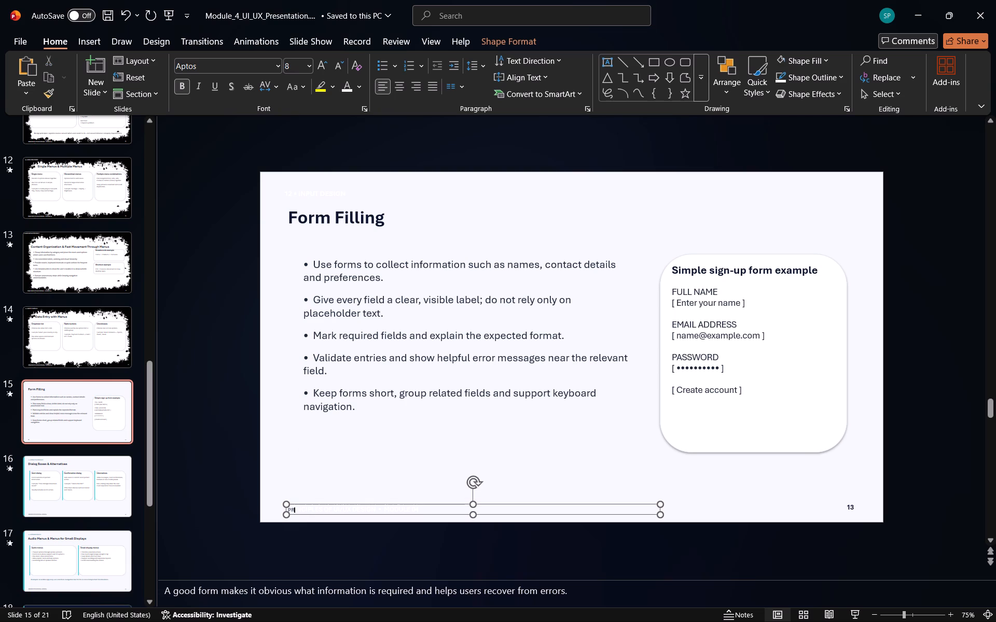
{"action": "left_click_drag", "start_coordinate": [294, 506], "coordinate": [282, 506]}
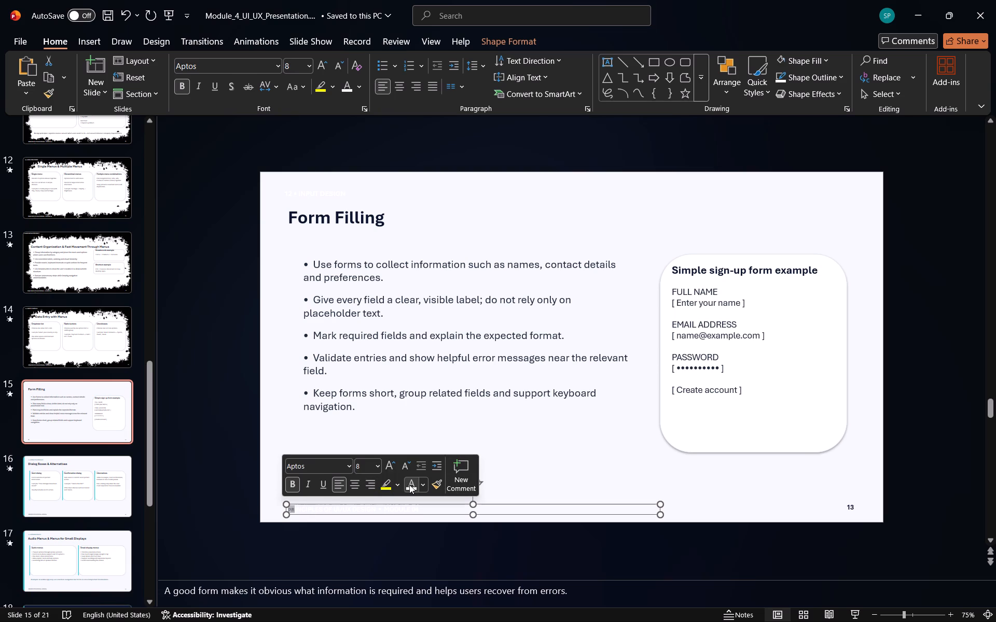
{"action": "left_click", "coordinate": [407, 485]}
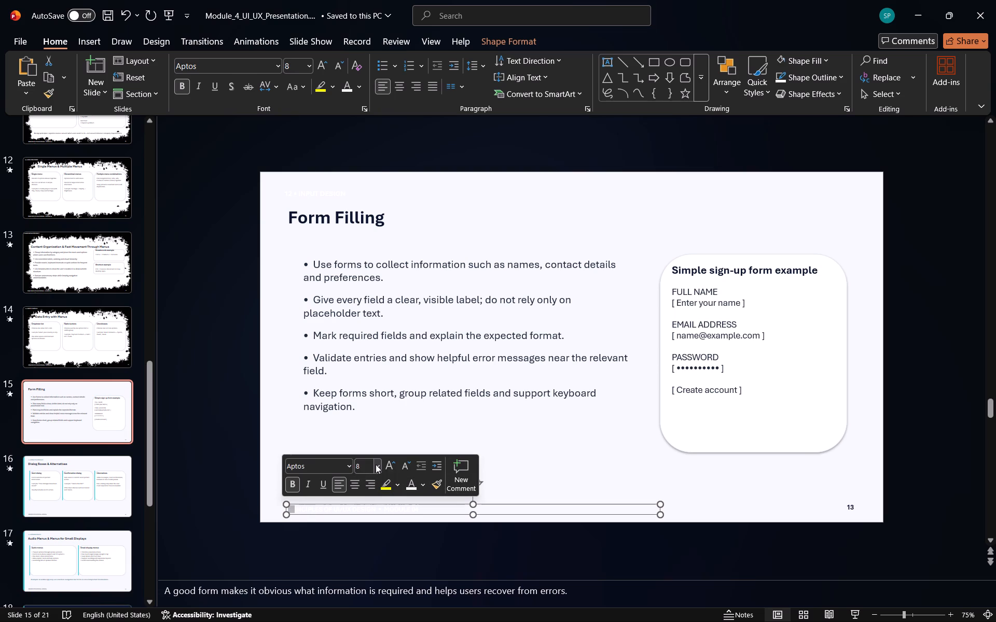
{"action": "left_click", "coordinate": [376, 465]}
{"action": "left_click", "coordinate": [371, 153]}
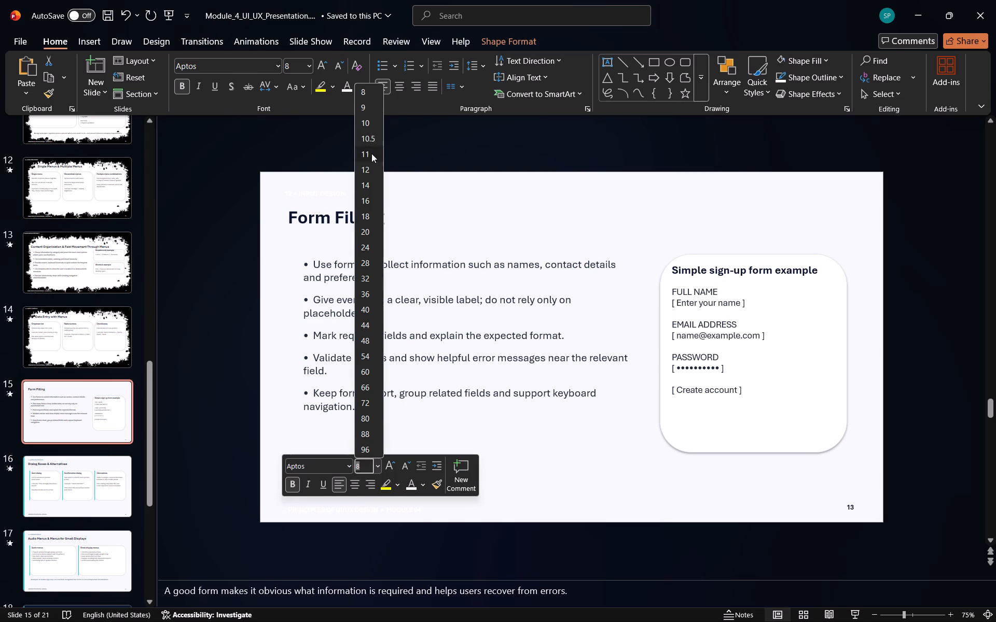
{"action": "left_click", "coordinate": [497, 420]}
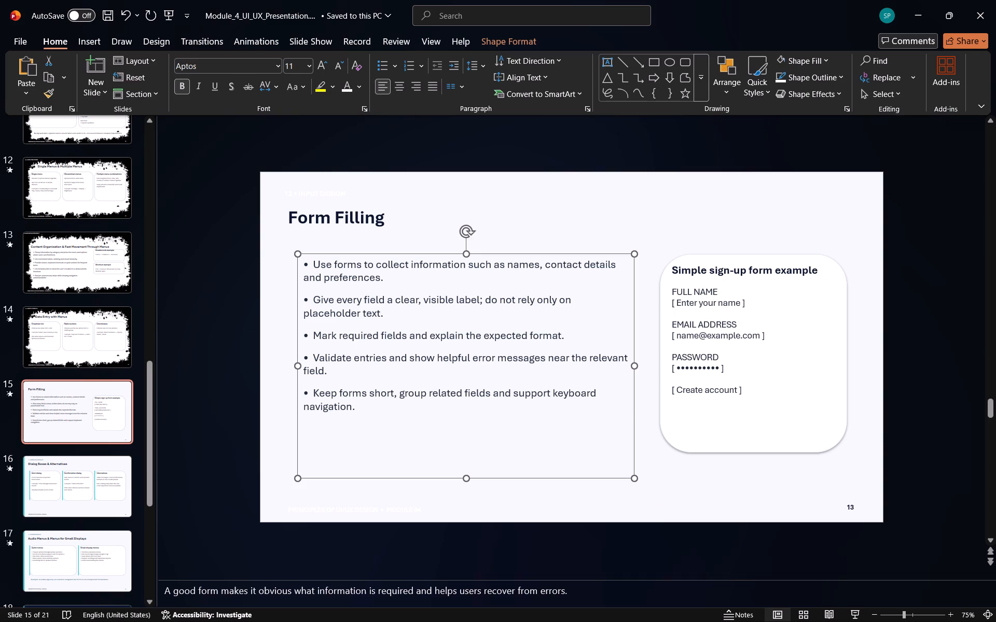
Make the page number 13 on slide 15 white.
{"action": "left_click", "coordinate": [852, 508]}
{"action": "left_click_drag", "start_coordinate": [852, 508], "coordinate": [846, 507]}
{"action": "left_click", "coordinate": [929, 483]}
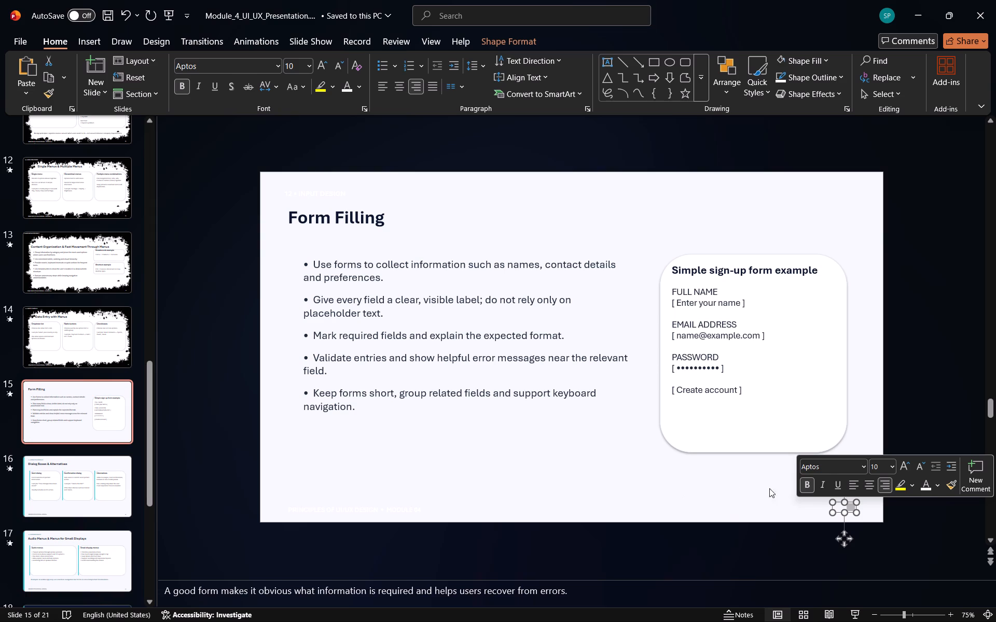
{"action": "left_click", "coordinate": [724, 470]}
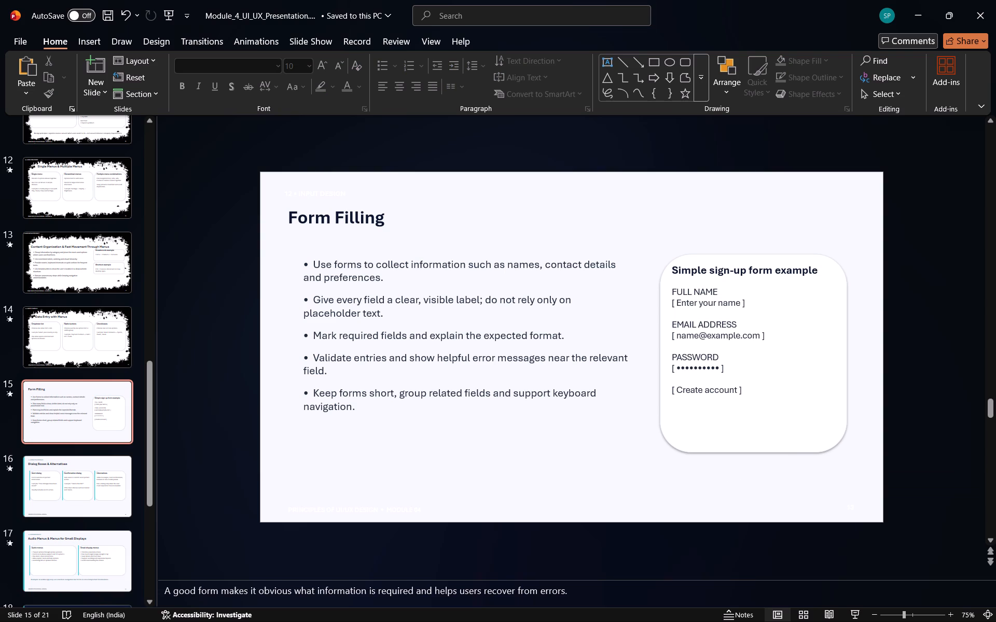
Paste the black brush-frame picture onto slide 15 and send it behind all the content.
{"action": "key", "text": "ctrl+v"}
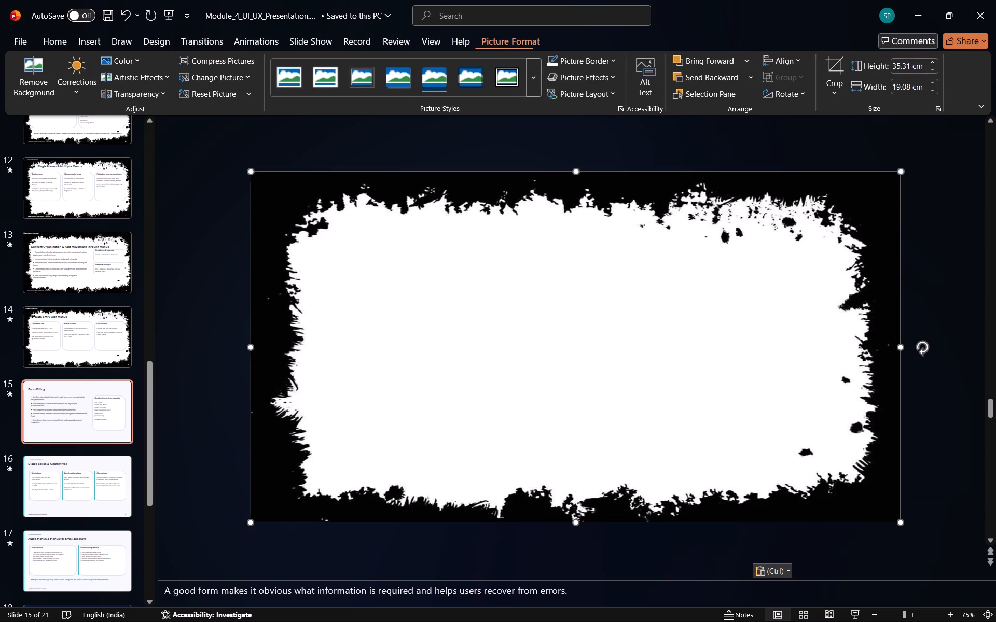
{"action": "left_click", "coordinate": [749, 78]}
{"action": "left_click", "coordinate": [692, 119]}
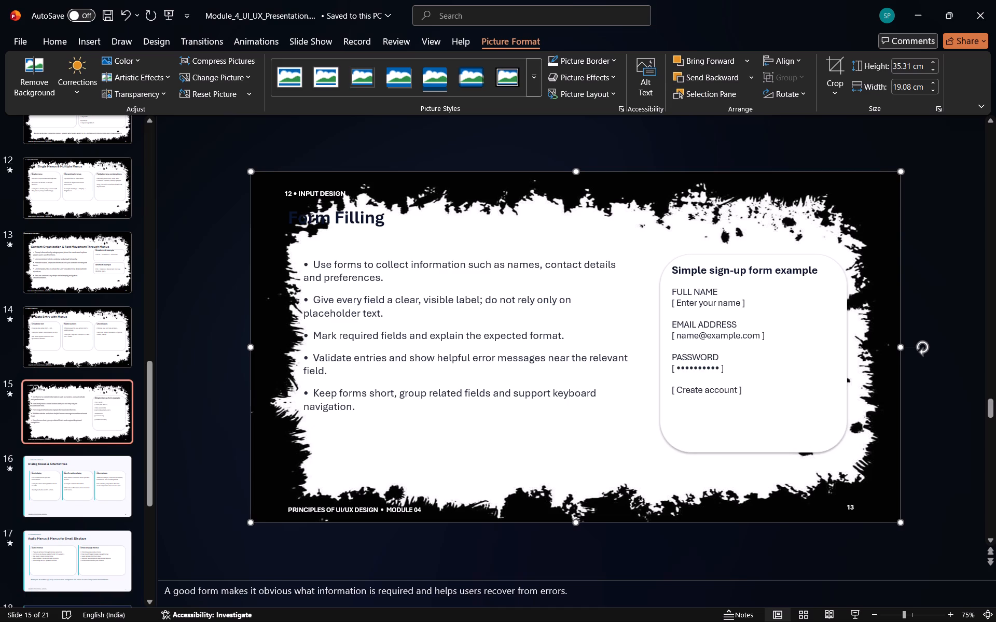
Move the title "Form Filling" right and slightly down, off the frame's black border.
{"action": "left_click_drag", "start_coordinate": [388, 221], "coordinate": [432, 230]}
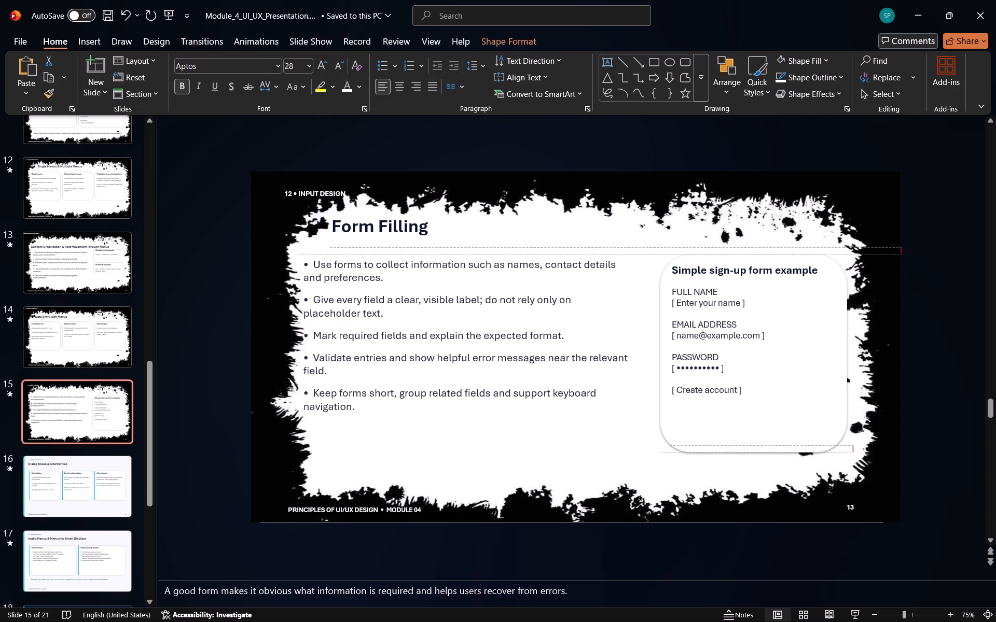
{"action": "left_click_drag", "start_coordinate": [432, 230], "coordinate": [433, 233]}
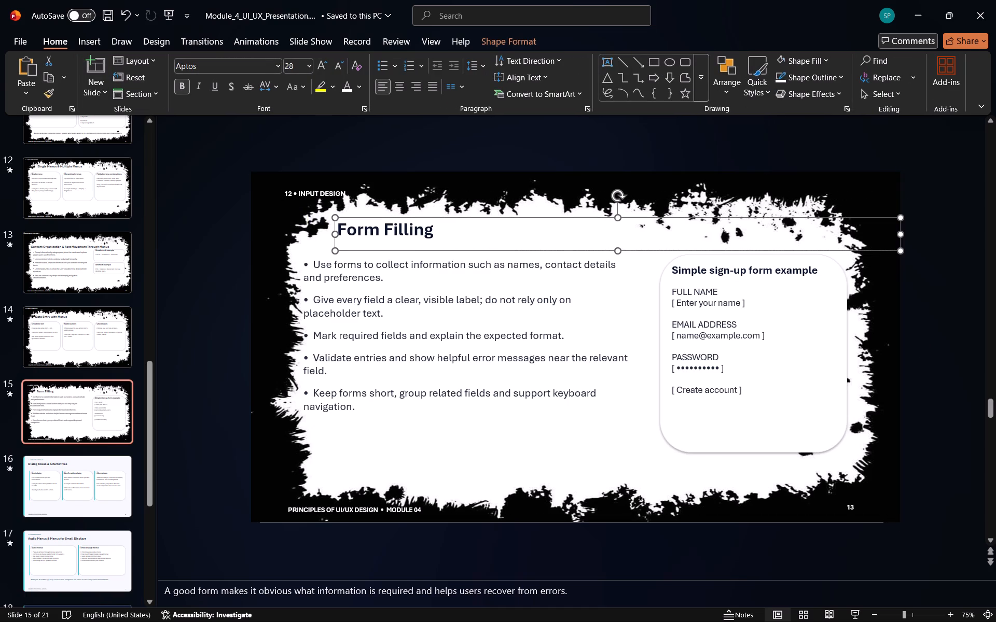
Move the "PRINCIPLES OF UI/UX DESIGN • MODULE 04" footer slightly left and down within the frame's black lower border.
{"action": "left_click", "coordinate": [384, 515]}
{"action": "left_click_drag", "start_coordinate": [404, 512], "coordinate": [437, 511]}
{"action": "left_click", "coordinate": [437, 511]}
{"action": "double_click", "coordinate": [437, 511]}
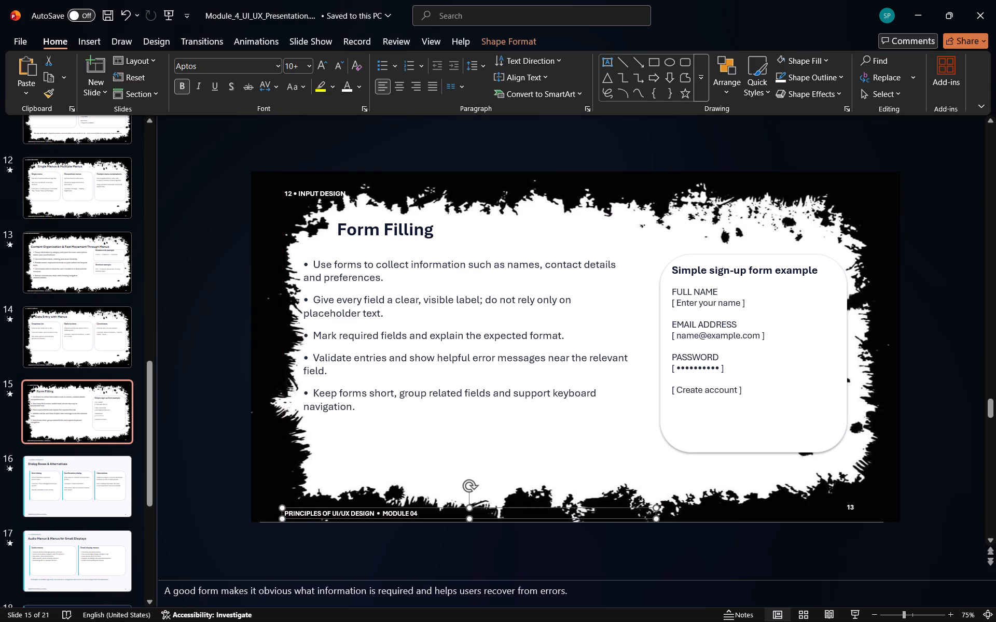
Move the "12 • INPUT DESIGN" label up and left so it sits fully on the black border.
{"action": "left_click", "coordinate": [338, 185]}
{"action": "left_click_drag", "start_coordinate": [333, 196], "coordinate": [357, 196]}
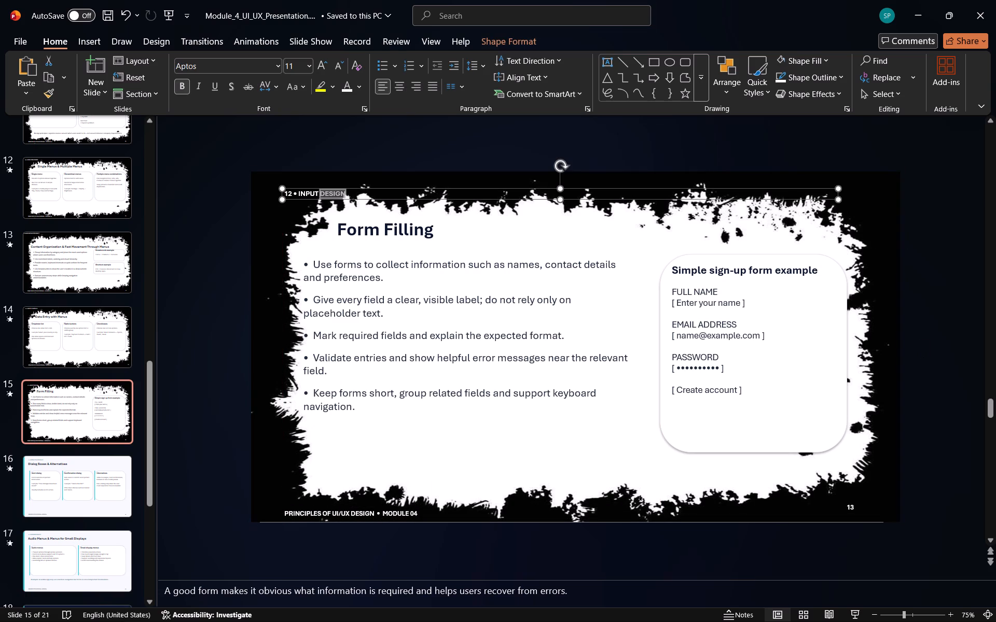
{"action": "left_click_drag", "start_coordinate": [357, 196], "coordinate": [358, 195]}
{"action": "double_click", "coordinate": [358, 195]}
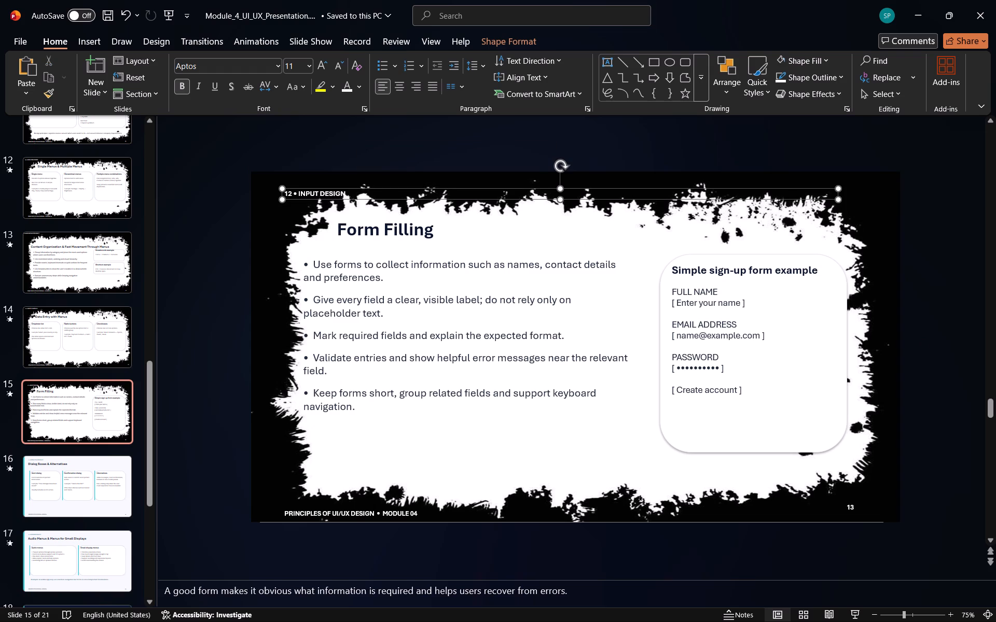
{"action": "left_click_drag", "start_coordinate": [358, 195], "coordinate": [347, 188]}
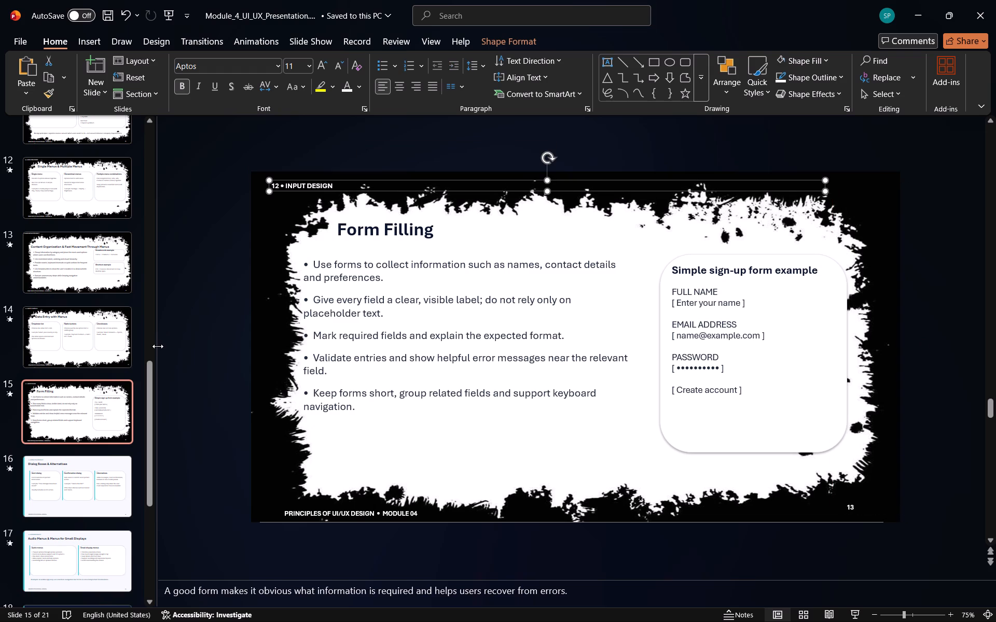
On slide 16, delete the cyan bar along the slide's edge and the cyan accent bars beside all three cards.
{"action": "left_click", "coordinate": [77, 508]}
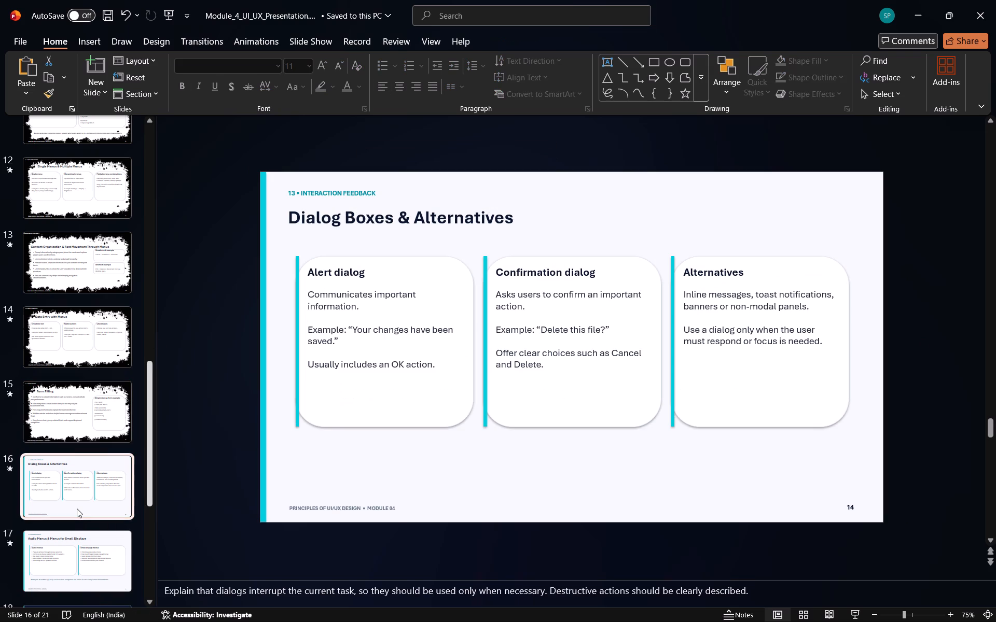
{"action": "left_click", "coordinate": [263, 415]}
{"action": "key", "text": "Delete"}
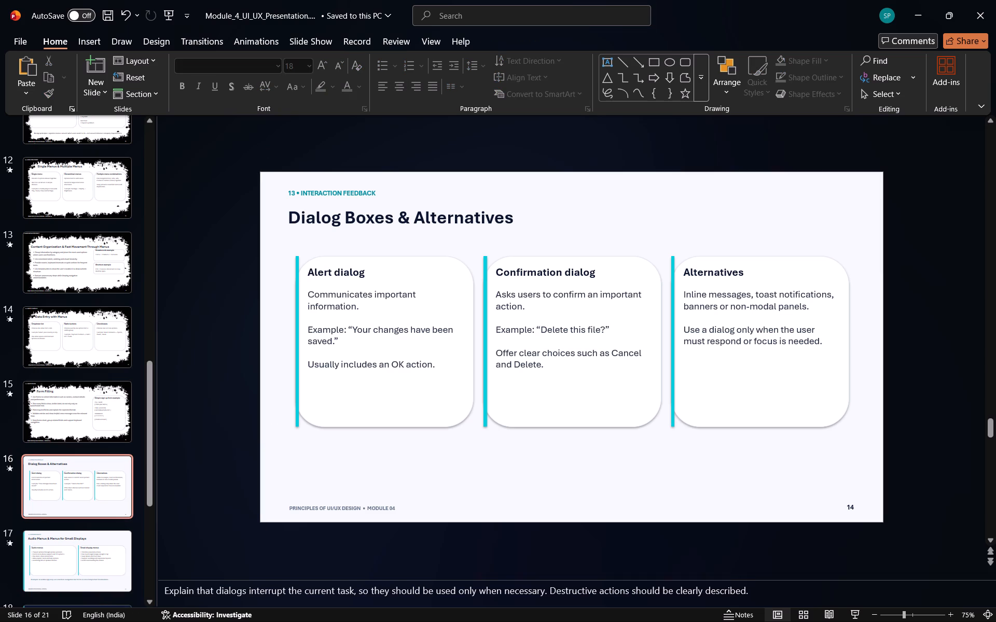
{"action": "left_click", "coordinate": [296, 421]}
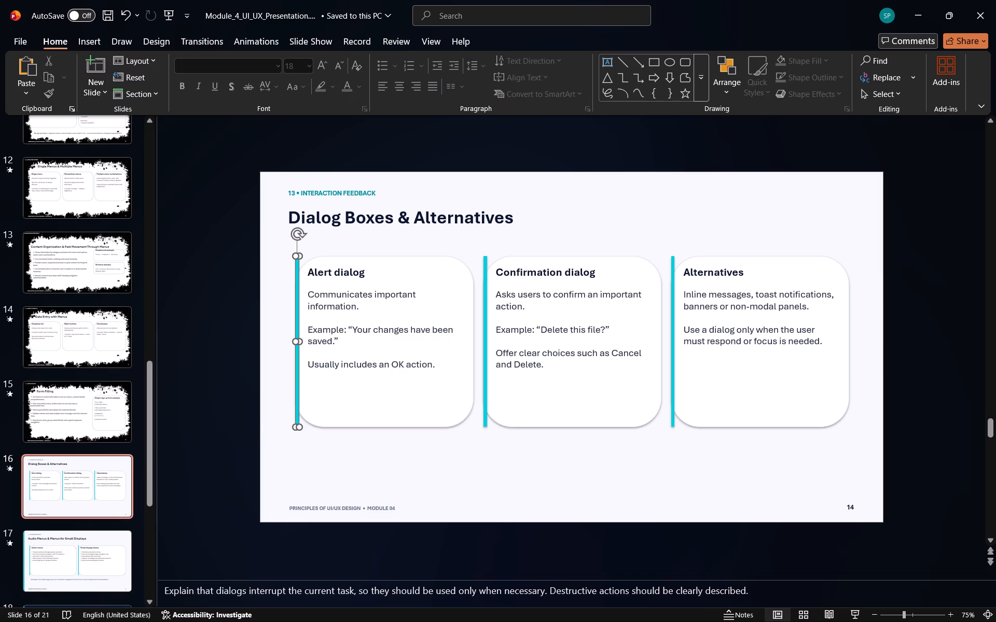
{"action": "key", "text": "Delete"}
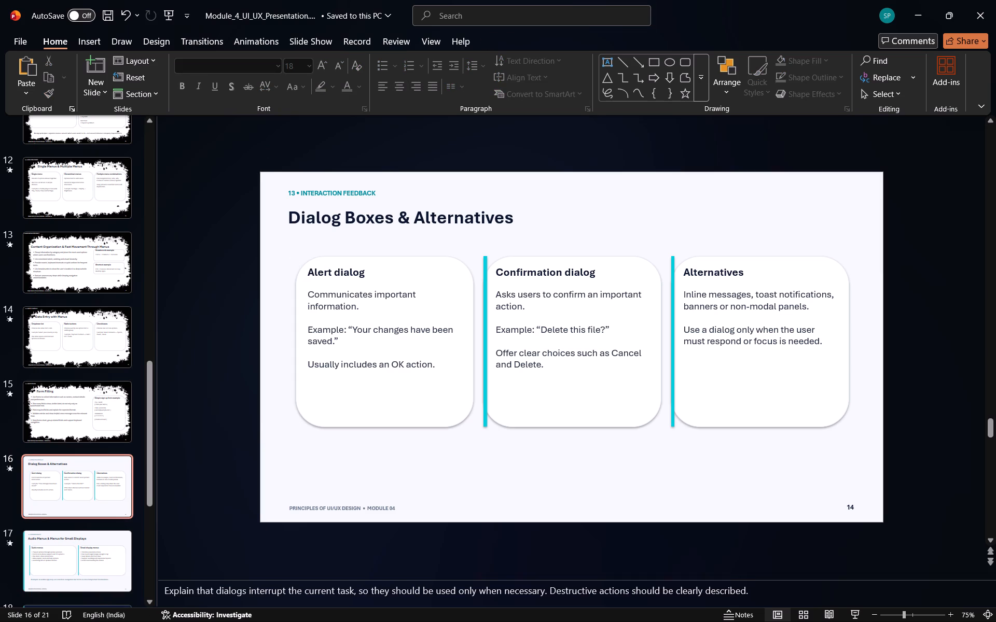
{"action": "left_click", "coordinate": [481, 422]}
{"action": "key", "text": "Delete"}
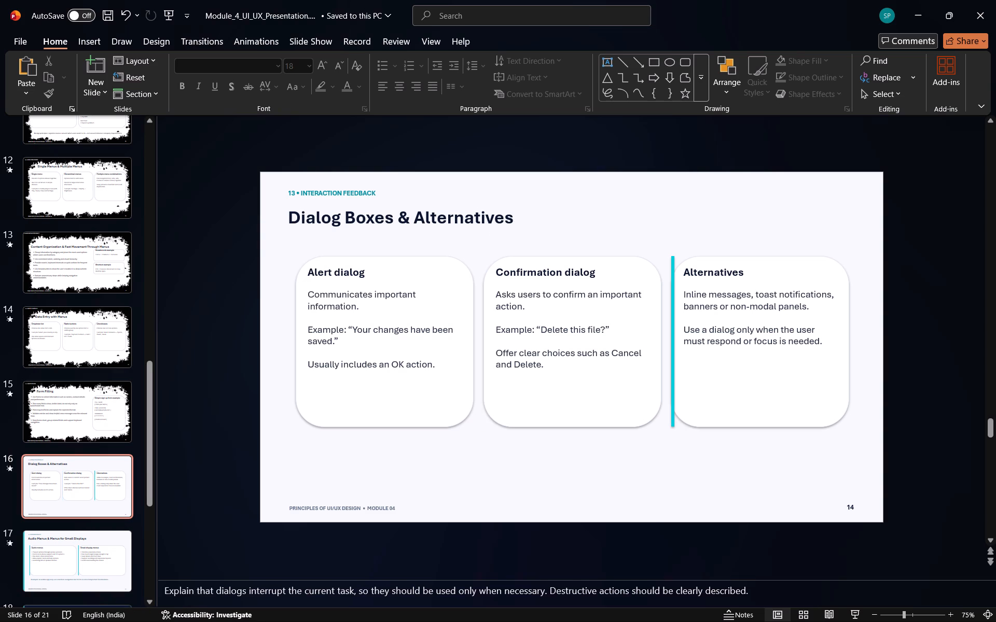
{"action": "left_click", "coordinate": [671, 420]}
{"action": "key", "text": "Delete"}
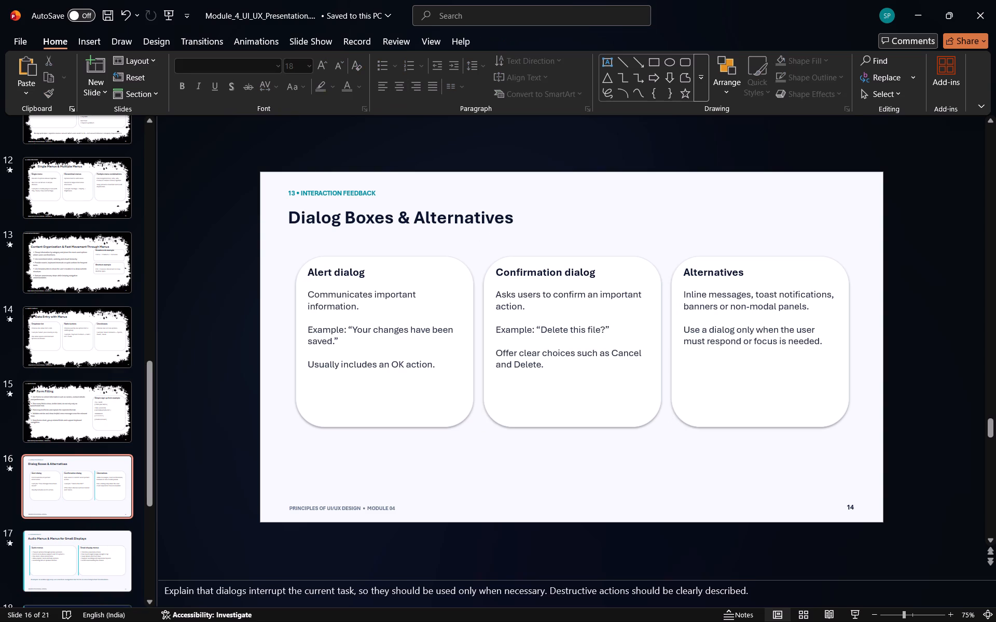
Make the "PRINCIPLES OF UI/UX DESIGN • MODULE 04" footer on slide 16 white and set its font size to 11.
{"action": "left_click", "coordinate": [397, 509]}
{"action": "left_click_drag", "start_coordinate": [394, 508], "coordinate": [312, 515]}
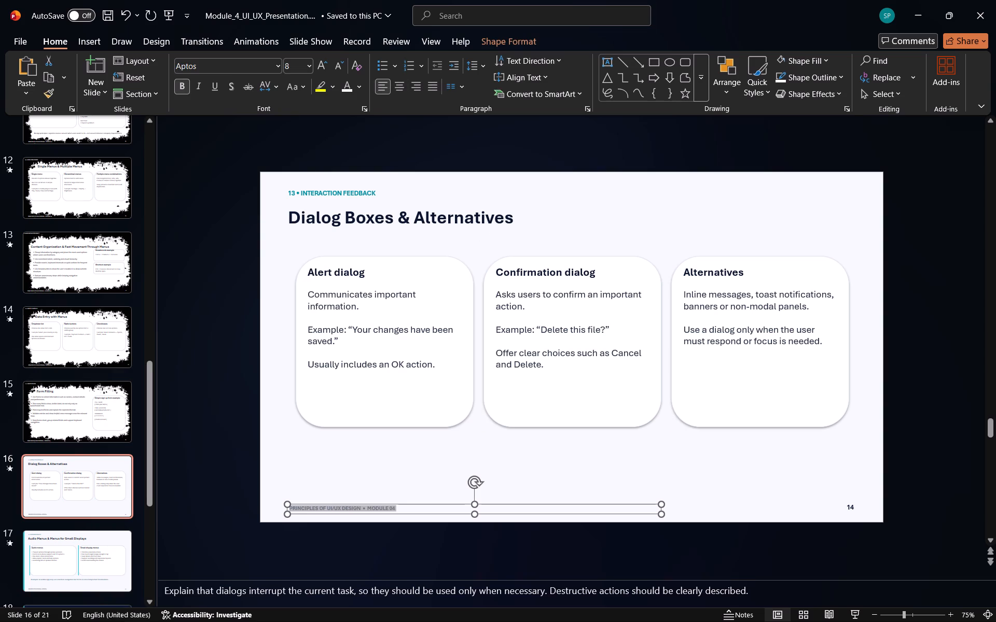
{"action": "left_click_drag", "start_coordinate": [312, 515], "coordinate": [302, 515]}
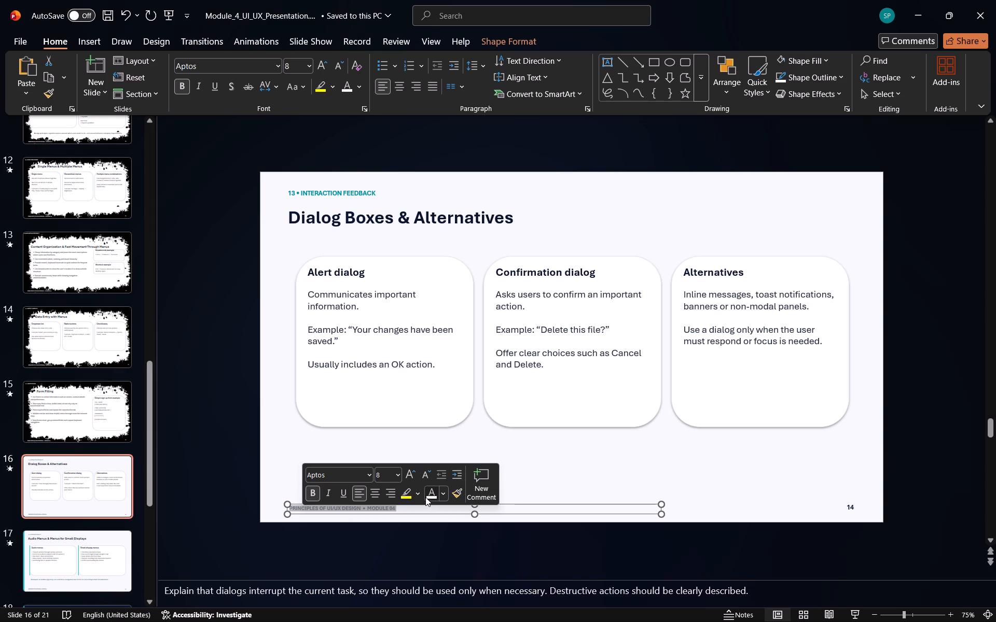
{"action": "left_click", "coordinate": [425, 497]}
{"action": "left_click", "coordinate": [395, 478]}
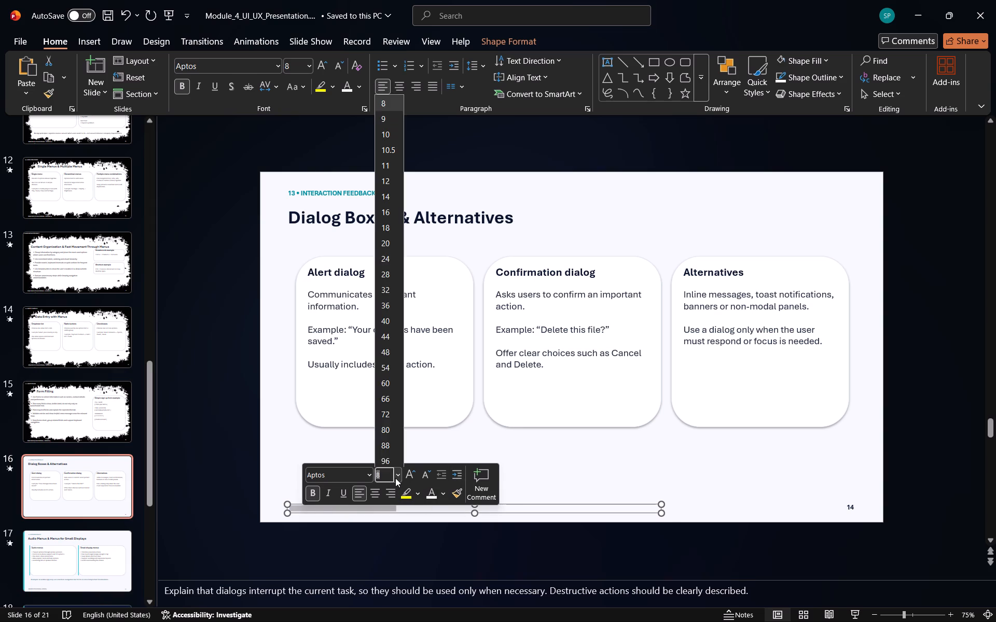
{"action": "left_click", "coordinate": [386, 157]}
Make the "13 • INTERACTION FEEDBACK" label white and set its font size to 11.
{"action": "left_click_drag", "start_coordinate": [374, 191], "coordinate": [291, 196]}
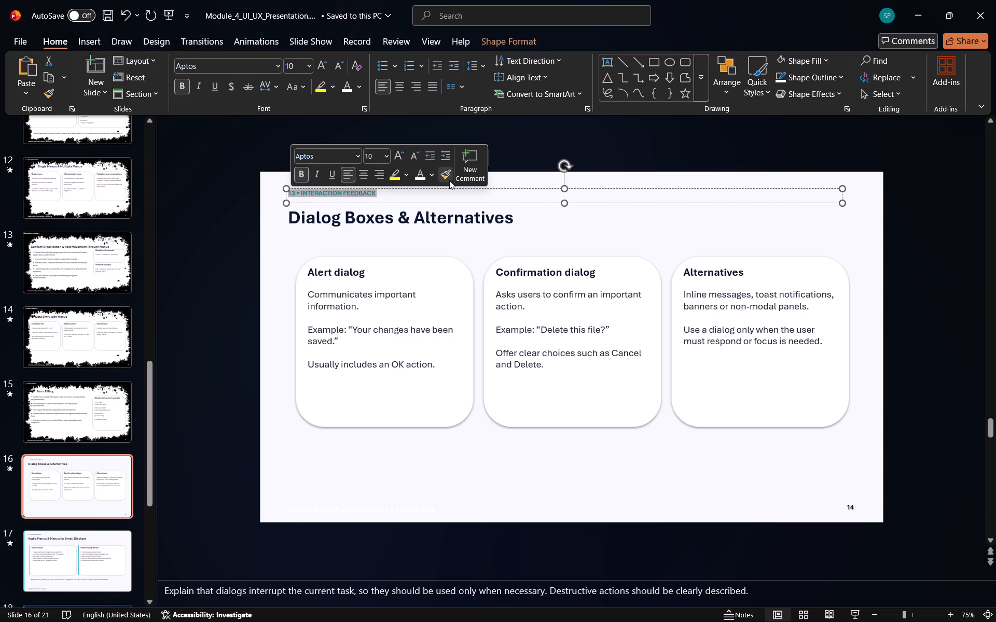
{"action": "left_click", "coordinate": [425, 174]}
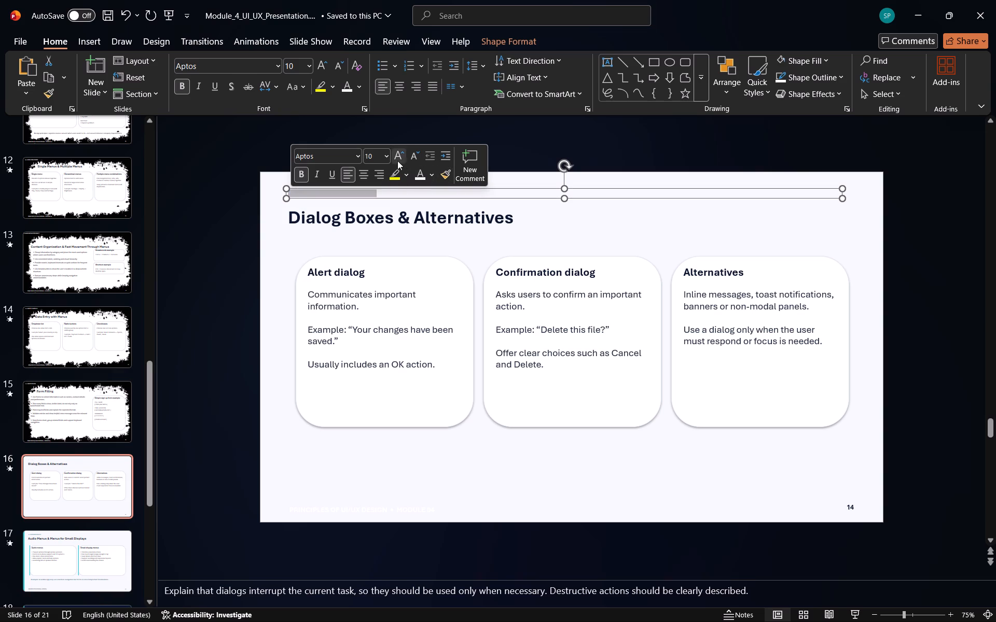
{"action": "left_click", "coordinate": [386, 155]}
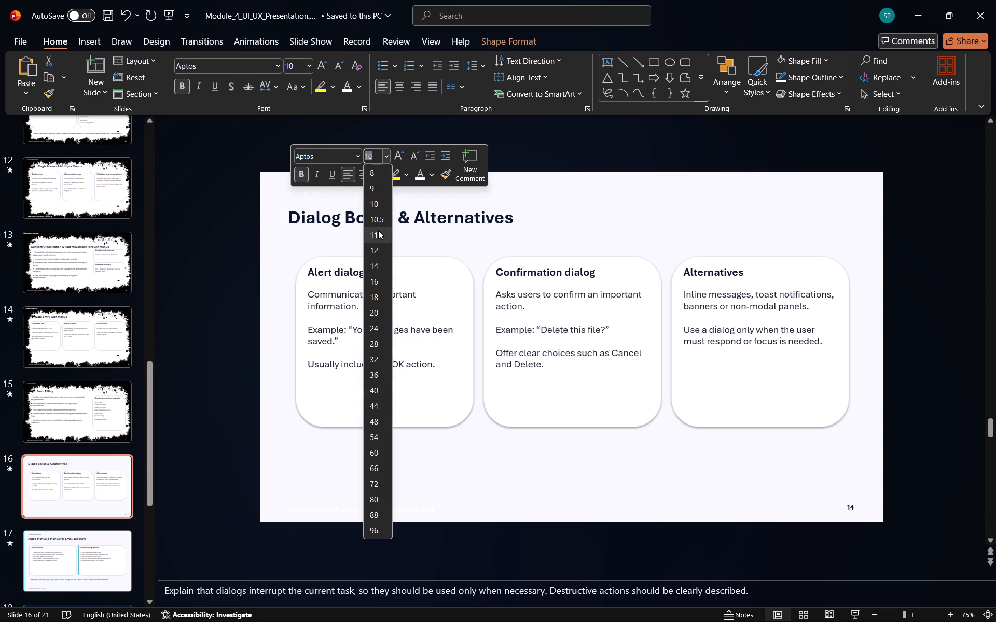
{"action": "left_click", "coordinate": [378, 230]}
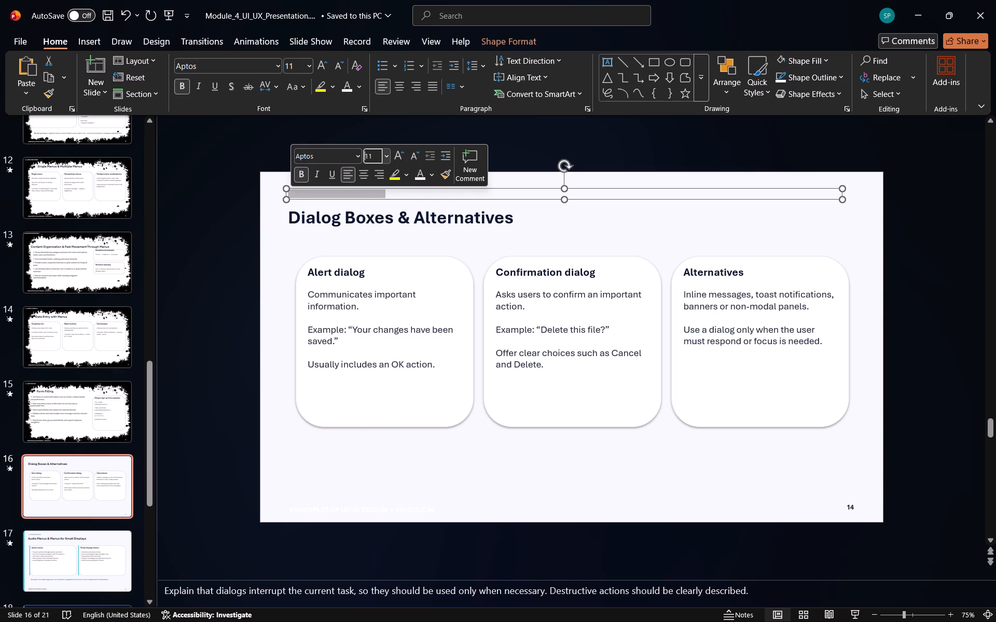
Colour the page number 14 on slide 16 white.
{"action": "left_click_drag", "start_coordinate": [852, 507], "coordinate": [835, 507]}
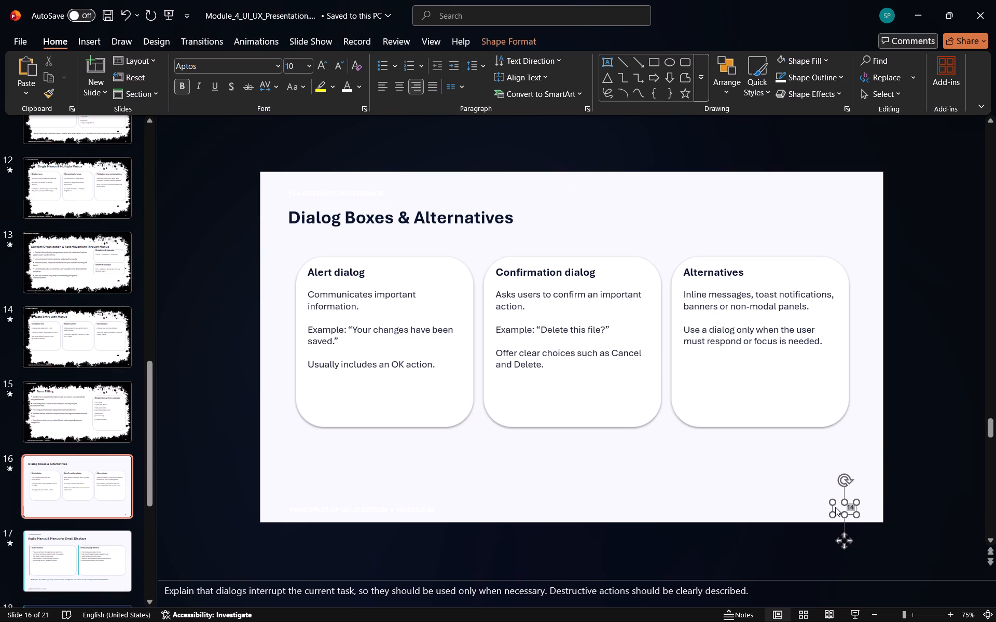
{"action": "left_click_drag", "start_coordinate": [835, 507], "coordinate": [836, 507]}
{"action": "left_click", "coordinate": [926, 485]}
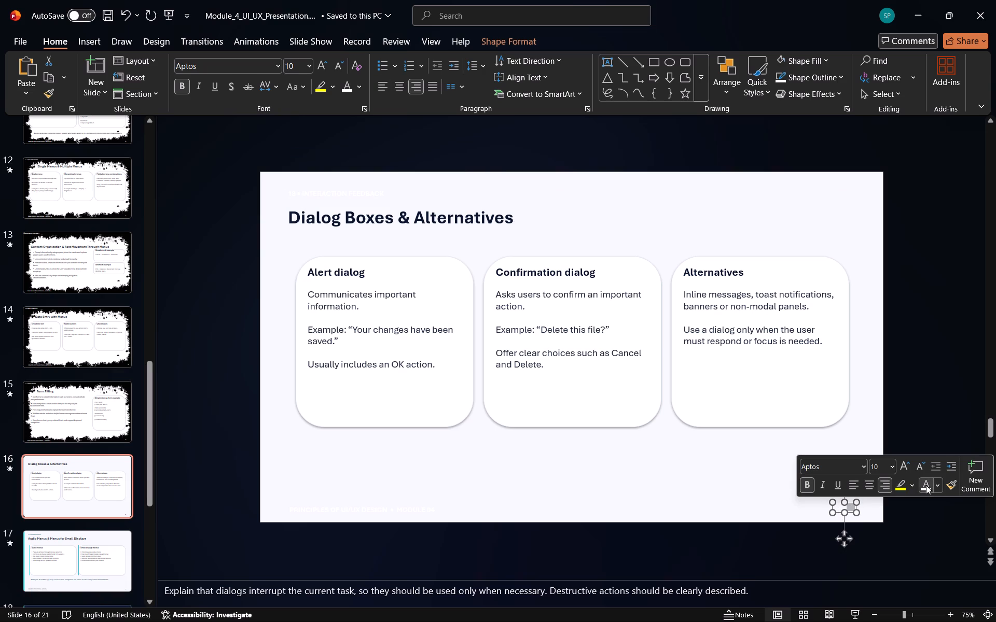
Paste the black brush-frame picture onto slide 16 and send it behind all the content.
{"action": "left_click", "coordinate": [529, 444]}
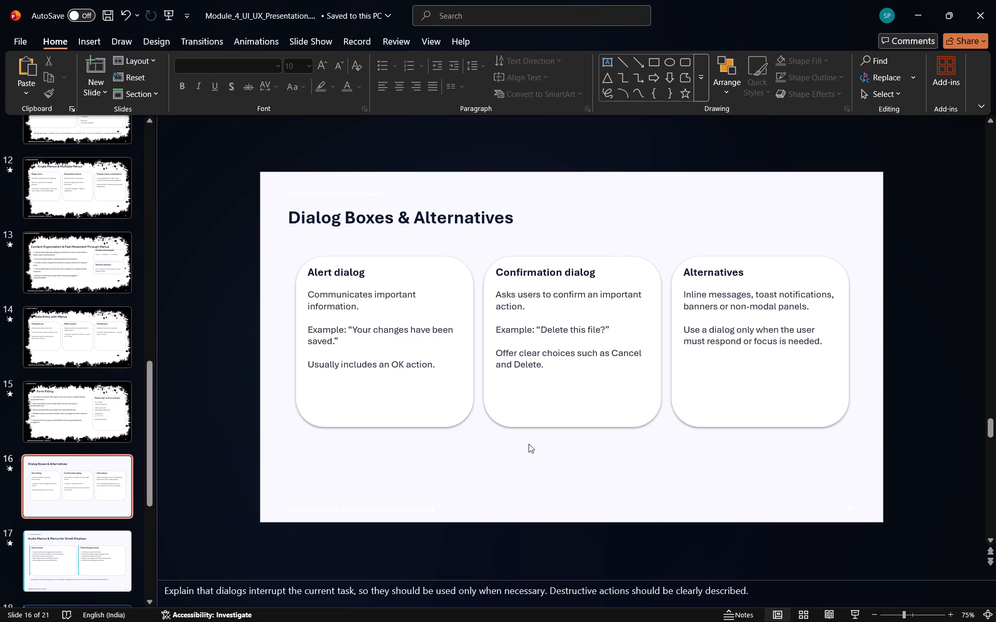
{"action": "key", "text": "ctrl+v"}
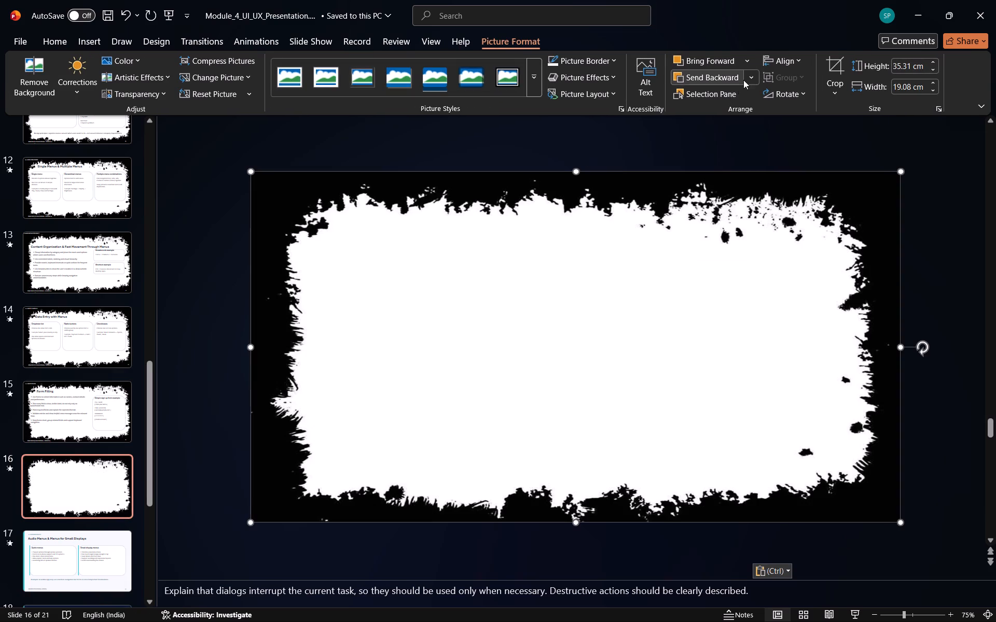
{"action": "left_click", "coordinate": [744, 79]}
{"action": "left_click", "coordinate": [720, 112]}
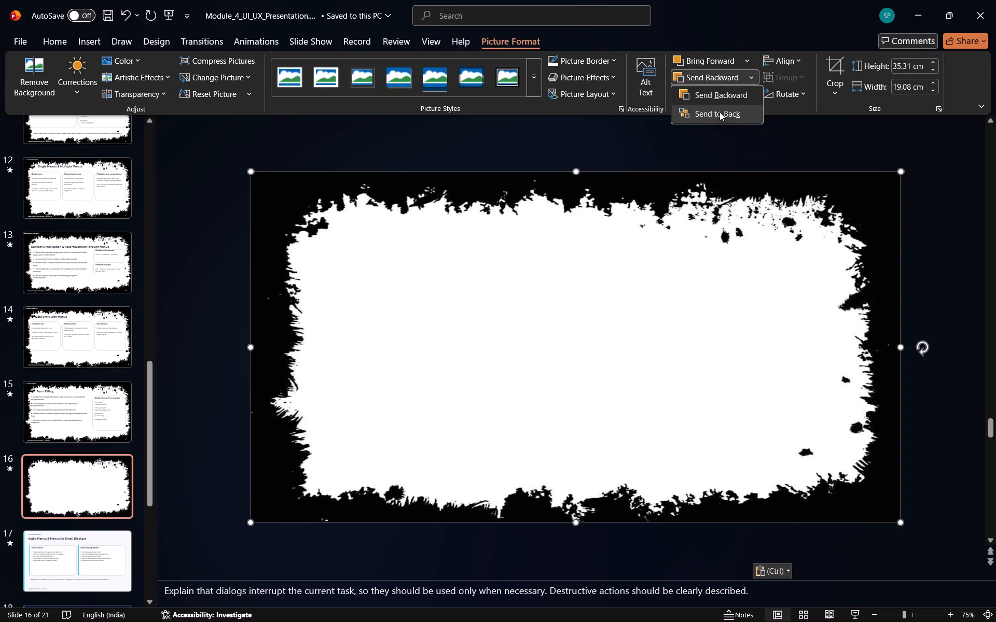
Move the title "Dialog Boxes & Alternatives" right and slightly down, clear of the frame's black border.
{"action": "left_click", "coordinate": [486, 227]}
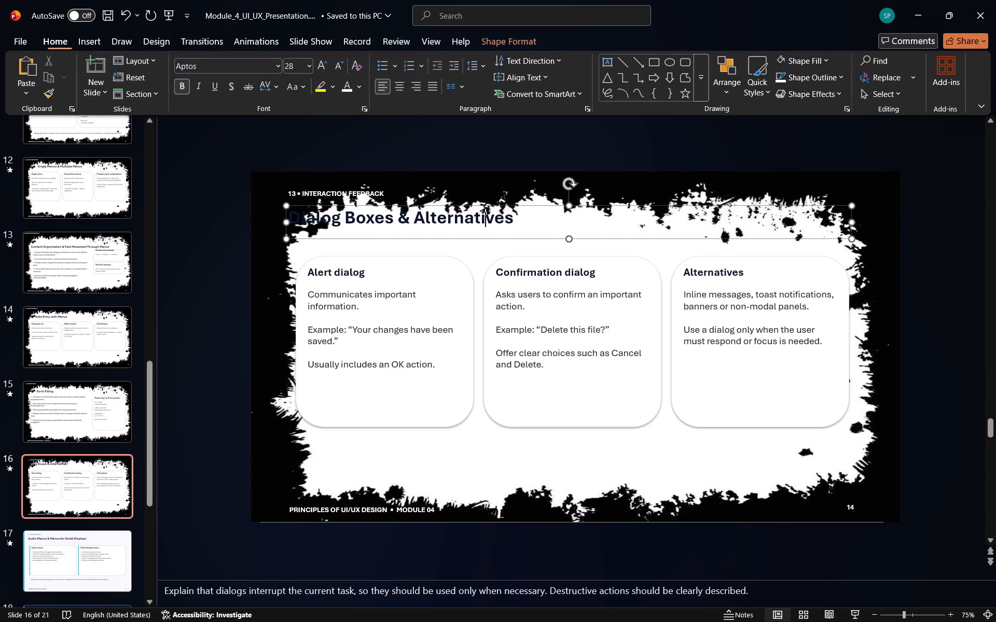
{"action": "left_click_drag", "start_coordinate": [530, 227], "coordinate": [574, 232]}
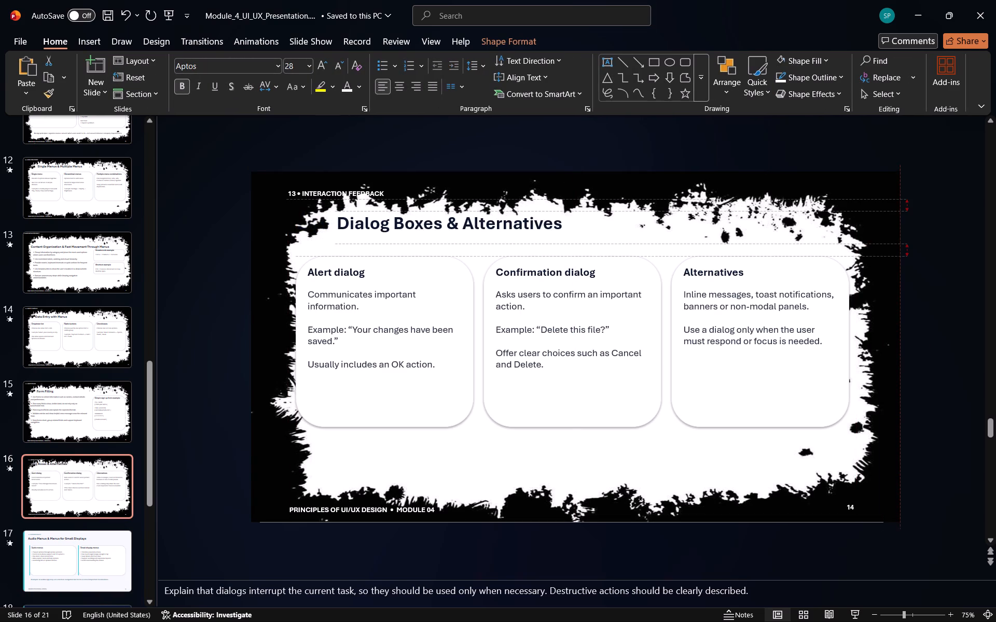
{"action": "left_click_drag", "start_coordinate": [574, 232], "coordinate": [572, 232]}
Move the "13 • INTERACTION FEEDBACK" label up and left so it sits fully on the black border.
{"action": "left_click_drag", "start_coordinate": [384, 197], "coordinate": [408, 191]}
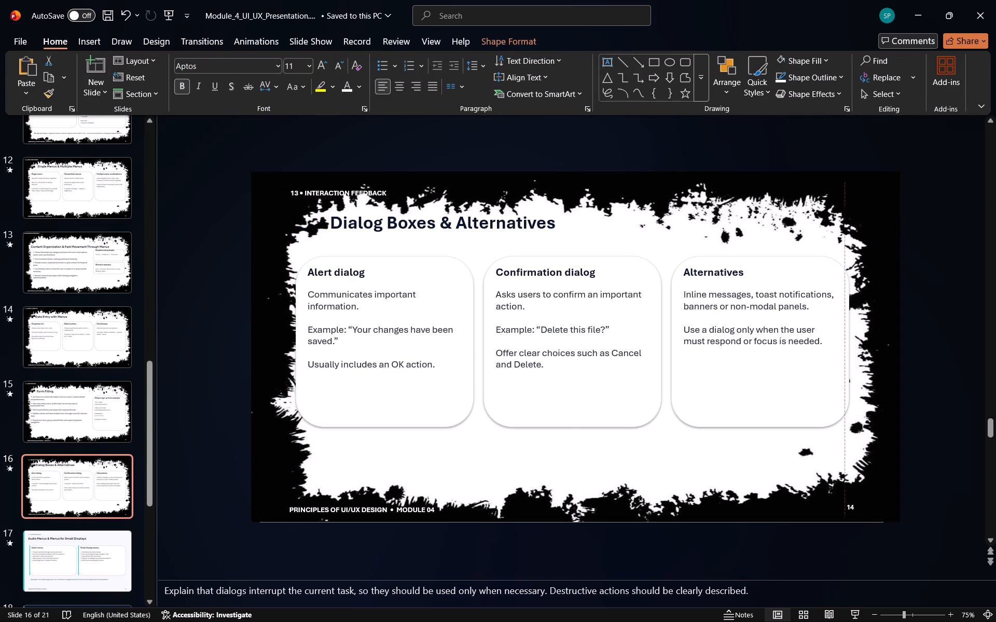
{"action": "left_click_drag", "start_coordinate": [408, 191], "coordinate": [358, 185]}
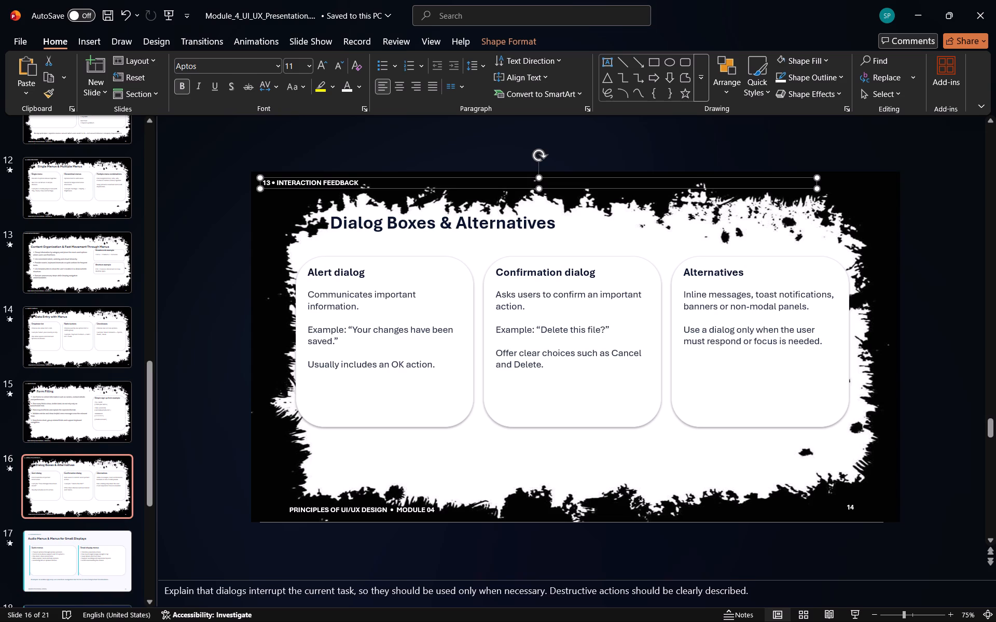
{"action": "left_click", "coordinate": [484, 445]}
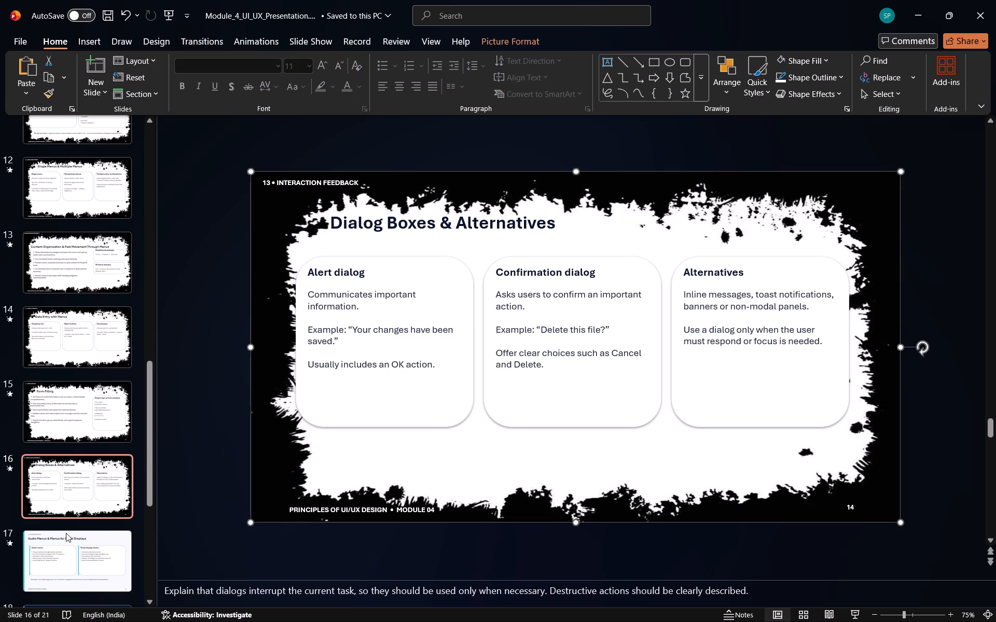
On slide 17, delete the cyan bar along the slide's edge and the cyan accent bars beside both cards.
{"action": "left_click", "coordinate": [86, 563]}
{"action": "left_click", "coordinate": [86, 563]}
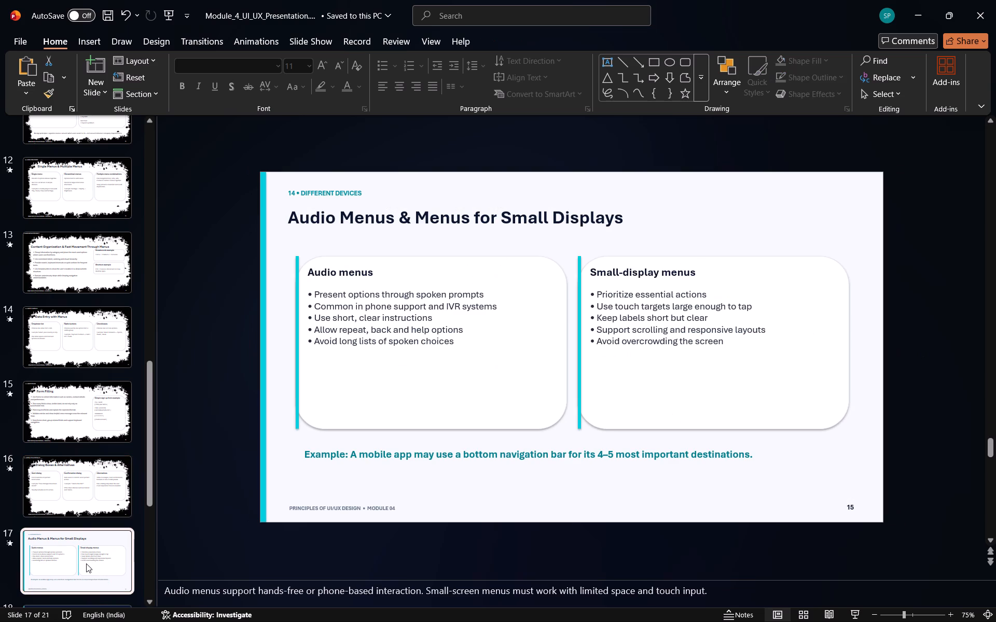
{"action": "left_click", "coordinate": [265, 475]}
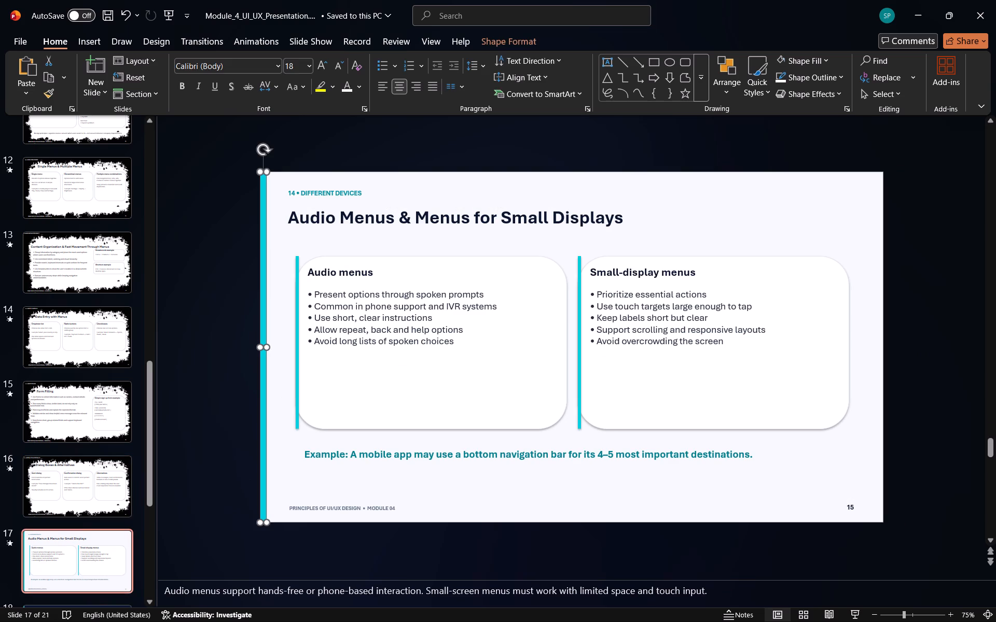
{"action": "key", "text": "Delete"}
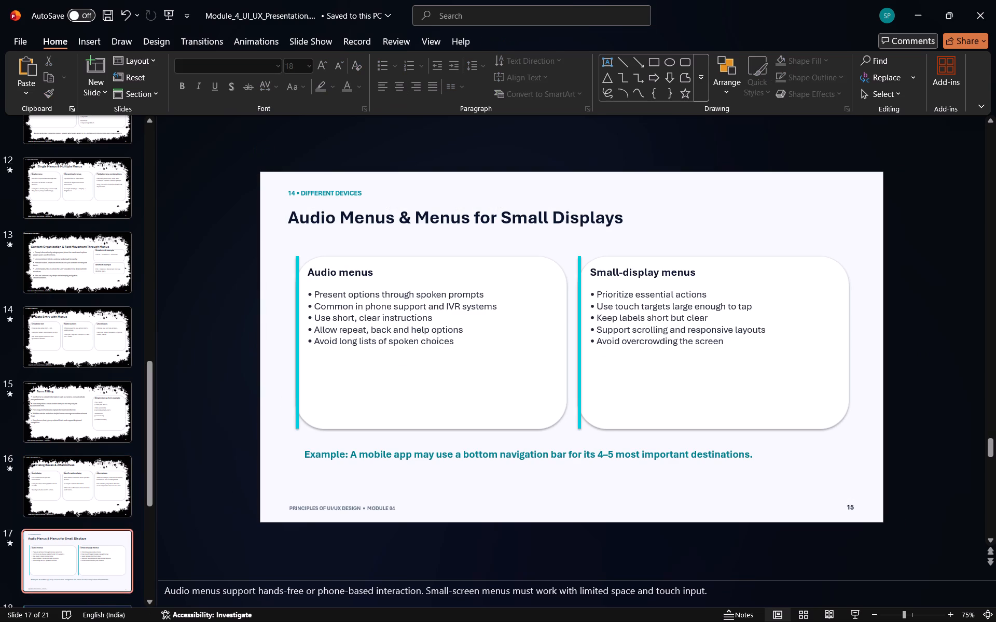
{"action": "left_click", "coordinate": [296, 284]}
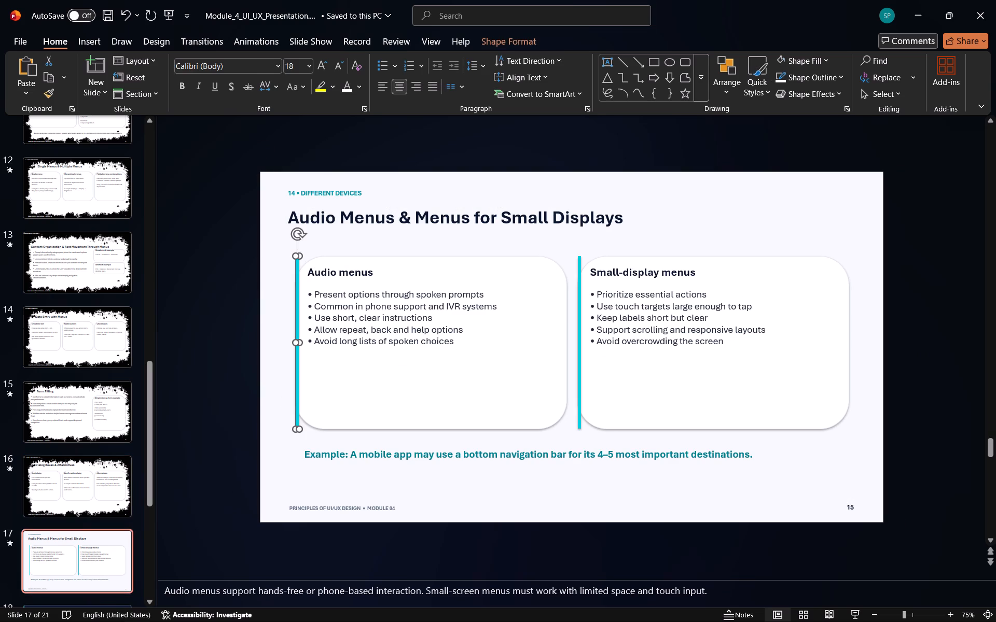
{"action": "key", "text": "Delete"}
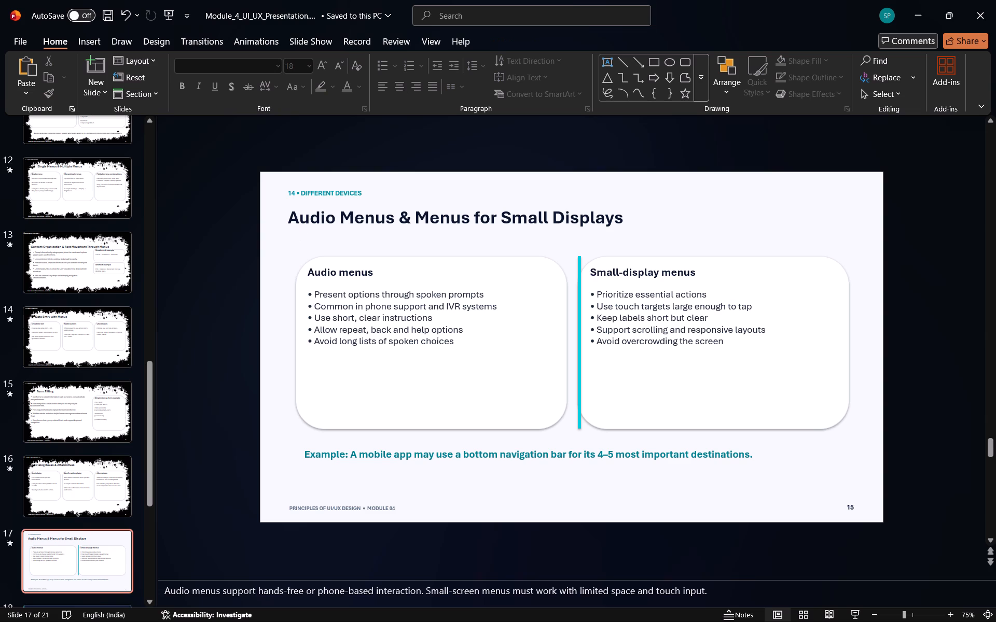
{"action": "left_click", "coordinate": [579, 347]}
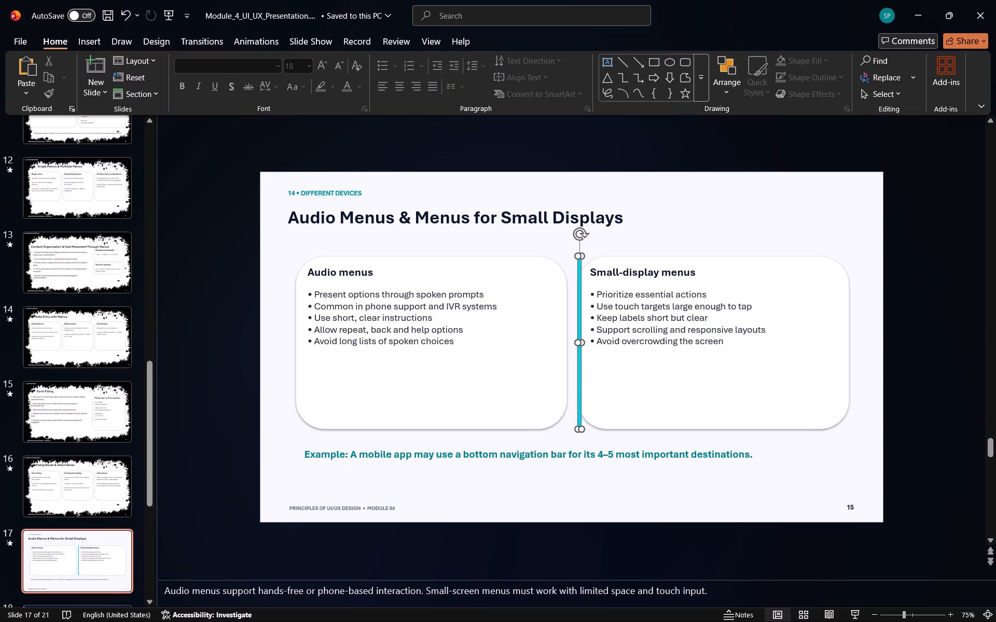
{"action": "key", "text": "Delete"}
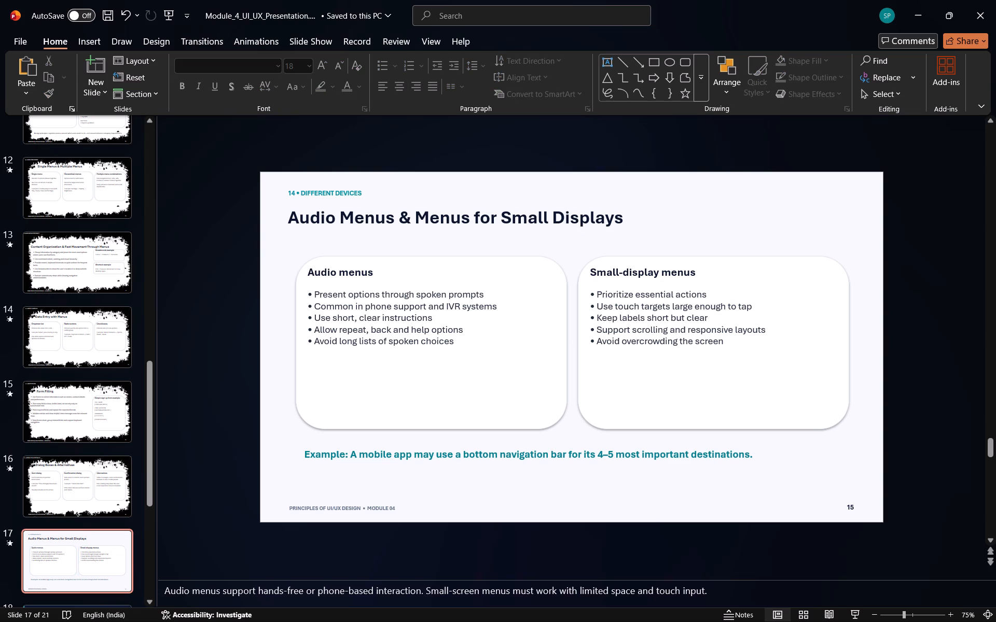
Make the "14 • DIFFERENT DEVICES" label white and set its font size to 11.
{"action": "left_click", "coordinate": [364, 194]}
{"action": "left_click_drag", "start_coordinate": [361, 193], "coordinate": [285, 199]}
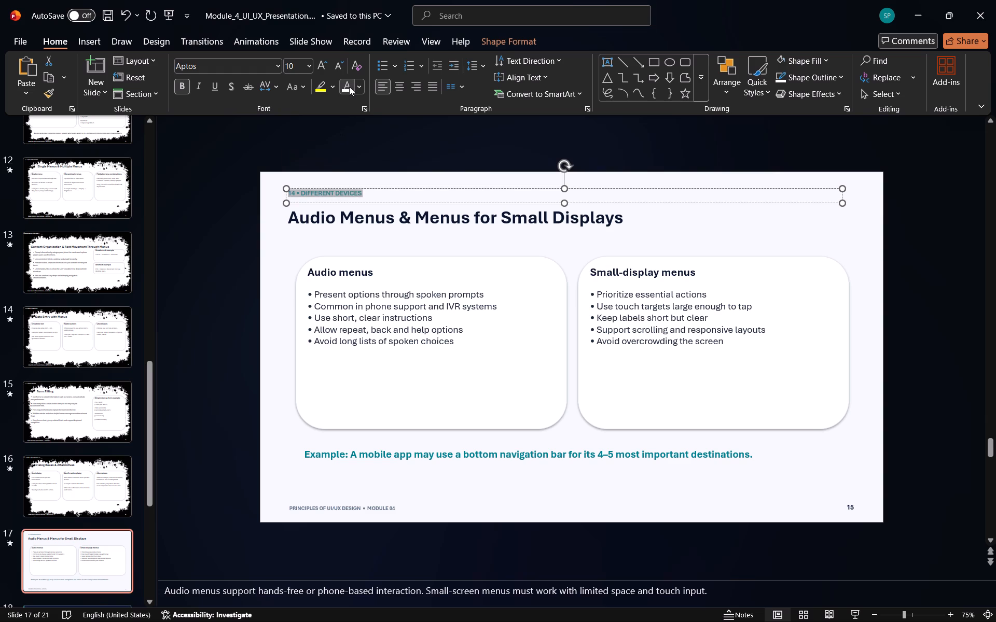
{"action": "left_click", "coordinate": [349, 87]}
{"action": "left_click_drag", "start_coordinate": [309, 64], "coordinate": [297, 138]}
{"action": "left_click", "coordinate": [297, 138]}
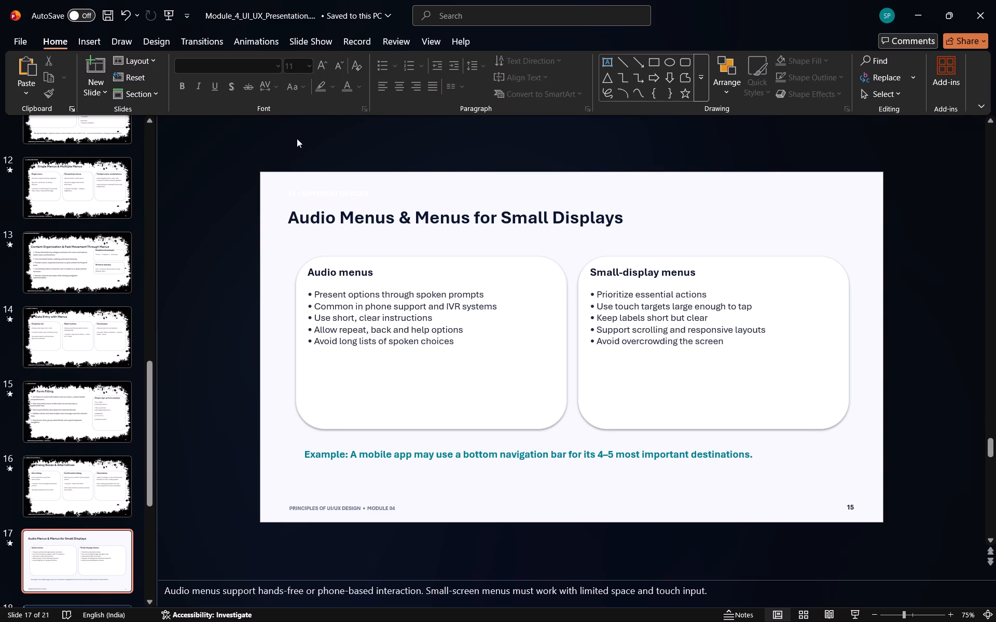
Make the slide 17 footer "PRINCIPLES OF UI/UX DESIGN • MODULE 04" white and set its font size to 10.5.
{"action": "left_click", "coordinate": [396, 508]}
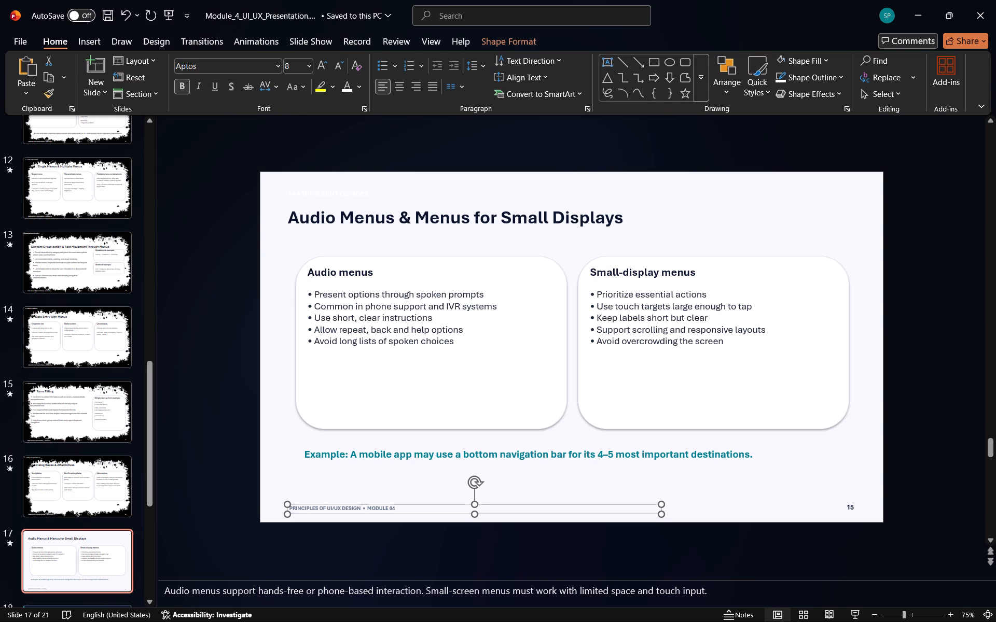
{"action": "left_click_drag", "start_coordinate": [395, 507], "coordinate": [294, 504]}
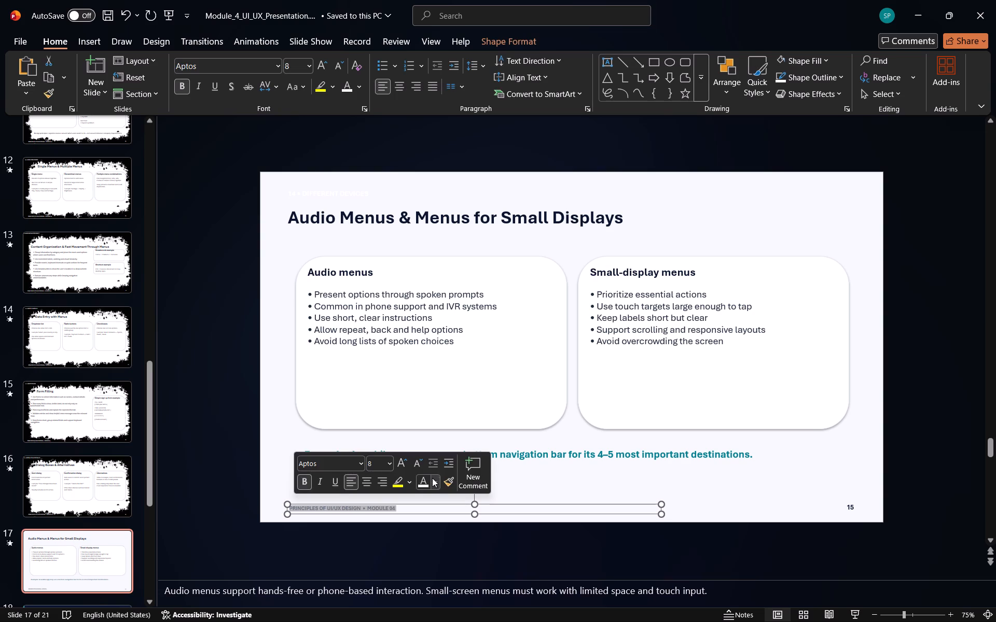
{"action": "left_click", "coordinate": [421, 480]}
{"action": "left_click", "coordinate": [389, 463]}
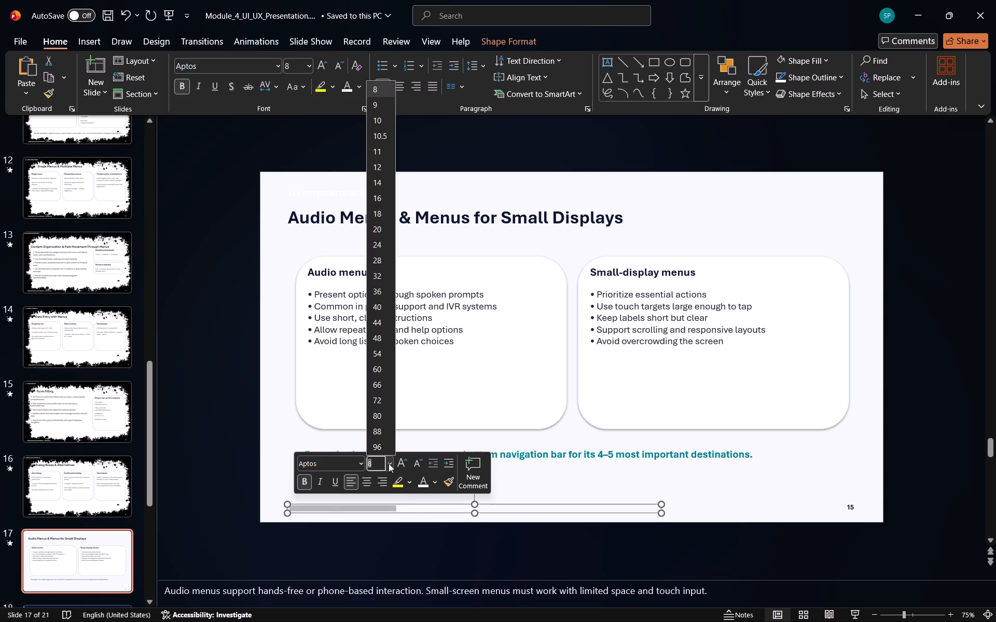
{"action": "left_click", "coordinate": [381, 140]}
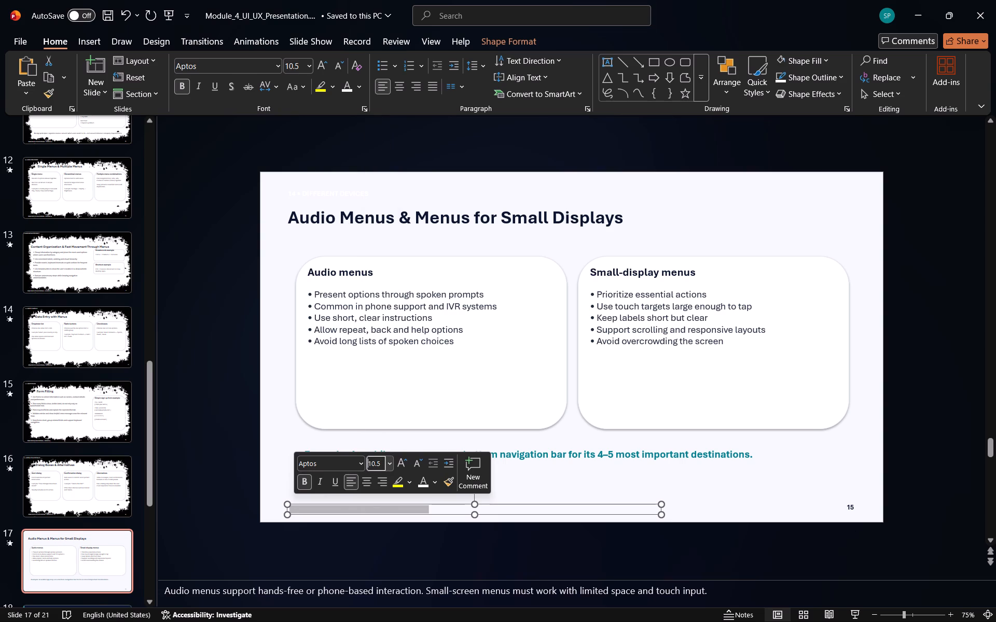
Change the colour of slide 17's page number to white.
{"action": "left_click_drag", "start_coordinate": [852, 508], "coordinate": [861, 504]}
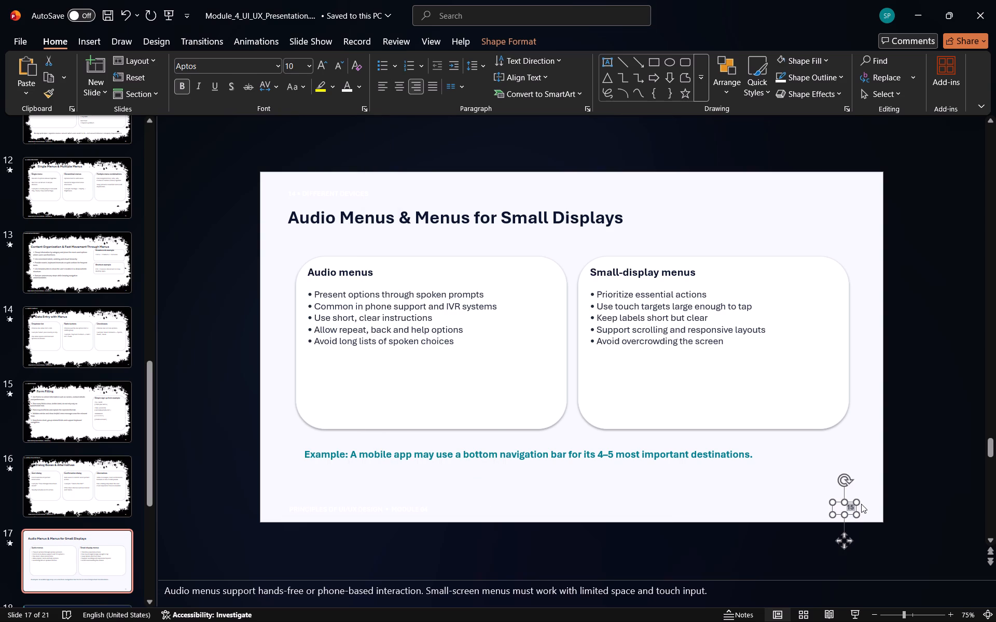
{"action": "left_click_drag", "start_coordinate": [861, 504], "coordinate": [861, 504]}
{"action": "left_click", "coordinate": [922, 479]}
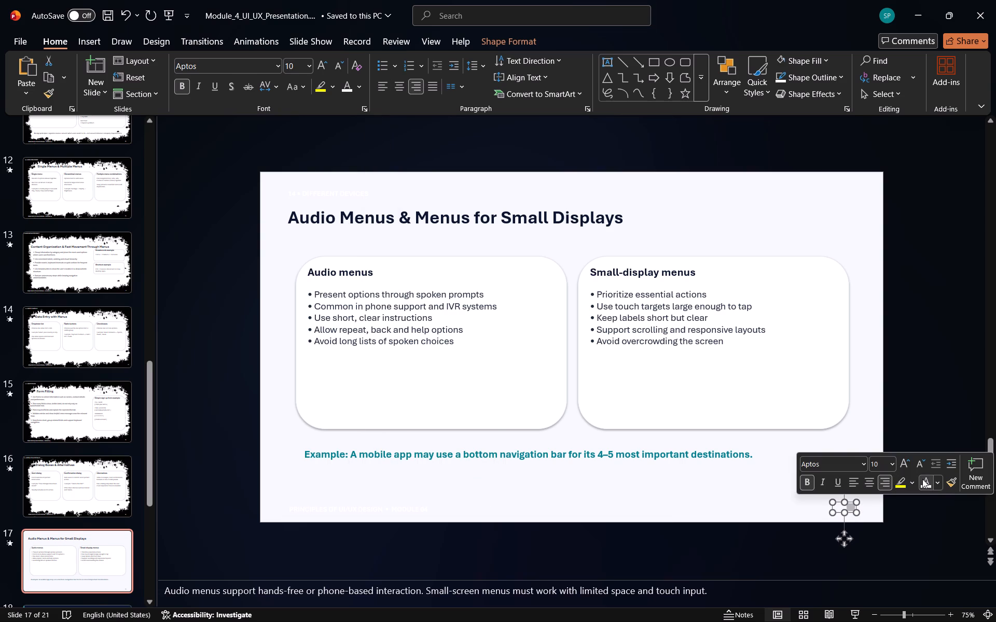
Change the whole "Example: A mobile app may use a bottom navigation bar…" sentence to black text.
{"action": "left_click_drag", "start_coordinate": [751, 454], "coordinate": [654, 464]}
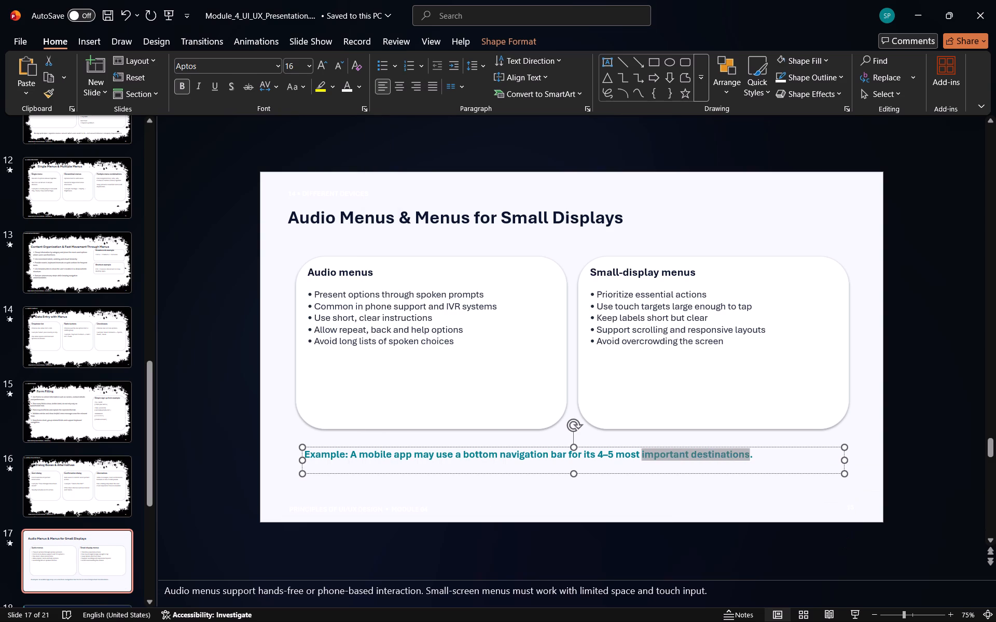
{"action": "left_click_drag", "start_coordinate": [654, 464], "coordinate": [298, 480]}
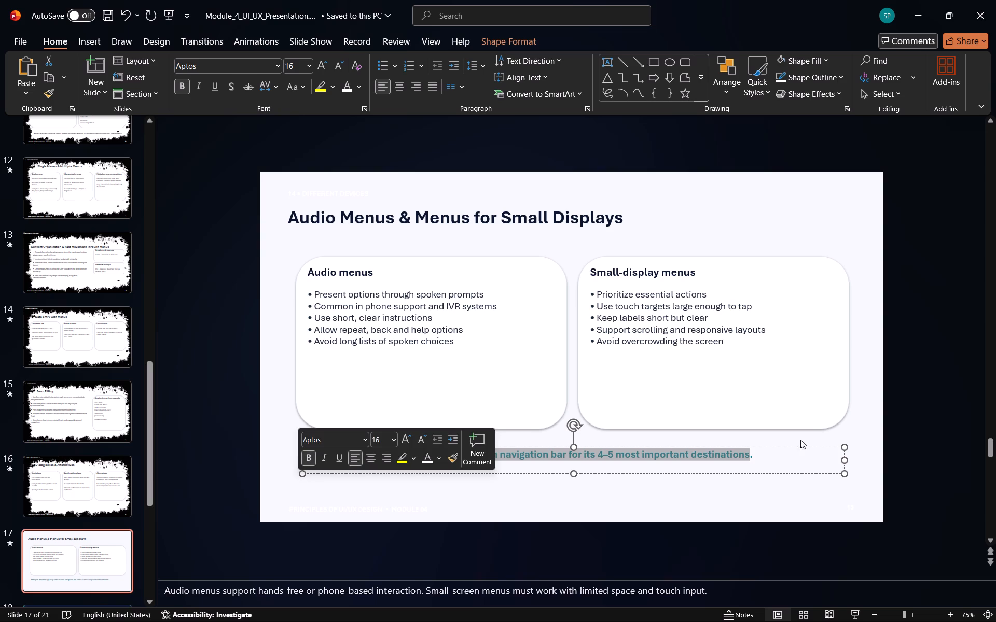
{"action": "left_click", "coordinate": [762, 457]}
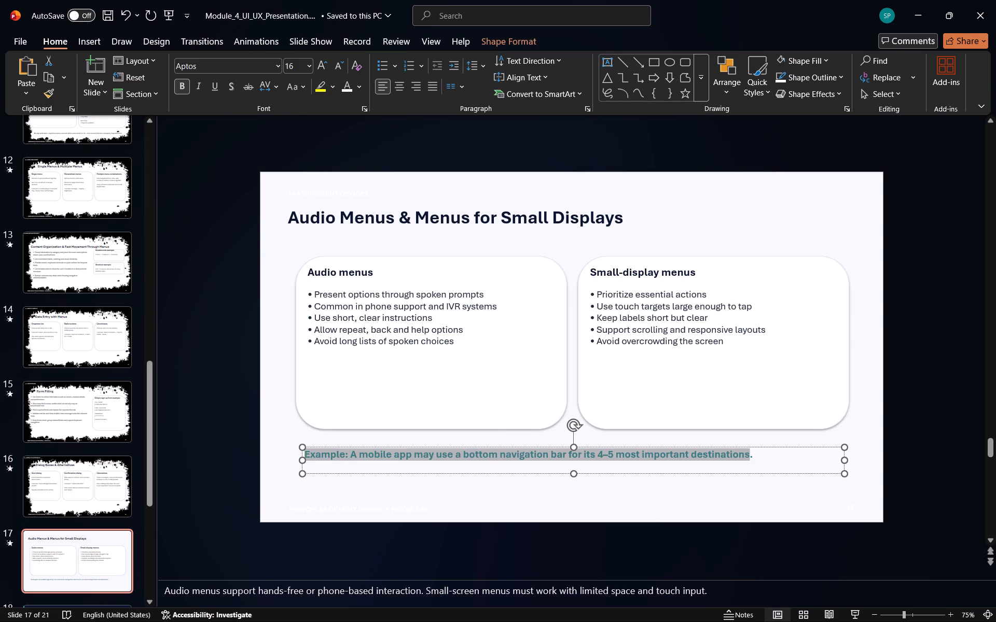
{"action": "left_click_drag", "start_coordinate": [751, 454], "coordinate": [752, 461]}
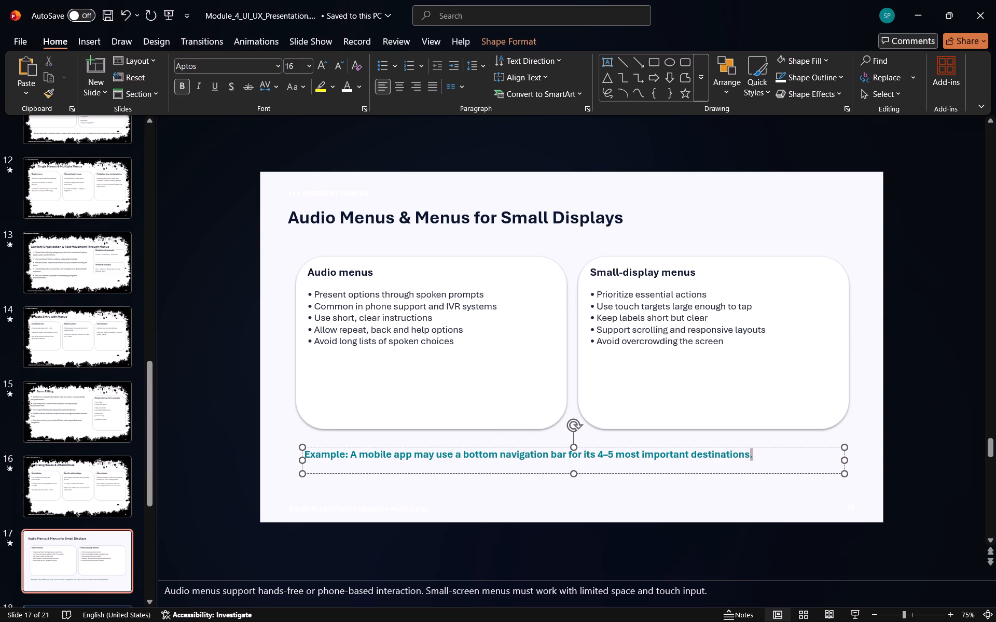
{"action": "left_click", "coordinate": [759, 457]}
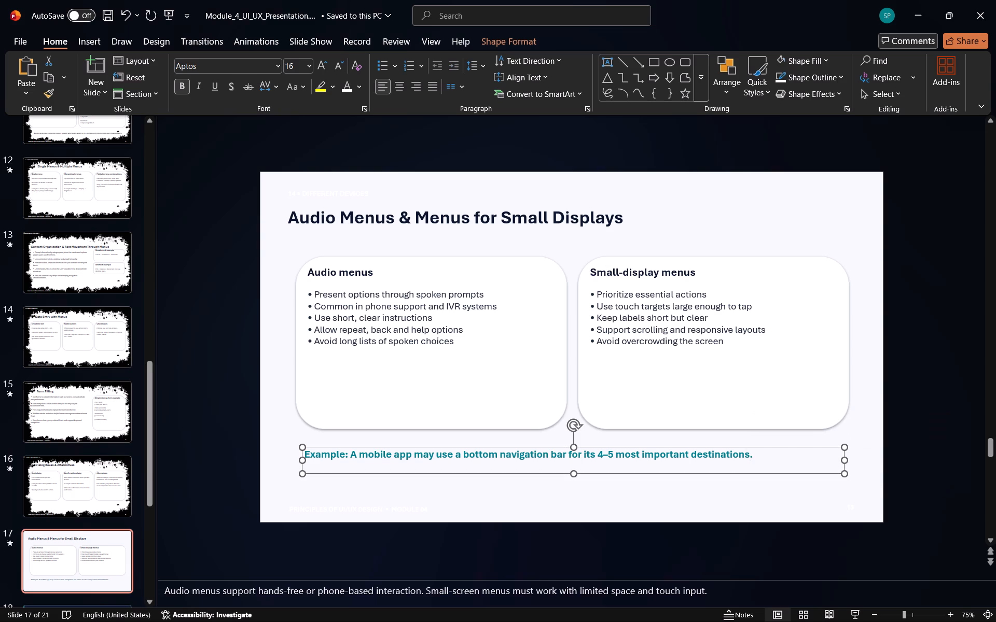
{"action": "left_click_drag", "start_coordinate": [752, 453], "coordinate": [319, 465]}
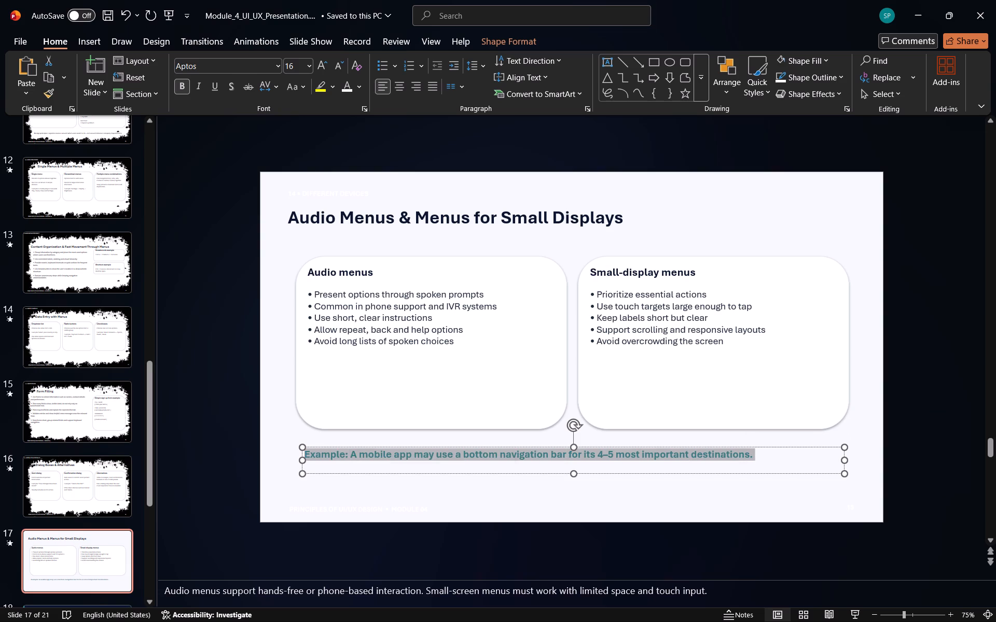
{"action": "left_click_drag", "start_coordinate": [319, 465], "coordinate": [320, 465]}
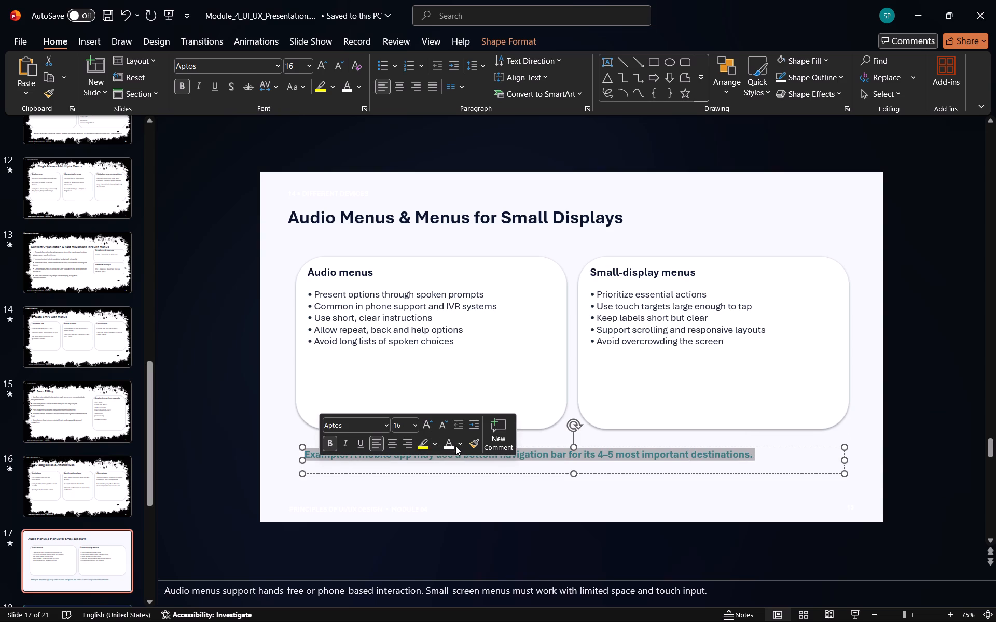
{"action": "left_click", "coordinate": [457, 447]}
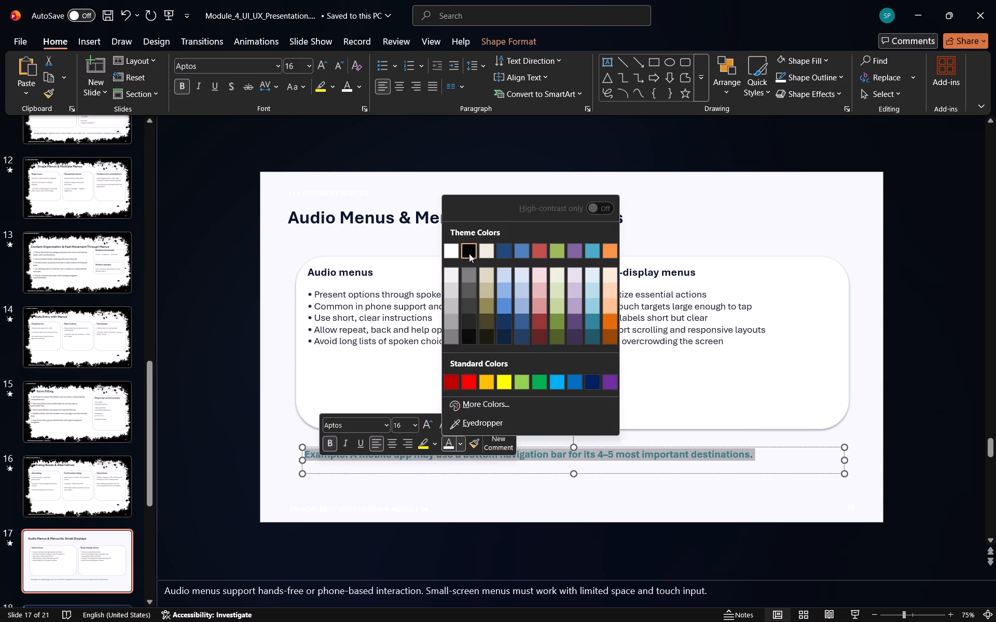
{"action": "left_click", "coordinate": [469, 253]}
{"action": "left_click", "coordinate": [377, 479]}
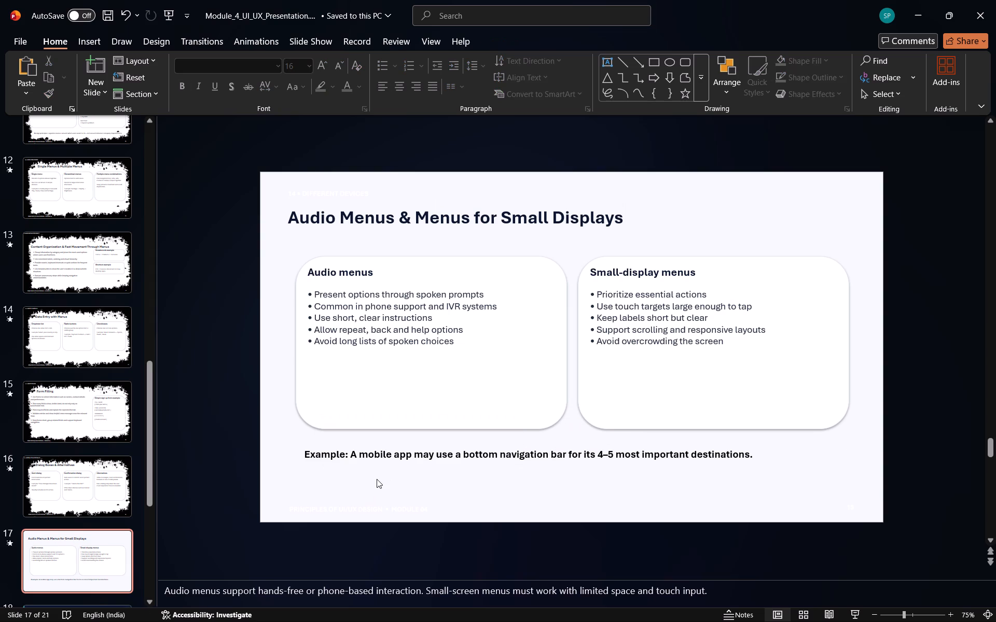
Paste the black brush-frame picture onto slide 17 and send it behind all the other content.
{"action": "key", "text": "ctrl+v"}
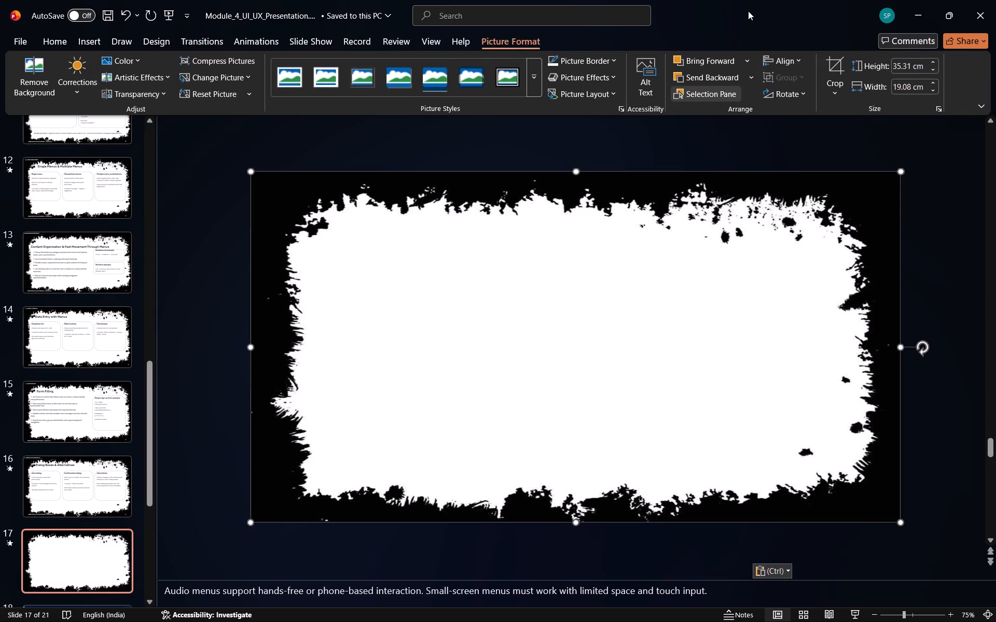
{"action": "left_click", "coordinate": [749, 78]}
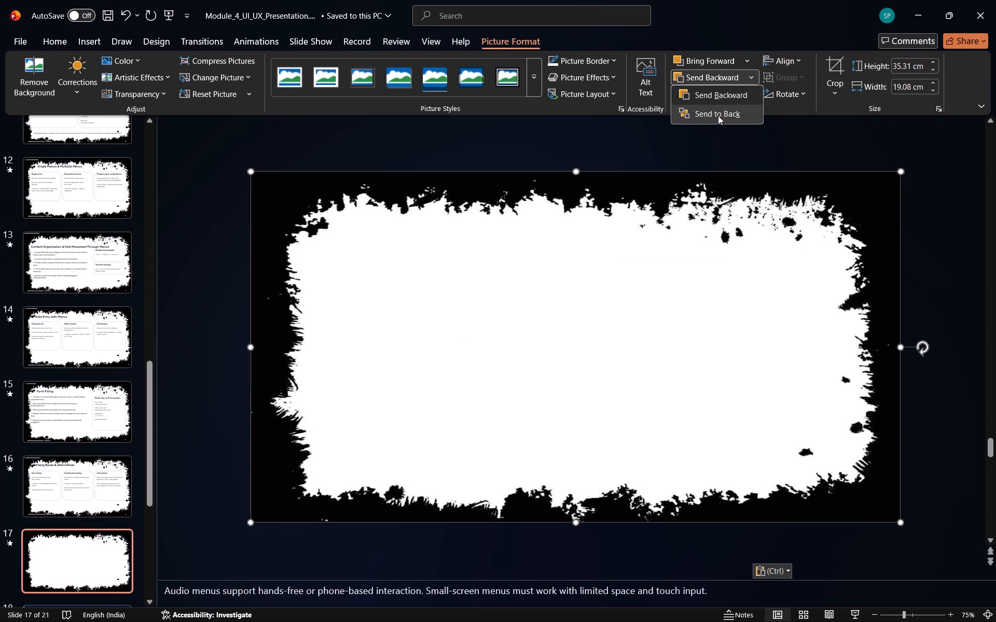
{"action": "left_click", "coordinate": [718, 116]}
Move the title "Audio Menus & Menus for Small Displays" right and slightly down, clear of the frame's black border.
{"action": "left_click_drag", "start_coordinate": [517, 223], "coordinate": [606, 233]}
{"action": "left_click_drag", "start_coordinate": [634, 233], "coordinate": [672, 244]}
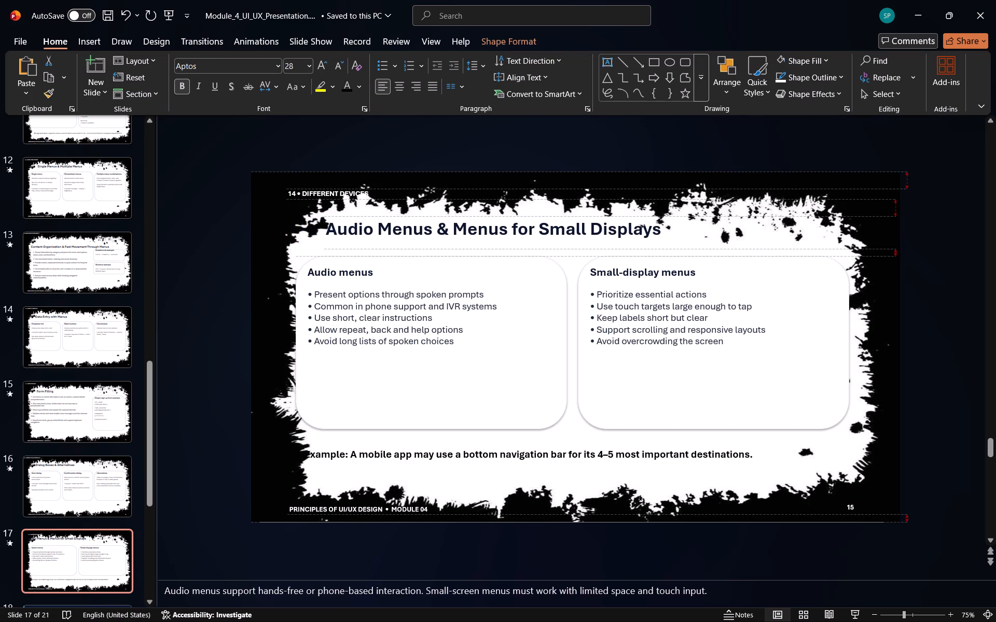
{"action": "left_click_drag", "start_coordinate": [672, 244], "coordinate": [672, 245]}
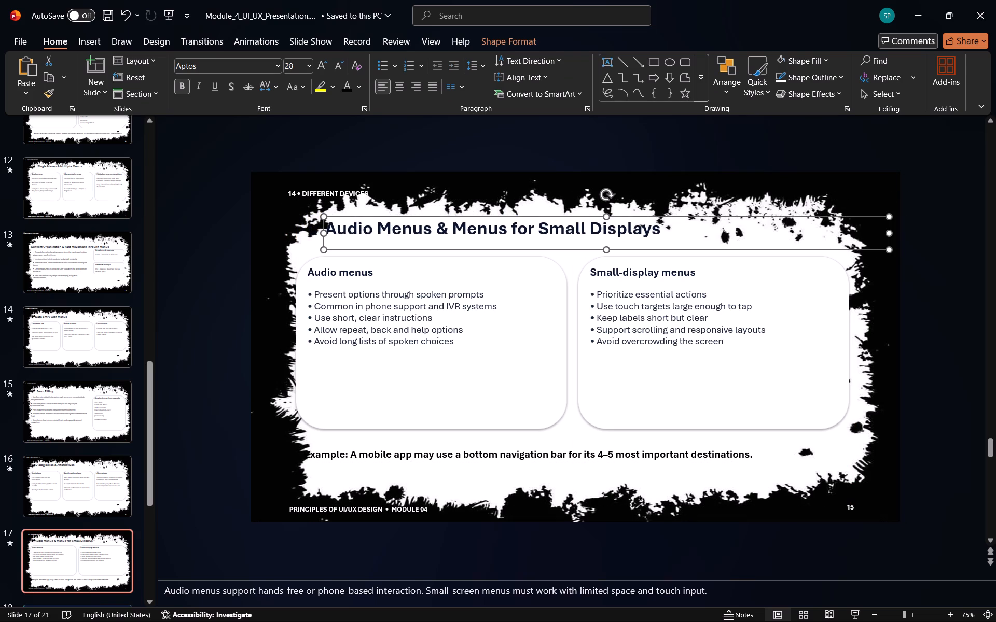
Move the "14 • DIFFERENT DEVICES" label up and left so it sits fully on the black border.
{"action": "left_click", "coordinate": [377, 197]}
{"action": "left_click", "coordinate": [377, 197]}
{"action": "left_click_drag", "start_coordinate": [377, 197], "coordinate": [366, 194]}
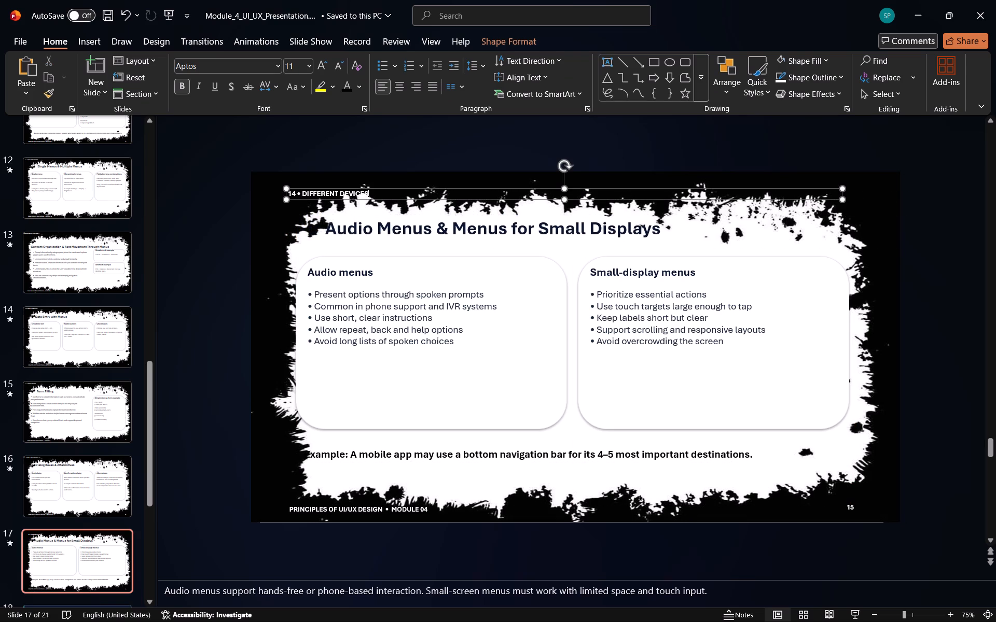
{"action": "left_click_drag", "start_coordinate": [366, 194], "coordinate": [388, 195]}
{"action": "left_click_drag", "start_coordinate": [388, 195], "coordinate": [368, 184]}
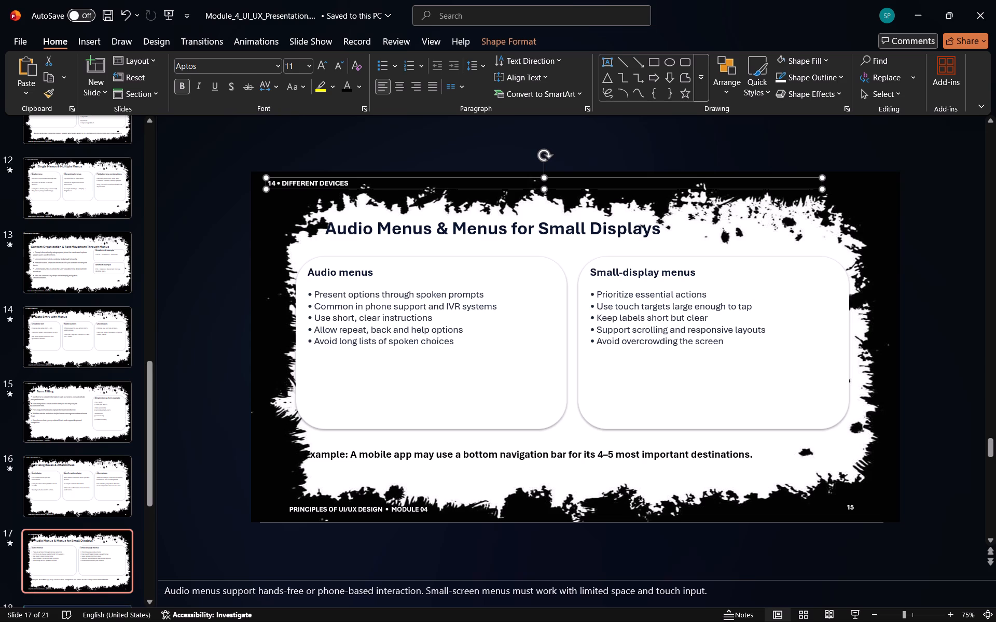
Move the example sentence below the cards right and slightly up, off the frame's black edge.
{"action": "left_click", "coordinate": [408, 455]}
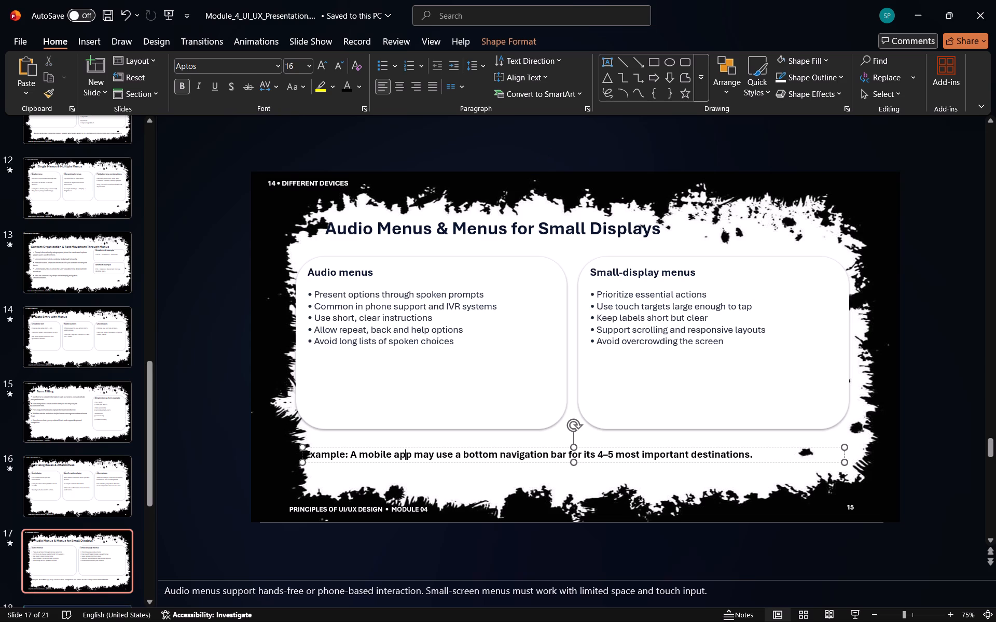
{"action": "left_click_drag", "start_coordinate": [771, 456], "coordinate": [790, 453]}
Move slide 17's "PRINCIPLES OF UI/UX DESIGN • MODULE 04" footer slightly down and left on the black border.
{"action": "left_click_drag", "start_coordinate": [390, 511], "coordinate": [449, 511]}
{"action": "double_click", "coordinate": [449, 511]}
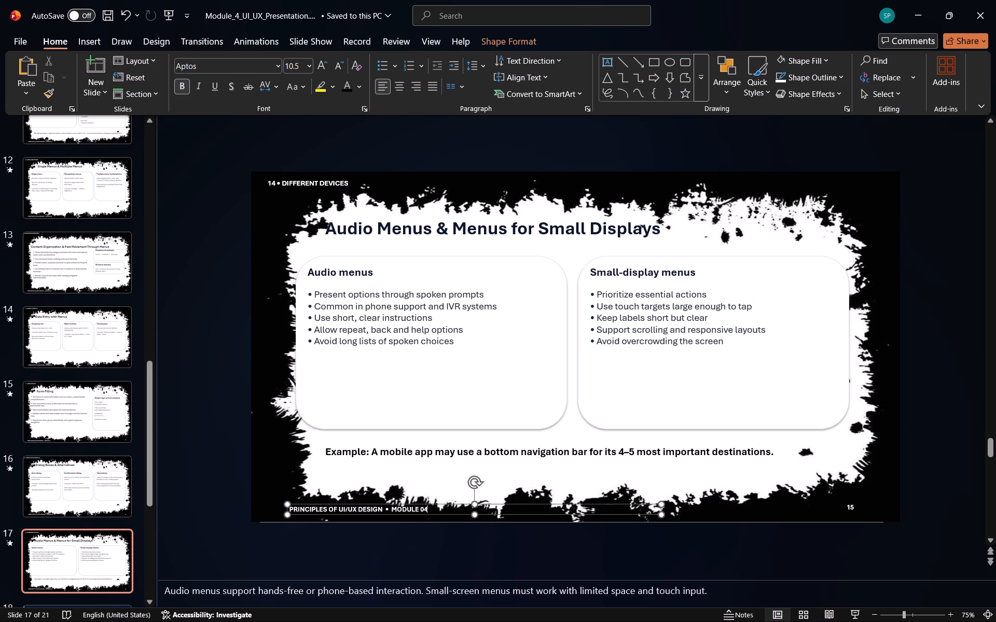
{"action": "left_click_drag", "start_coordinate": [449, 511], "coordinate": [446, 515]}
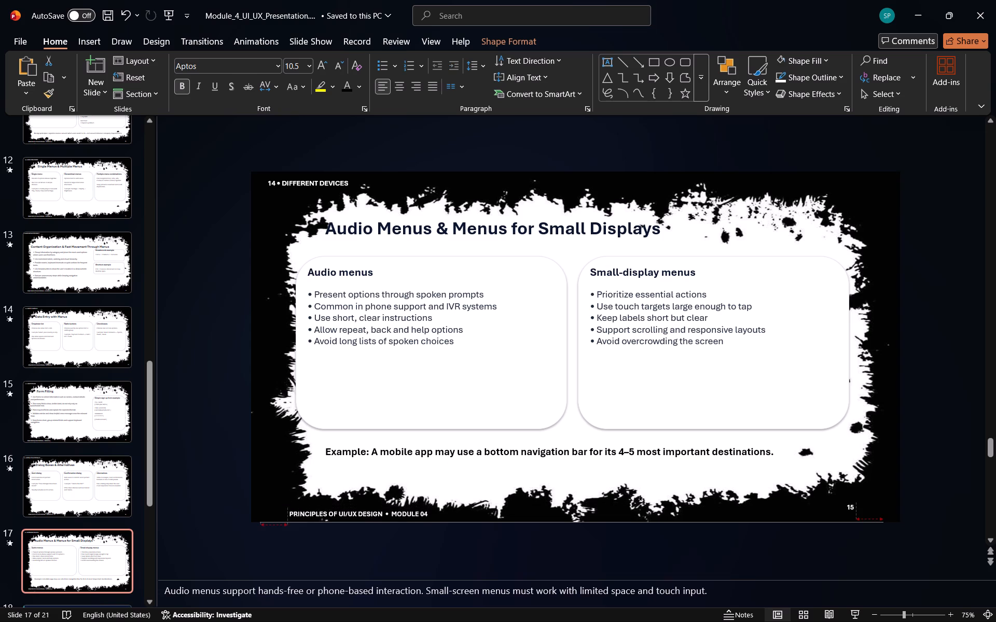
{"action": "left_click_drag", "start_coordinate": [446, 515], "coordinate": [445, 515]}
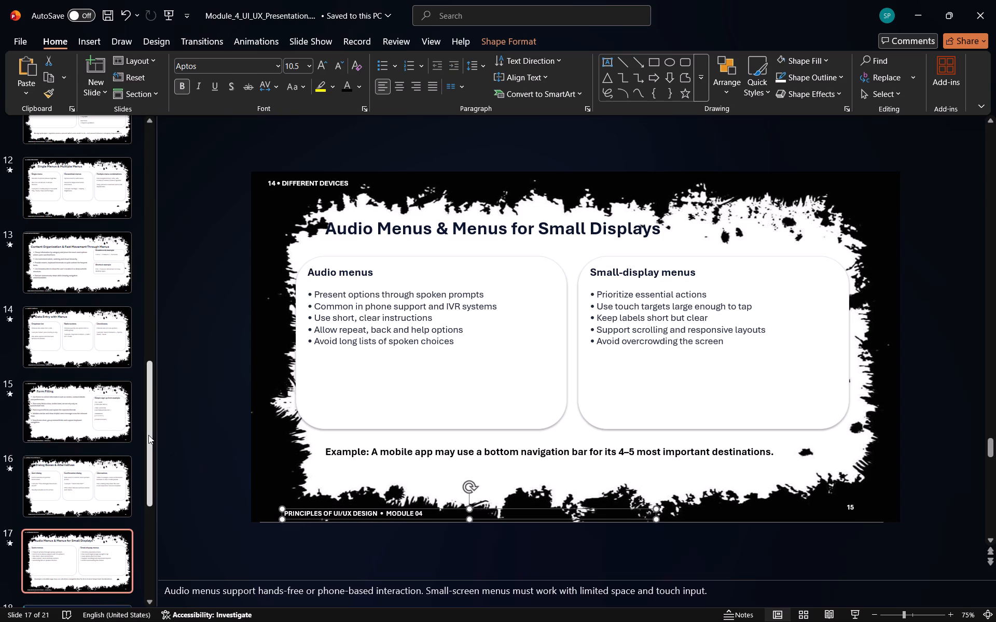
On slide 18, delete the cyan bar along the slide's edge and the cyan accent bars beside all three cards.
{"action": "left_click_drag", "start_coordinate": [148, 435], "coordinate": [148, 531]}
{"action": "left_click", "coordinate": [82, 346]}
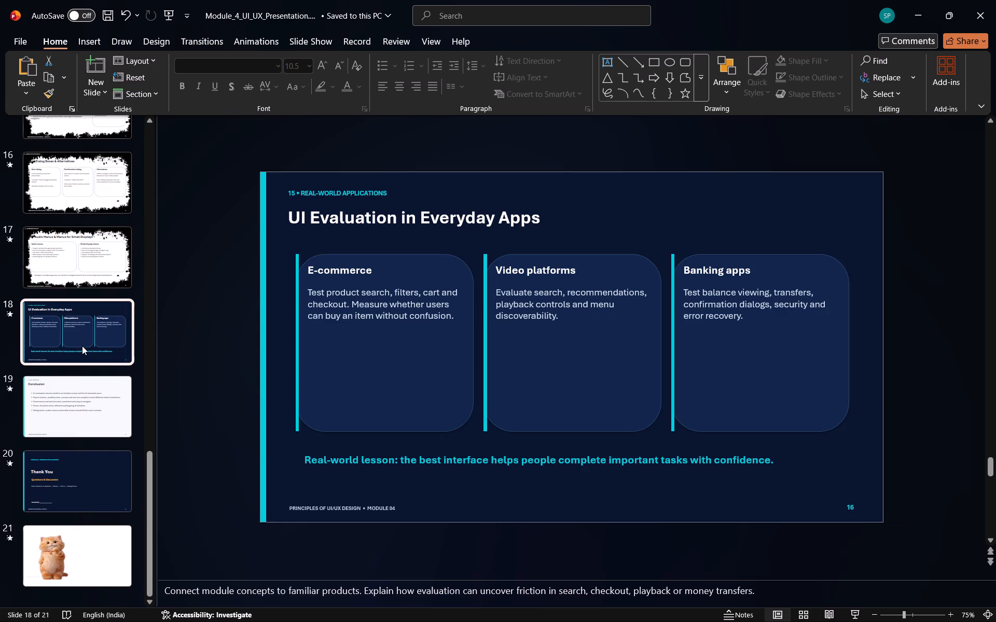
{"action": "left_click", "coordinate": [298, 344]}
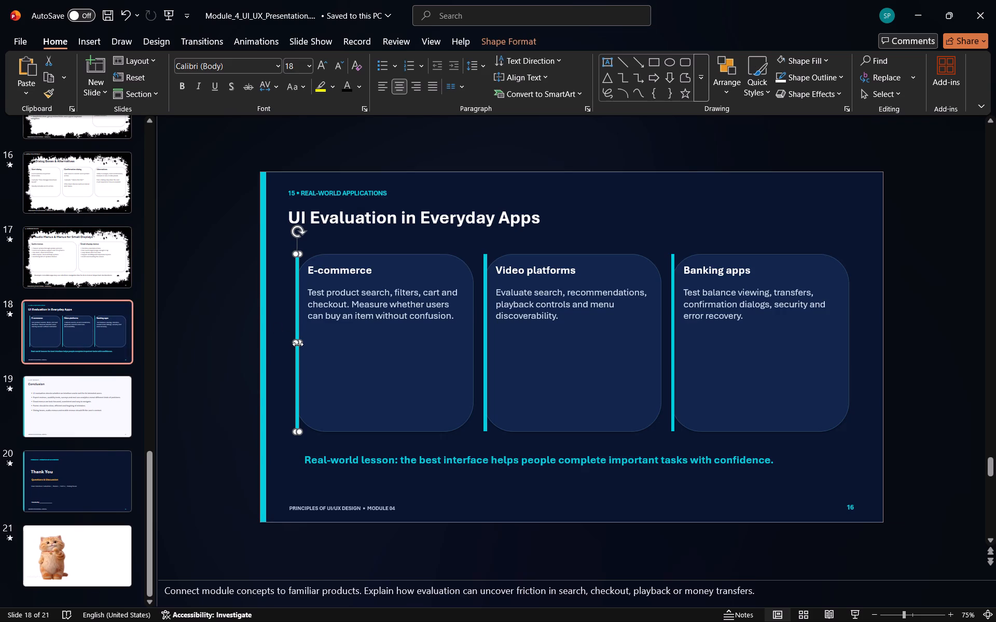
{"action": "key", "text": "Delete"}
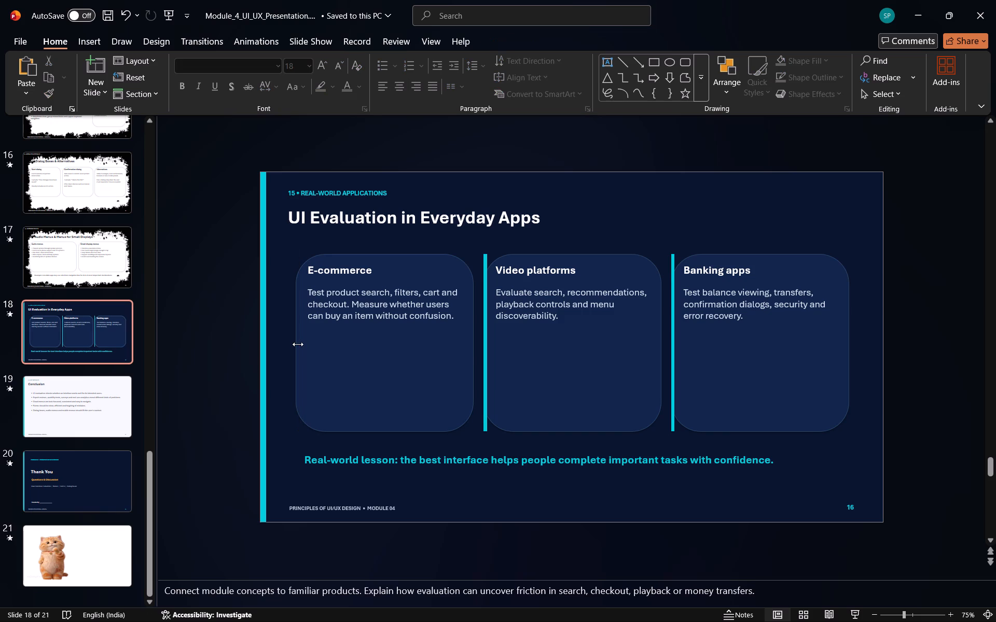
{"action": "left_click", "coordinate": [259, 317]}
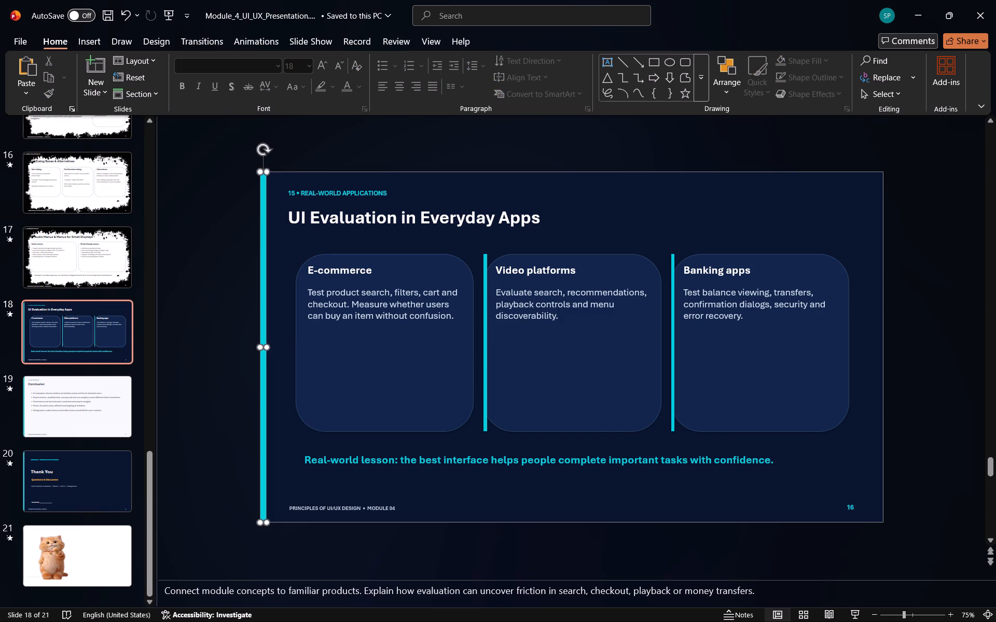
{"action": "key", "text": "Delete"}
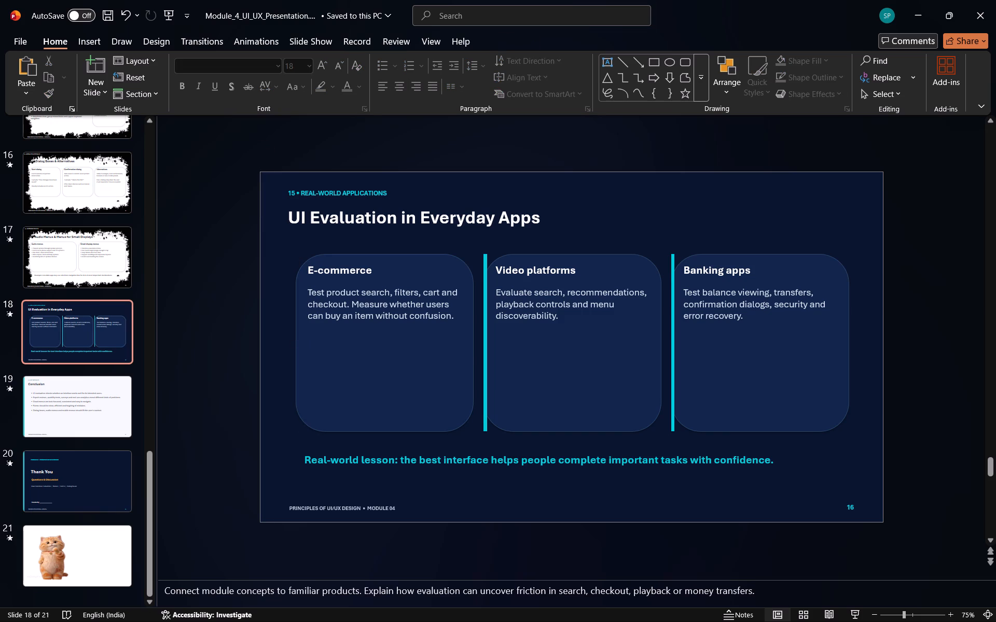
{"action": "left_click", "coordinate": [486, 350]}
{"action": "key", "text": "Delete"}
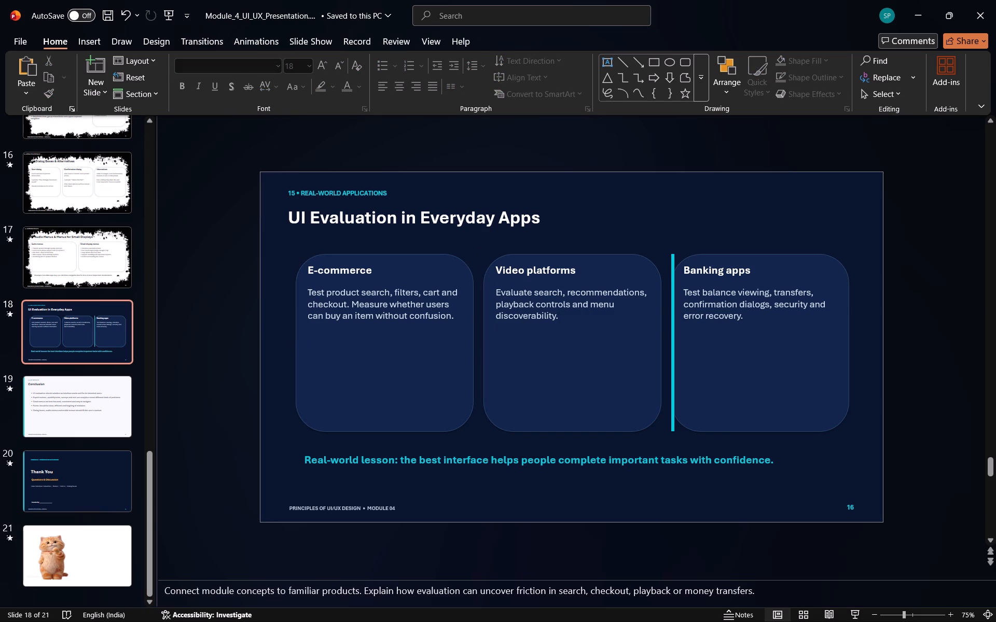
{"action": "left_click", "coordinate": [672, 349]}
{"action": "key", "text": "Delete"}
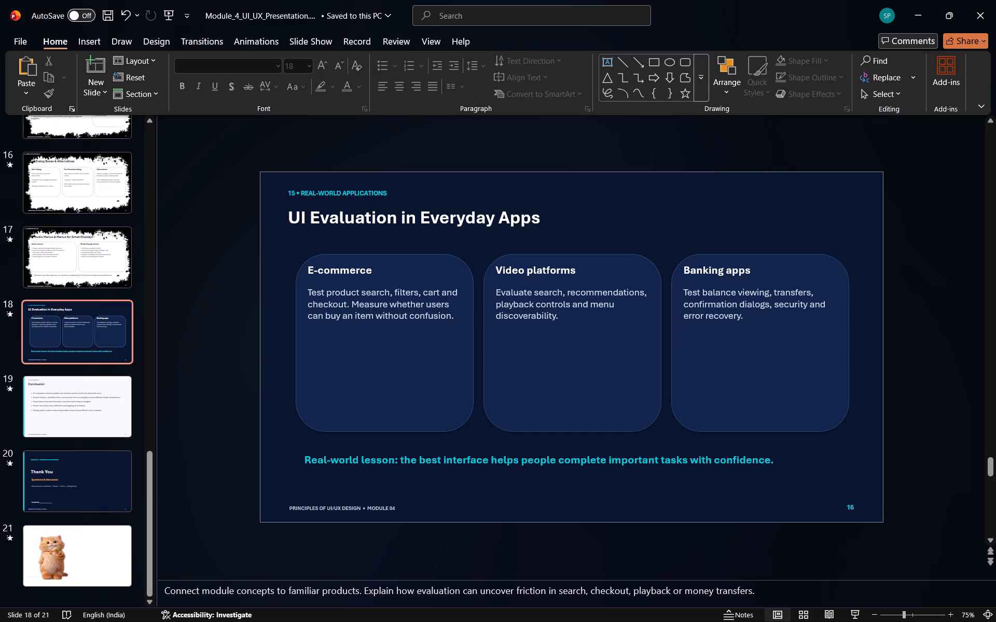
Change the colour of slide 18's page number to white.
{"action": "left_click", "coordinate": [854, 507]}
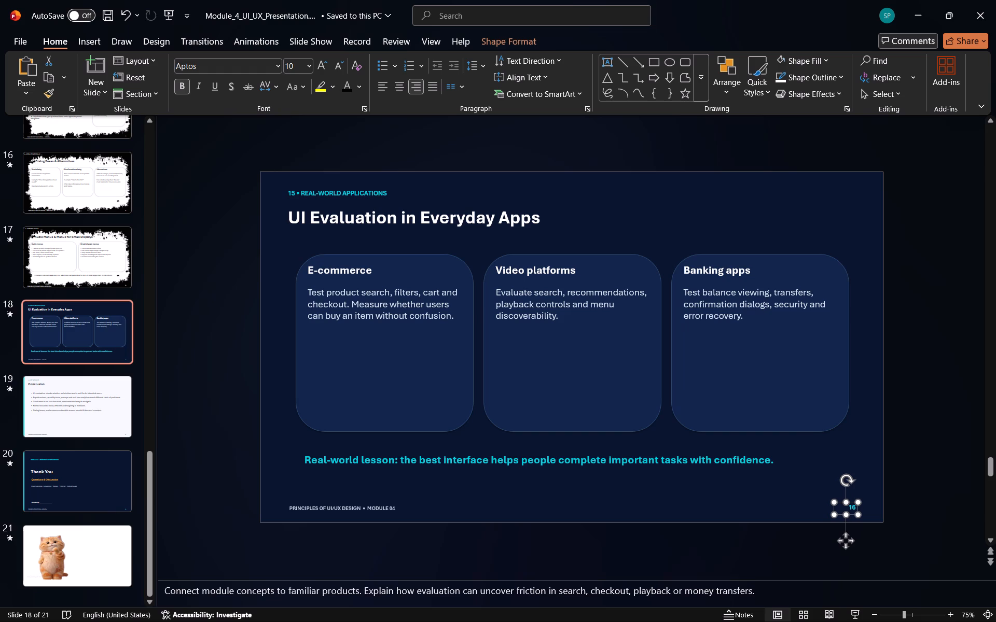
{"action": "left_click_drag", "start_coordinate": [855, 506], "coordinate": [848, 506]}
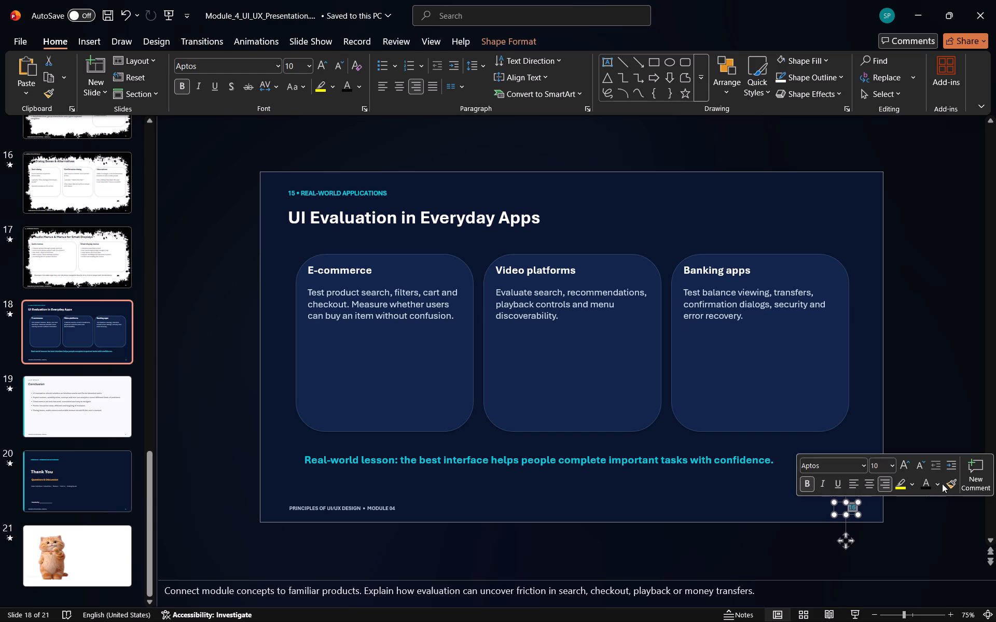
{"action": "left_click", "coordinate": [939, 483]}
{"action": "left_click", "coordinate": [824, 286]}
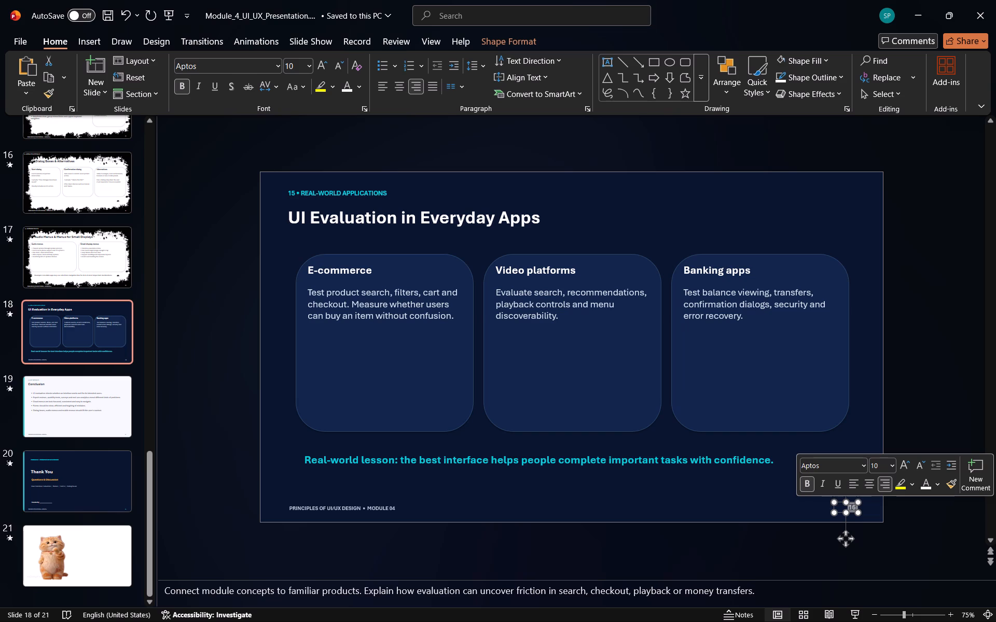
Make slide 18's "PRINCIPLES OF UI/UX DESIGN • MODULE 04" footer white and set its font size to 10.5.
{"action": "left_click_drag", "start_coordinate": [394, 507], "coordinate": [288, 505]}
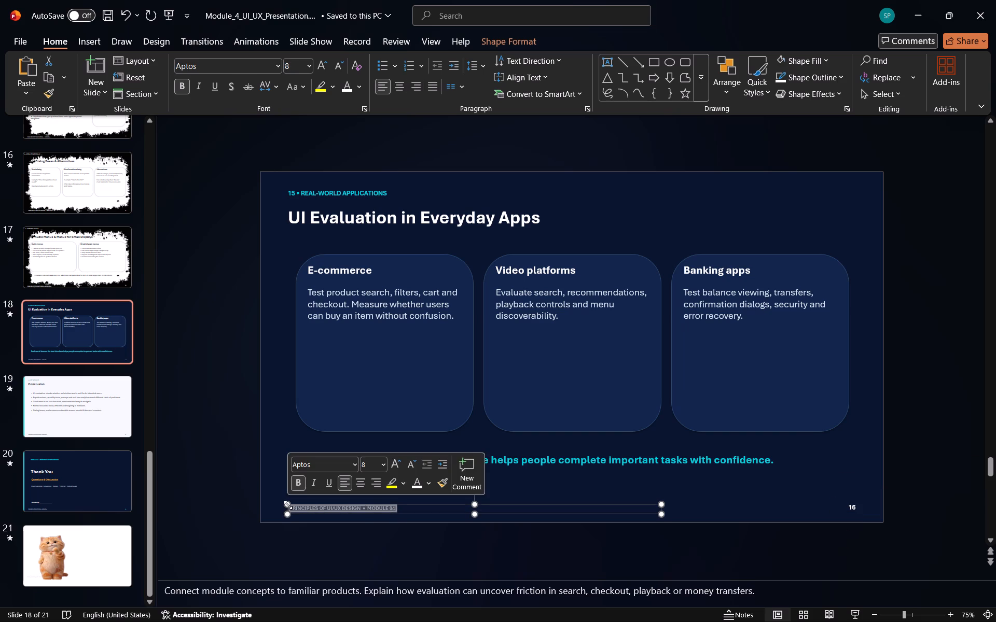
{"action": "left_click", "coordinate": [417, 486]}
{"action": "left_click", "coordinate": [384, 464]}
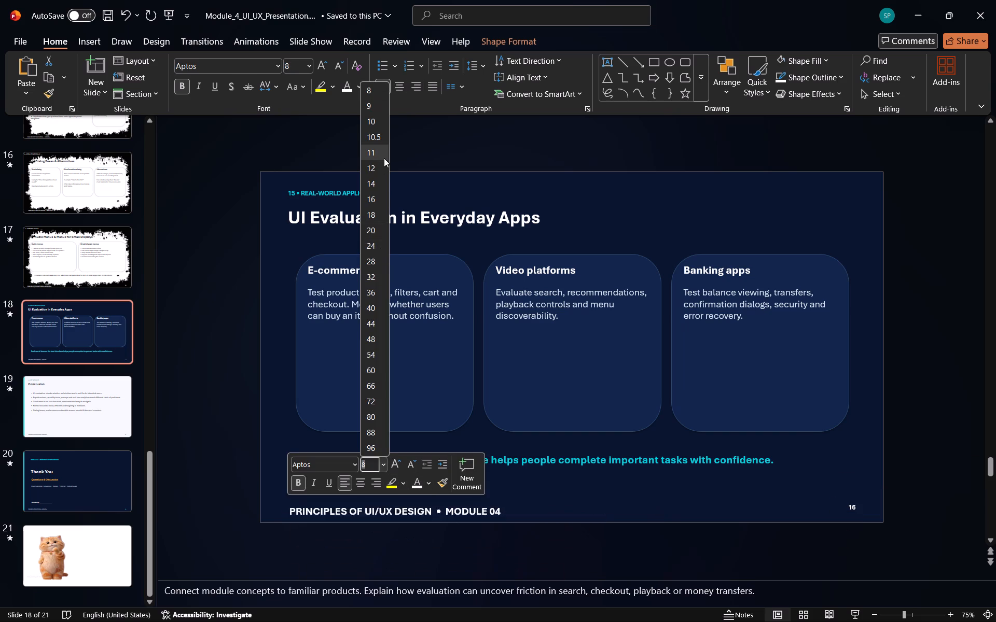
{"action": "left_click", "coordinate": [374, 135]}
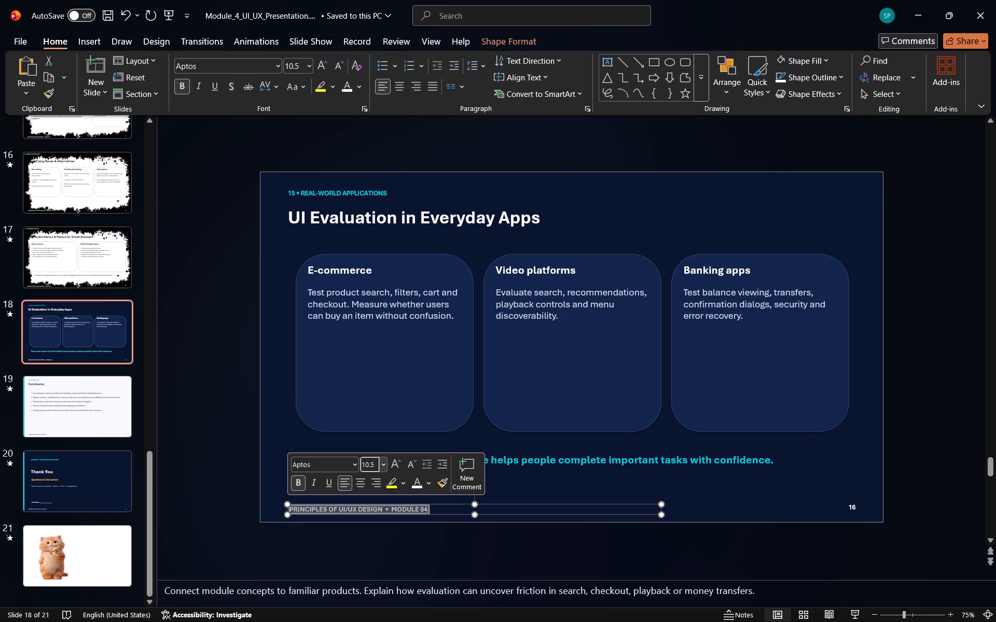
Make the "15 • REAL-WORLD APPLICATIONS" label above the title white and set its font size to 11.
{"action": "left_click_drag", "start_coordinate": [385, 193], "coordinate": [284, 197]}
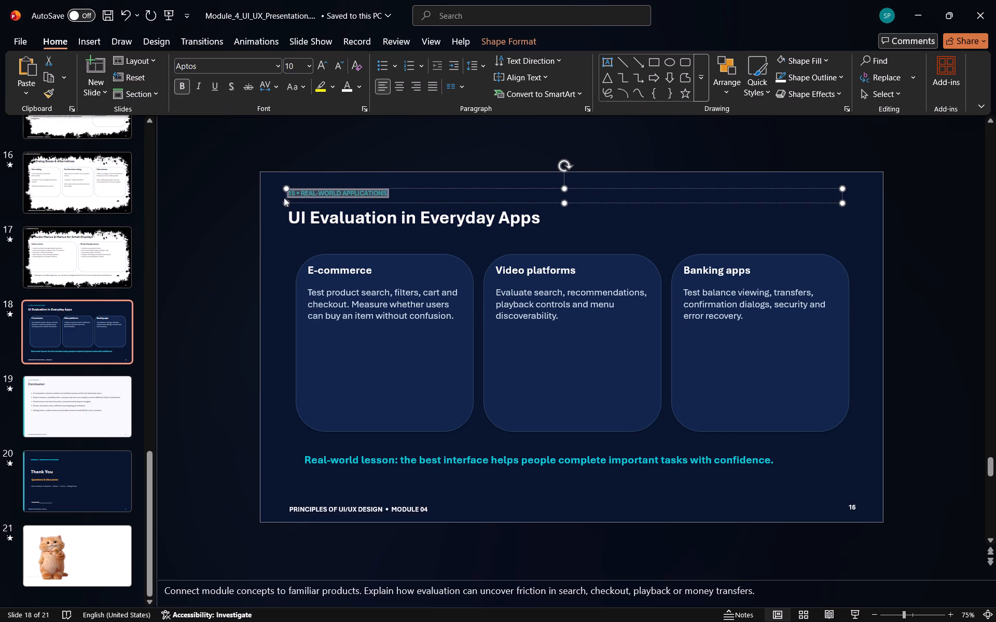
{"action": "left_click_drag", "start_coordinate": [284, 197], "coordinate": [286, 198]}
{"action": "left_click", "coordinate": [412, 173]}
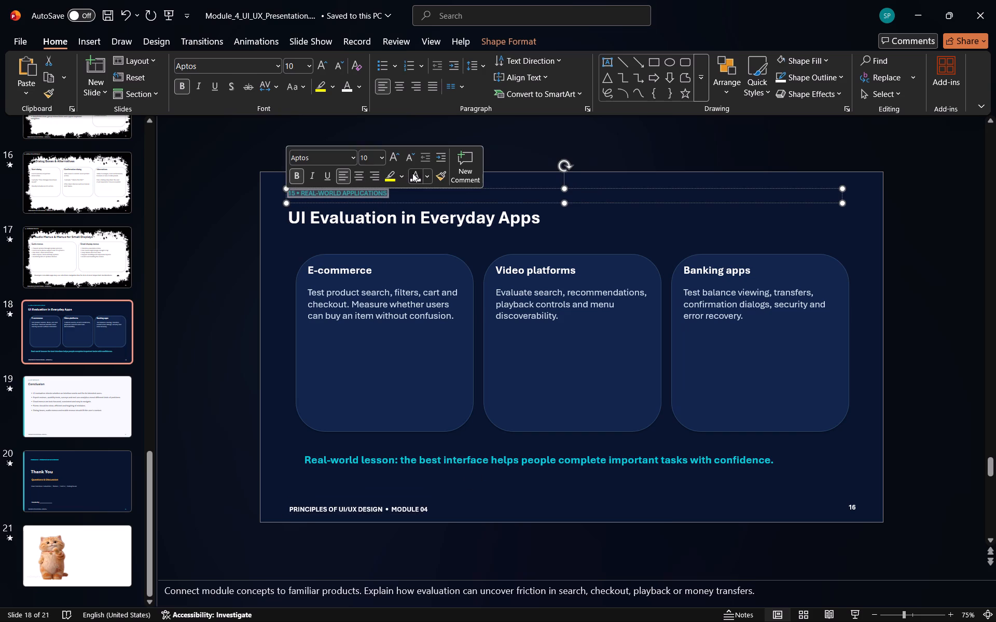
{"action": "left_click", "coordinate": [381, 150]}
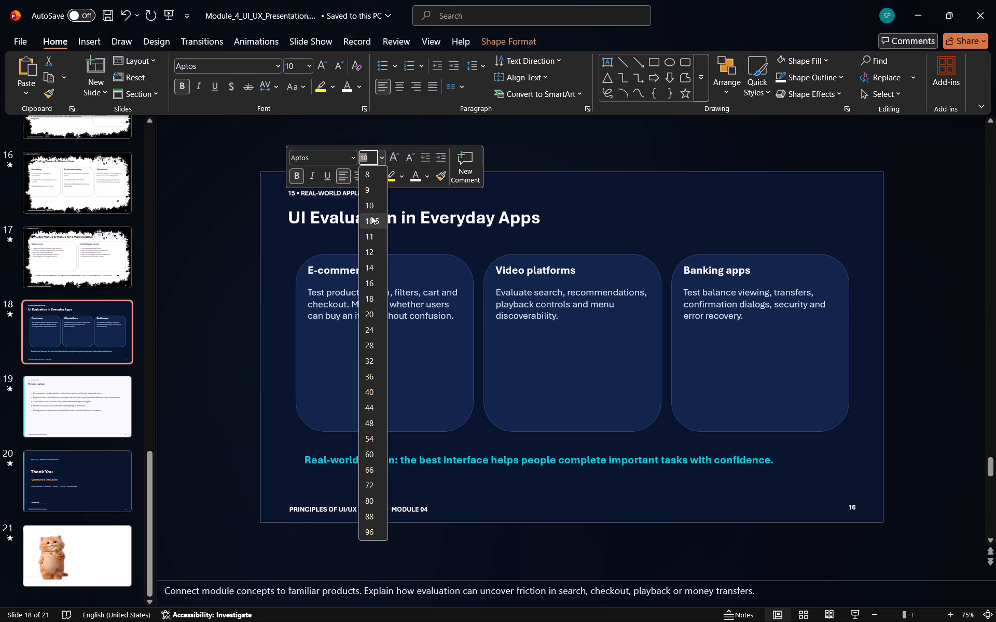
{"action": "left_click", "coordinate": [372, 232]}
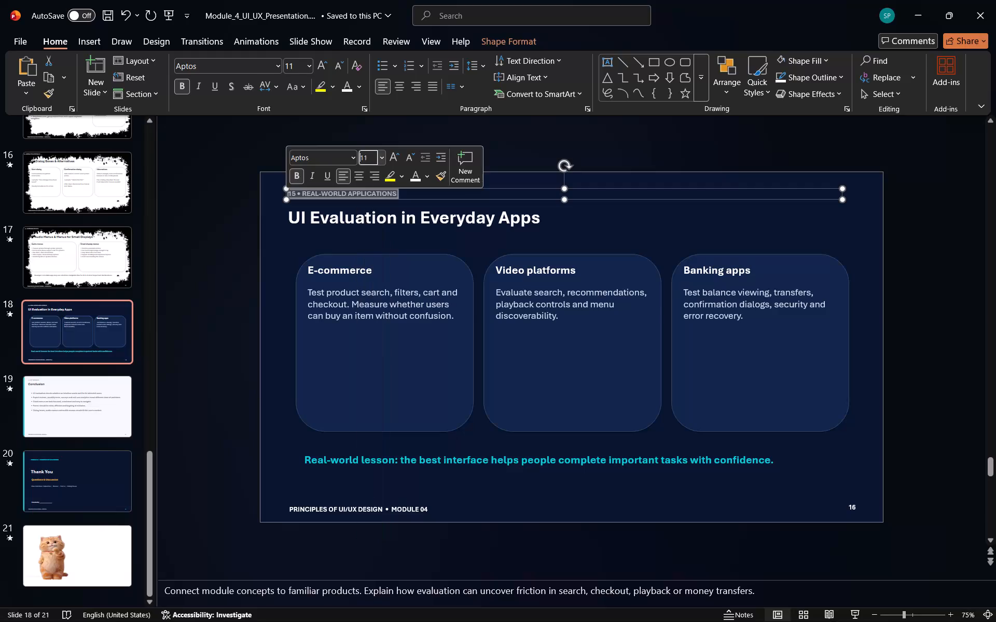
Change the colour of the "UI Evaluation in Everyday Apps" title to black.
{"action": "left_click_drag", "start_coordinate": [540, 214], "coordinate": [293, 212]}
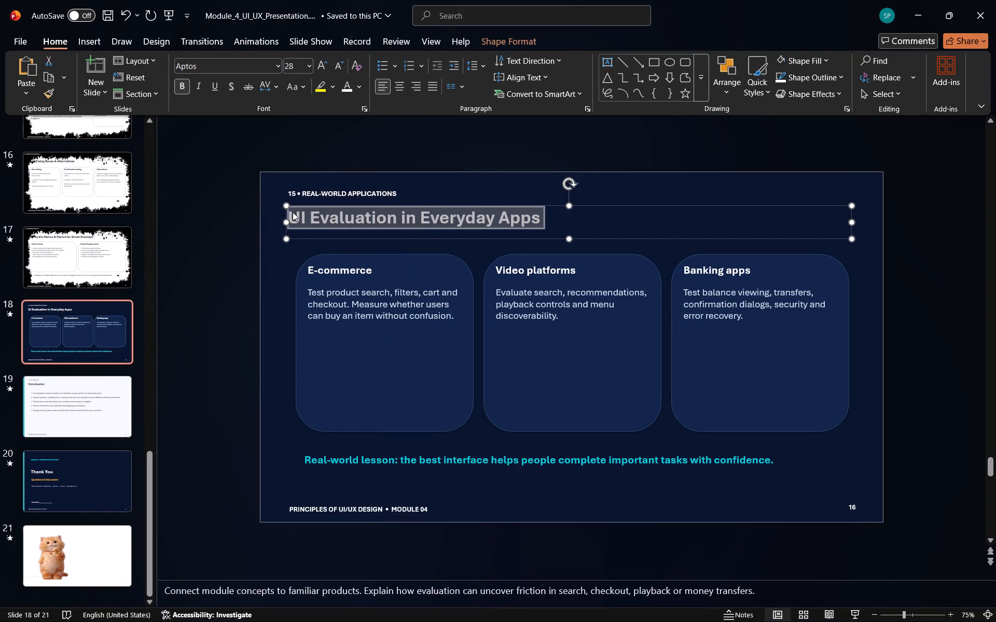
{"action": "left_click_drag", "start_coordinate": [293, 212], "coordinate": [293, 212]}
{"action": "left_click", "coordinate": [431, 193]}
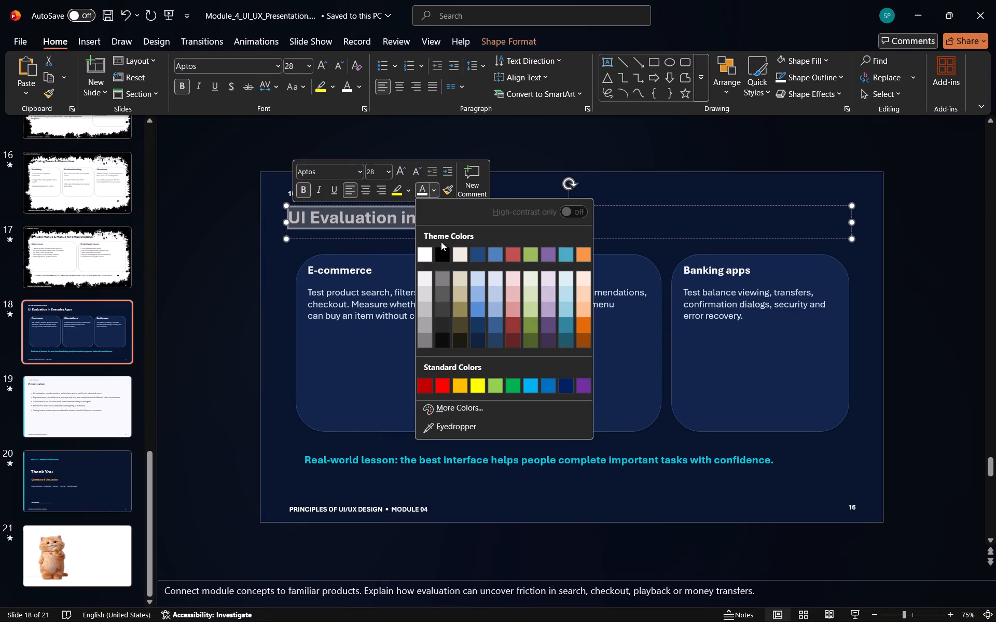
{"action": "left_click", "coordinate": [444, 251]}
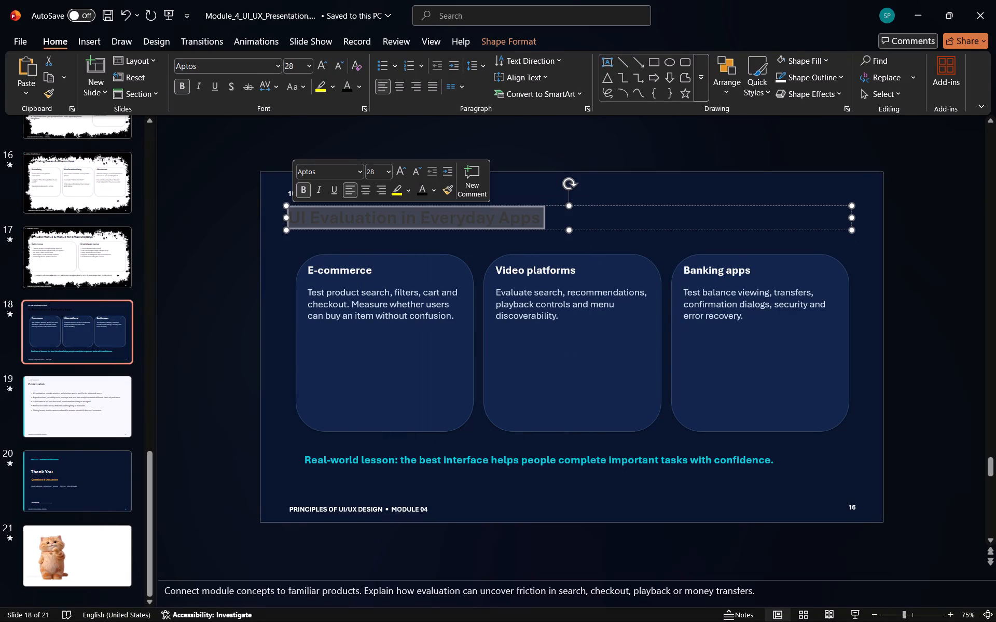
Change the E-commerce card's description and heading text to black.
{"action": "left_click_drag", "start_coordinate": [454, 316], "coordinate": [288, 293]}
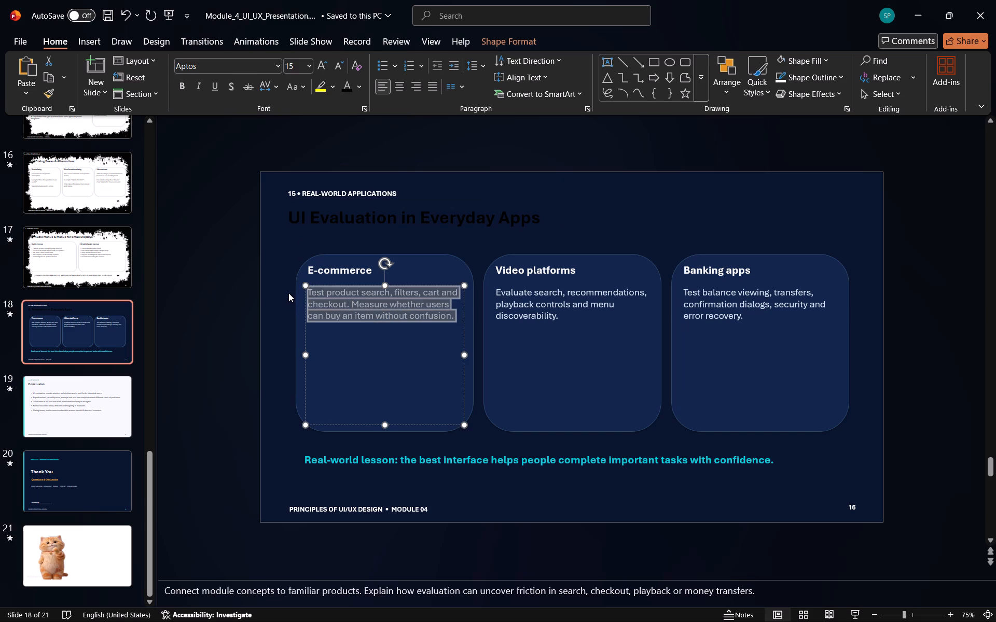
{"action": "left_click_drag", "start_coordinate": [288, 293], "coordinate": [290, 294]}
{"action": "left_click", "coordinate": [414, 273]}
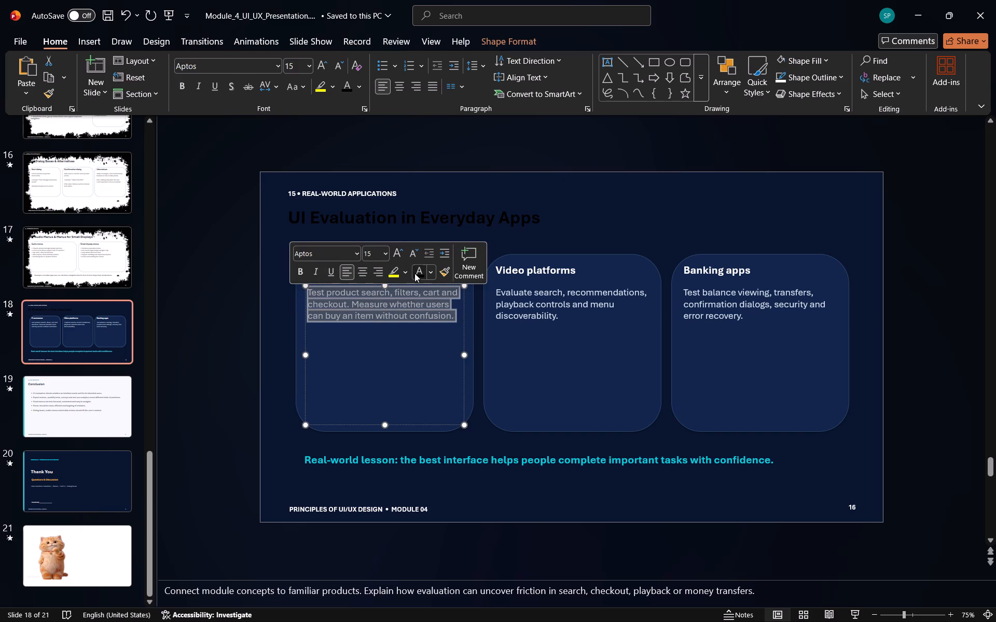
{"action": "left_click", "coordinate": [400, 379]}
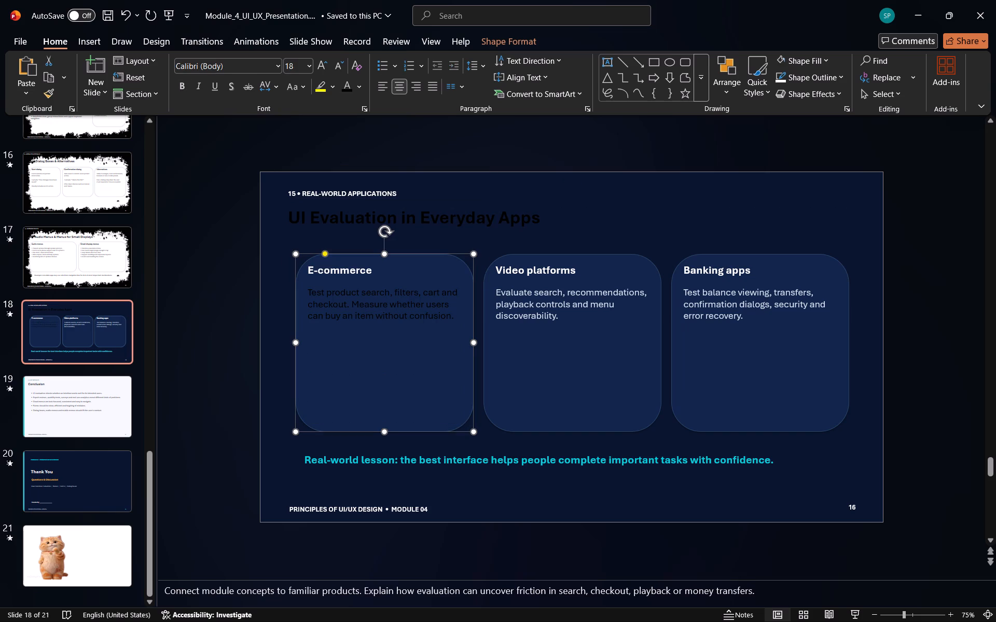
{"action": "left_click_drag", "start_coordinate": [371, 270], "coordinate": [320, 264]}
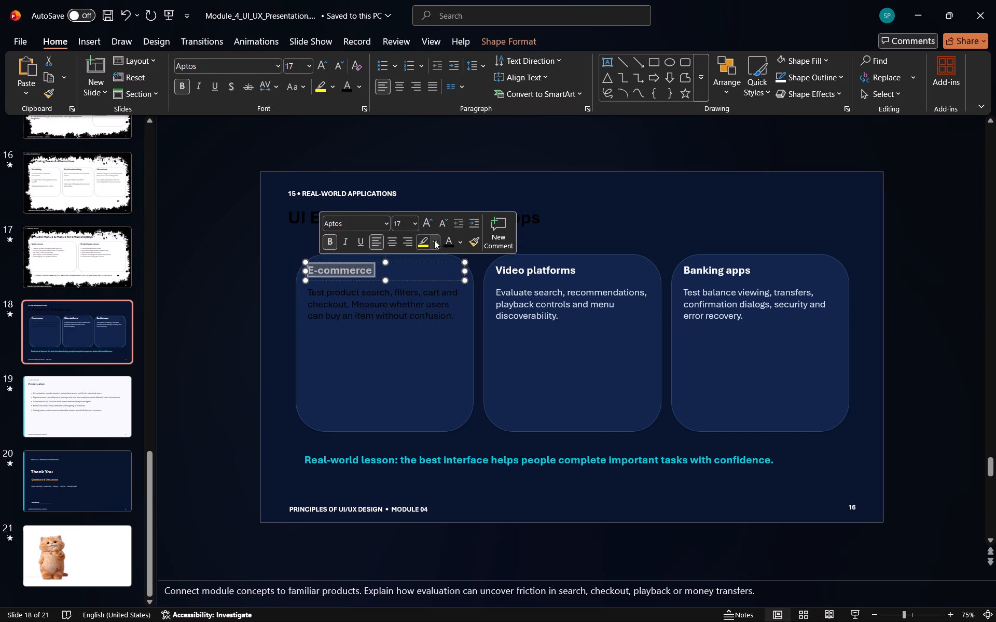
{"action": "left_click", "coordinate": [444, 239]}
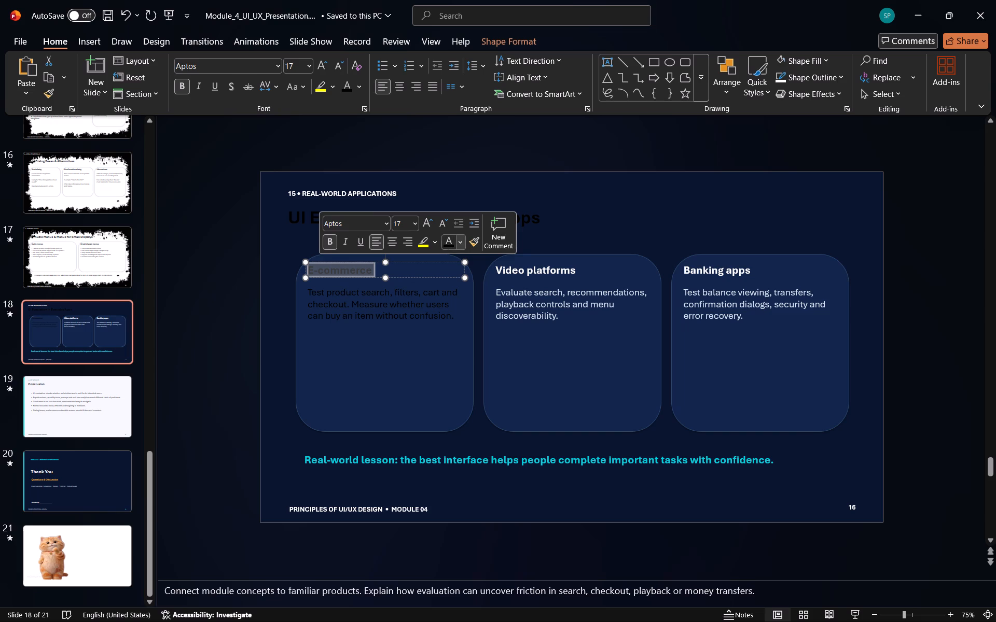
Change the Video platforms card's description and heading text to black.
{"action": "left_click_drag", "start_coordinate": [557, 315], "coordinate": [497, 309]}
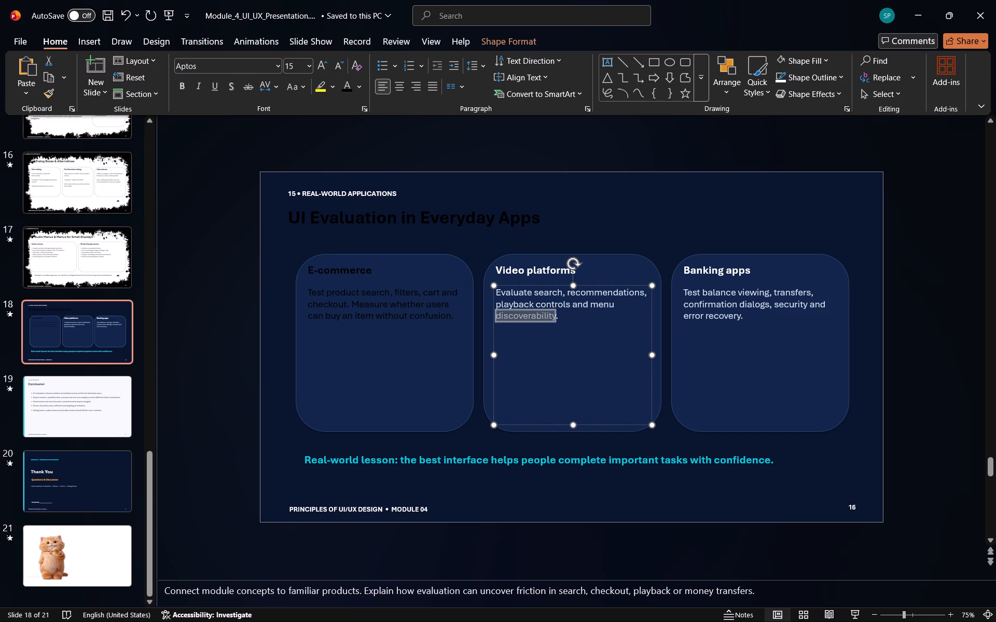
{"action": "left_click_drag", "start_coordinate": [497, 309], "coordinate": [494, 293]}
{"action": "left_click", "coordinate": [625, 274]}
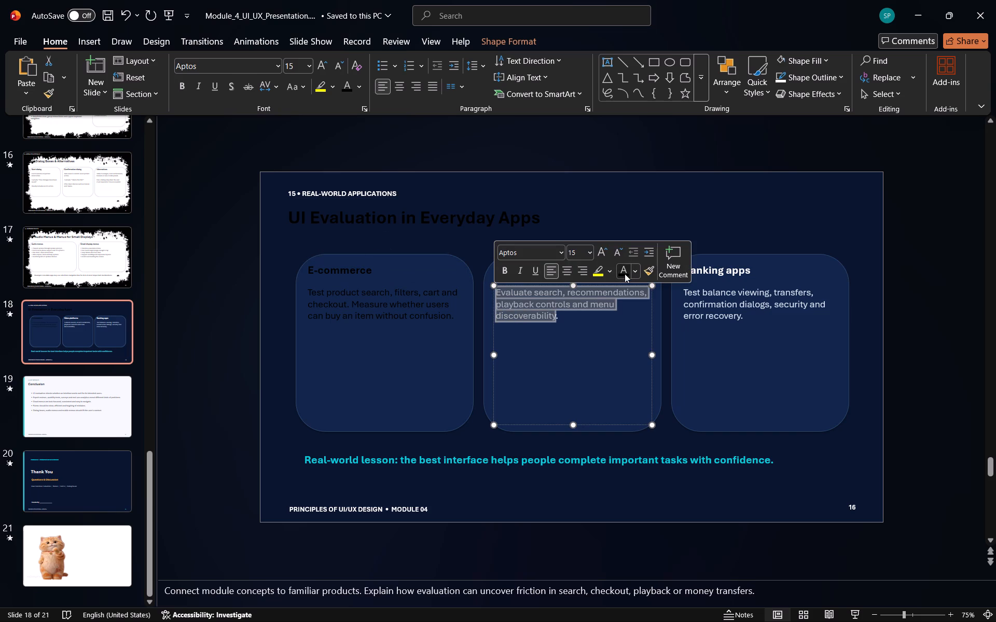
{"action": "left_click", "coordinate": [642, 383]}
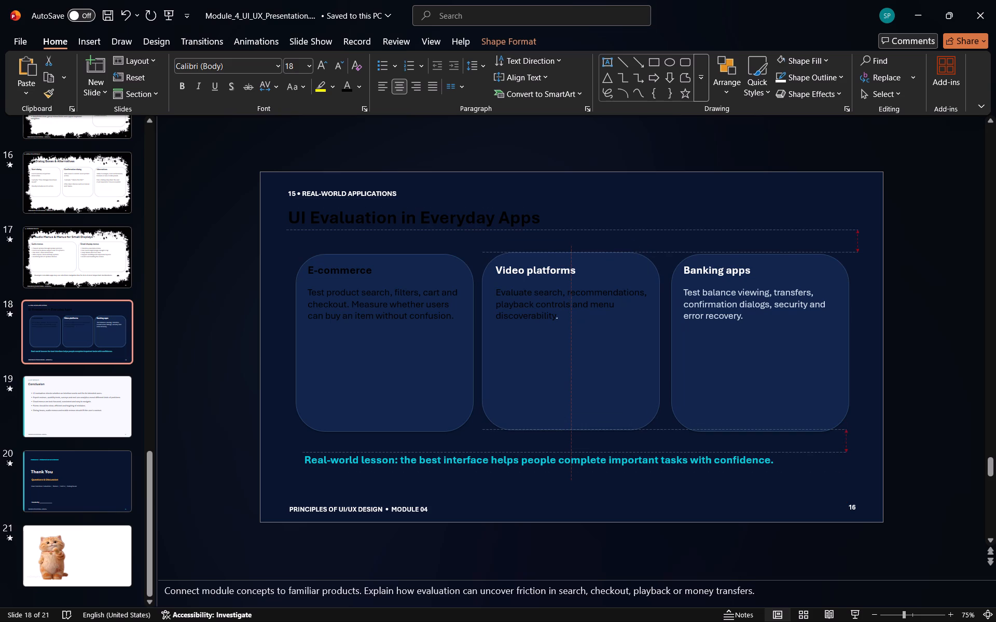
{"action": "left_click", "coordinate": [575, 271]}
{"action": "left_click_drag", "start_coordinate": [575, 271], "coordinate": [510, 267]}
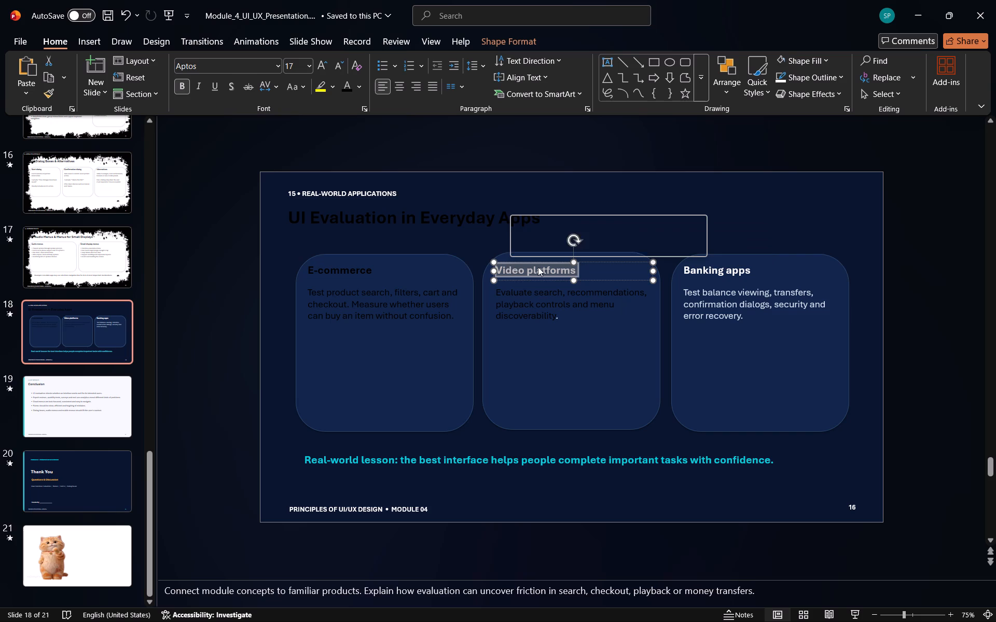
{"action": "left_click", "coordinate": [643, 246]}
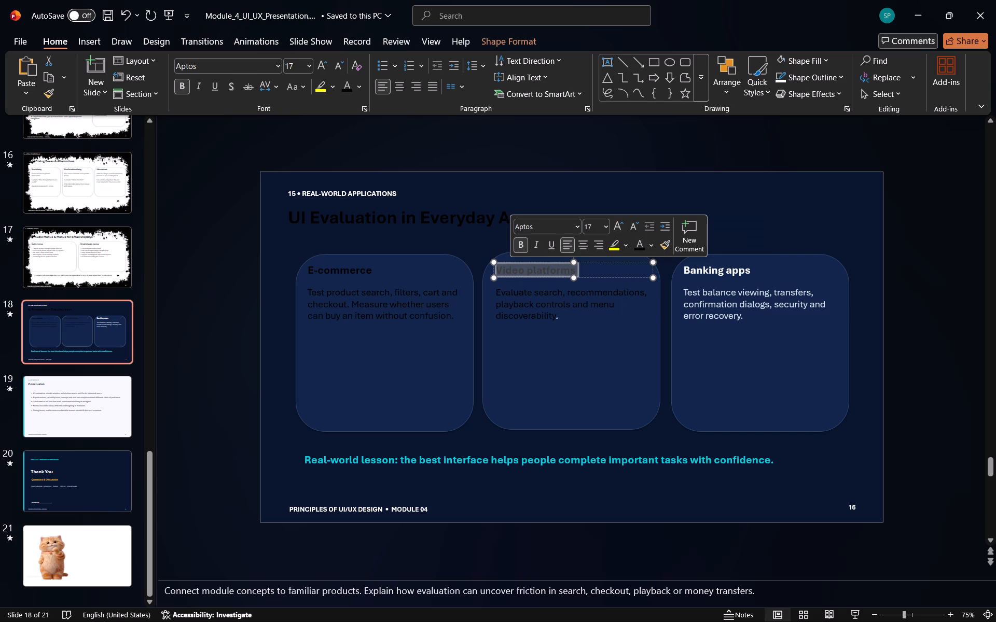
Change the Banking apps card's description and heading text to black.
{"action": "left_click_drag", "start_coordinate": [742, 319], "coordinate": [697, 295]}
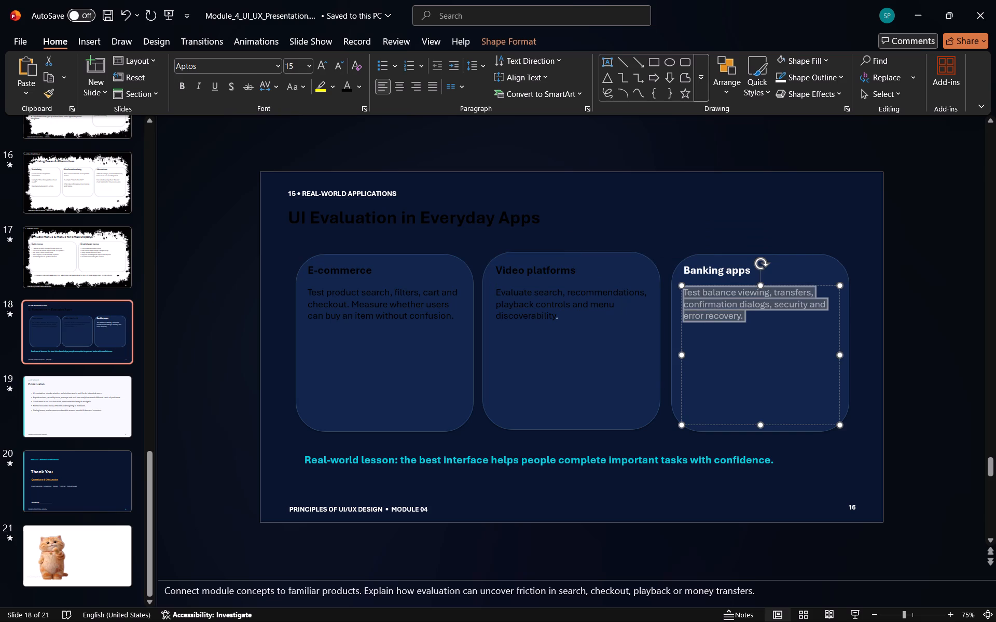
{"action": "left_click_drag", "start_coordinate": [697, 295], "coordinate": [689, 295]}
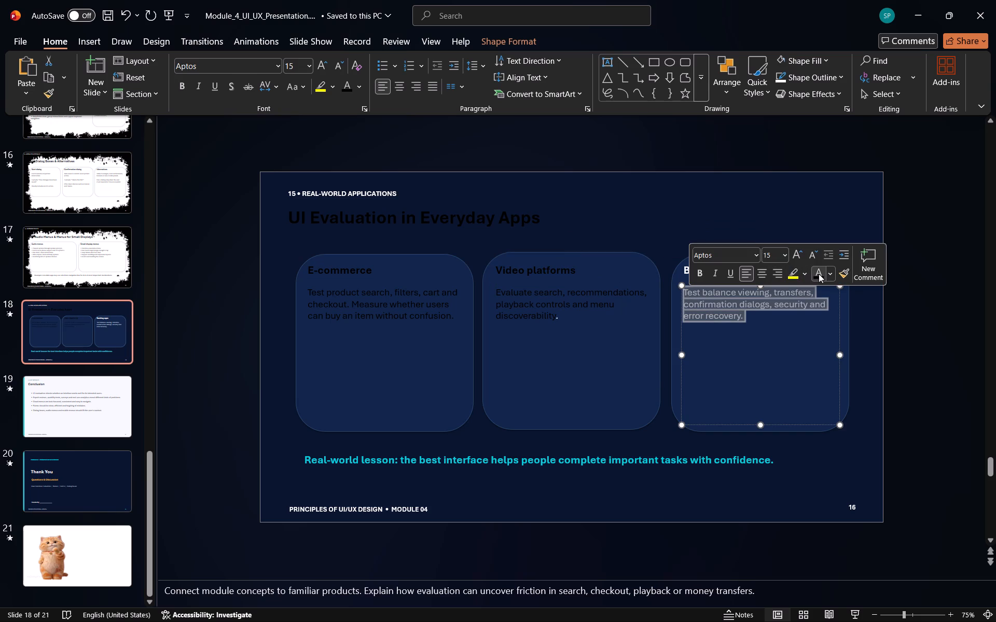
{"action": "left_click", "coordinate": [819, 274]}
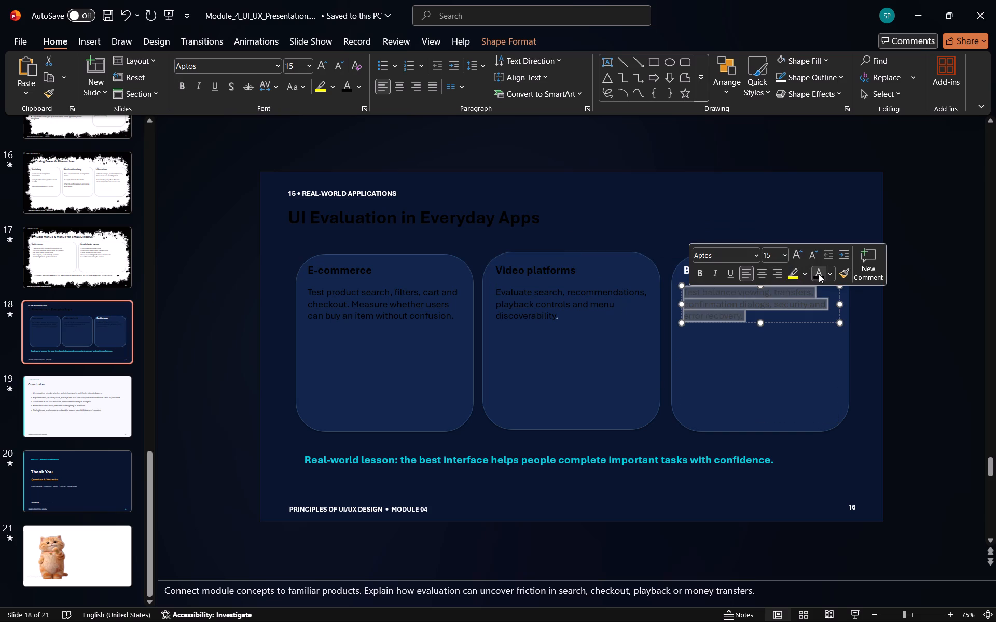
{"action": "left_click", "coordinate": [803, 362]}
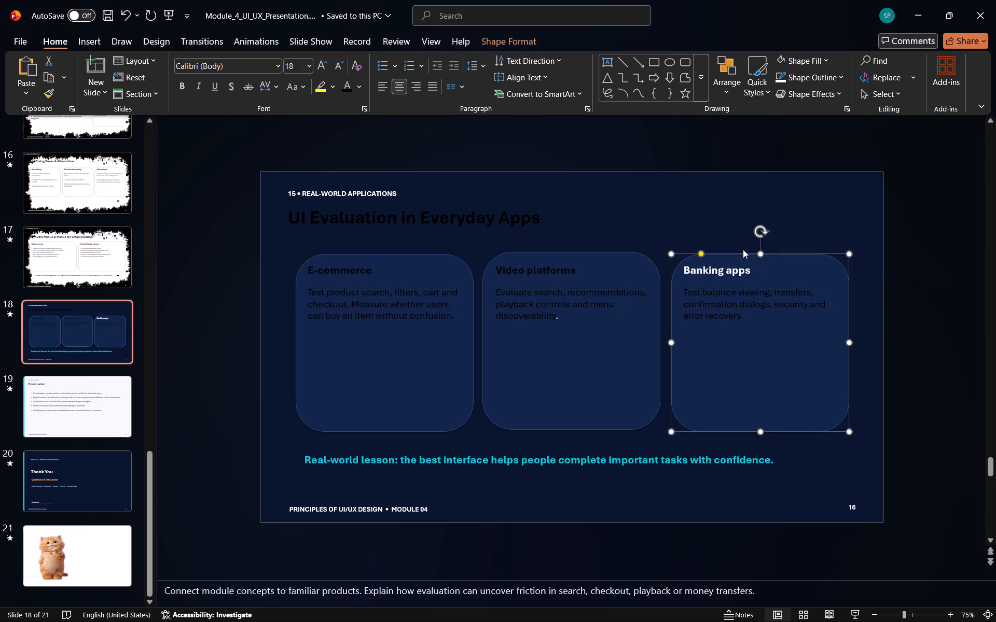
{"action": "left_click", "coordinate": [746, 274]}
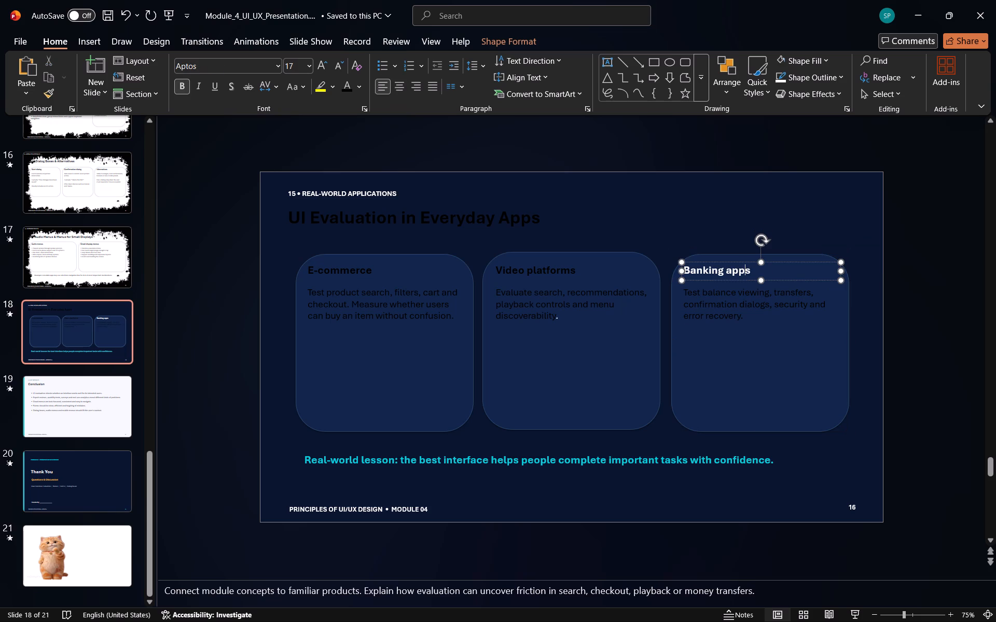
{"action": "left_click", "coordinate": [754, 274]}
{"action": "left_click_drag", "start_coordinate": [749, 268], "coordinate": [677, 275]}
{"action": "left_click", "coordinate": [805, 248]}
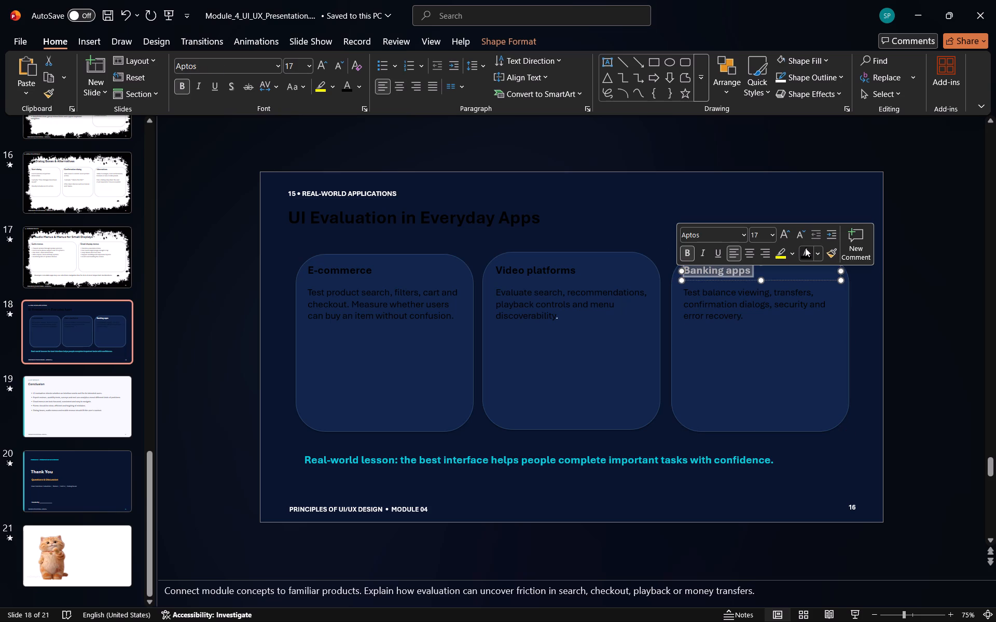
Fill the Banking apps, Video platforms and E-commerce card shapes with white.
{"action": "left_click", "coordinate": [779, 370]}
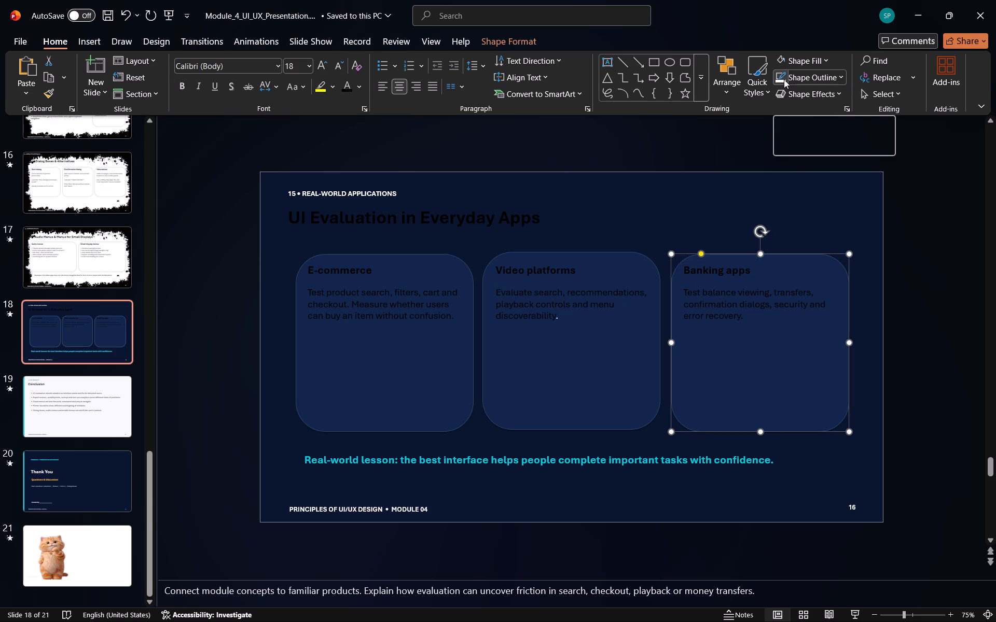
{"action": "left_click", "coordinate": [822, 59]}
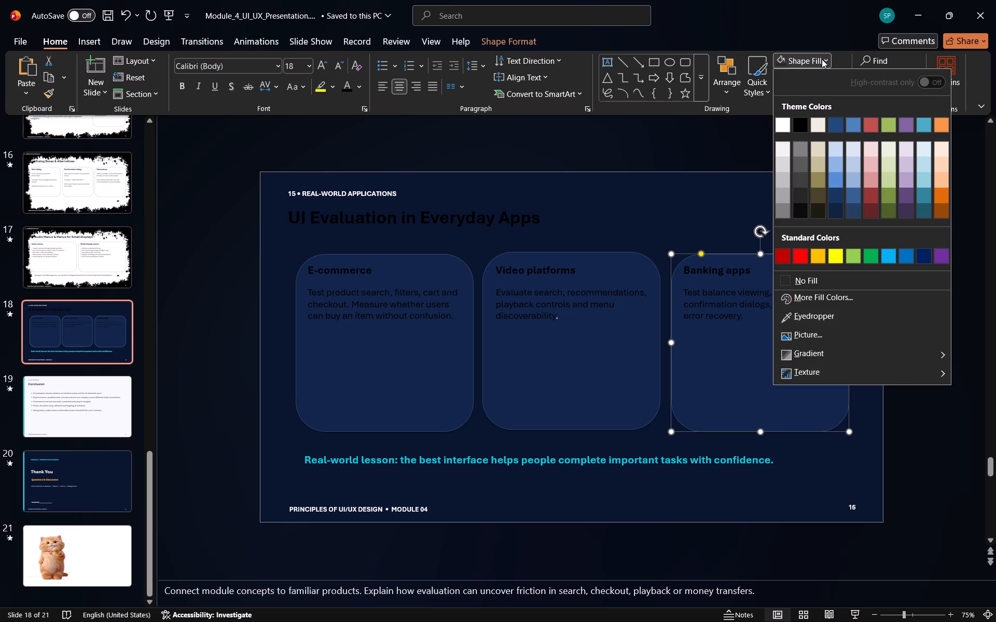
{"action": "left_click", "coordinate": [786, 119]}
{"action": "left_click", "coordinate": [603, 365]}
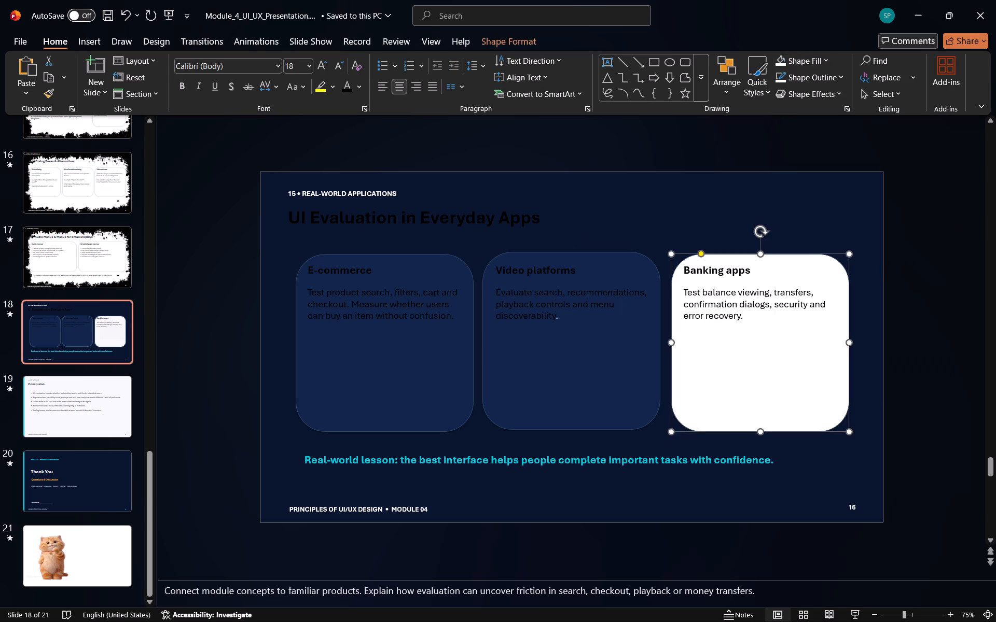
{"action": "left_click", "coordinate": [807, 63]}
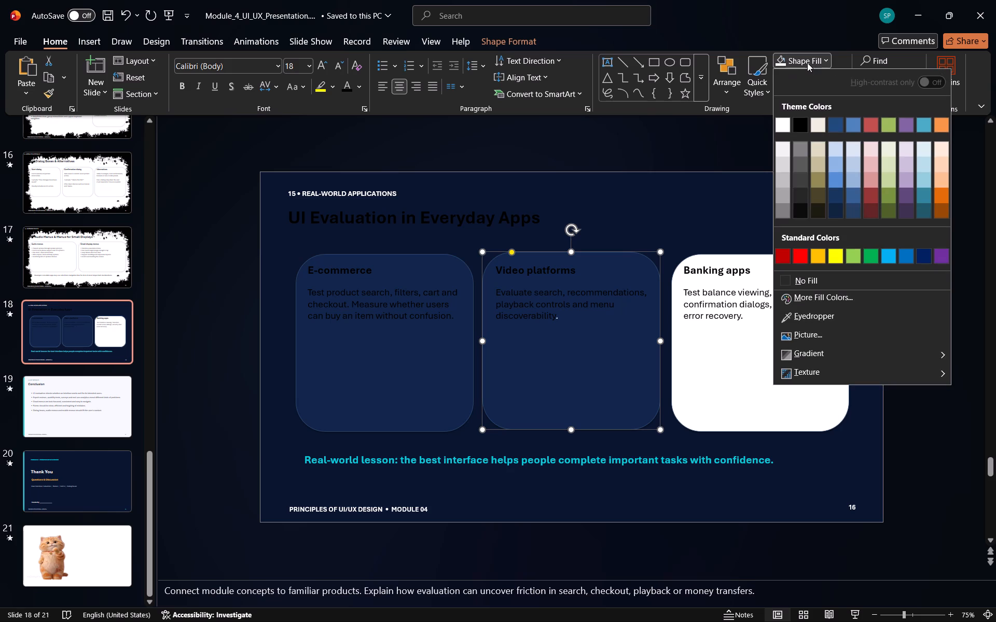
{"action": "left_click", "coordinate": [788, 122]}
{"action": "left_click", "coordinate": [458, 358]}
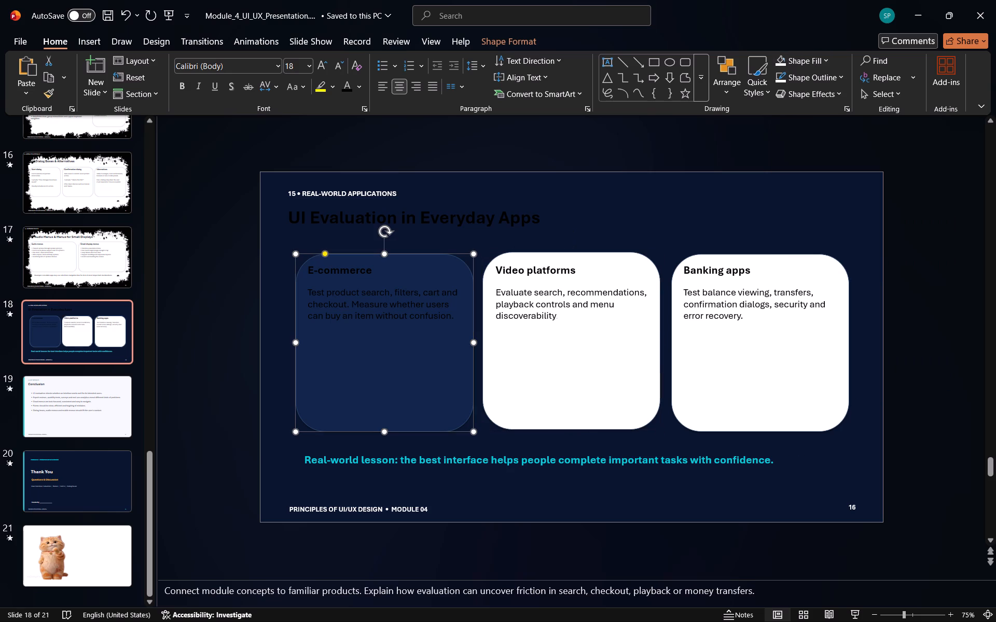
{"action": "left_click", "coordinate": [788, 59]}
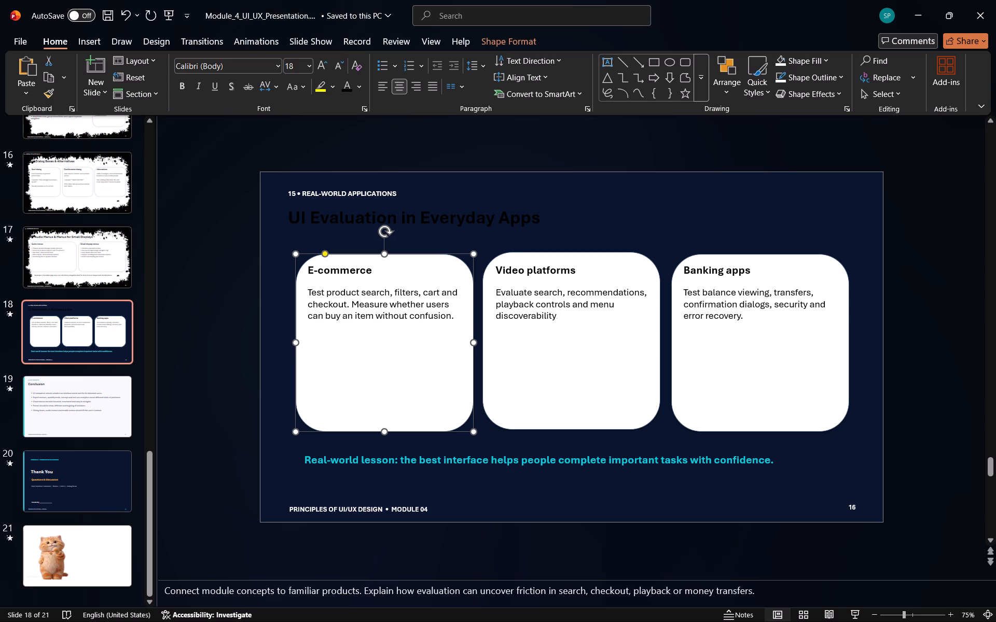
Change the "Real-world lesson" sentence below the three cards to black.
{"action": "left_click_drag", "start_coordinate": [768, 460], "coordinate": [780, 461]}
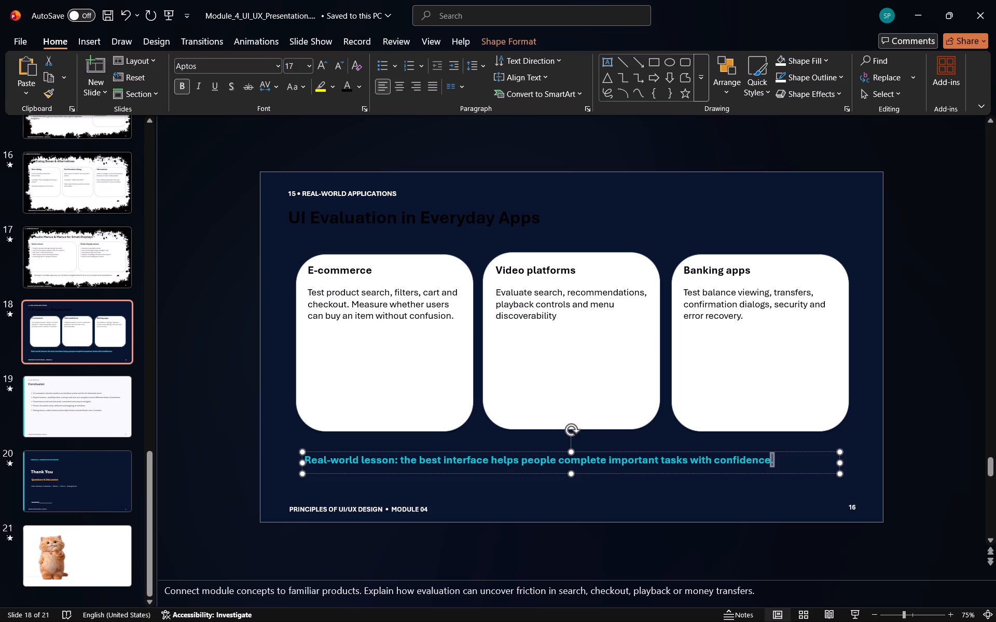
{"action": "left_click_drag", "start_coordinate": [780, 461], "coordinate": [298, 498]}
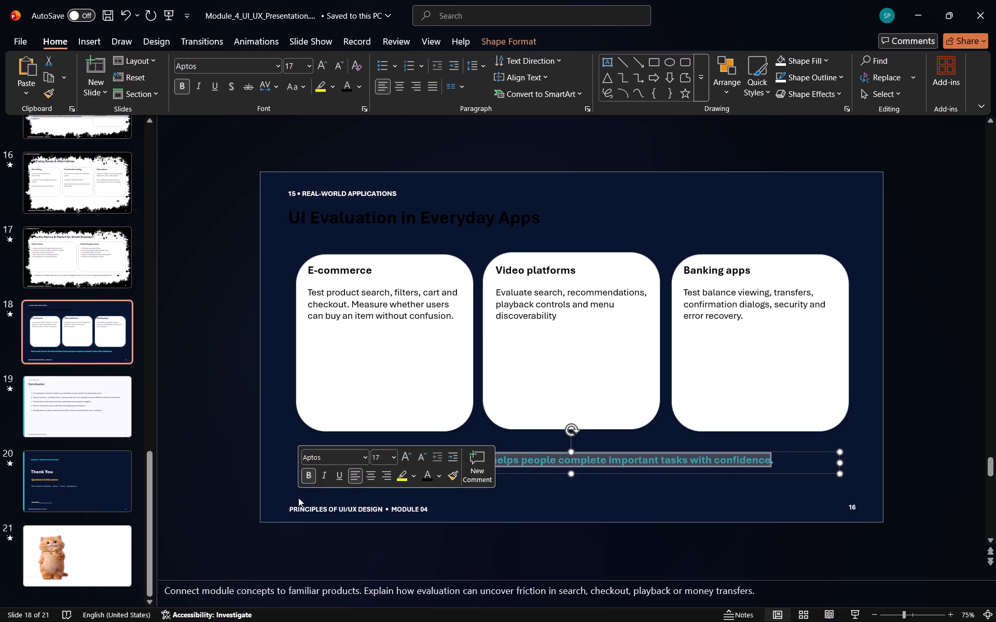
{"action": "left_click", "coordinate": [778, 457]}
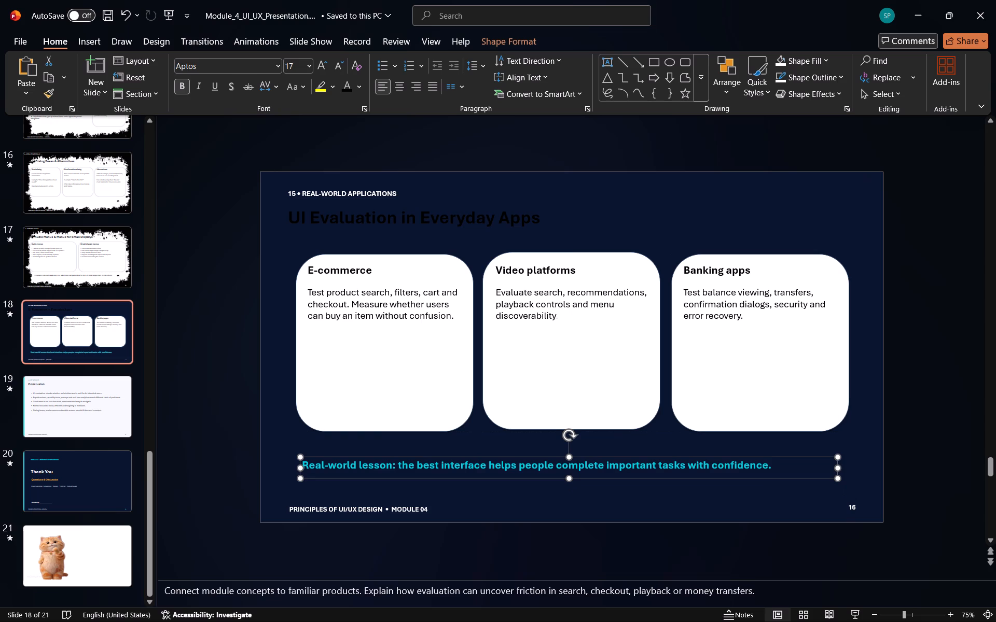
{"action": "left_click", "coordinate": [770, 466]}
{"action": "left_click_drag", "start_coordinate": [770, 466], "coordinate": [317, 542]}
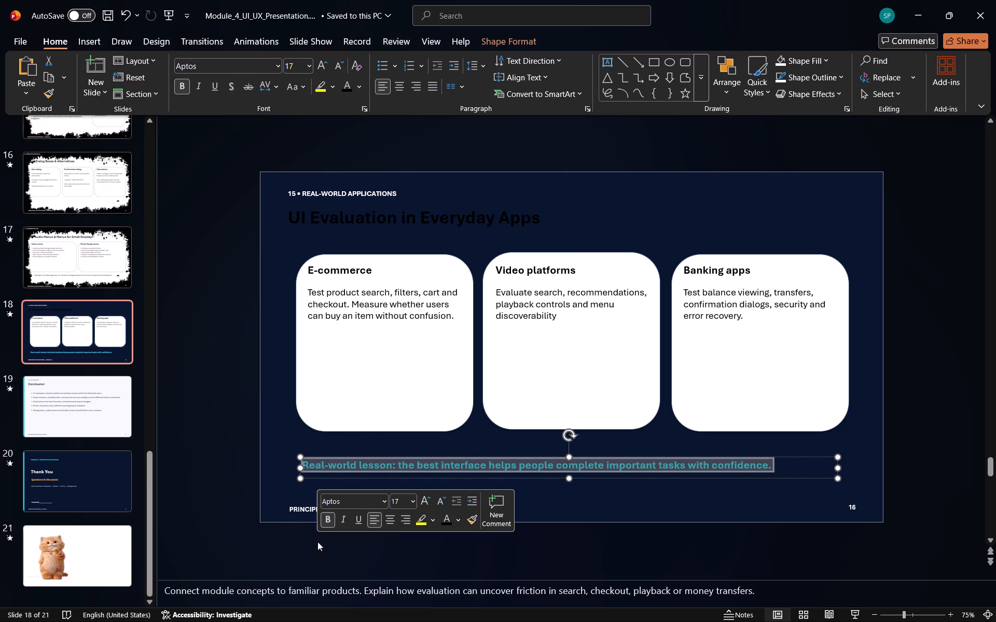
{"action": "left_click", "coordinate": [448, 517]}
{"action": "left_click", "coordinate": [543, 507]}
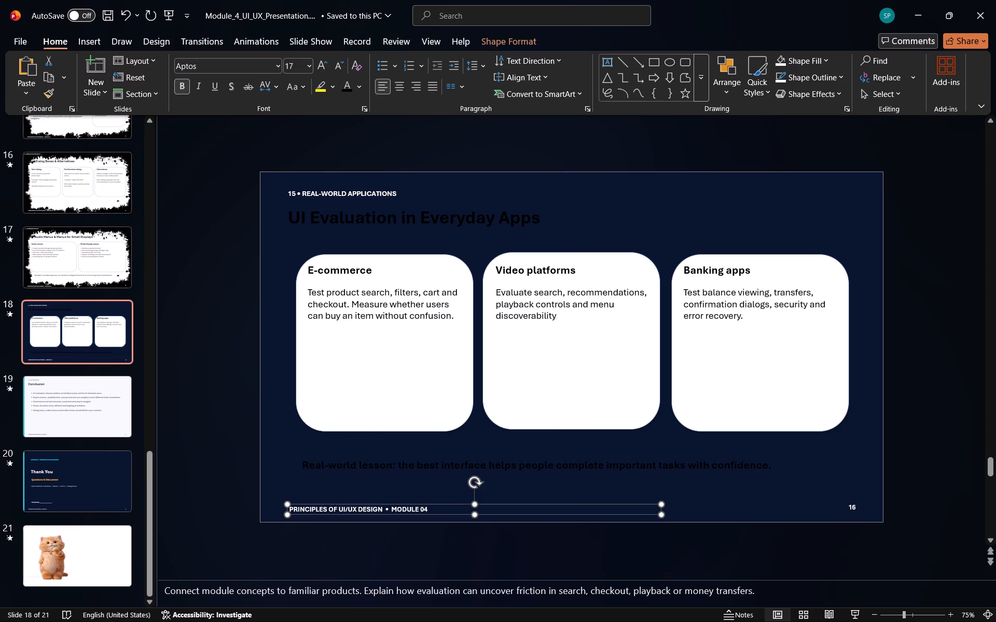
Paste the black brush-frame picture onto the UI Evaluation in Everyday Apps slide and send it to the back.
{"action": "left_click", "coordinate": [667, 489]}
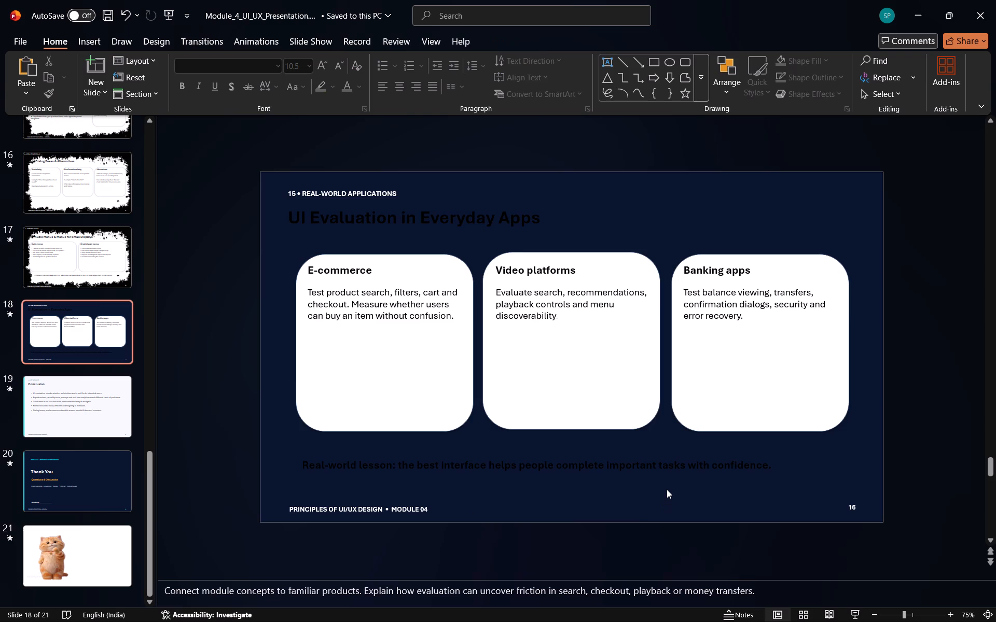
{"action": "key", "text": "ctrl+v"}
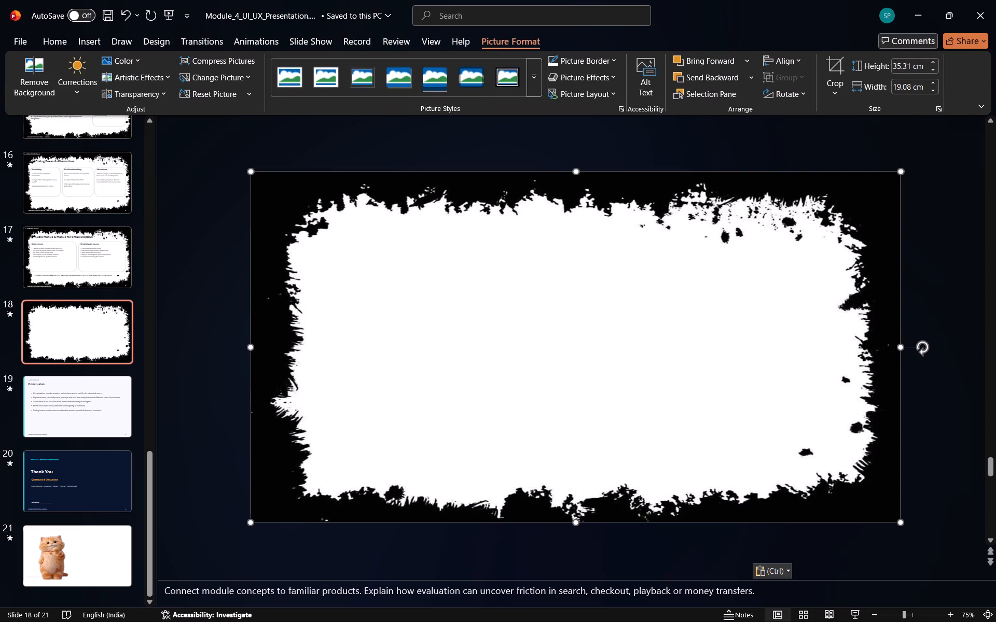
{"action": "left_click", "coordinate": [753, 80]}
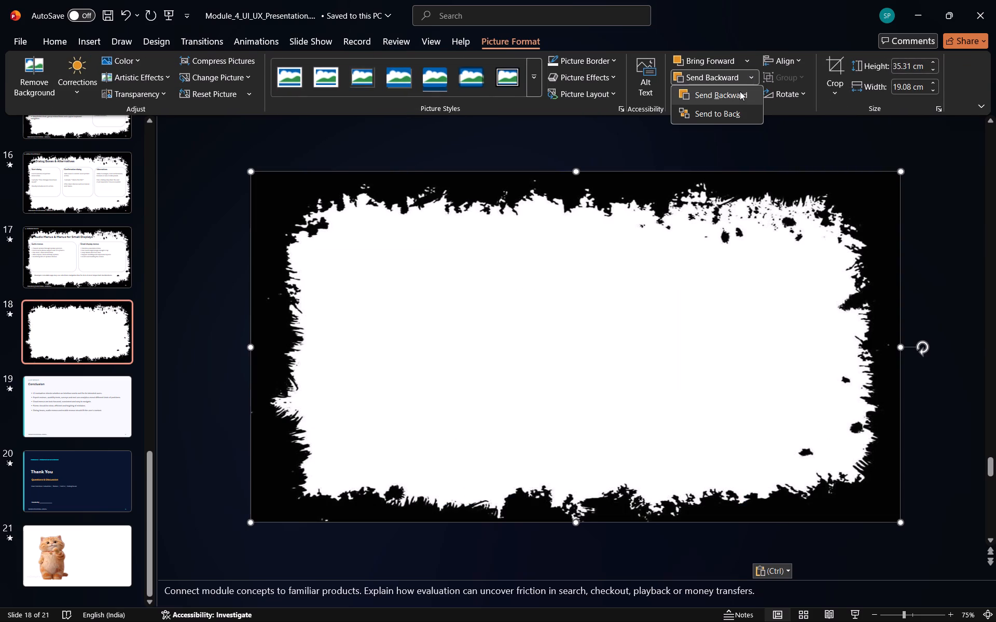
{"action": "left_click", "coordinate": [729, 108]}
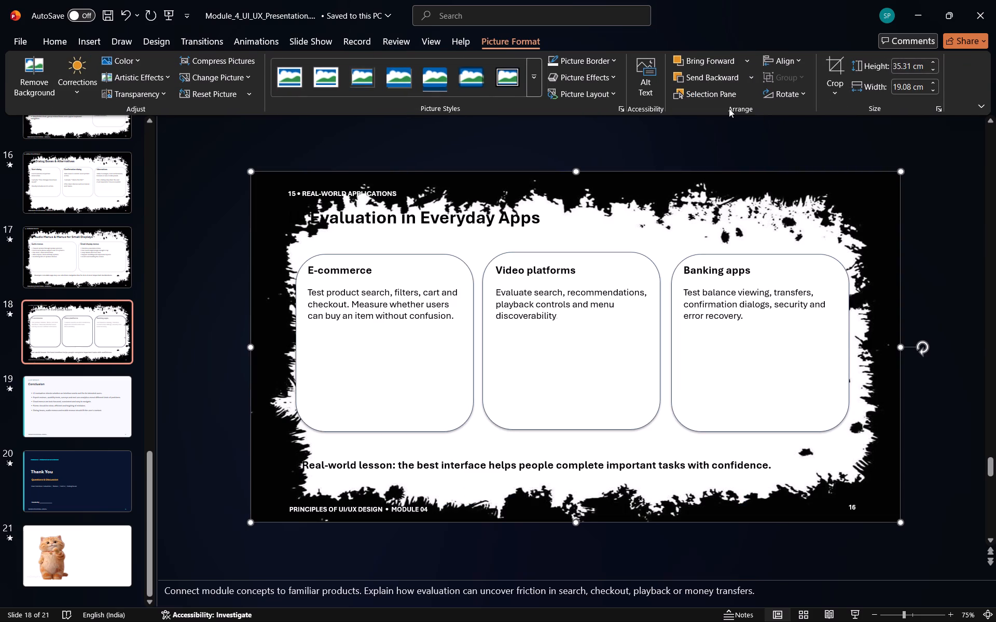
Move the slide title fully into the white area and the "15 • REAL-WORLD APPLICATIONS" label up onto the black border.
{"action": "left_click", "coordinate": [529, 216]}
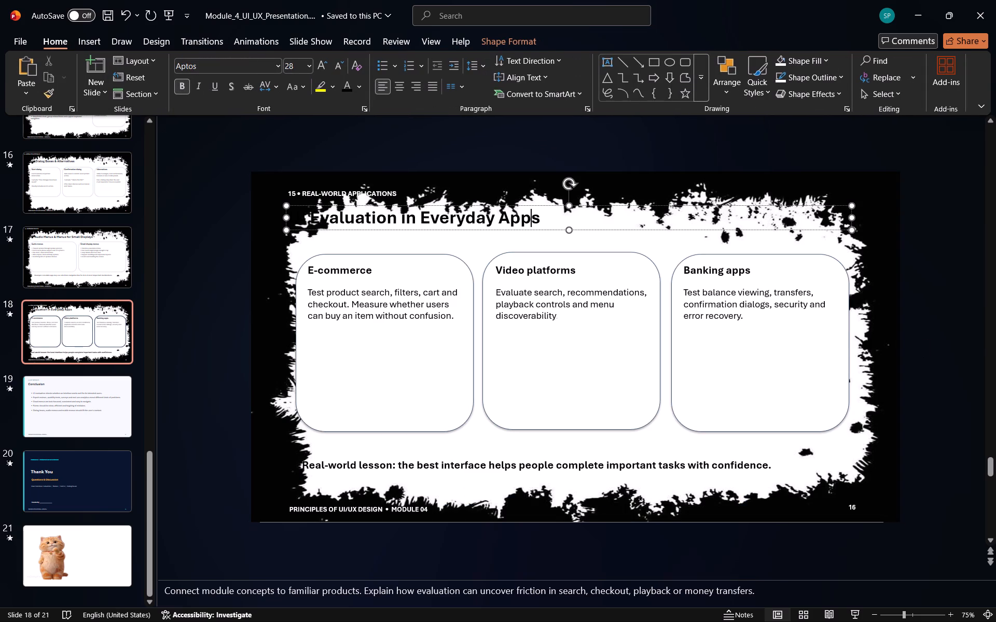
{"action": "left_click_drag", "start_coordinate": [552, 215], "coordinate": [597, 225]}
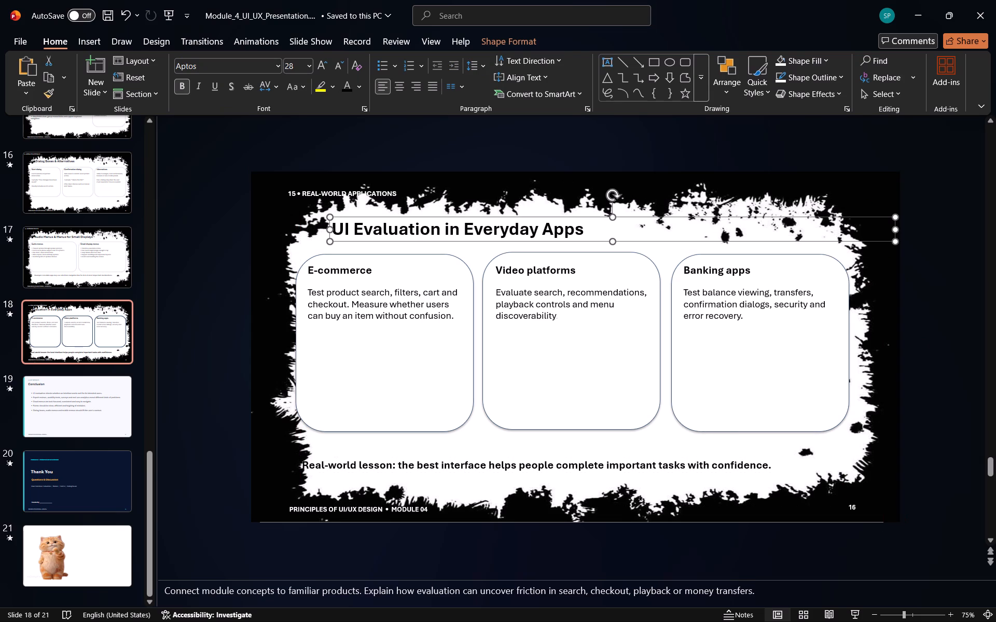
{"action": "left_click", "coordinate": [366, 196]}
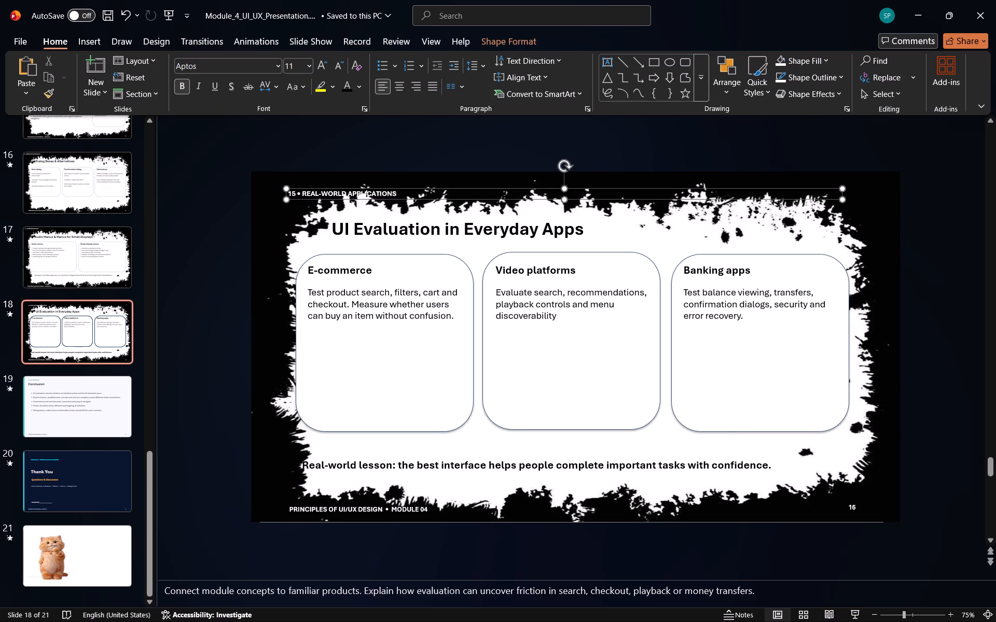
{"action": "left_click_drag", "start_coordinate": [411, 193], "coordinate": [395, 178]}
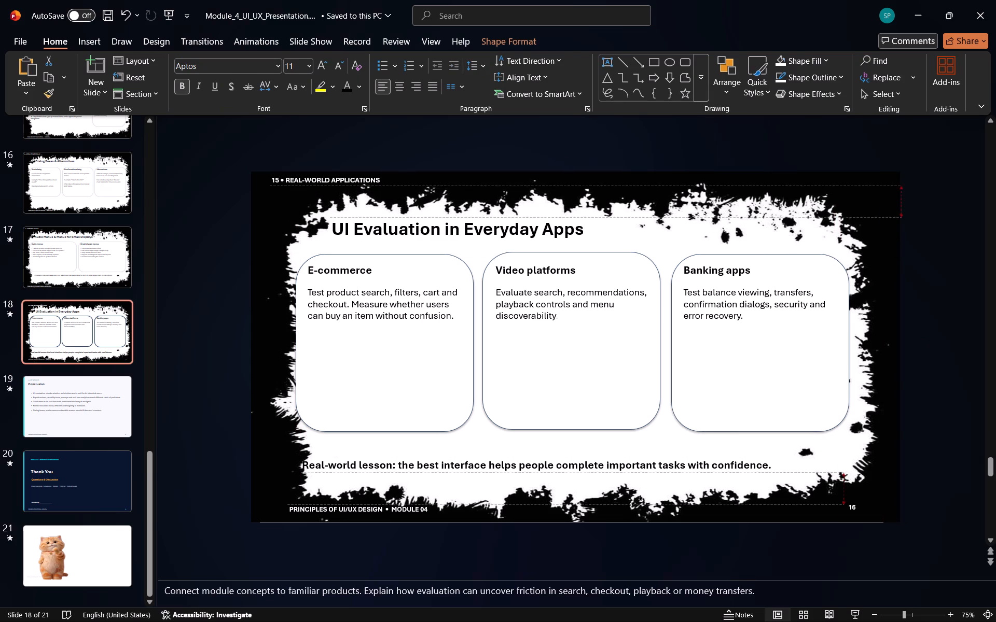
{"action": "left_click_drag", "start_coordinate": [395, 178], "coordinate": [395, 179]}
Shift the "Real-world lesson" sentence inward onto the white area and lower the module footer onto the black border.
{"action": "left_click", "coordinate": [445, 471]}
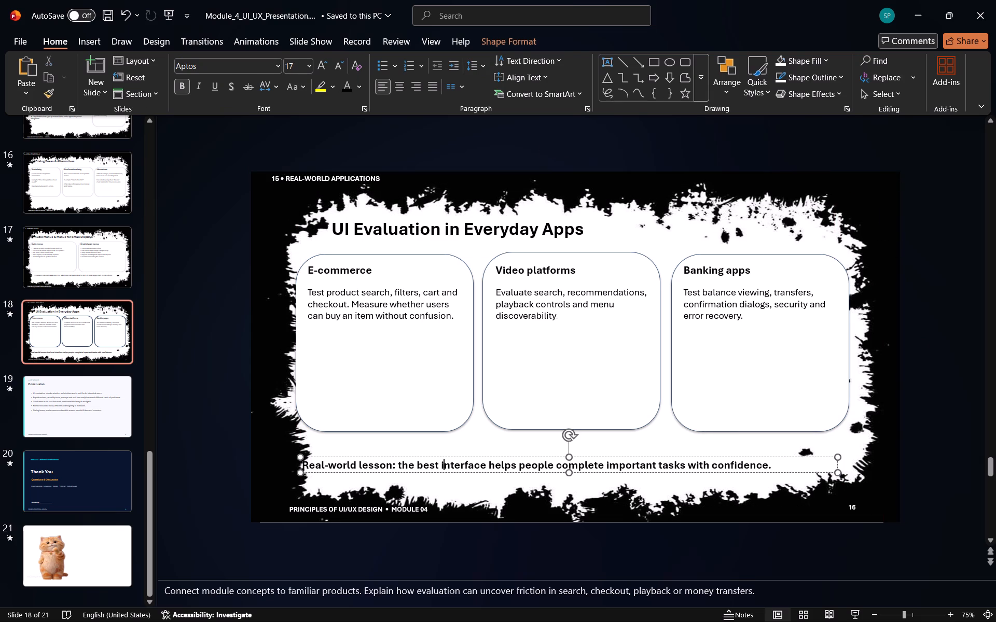
{"action": "left_click_drag", "start_coordinate": [781, 466], "coordinate": [796, 466]}
{"action": "left_click_drag", "start_coordinate": [414, 511], "coordinate": [447, 510]}
{"action": "left_click", "coordinate": [447, 510]}
{"action": "left_click_drag", "start_coordinate": [447, 510], "coordinate": [447, 514]}
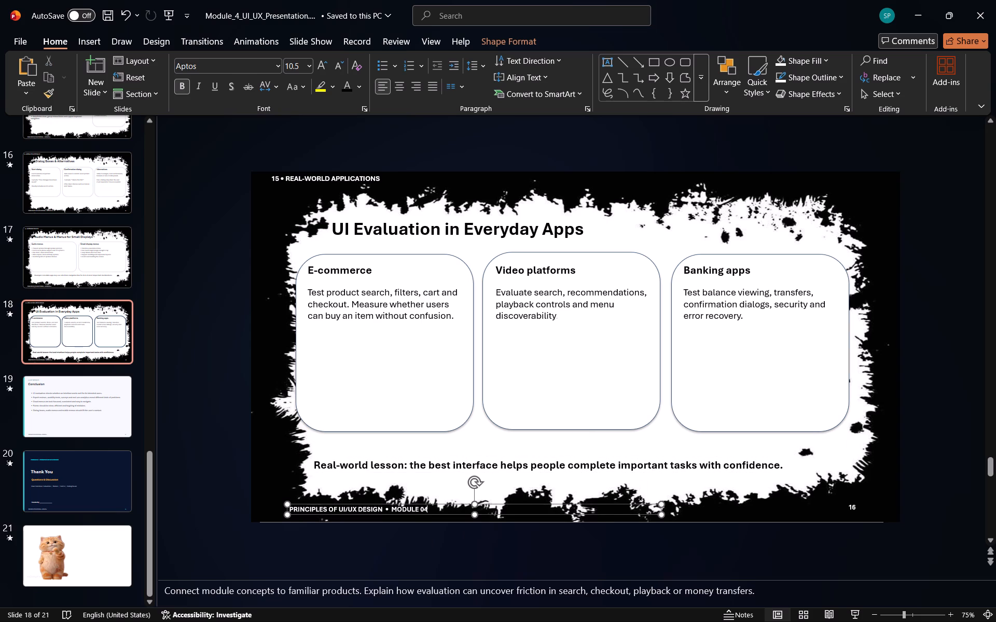
{"action": "left_click_drag", "start_coordinate": [447, 514], "coordinate": [440, 518]}
{"action": "left_click_drag", "start_coordinate": [440, 518], "coordinate": [440, 514]}
{"action": "left_click_drag", "start_coordinate": [440, 514], "coordinate": [435, 518]}
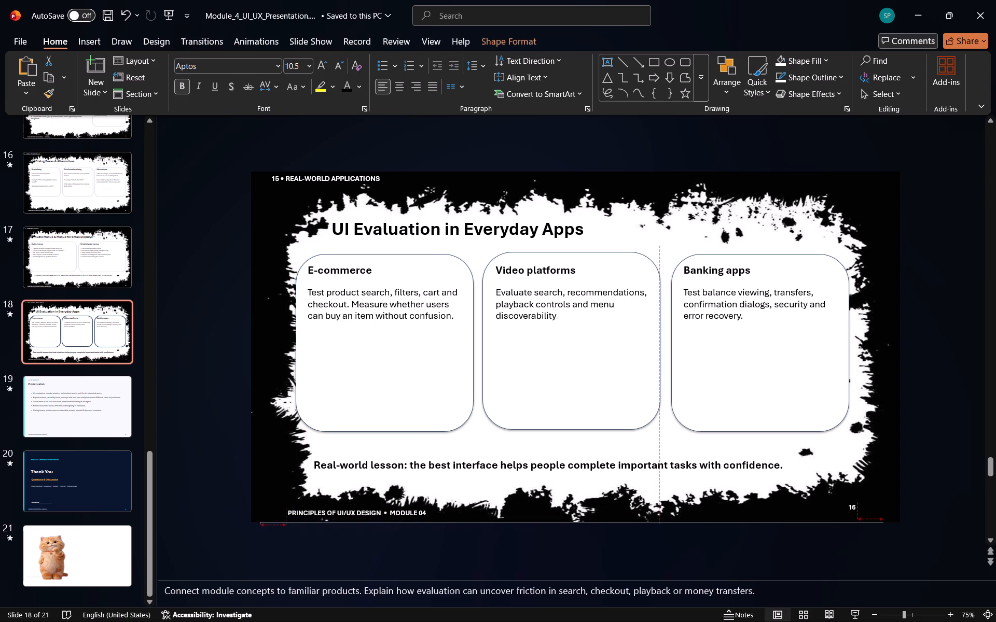
{"action": "left_click_drag", "start_coordinate": [435, 518], "coordinate": [436, 519]}
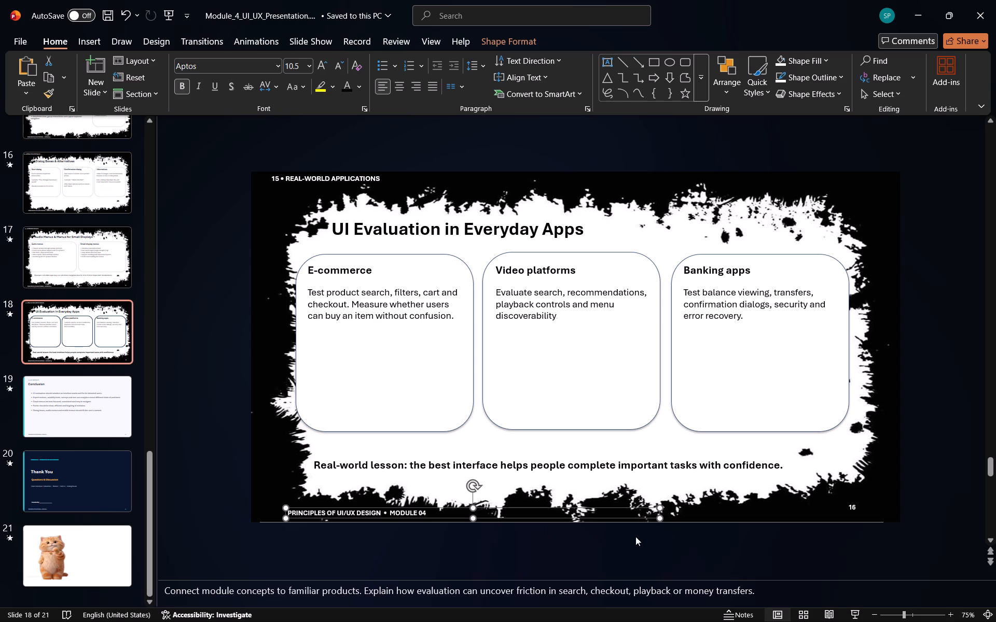
Delete the cyan vertical bar from the Conclusion slide.
{"action": "left_click", "coordinate": [68, 419]}
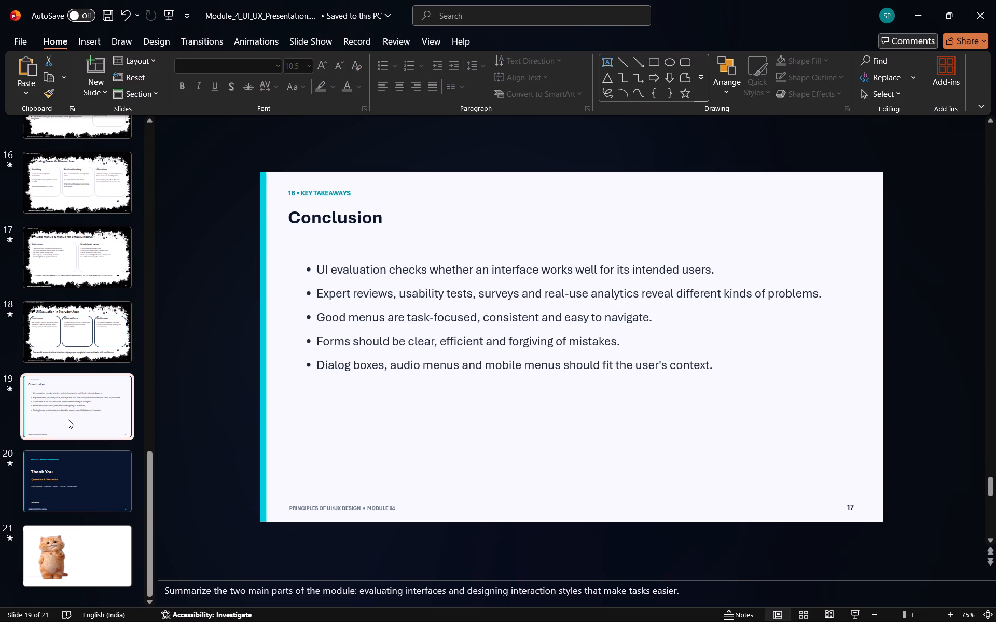
{"action": "left_click", "coordinate": [264, 258]}
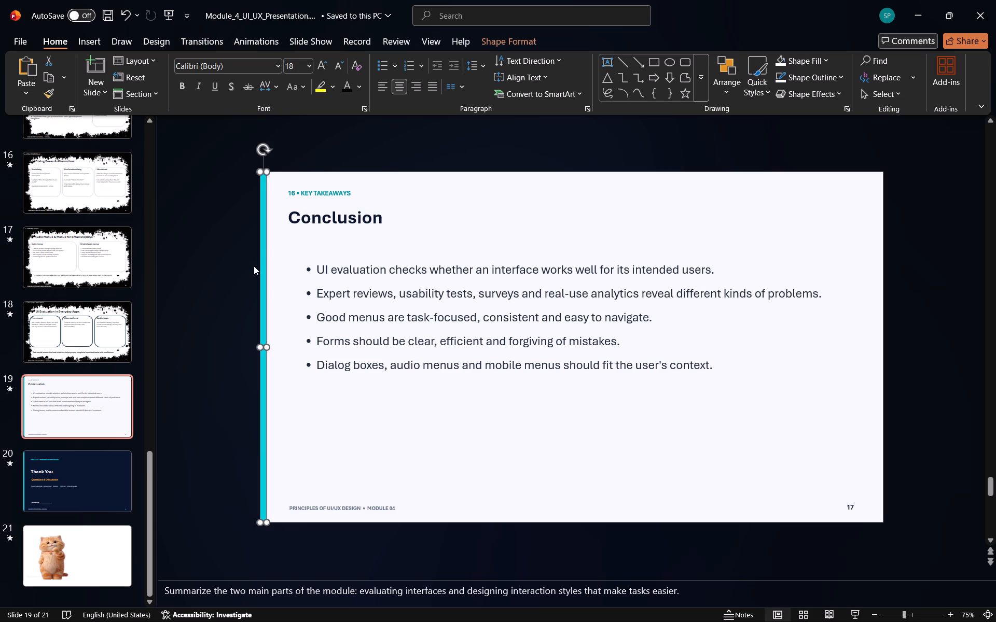
{"action": "key", "text": "Delete"}
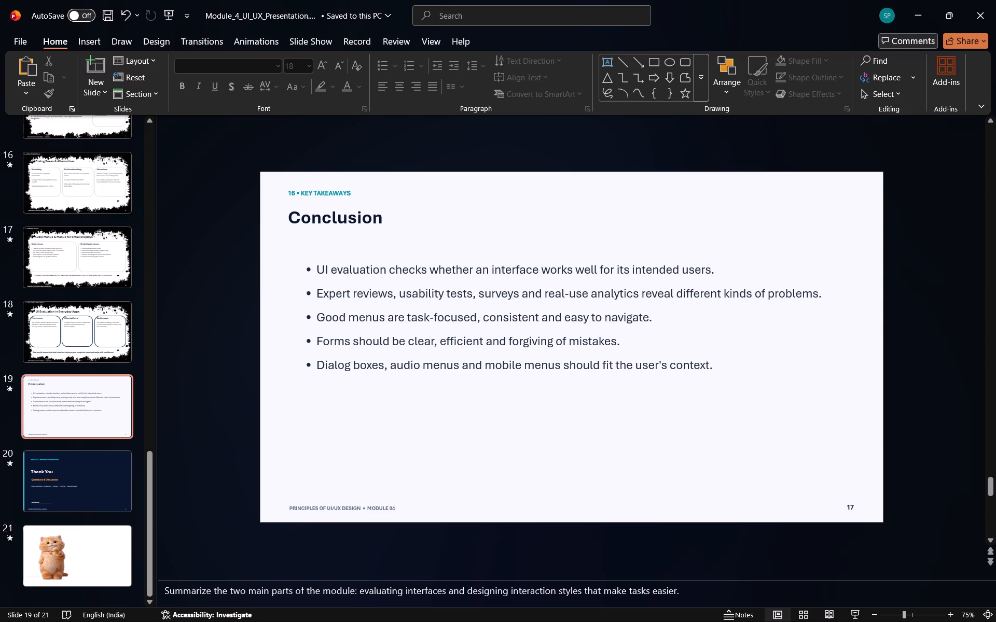
Make the Conclusion slide's "PRINCIPLES OF UI/UX DESIGN • MODULE 04" footer white at font size 10.5.
{"action": "left_click", "coordinate": [395, 508]}
{"action": "left_click_drag", "start_coordinate": [395, 508], "coordinate": [294, 508]}
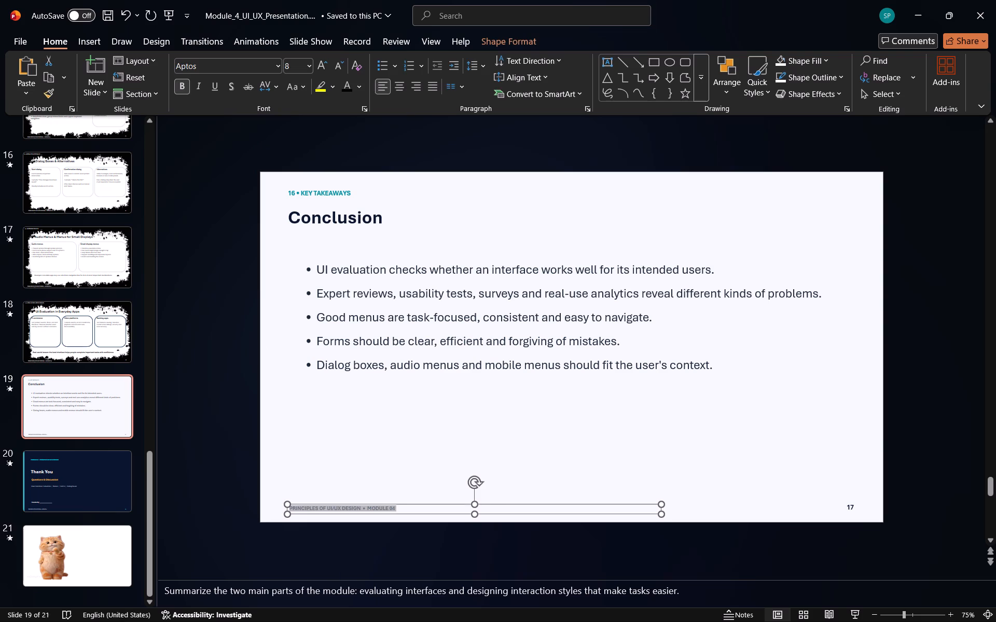
{"action": "left_click_drag", "start_coordinate": [294, 508], "coordinate": [294, 508]}
{"action": "left_click", "coordinate": [433, 487]}
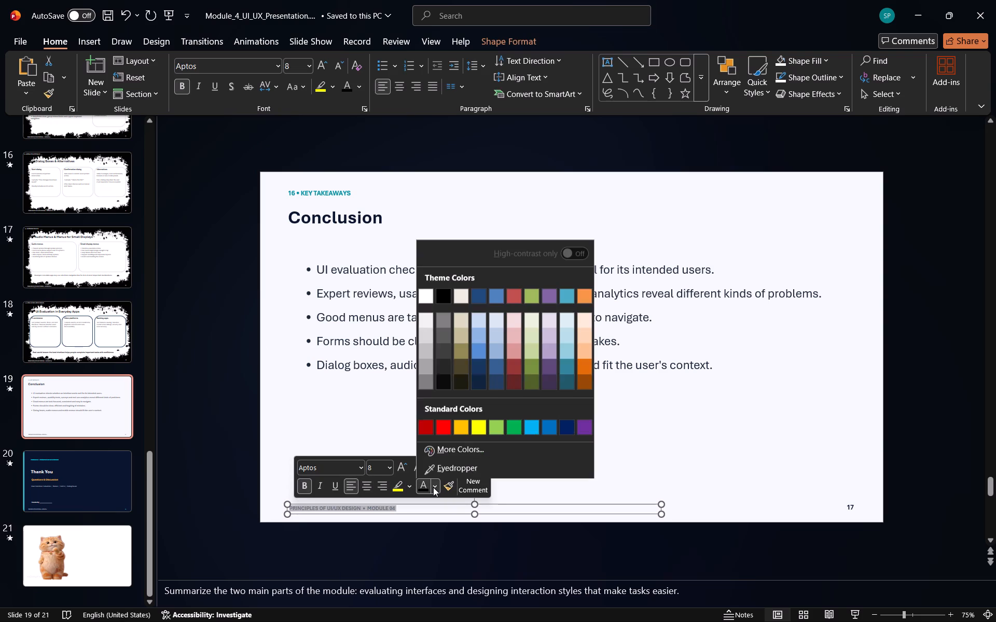
{"action": "left_click", "coordinate": [431, 288]}
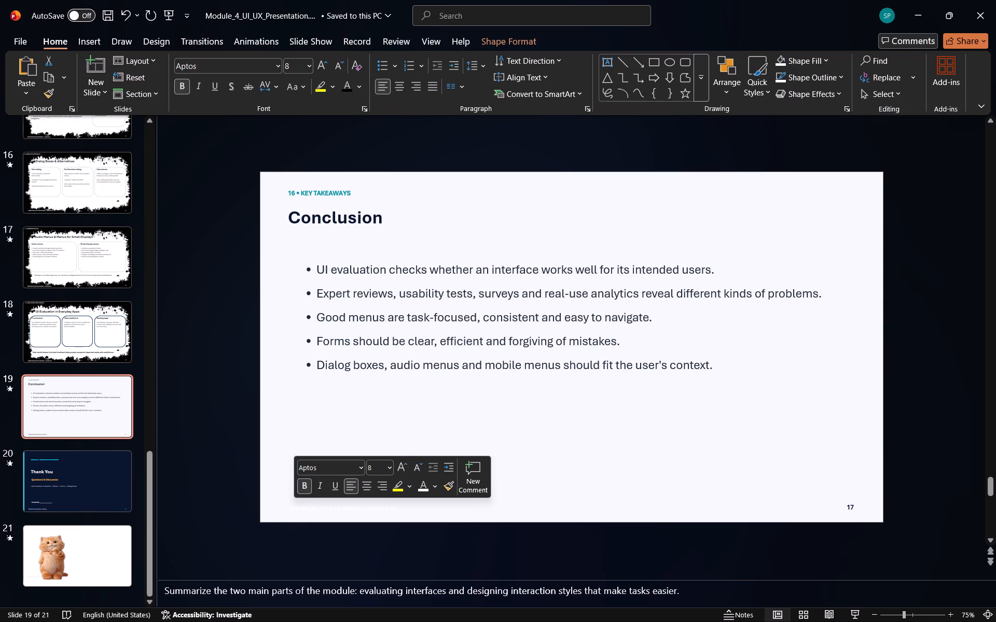
{"action": "left_click", "coordinate": [388, 464]}
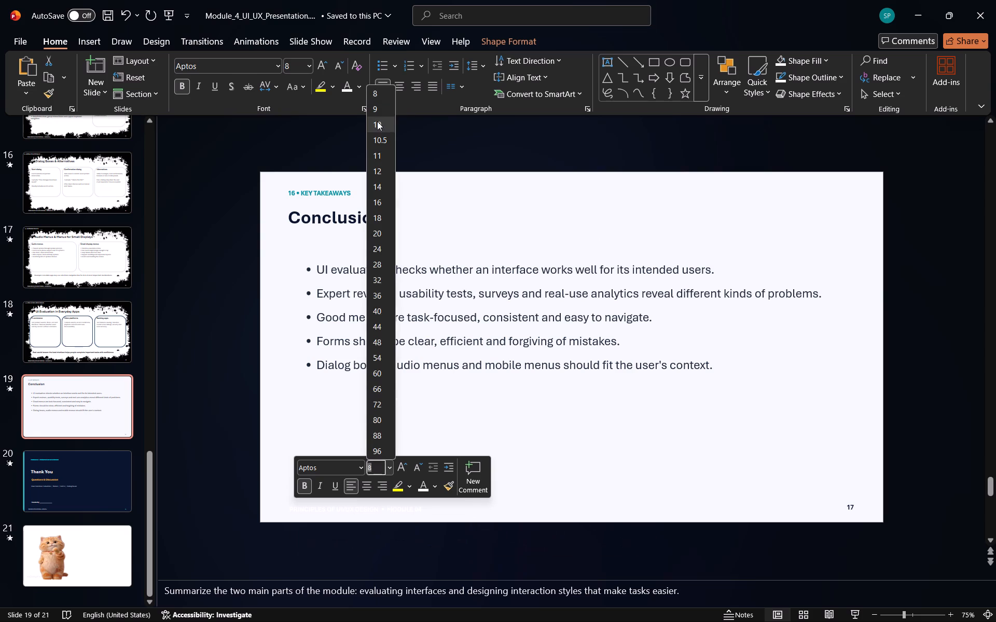
{"action": "left_click", "coordinate": [378, 144]}
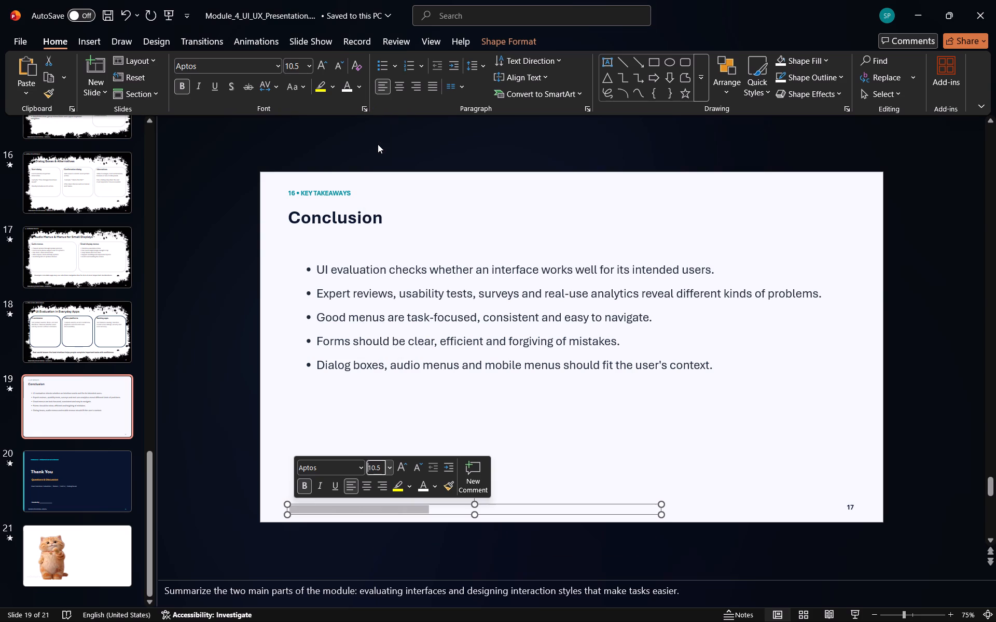
Change the "16 • KEY TAKEAWAYS" label and the slide number 17 to white.
{"action": "left_click", "coordinate": [351, 192]}
{"action": "left_click", "coordinate": [351, 192]}
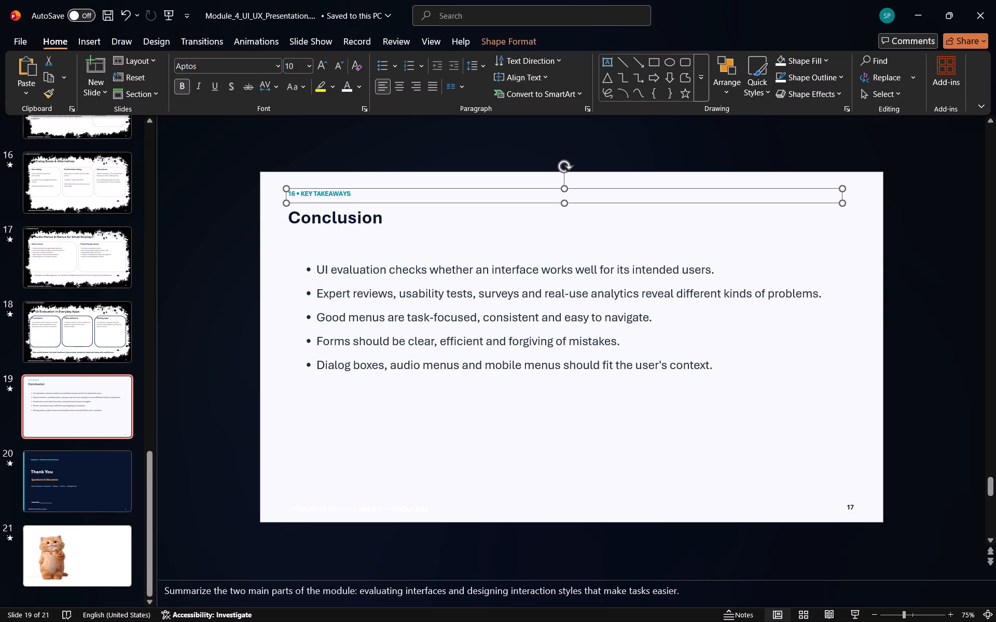
{"action": "left_click_drag", "start_coordinate": [349, 193], "coordinate": [289, 194]}
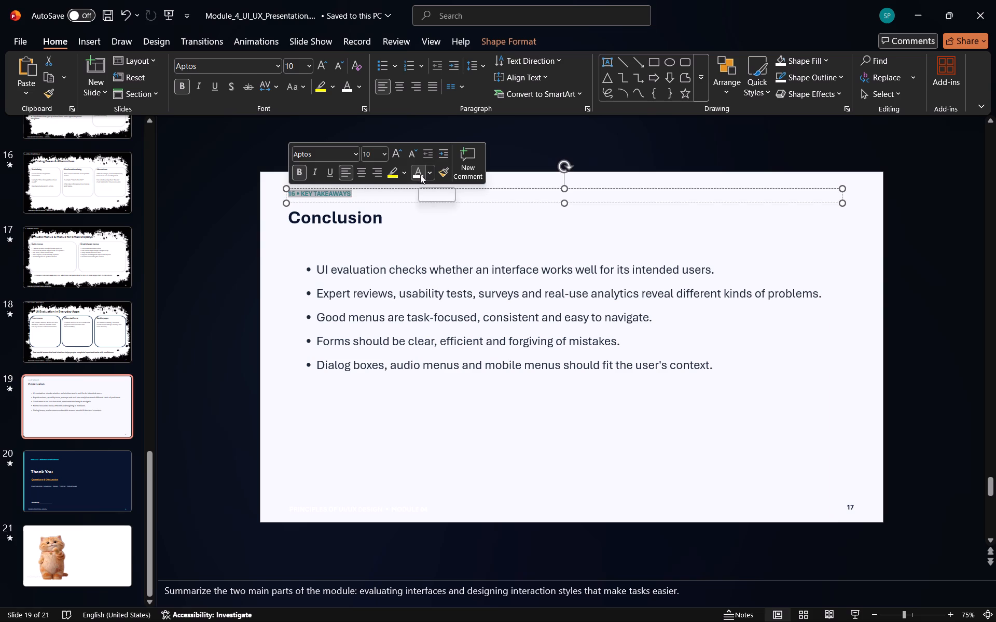
{"action": "left_click", "coordinate": [420, 175]}
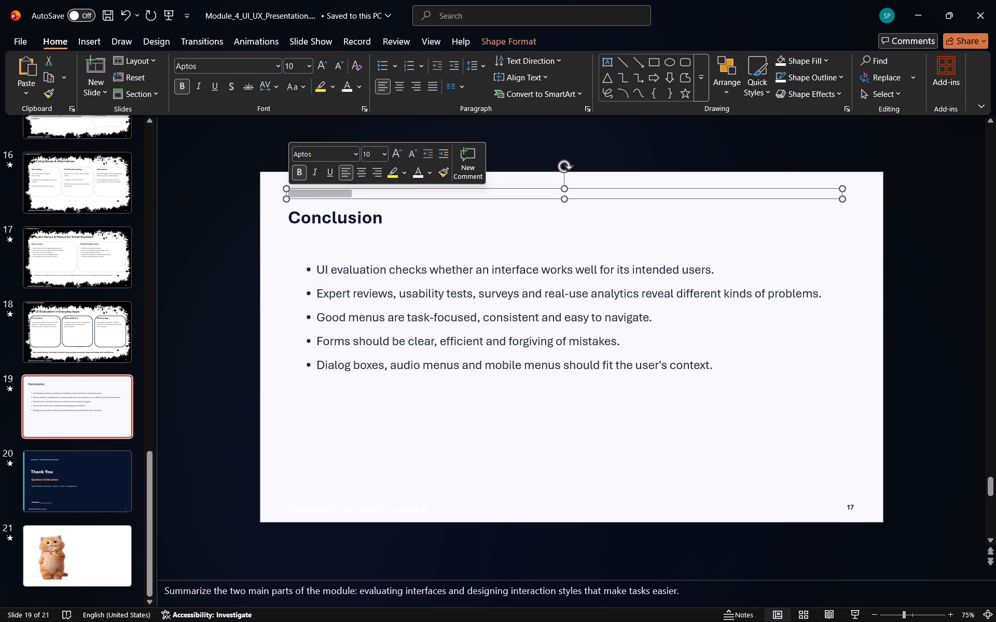
{"action": "left_click_drag", "start_coordinate": [853, 506], "coordinate": [837, 508]}
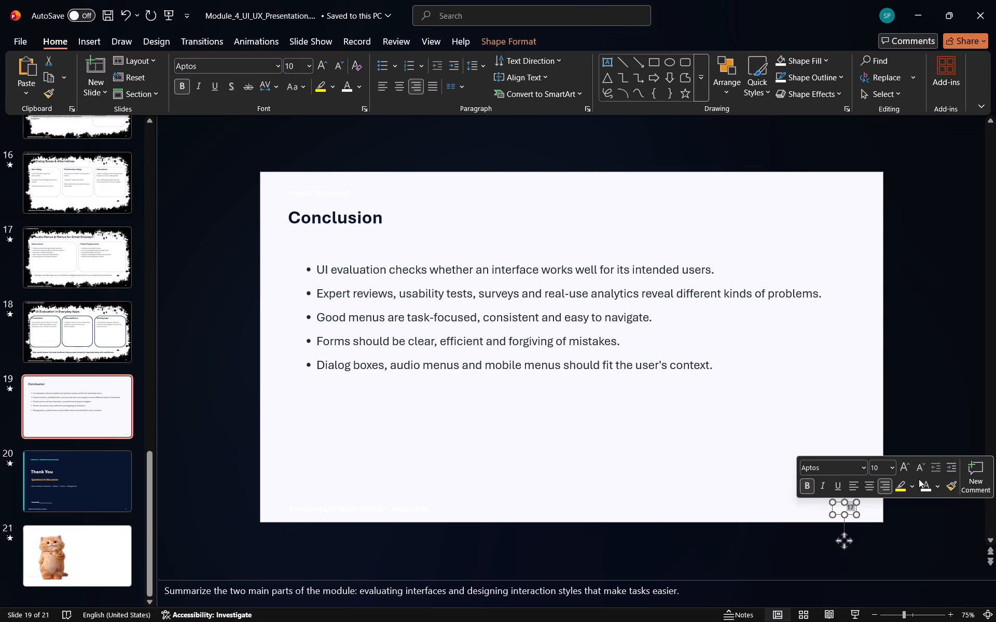
{"action": "left_click", "coordinate": [923, 485]}
{"action": "left_click", "coordinate": [649, 411]}
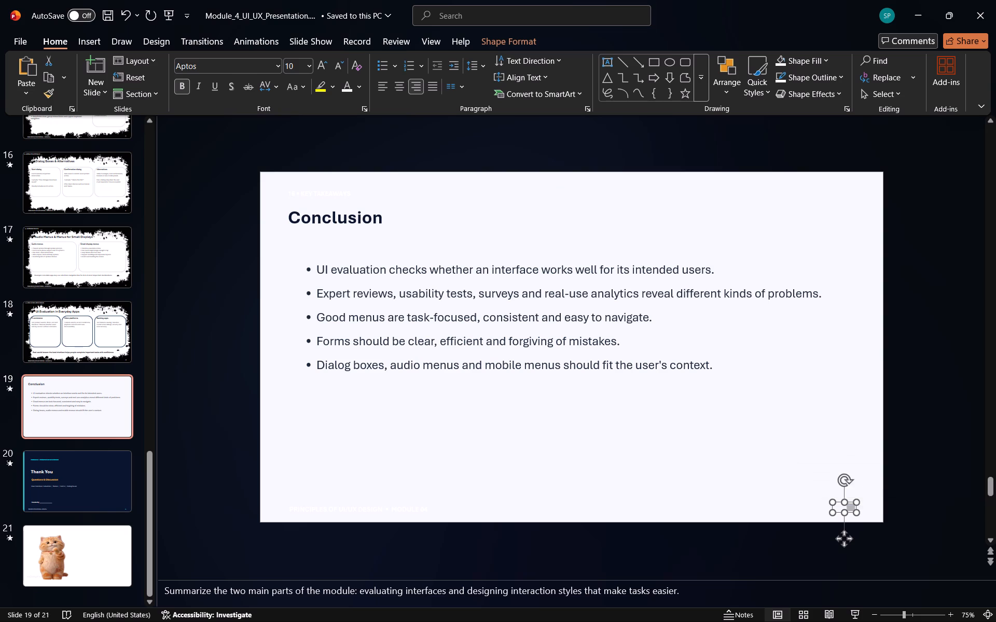
Paste the black brush-frame picture onto the Conclusion slide and send it to the back.
{"action": "left_click", "coordinate": [555, 510]}
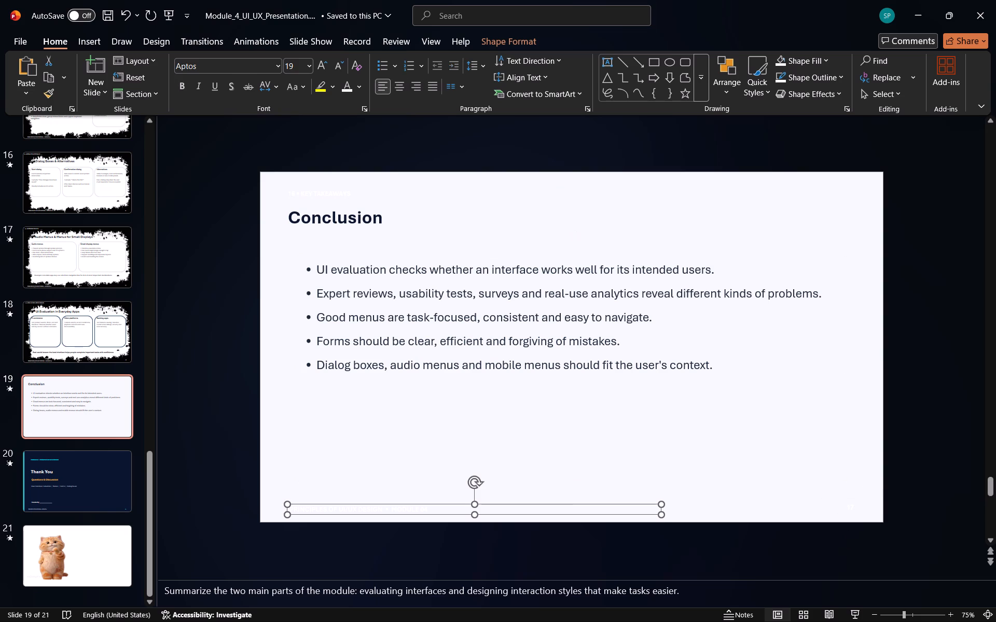
{"action": "left_click", "coordinate": [595, 468]}
{"action": "key", "text": "ctrl+v"}
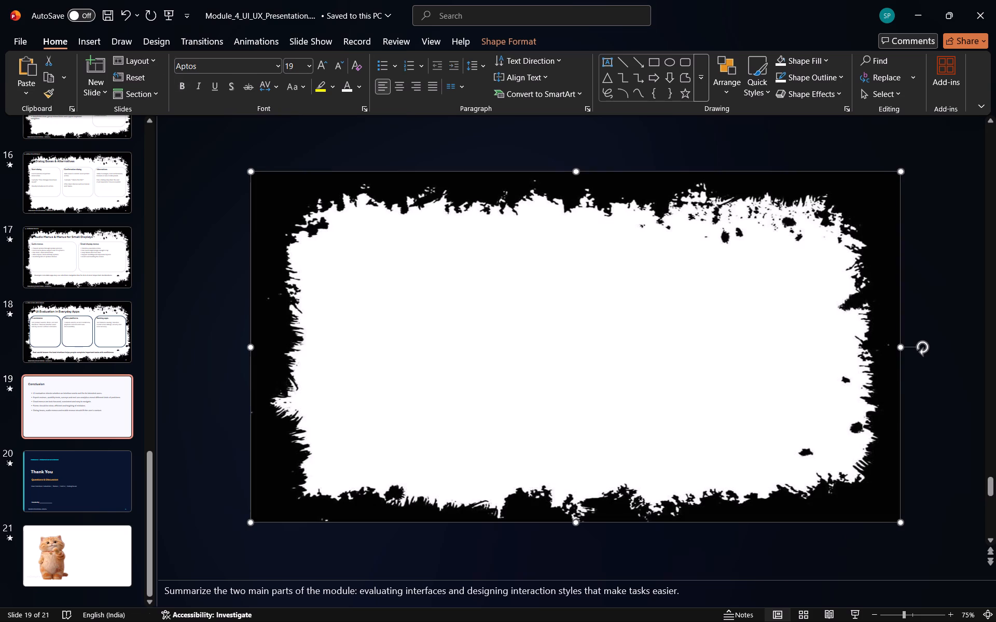
{"action": "left_click", "coordinate": [745, 80]}
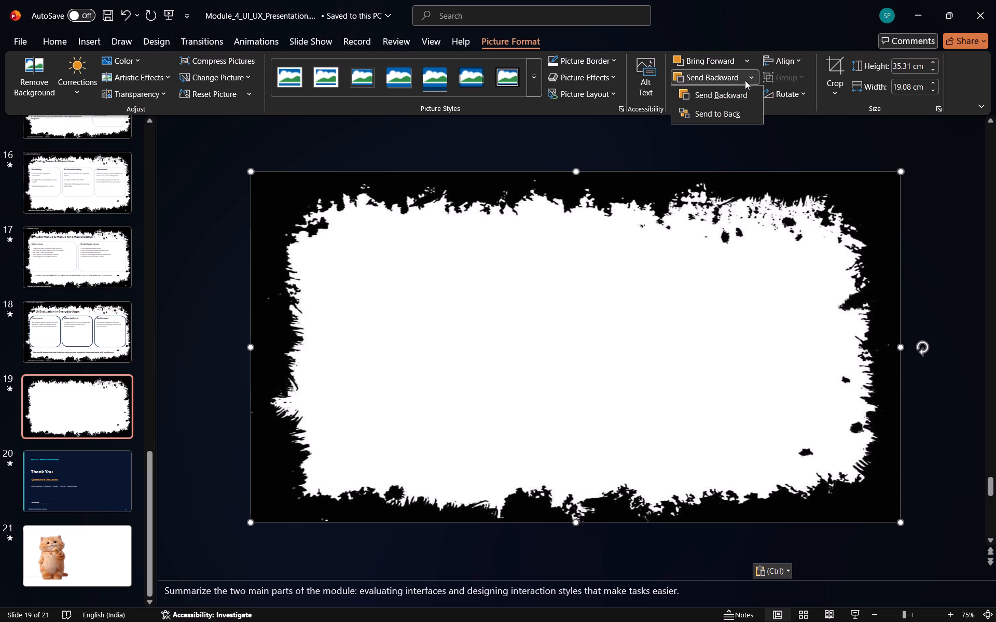
{"action": "left_click", "coordinate": [722, 114]}
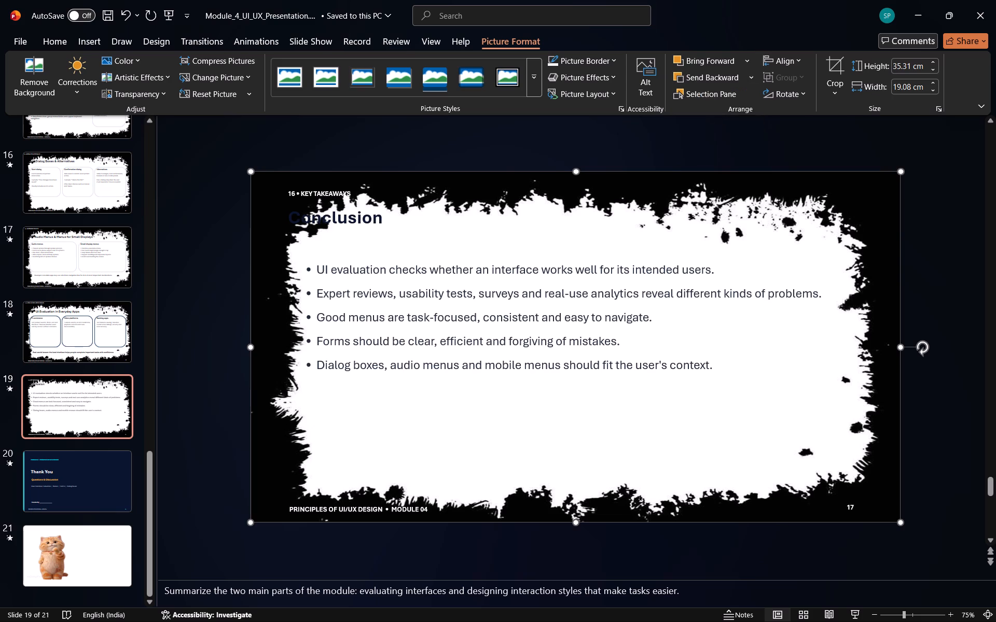
Move the "Conclusion" title right and slightly down, off the black brush edge and into the white area.
{"action": "left_click_drag", "start_coordinate": [367, 225], "coordinate": [406, 224]}
{"action": "left_click", "coordinate": [406, 224]}
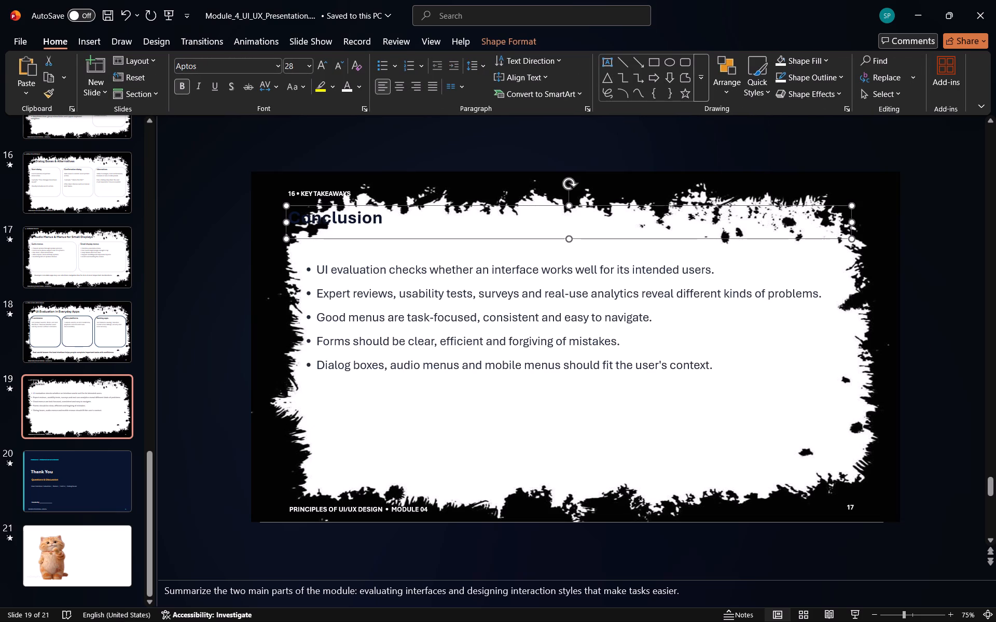
{"action": "left_click_drag", "start_coordinate": [406, 224], "coordinate": [437, 226]}
{"action": "left_click_drag", "start_coordinate": [437, 226], "coordinate": [482, 232]}
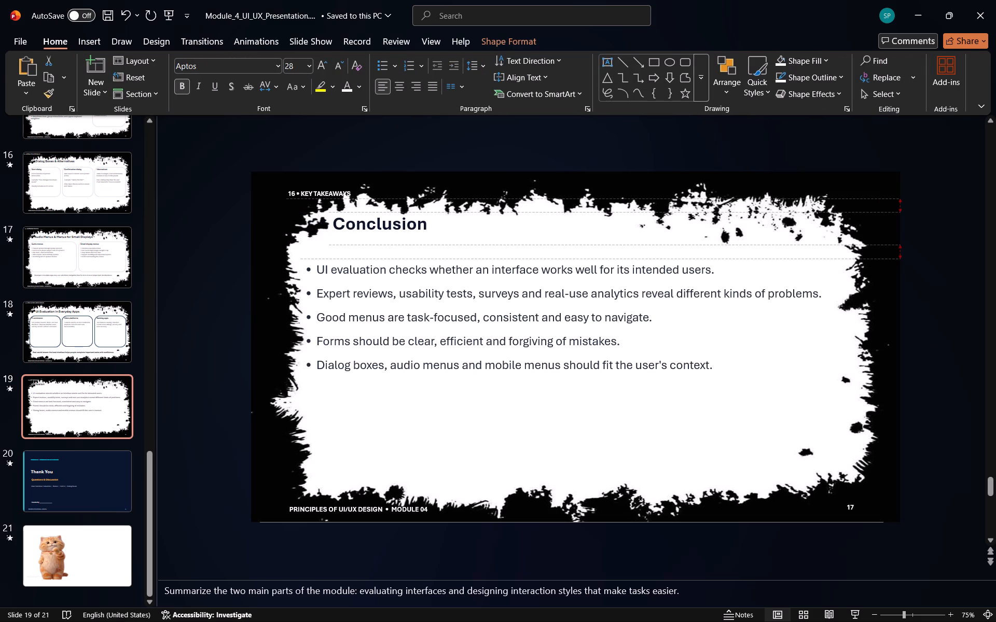
{"action": "left_click_drag", "start_coordinate": [482, 232], "coordinate": [483, 232]}
Shift the "16 • KEY TAKEAWAYS" label and the module footer outward onto the black border of the Conclusion slide.
{"action": "left_click_drag", "start_coordinate": [343, 194], "coordinate": [372, 192]}
{"action": "left_click", "coordinate": [372, 192]}
{"action": "left_click_drag", "start_coordinate": [376, 194], "coordinate": [365, 186]}
{"action": "left_click_drag", "start_coordinate": [378, 509], "coordinate": [448, 508]}
{"action": "double_click", "coordinate": [448, 508]}
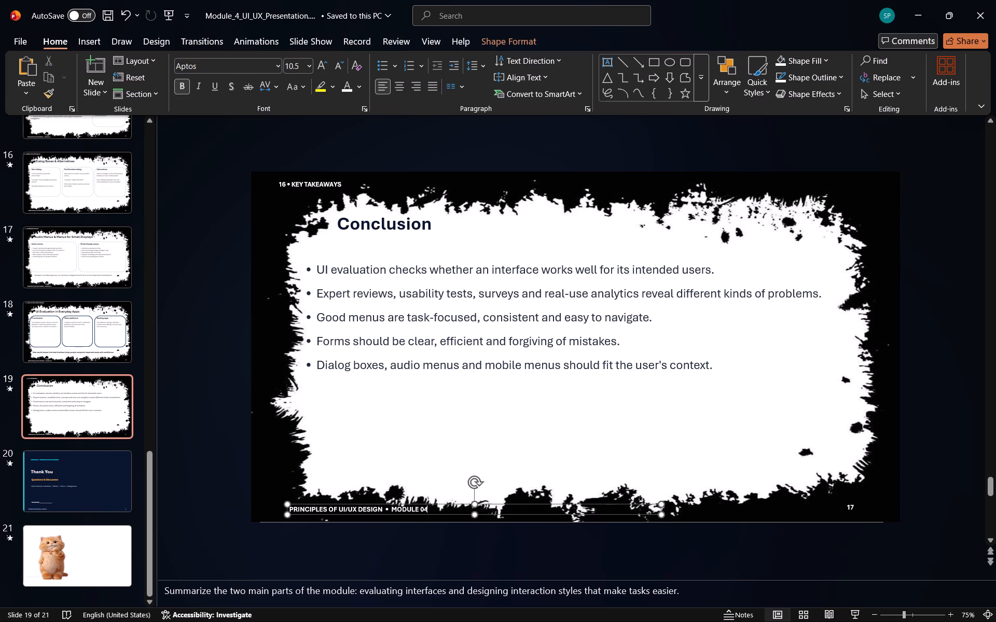
{"action": "left_click_drag", "start_coordinate": [447, 512], "coordinate": [444, 517]}
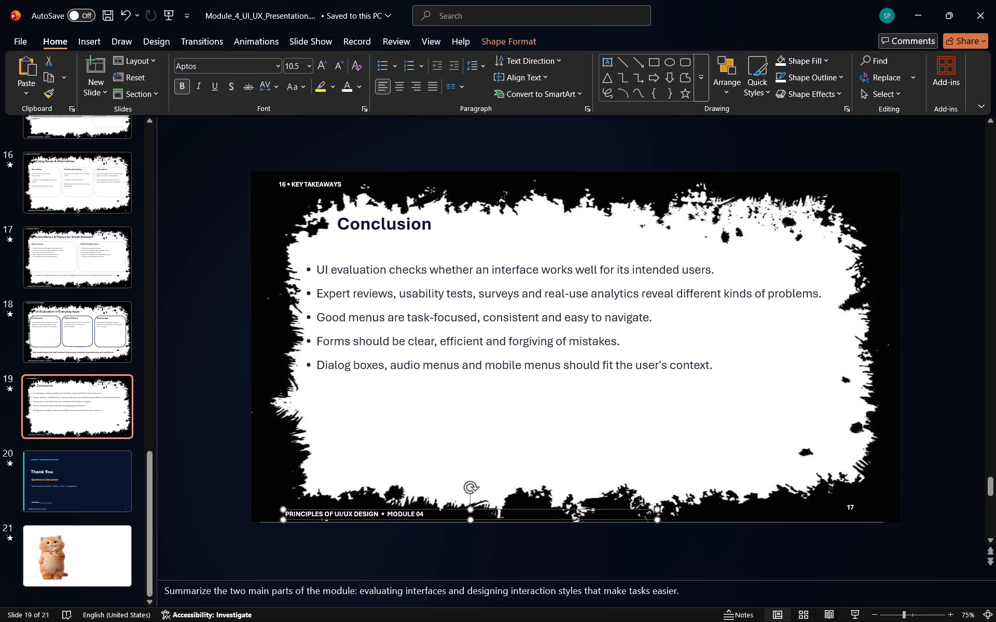
Delete the cyan vertical bar from the Thank You slide.
{"action": "left_click", "coordinate": [85, 480]}
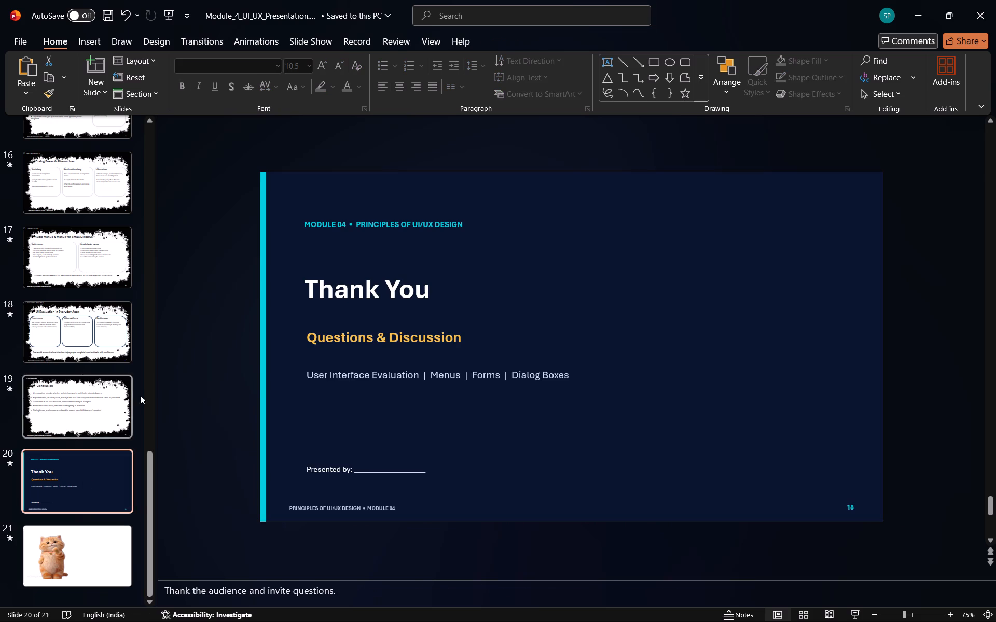
{"action": "left_click", "coordinate": [263, 355]}
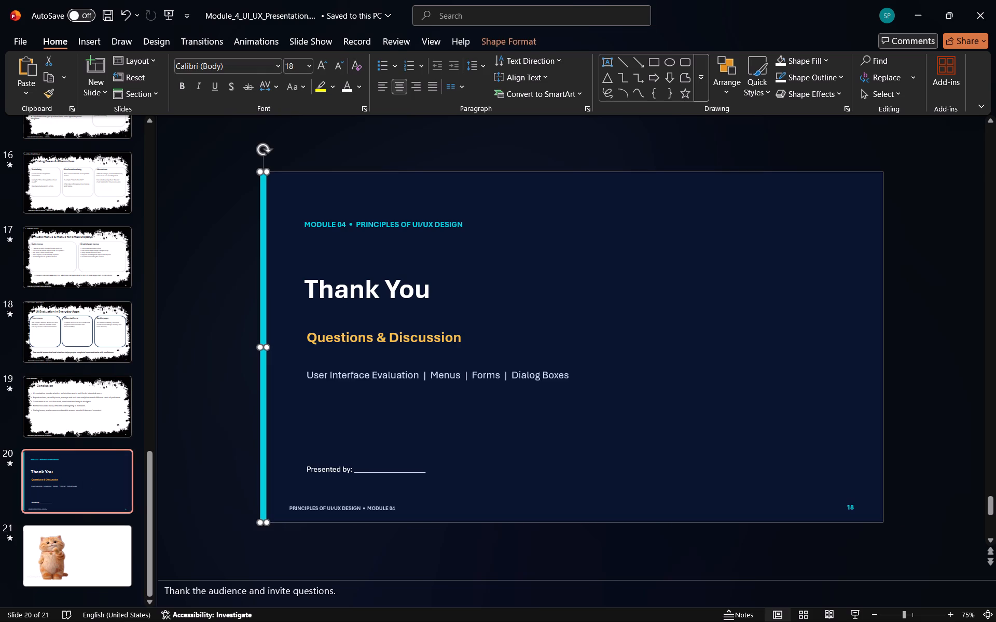
{"action": "key", "text": "Delete"}
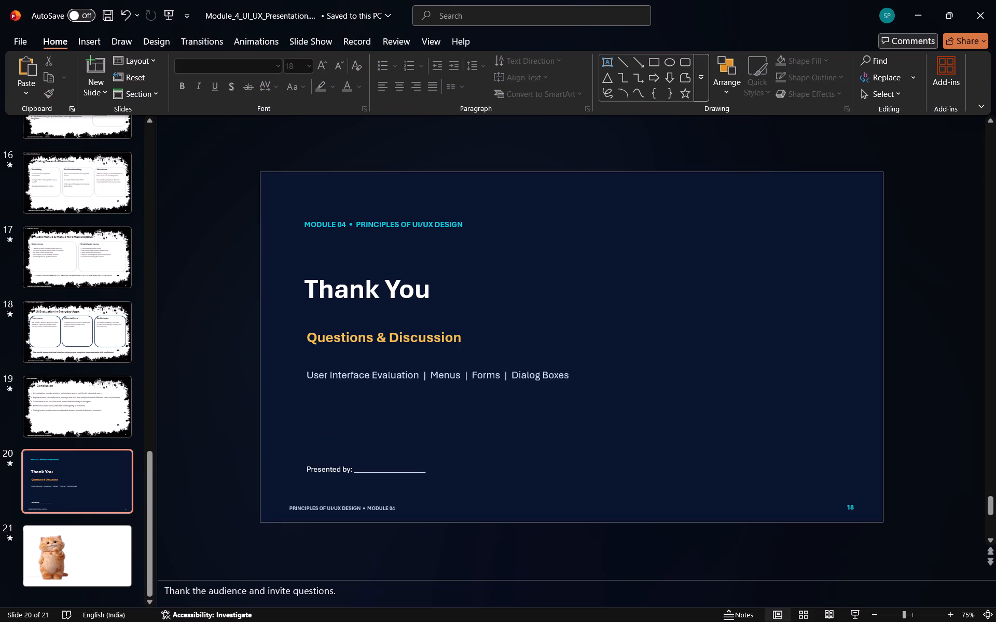
Make the Thank You slide's "PRINCIPLES OF UI/UX DESIGN • MODULE 04" footer white at font size 10.5.
{"action": "left_click_drag", "start_coordinate": [393, 509], "coordinate": [370, 509]}
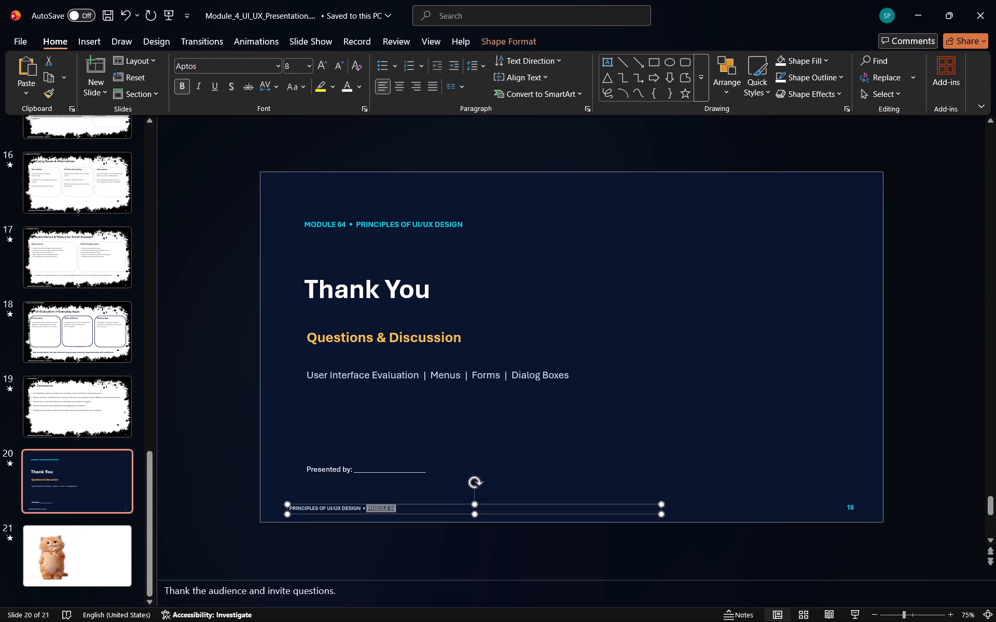
{"action": "left_click_drag", "start_coordinate": [370, 509], "coordinate": [279, 512]}
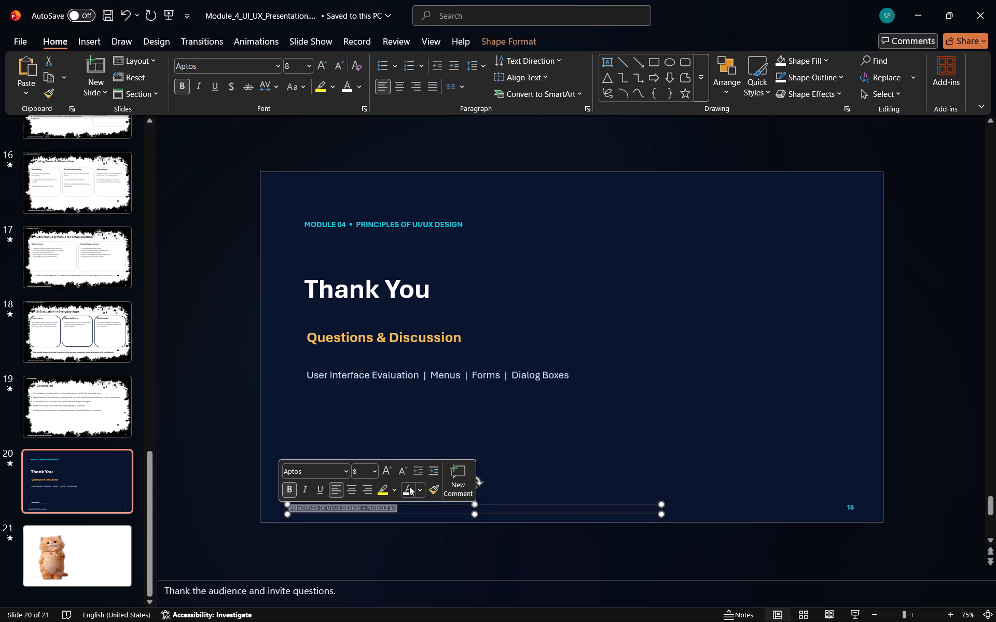
{"action": "left_click", "coordinate": [409, 486]}
{"action": "left_click", "coordinate": [374, 473]}
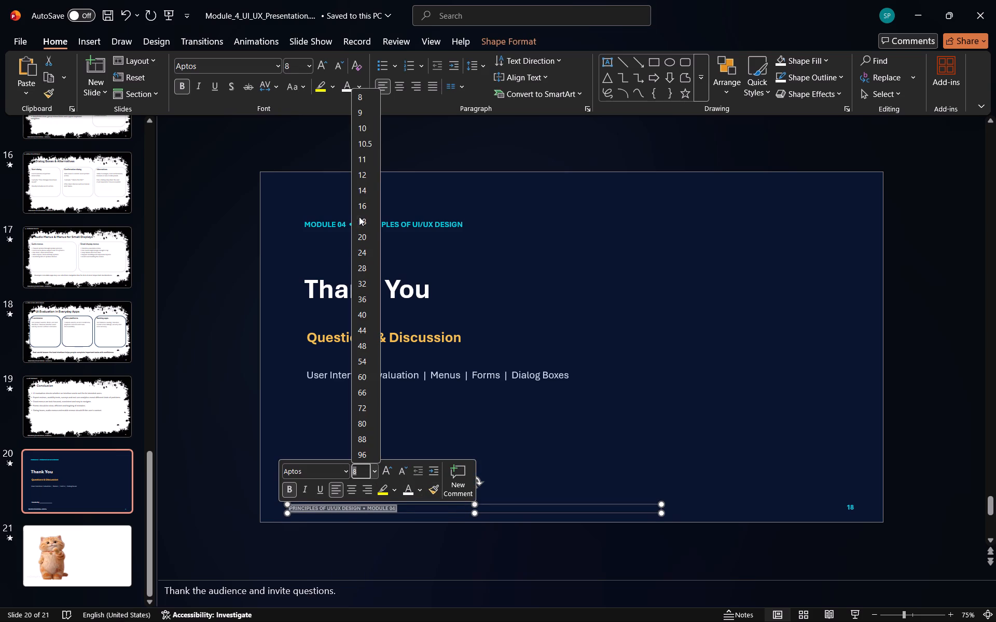
{"action": "left_click", "coordinate": [365, 143]}
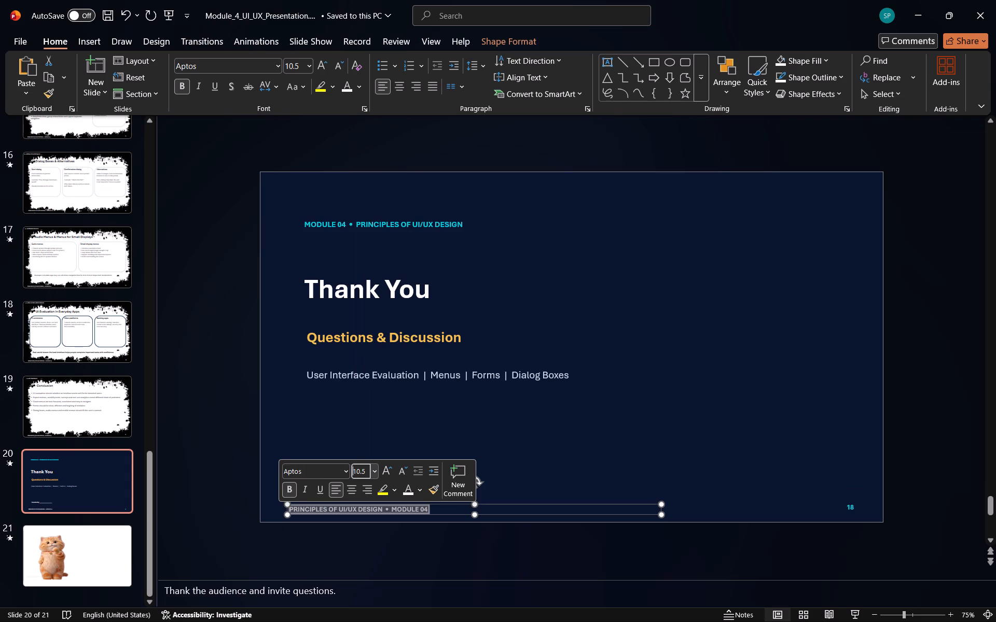
Change the slide number 18 on the Thank You slide to white.
{"action": "left_click", "coordinate": [851, 511]}
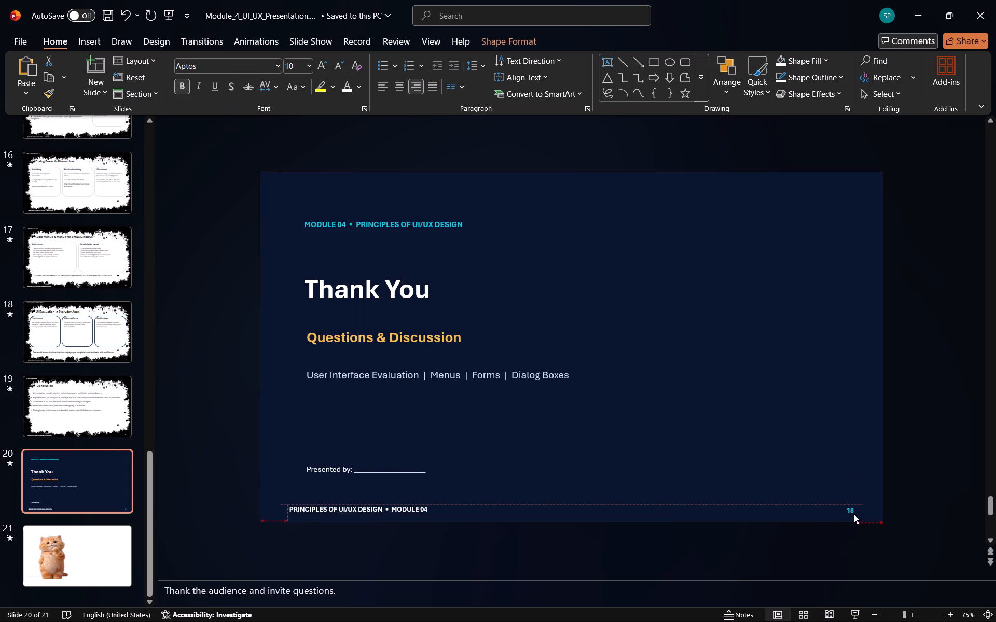
{"action": "left_click", "coordinate": [851, 511]}
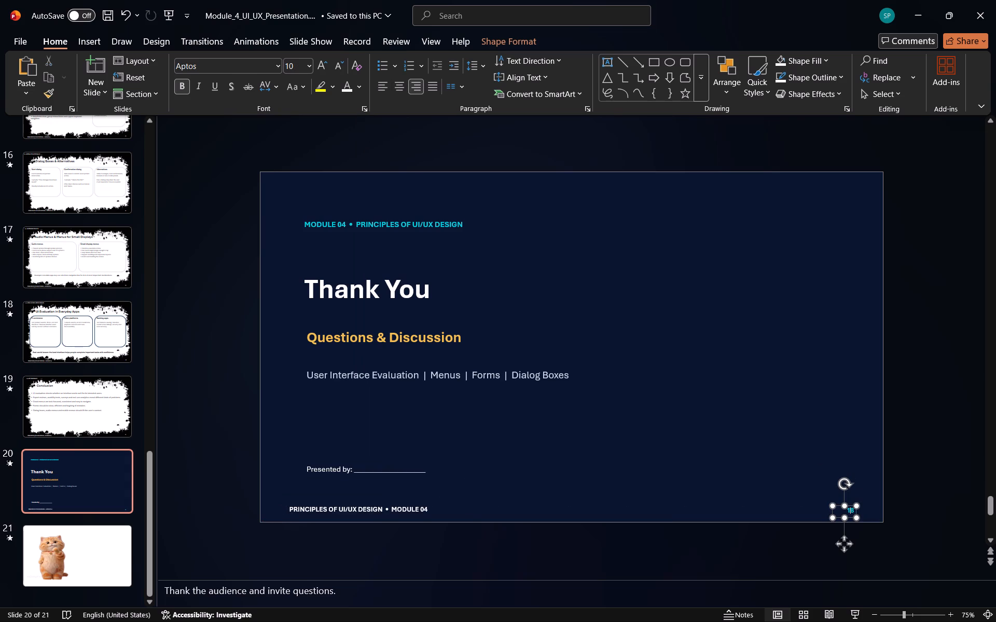
{"action": "key", "text": "Right"}
{"action": "key", "text": "shift+Left"}
{"action": "key", "text": "shift+Left"}
{"action": "left_click", "coordinate": [346, 89]}
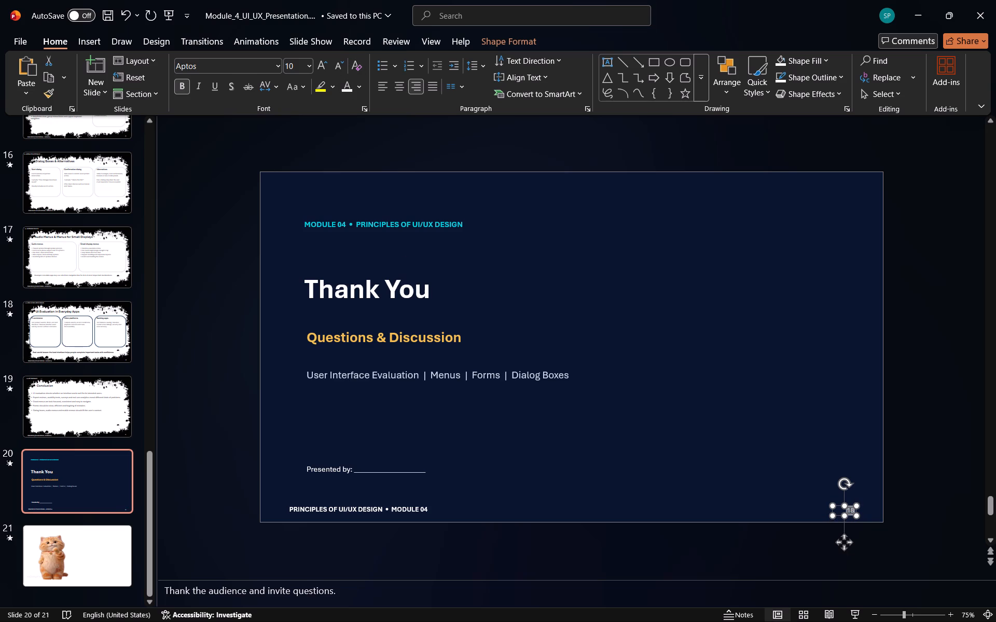
Change the "Questions & Discussion" subtitle and the "User Interface Evaluation | Menus | Forms | Dialog Boxes" line to black.
{"action": "left_click", "coordinate": [460, 338]}
{"action": "left_click_drag", "start_coordinate": [460, 338], "coordinate": [428, 340]}
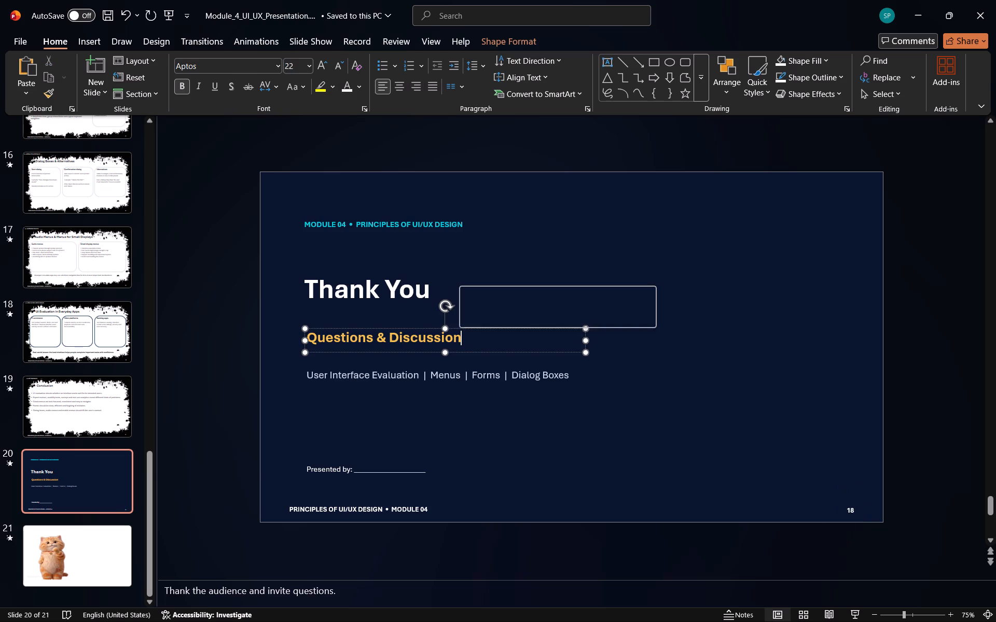
{"action": "left_click_drag", "start_coordinate": [428, 340], "coordinate": [308, 339]}
{"action": "left_click", "coordinate": [449, 321]}
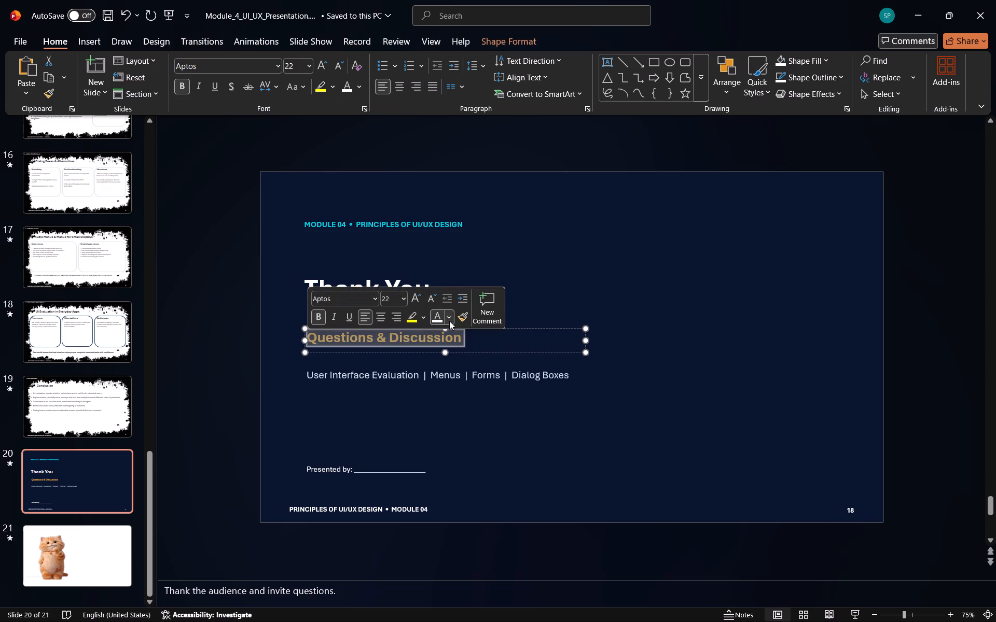
{"action": "left_click", "coordinate": [465, 381]}
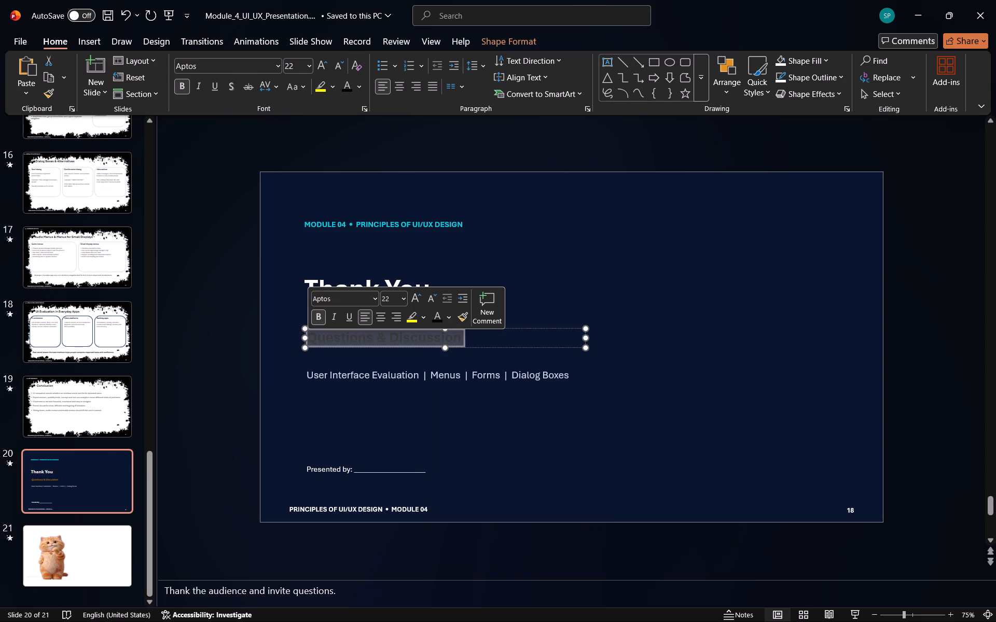
{"action": "left_click", "coordinate": [568, 376]}
{"action": "left_click_drag", "start_coordinate": [568, 376], "coordinate": [305, 377]}
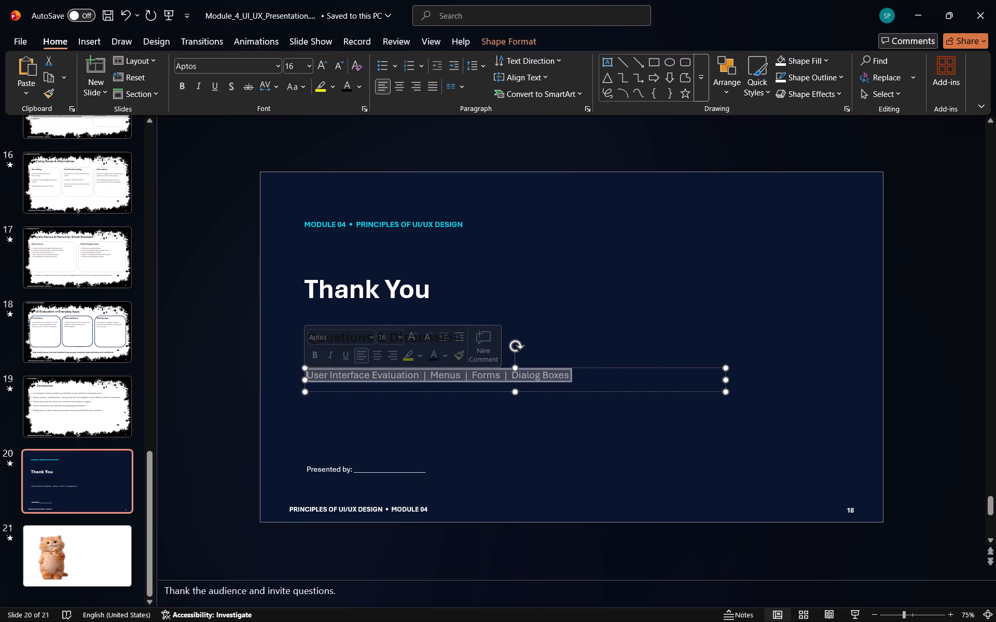
{"action": "left_click", "coordinate": [344, 88]}
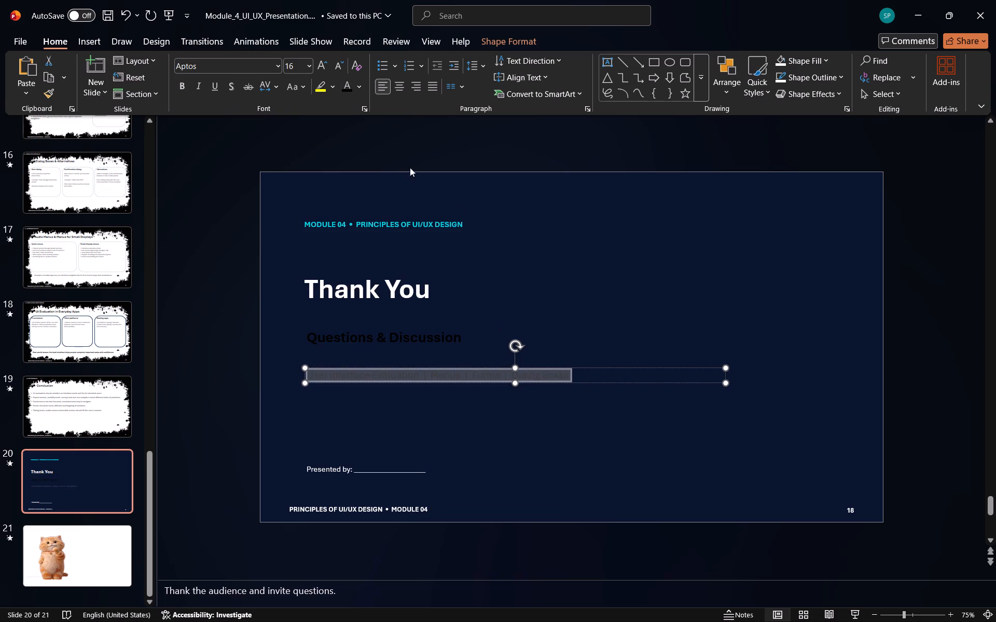
Change the "MODULE 04 • PRINCIPLES OF UI/UX DESIGN" label and the "Presented by:" line to black.
{"action": "left_click", "coordinate": [463, 224]}
{"action": "left_click", "coordinate": [463, 224]}
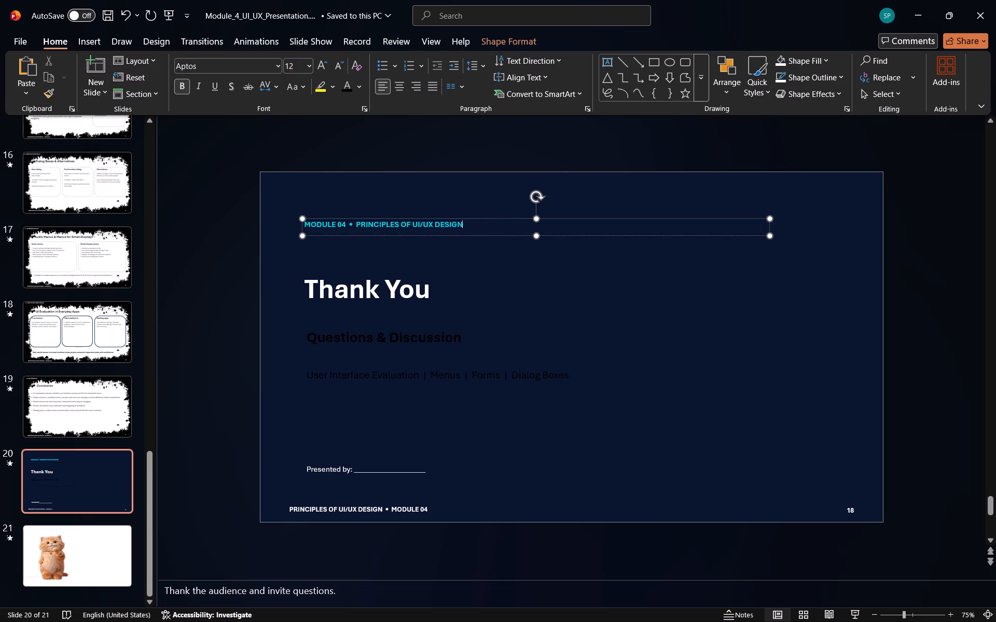
{"action": "left_click", "coordinate": [463, 223]}
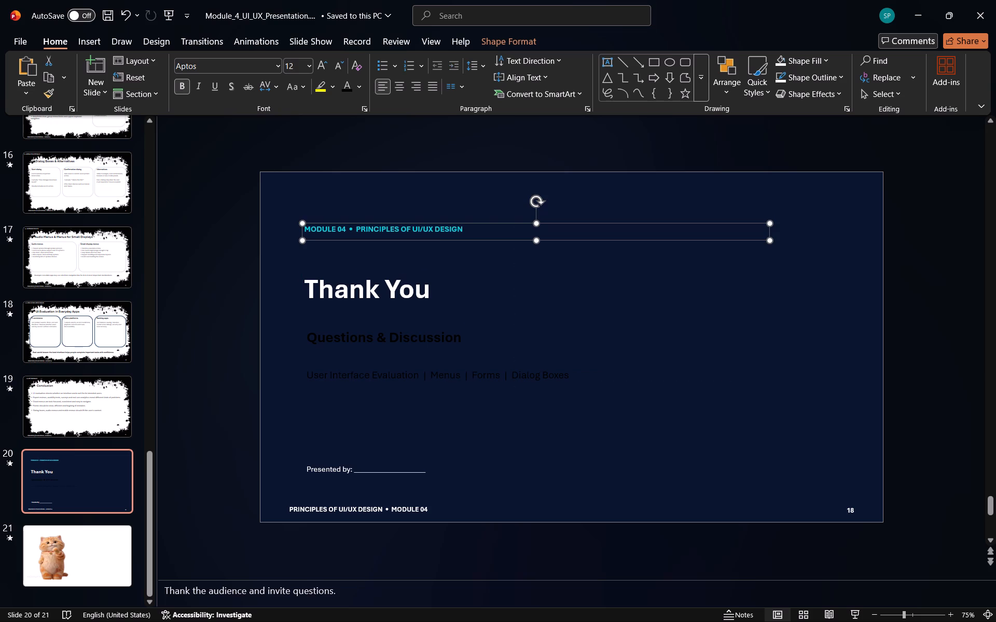
{"action": "left_click_drag", "start_coordinate": [462, 228], "coordinate": [289, 221]}
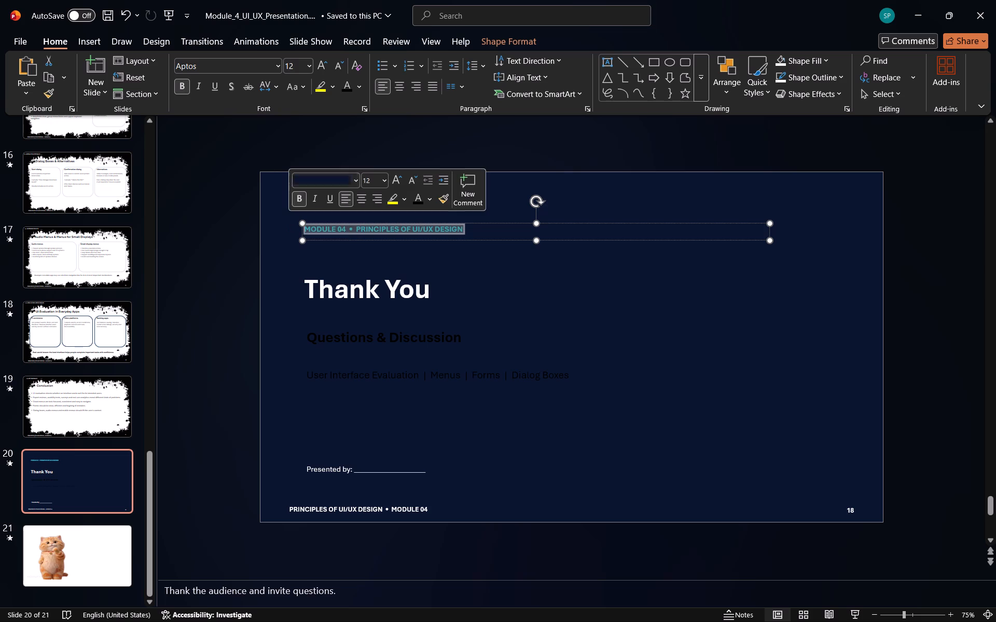
{"action": "left_click", "coordinate": [423, 203]}
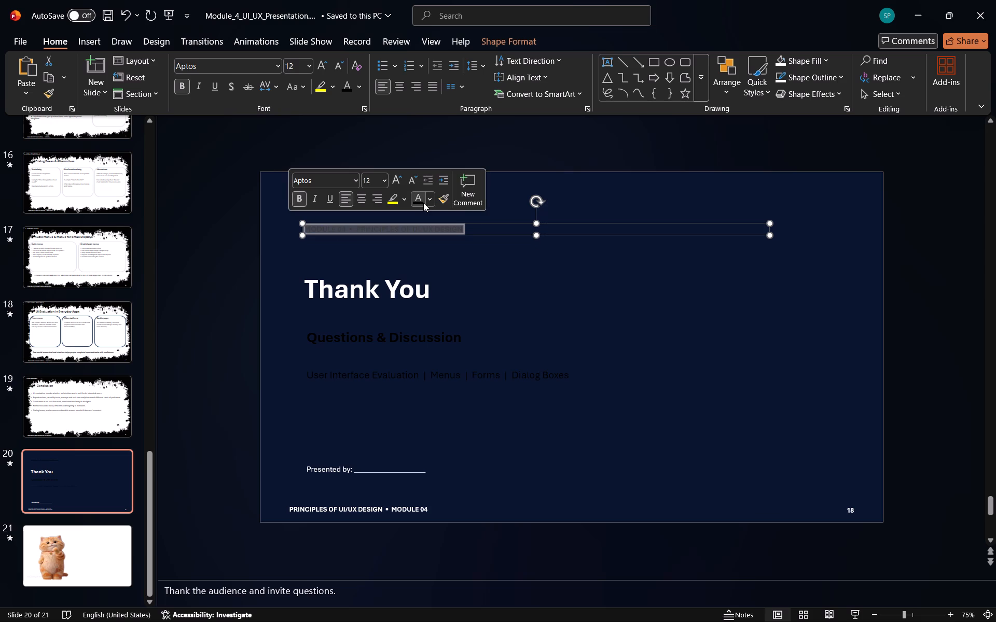
{"action": "left_click", "coordinate": [427, 468]}
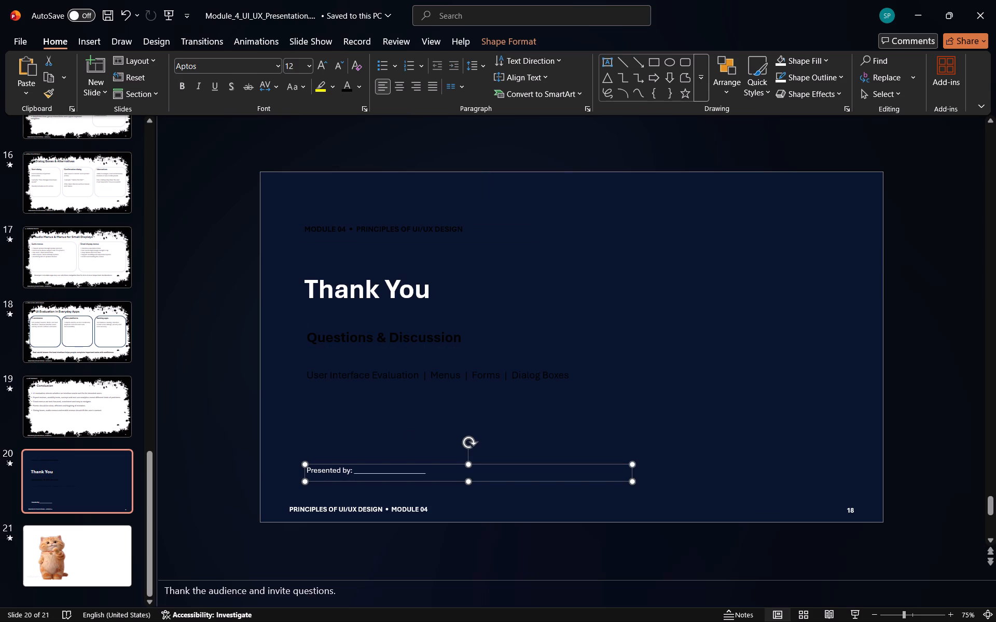
{"action": "left_click_drag", "start_coordinate": [424, 472], "coordinate": [259, 474]}
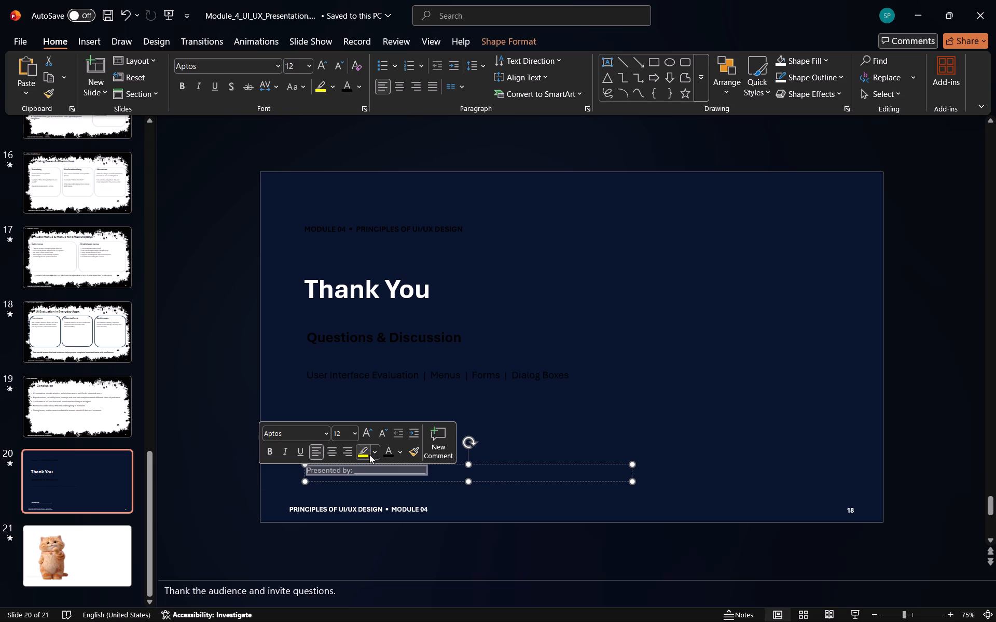
{"action": "left_click", "coordinate": [386, 454]}
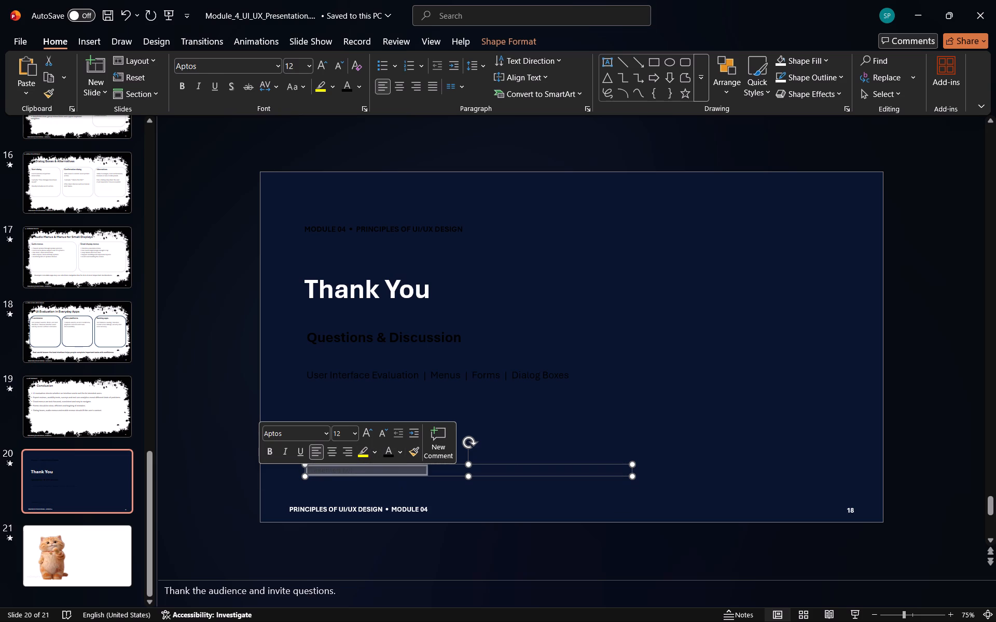
{"action": "left_click", "coordinate": [415, 501]}
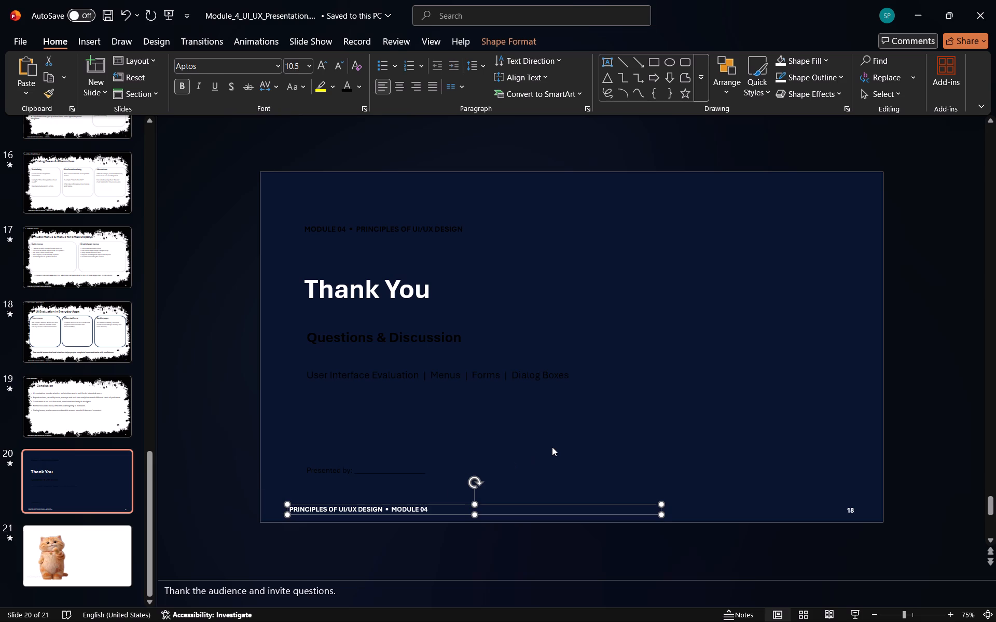
{"action": "left_click", "coordinate": [552, 447]}
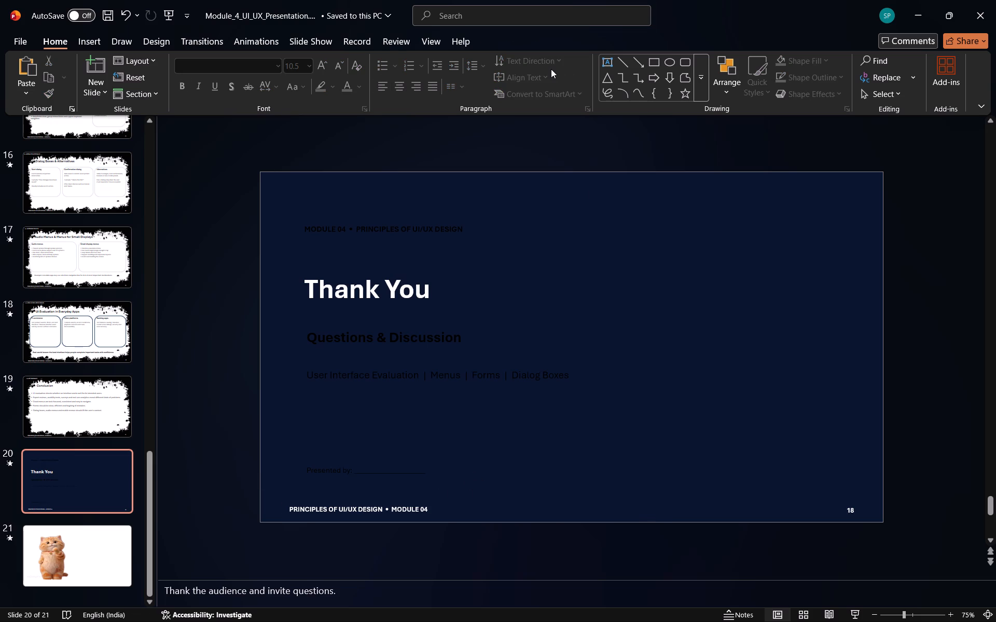
Paste the black brush-frame picture onto the Thank You slide and send it to the back.
{"action": "key", "text": "ctrl+v"}
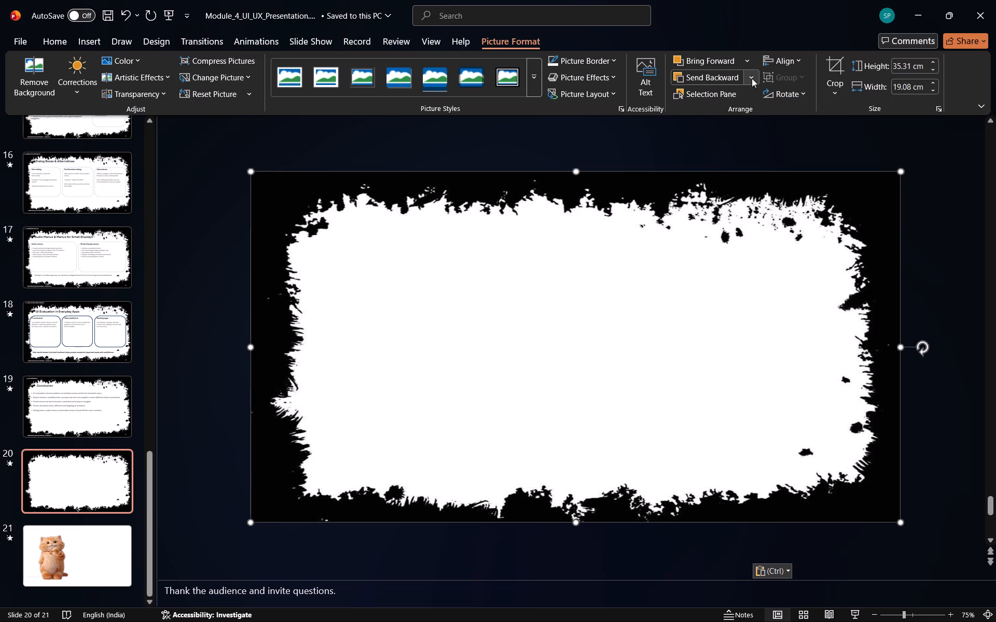
{"action": "left_click", "coordinate": [752, 79]}
{"action": "left_click", "coordinate": [726, 107]}
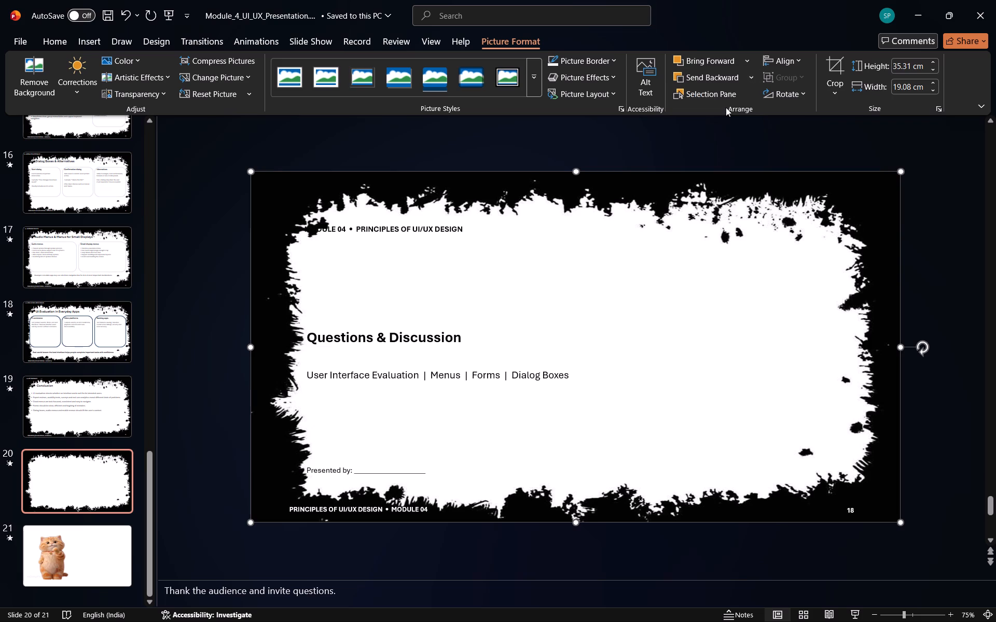
Move the "MODULE 04 • PRINCIPLES OF UI/UX DESIGN" label right, clear of the black brush edge on the Thank You slide.
{"action": "left_click_drag", "start_coordinate": [430, 227], "coordinate": [490, 228]}
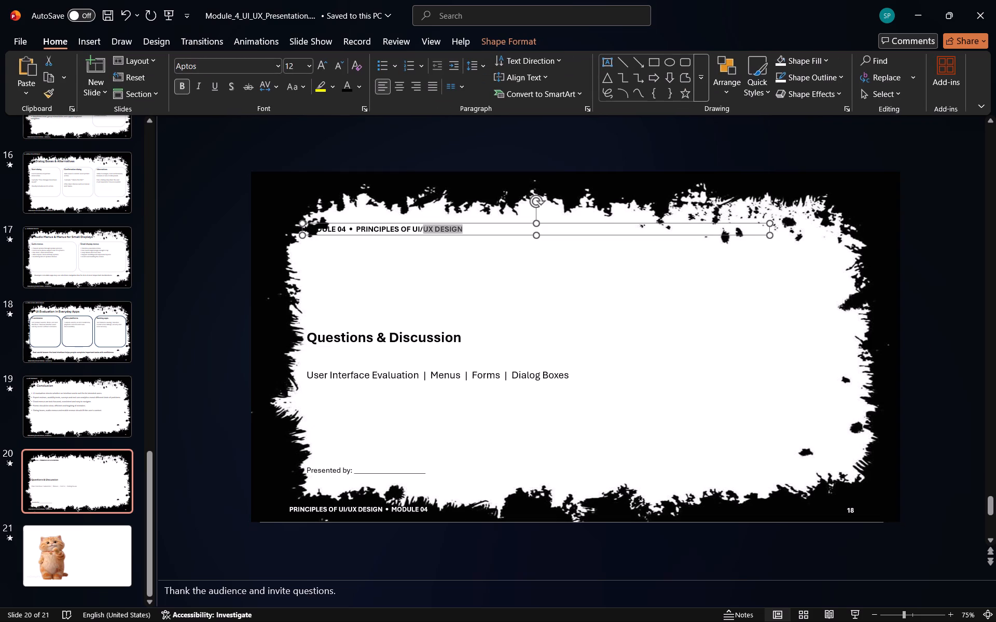
{"action": "left_click_drag", "start_coordinate": [490, 228], "coordinate": [490, 228]}
{"action": "left_click", "coordinate": [490, 228]}
{"action": "left_click_drag", "start_coordinate": [490, 228], "coordinate": [514, 228]}
{"action": "left_click_drag", "start_coordinate": [514, 228], "coordinate": [522, 238]}
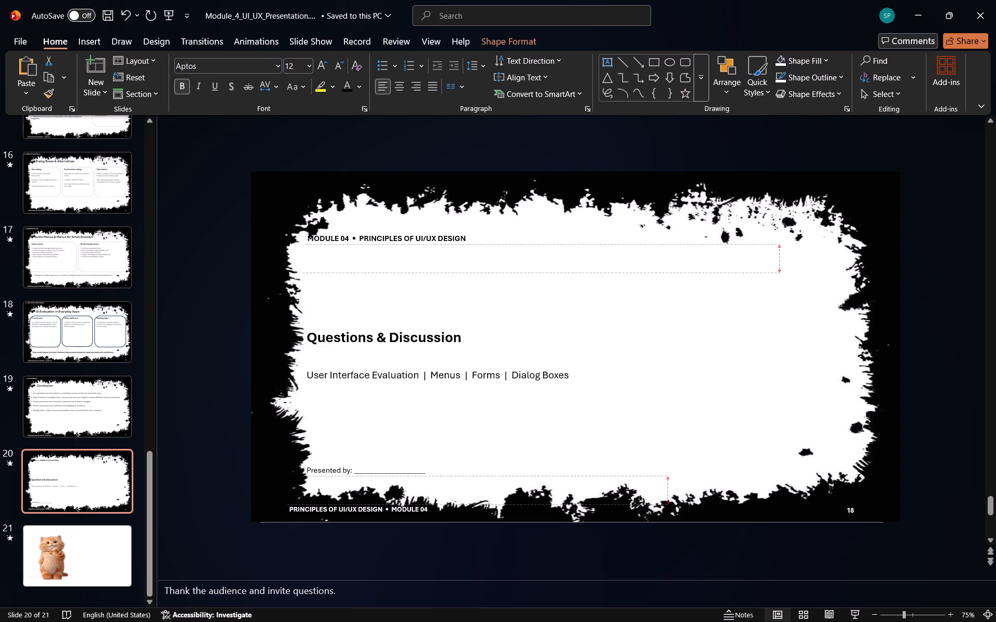
{"action": "left_click_drag", "start_coordinate": [522, 238], "coordinate": [544, 230]}
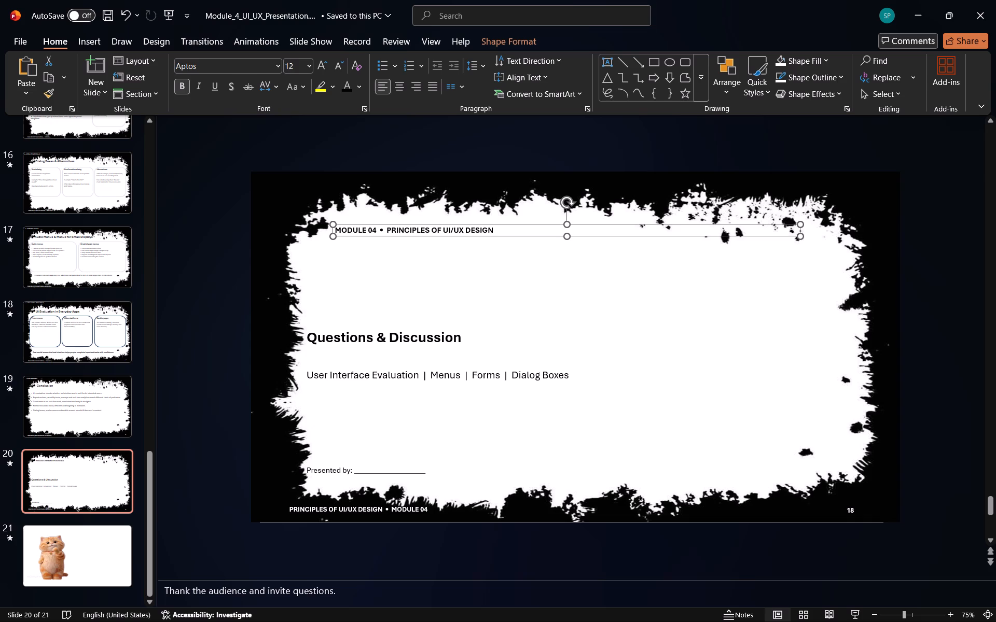
Move the brush-frame picture aside to uncover the "Thank You" title and change the title text to black.
{"action": "left_click", "coordinate": [426, 339]}
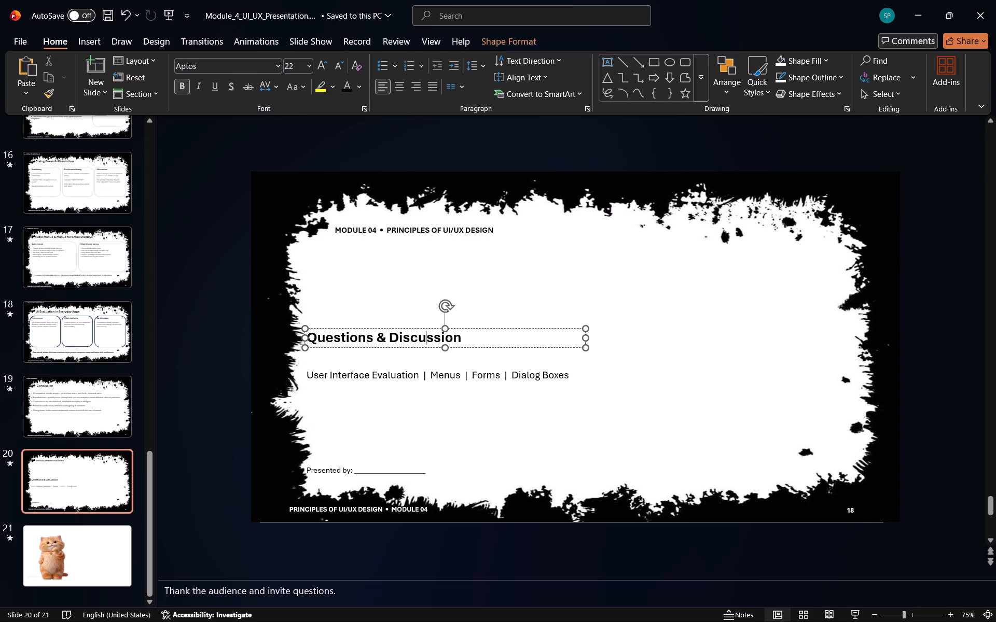
{"action": "left_click_drag", "start_coordinate": [273, 213], "coordinate": [487, 303]}
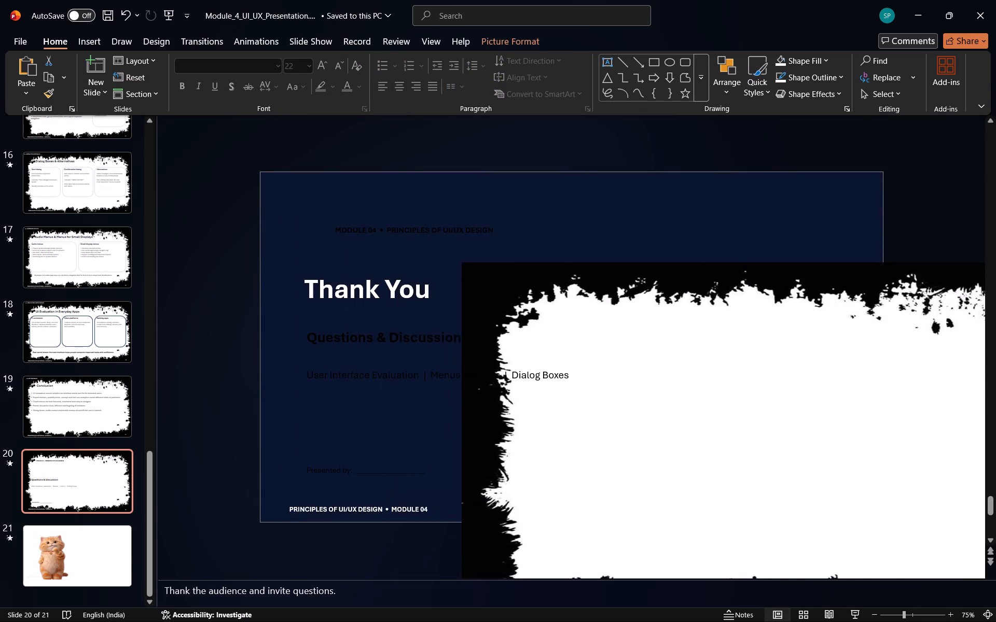
{"action": "left_click_drag", "start_coordinate": [487, 303], "coordinate": [491, 301]}
{"action": "left_click_drag", "start_coordinate": [301, 245], "coordinate": [342, 242]}
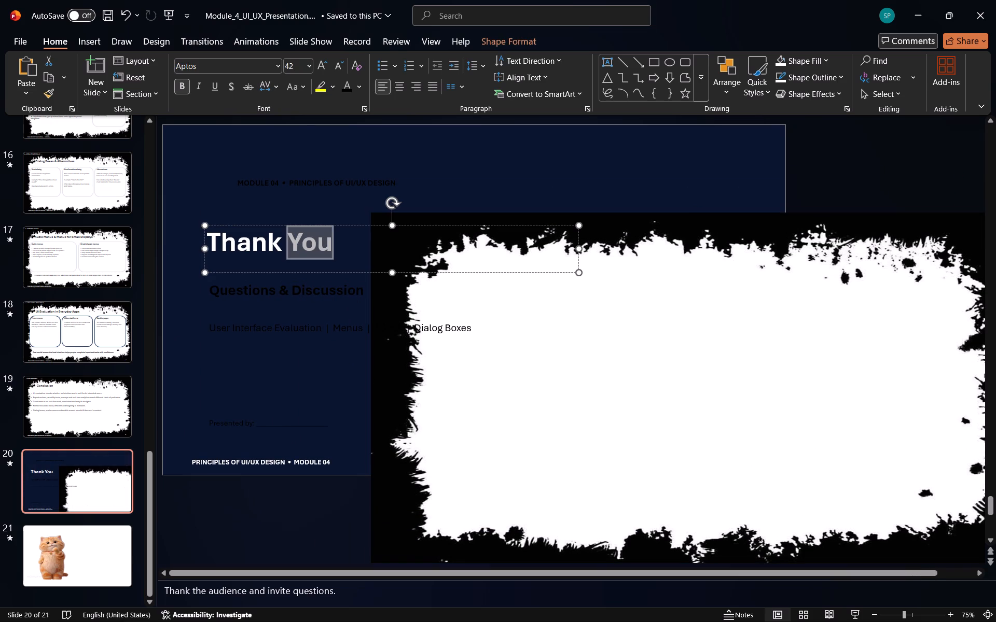
{"action": "left_click_drag", "start_coordinate": [342, 242], "coordinate": [339, 242]}
{"action": "triple_click", "coordinate": [339, 242]}
{"action": "left_click", "coordinate": [334, 242]}
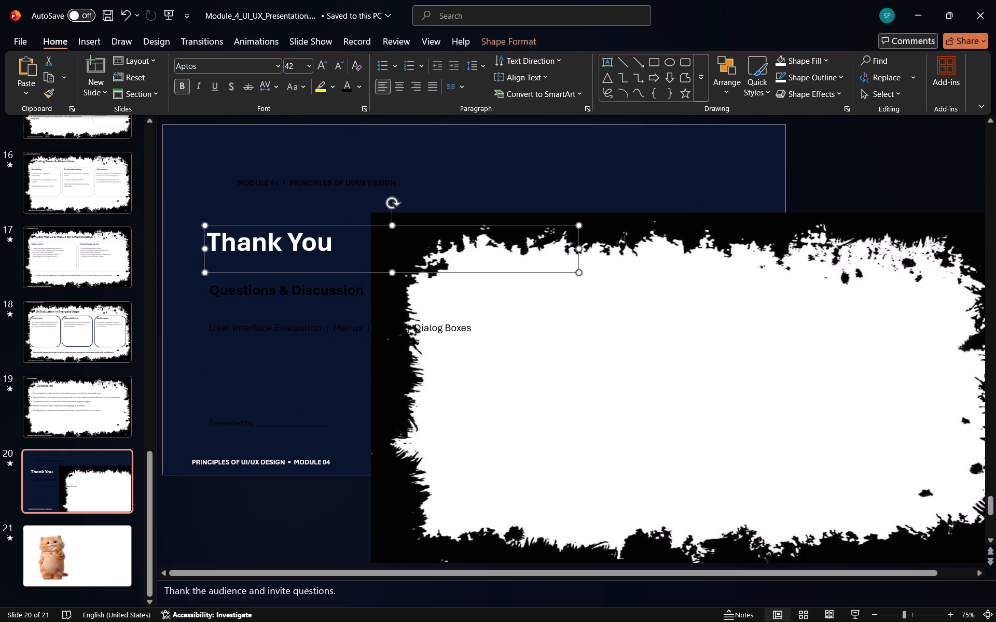
{"action": "left_click_drag", "start_coordinate": [331, 242], "coordinate": [217, 243]}
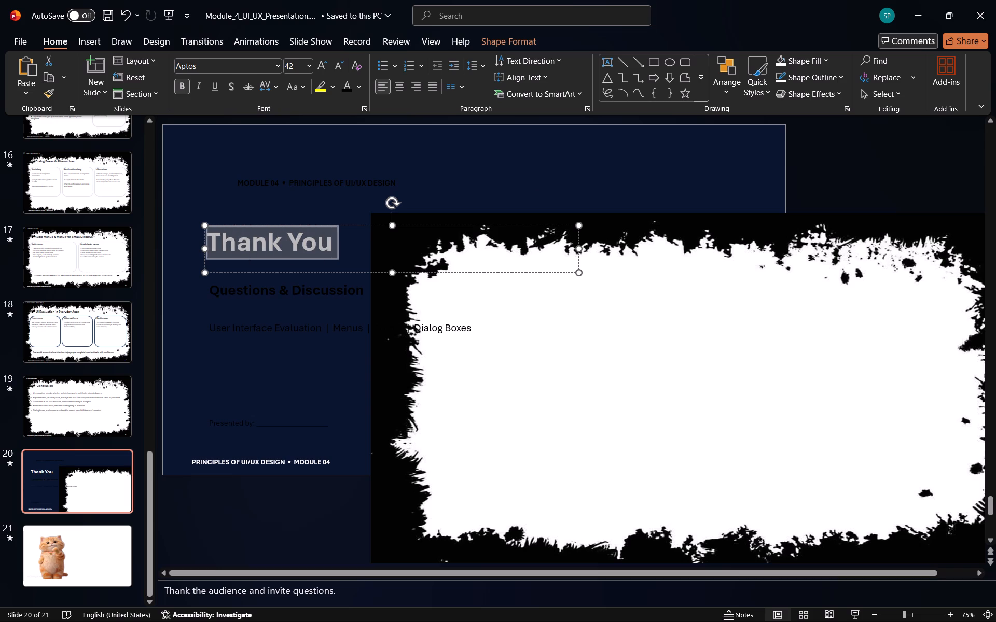
{"action": "left_click_drag", "start_coordinate": [217, 243], "coordinate": [217, 242]}
{"action": "left_click", "coordinate": [348, 216]}
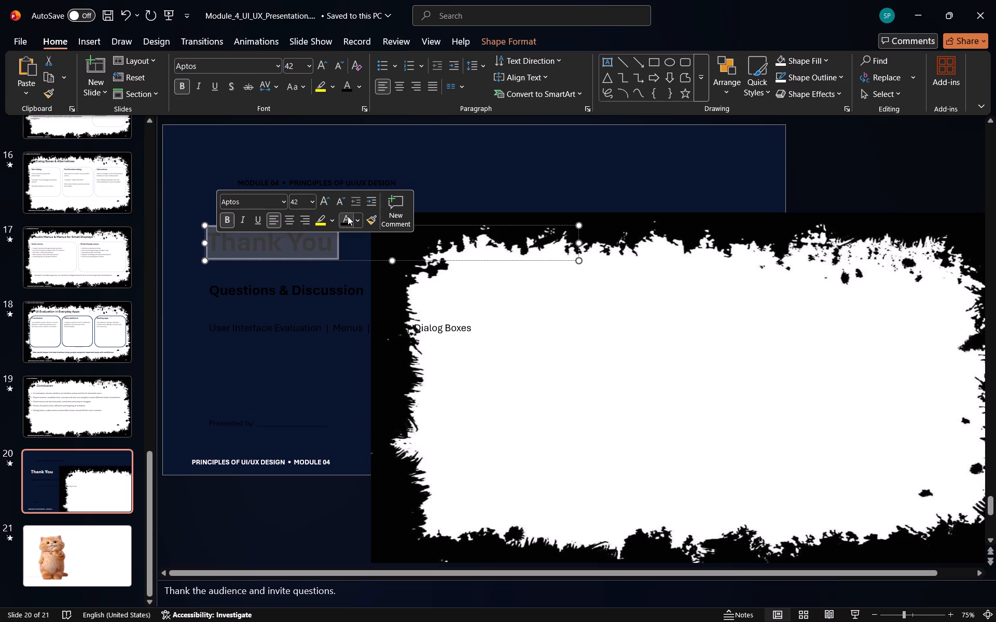
Move the black brush-frame picture back so it covers the whole Thank You slide behind the text.
{"action": "left_click_drag", "start_coordinate": [529, 351], "coordinate": [328, 262]}
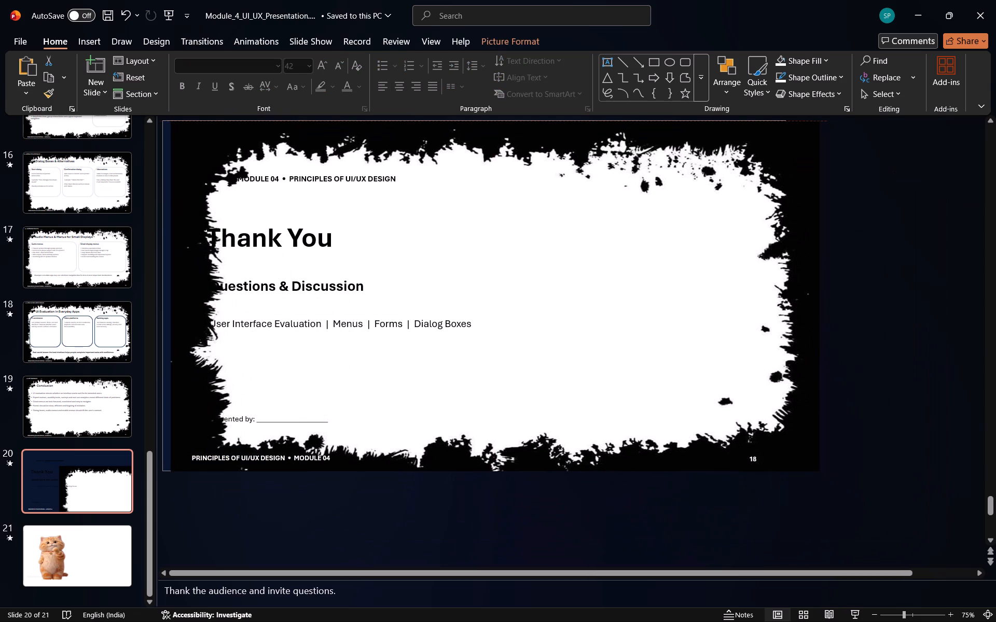
{"action": "left_click_drag", "start_coordinate": [328, 262], "coordinate": [312, 258]}
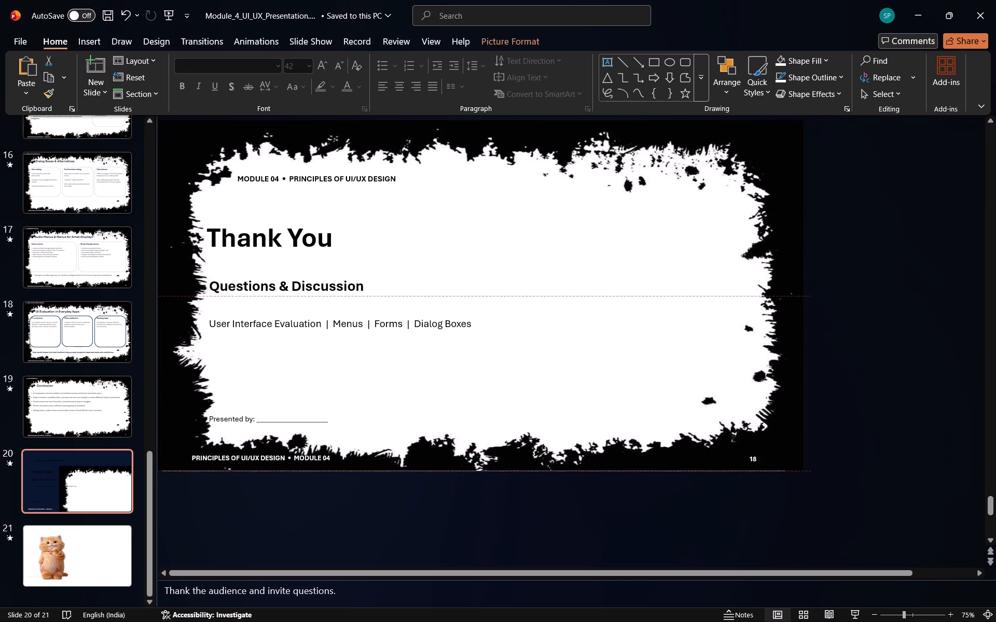
{"action": "left_click_drag", "start_coordinate": [312, 258], "coordinate": [309, 258]}
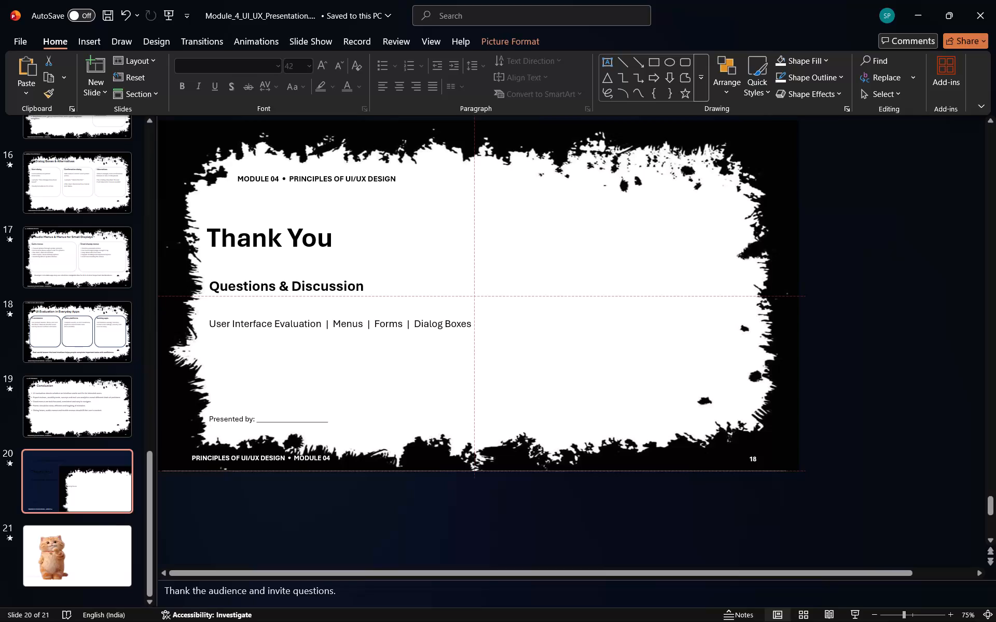
{"action": "left_click_drag", "start_coordinate": [309, 258], "coordinate": [310, 260]}
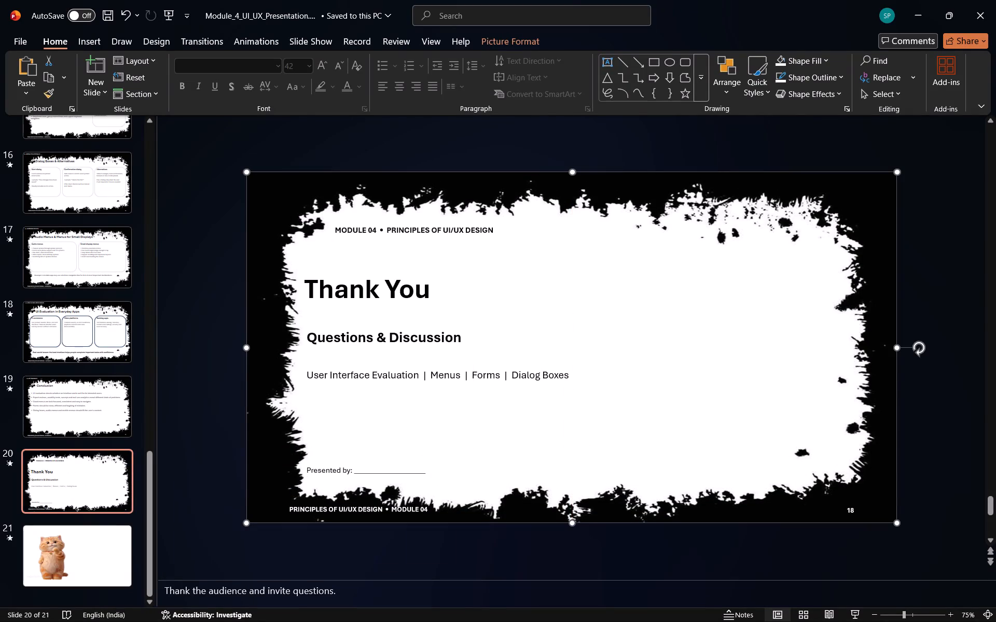
Move the "PRINCIPLES OF UI/UX DESIGN • MODULE 04" footer slightly down and left onto the solid black edge.
{"action": "left_click", "coordinate": [370, 510]}
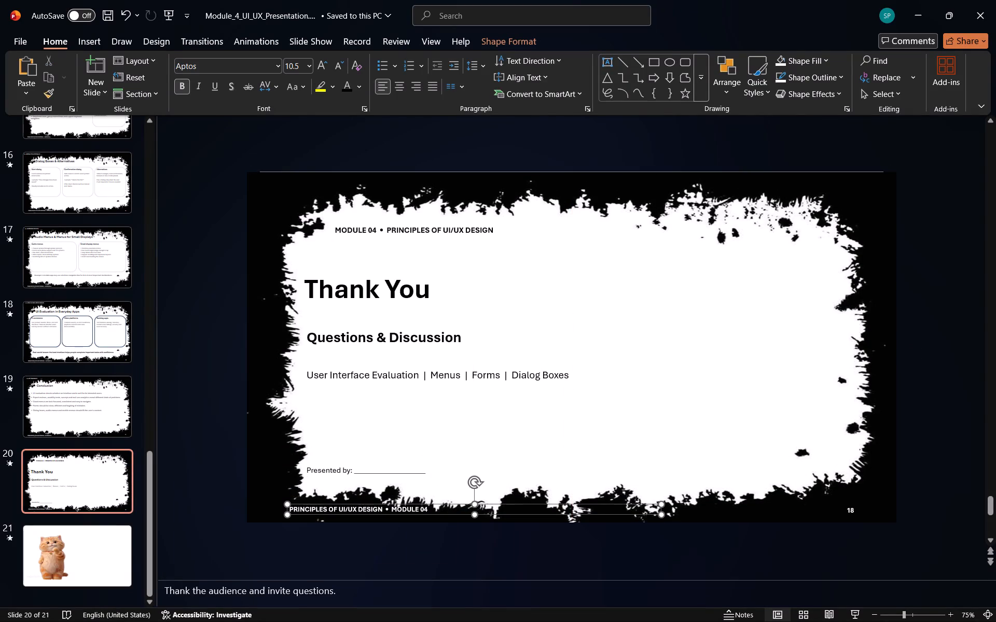
{"action": "left_click_drag", "start_coordinate": [447, 511], "coordinate": [438, 520]}
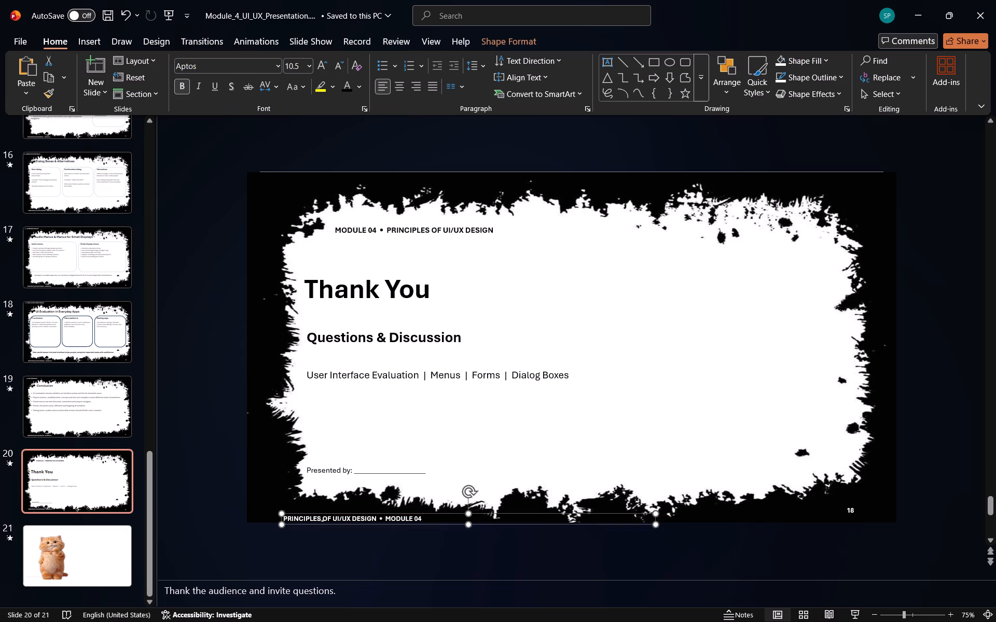
{"action": "left_click", "coordinate": [860, 511]}
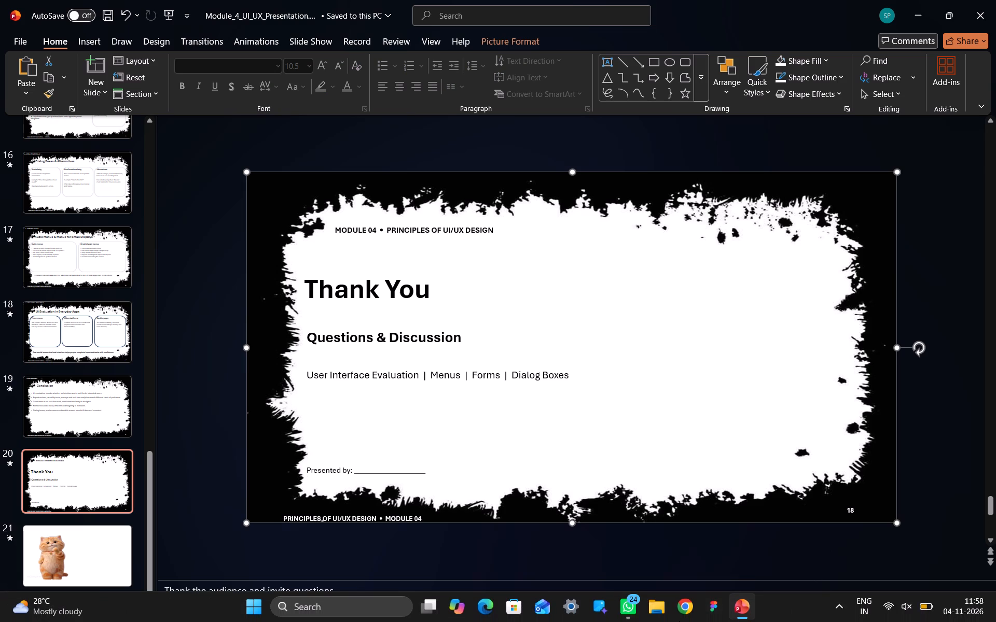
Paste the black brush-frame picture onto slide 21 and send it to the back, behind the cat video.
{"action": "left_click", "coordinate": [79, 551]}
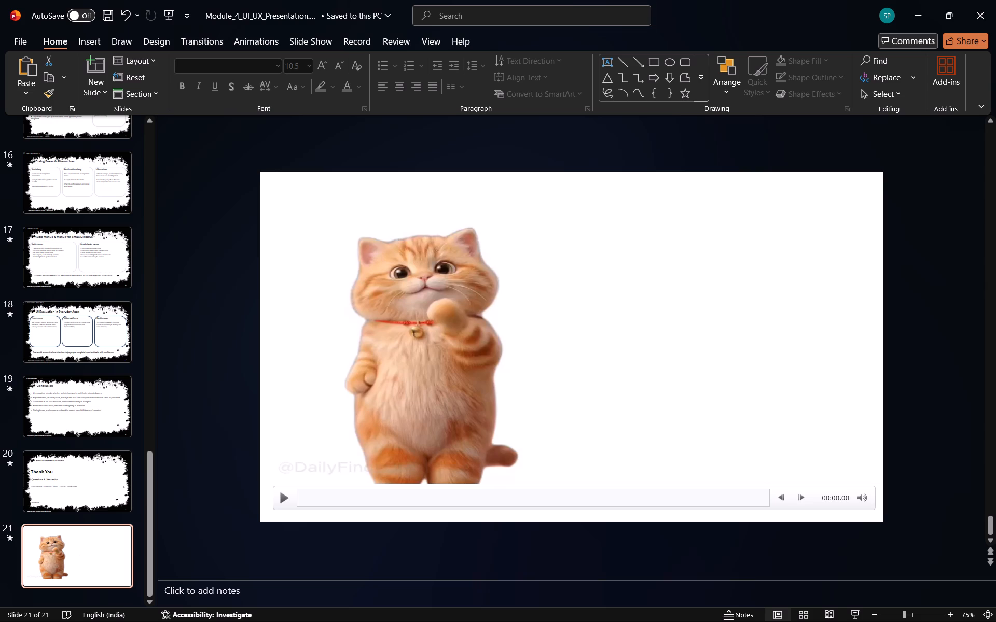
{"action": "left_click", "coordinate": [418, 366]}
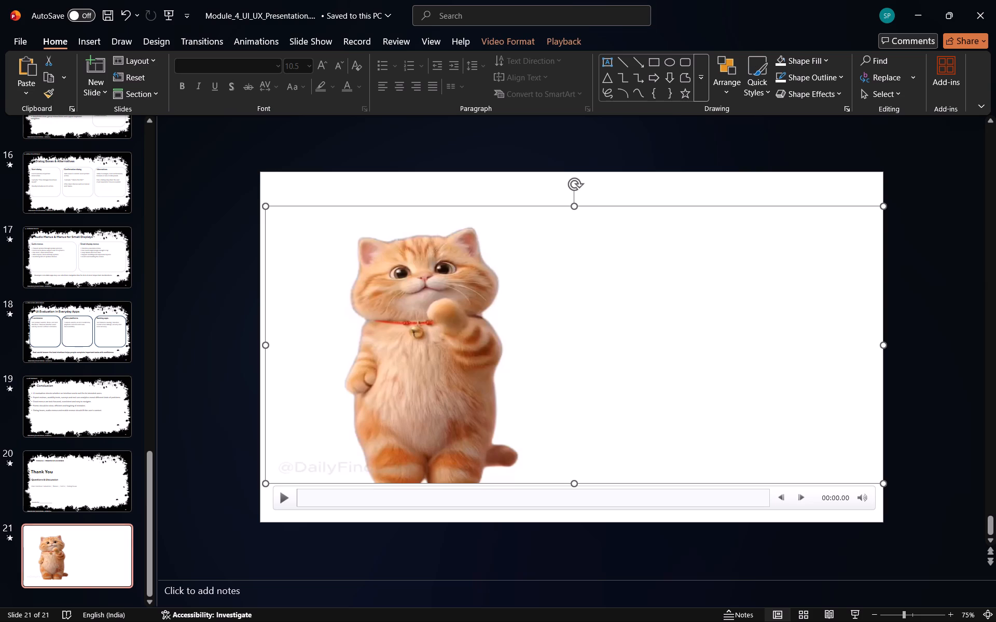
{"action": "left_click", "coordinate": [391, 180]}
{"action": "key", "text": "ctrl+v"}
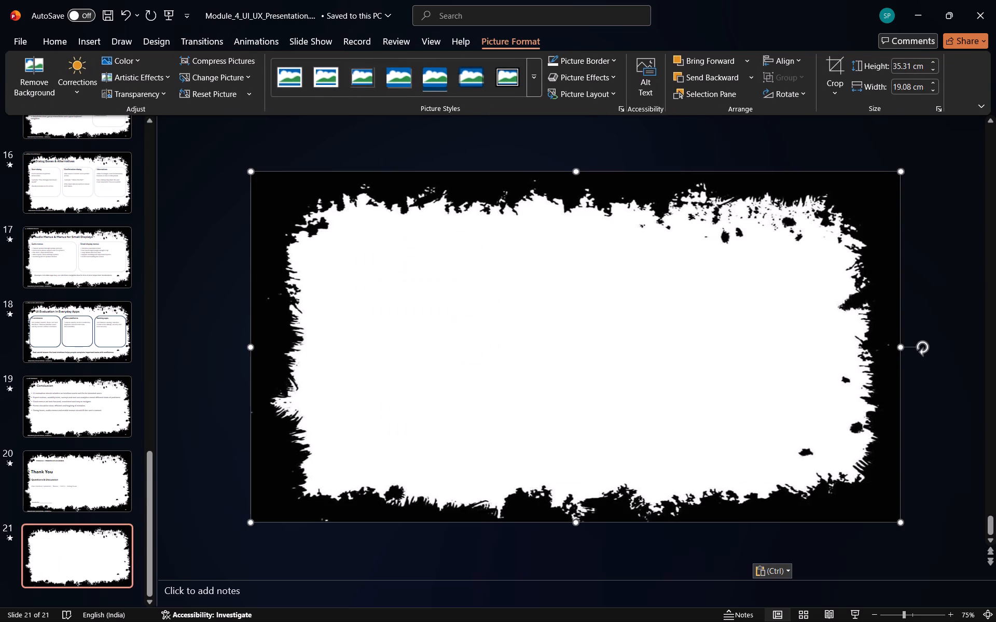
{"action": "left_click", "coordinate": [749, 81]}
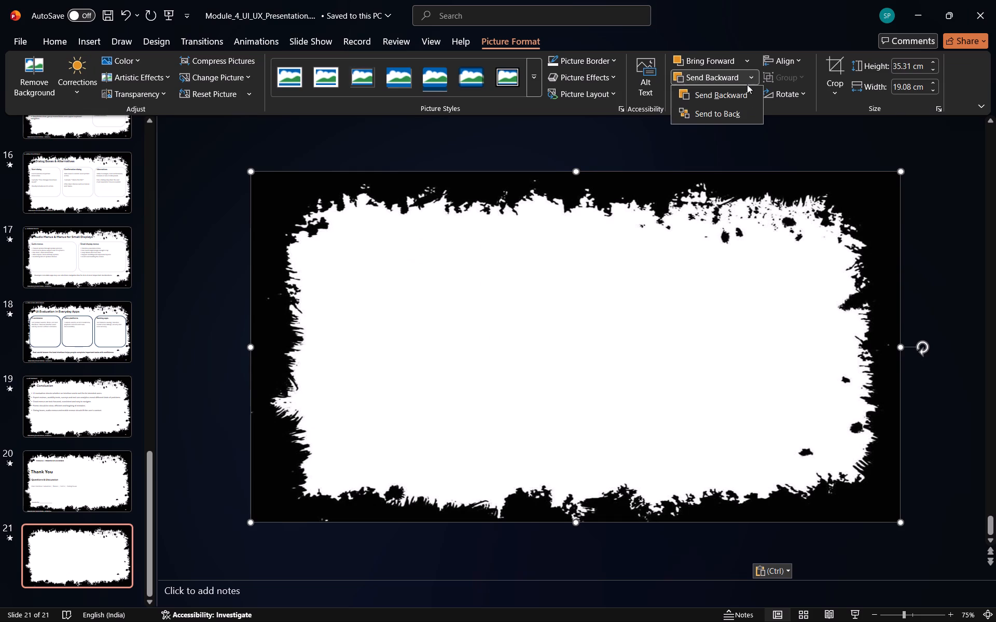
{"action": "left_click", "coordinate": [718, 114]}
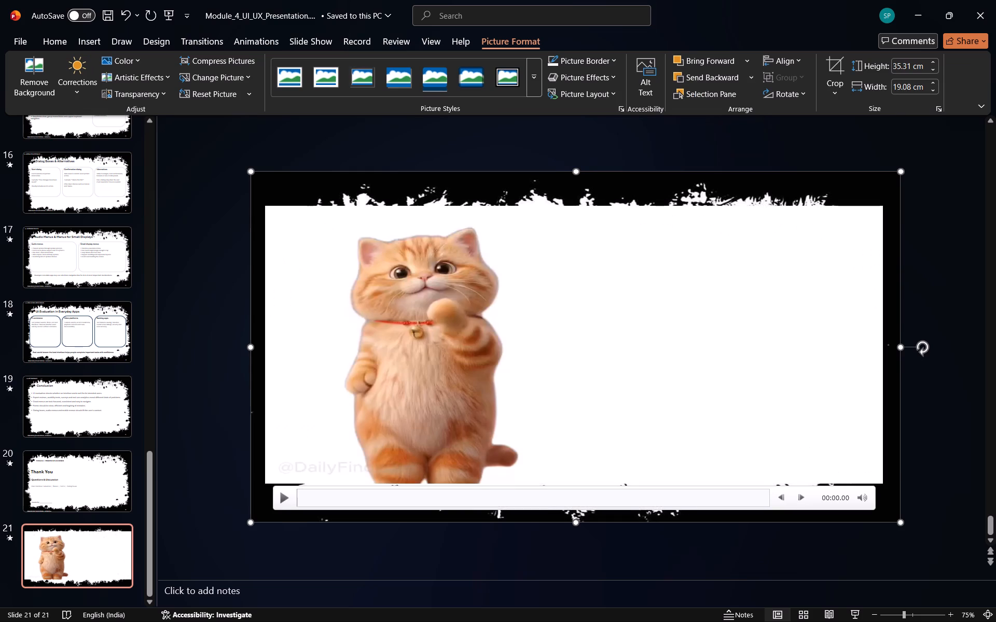
Resize the cat video on slide 21, narrowing it from both sides and extending its top and bottom edges slightly.
{"action": "left_click", "coordinate": [292, 345]}
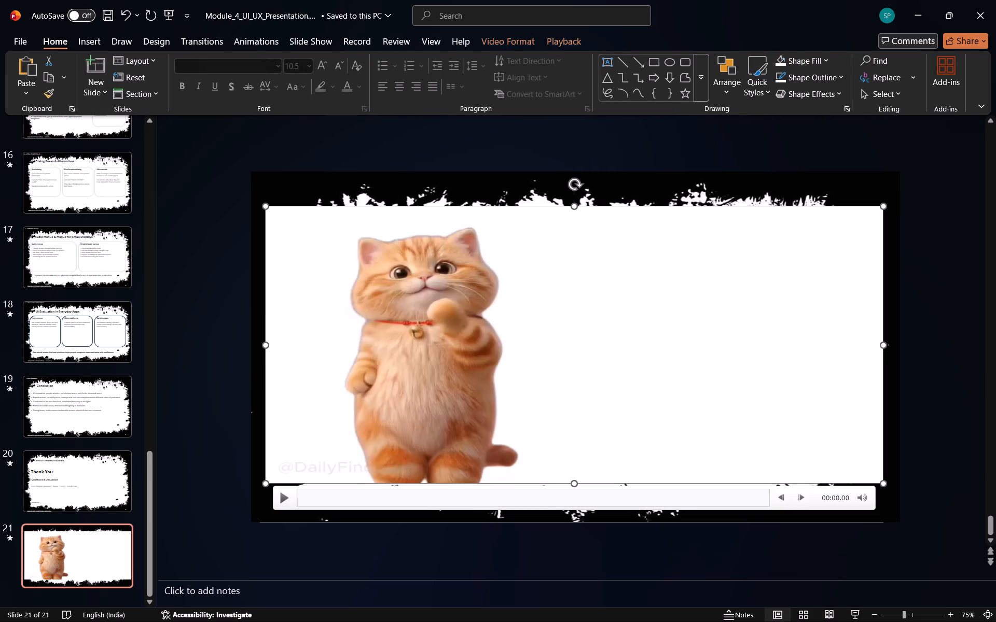
{"action": "left_click_drag", "start_coordinate": [265, 345], "coordinate": [280, 344]}
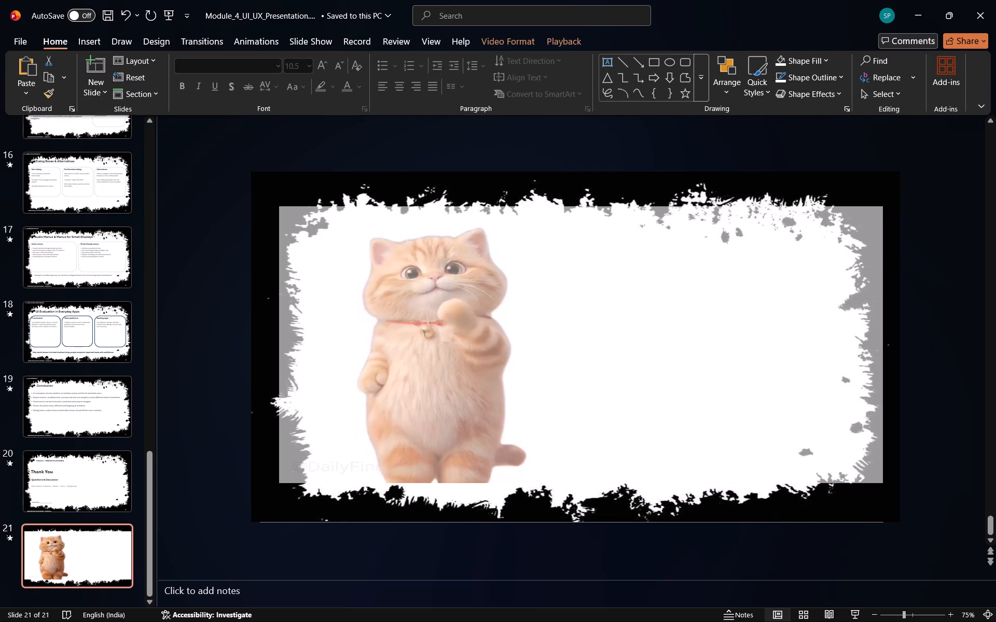
{"action": "left_click_drag", "start_coordinate": [280, 344], "coordinate": [300, 345]}
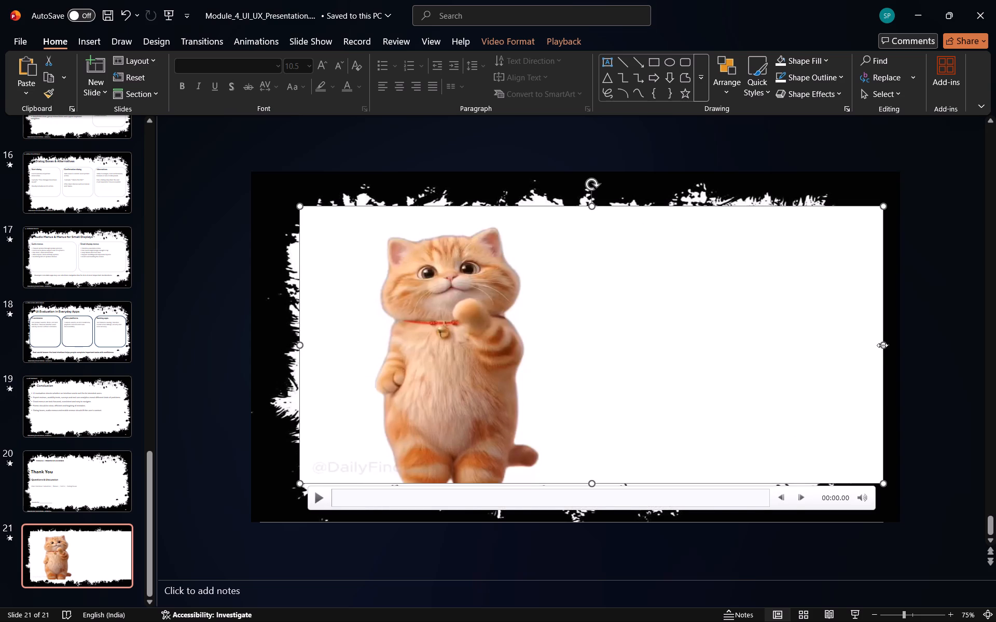
{"action": "left_click_drag", "start_coordinate": [882, 345], "coordinate": [836, 348]}
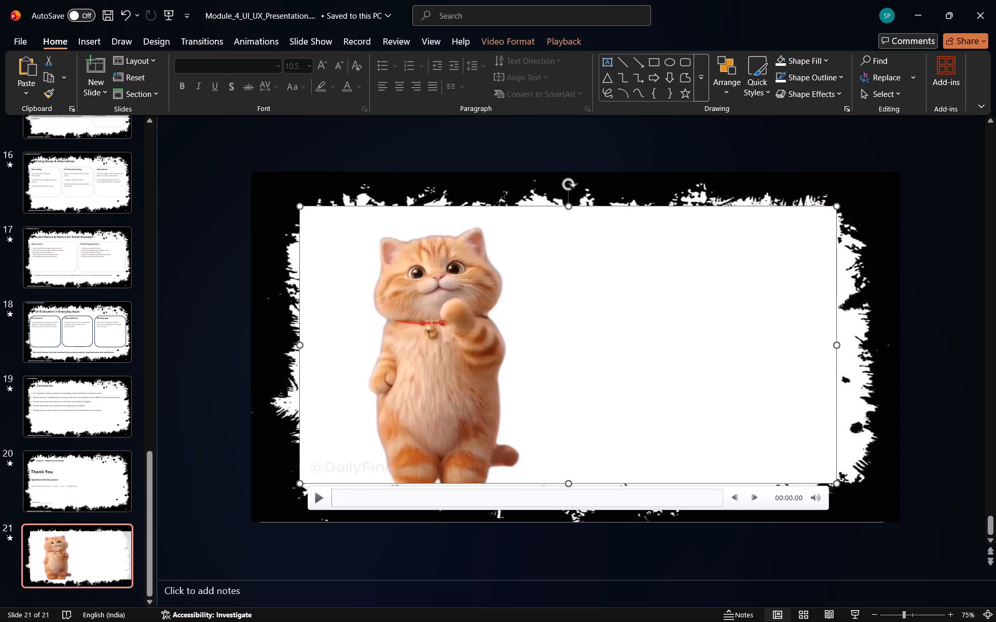
{"action": "left_click", "coordinate": [568, 205]}
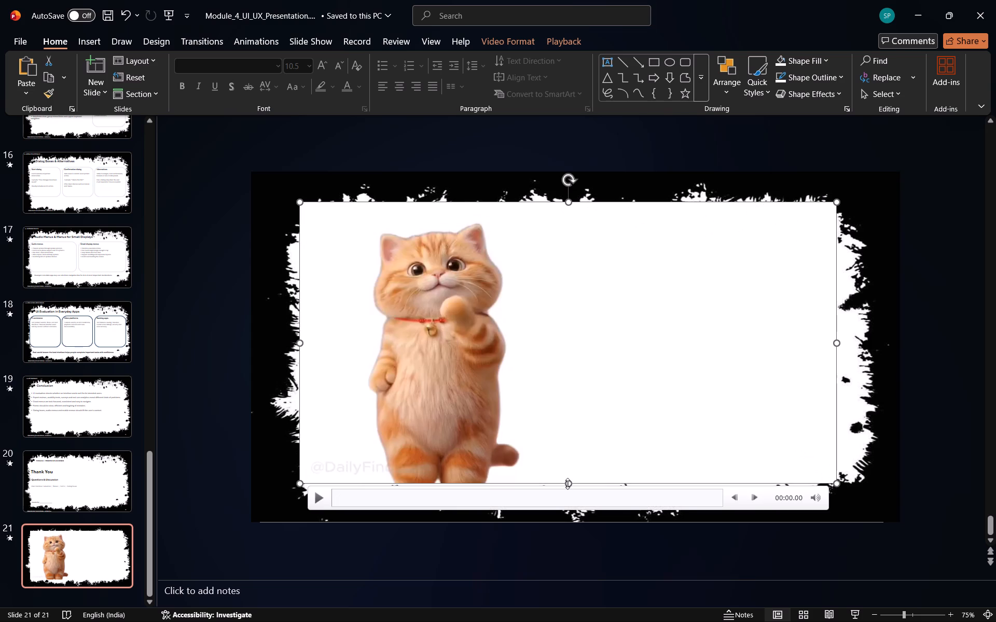
{"action": "left_click_drag", "start_coordinate": [568, 484], "coordinate": [566, 493]}
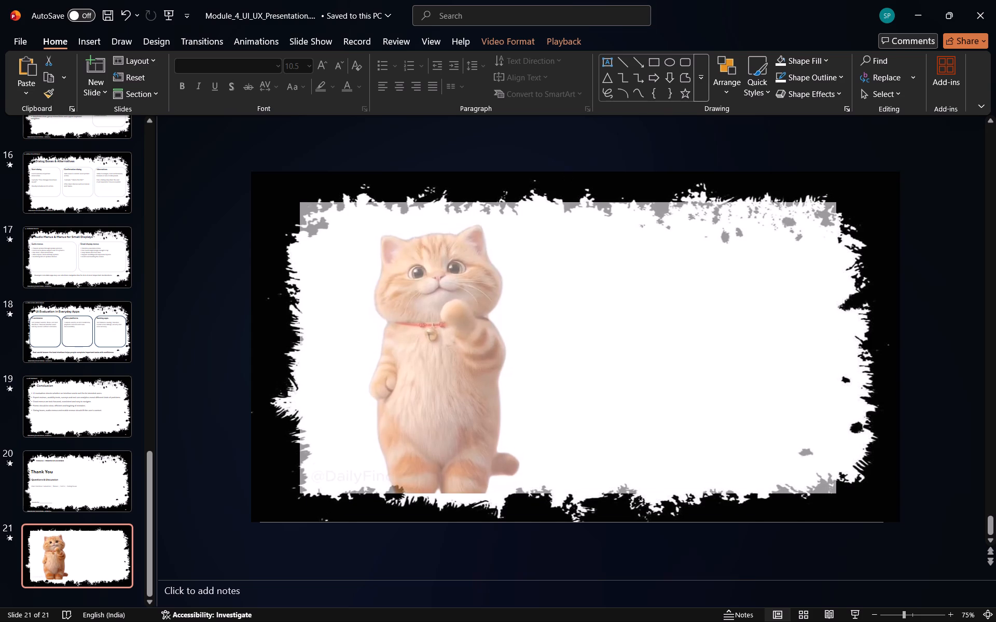
{"action": "left_click_drag", "start_coordinate": [566, 493], "coordinate": [567, 493]}
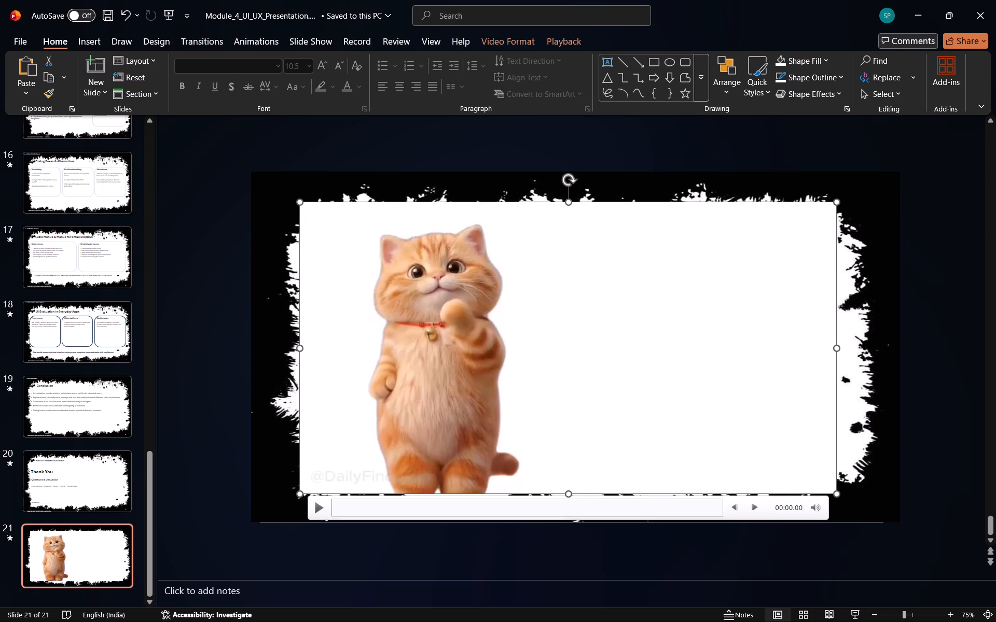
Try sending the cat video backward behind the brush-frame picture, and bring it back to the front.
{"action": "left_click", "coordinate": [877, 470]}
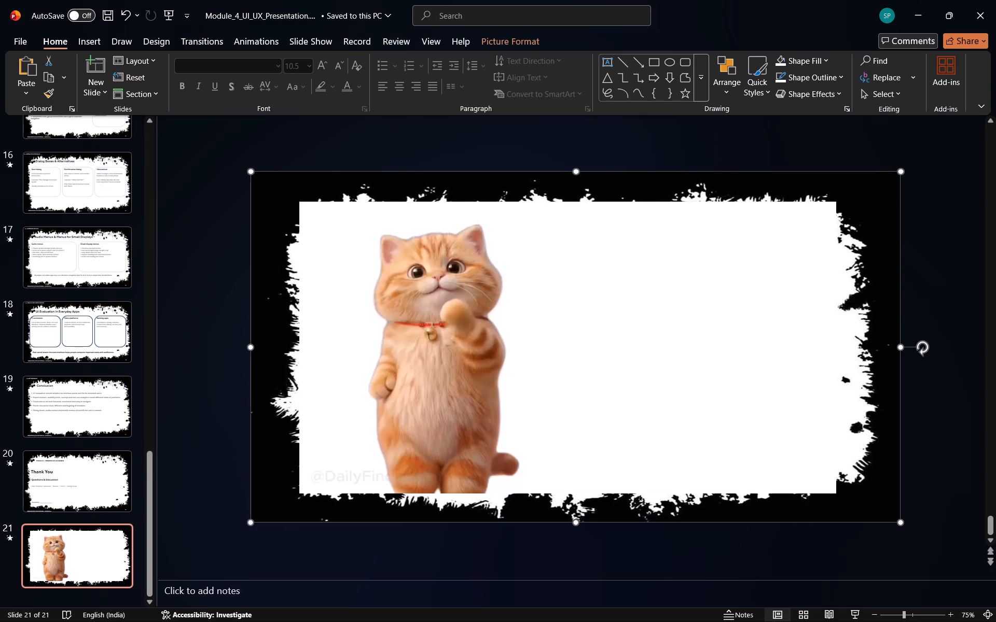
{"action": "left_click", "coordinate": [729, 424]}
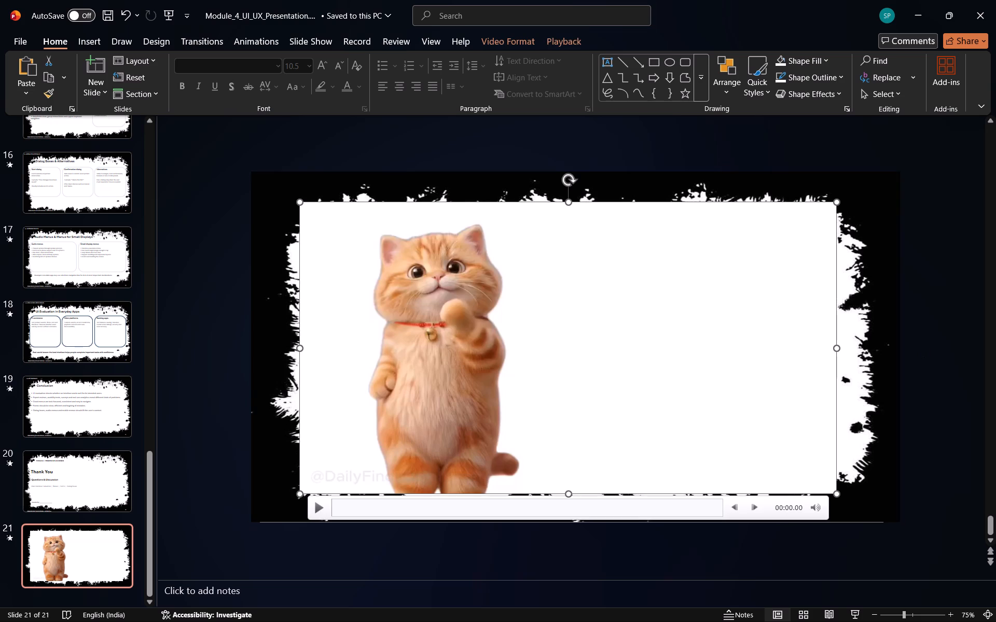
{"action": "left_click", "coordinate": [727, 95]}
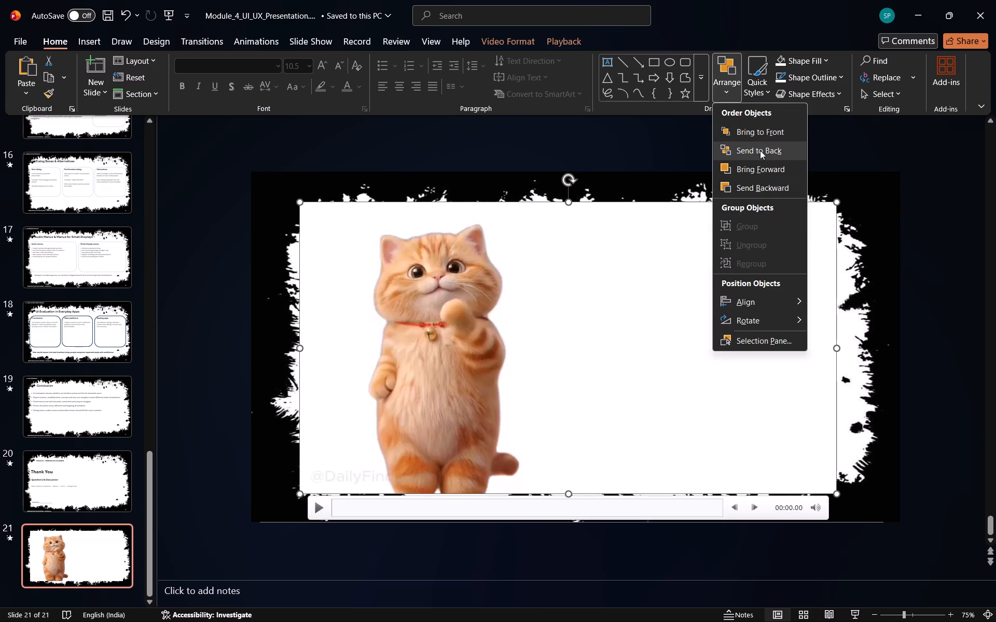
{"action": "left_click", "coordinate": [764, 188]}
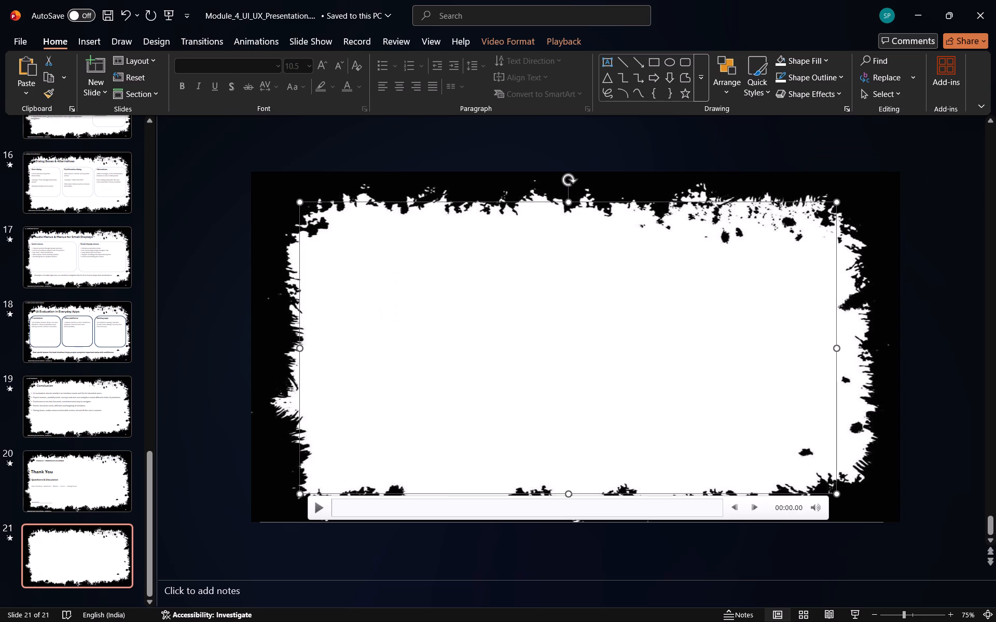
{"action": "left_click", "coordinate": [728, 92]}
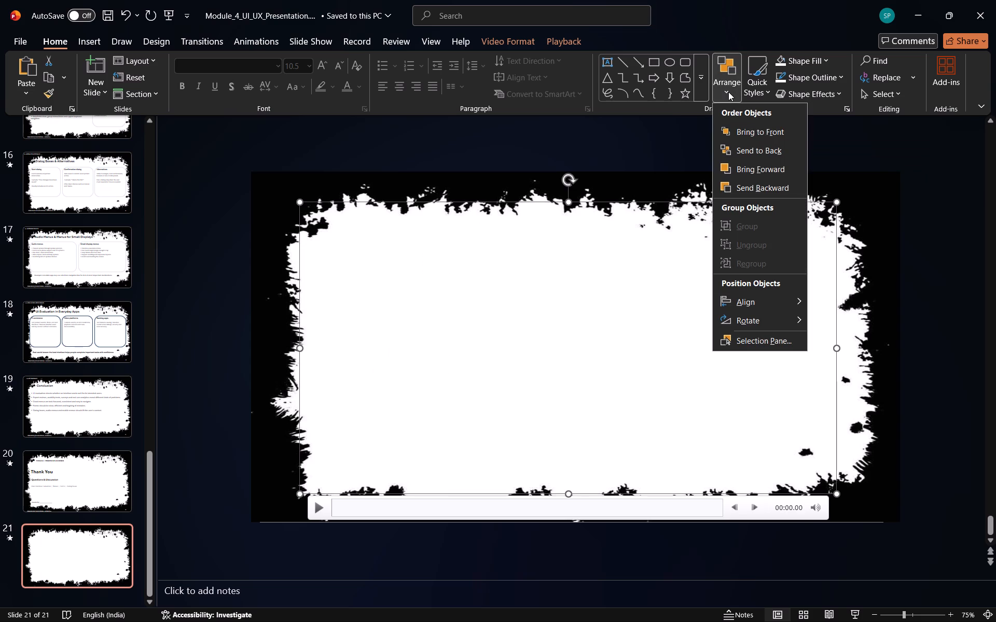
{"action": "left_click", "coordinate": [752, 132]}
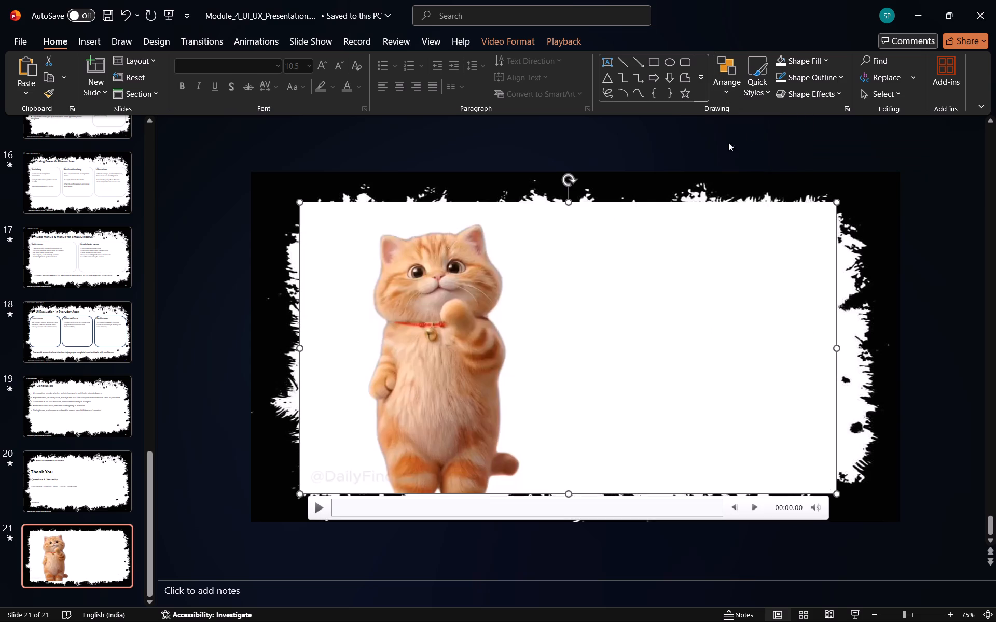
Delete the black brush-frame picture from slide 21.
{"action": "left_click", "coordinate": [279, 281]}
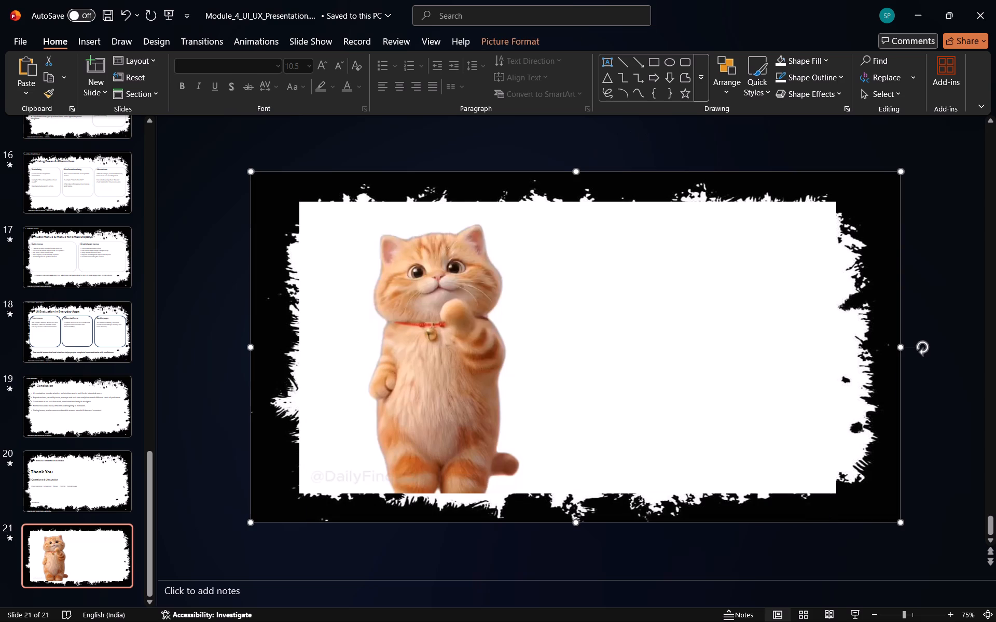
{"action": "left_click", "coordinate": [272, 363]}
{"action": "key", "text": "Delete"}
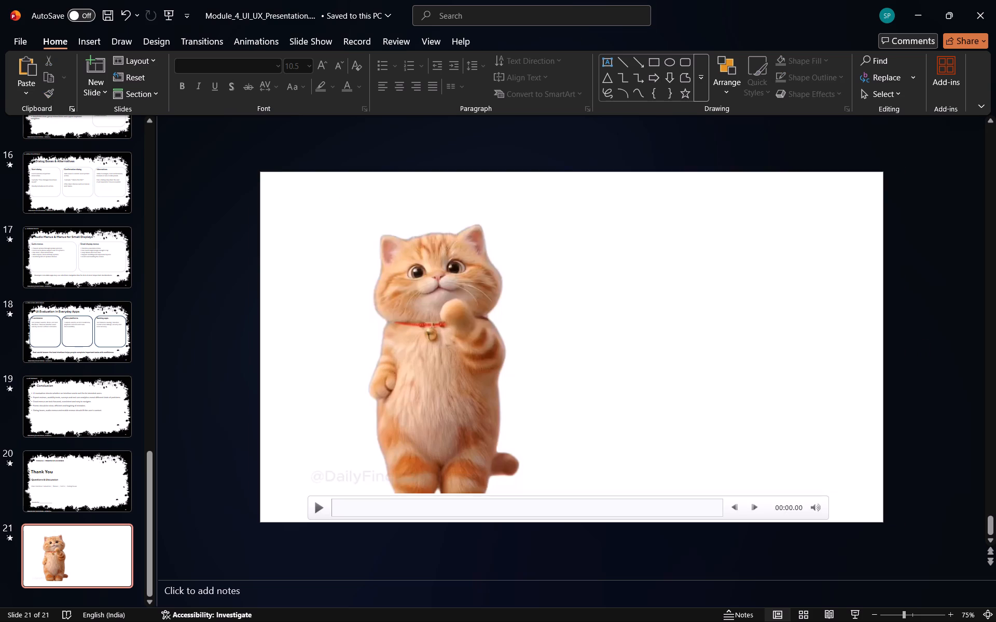
Stretch the cat video on slide 21 to all four slide edges so it fills the whole slide.
{"action": "left_click", "coordinate": [442, 383]}
{"action": "left_click_drag", "start_coordinate": [300, 350], "coordinate": [259, 347]}
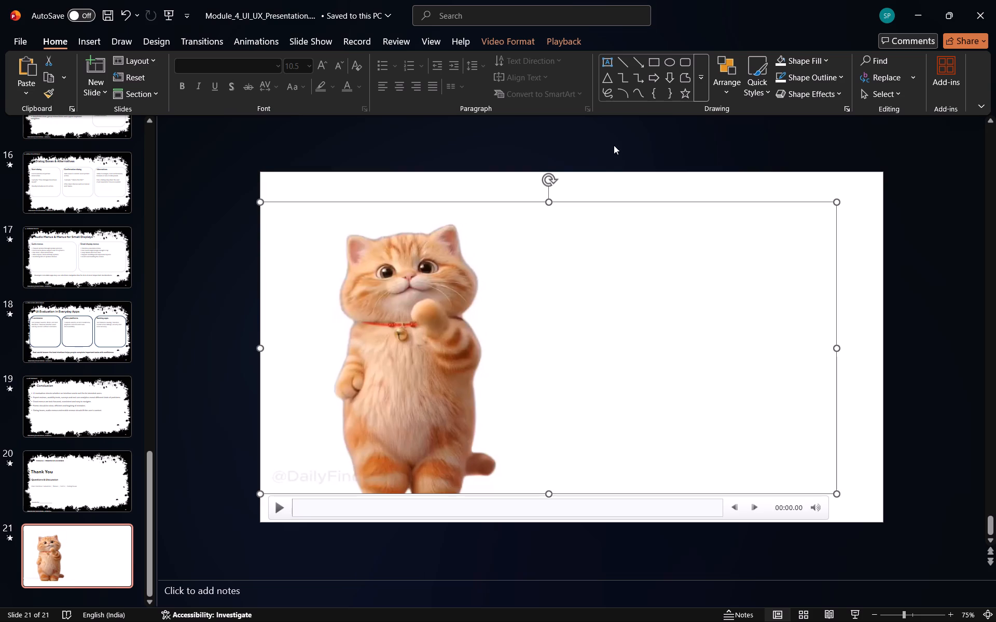
{"action": "left_click_drag", "start_coordinate": [549, 203], "coordinate": [546, 183]}
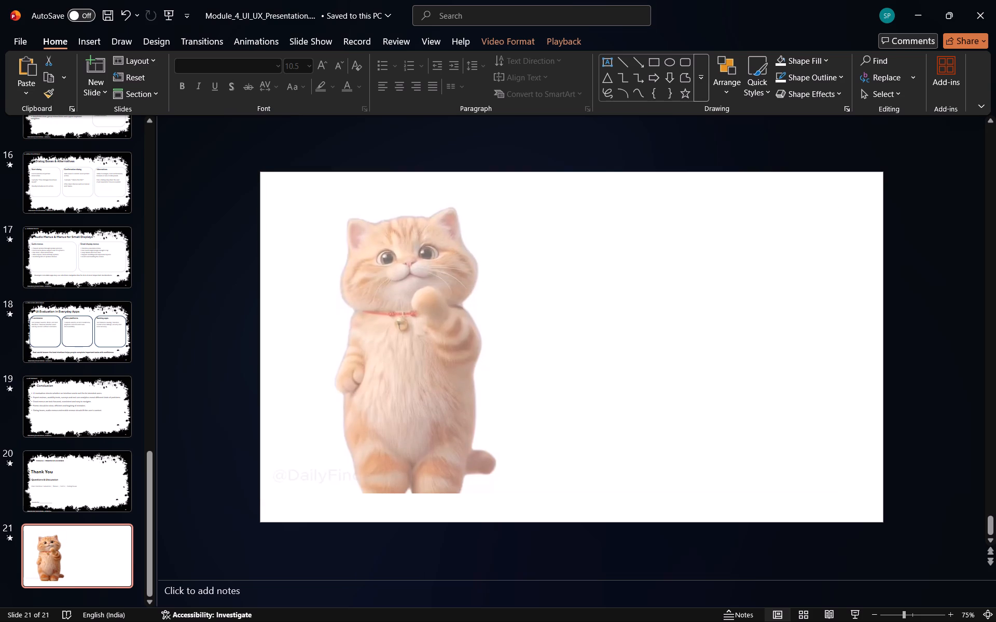
{"action": "left_click_drag", "start_coordinate": [546, 183], "coordinate": [540, 171]}
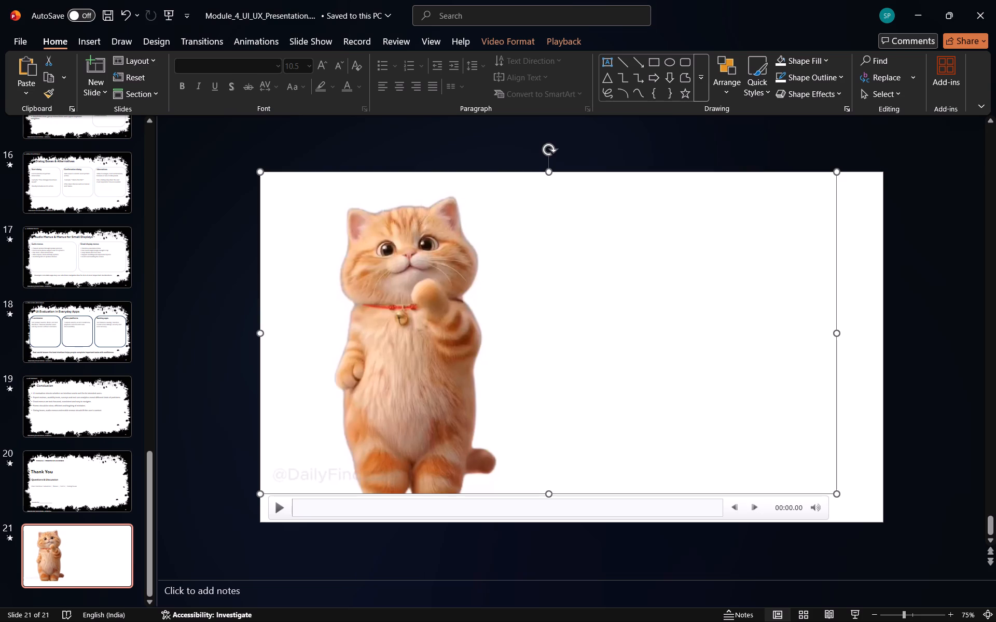
{"action": "left_click_drag", "start_coordinate": [836, 330], "coordinate": [911, 326]}
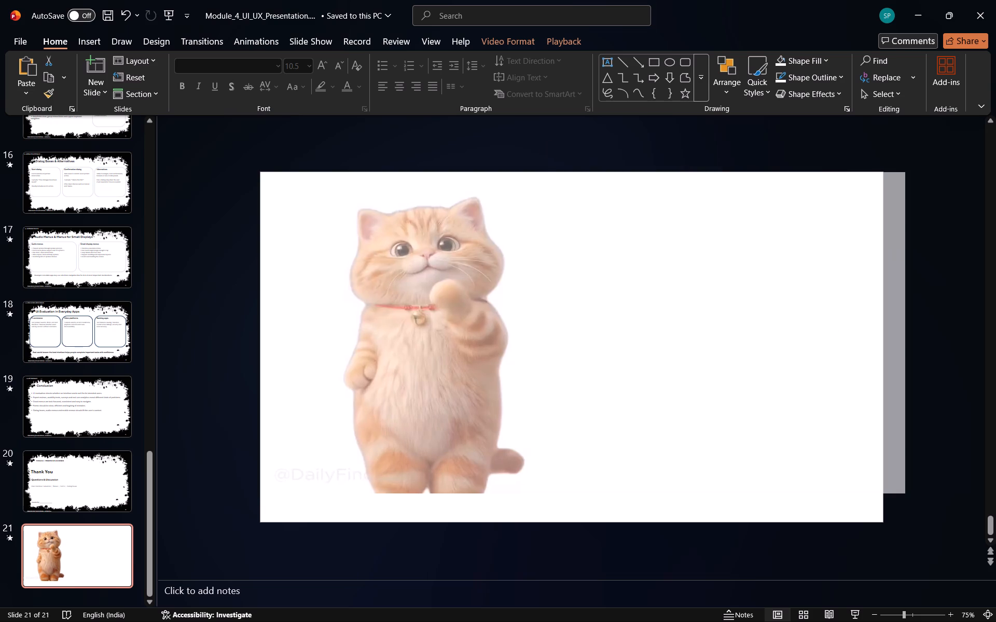
{"action": "left_click_drag", "start_coordinate": [911, 326], "coordinate": [885, 330]}
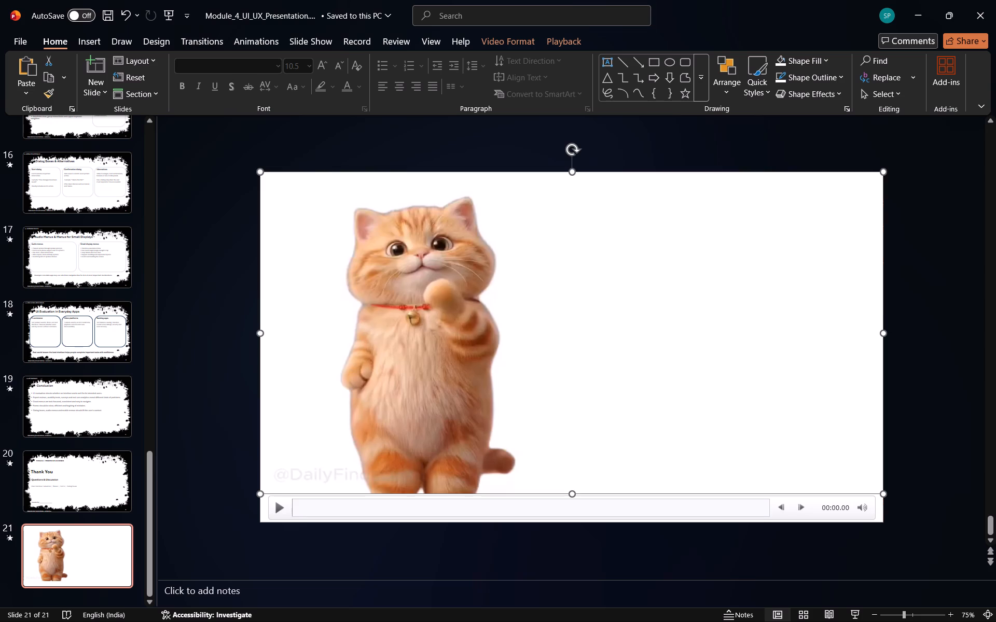
{"action": "left_click_drag", "start_coordinate": [574, 494], "coordinate": [573, 503]}
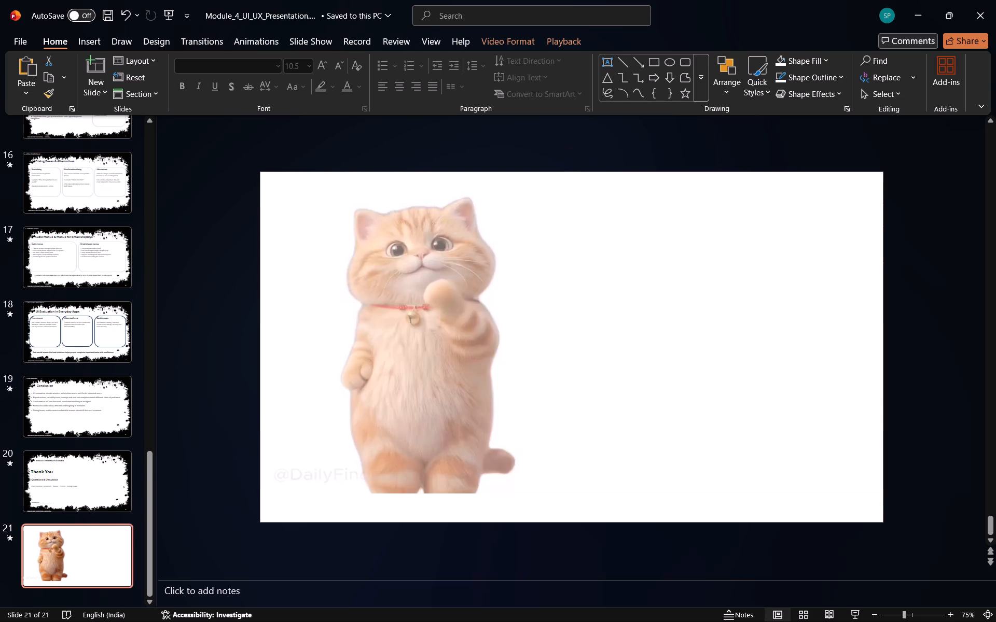
{"action": "left_click_drag", "start_coordinate": [573, 503], "coordinate": [573, 525]}
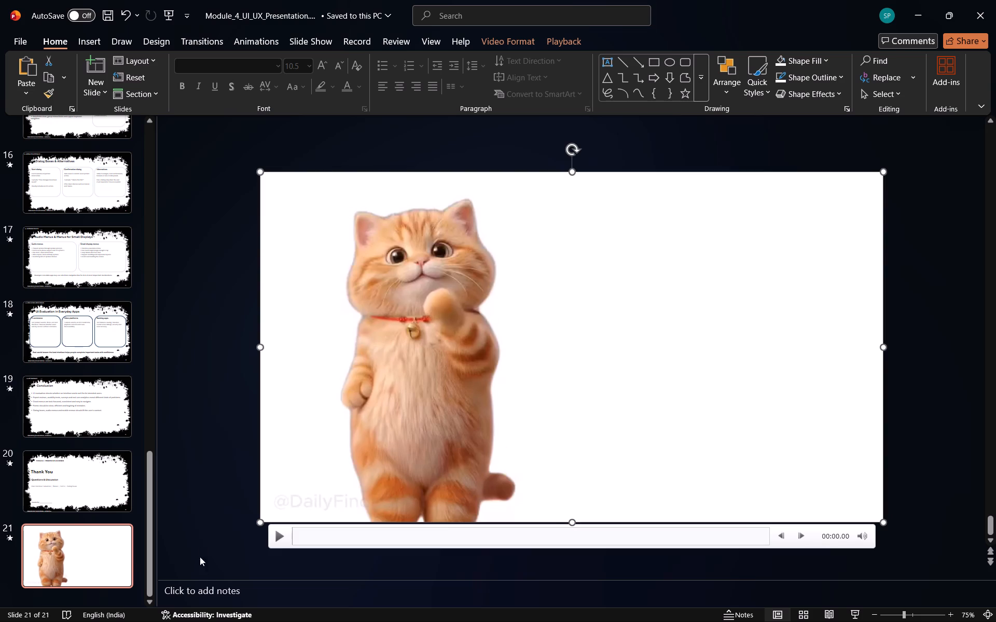
{"action": "left_click", "coordinate": [201, 542]}
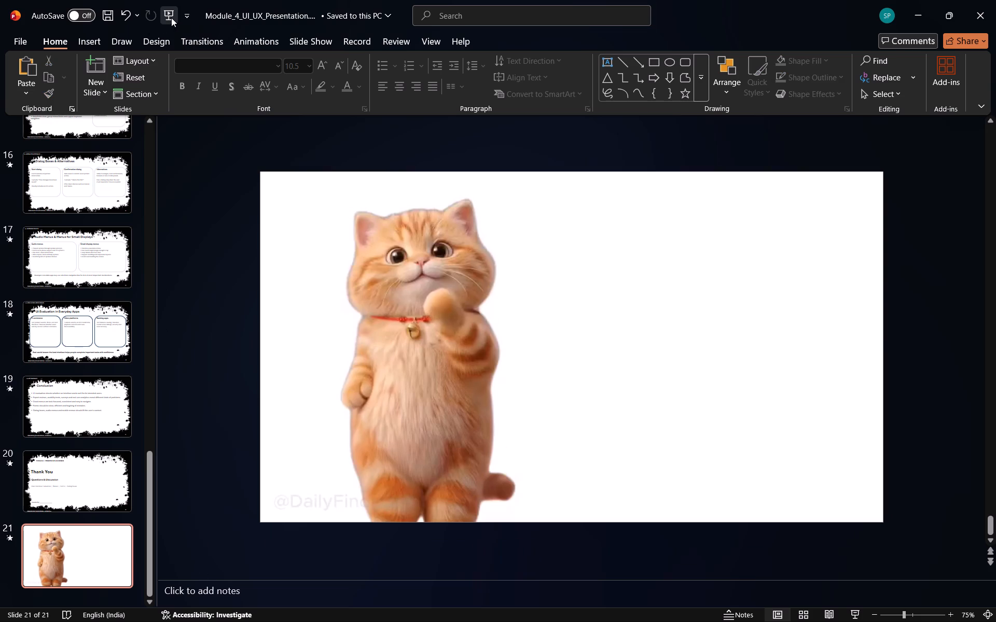
Play the slide show from the first slide through the closing cat video to check every slide and transition, and exit it.
{"action": "left_click", "coordinate": [171, 19]}
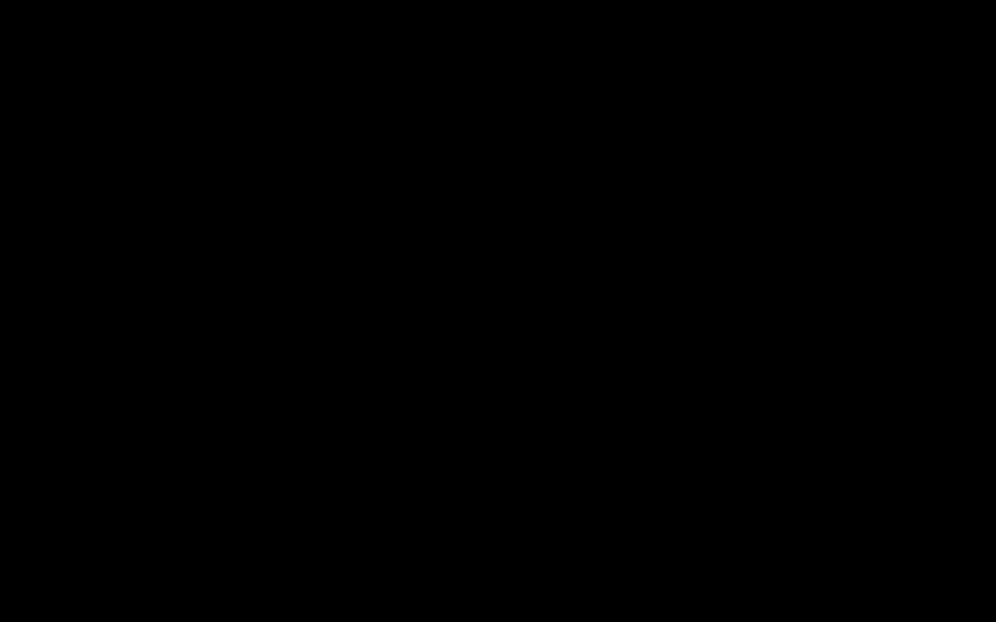
{"action": "key", "text": "space"}
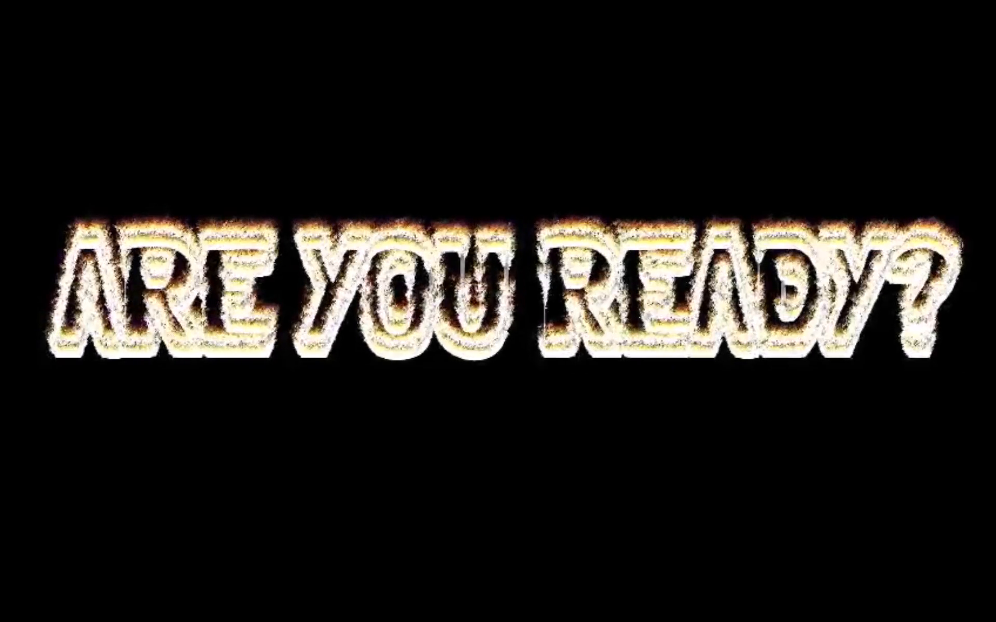
{"action": "key", "text": "space"}
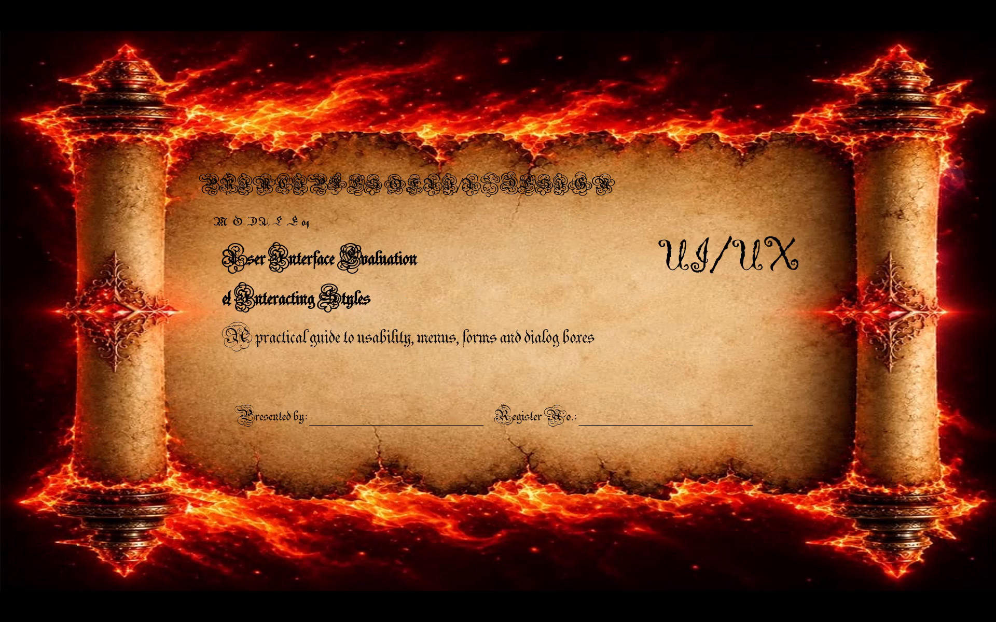
{"action": "key", "text": "space"}
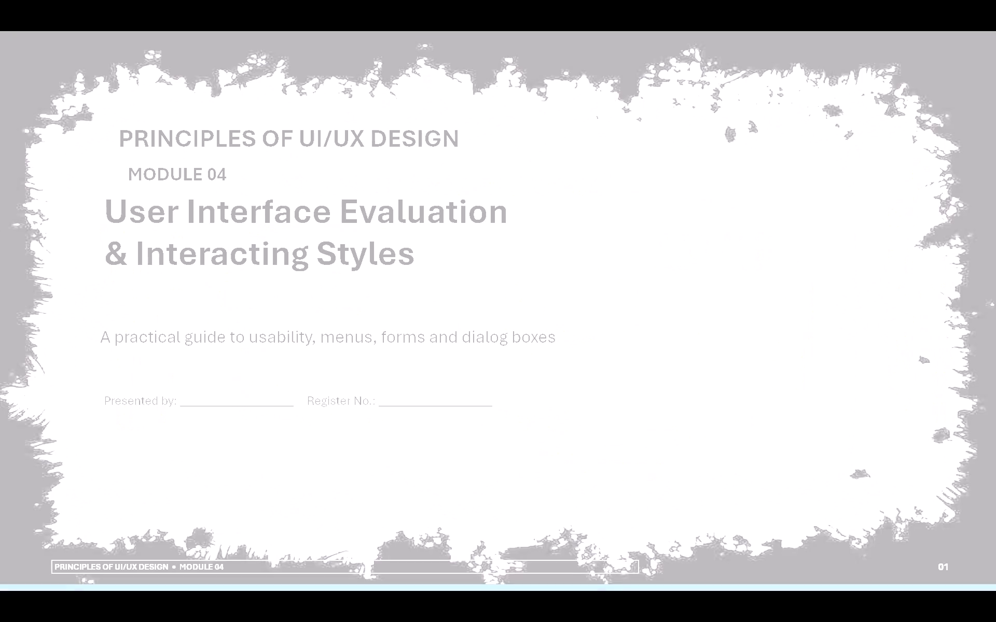
{"action": "key", "text": "space"}
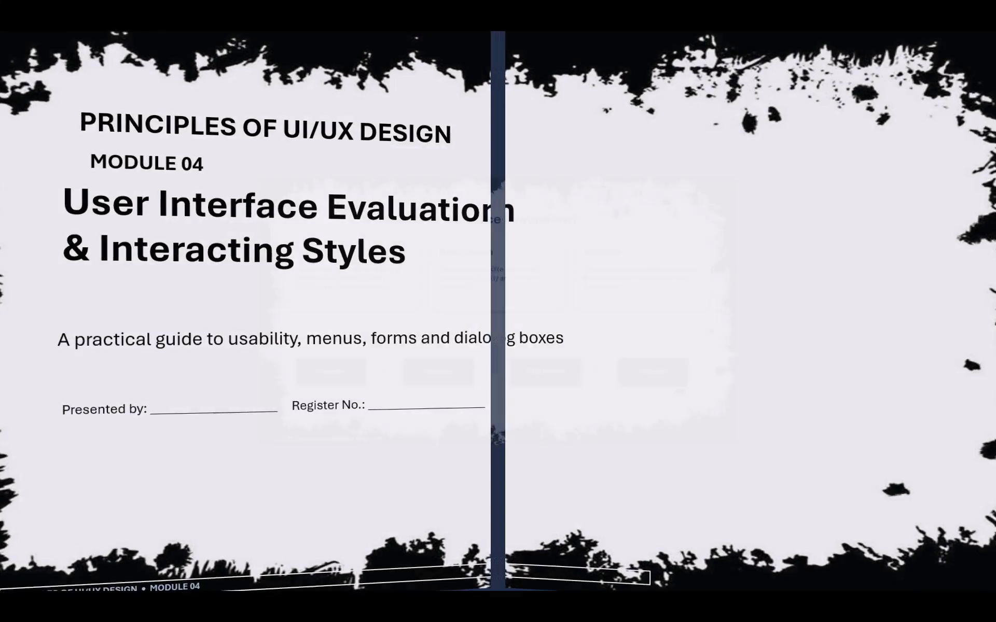
{"action": "key", "text": "space"}
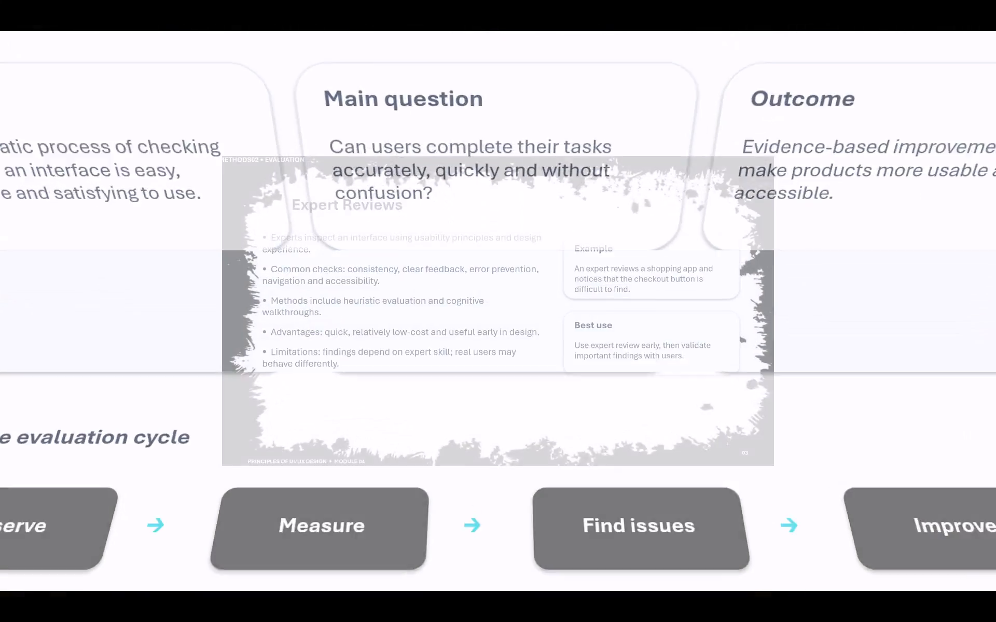
{"action": "key", "text": "space"}
{"action": "key", "text": "space"}
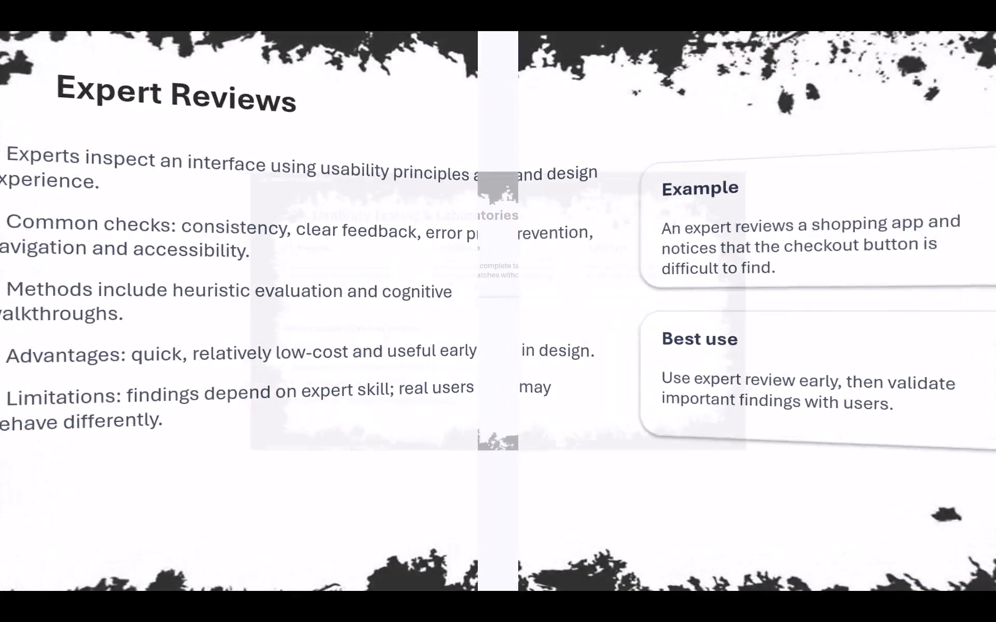
{"action": "key", "text": "space"}
{"action": "key", "text": "space"}
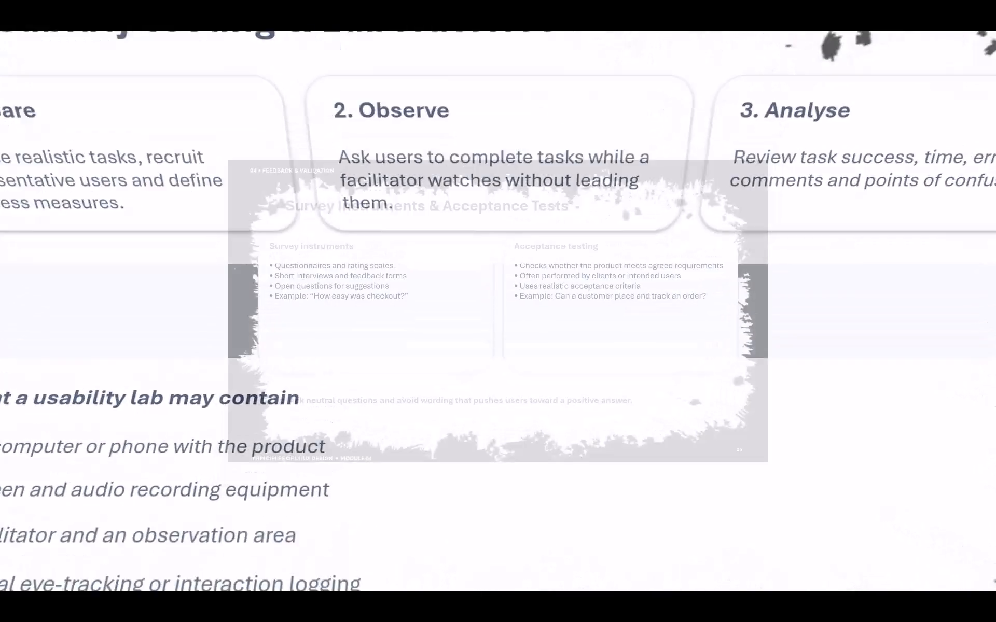
{"action": "key", "text": "space"}
{"action": "key", "text": "space"}
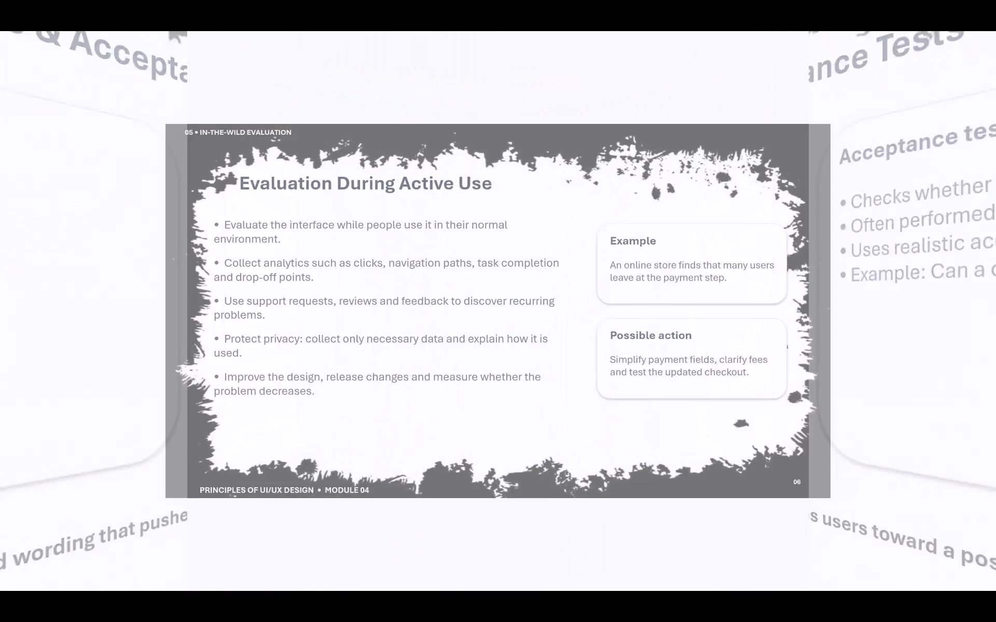
{"action": "key", "text": "space"}
{"action": "key", "text": "space"}
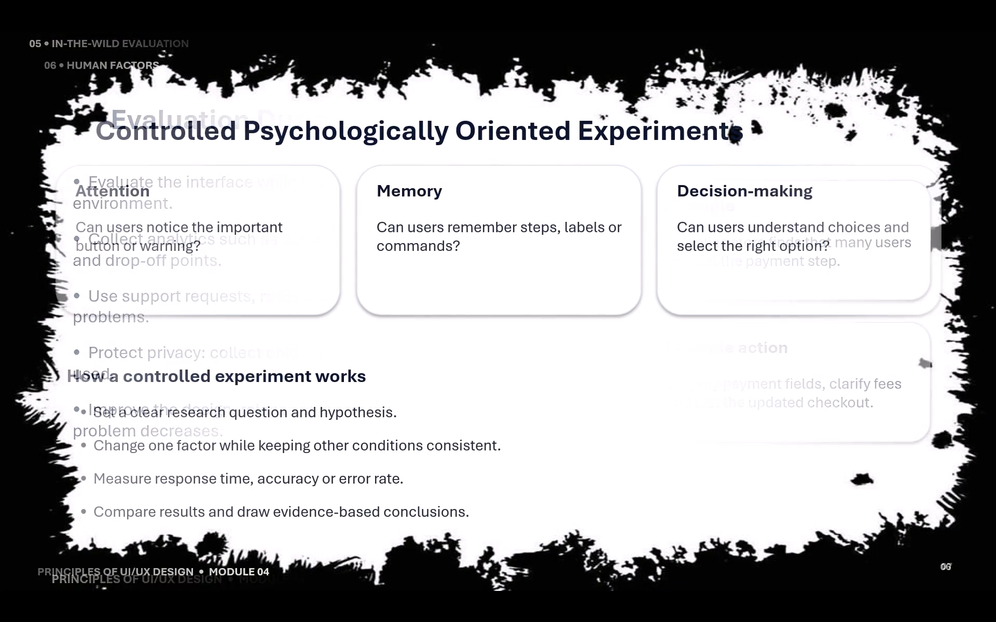
{"action": "key", "text": "space"}
{"action": "key", "text": "space"}
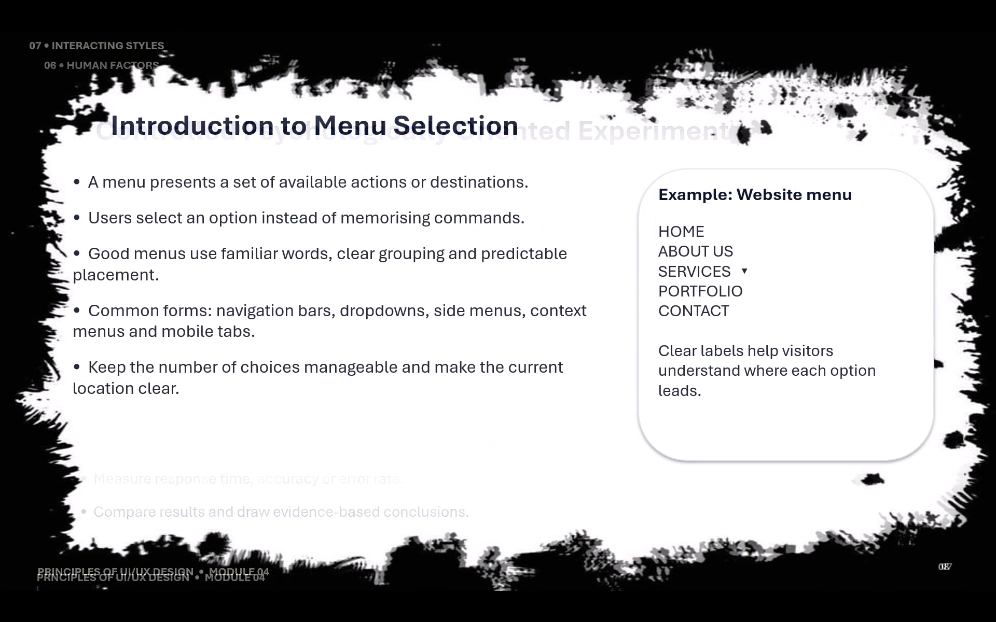
{"action": "key", "text": "space"}
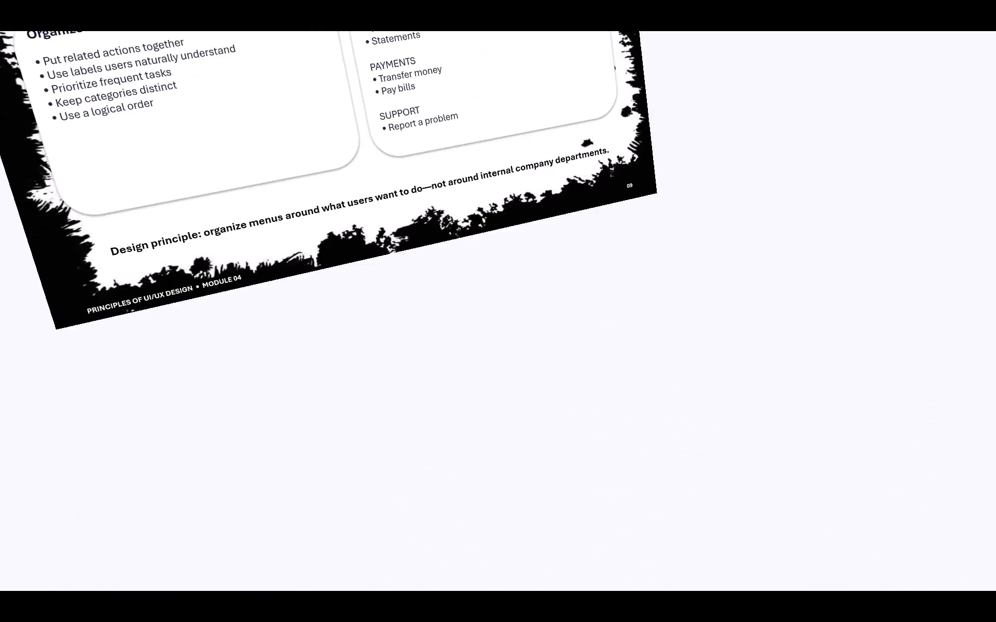
{"action": "key", "text": "space"}
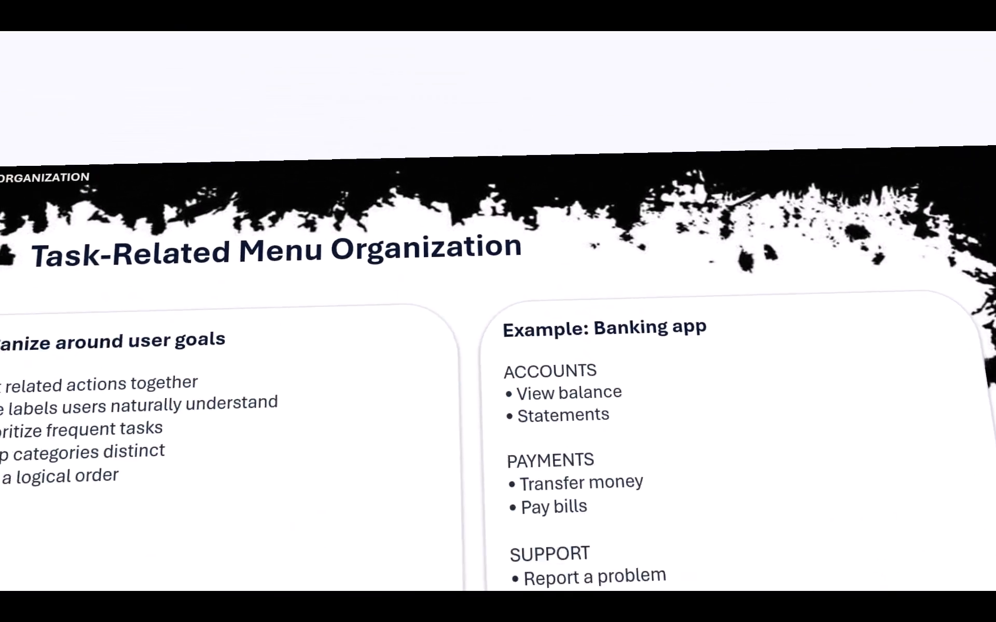
{"action": "key", "text": "space"}
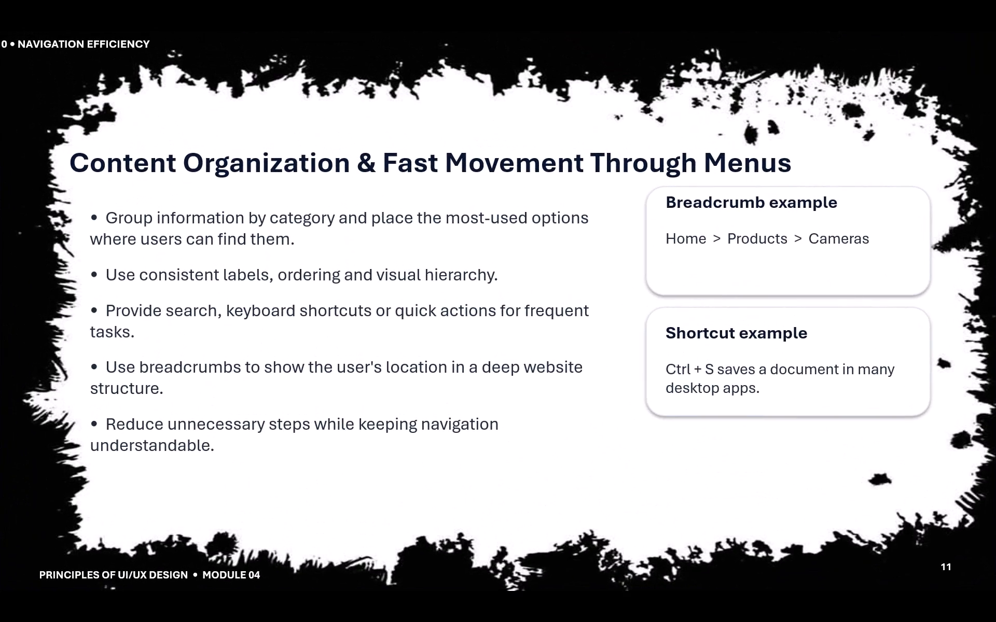
{"action": "key", "text": "space"}
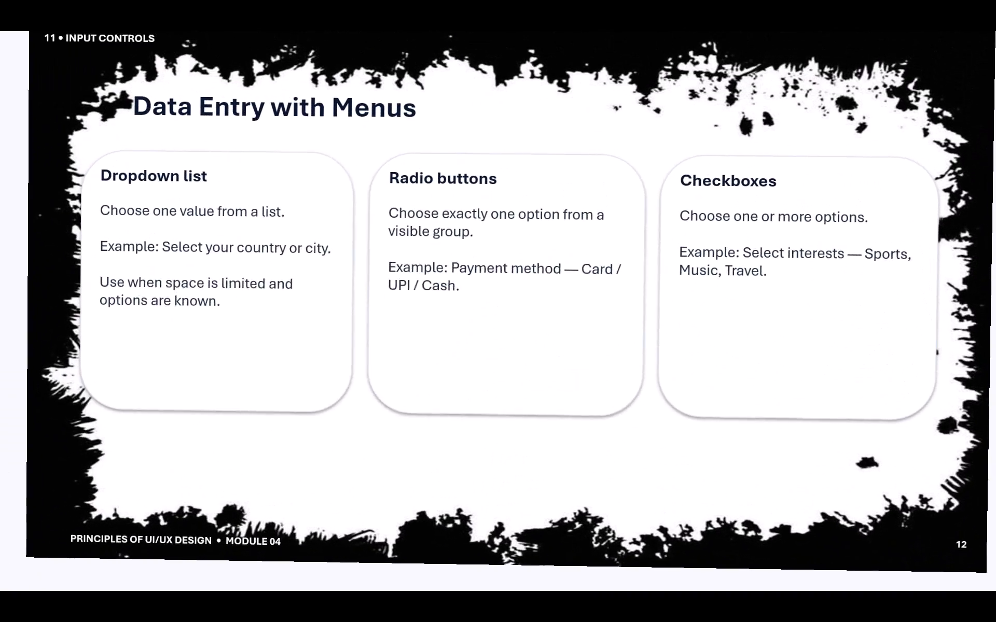
{"action": "key", "text": "space"}
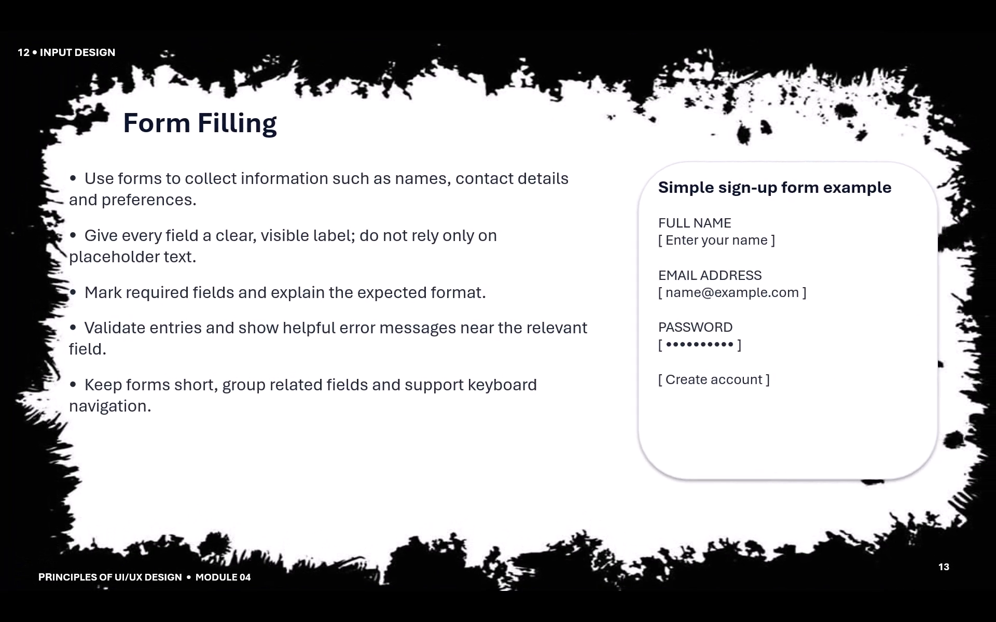
{"action": "key", "text": "space"}
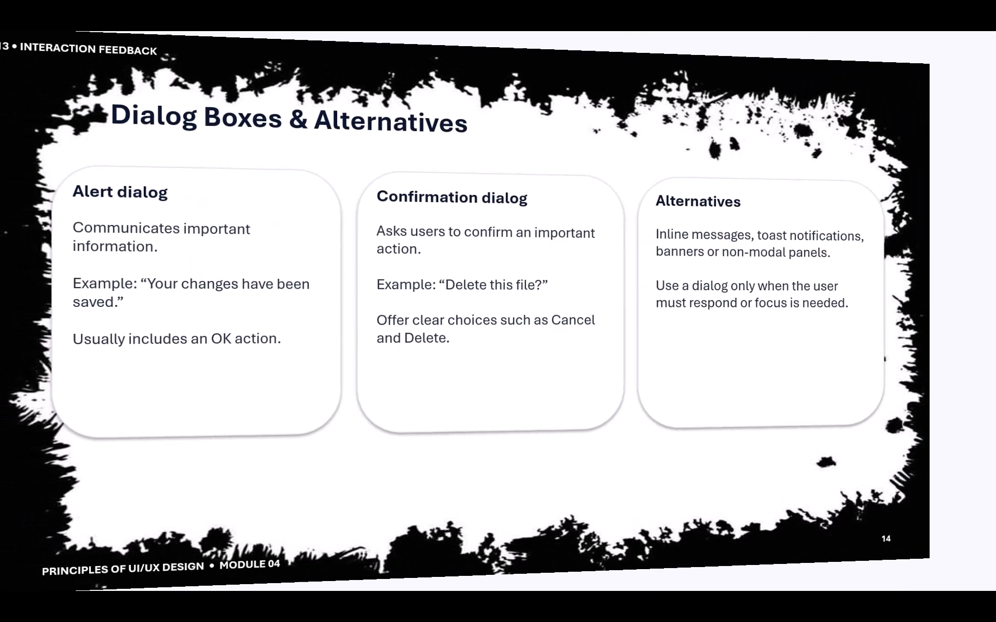
{"action": "key", "text": "space"}
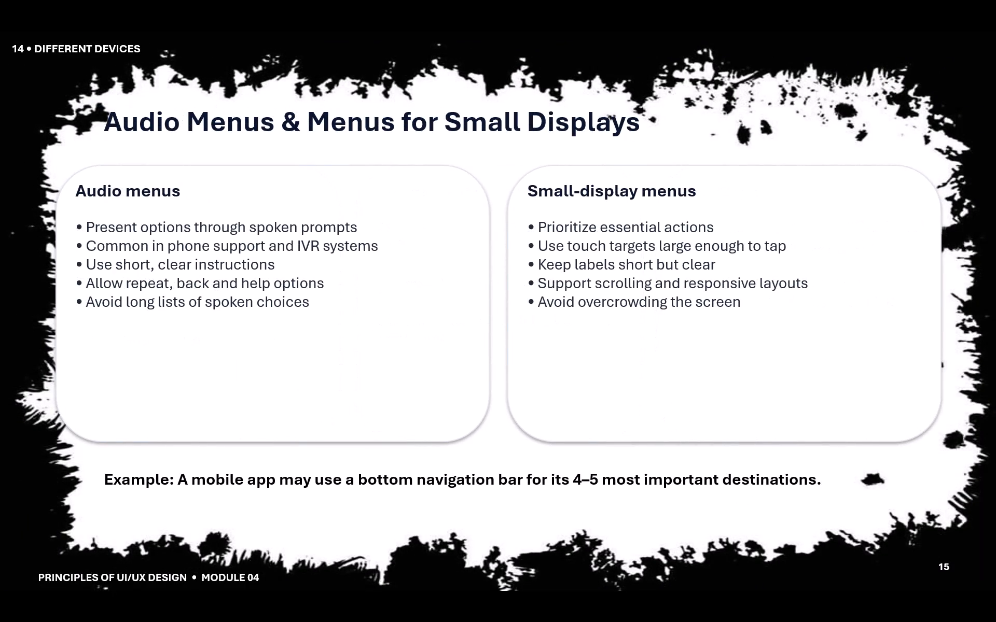
{"action": "key", "text": "space"}
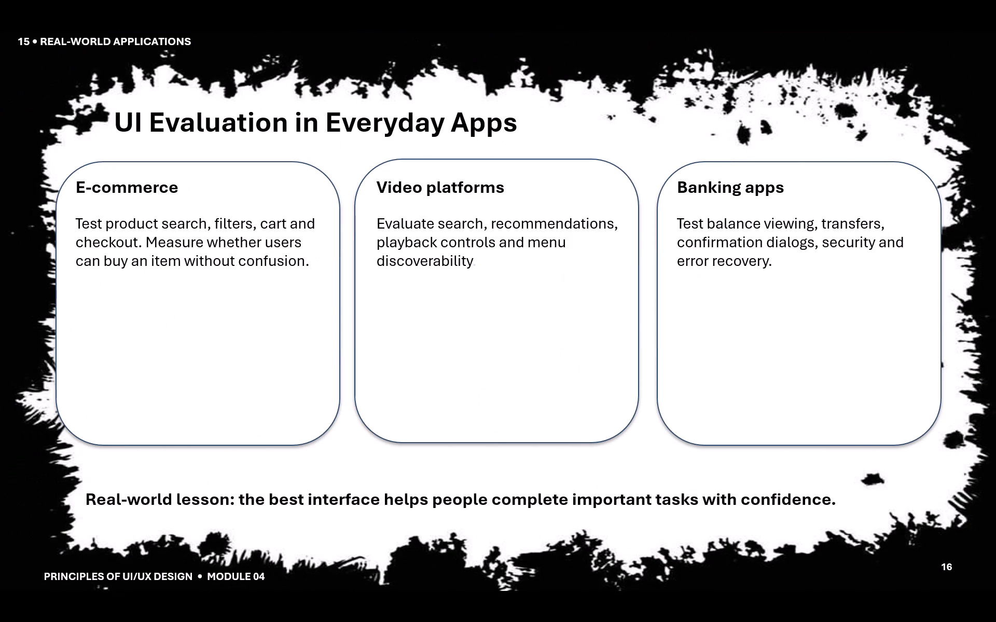
{"action": "key", "text": "space"}
{"action": "key", "text": "space"}
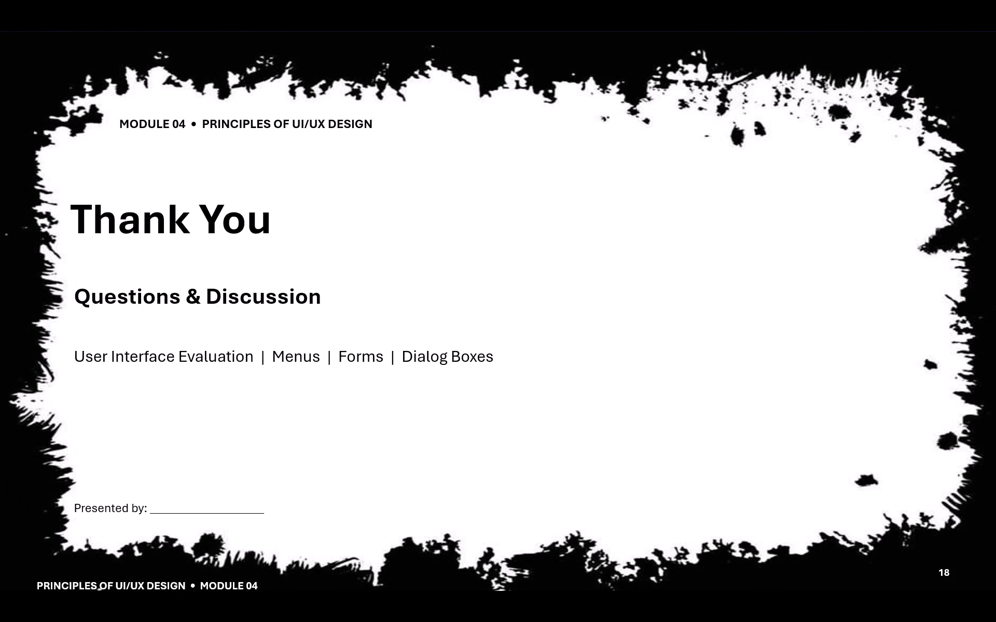
{"action": "key", "text": "space"}
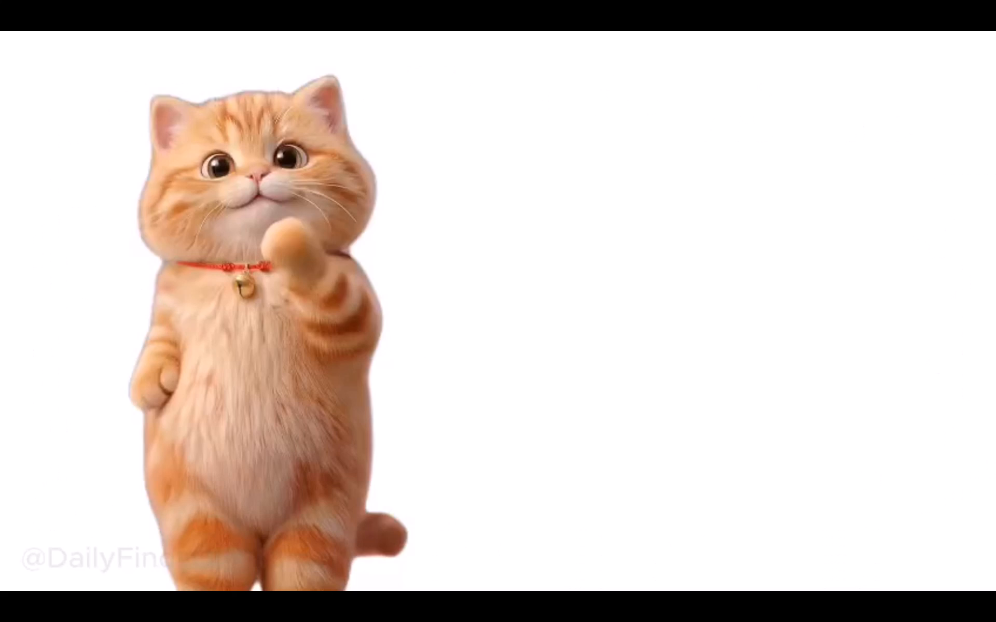
{"action": "key", "text": "space"}
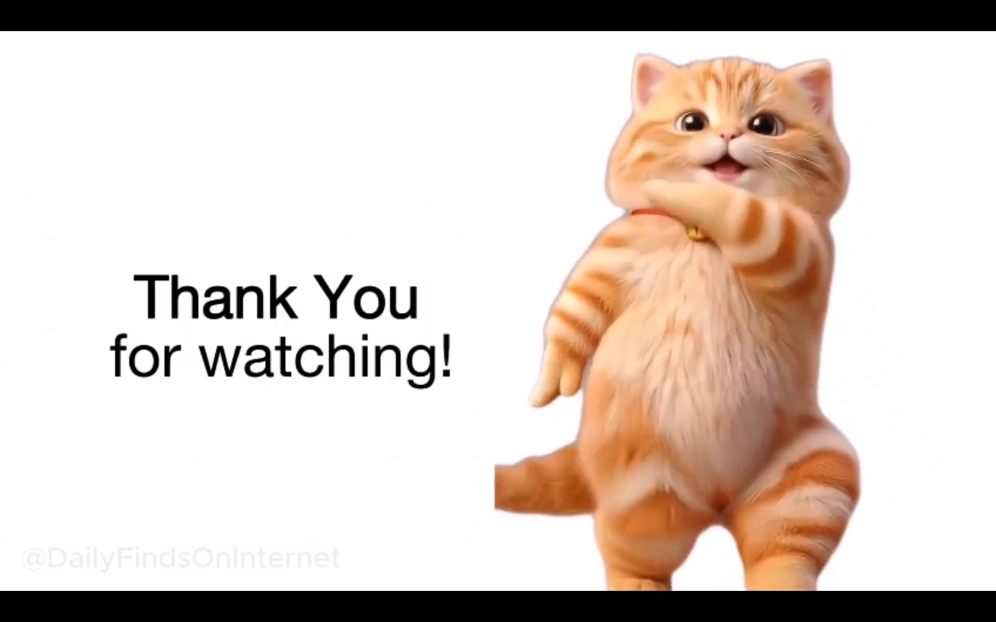
{"action": "key", "text": "space"}
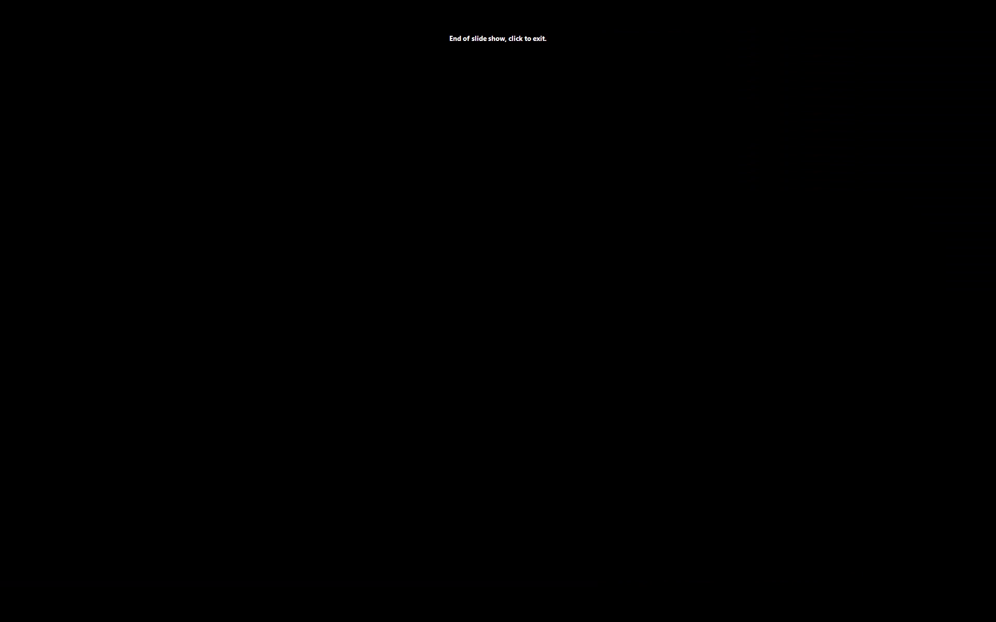
{"action": "key", "text": "space"}
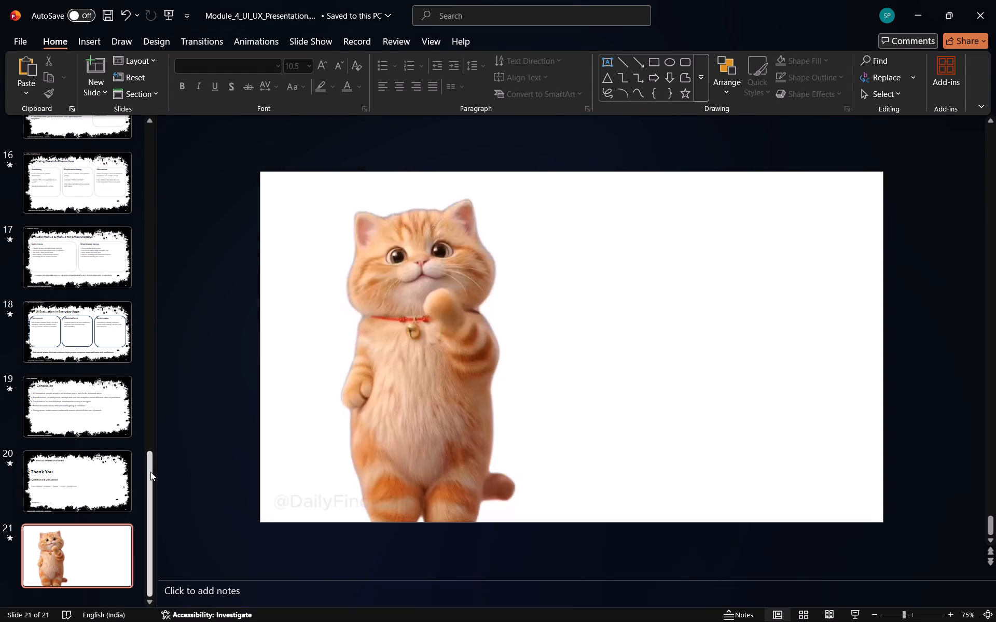
Open slide 2, the title slide with the burning scroll background.
{"action": "left_click_drag", "start_coordinate": [150, 472], "coordinate": [202, 100]}
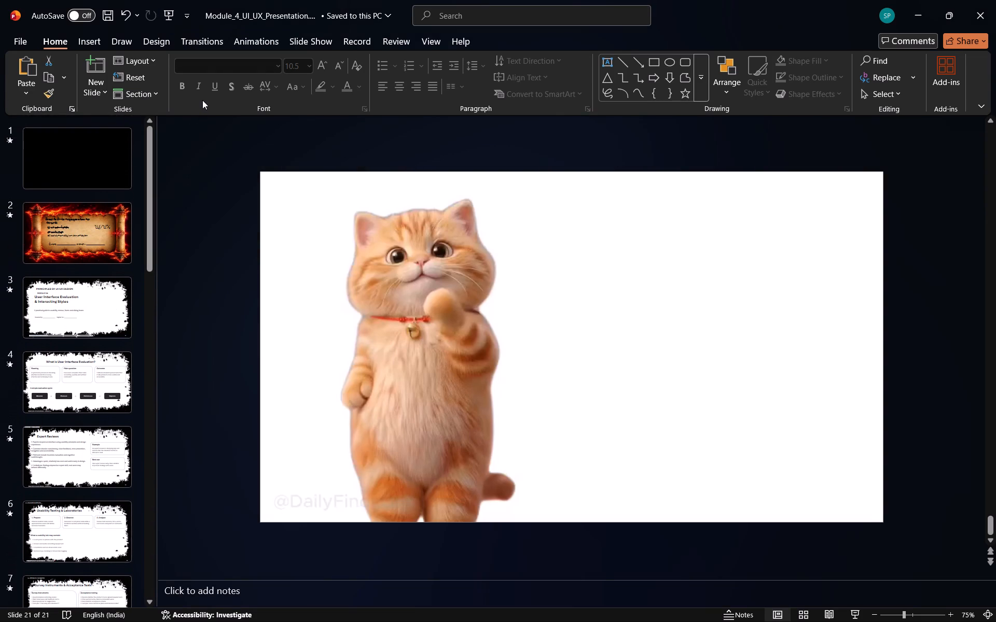
{"action": "left_click", "coordinate": [81, 218]}
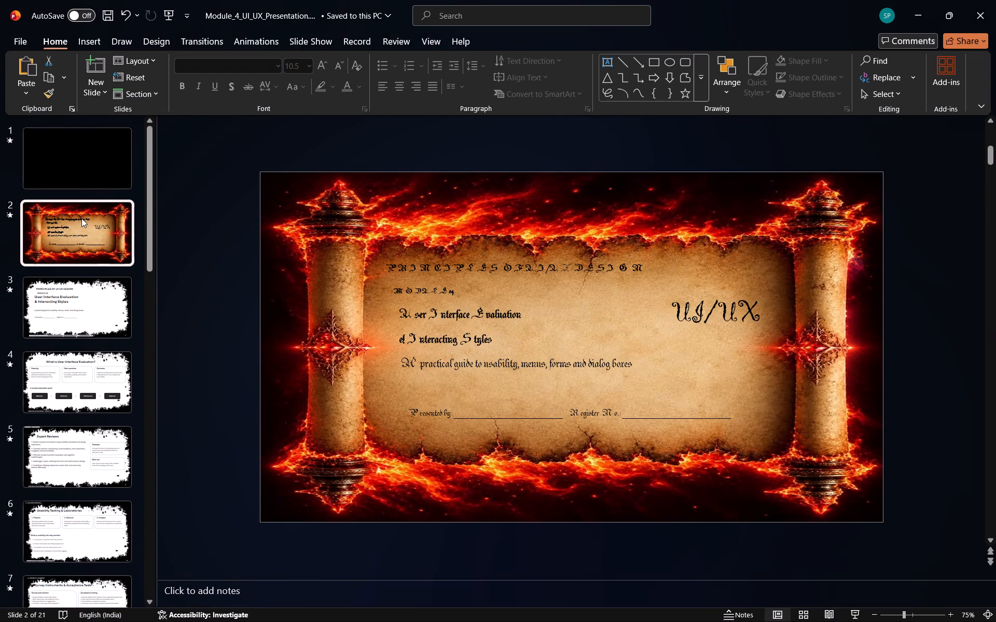
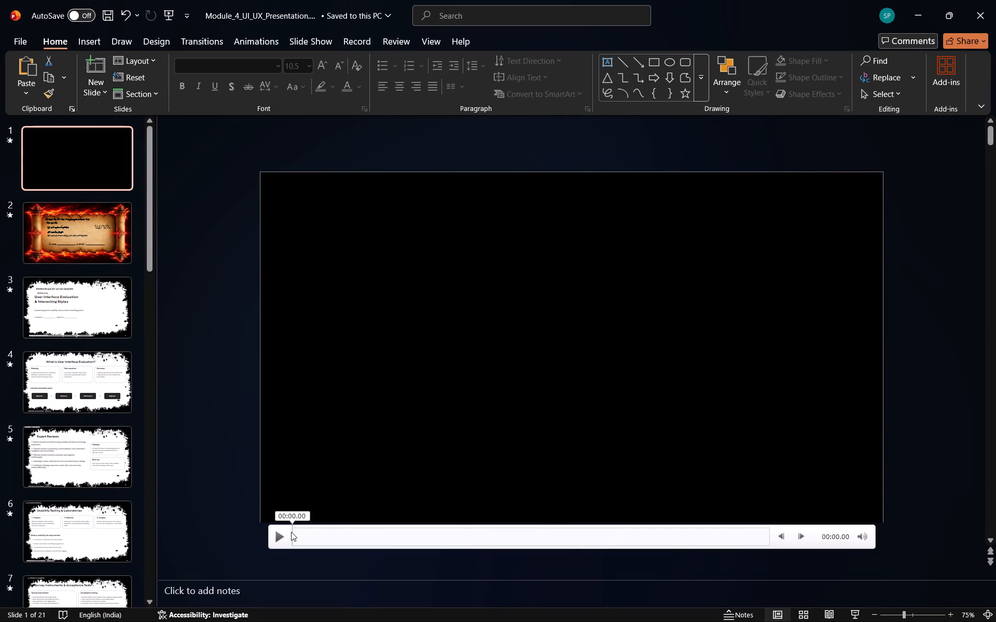
Preview the opening video on slide 1 and pause it.
{"action": "left_click", "coordinate": [284, 533]}
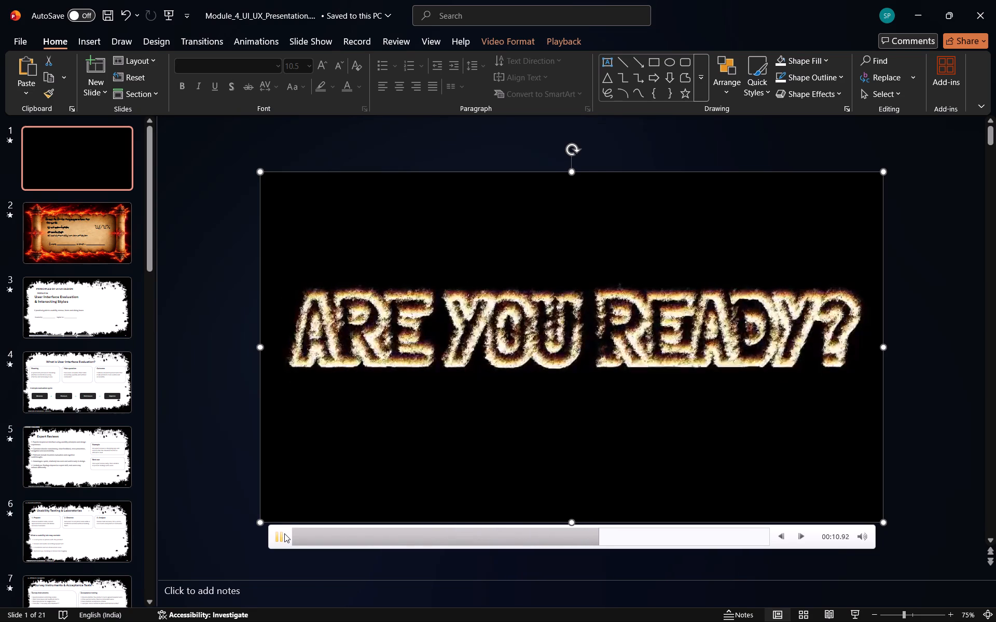
{"action": "key", "text": "space"}
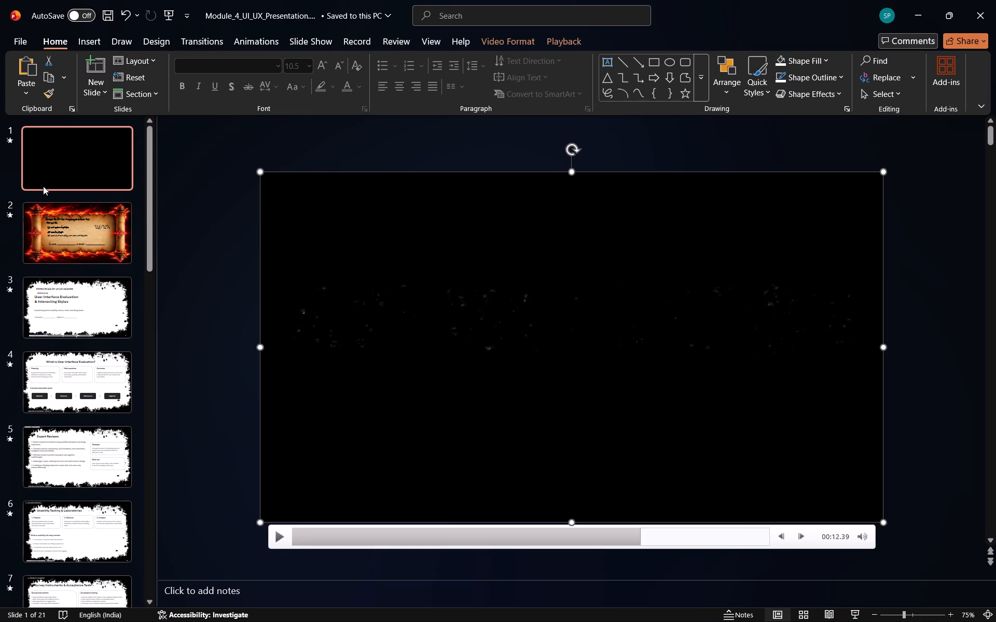
Play the slide show from the opening video to the burning scroll title slide, and exit it.
{"action": "left_click", "coordinate": [58, 207]}
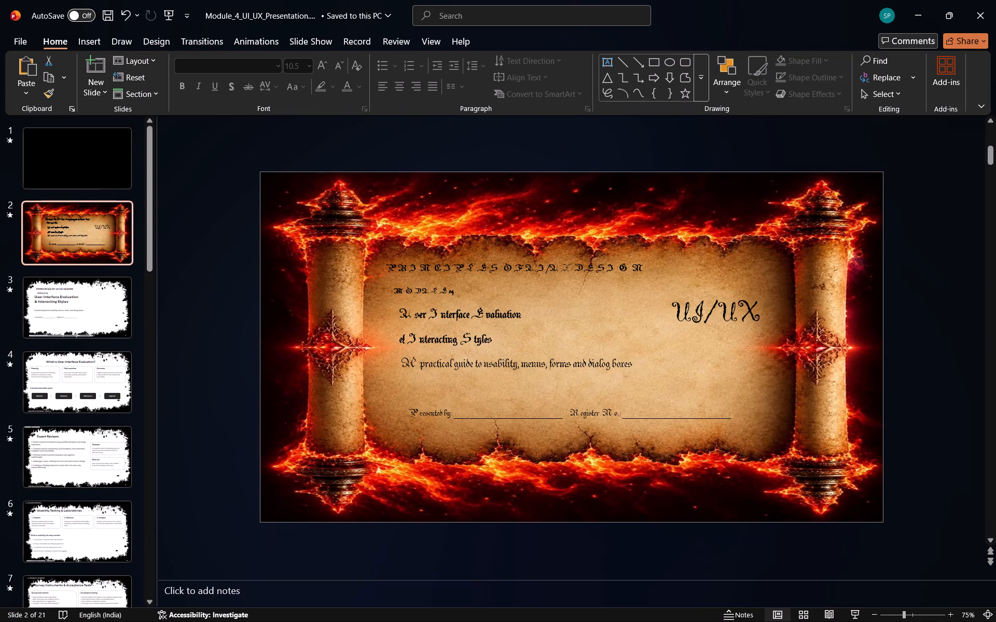
{"action": "left_click", "coordinate": [169, 10]}
{"action": "key", "text": "space"}
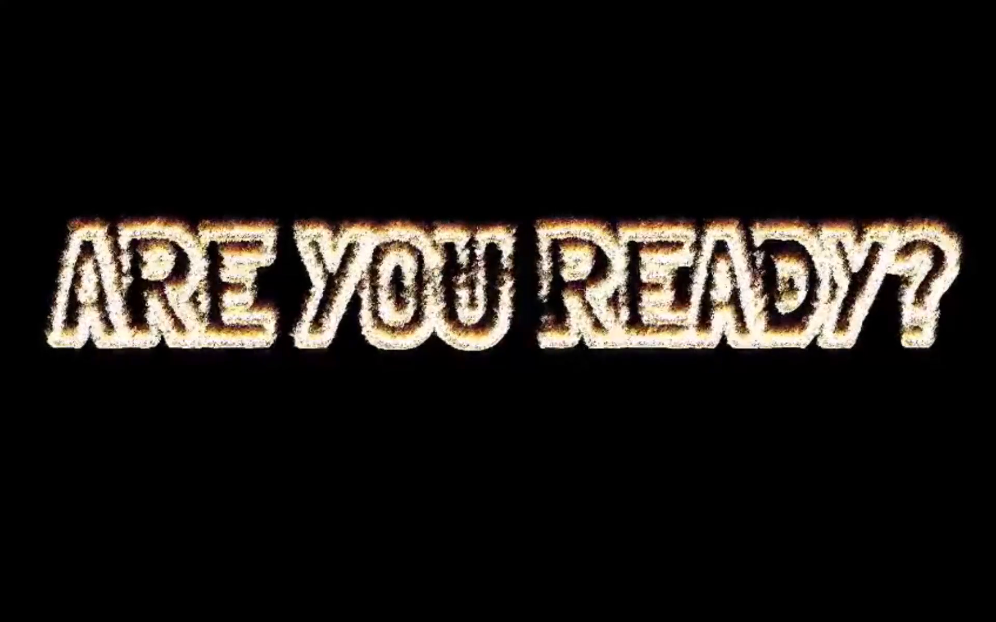
{"action": "key", "text": "space"}
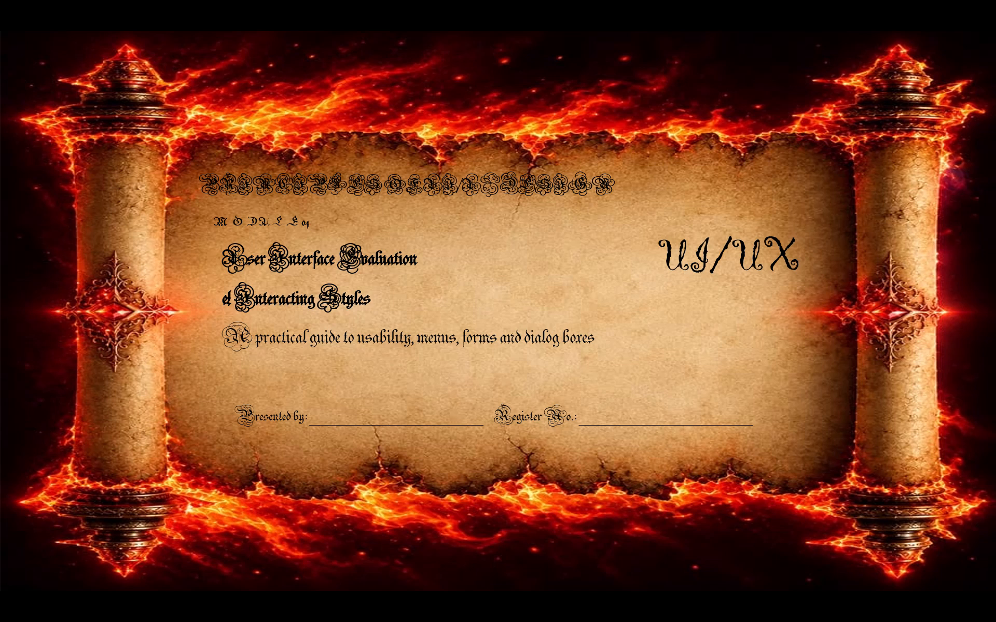
{"action": "key", "text": "Escape"}
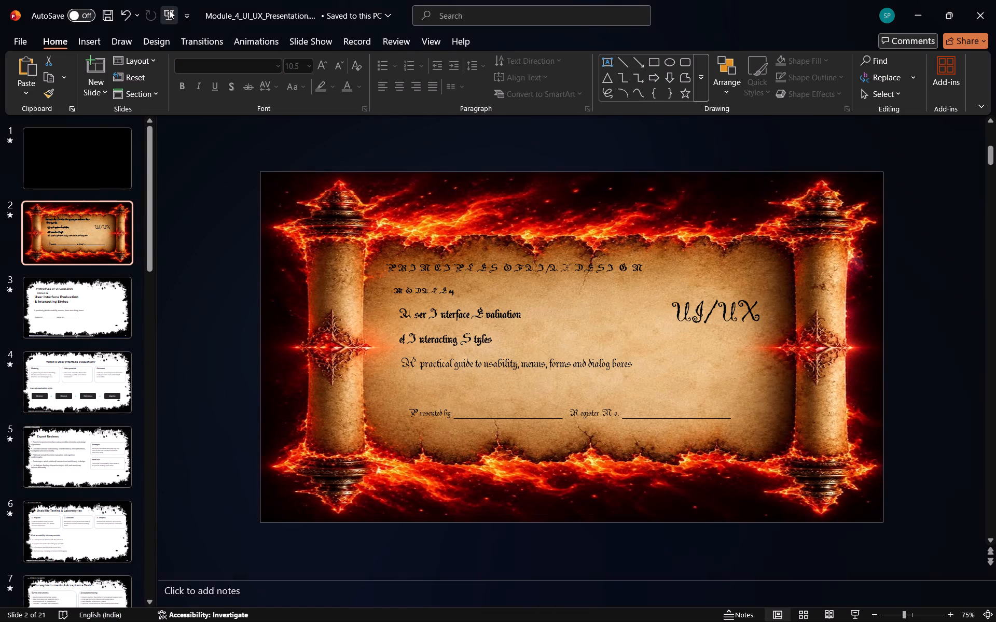
Change the font of the "PRINCIPLES OF UI/UX DESIGN" heading on slide 2 to Viner Hand ITC.
{"action": "left_click", "coordinate": [404, 270]}
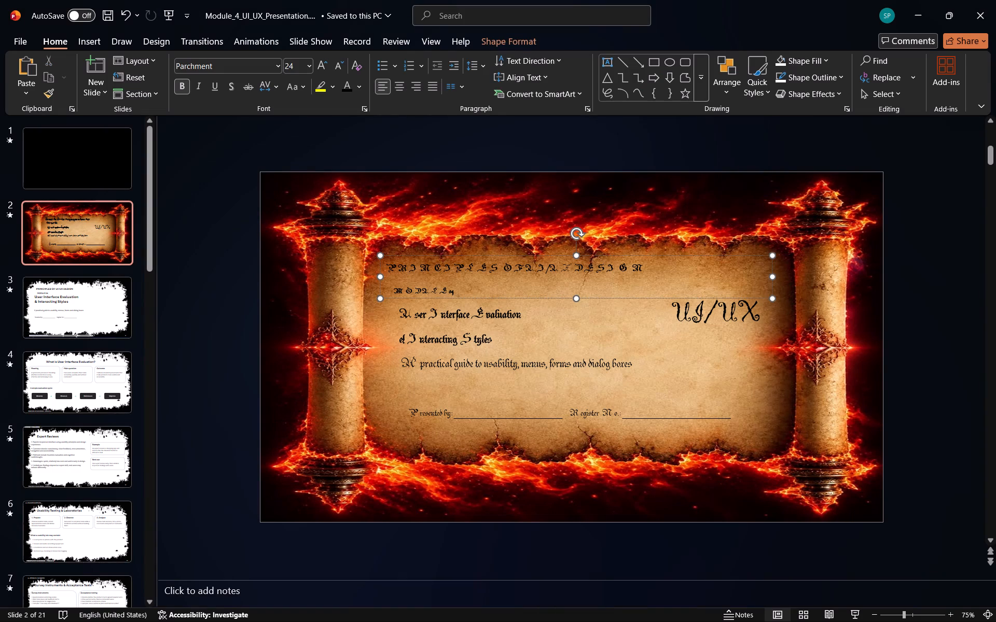
{"action": "left_click_drag", "start_coordinate": [642, 268], "coordinate": [423, 300]}
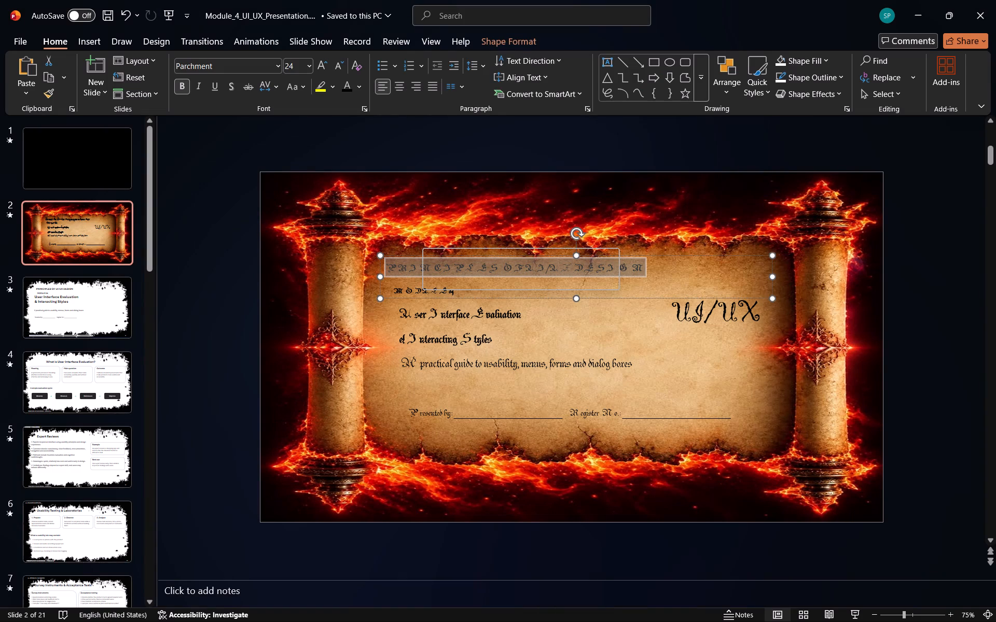
{"action": "left_click", "coordinate": [277, 68]}
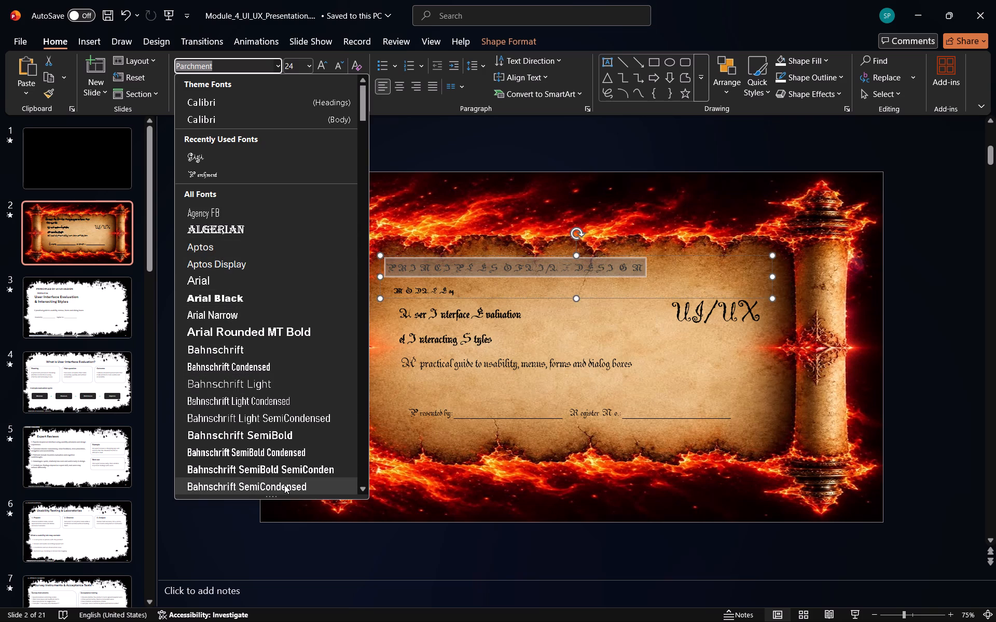
{"action": "left_click", "coordinate": [361, 482]}
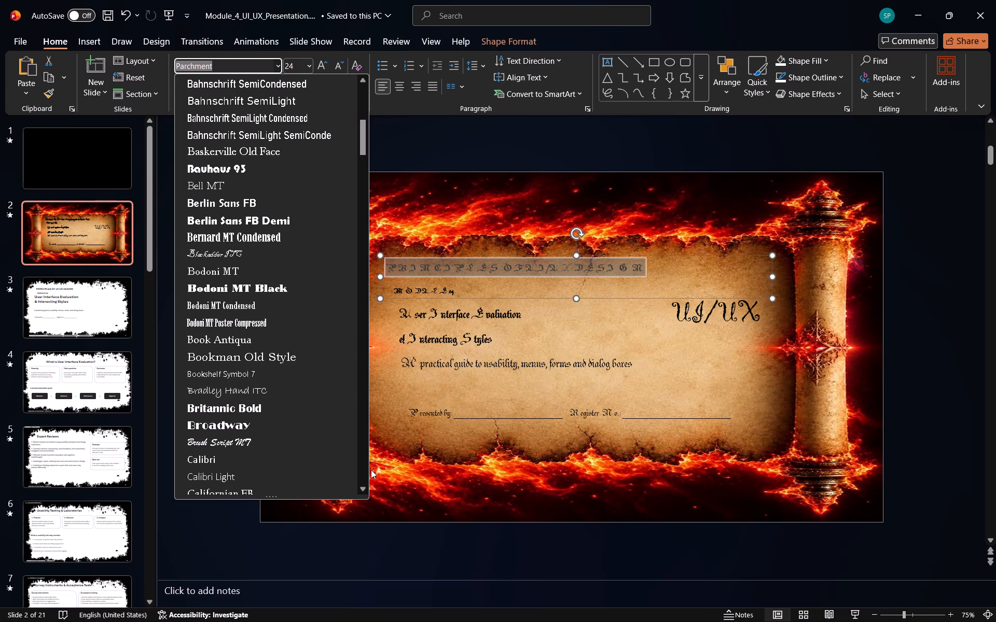
{"action": "left_click", "coordinate": [364, 482]}
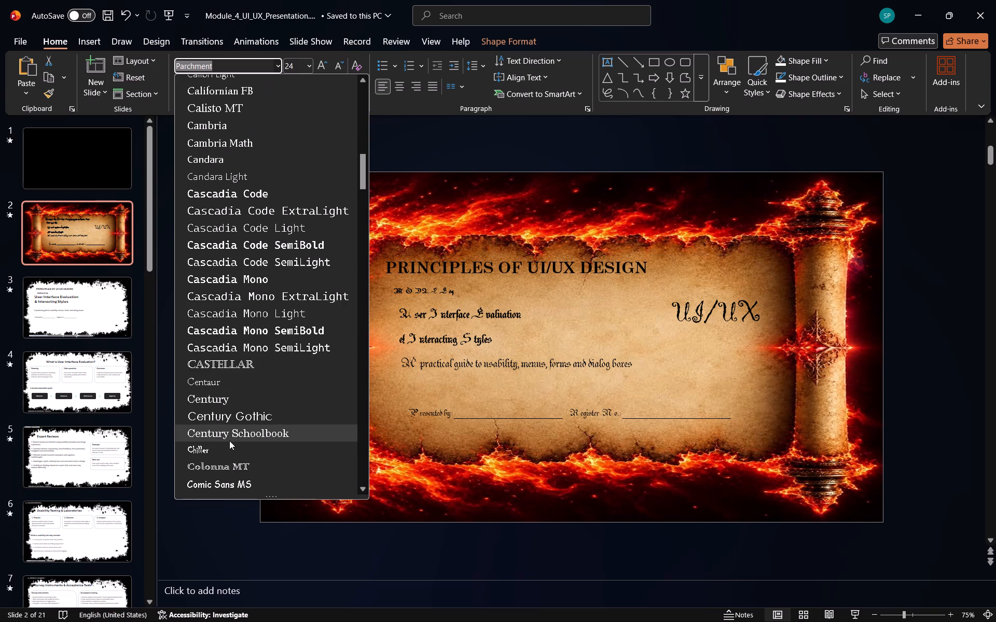
{"action": "left_click", "coordinate": [363, 481]}
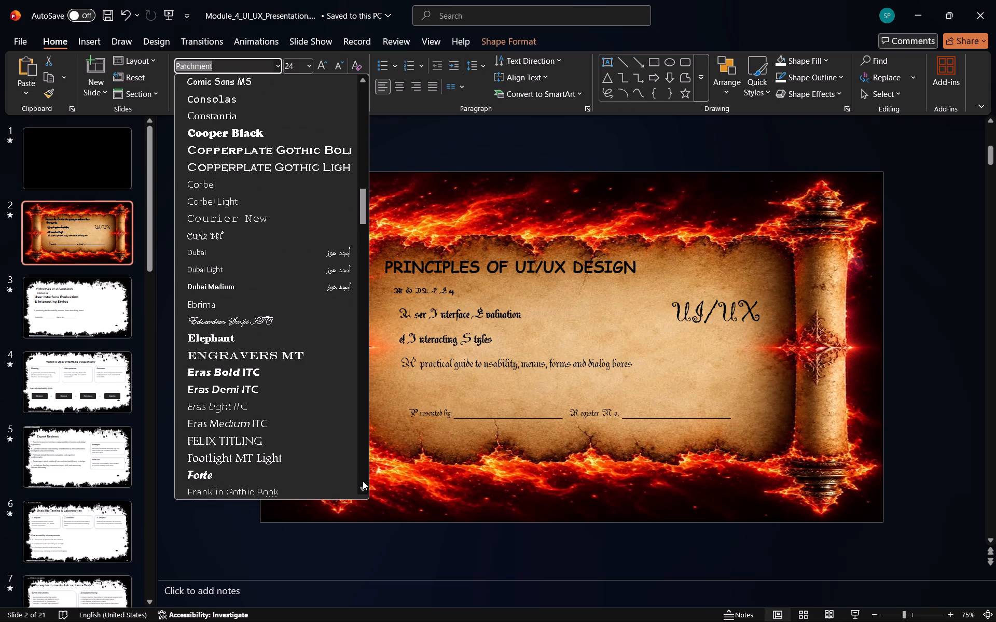
{"action": "left_click", "coordinate": [363, 481]}
{"action": "left_click", "coordinate": [363, 481]}
{"action": "left_click", "coordinate": [363, 481]}
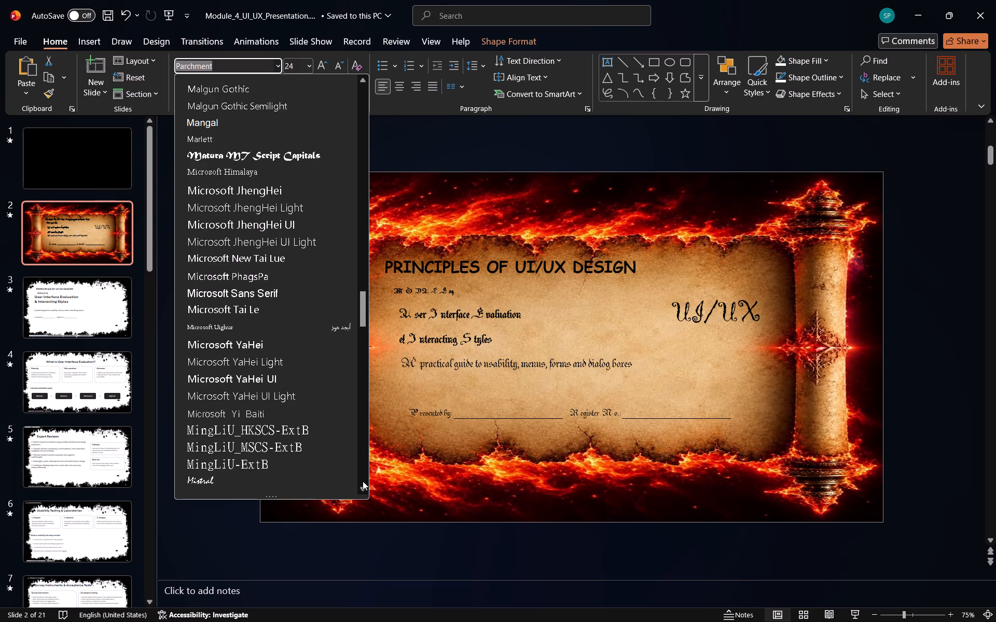
{"action": "left_click", "coordinate": [363, 481]}
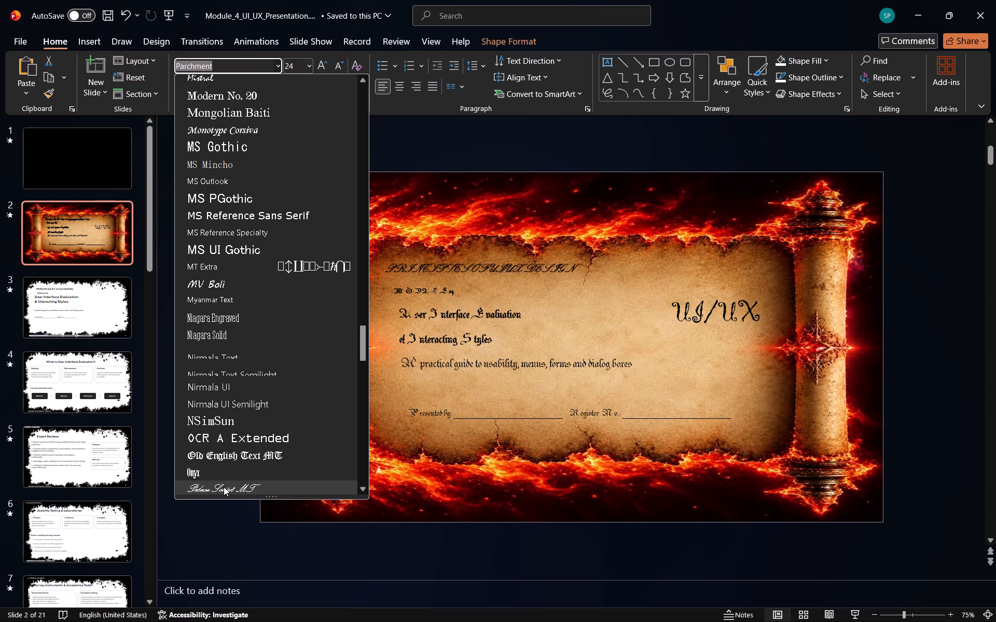
{"action": "left_click", "coordinate": [363, 487]}
{"action": "triple_click", "coordinate": [363, 487]}
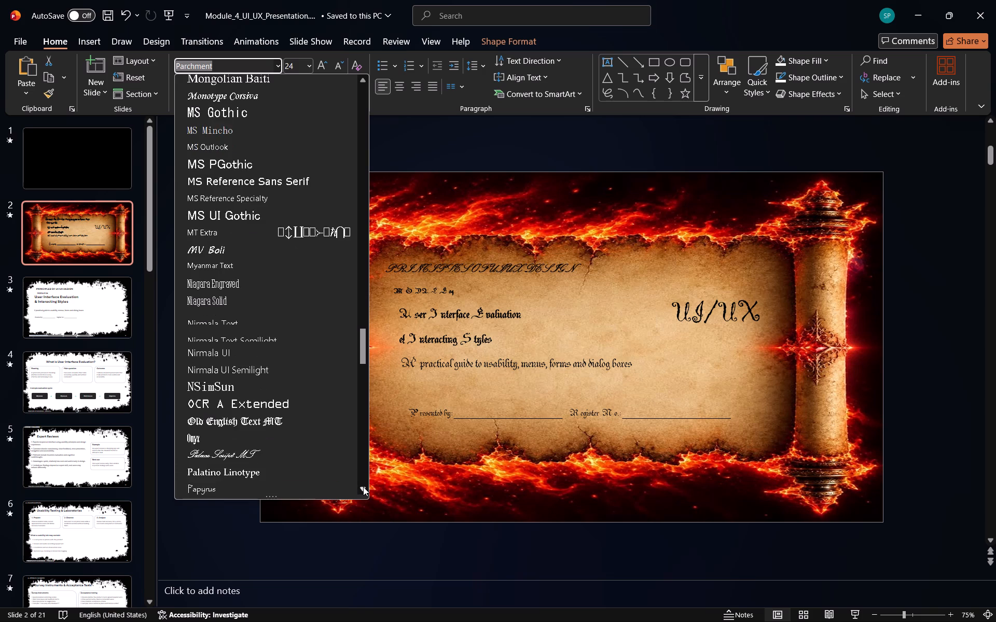
{"action": "left_click", "coordinate": [363, 487]}
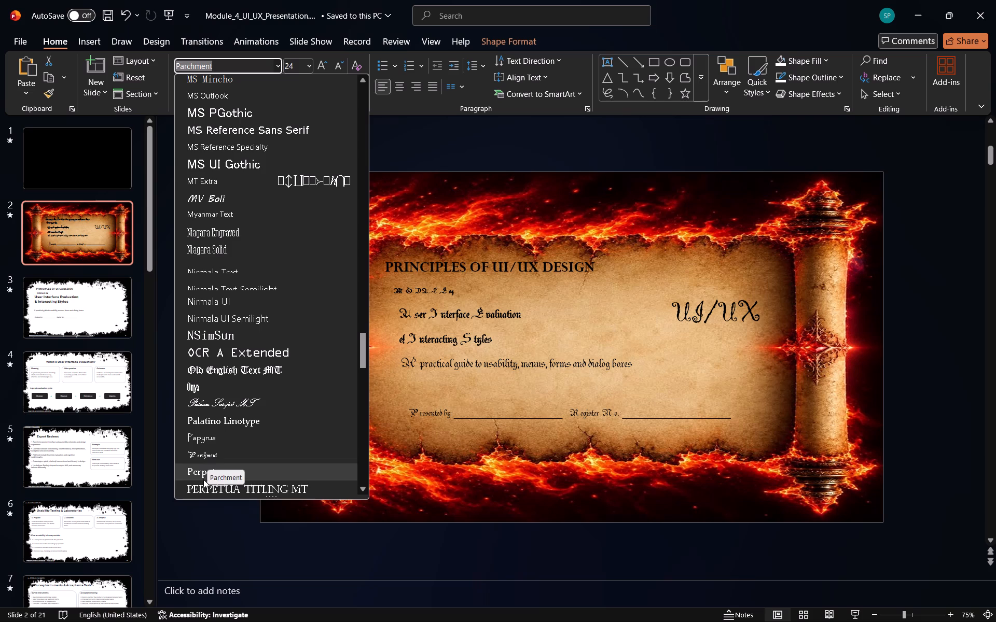
{"action": "left_click", "coordinate": [363, 485]}
{"action": "triple_click", "coordinate": [363, 485]}
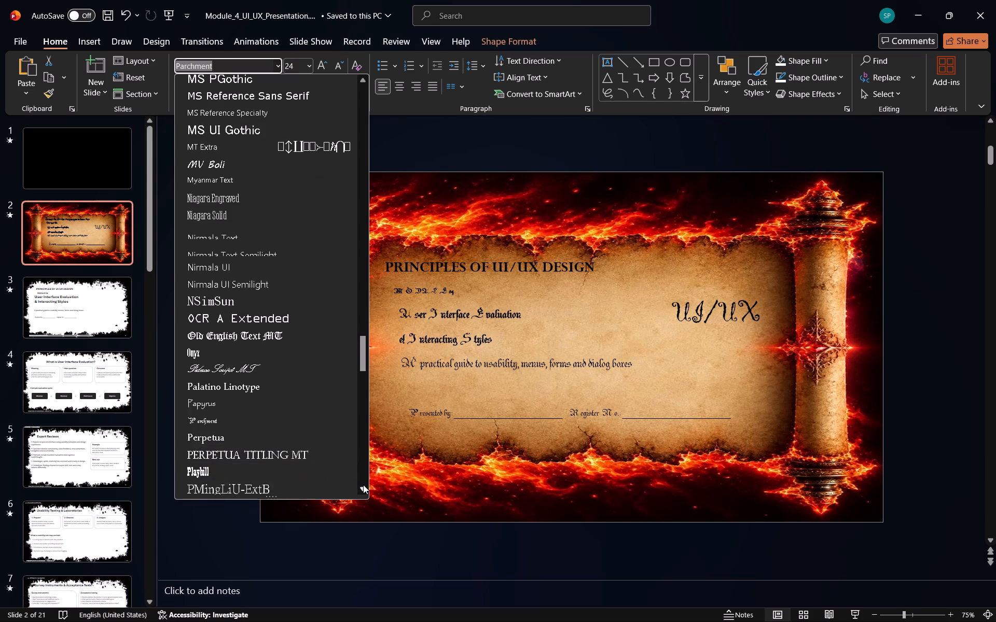
{"action": "triple_click", "coordinate": [363, 485]}
{"action": "left_click", "coordinate": [363, 485]}
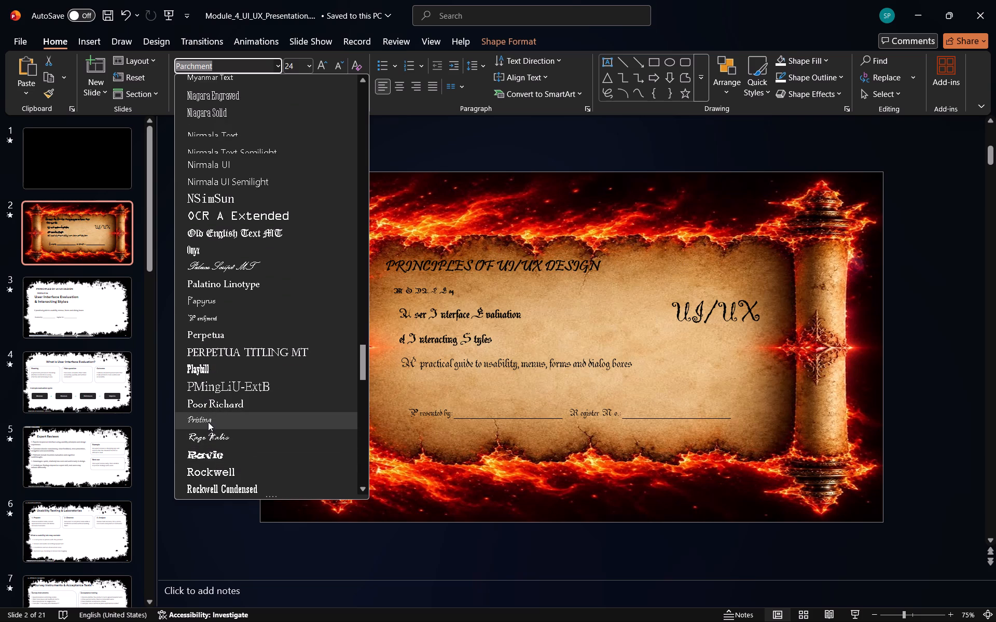
{"action": "left_click", "coordinate": [361, 487]}
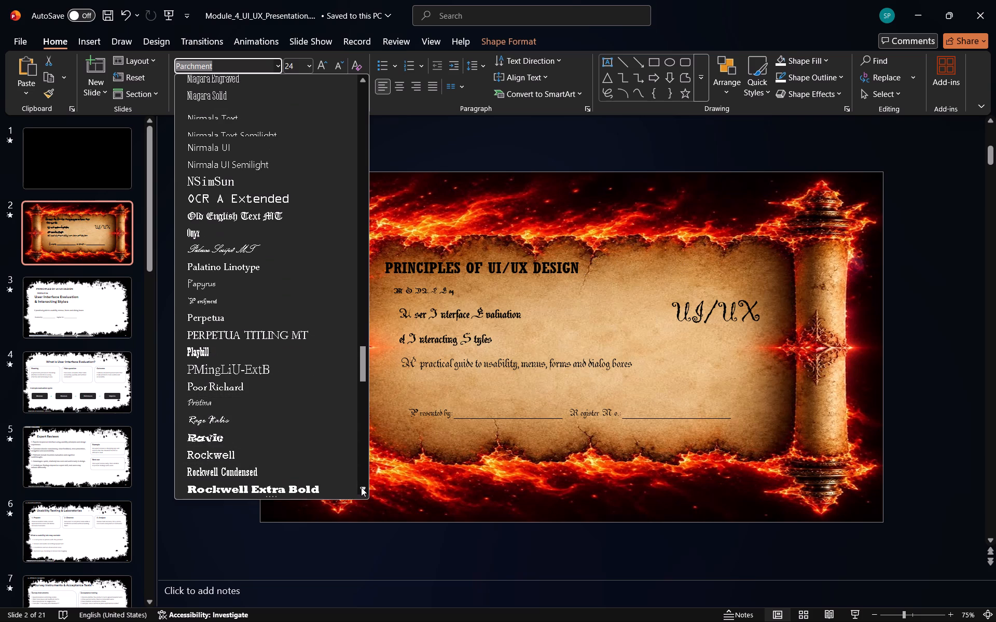
{"action": "left_click", "coordinate": [361, 487]}
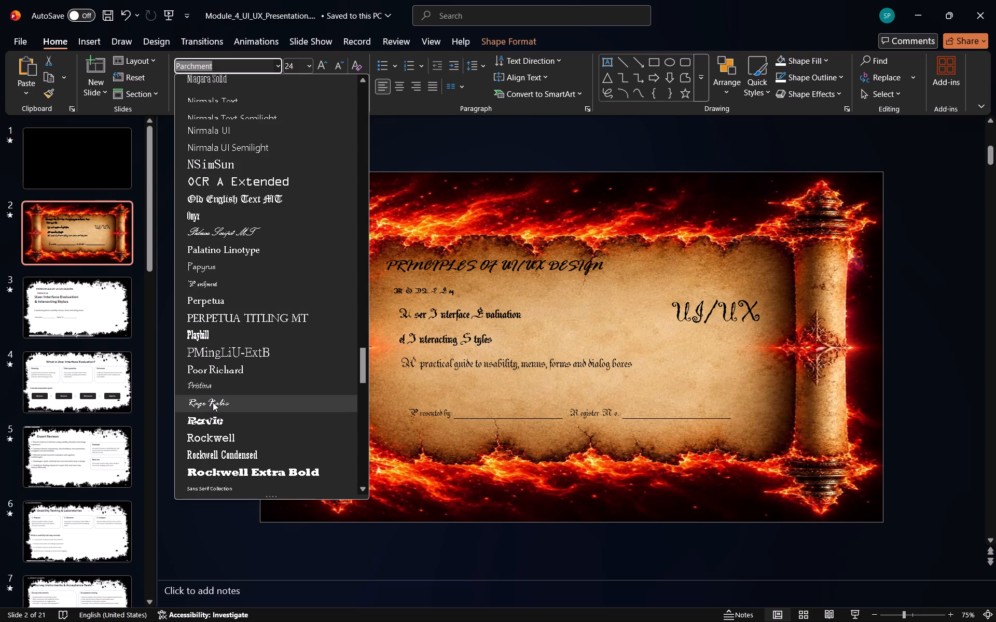
{"action": "double_click", "coordinate": [363, 486]}
{"action": "triple_click", "coordinate": [363, 486]}
{"action": "triple_click", "coordinate": [363, 486]}
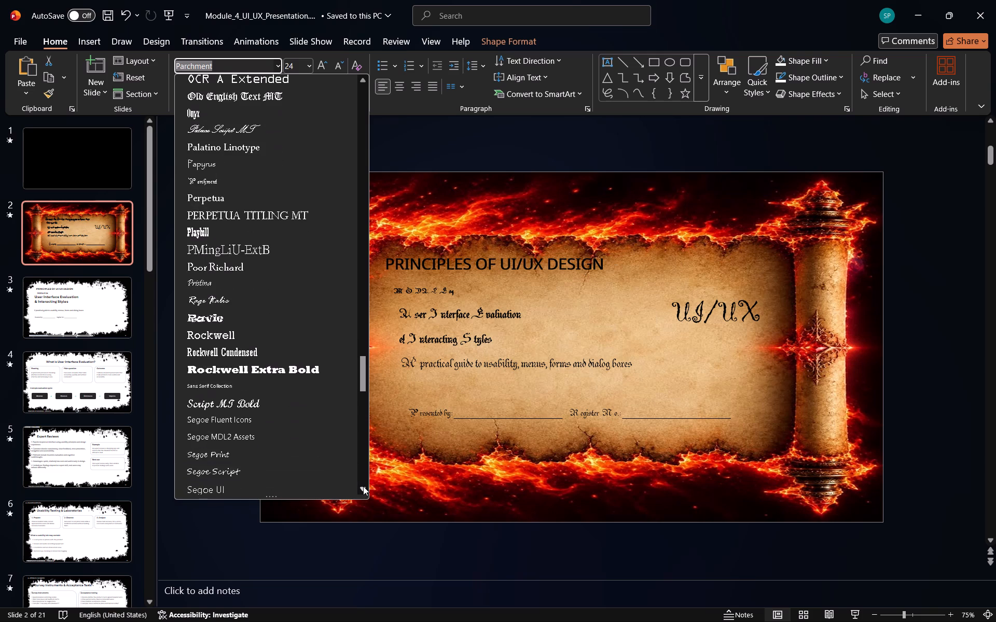
{"action": "triple_click", "coordinate": [363, 486]}
{"action": "triple_click", "coordinate": [363, 486]}
{"action": "triple_click", "coordinate": [363, 486]}
{"action": "triple_click", "coordinate": [363, 486]}
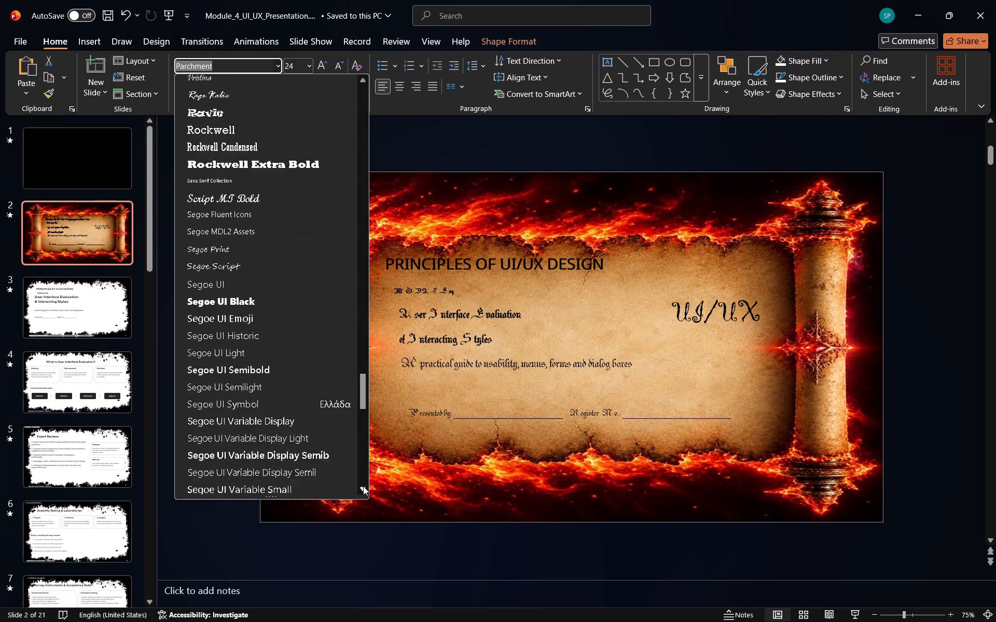
{"action": "triple_click", "coordinate": [363, 486]}
{"action": "triple_click", "coordinate": [363, 486]}
{"action": "left_click", "coordinate": [363, 486]}
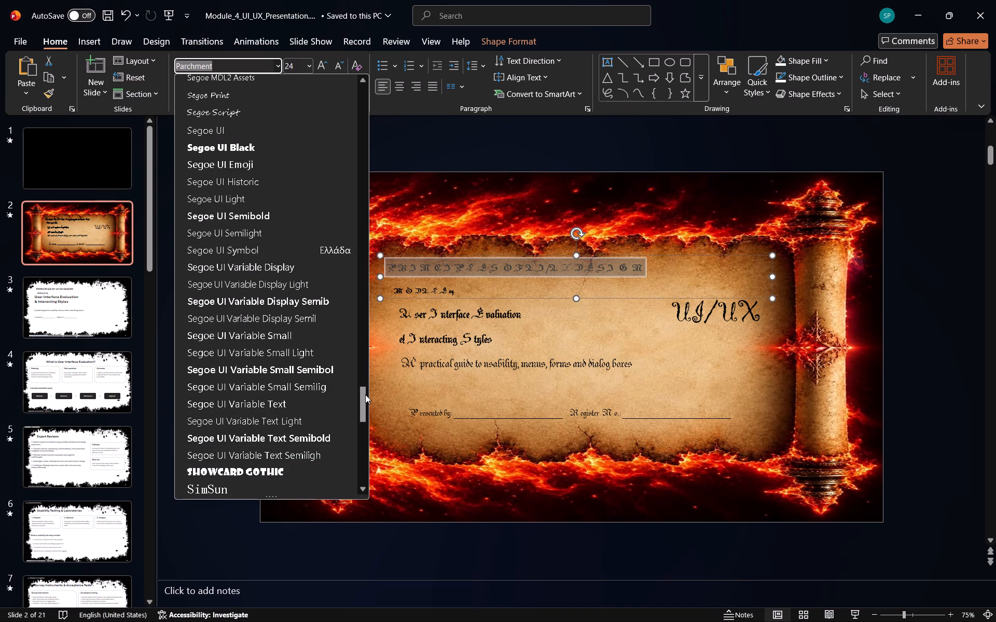
{"action": "left_click_drag", "start_coordinate": [365, 394], "coordinate": [362, 435]}
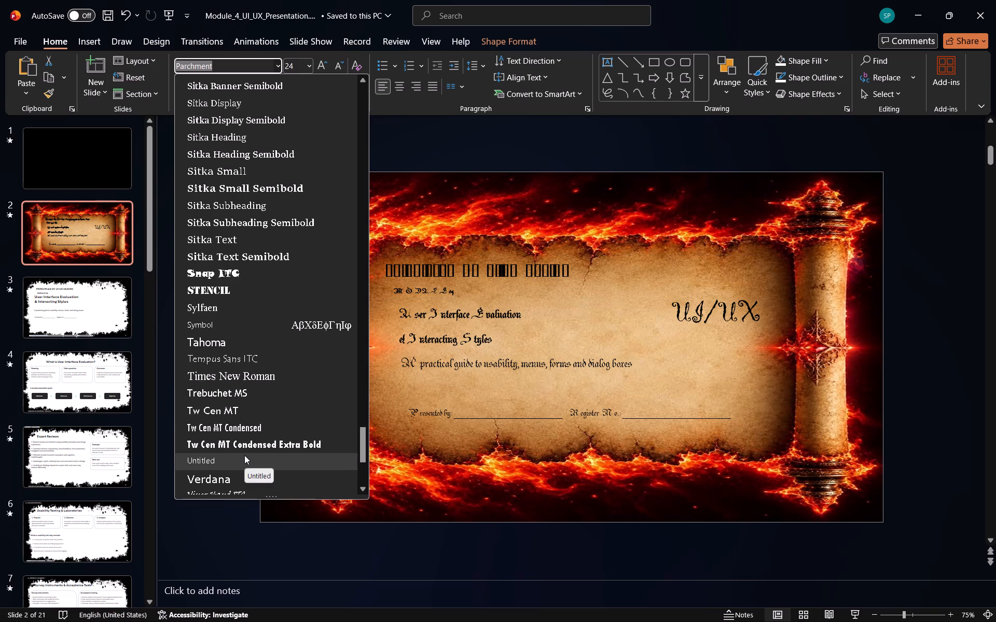
{"action": "left_click_drag", "start_coordinate": [359, 439], "coordinate": [364, 454]}
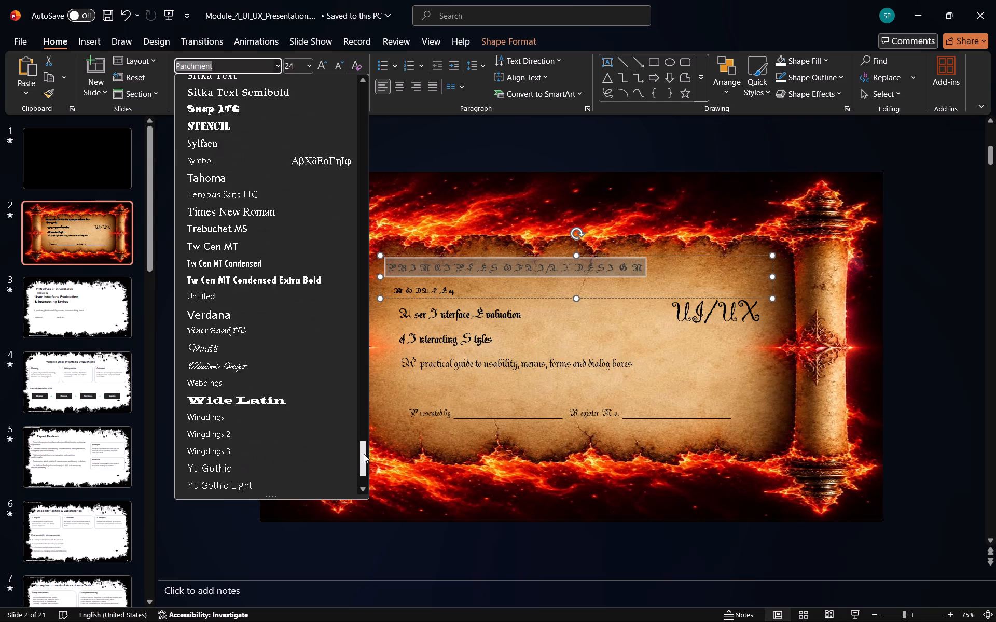
{"action": "left_click_drag", "start_coordinate": [364, 454], "coordinate": [364, 473]}
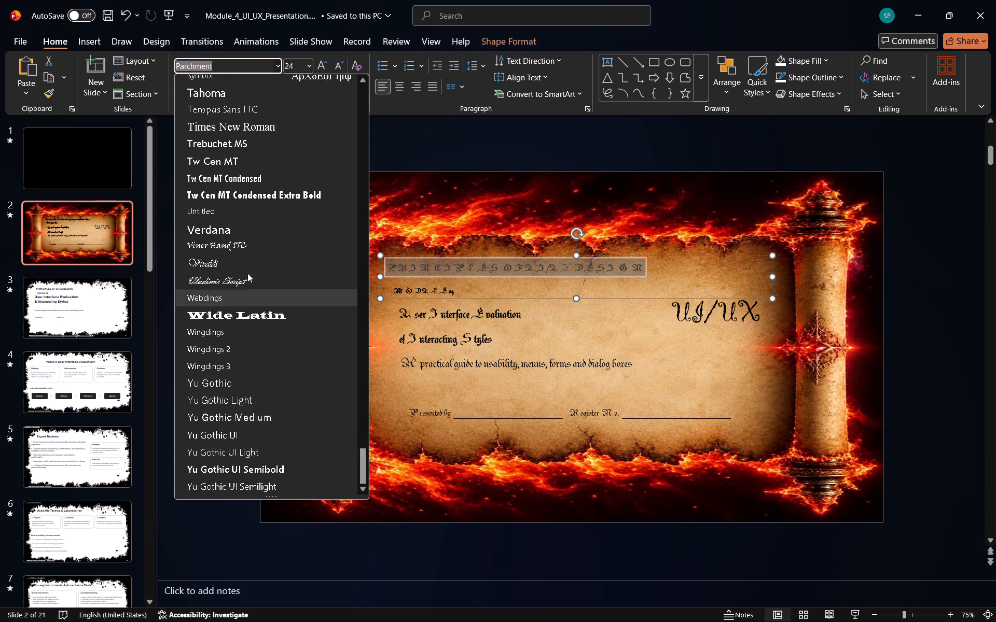
{"action": "left_click", "coordinate": [223, 246]}
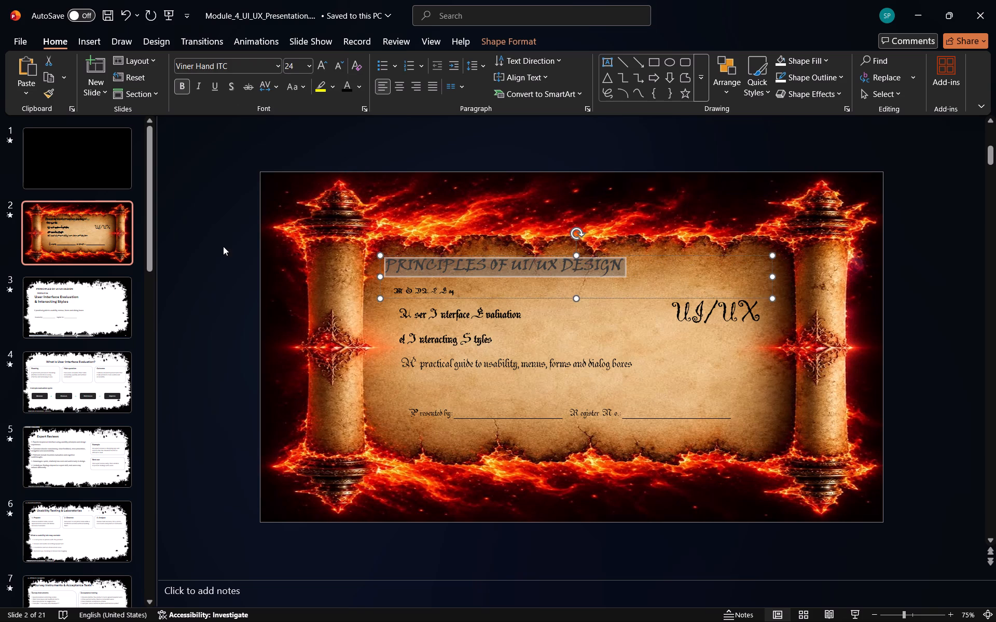
Change the font of the "MODULE 04" line on slide 2 to Viner Hand ITC.
{"action": "left_click", "coordinate": [386, 333]}
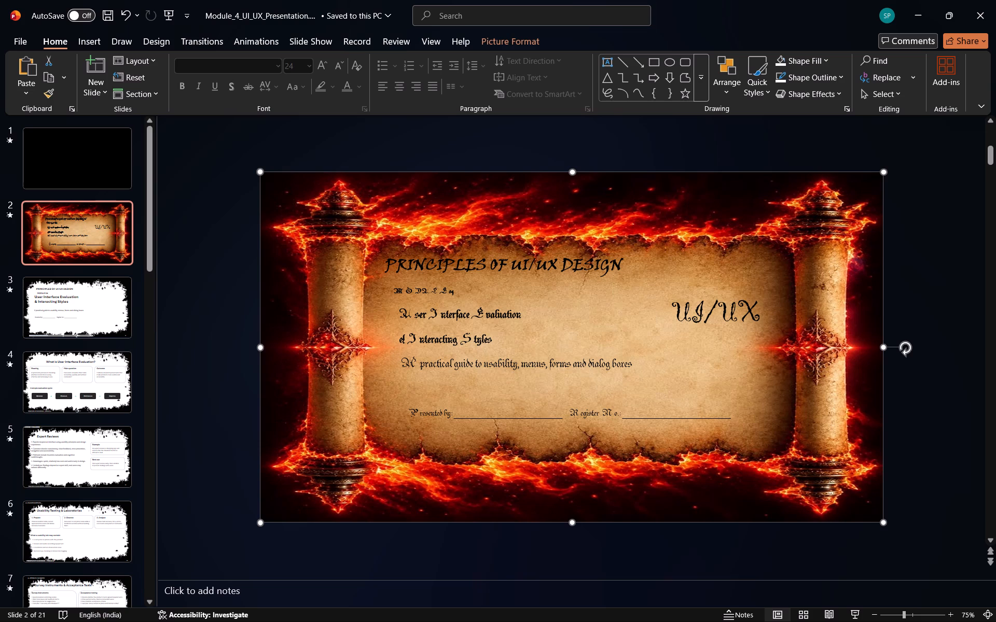
{"action": "left_click_drag", "start_coordinate": [453, 291], "coordinate": [412, 291]}
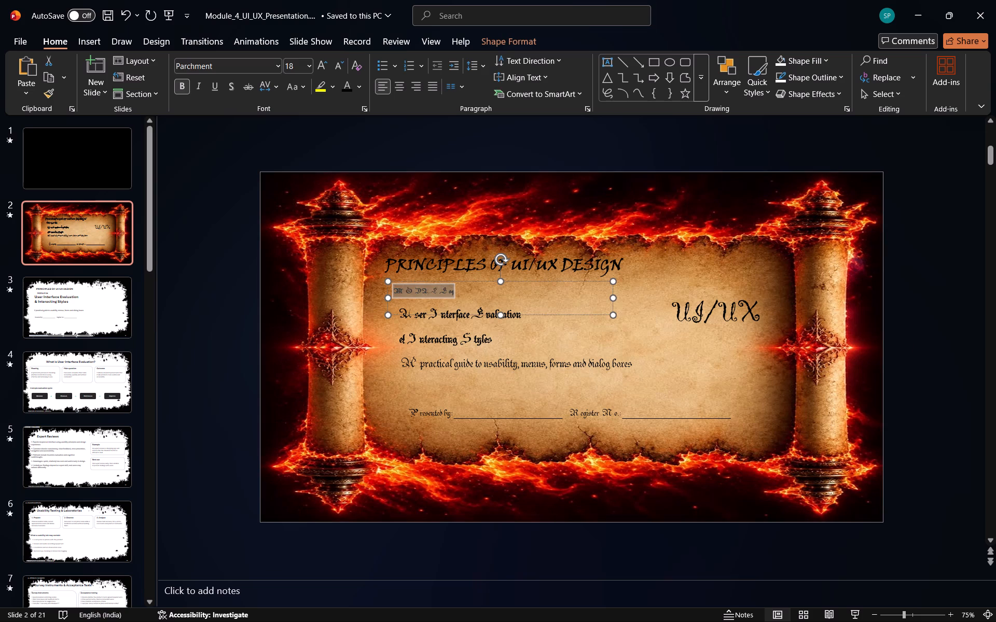
{"action": "left_click_drag", "start_coordinate": [412, 291], "coordinate": [413, 291]}
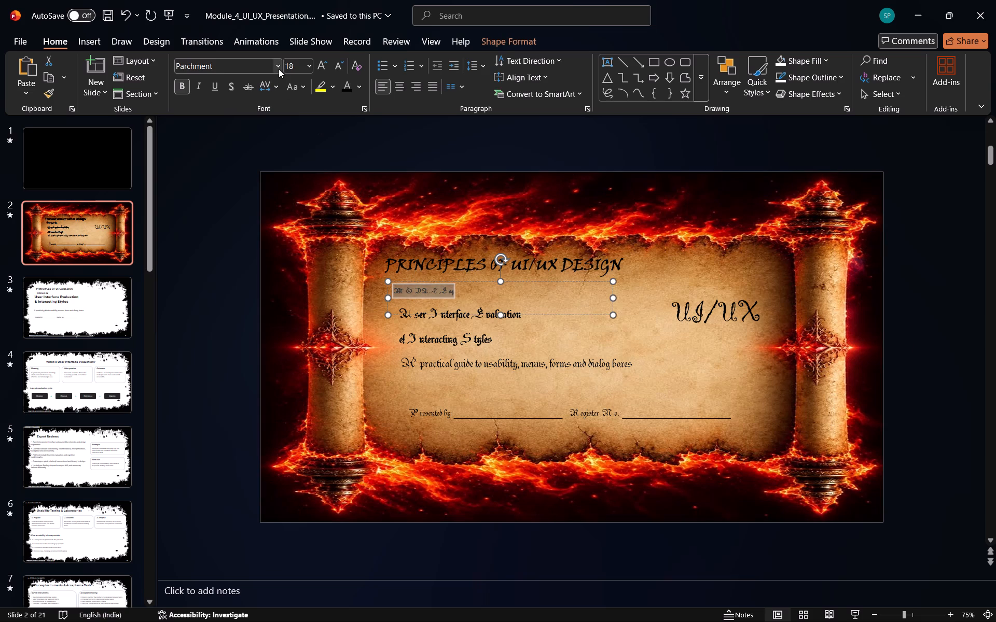
{"action": "left_click", "coordinate": [279, 69]}
{"action": "left_click", "coordinate": [232, 154]}
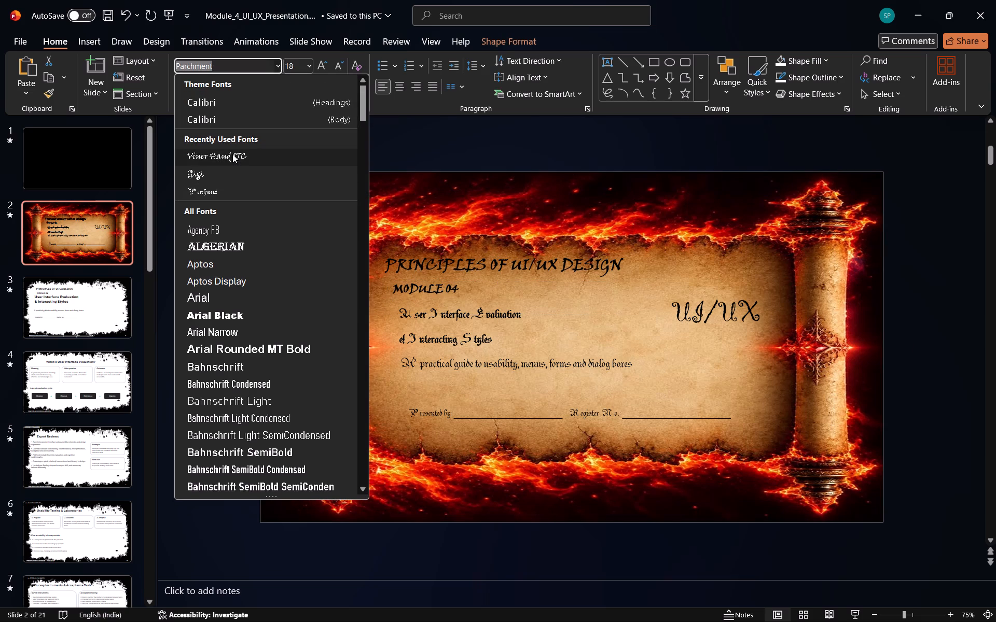
Change the font of the whole "Presented by" and "Register No." text box on slide 2 to Viner Hand ITC.
{"action": "left_click", "coordinate": [445, 420]}
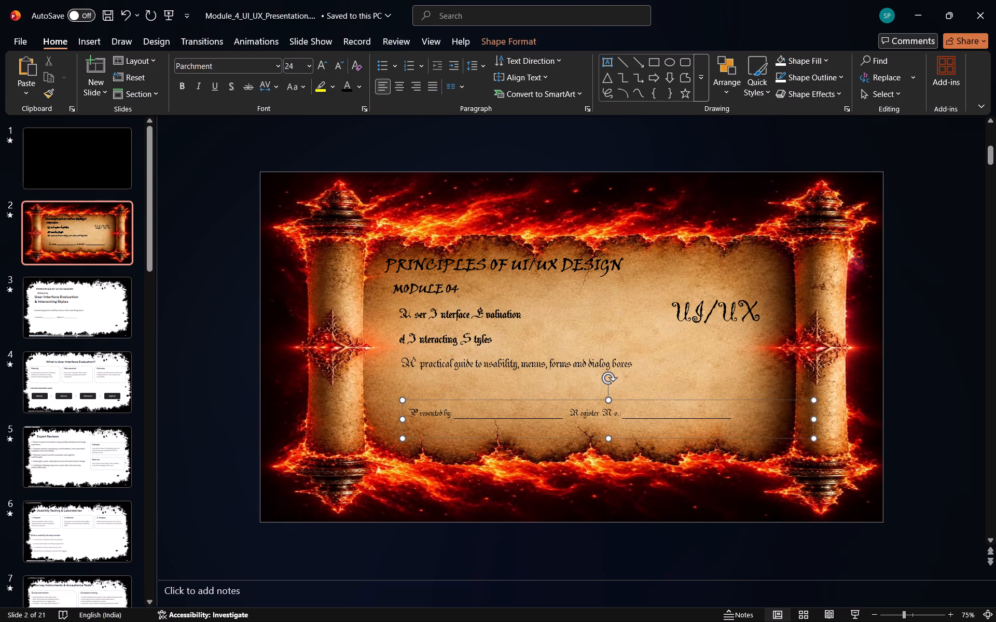
{"action": "key", "text": "ctrl+a"}
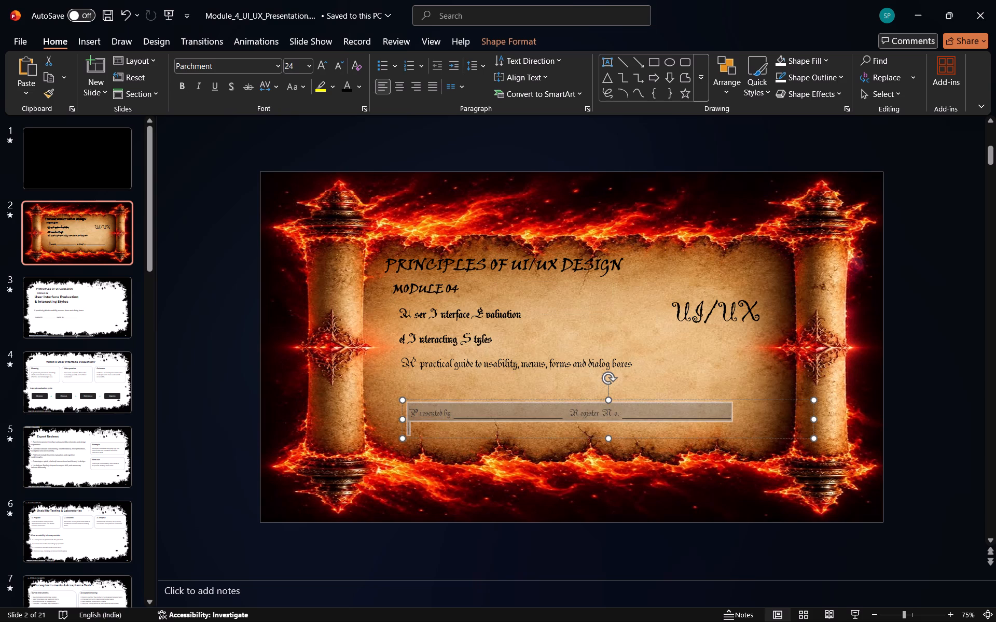
{"action": "left_click", "coordinate": [280, 63]}
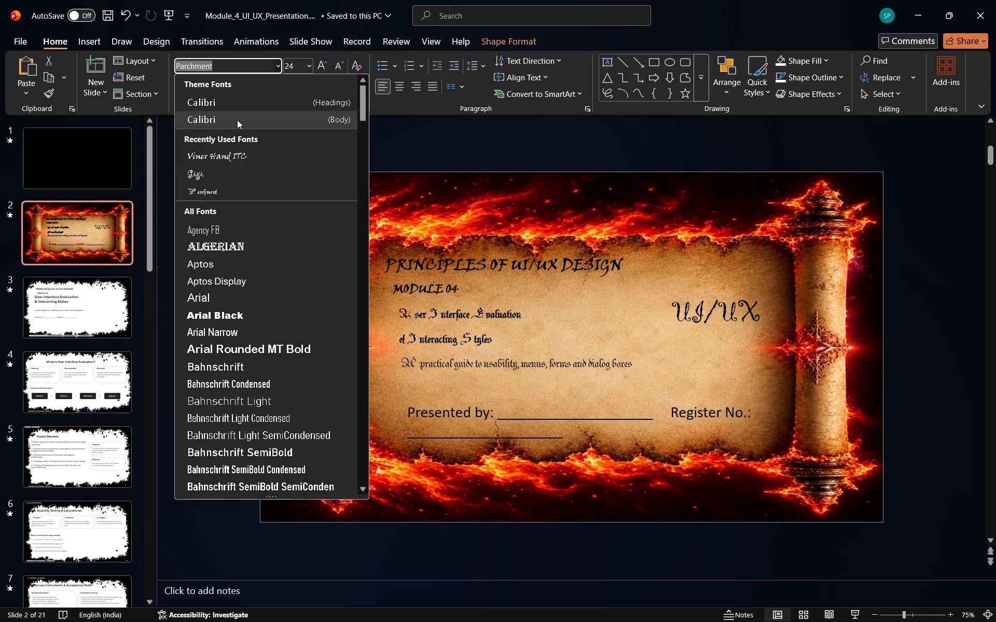
{"action": "left_click", "coordinate": [225, 152]}
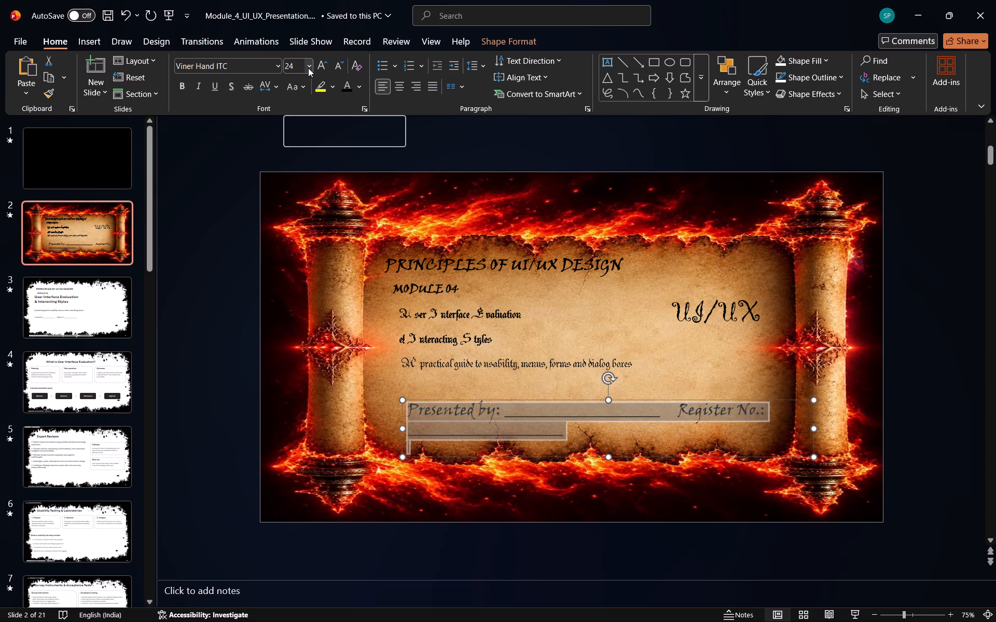
Set the font size of the "Presented by" and "Register No." text on slide 2 to 12.
{"action": "left_click_drag", "start_coordinate": [308, 68], "coordinate": [298, 131]}
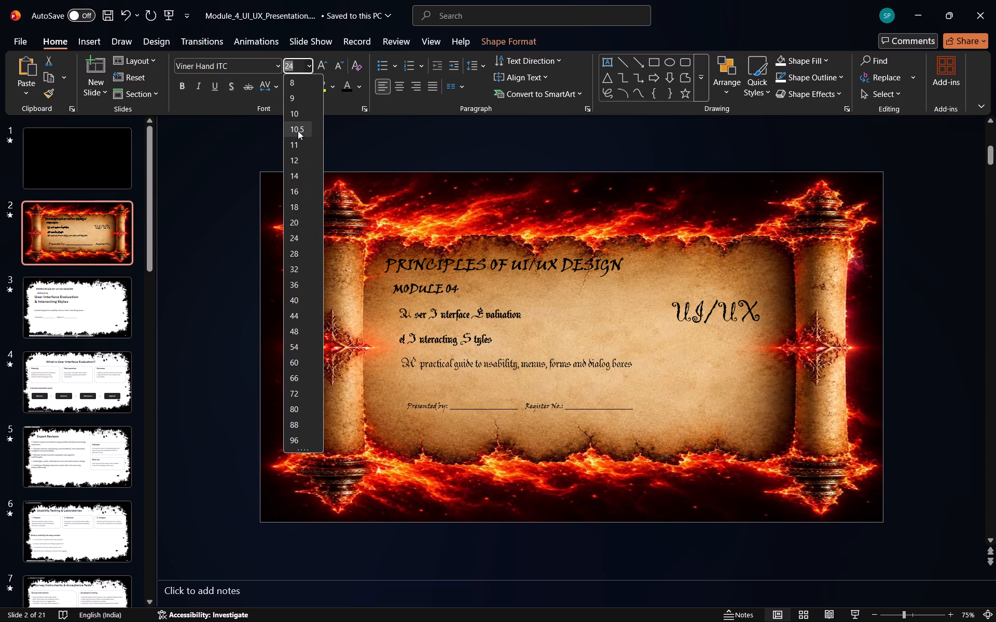
{"action": "left_click_drag", "start_coordinate": [298, 131], "coordinate": [299, 154]}
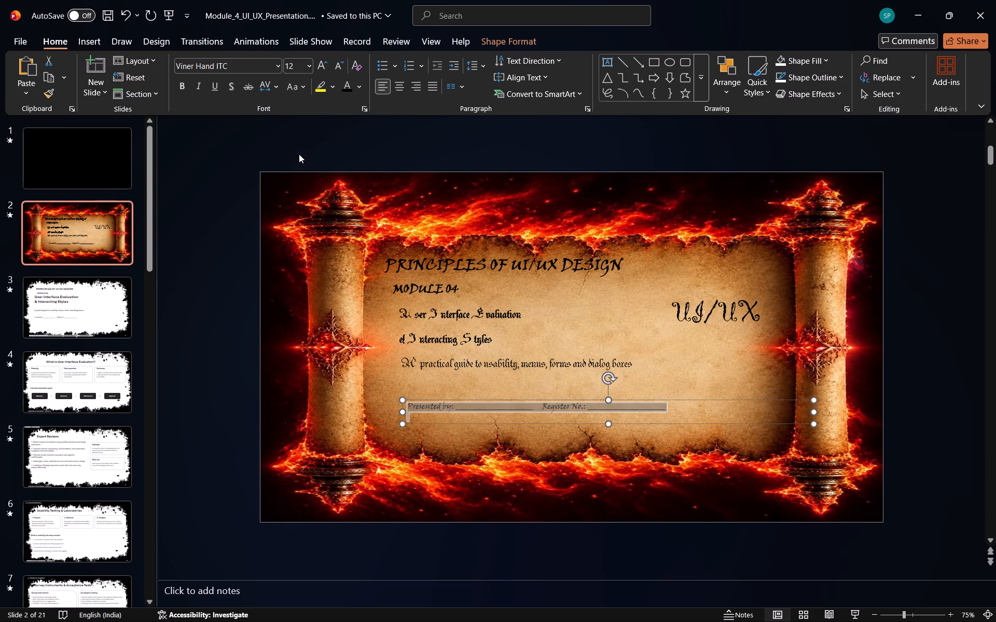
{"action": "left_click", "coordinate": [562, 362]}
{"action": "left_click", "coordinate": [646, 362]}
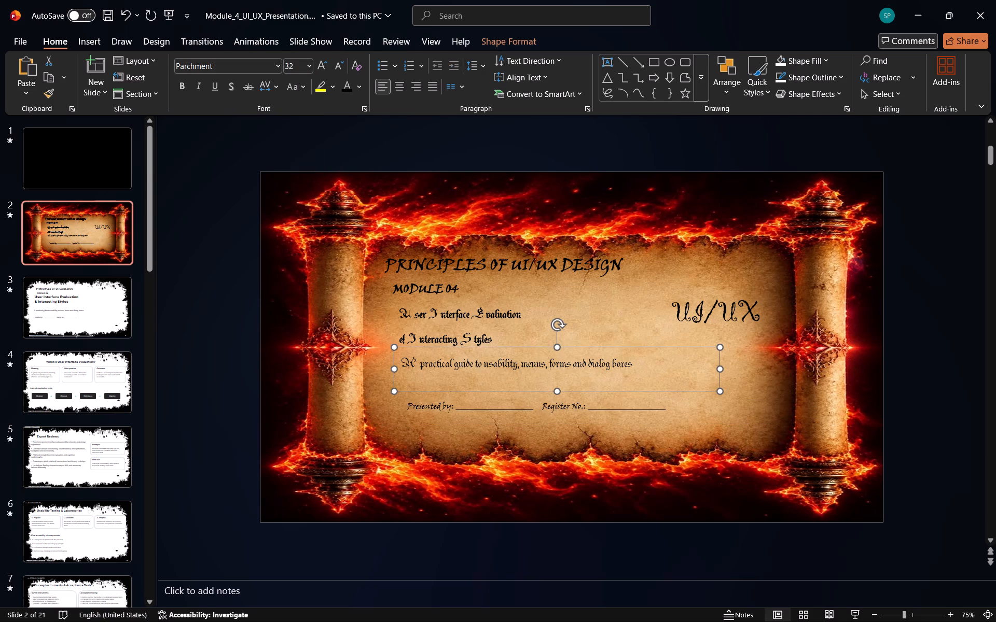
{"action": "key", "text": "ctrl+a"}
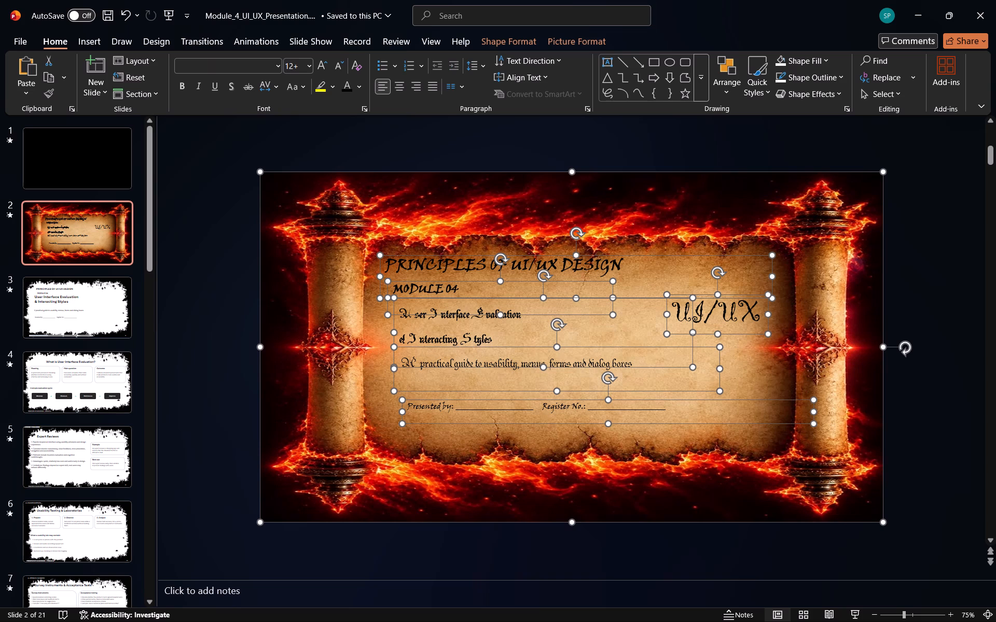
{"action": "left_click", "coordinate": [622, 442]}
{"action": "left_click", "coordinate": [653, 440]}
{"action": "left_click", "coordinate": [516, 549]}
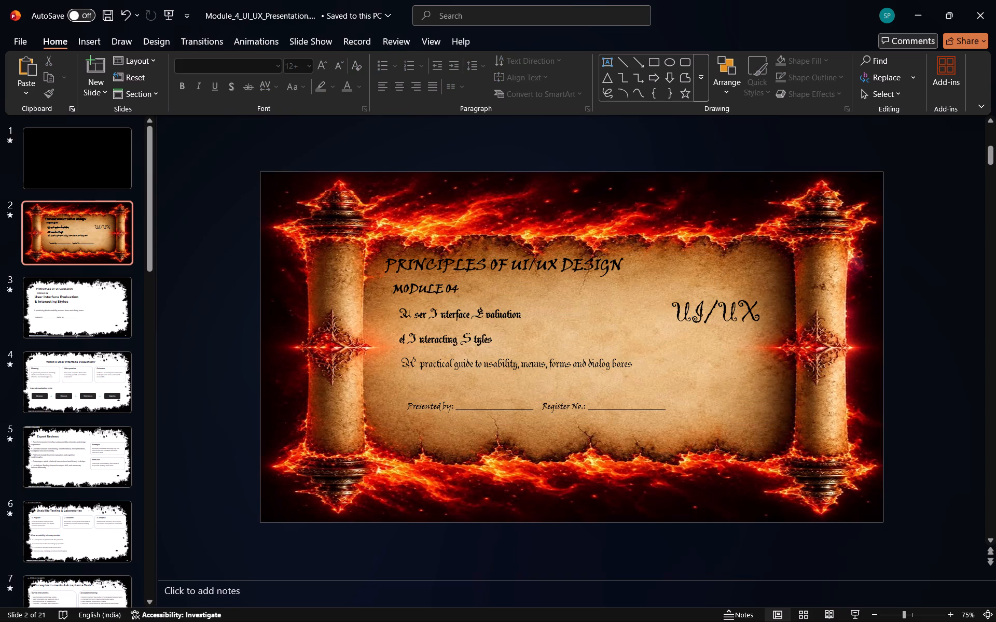
Change the "A practical guide to usability, menus, forms and dialog boxes" line to Viner Hand ITC at size 14.
{"action": "left_click", "coordinate": [632, 363]}
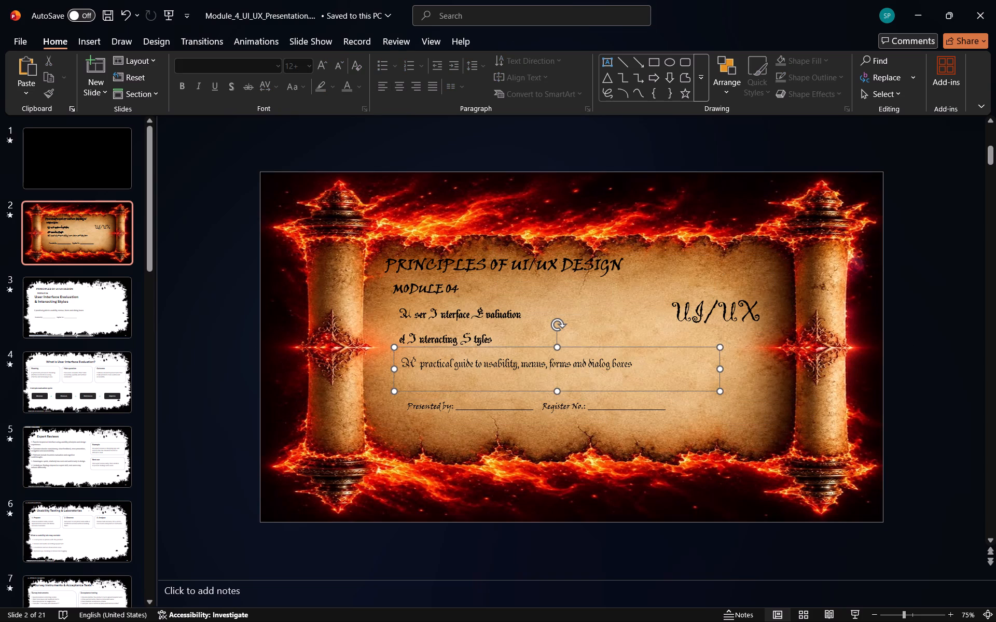
{"action": "left_click_drag", "start_coordinate": [630, 363], "coordinate": [403, 370]}
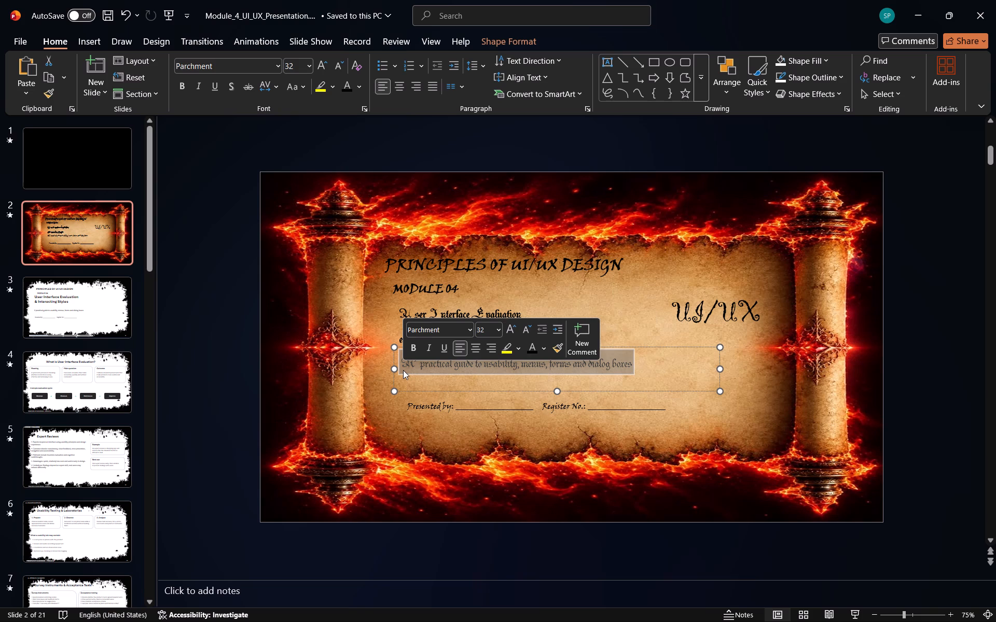
{"action": "left_click", "coordinate": [278, 67]}
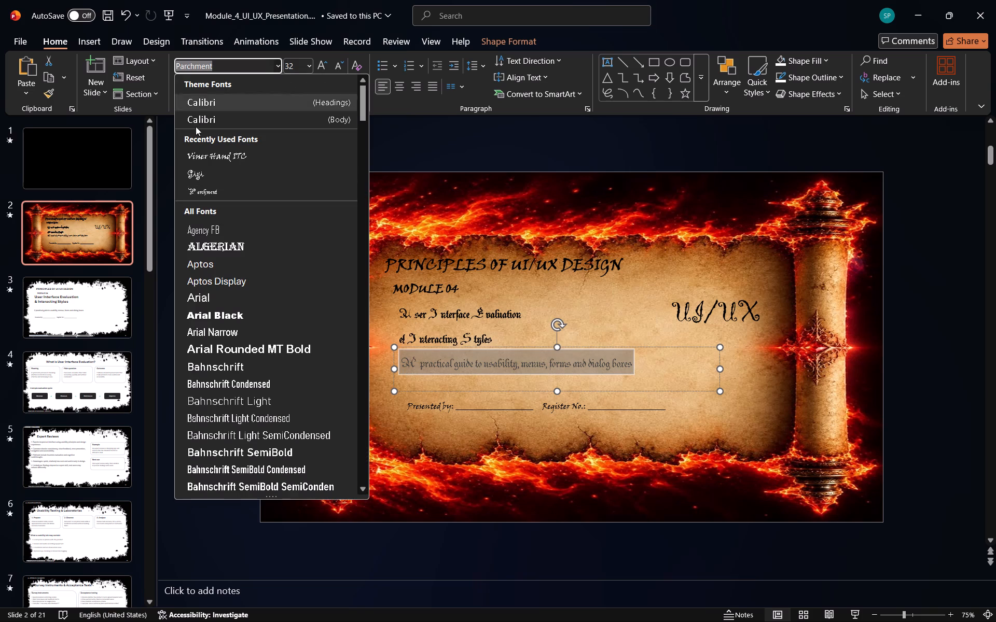
{"action": "left_click", "coordinate": [205, 151]}
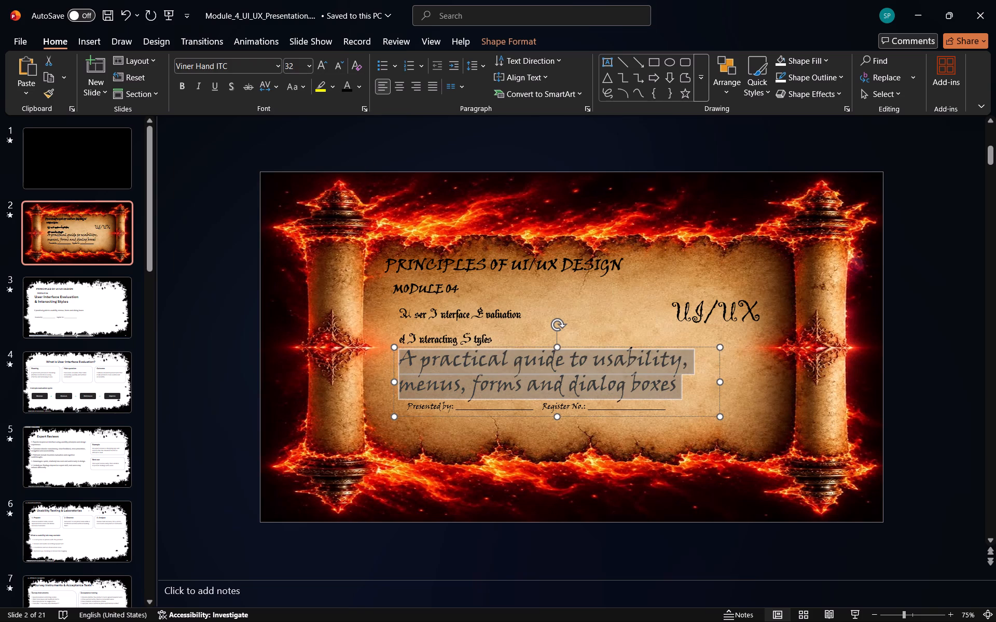
{"action": "left_click", "coordinate": [307, 64]}
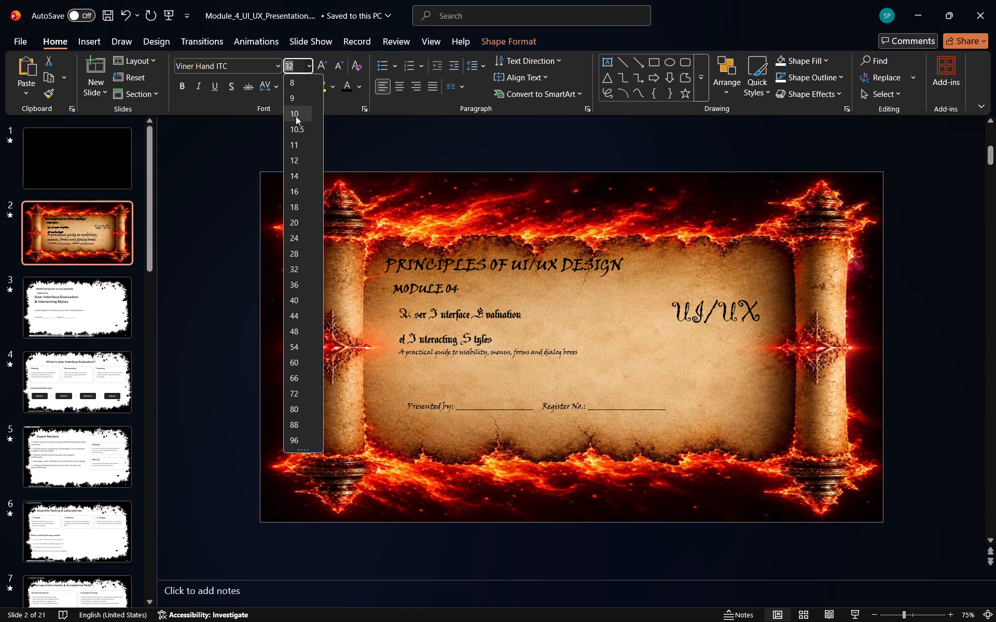
{"action": "left_click", "coordinate": [295, 176]}
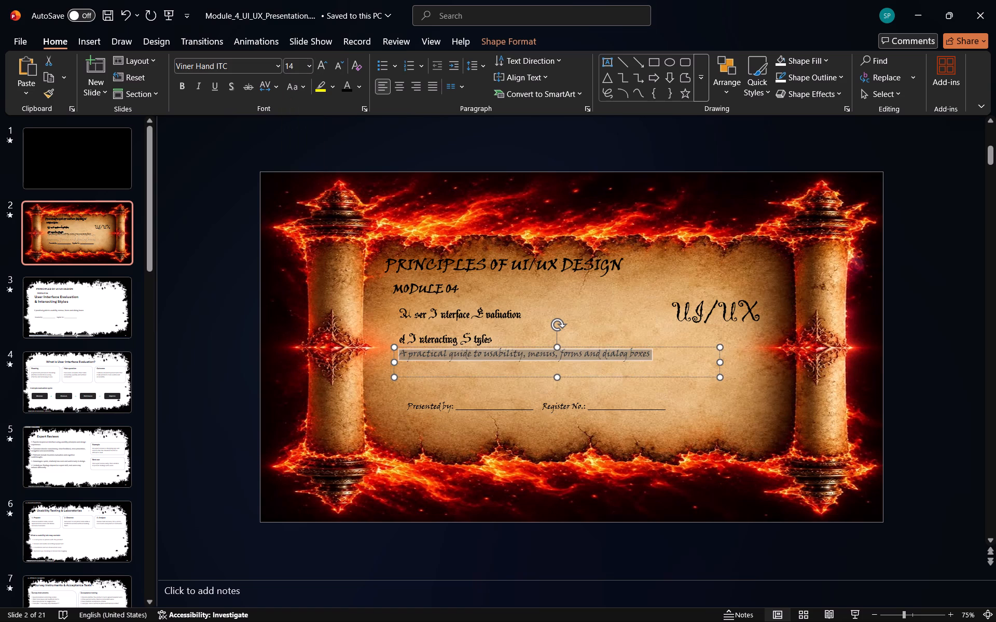
Change the "User Interface Evaluation & Interacting Styles" title on slide 2 to Viner Hand ITC at size 24.
{"action": "left_click", "coordinate": [492, 338]}
{"action": "left_click_drag", "start_coordinate": [492, 338], "coordinate": [473, 340]}
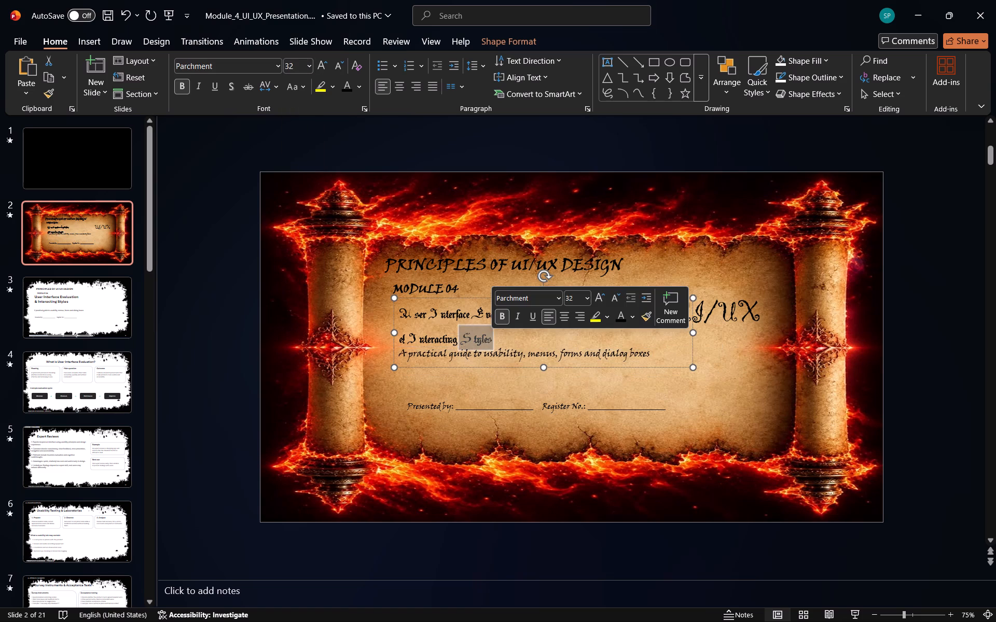
{"action": "left_click_drag", "start_coordinate": [473, 340], "coordinate": [403, 307]}
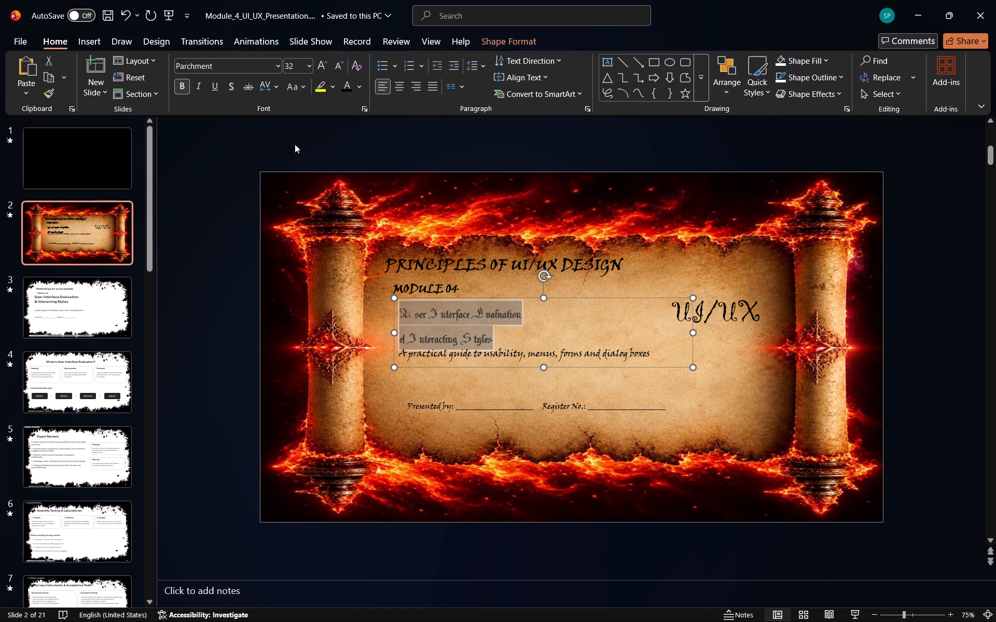
{"action": "left_click", "coordinate": [275, 66]}
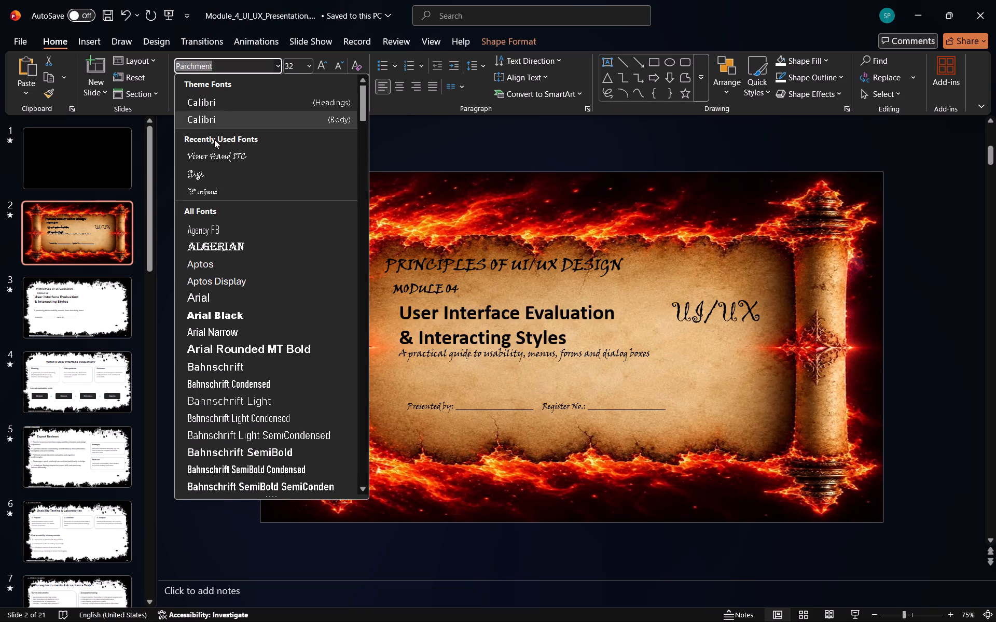
{"action": "left_click", "coordinate": [213, 152]}
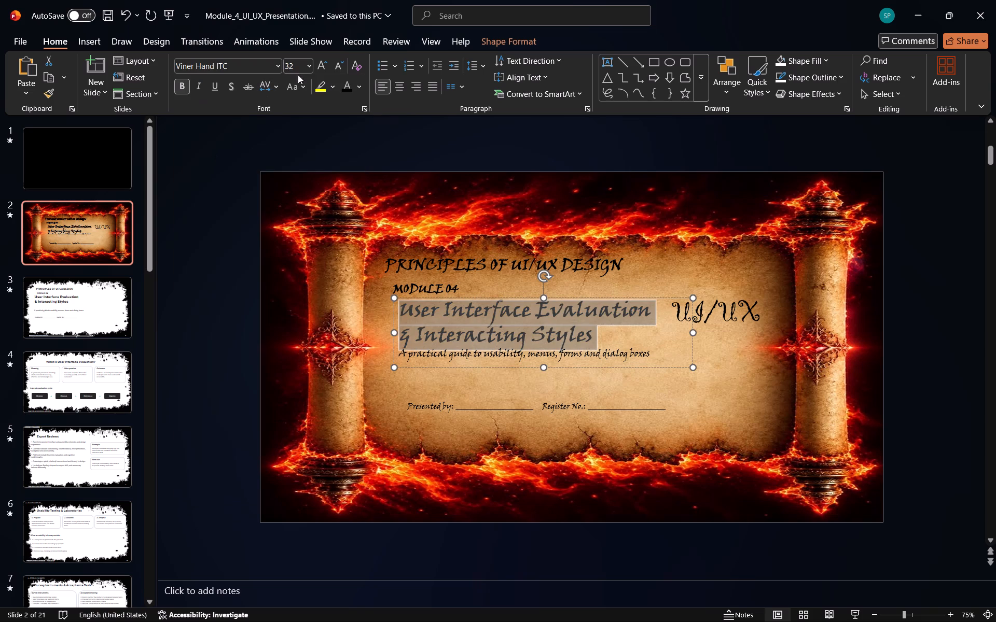
{"action": "left_click", "coordinate": [308, 69]}
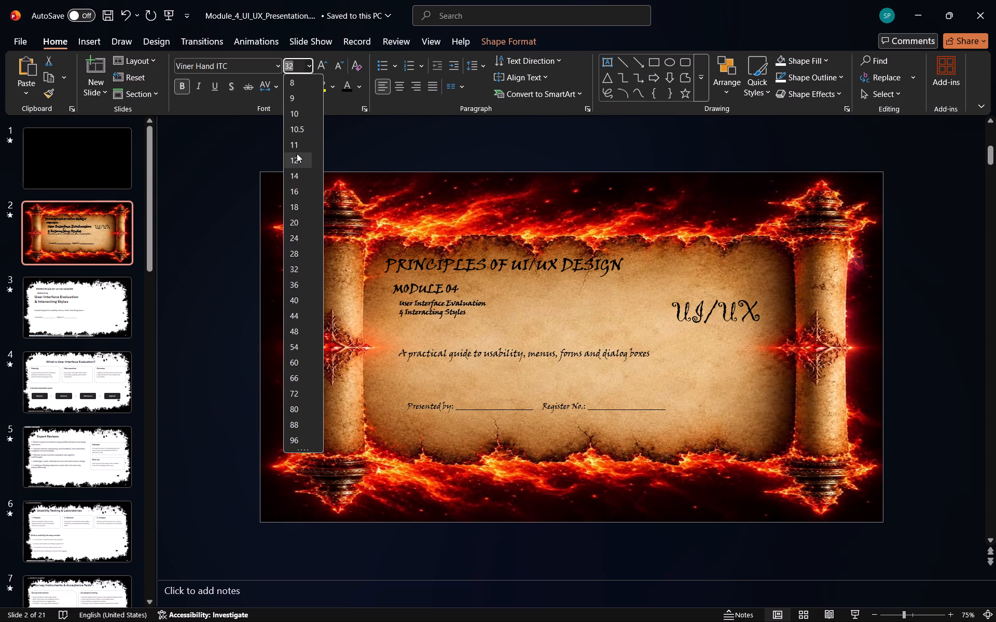
{"action": "left_click", "coordinate": [298, 234]}
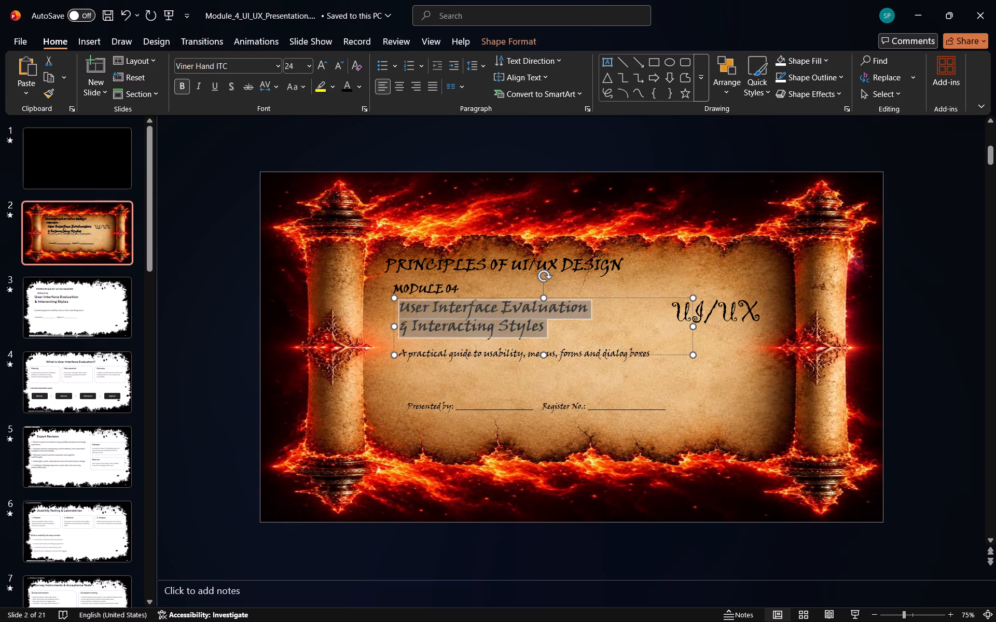
Move the "A practical guide" line down the scroll, away from the "User Interface Evaluation & Interacting Styles" title.
{"action": "left_click", "coordinate": [572, 333]}
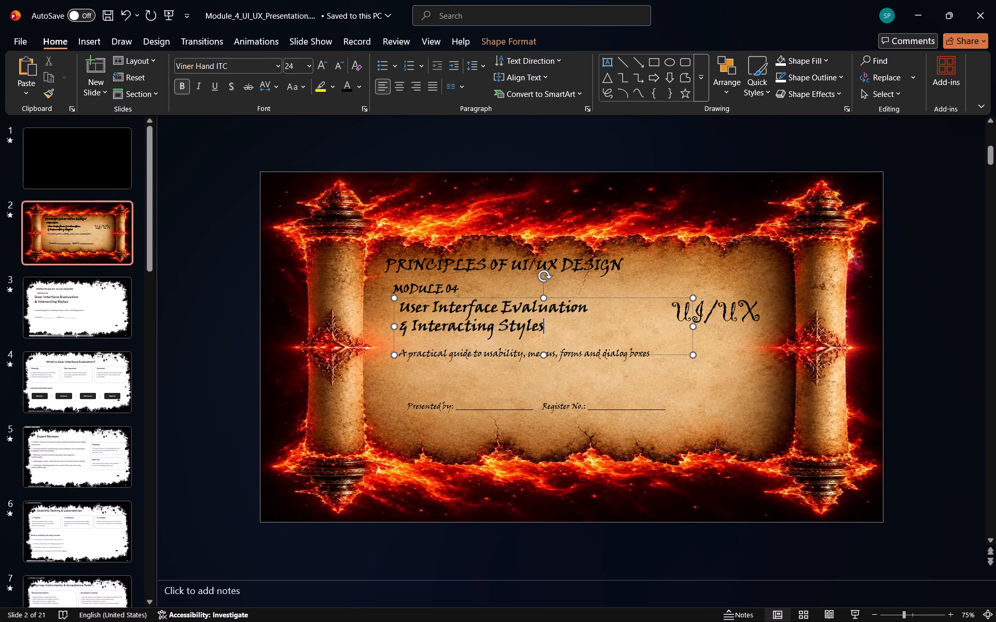
{"action": "left_click_drag", "start_coordinate": [541, 349], "coordinate": [538, 360]}
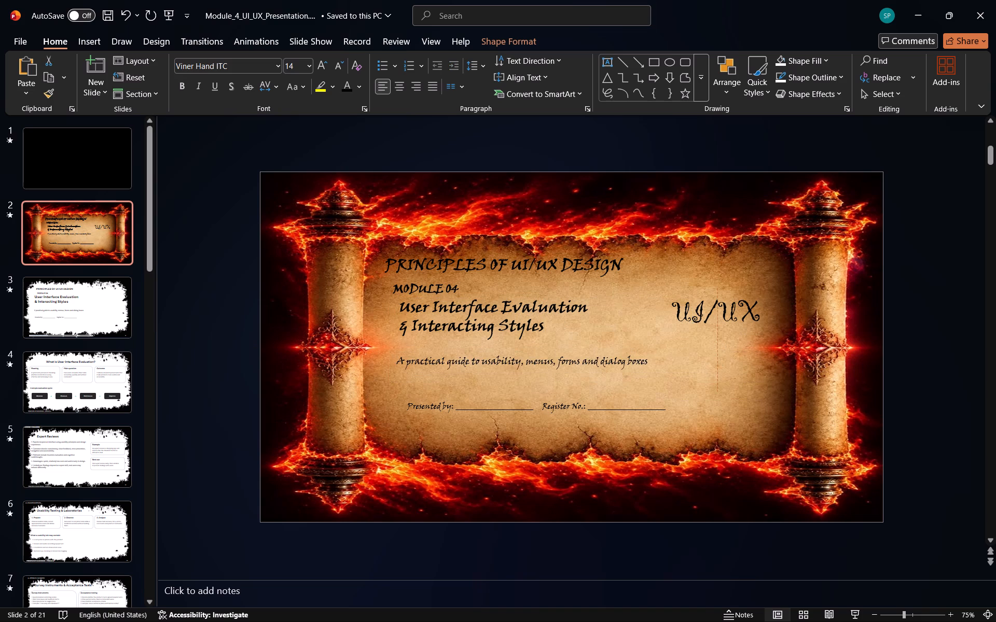
{"action": "left_click_drag", "start_coordinate": [538, 360], "coordinate": [538, 364]}
Move the "User Interface Evaluation & Interacting Styles" title slightly down and to the left, leaving space below "MODULE 04".
{"action": "left_click_drag", "start_coordinate": [532, 329], "coordinate": [560, 328]}
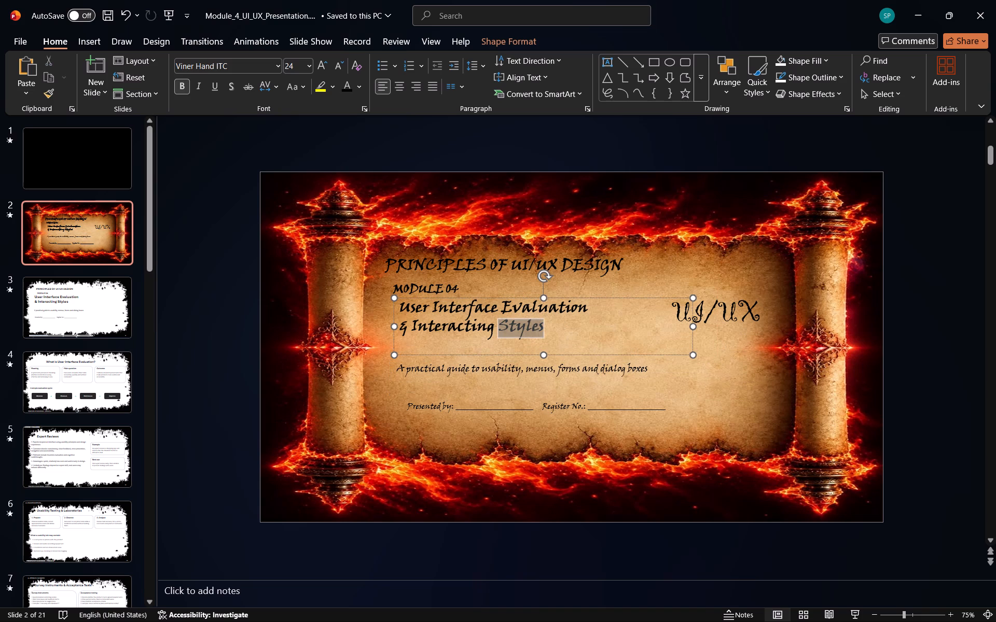
{"action": "left_click_drag", "start_coordinate": [560, 328], "coordinate": [545, 357]}
{"action": "left_click", "coordinate": [532, 287]}
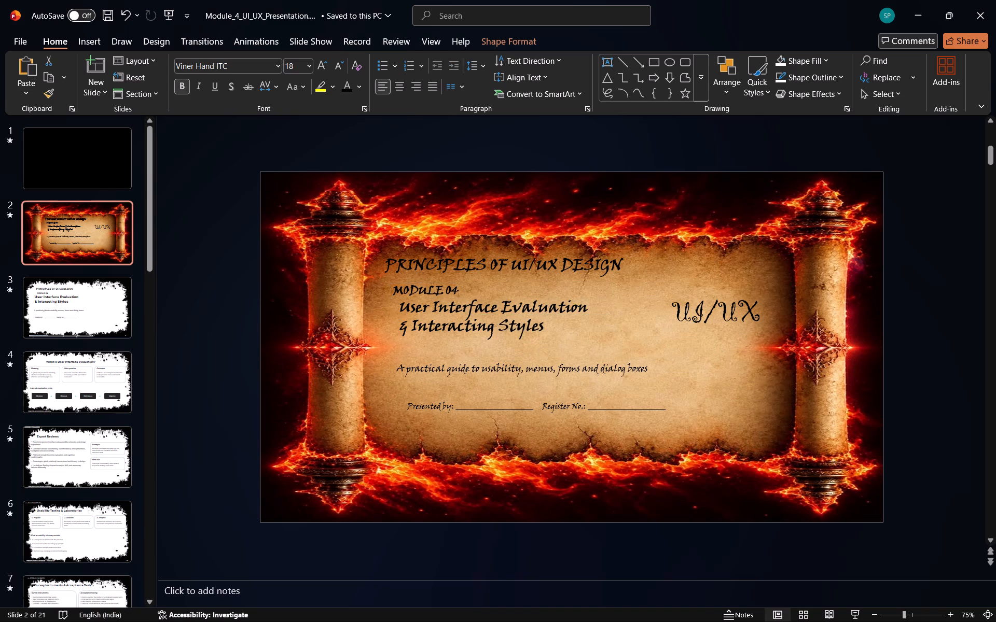
{"action": "left_click", "coordinate": [525, 320]}
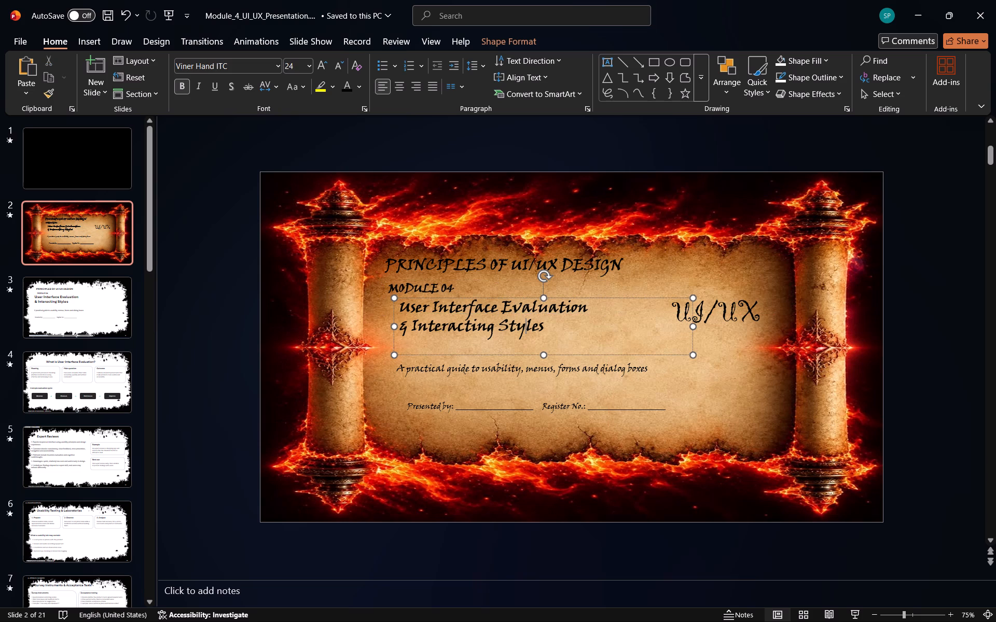
{"action": "left_click_drag", "start_coordinate": [603, 347], "coordinate": [591, 360]}
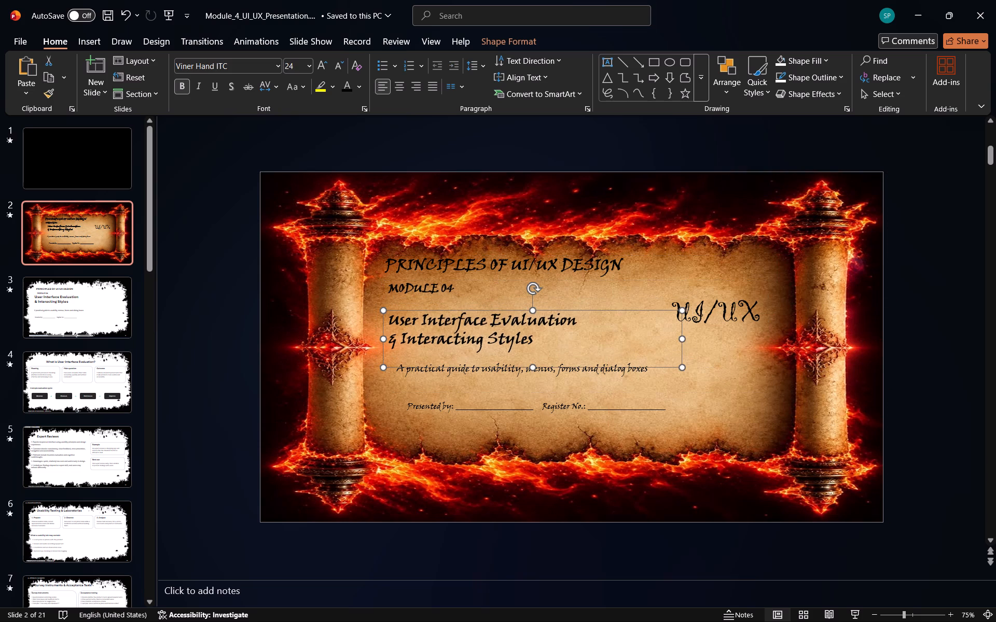
Reposition the "MODULE 04" line just above the "User Interface Evaluation" title, slightly indented from its left edge.
{"action": "left_click_drag", "start_coordinate": [455, 284], "coordinate": [477, 291]}
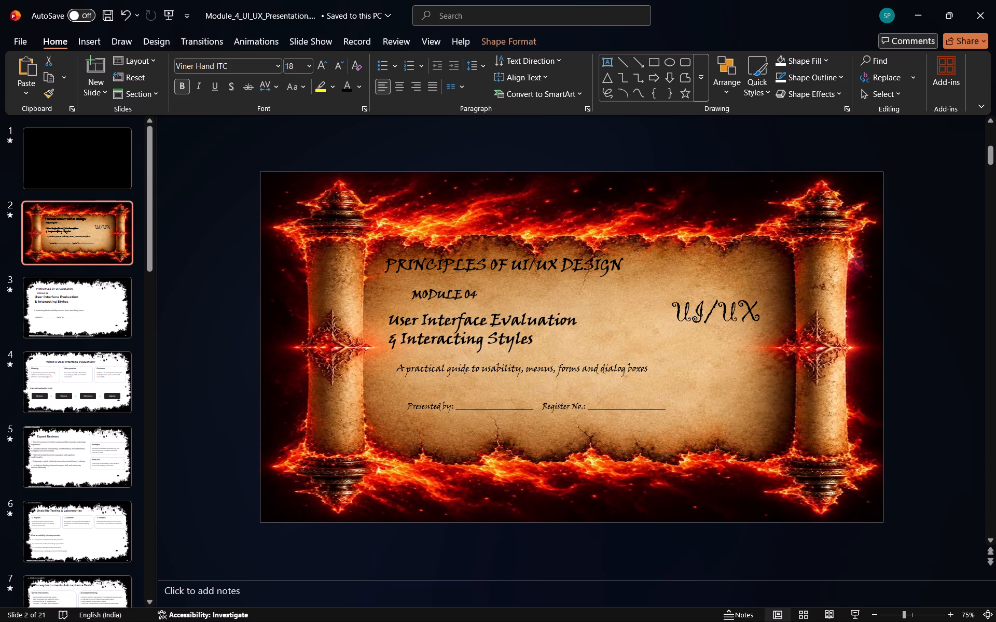
{"action": "left_click_drag", "start_coordinate": [477, 291], "coordinate": [466, 293]}
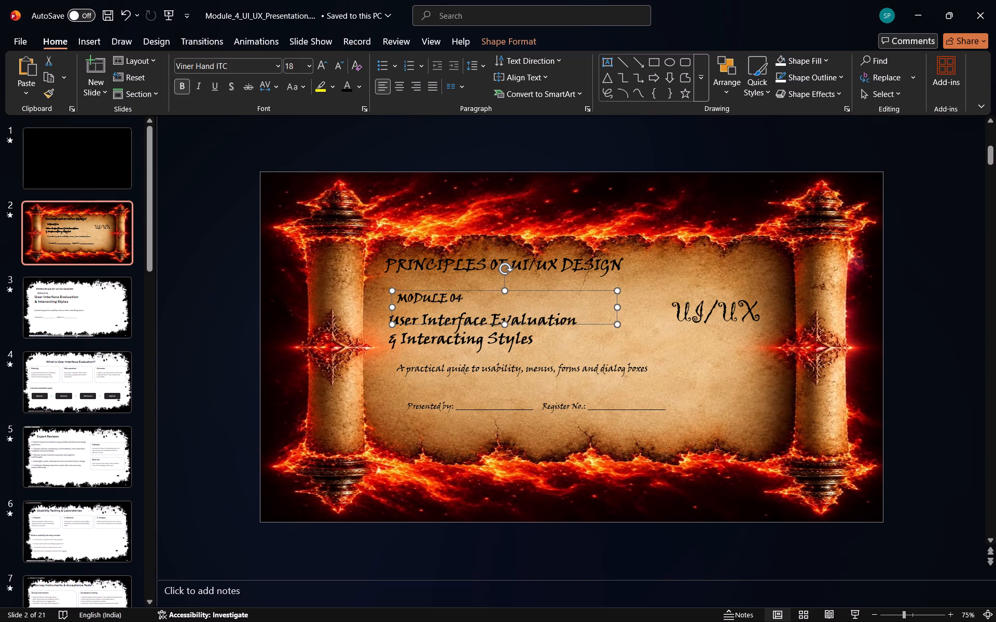
Move the "PRINCIPLES OF UI/UX DESIGN" heading slightly down, closer to the "MODULE 04" line.
{"action": "left_click_drag", "start_coordinate": [478, 266], "coordinate": [694, 278]}
{"action": "left_click", "coordinate": [694, 278]}
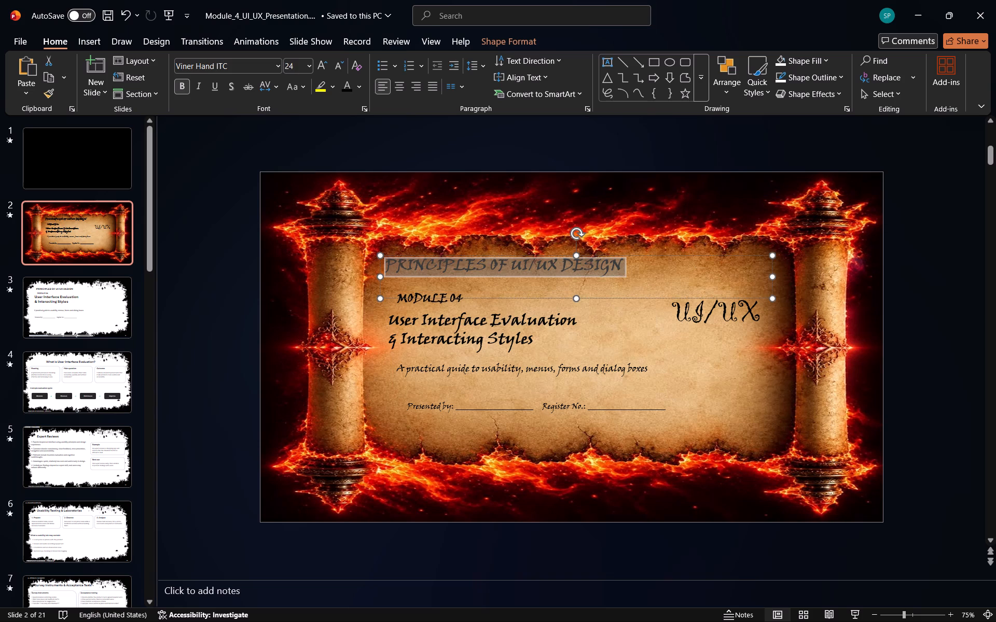
{"action": "left_click_drag", "start_coordinate": [686, 276], "coordinate": [686, 285]}
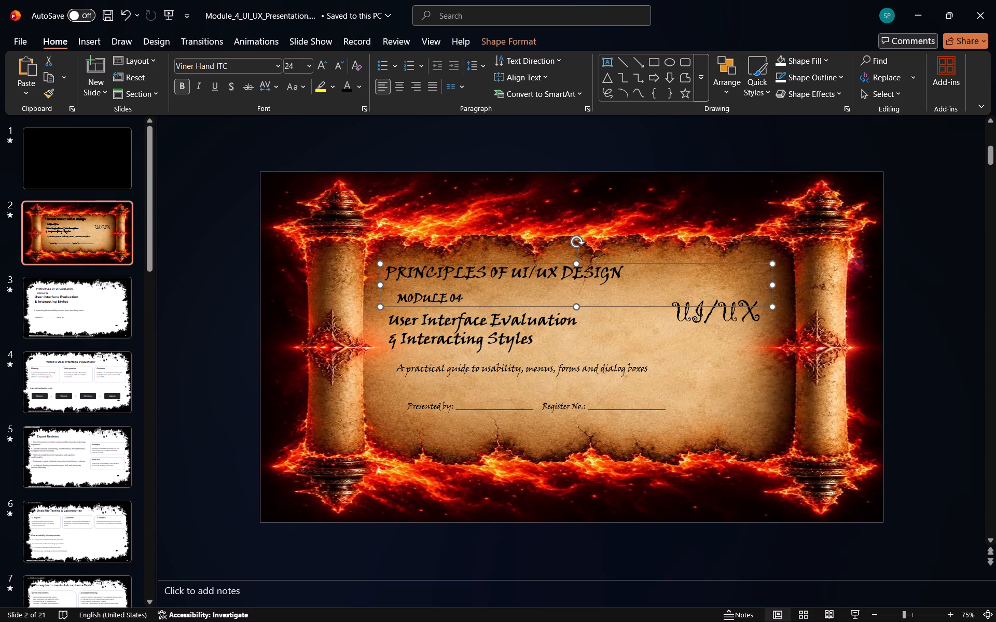
Move the "A practical guide" line down and left to align with the left edge of the "User Interface Evaluation" title.
{"action": "left_click_drag", "start_coordinate": [619, 373], "coordinate": [673, 381]}
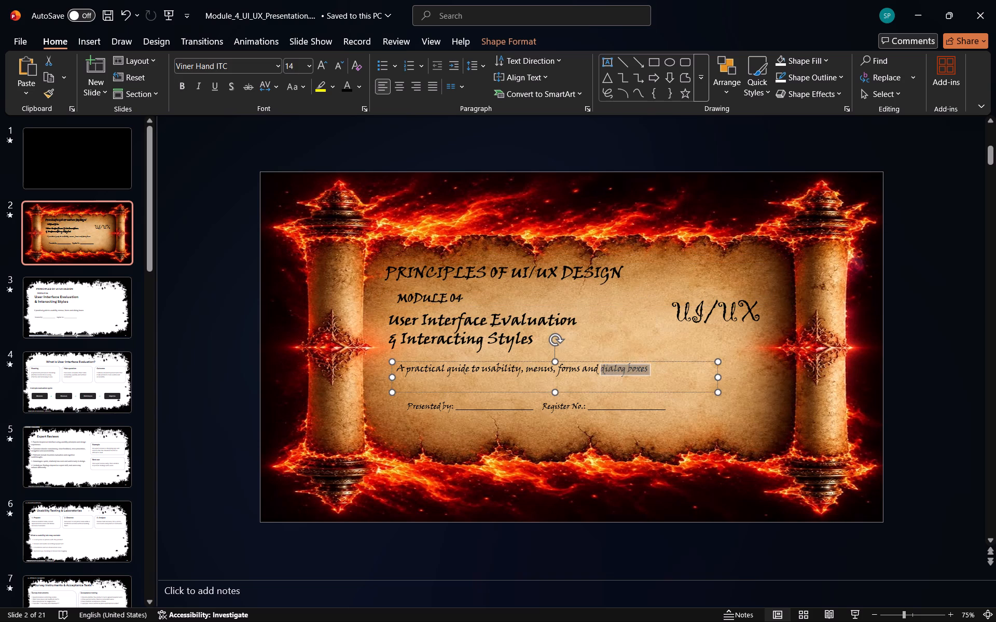
{"action": "left_click_drag", "start_coordinate": [673, 381], "coordinate": [667, 380]}
{"action": "left_click", "coordinate": [667, 380]}
{"action": "left_click_drag", "start_coordinate": [659, 378], "coordinate": [652, 389]}
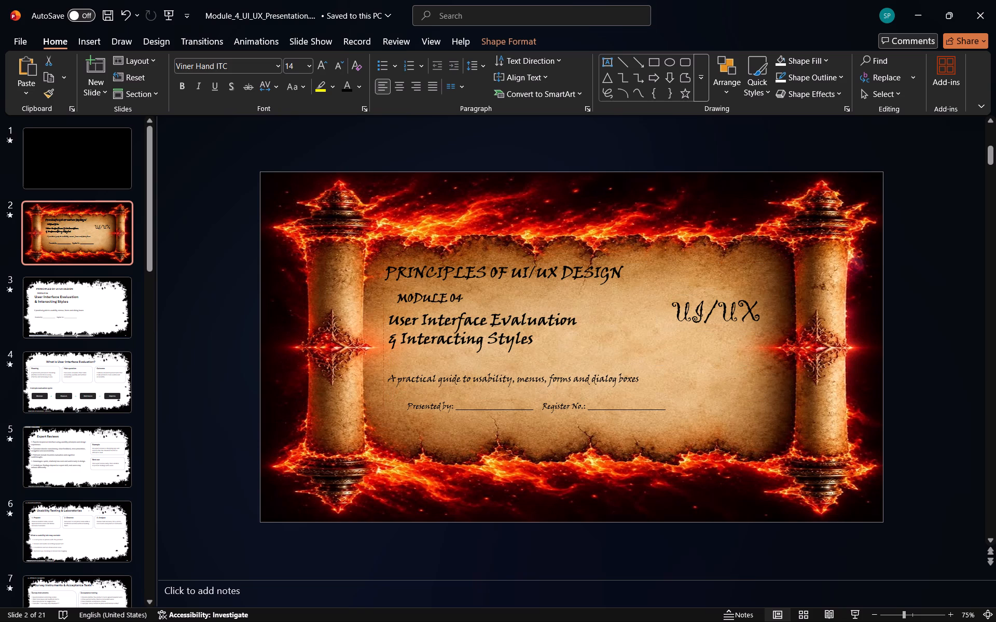
Move the "Presented by" and "Register No." text box down and left, near the scroll's bottom edge and aligned with the text above.
{"action": "left_click", "coordinate": [608, 415]}
{"action": "left_click_drag", "start_coordinate": [697, 415], "coordinate": [691, 425]}
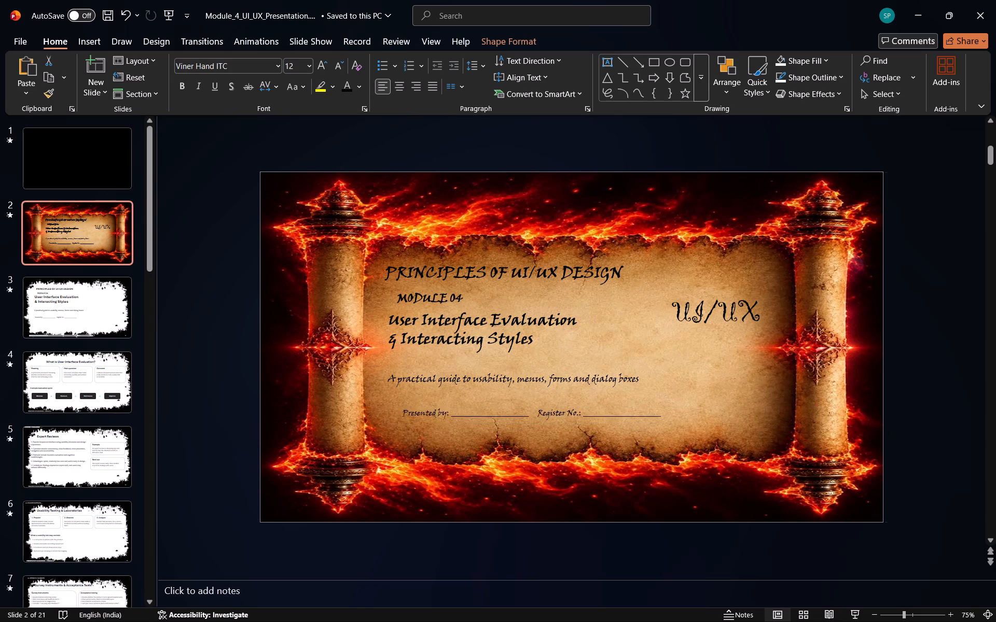
{"action": "left_click_drag", "start_coordinate": [691, 425], "coordinate": [677, 430]}
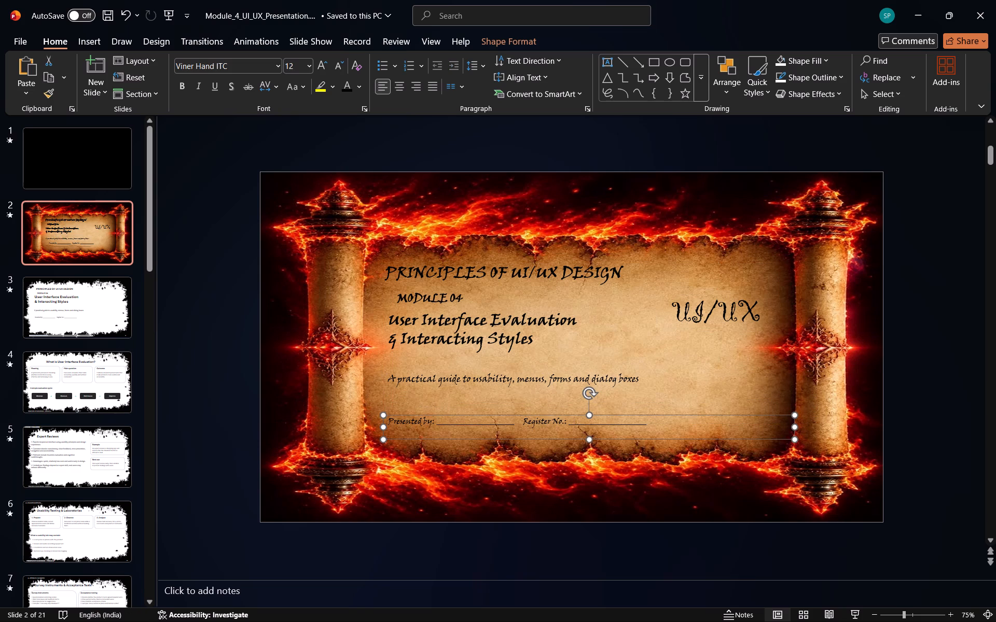
Move the "A practical guide" line further down, closer to the "Presented by" line.
{"action": "left_click_drag", "start_coordinate": [578, 380], "coordinate": [673, 388]}
{"action": "left_click", "coordinate": [673, 388]}
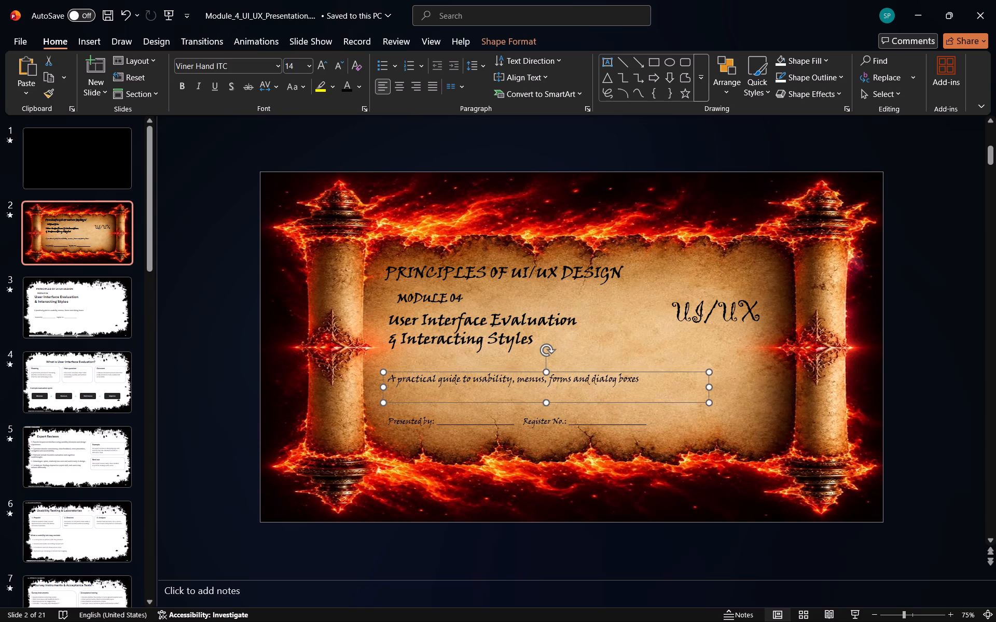
{"action": "left_click_drag", "start_coordinate": [671, 387], "coordinate": [666, 401]}
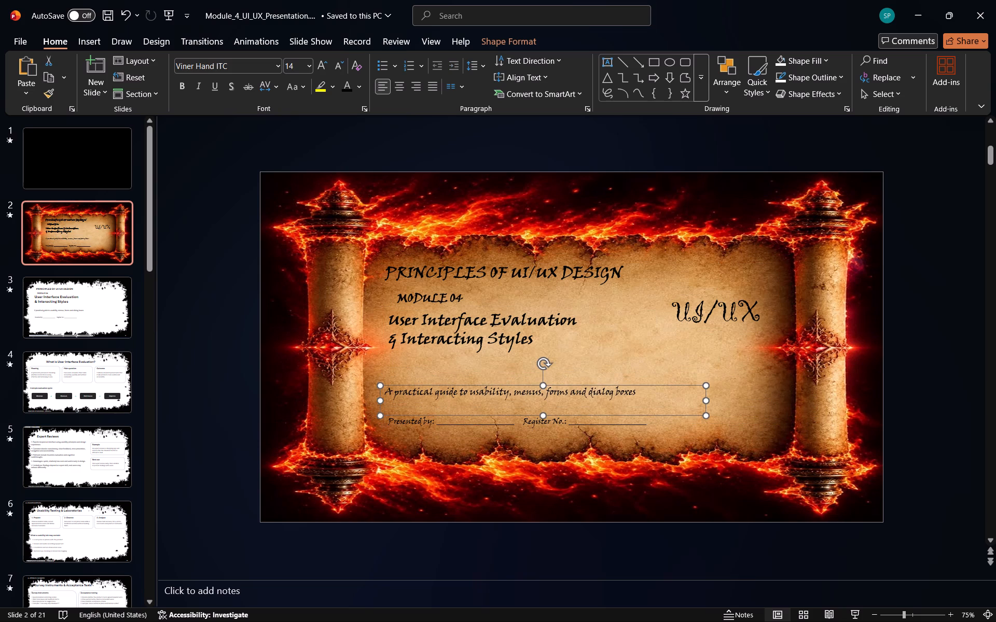
Move the "User Interface Evaluation & Interacting Styles" title down and right, just above the "A practical guide" line.
{"action": "left_click_drag", "start_coordinate": [587, 334], "coordinate": [595, 351]}
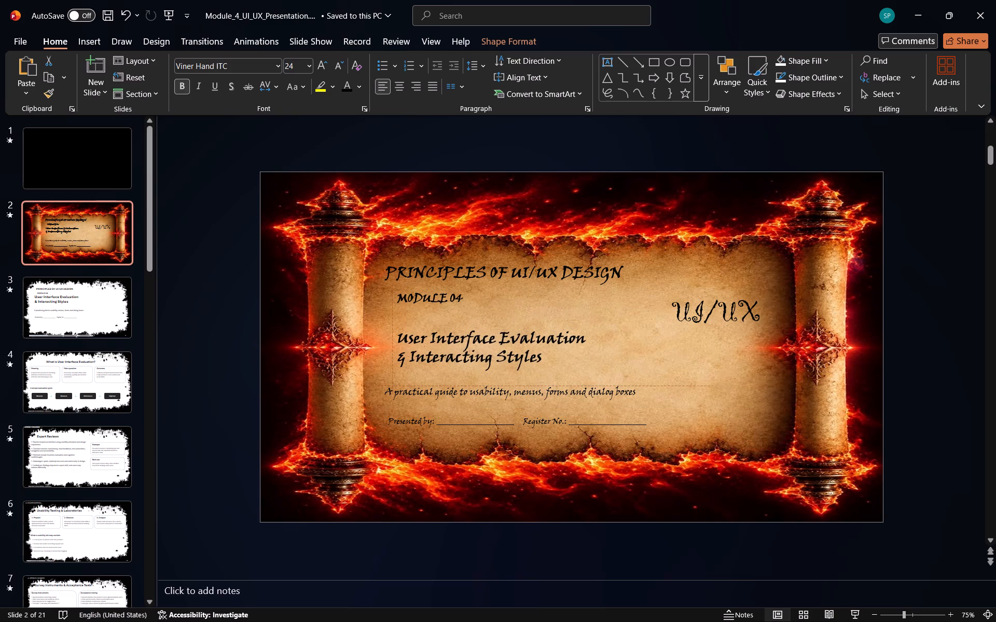
{"action": "left_click_drag", "start_coordinate": [595, 351], "coordinate": [606, 352]}
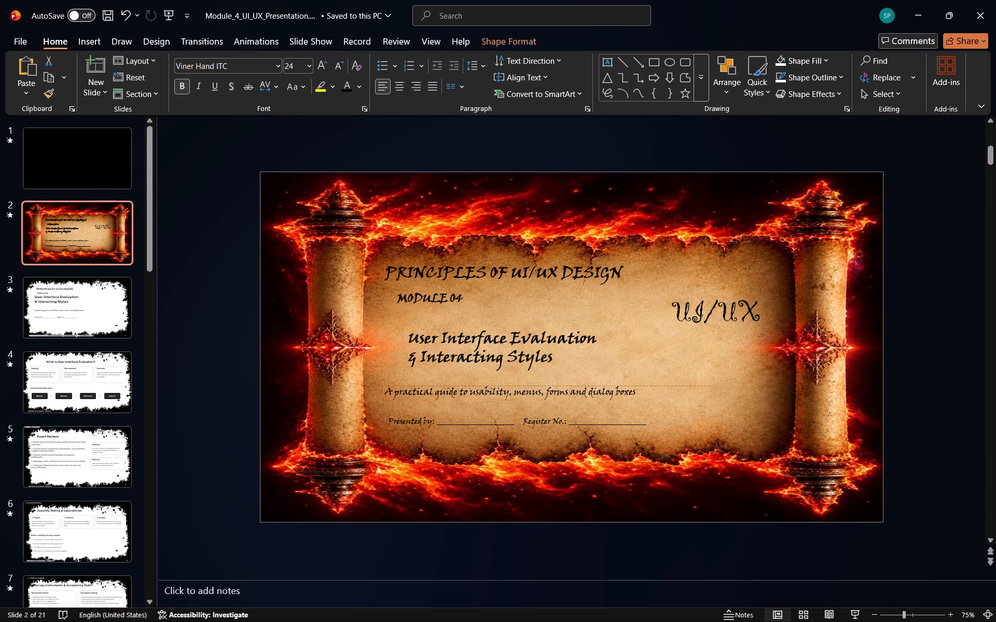
{"action": "left_click_drag", "start_coordinate": [606, 352], "coordinate": [604, 352]}
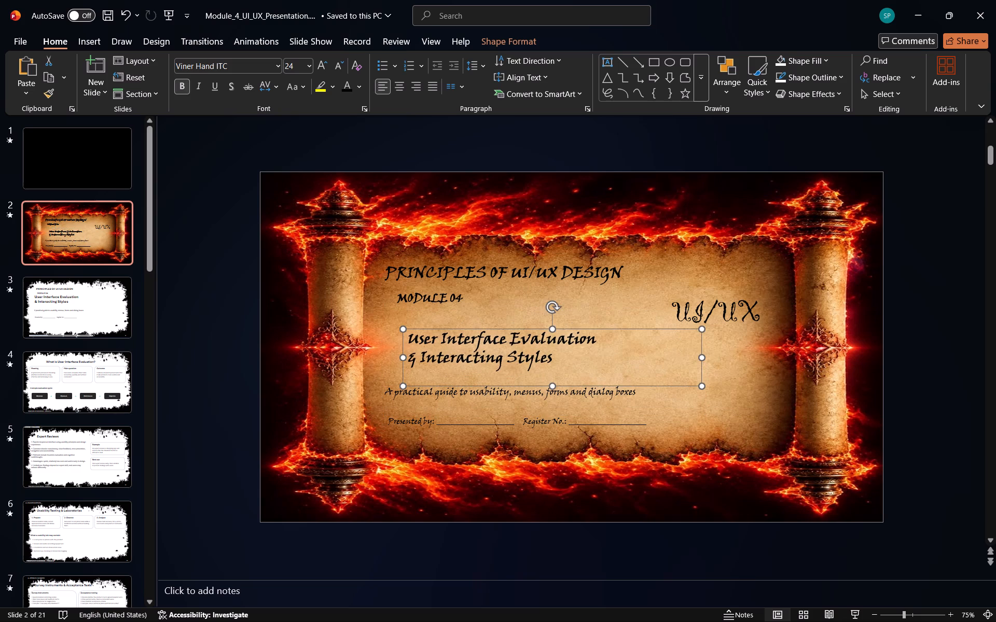
Move the "MODULE 04" line down and right, just above the "User Interface Evaluation" title.
{"action": "left_click_drag", "start_coordinate": [475, 299], "coordinate": [494, 309]}
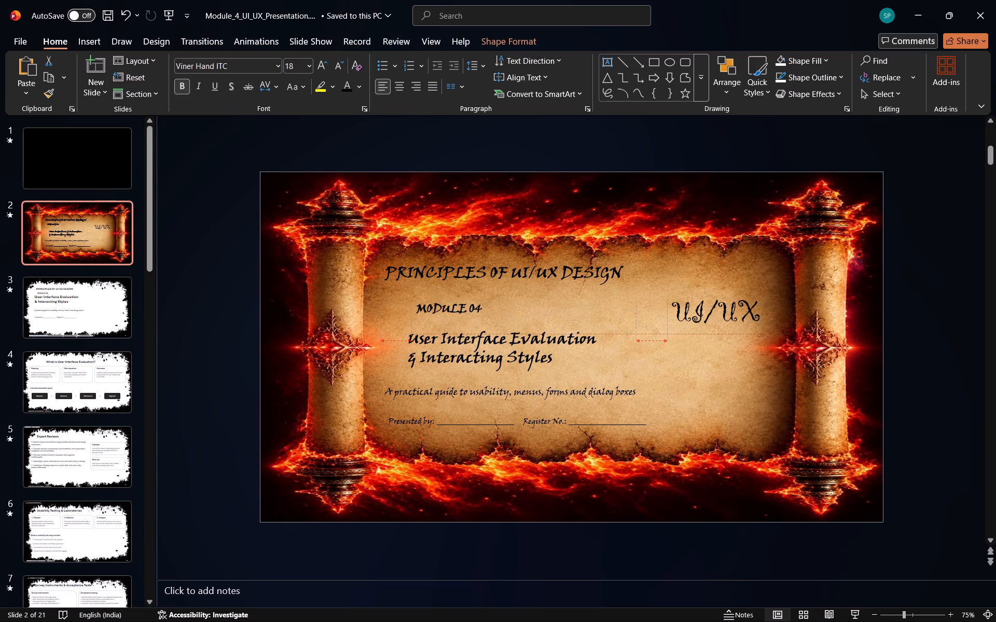
{"action": "left_click_drag", "start_coordinate": [494, 309], "coordinate": [494, 309]}
Move the "PRINCIPLES OF UI/UX DESIGN" heading slightly down and left, toward the scroll's left roller.
{"action": "left_click", "coordinate": [467, 278]}
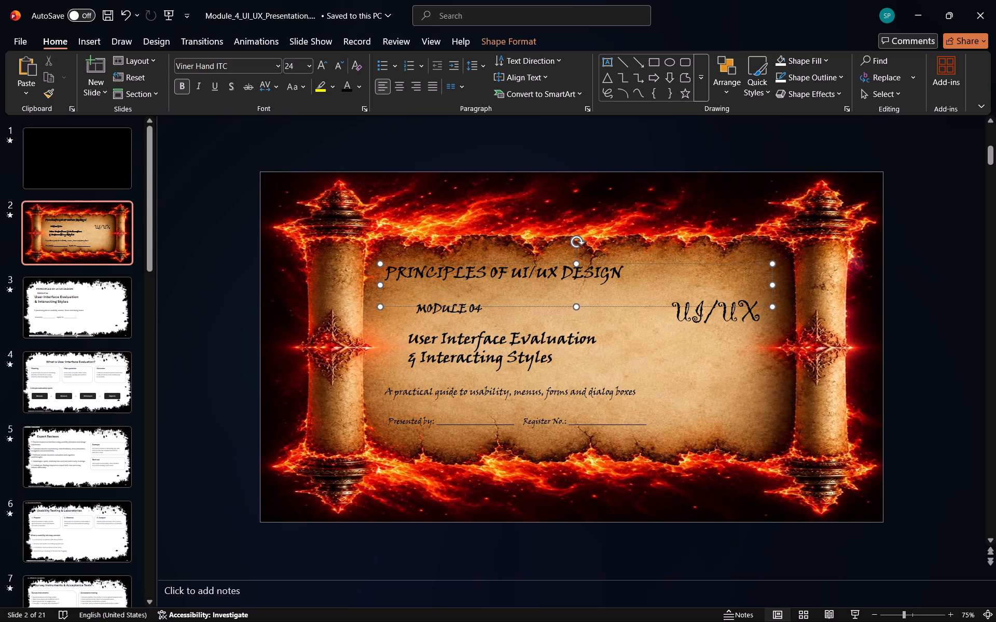
{"action": "left_click", "coordinate": [564, 289]}
{"action": "left_click", "coordinate": [632, 280]}
{"action": "left_click_drag", "start_coordinate": [632, 280], "coordinate": [632, 288]}
{"action": "left_click_drag", "start_coordinate": [632, 288], "coordinate": [627, 292]}
{"action": "left_click_drag", "start_coordinate": [627, 292], "coordinate": [617, 295]}
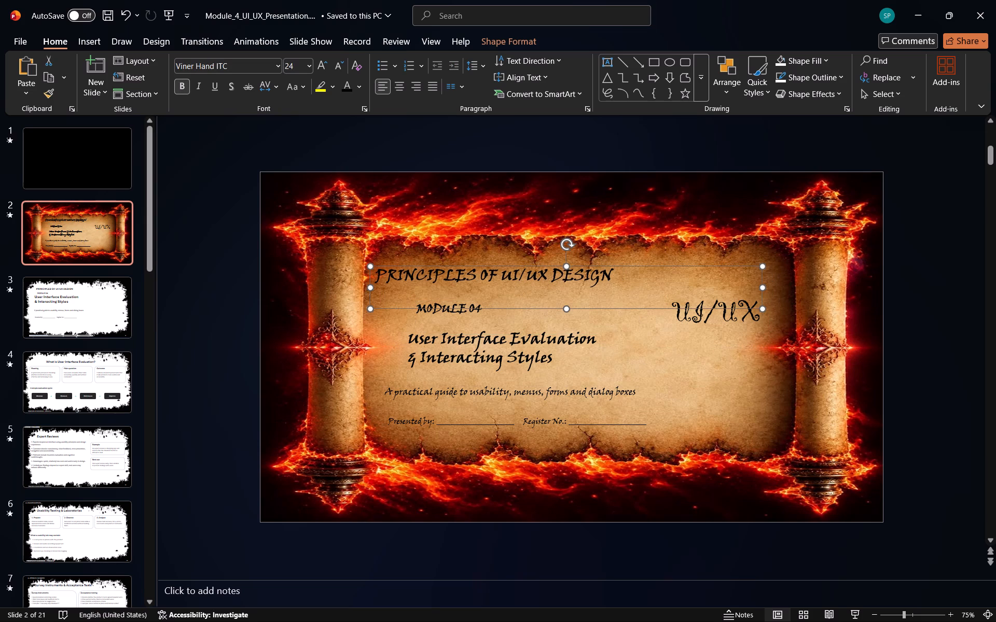
Change the font of the large "UI/UX" text on the scroll to Viner Hand ITC.
{"action": "left_click", "coordinate": [704, 342]}
{"action": "left_click_drag", "start_coordinate": [717, 323], "coordinate": [723, 322]}
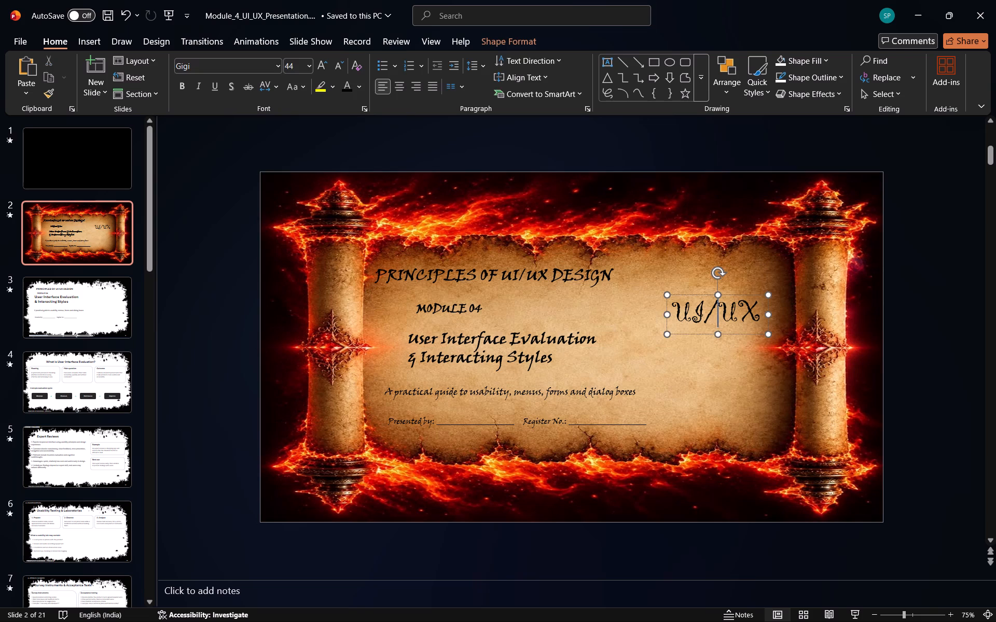
{"action": "left_click_drag", "start_coordinate": [723, 322], "coordinate": [736, 319]}
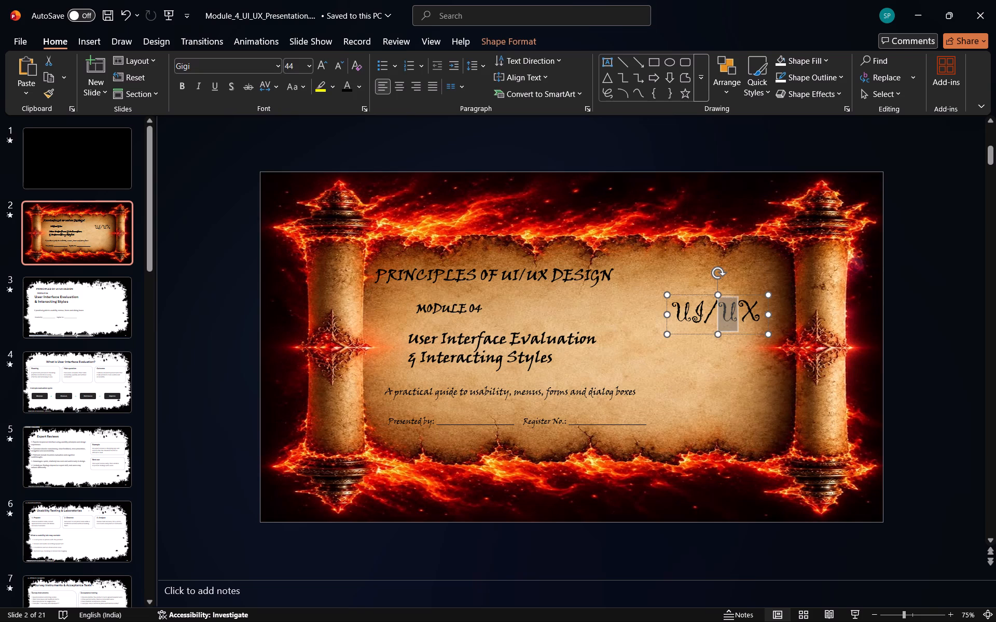
{"action": "left_click_drag", "start_coordinate": [736, 319], "coordinate": [678, 322]}
{"action": "left_click", "coordinate": [671, 317]}
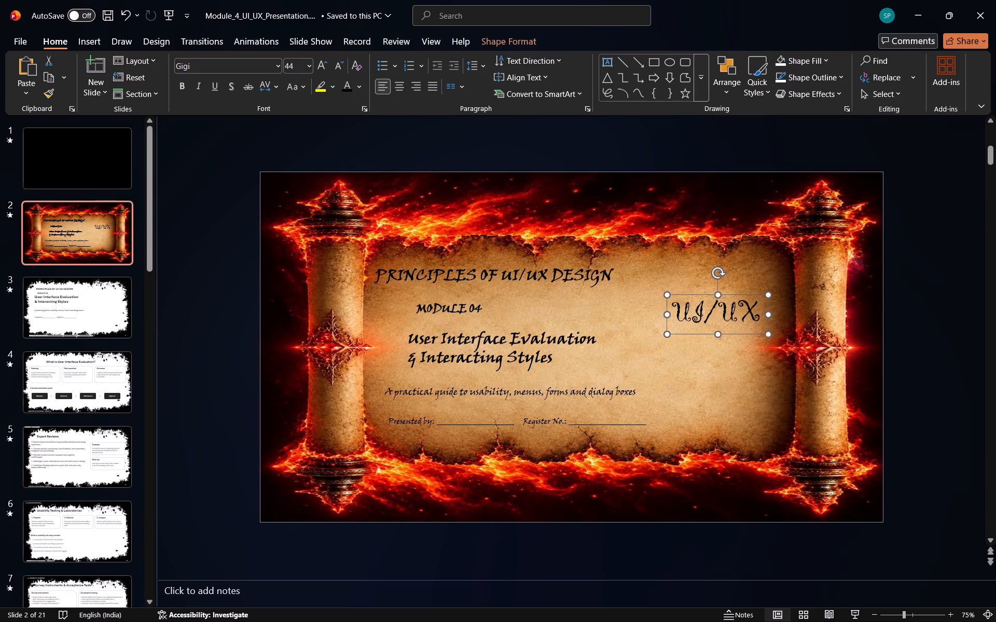
{"action": "left_click_drag", "start_coordinate": [674, 317], "coordinate": [760, 317]}
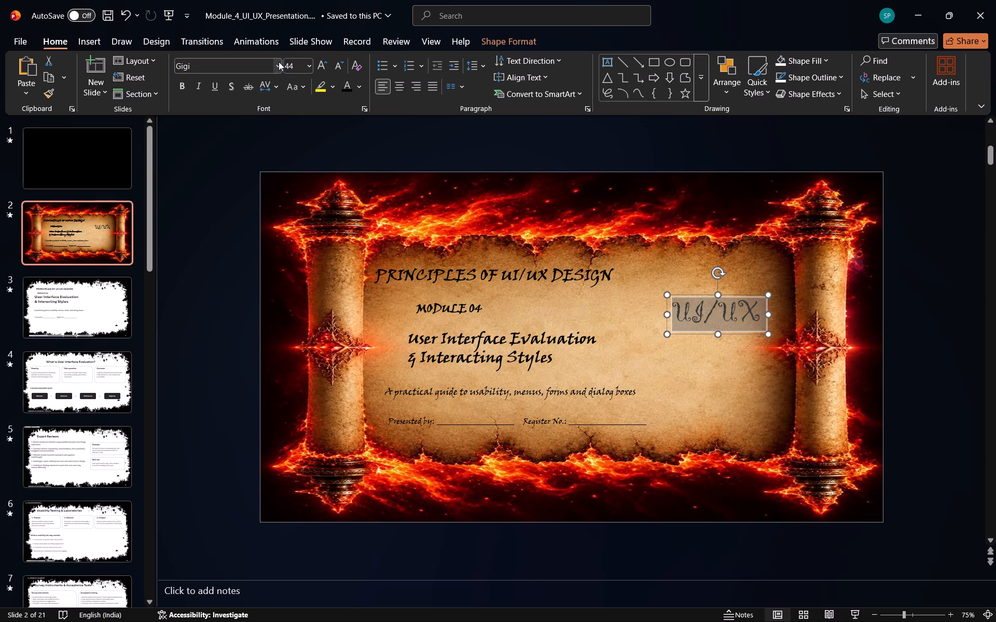
{"action": "left_click", "coordinate": [279, 62]}
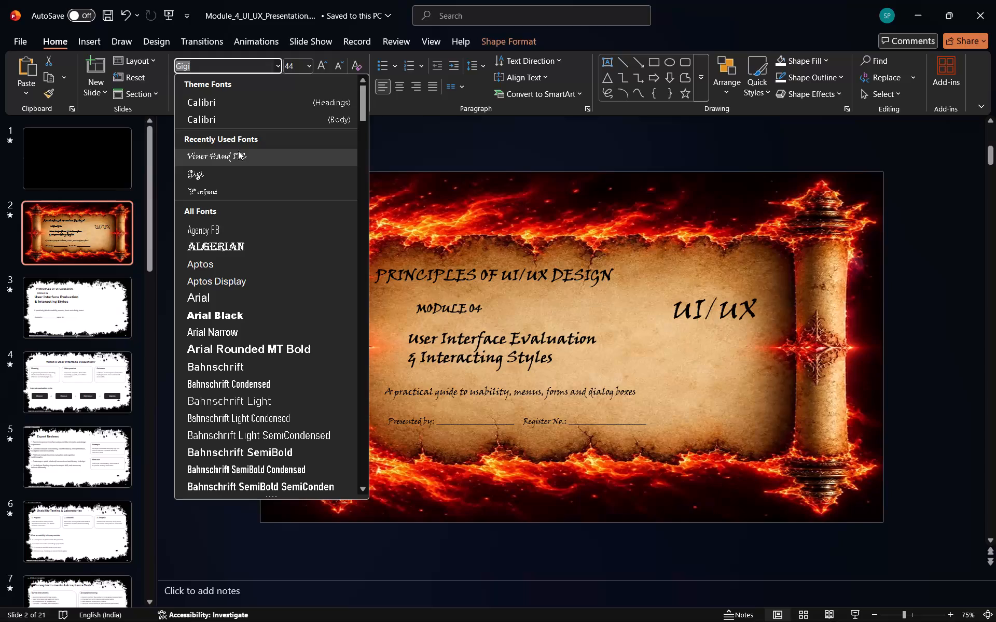
{"action": "left_click", "coordinate": [238, 151]}
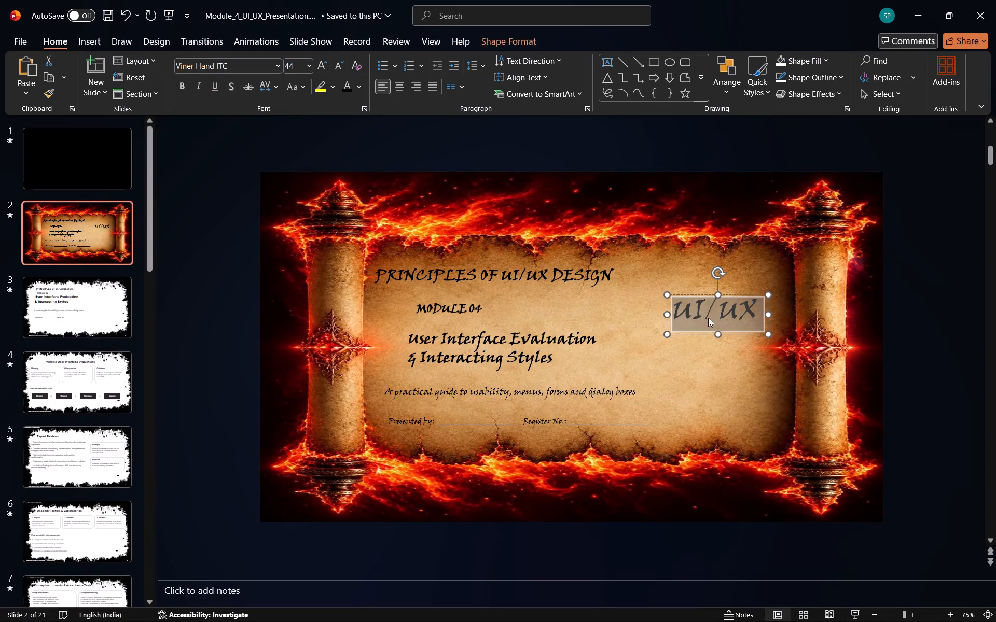
Nudge the large "UI/UX" text box slightly right on the scroll.
{"action": "left_click", "coordinate": [717, 281]}
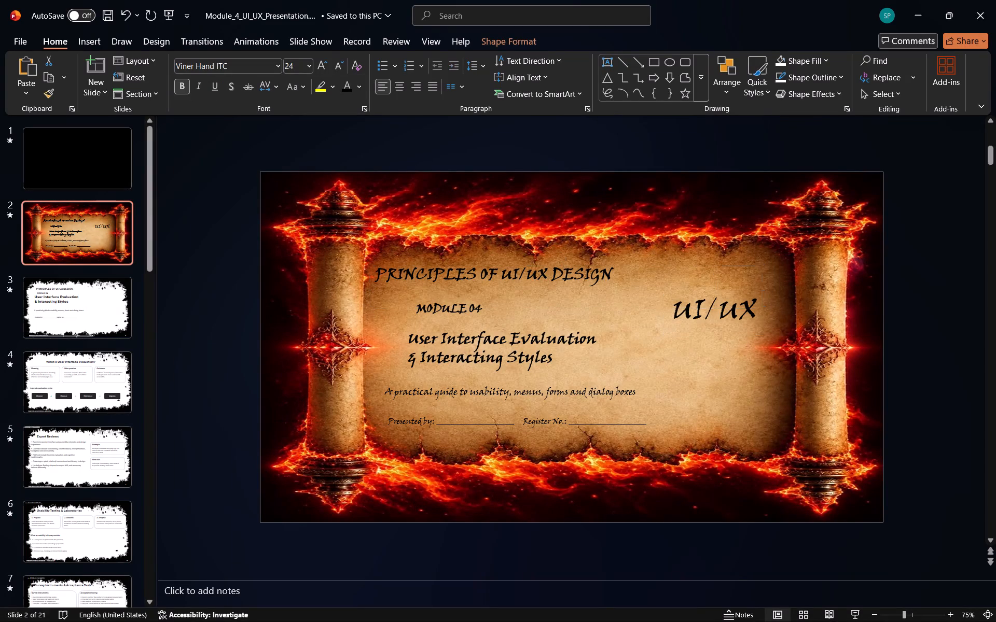
{"action": "left_click_drag", "start_coordinate": [738, 330], "coordinate": [729, 328]}
{"action": "left_click", "coordinate": [729, 328]}
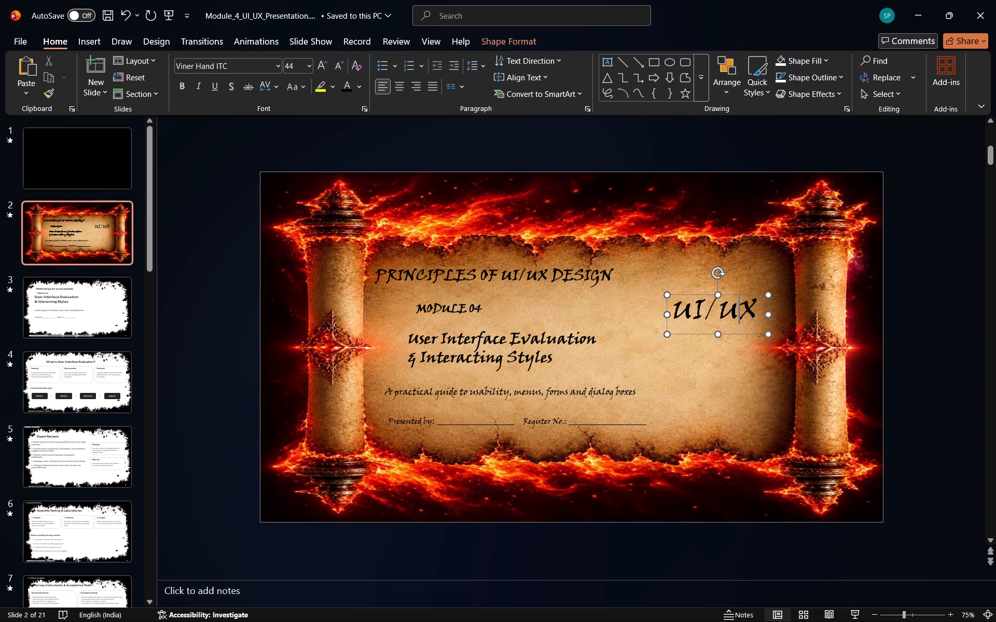
{"action": "left_click", "coordinate": [701, 332]}
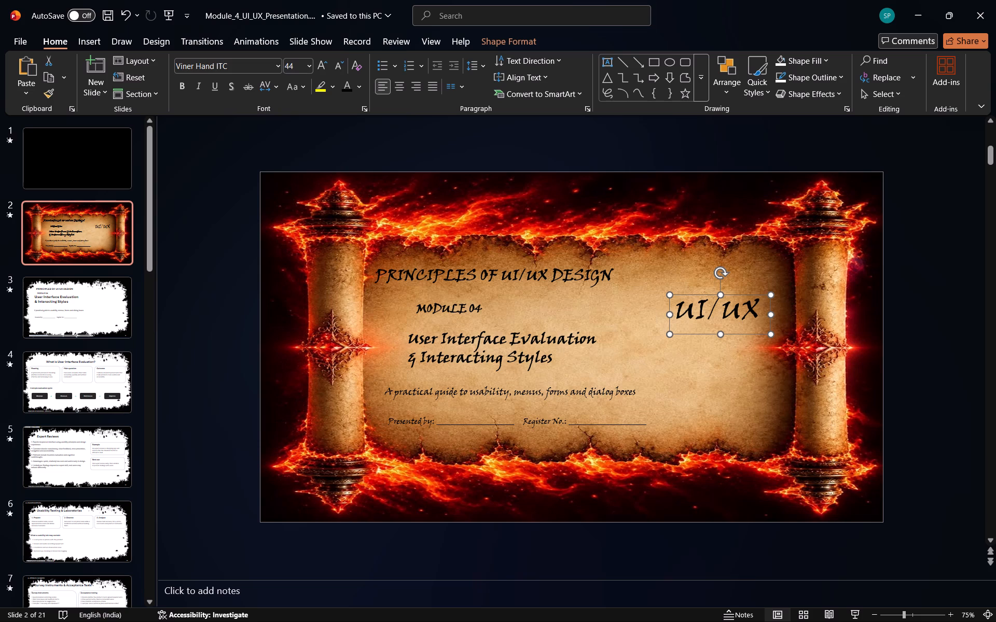
Review the transitions assigned to slides between slide 2 and slide 17, including the effect options for slide 16's Conveyor transition.
{"action": "left_click", "coordinate": [106, 302]}
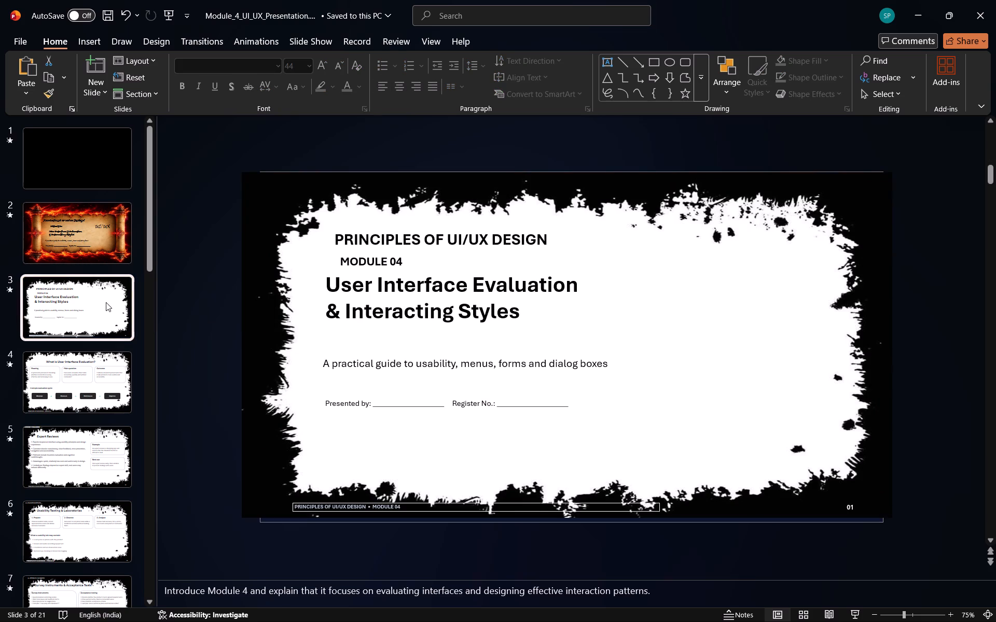
{"action": "left_click", "coordinate": [73, 227]}
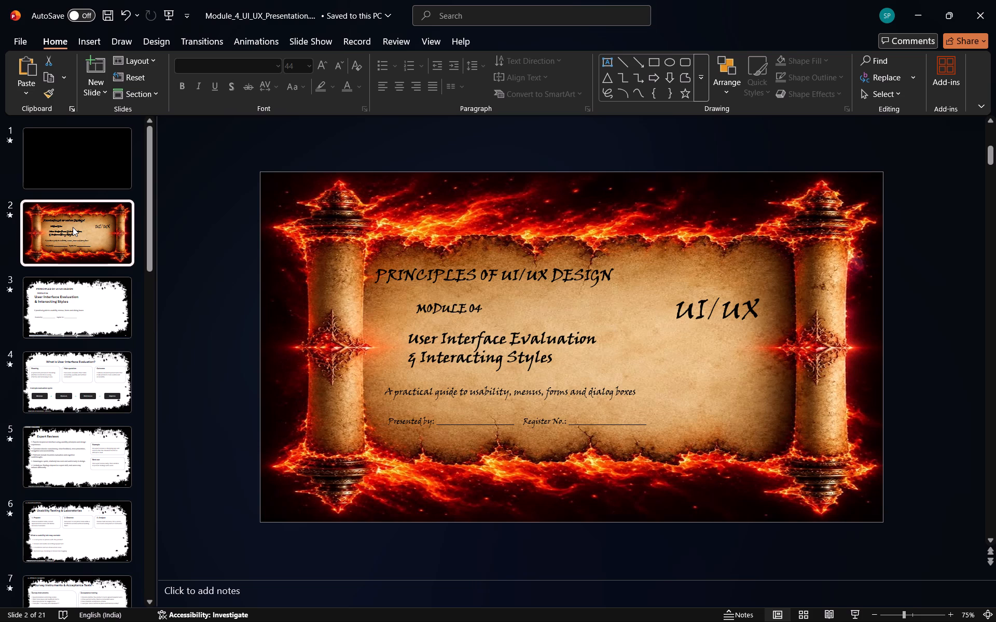
{"action": "left_click", "coordinate": [198, 37]}
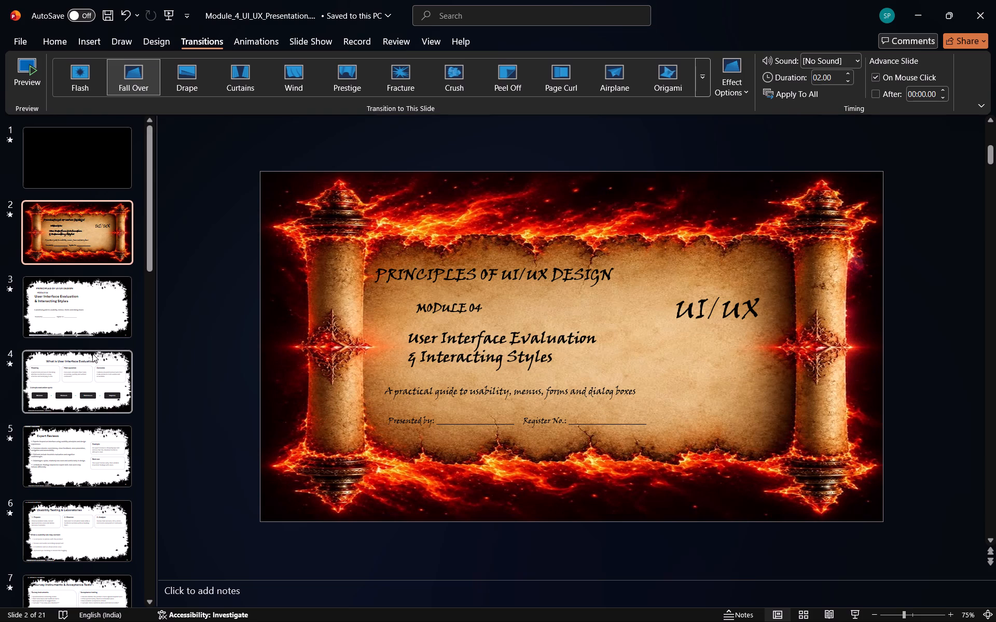
{"action": "left_click", "coordinate": [72, 326]}
{"action": "left_click", "coordinate": [87, 388]}
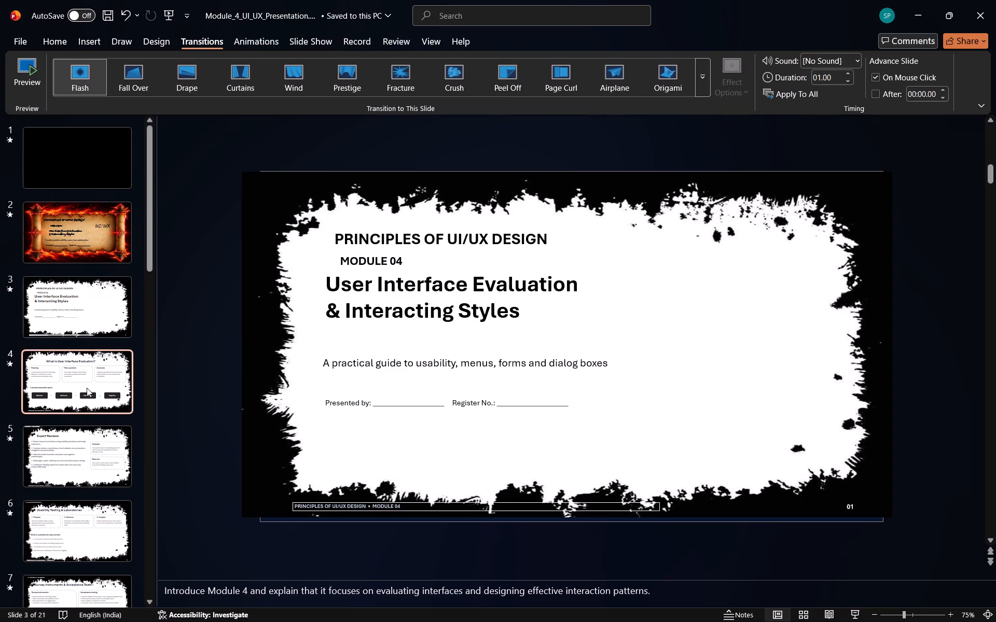
{"action": "left_click", "coordinate": [82, 454]}
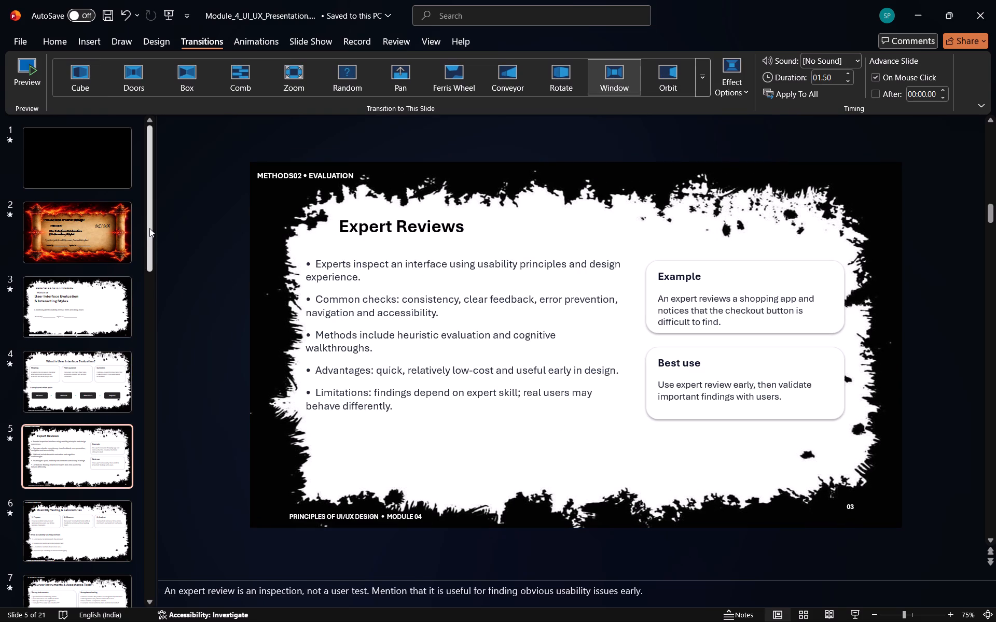
{"action": "left_click_drag", "start_coordinate": [149, 229], "coordinate": [159, 379]}
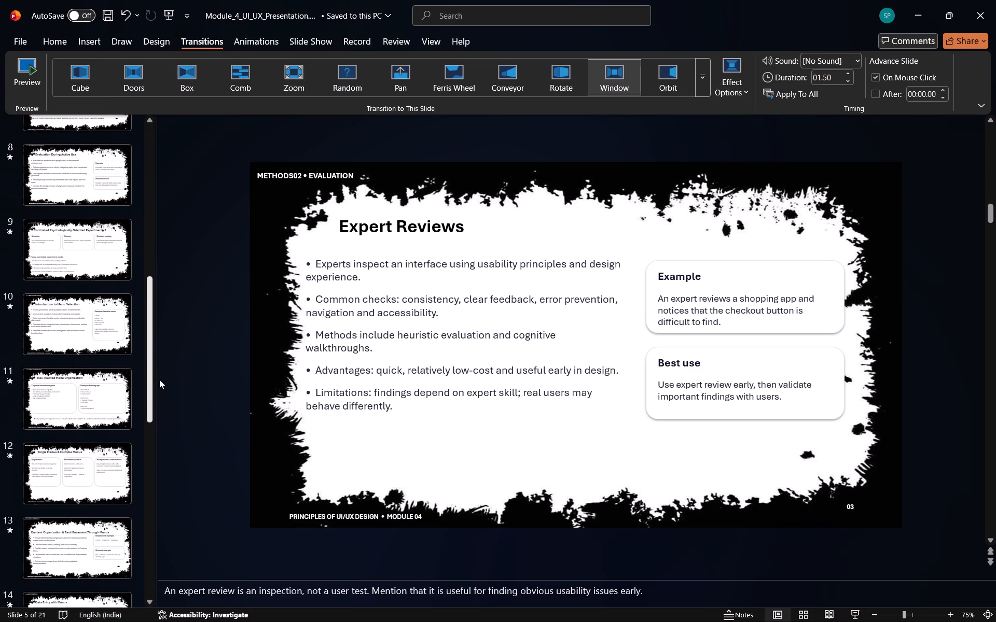
{"action": "left_click", "coordinate": [90, 349]}
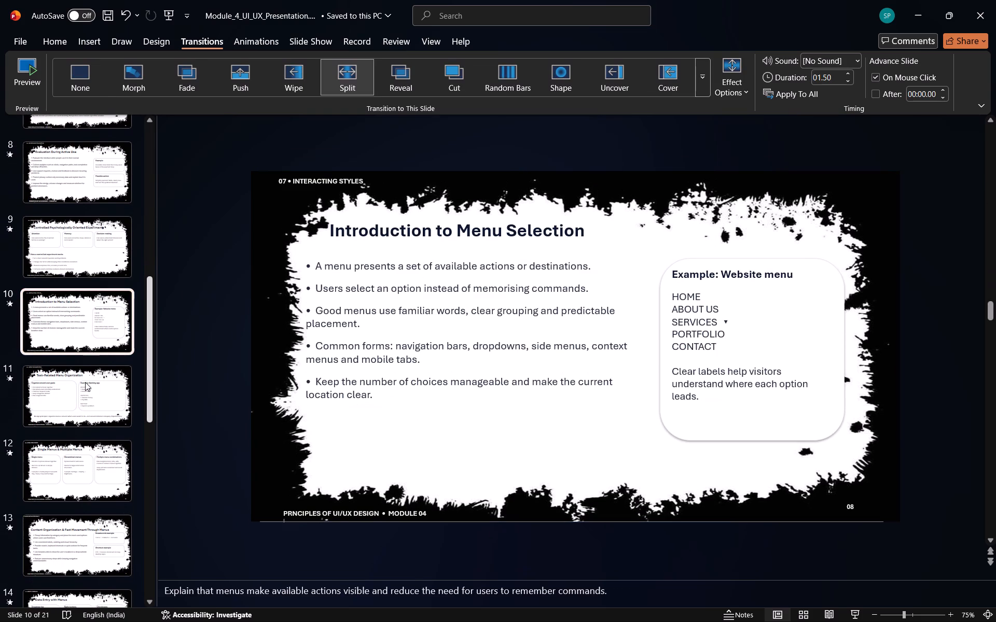
{"action": "left_click", "coordinate": [82, 397]}
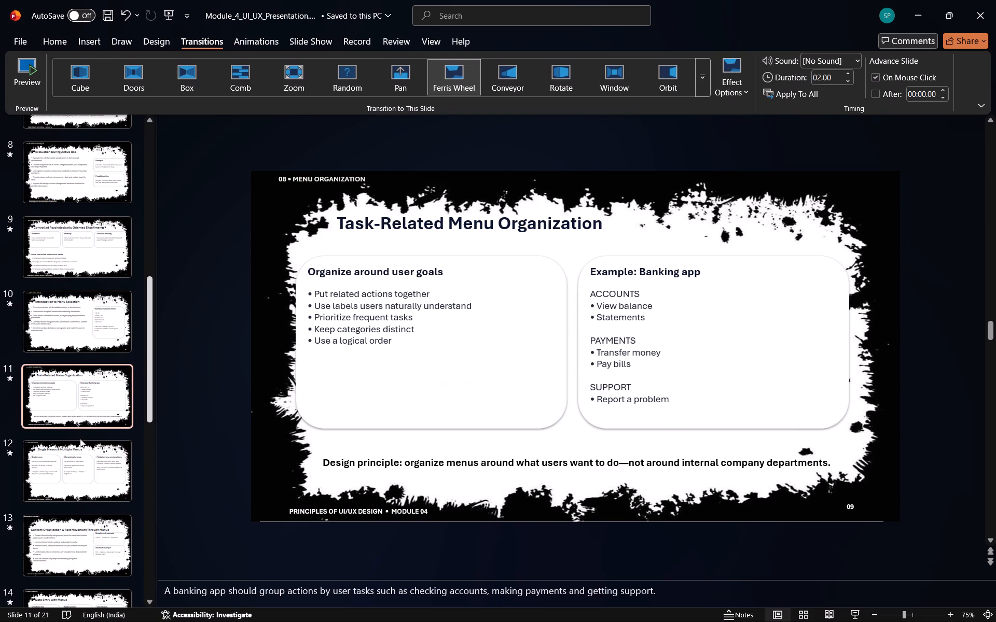
{"action": "left_click", "coordinate": [80, 448]}
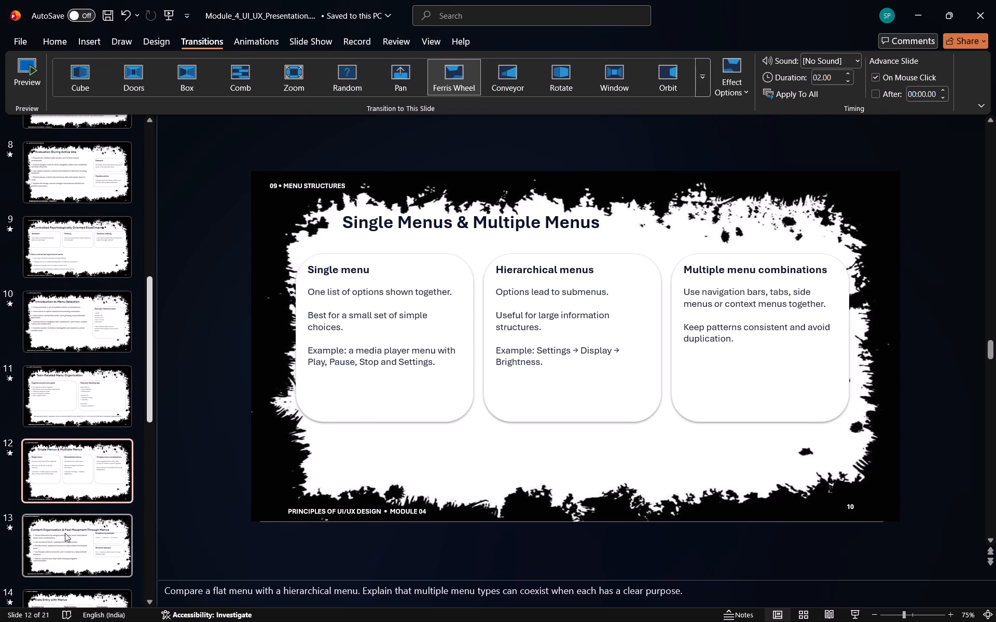
{"action": "left_click", "coordinate": [65, 533]}
{"action": "left_click", "coordinate": [77, 585]}
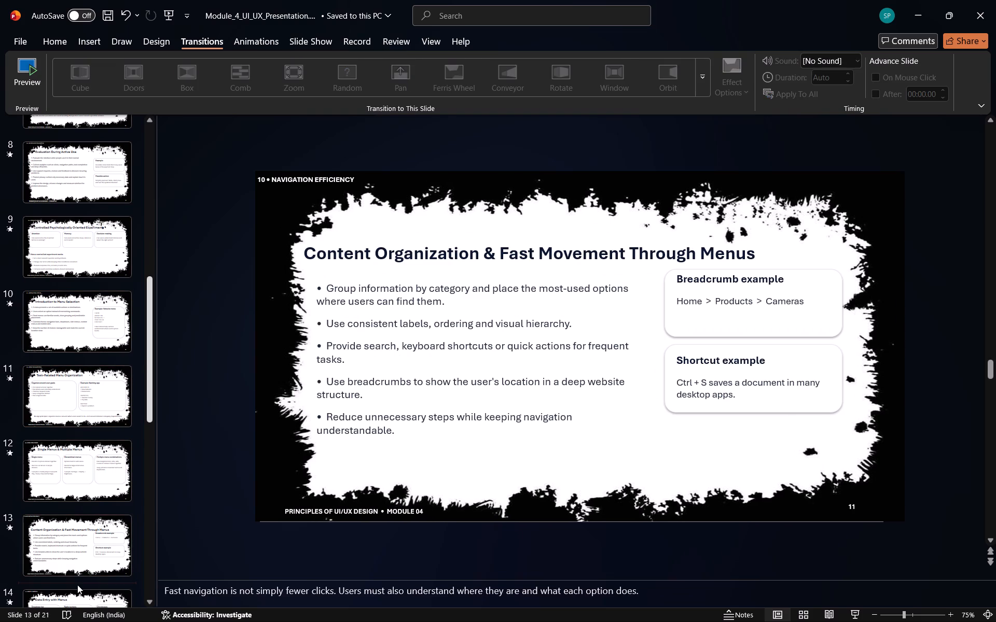
{"action": "left_click_drag", "start_coordinate": [150, 387], "coordinate": [154, 445]}
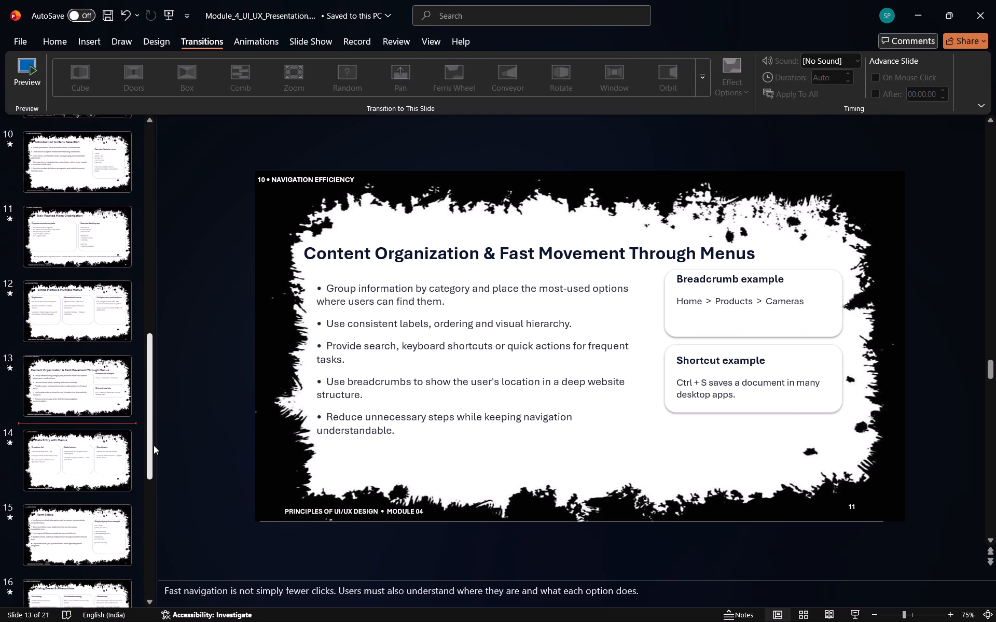
{"action": "left_click_drag", "start_coordinate": [154, 445], "coordinate": [154, 445]}
{"action": "left_click", "coordinate": [86, 435]}
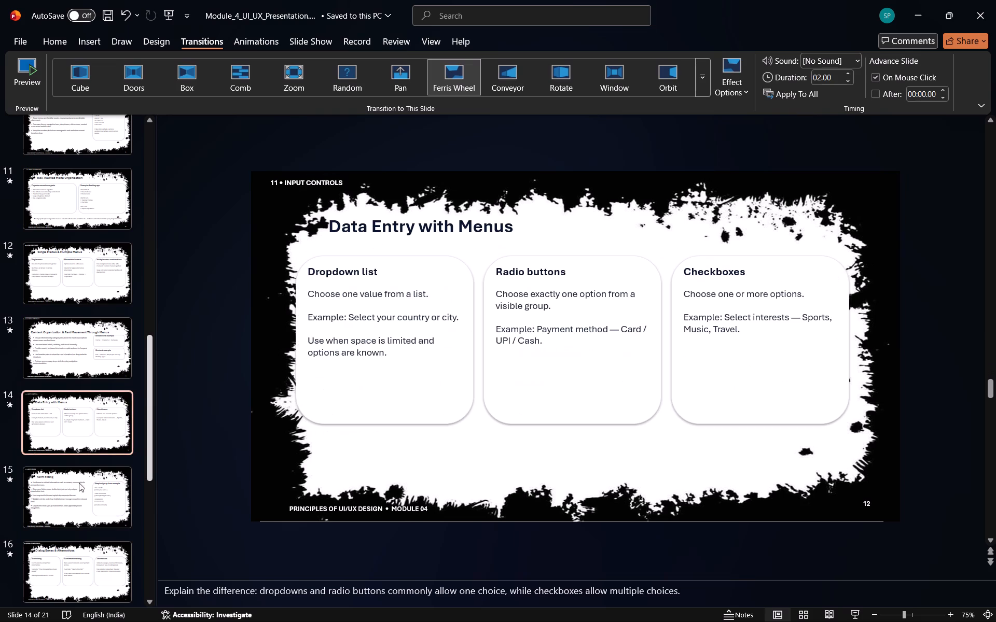
{"action": "left_click", "coordinate": [77, 493]}
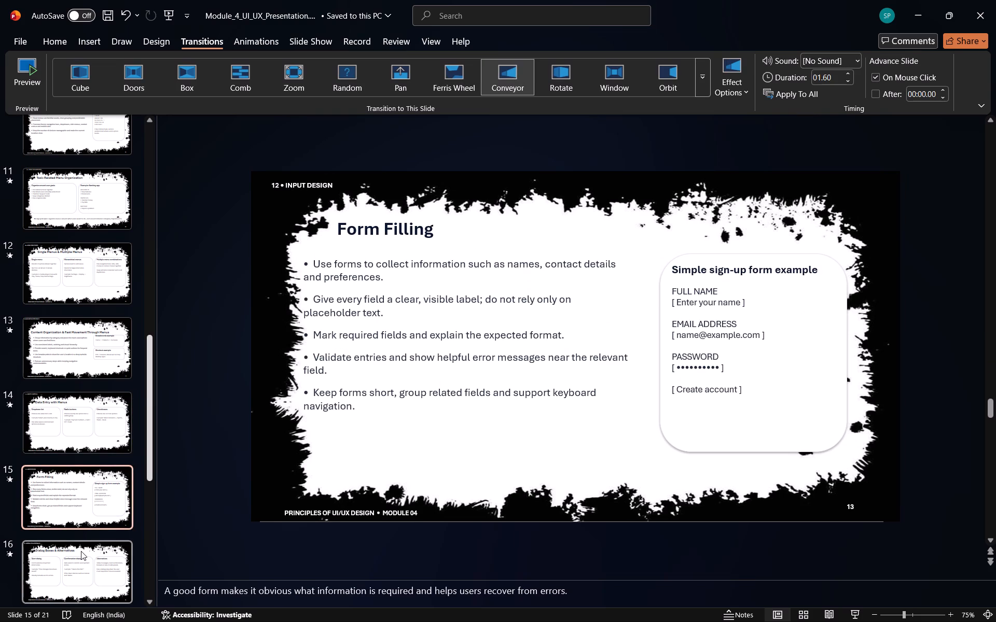
{"action": "left_click", "coordinate": [81, 551]}
{"action": "left_click", "coordinate": [81, 531]}
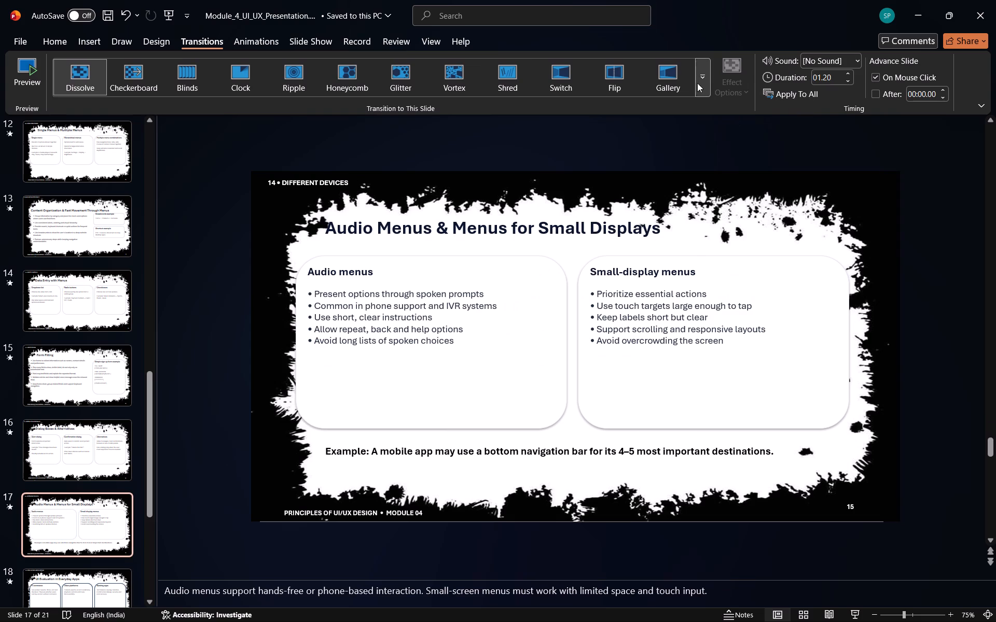
{"action": "left_click", "coordinate": [105, 441]}
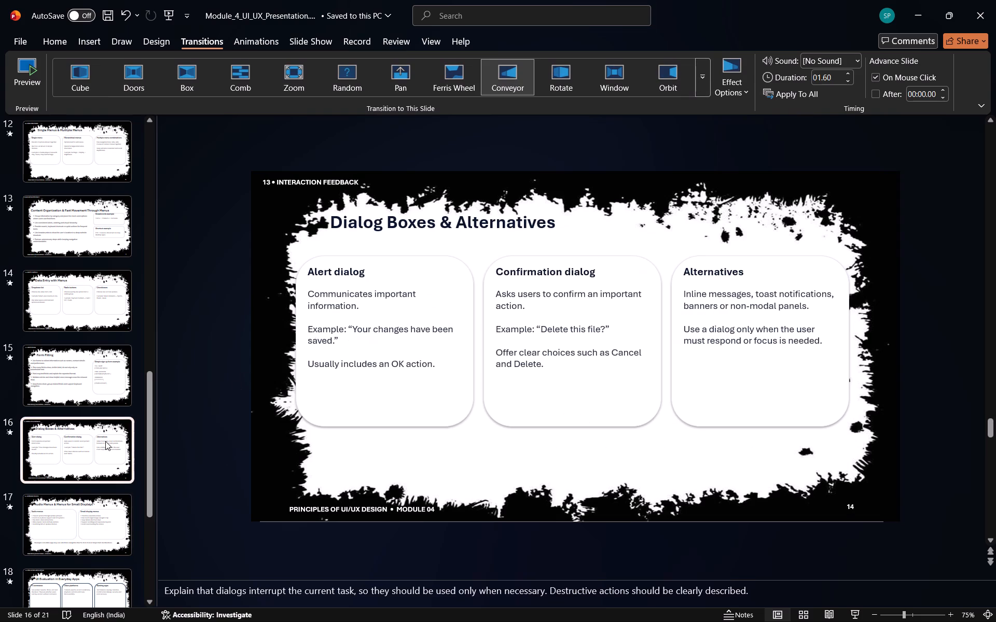
{"action": "left_click", "coordinate": [739, 91]}
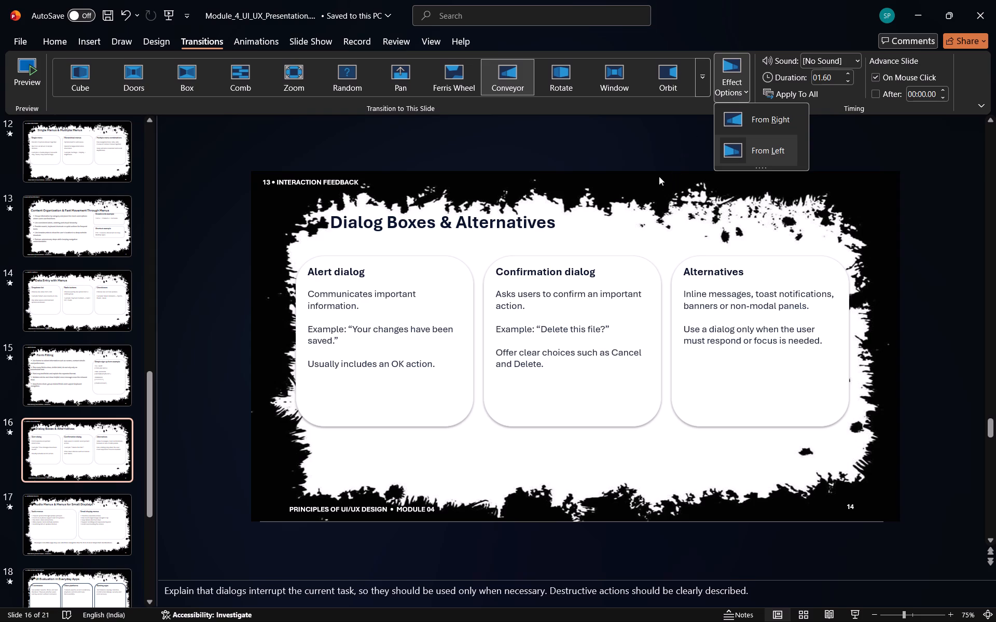
{"action": "left_click", "coordinate": [648, 168]}
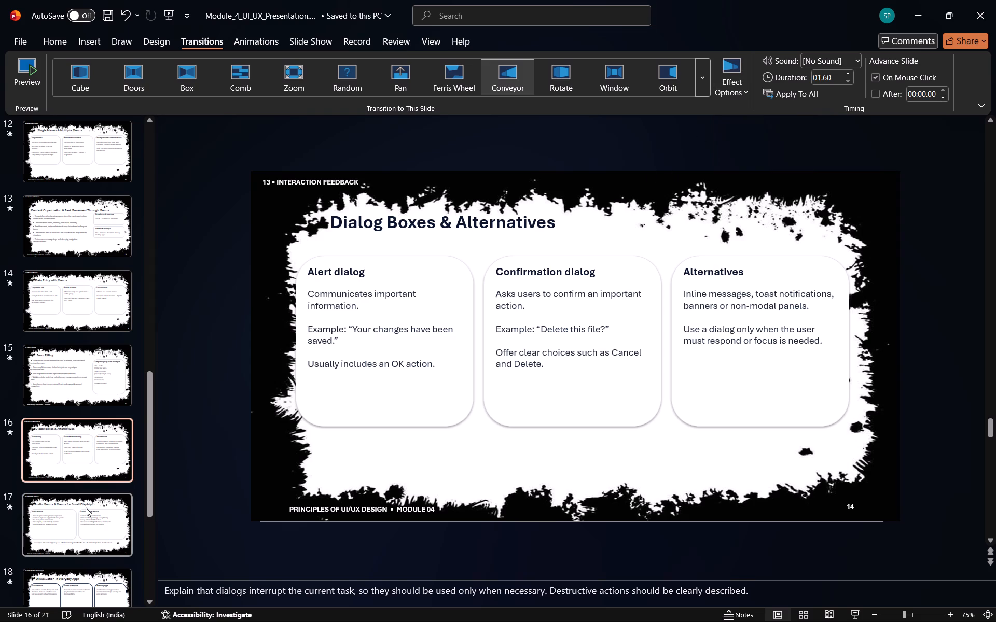
Apply the Conveyor transition to slide 17, "Audio Menus & Menus for Small Displays", and check its direction options.
{"action": "left_click", "coordinate": [86, 507]}
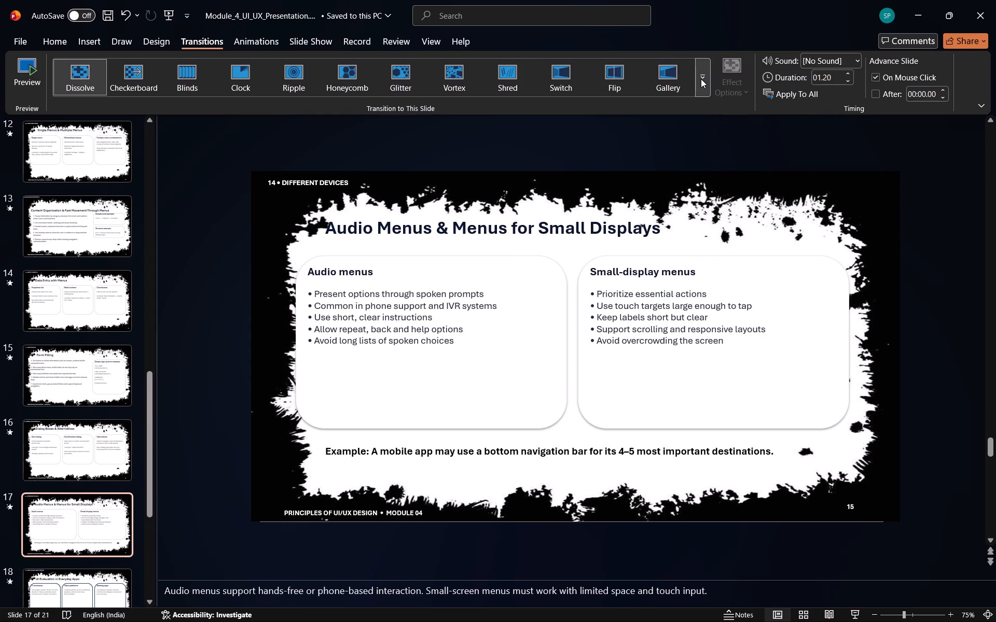
{"action": "left_click", "coordinate": [701, 79]}
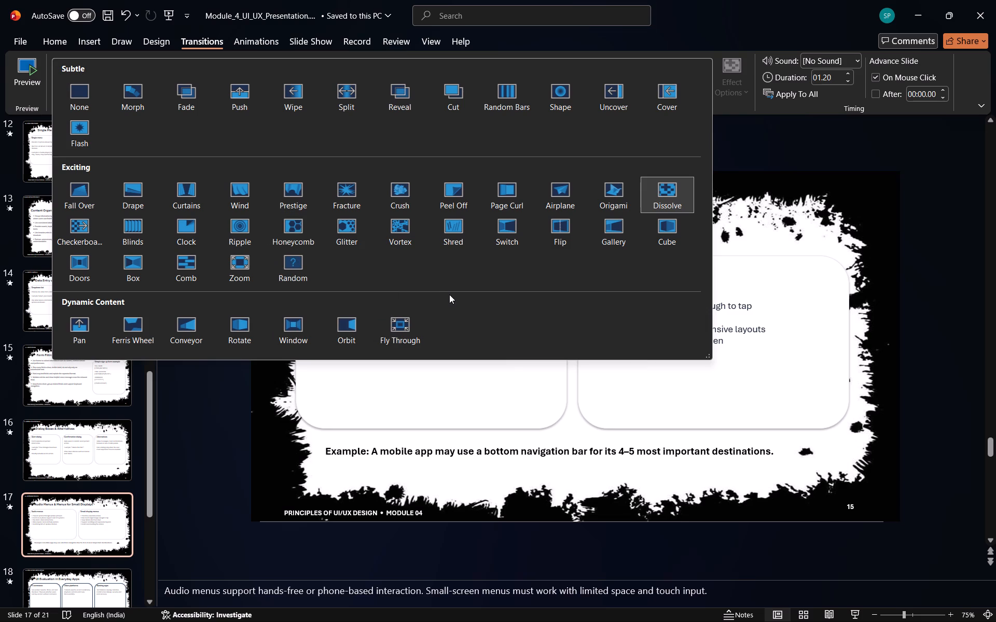
{"action": "left_click", "coordinate": [184, 320]}
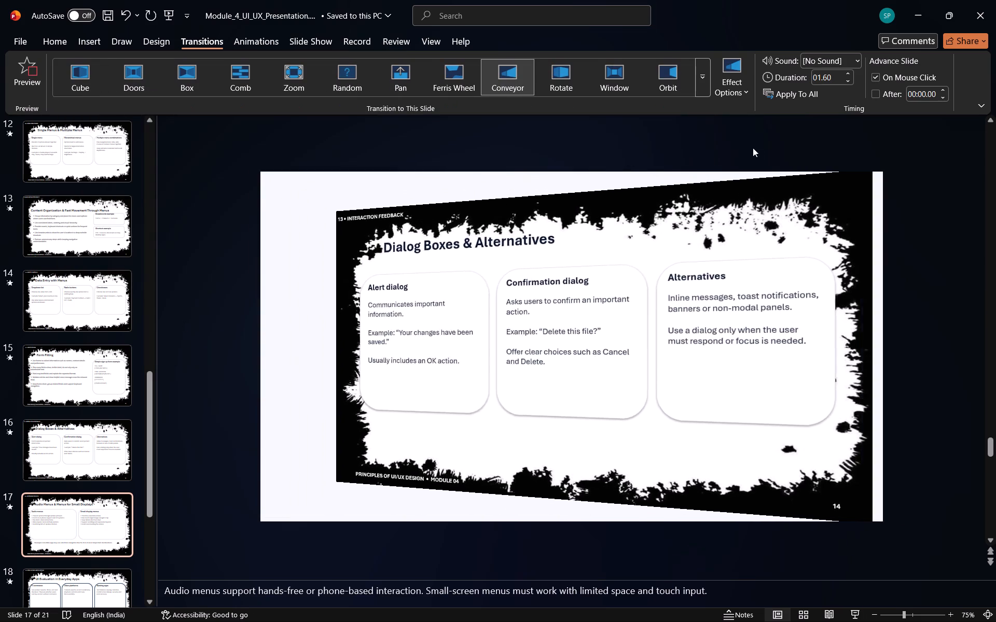
{"action": "left_click", "coordinate": [732, 103]}
{"action": "left_click", "coordinate": [731, 90]}
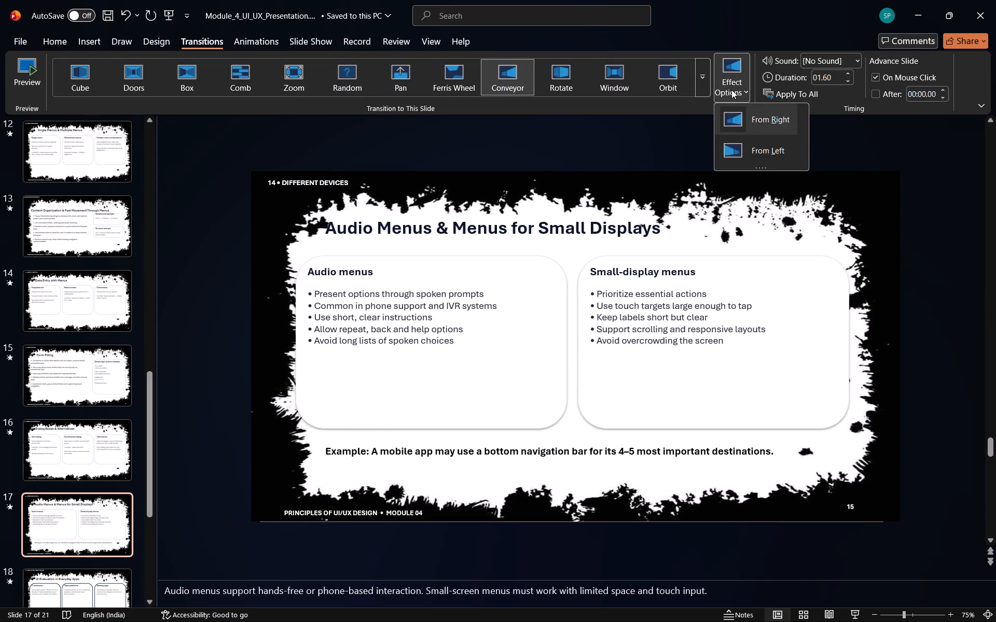
{"action": "left_click", "coordinate": [659, 164]}
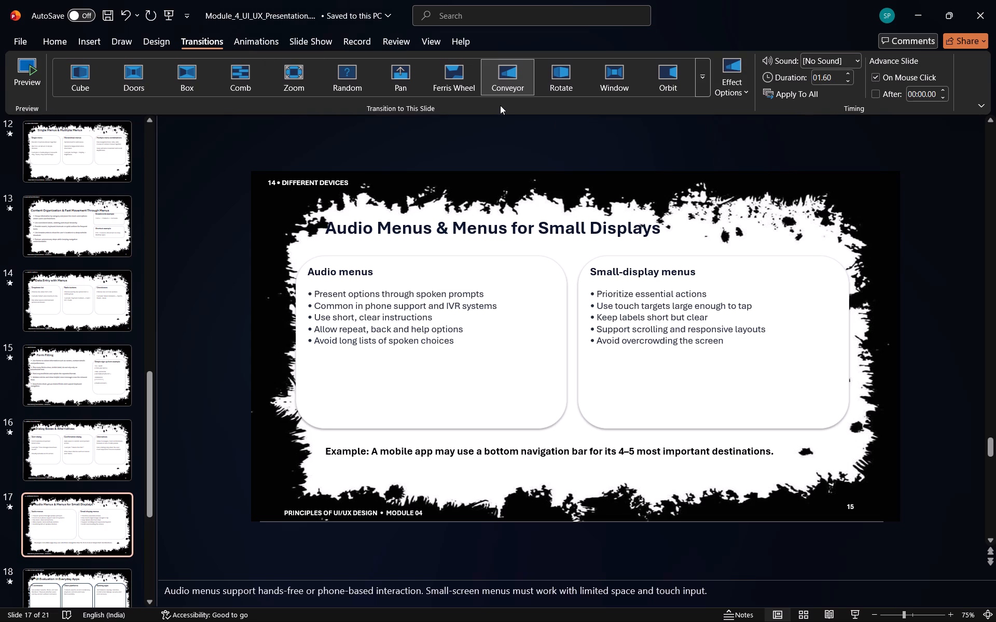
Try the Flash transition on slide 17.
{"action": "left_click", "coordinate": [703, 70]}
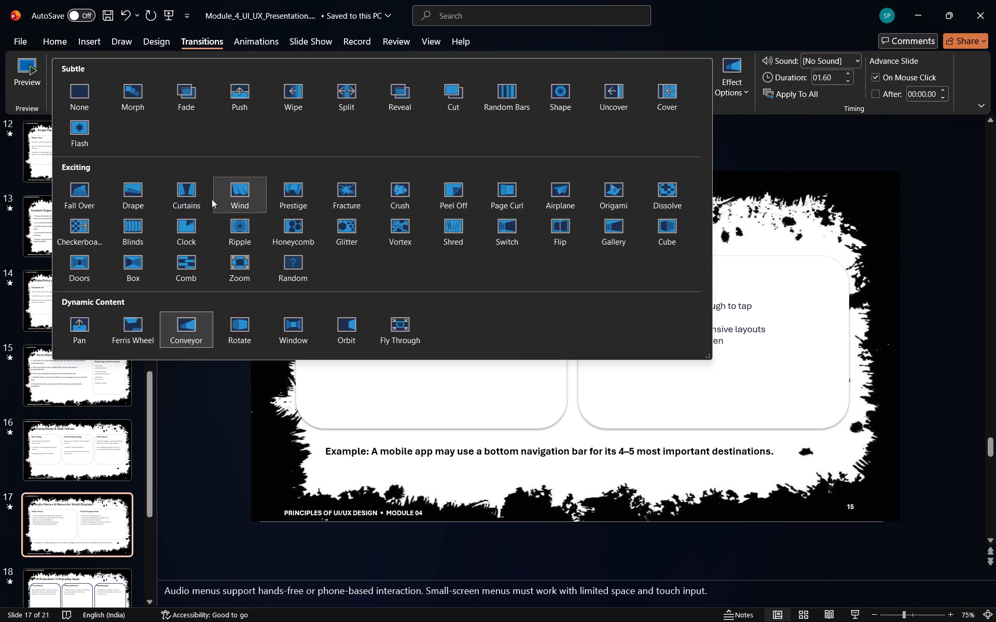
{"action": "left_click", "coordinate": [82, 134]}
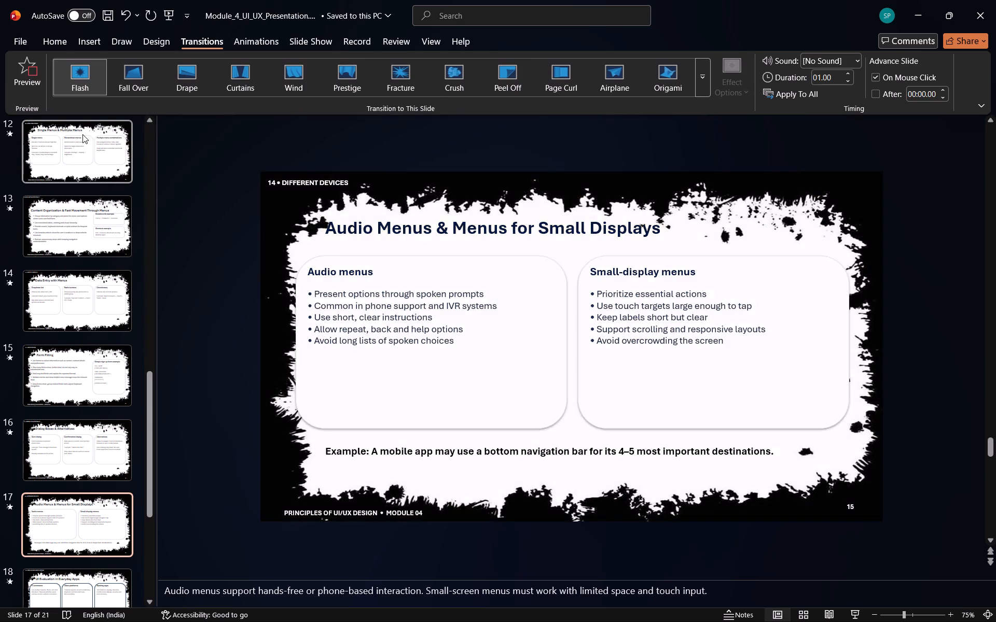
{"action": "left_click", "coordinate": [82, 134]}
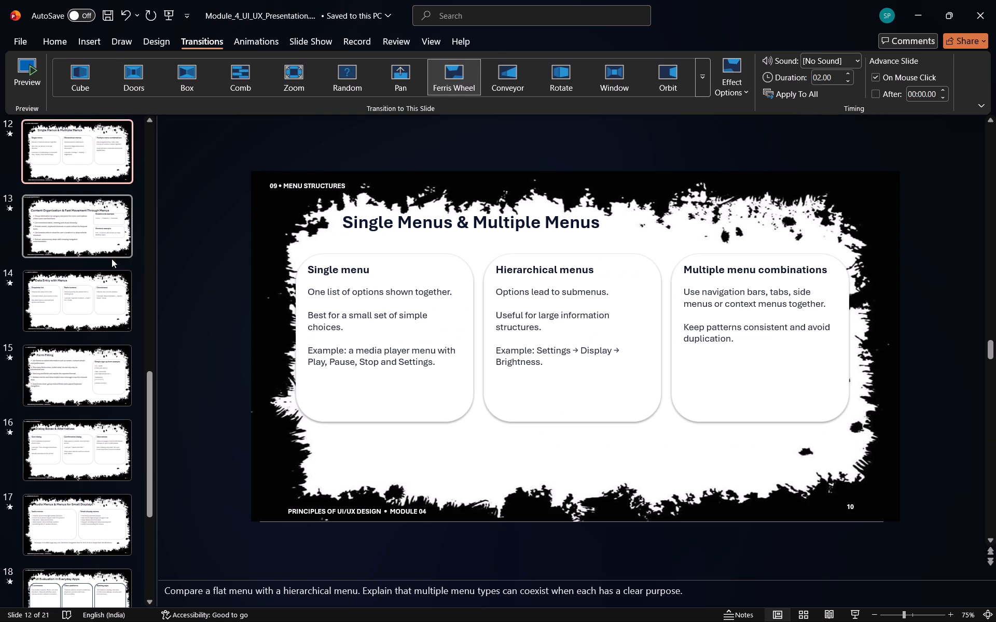
Set slide 17's transition back to Conveyor.
{"action": "left_click", "coordinate": [99, 503]}
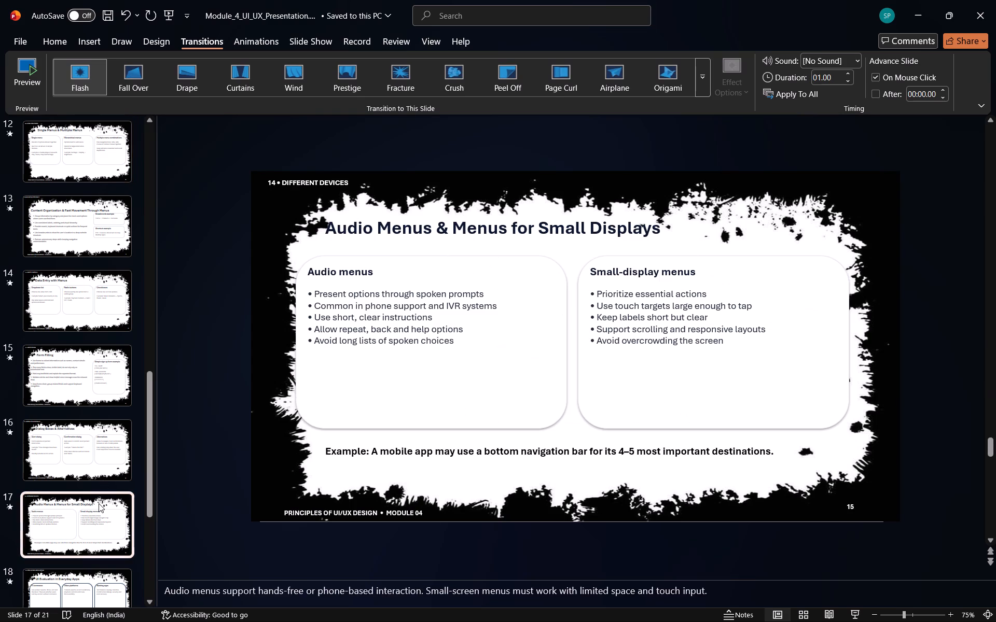
{"action": "left_click", "coordinate": [700, 76]}
{"action": "left_click", "coordinate": [196, 340]}
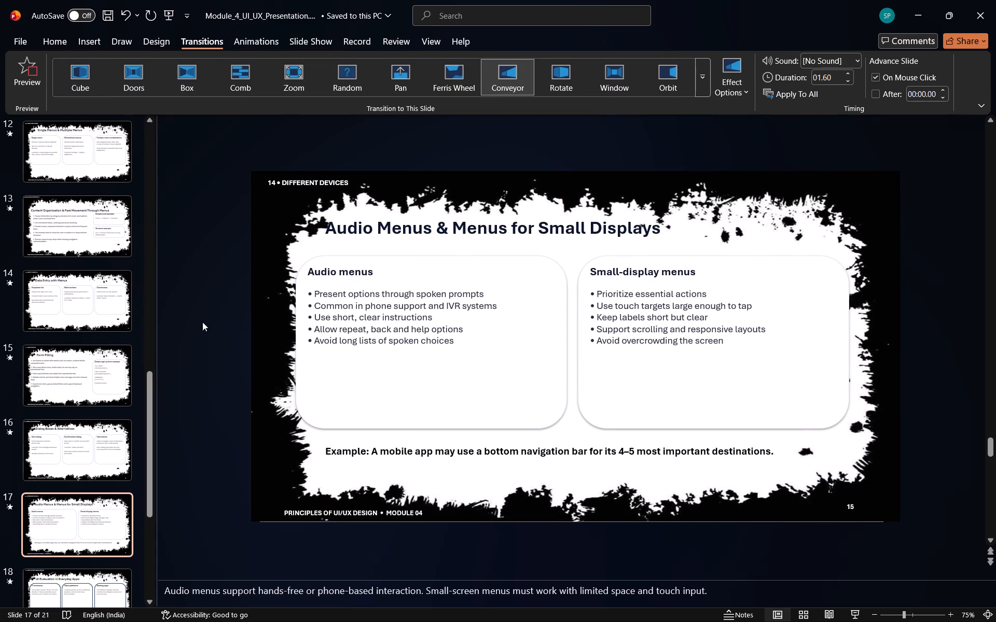
Start the slide show from the beginning and check the opening slides, replaying the transition into "What is User Interface Evaluation?".
{"action": "left_click", "coordinate": [169, 18]}
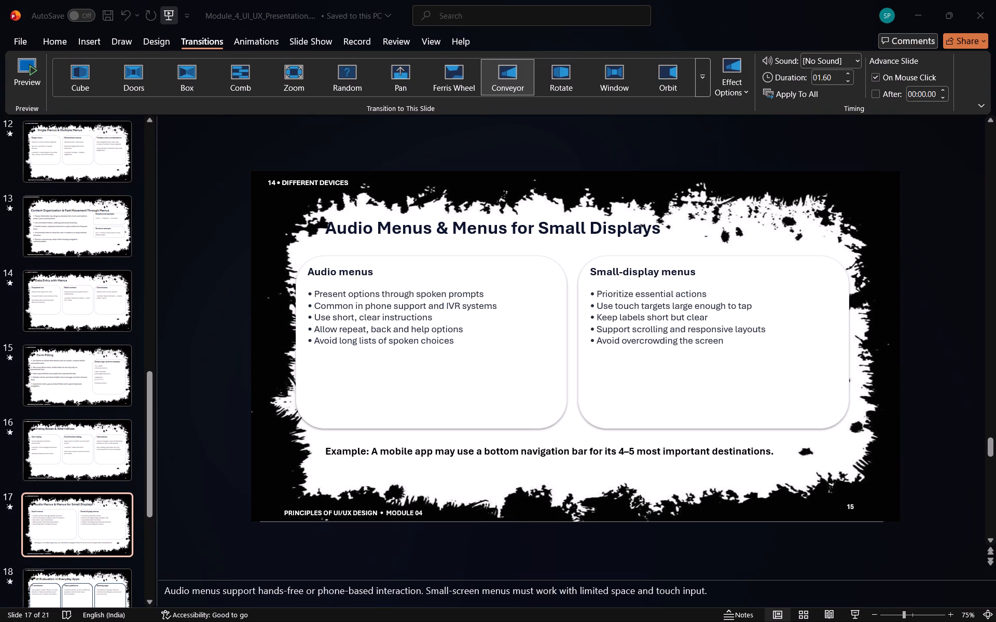
{"action": "key", "text": "space"}
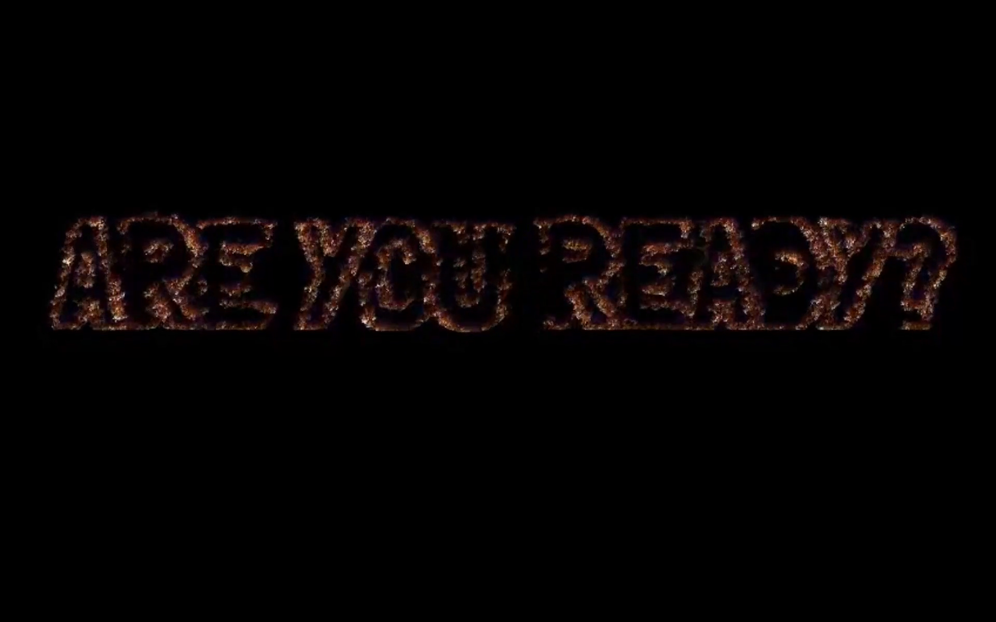
{"action": "key", "text": "space"}
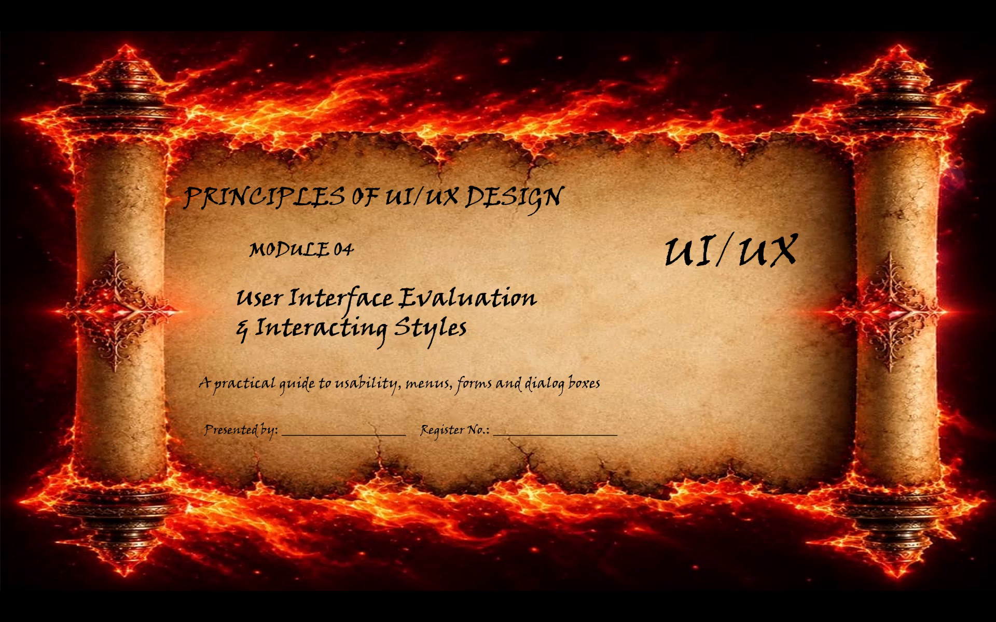
{"action": "key", "text": "space"}
{"action": "key", "text": "space"}
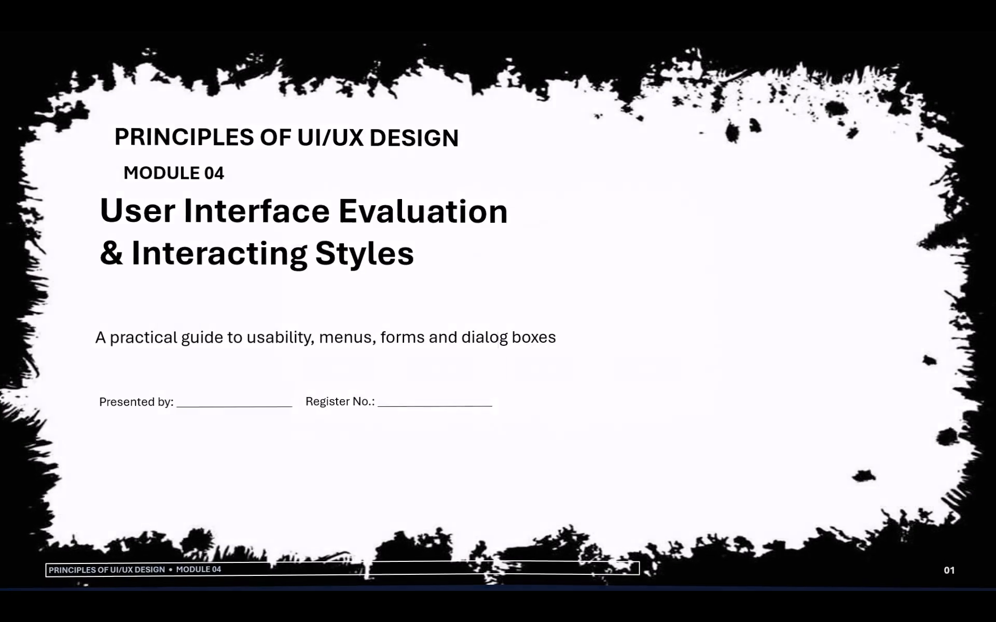
{"action": "key", "text": "space"}
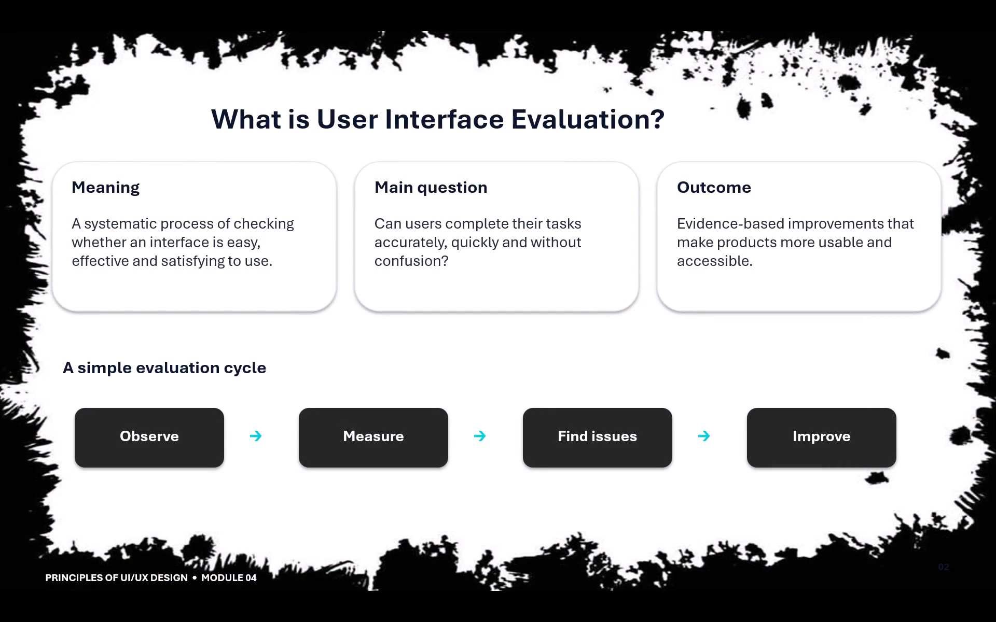
{"action": "key", "text": "Left"}
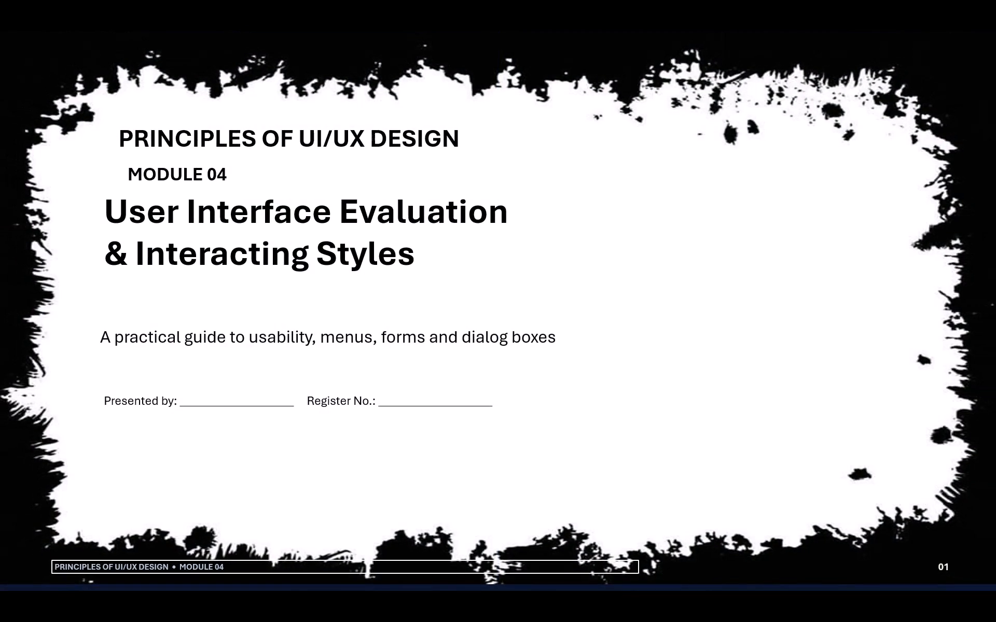
{"action": "key", "text": "space"}
{"action": "key", "text": "space"}
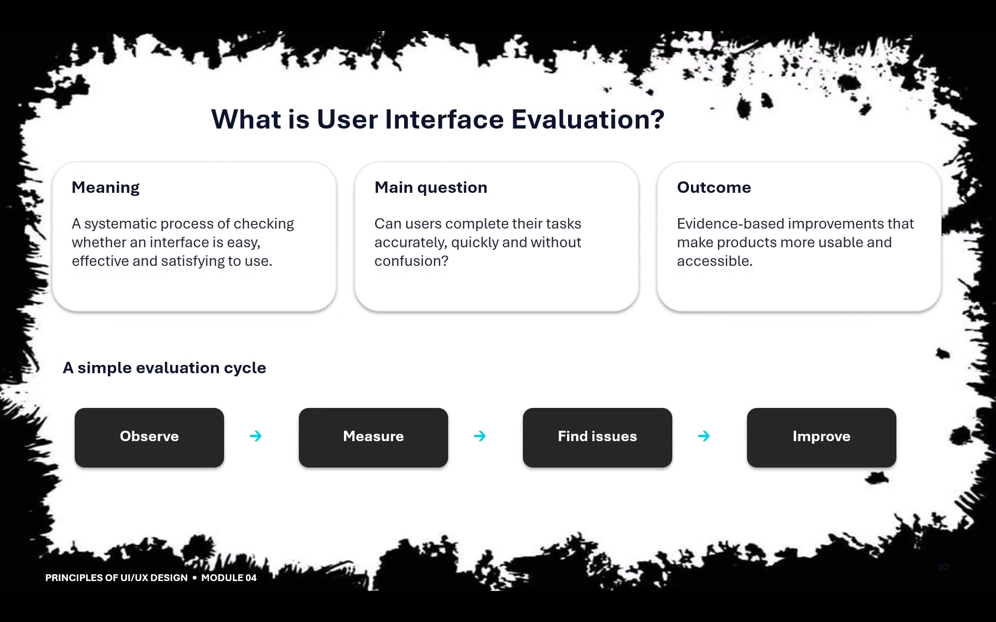
Play the evaluation-method slides from "Expert Reviews" through "Controlled Psychologically Oriented Experiments" to check their transitions.
{"action": "key", "text": "space"}
{"action": "key", "text": "space"}
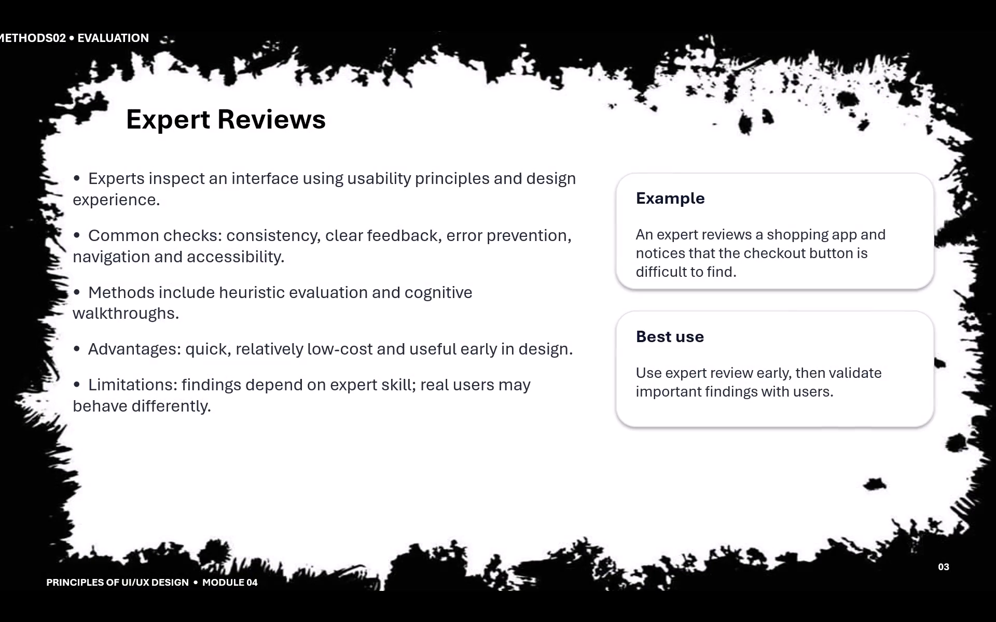
{"action": "key", "text": "space"}
{"action": "key", "text": "space"}
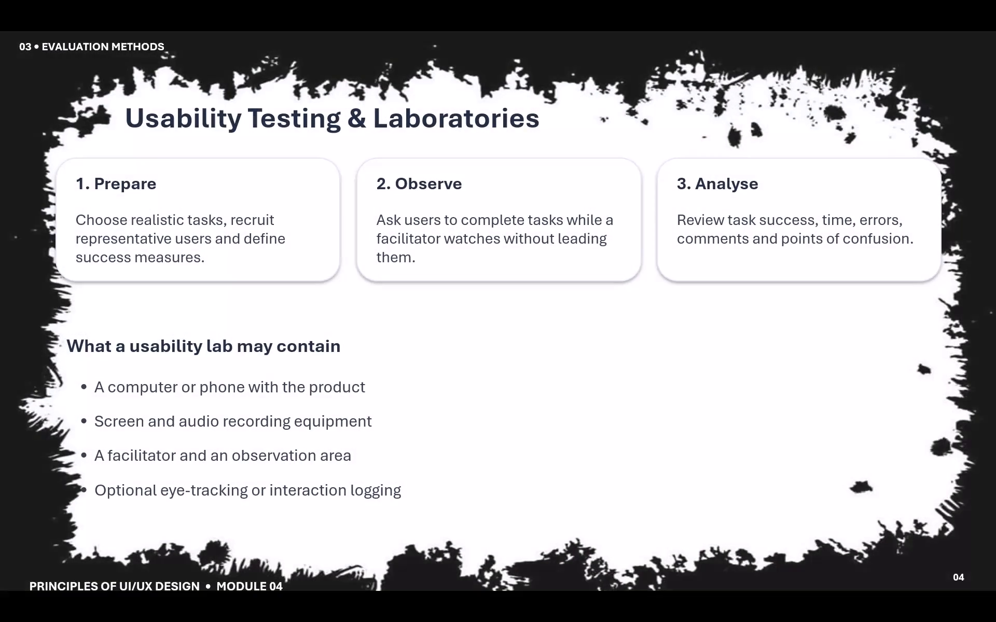
{"action": "key", "text": "space"}
{"action": "key", "text": "space"}
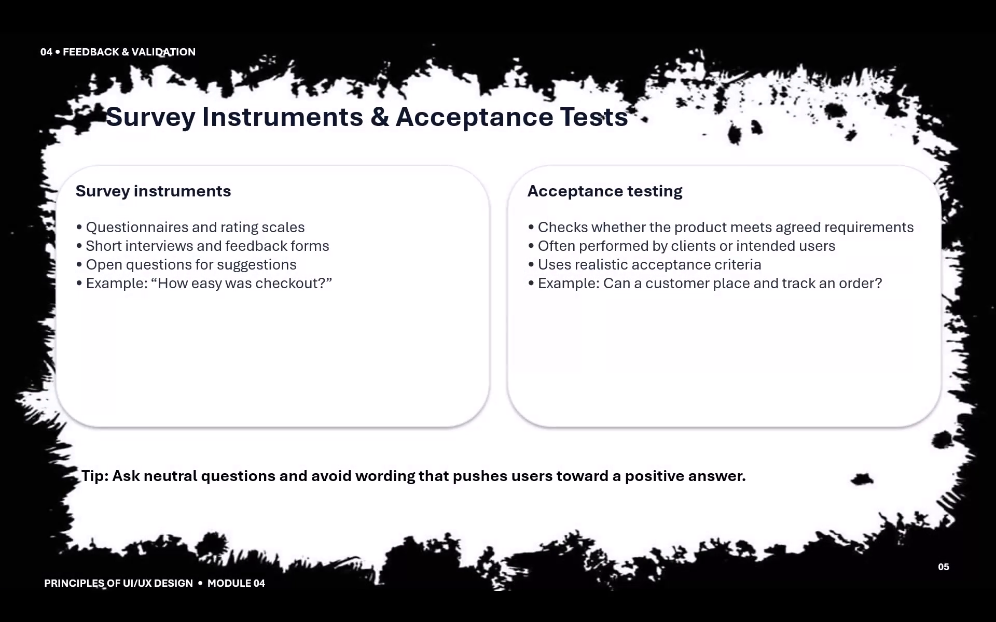
{"action": "key", "text": "space"}
{"action": "key", "text": "space"}
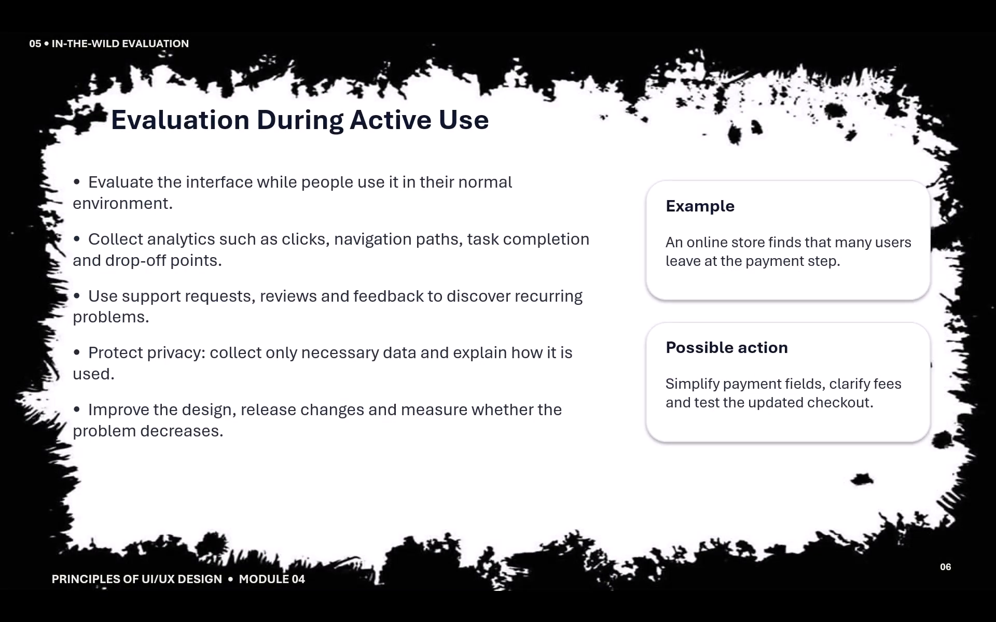
{"action": "key", "text": "space"}
{"action": "key", "text": "space"}
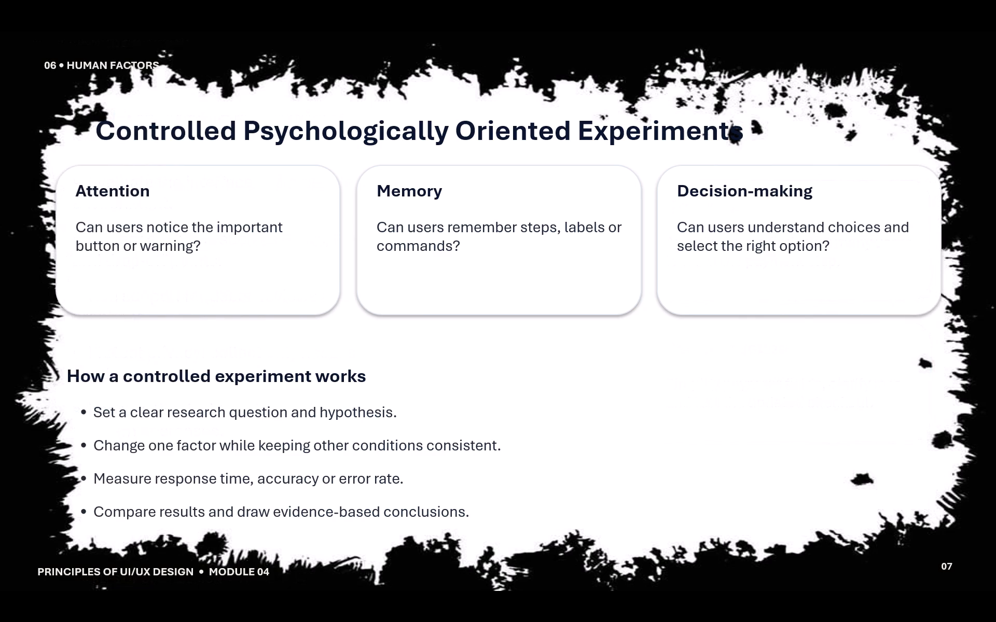
Play the menu, form and dialog slides from "Introduction to Menu Selection" through "Audio Menus & Menus for Small Displays" to check their transitions.
{"action": "key", "text": "space"}
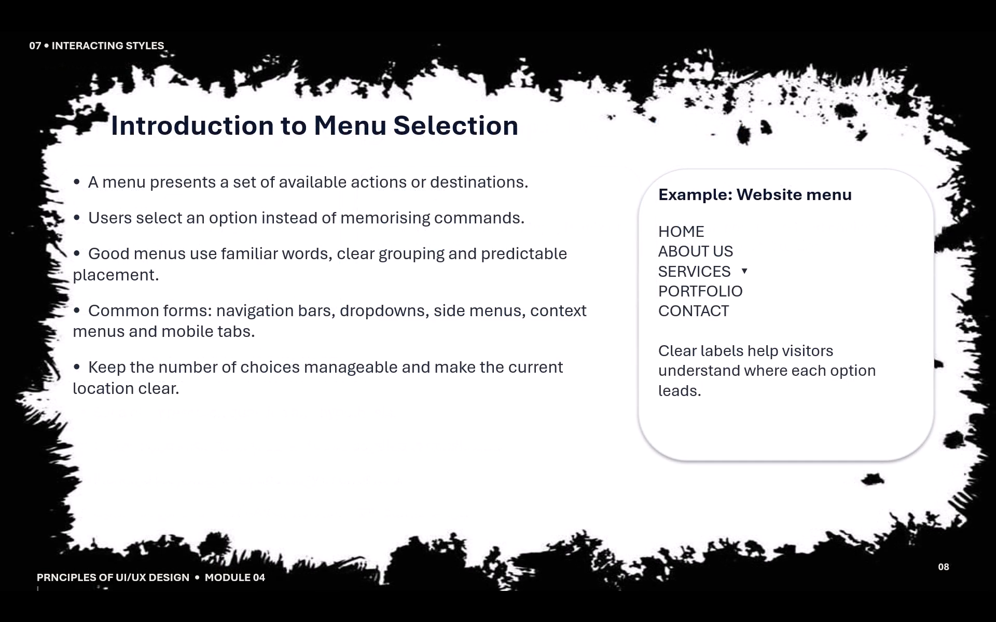
{"action": "key", "text": "space"}
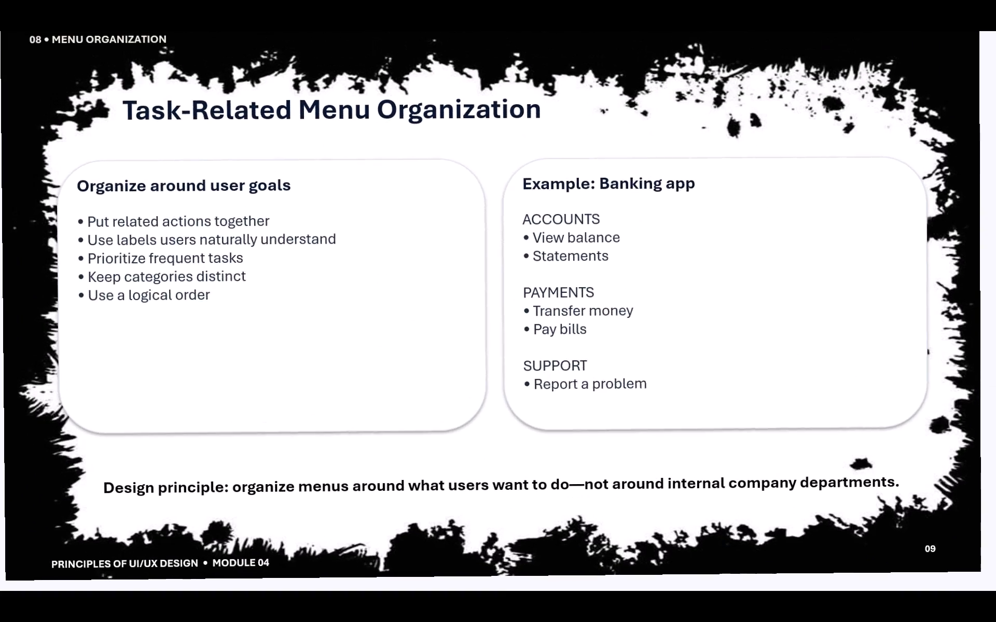
{"action": "key", "text": "space"}
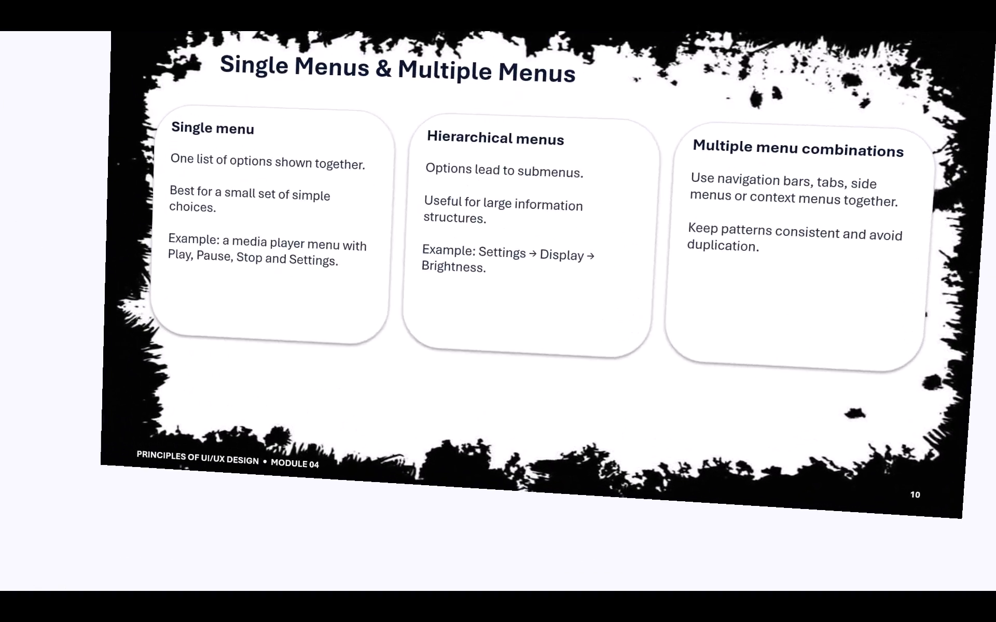
{"action": "key", "text": "space"}
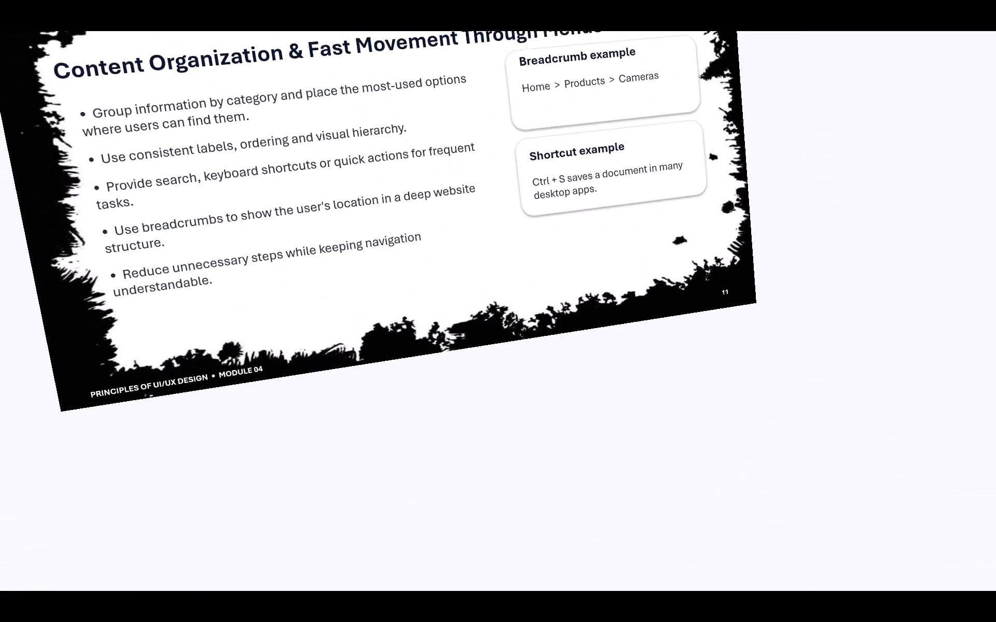
{"action": "key", "text": "space"}
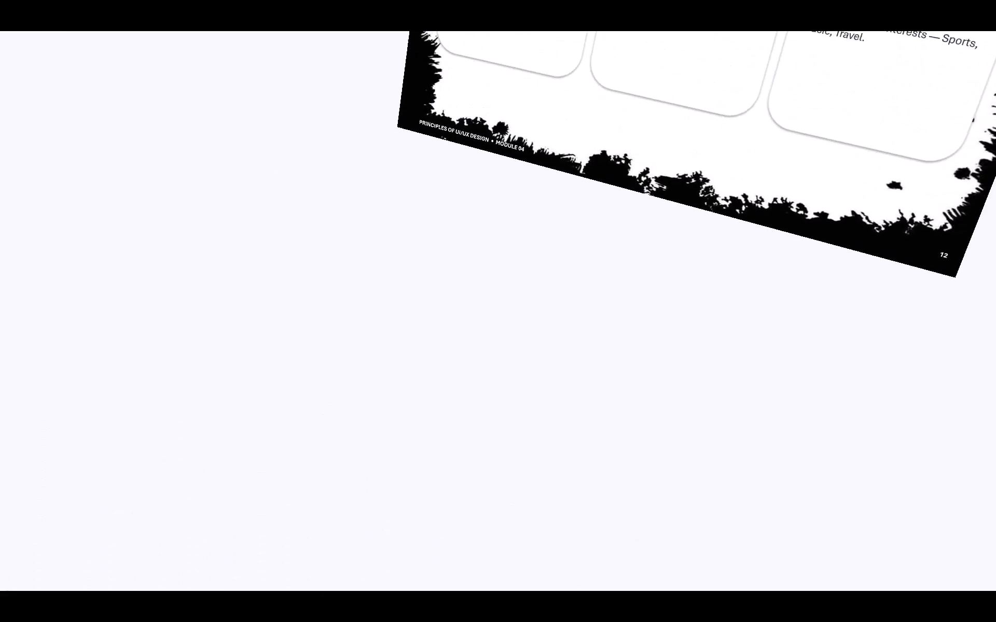
{"action": "key", "text": "space"}
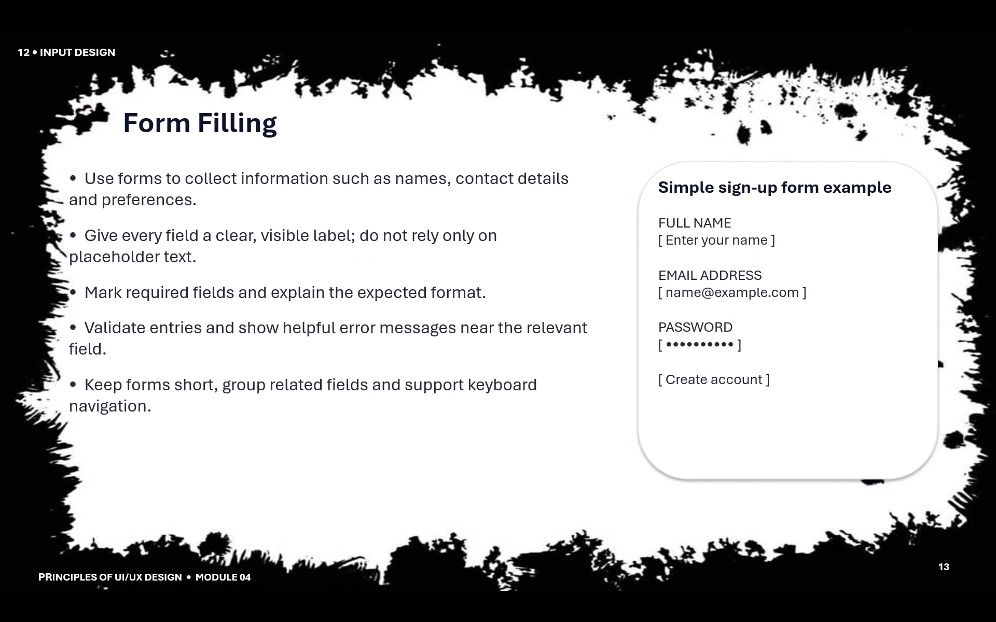
{"action": "key", "text": "space"}
{"action": "key", "text": "space"}
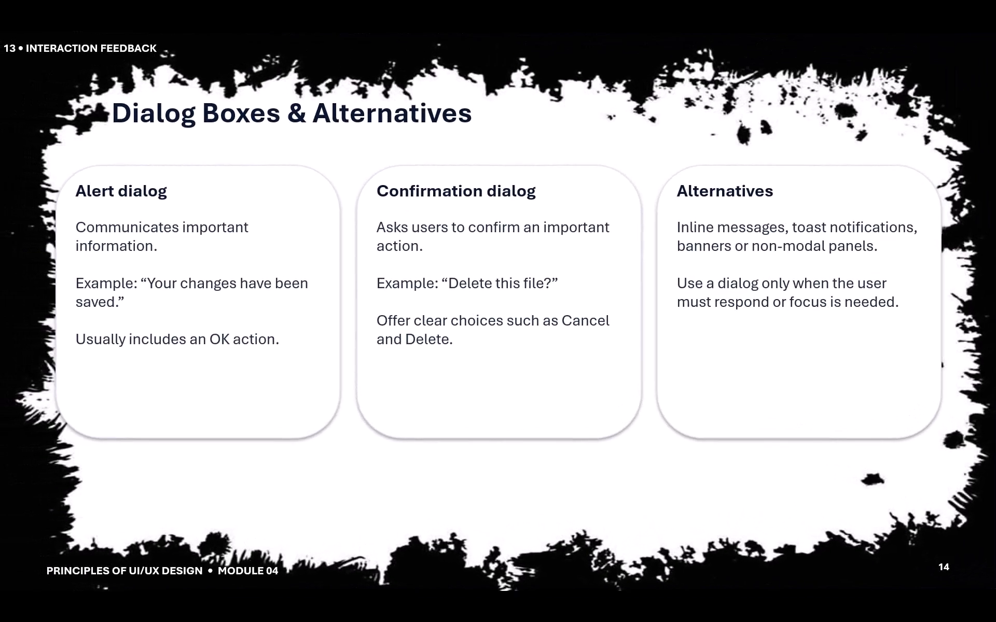
{"action": "key", "text": "space"}
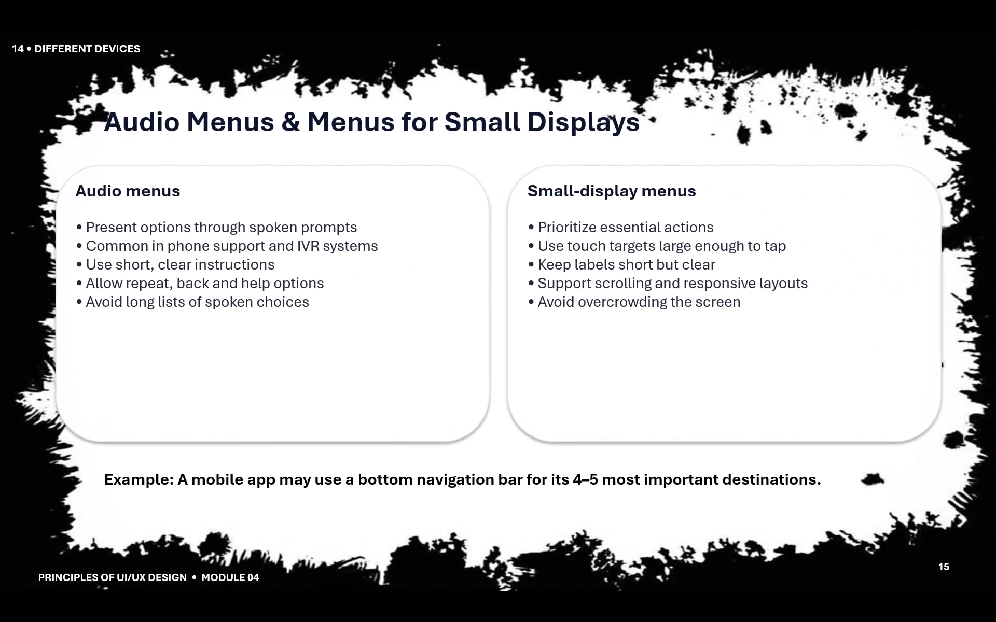
Play the closing slides, including the "Thank You" slide and the cat video, and return to the editing view.
{"action": "key", "text": "space"}
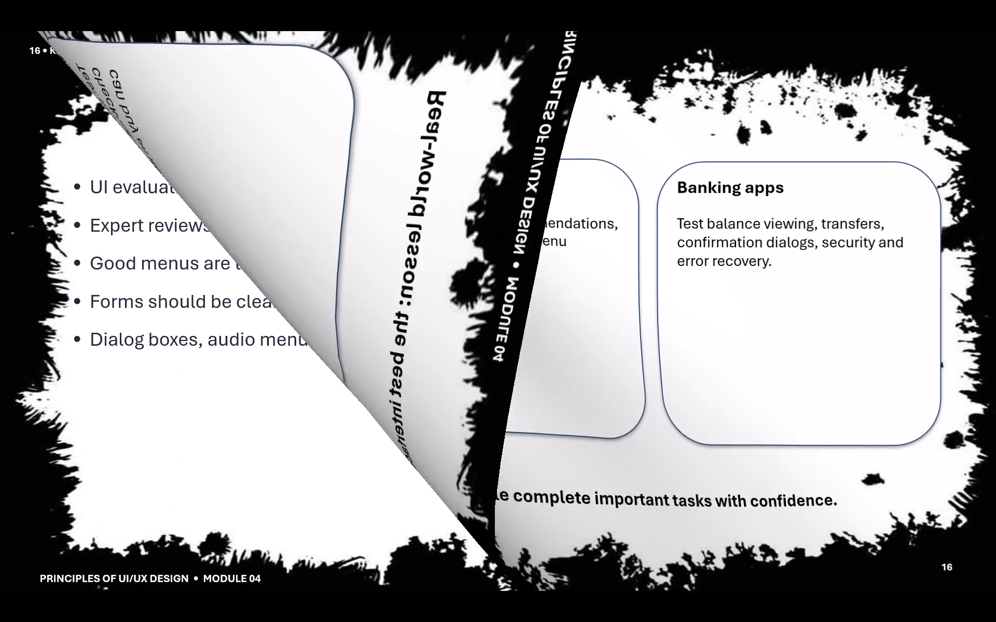
{"action": "key", "text": "space"}
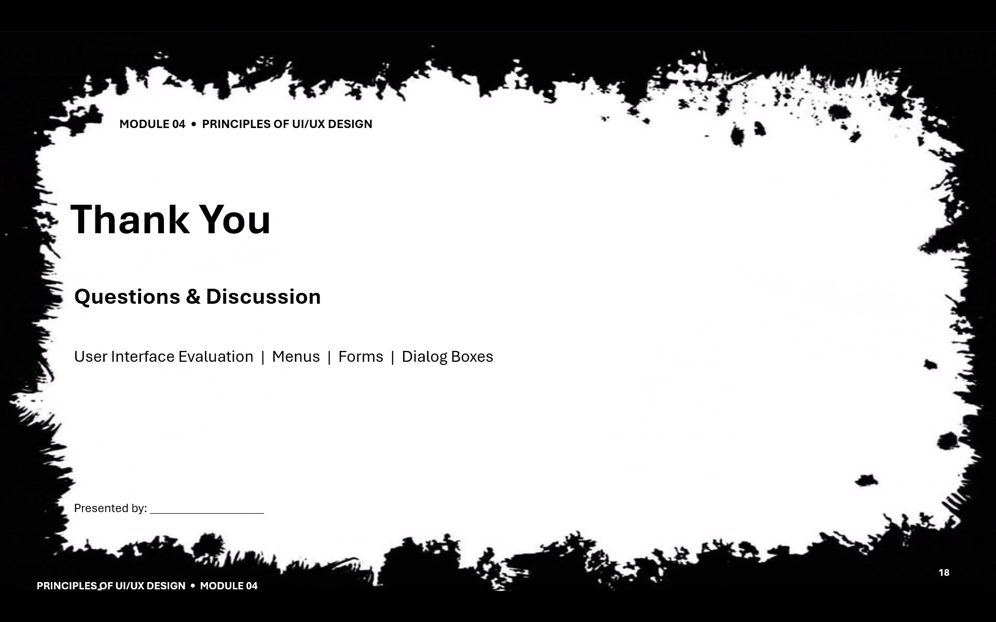
{"action": "key", "text": "space"}
{"action": "key", "text": "space"}
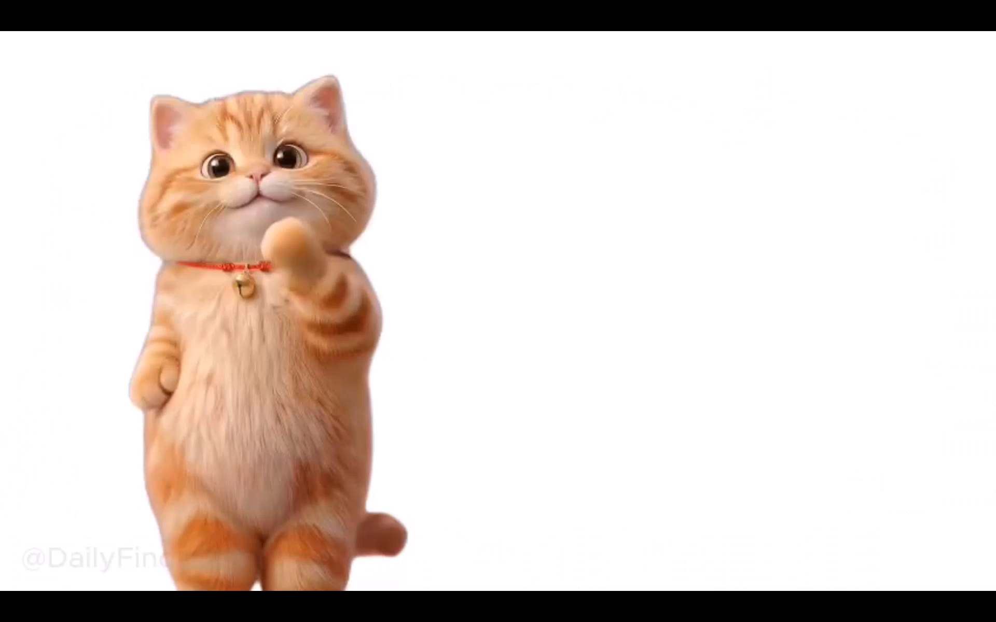
{"action": "key", "text": "space"}
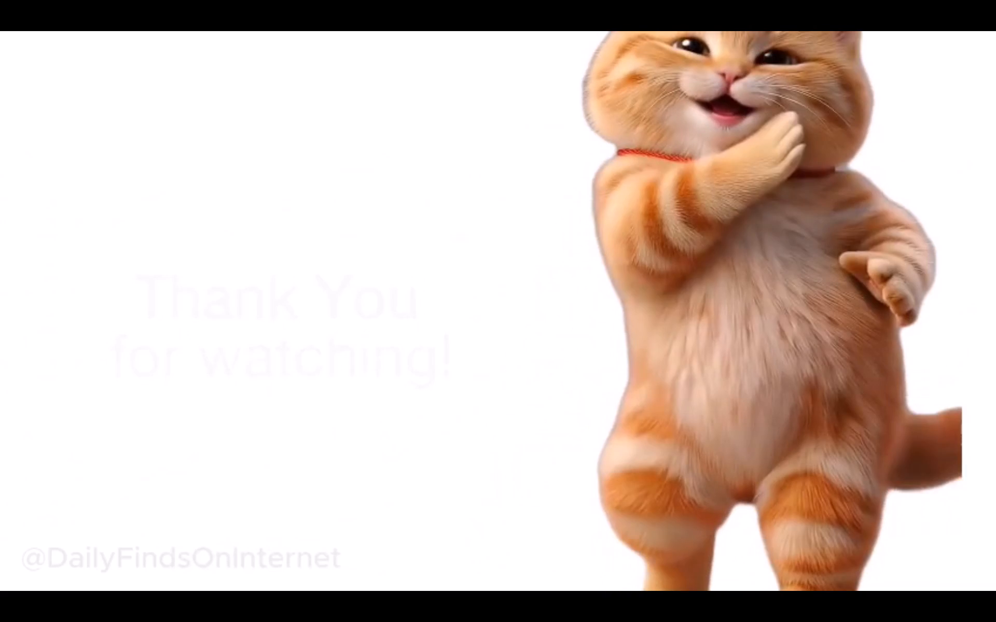
{"action": "key", "text": "space"}
{"action": "key", "text": "space"}
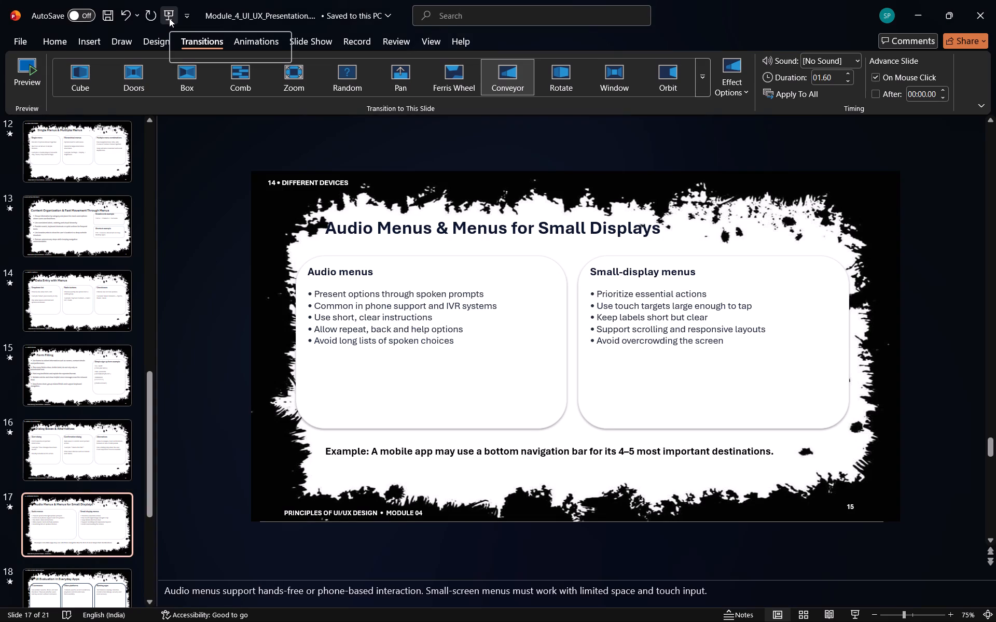
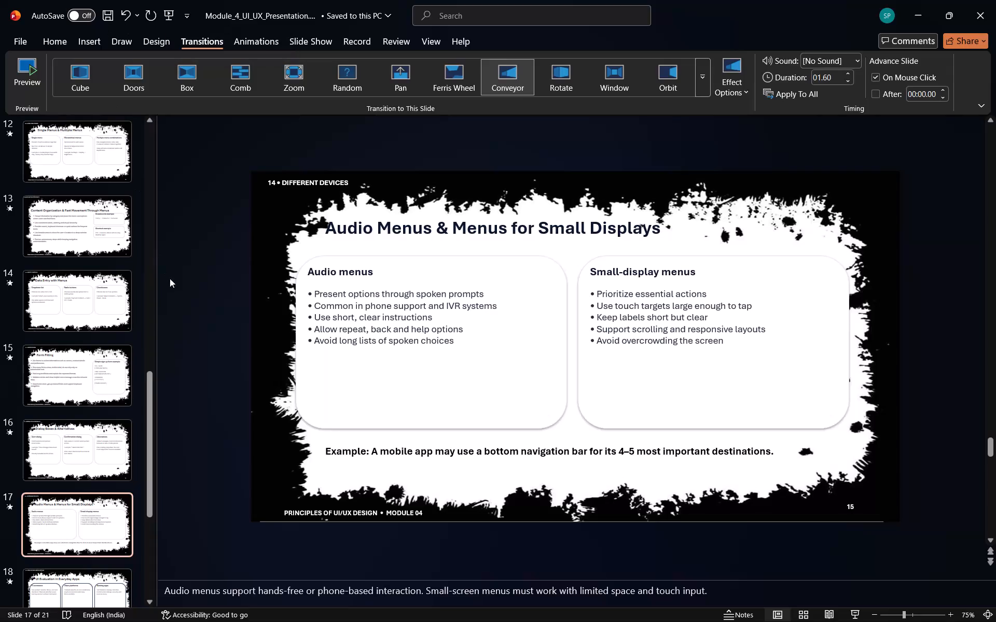
Go back to the start of the deck and look over the black opening slide and the fiery scroll title slide.
{"action": "left_click_drag", "start_coordinate": [149, 383], "coordinate": [164, 121]}
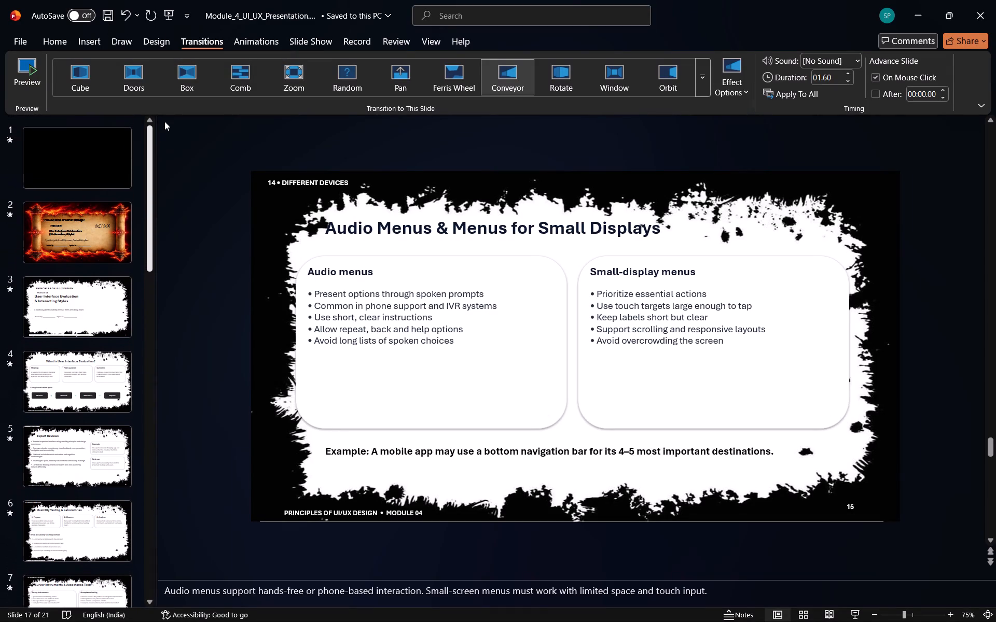
{"action": "left_click_drag", "start_coordinate": [164, 121], "coordinate": [165, 122]}
{"action": "left_click", "coordinate": [65, 244]}
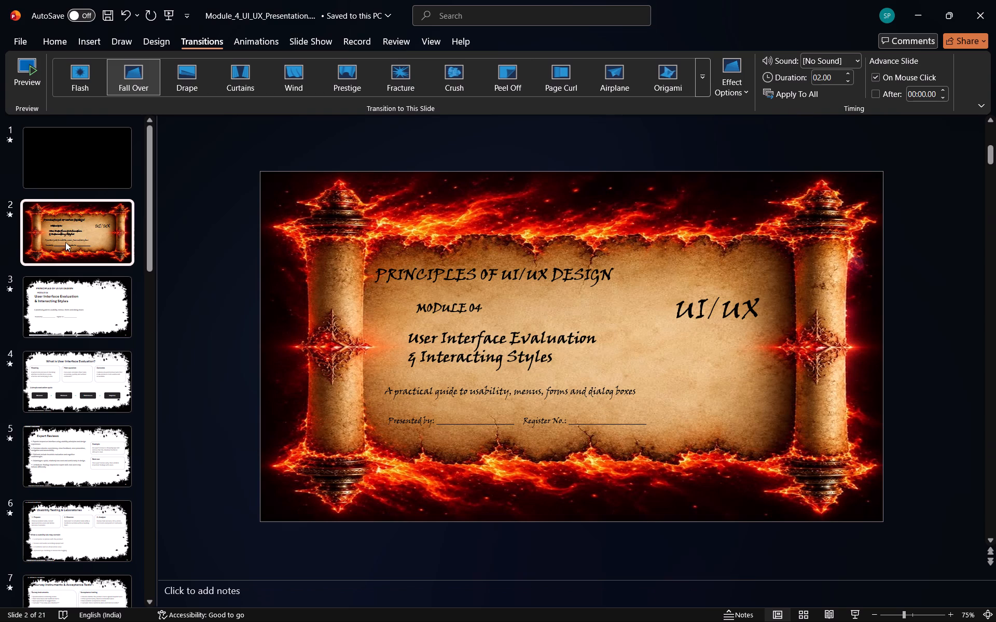
{"action": "left_click", "coordinate": [69, 168]}
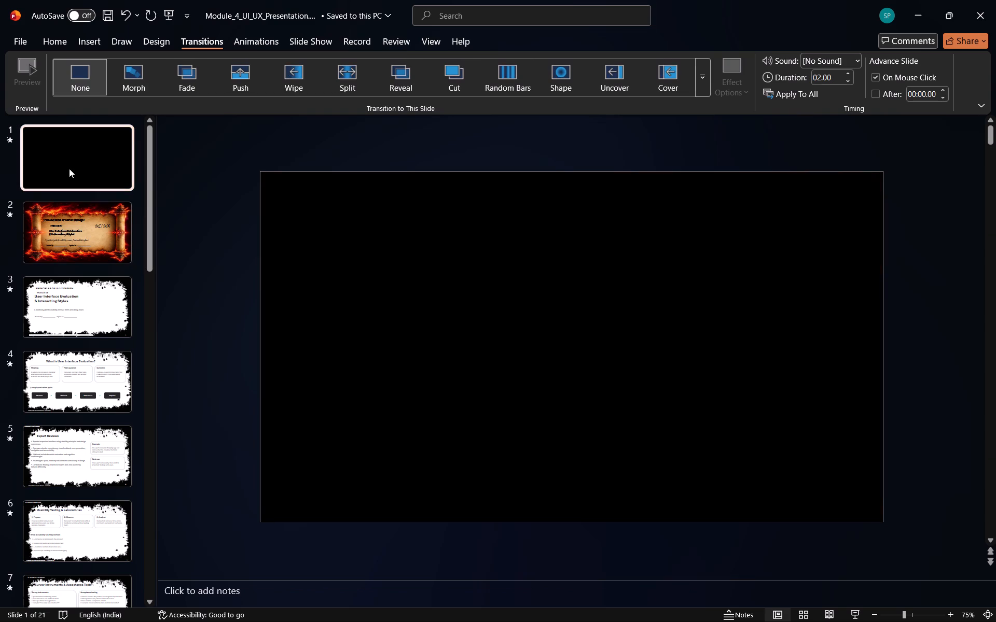
{"action": "left_click", "coordinate": [71, 246]}
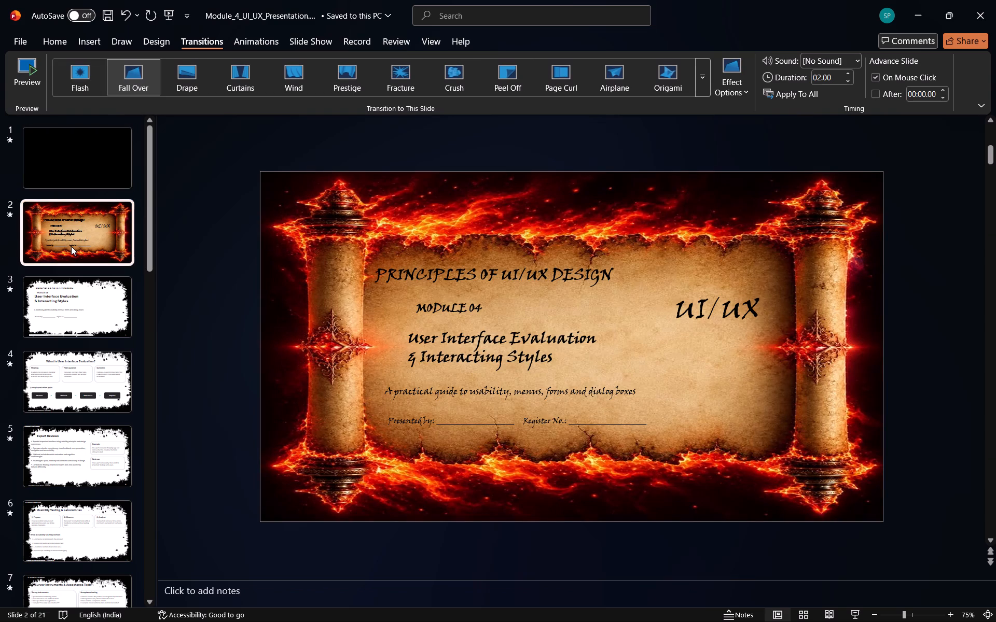
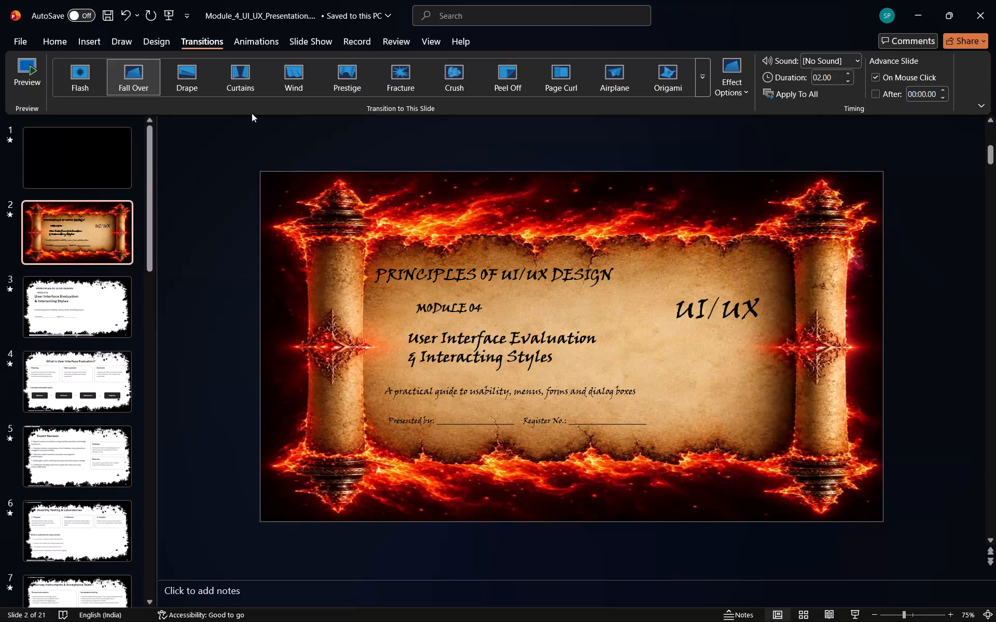
Compare the fiery scroll title slide with the black-and-white title slide after it, checking their text boxes and background picture.
{"action": "left_click", "coordinate": [83, 216]}
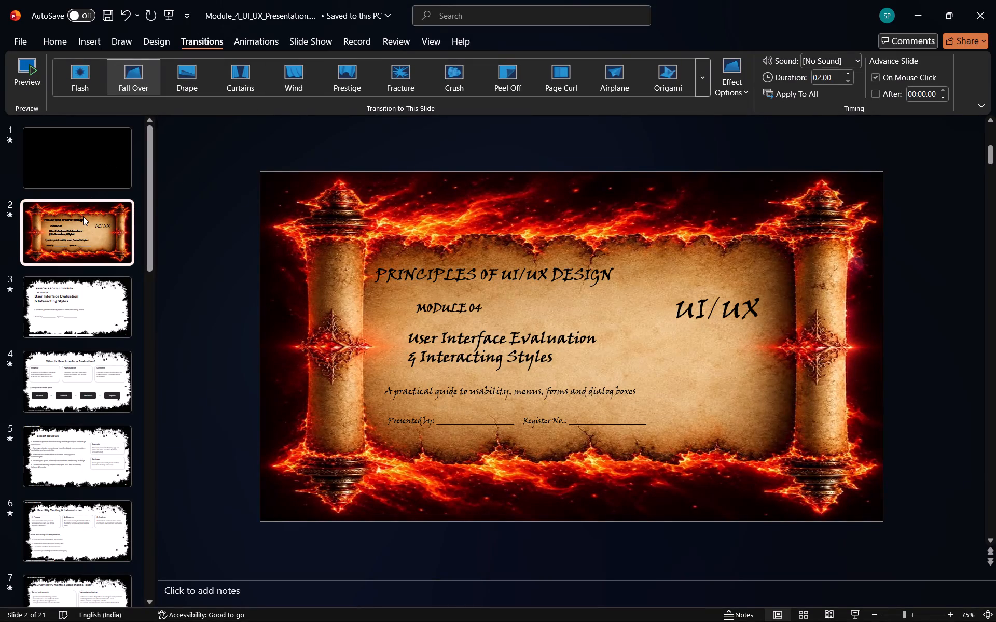
{"action": "left_click", "coordinate": [77, 274]}
{"action": "left_click", "coordinate": [81, 297]}
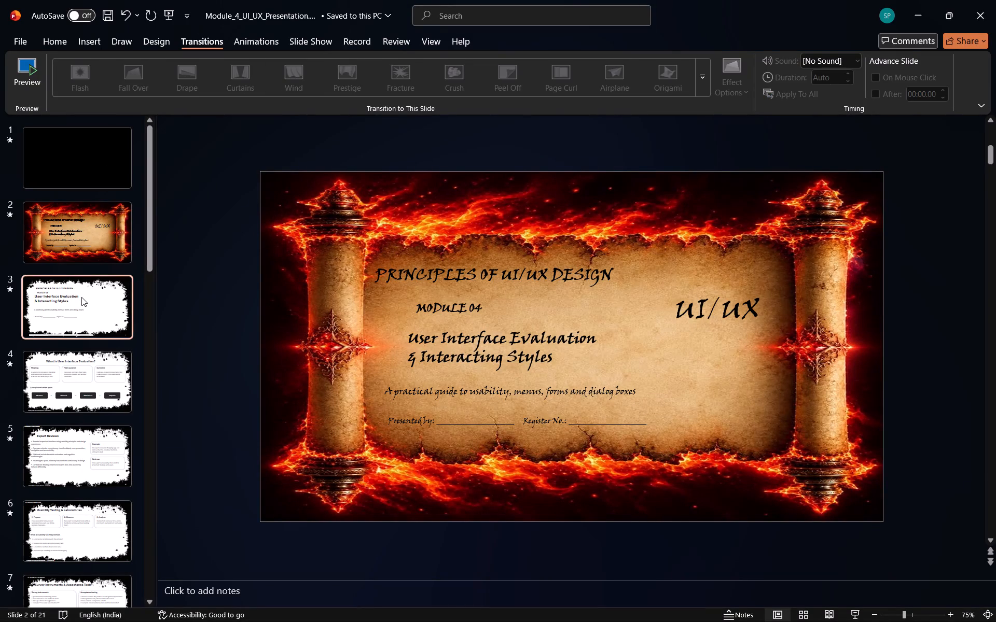
{"action": "left_click", "coordinate": [98, 215]}
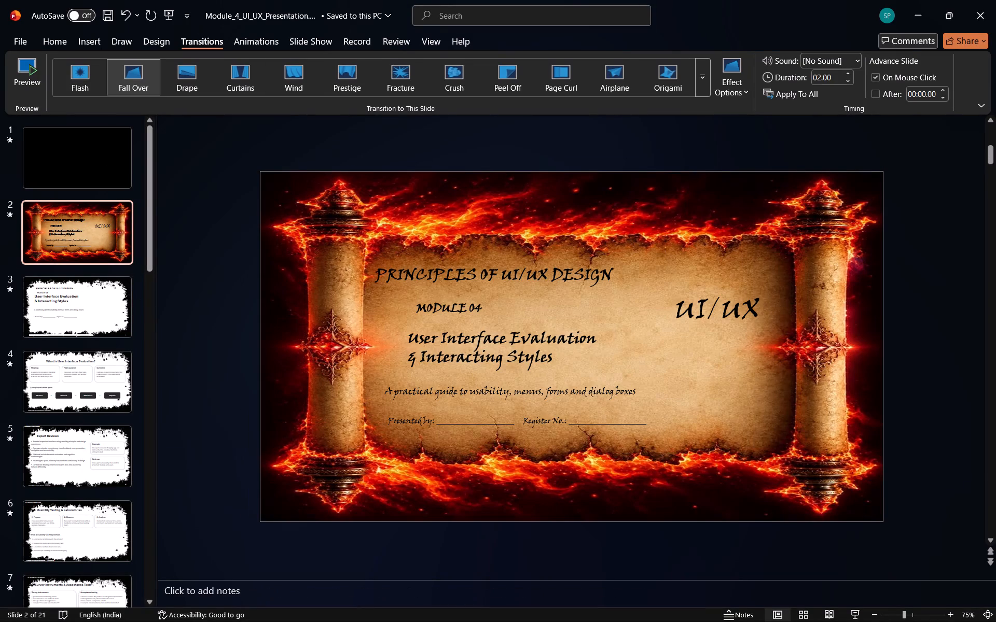
{"action": "left_click", "coordinate": [647, 420]}
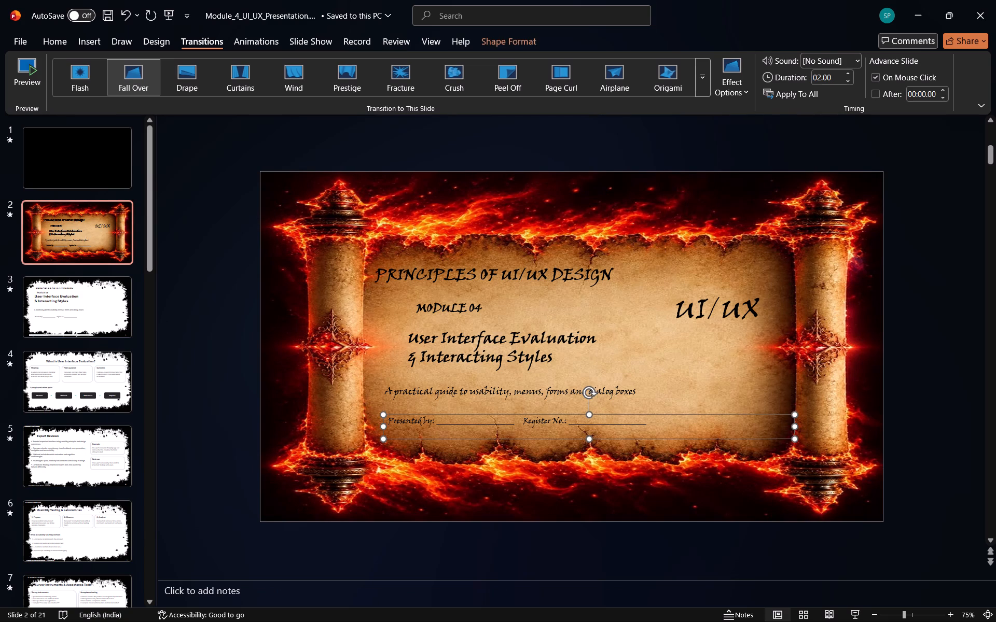
{"action": "left_click", "coordinate": [117, 319]}
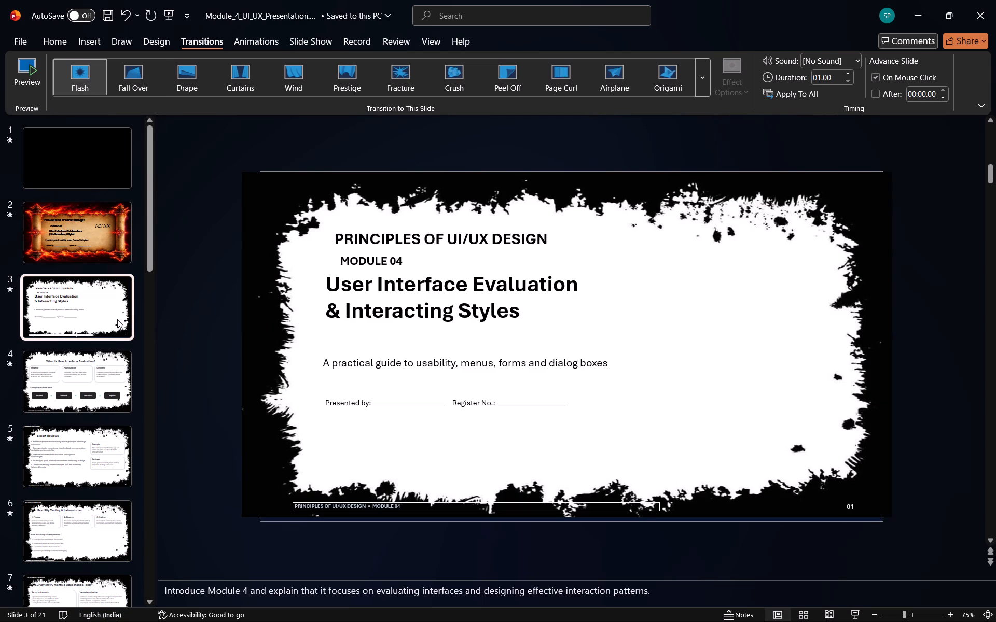
{"action": "left_click", "coordinate": [91, 233]}
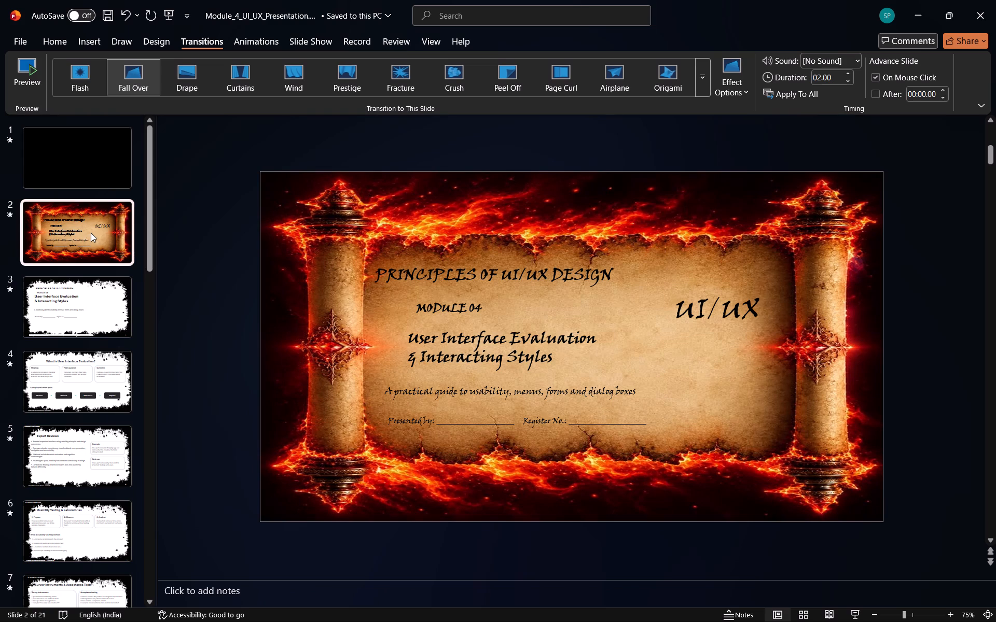
{"action": "left_click_drag", "start_coordinate": [93, 338], "coordinate": [92, 324]}
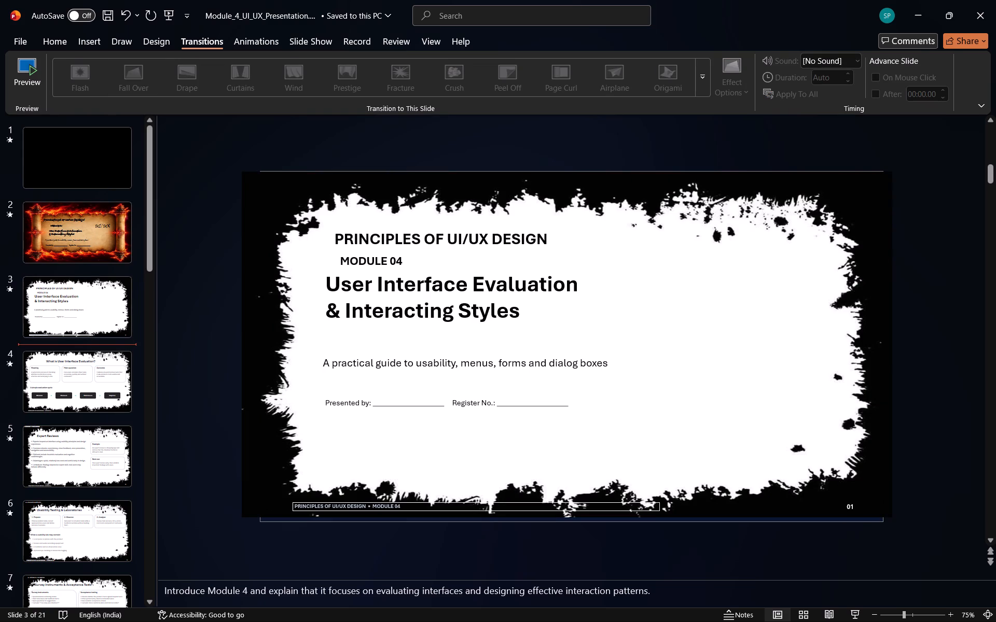
{"action": "left_click", "coordinate": [614, 363]}
{"action": "left_click", "coordinate": [610, 363]}
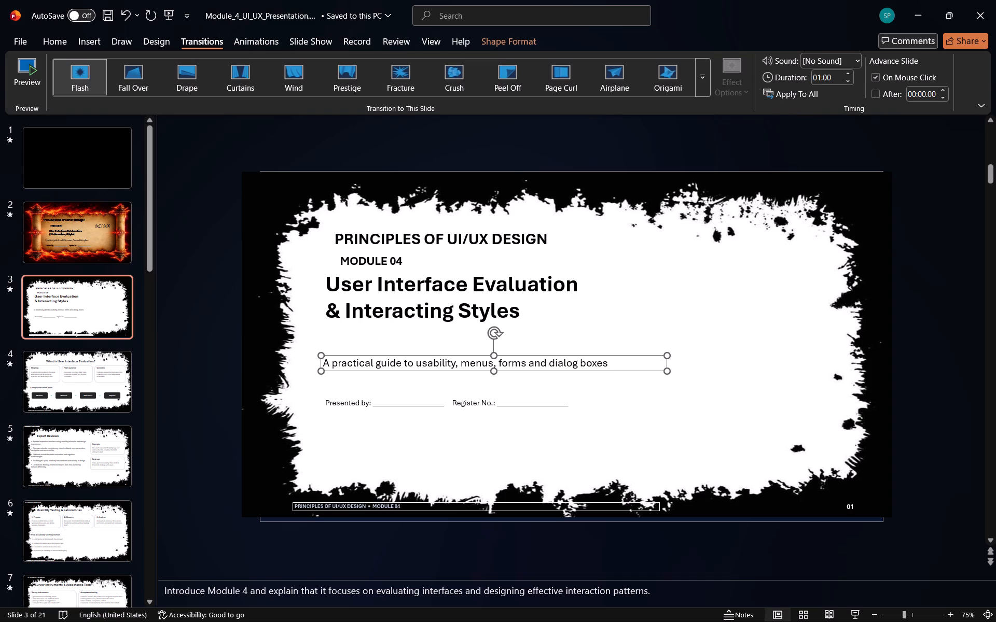
{"action": "left_click", "coordinate": [120, 247]}
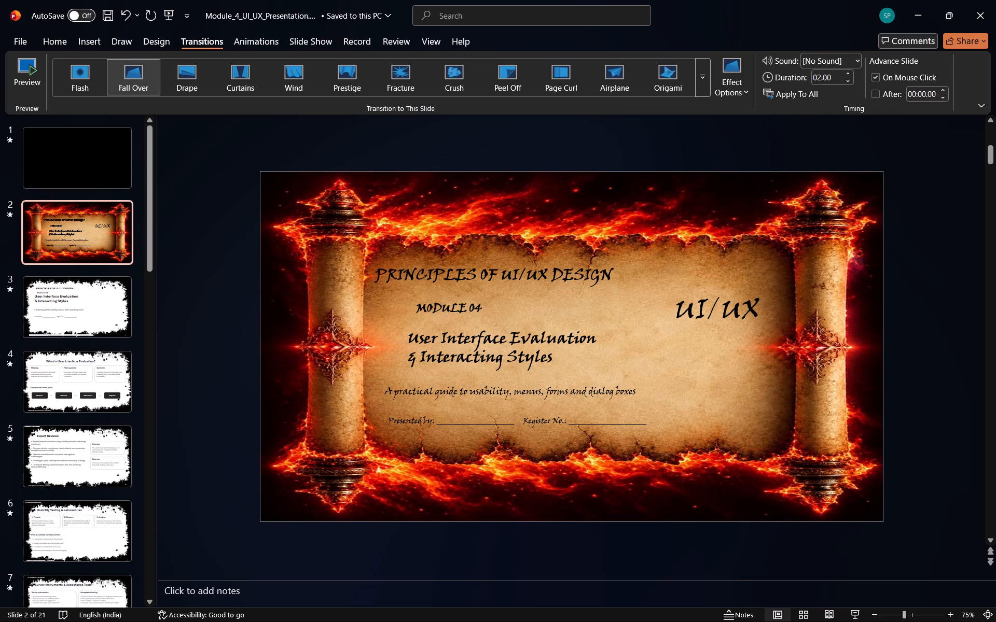
{"action": "left_click", "coordinate": [742, 320]}
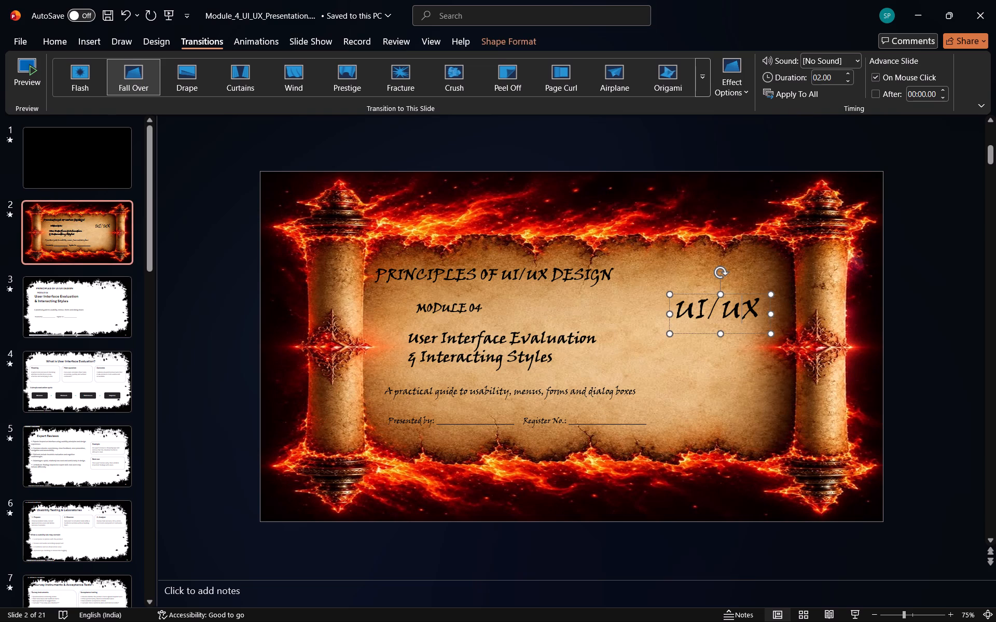
{"action": "left_click", "coordinate": [722, 389]}
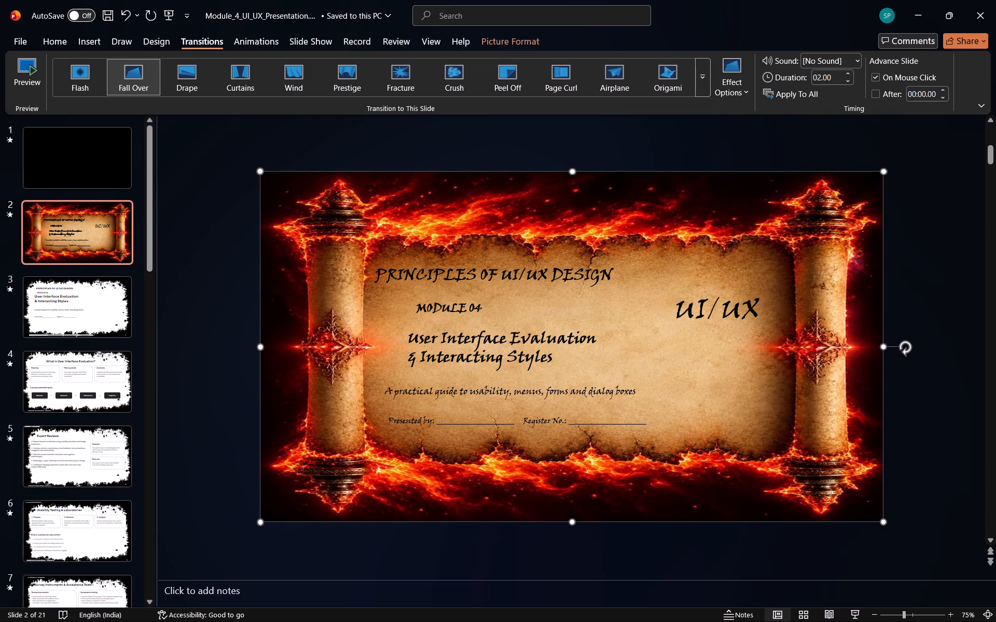